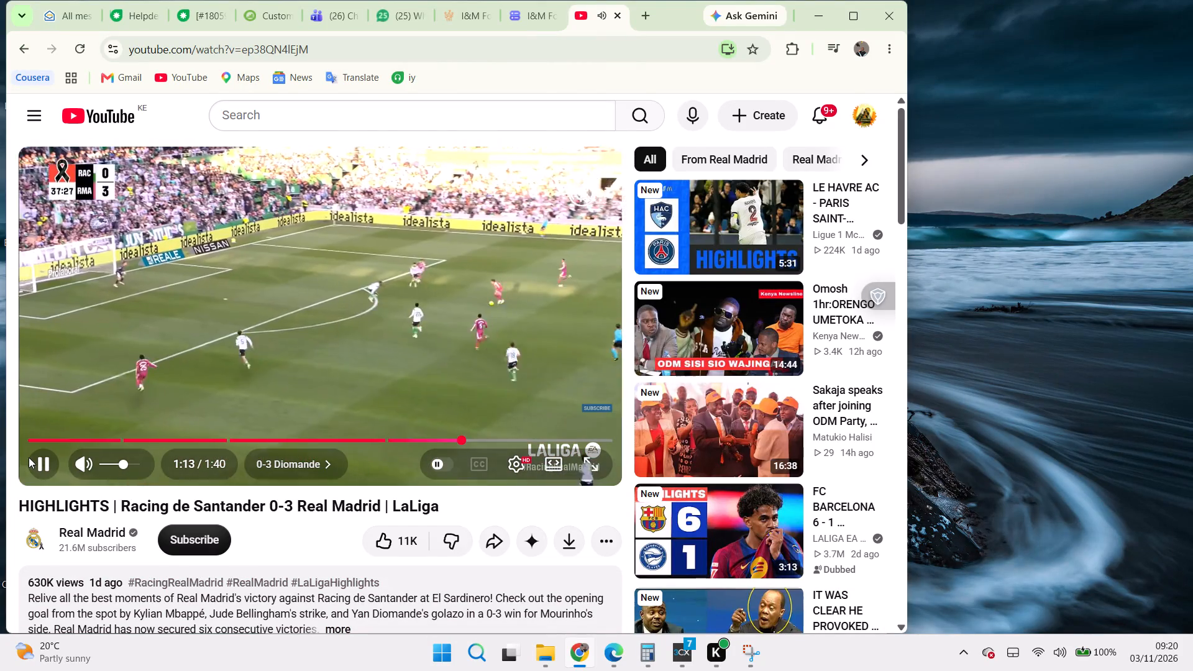
# Pause the Racing de Santander against Real Madrid highlights video.
pyautogui.click(42, 454)
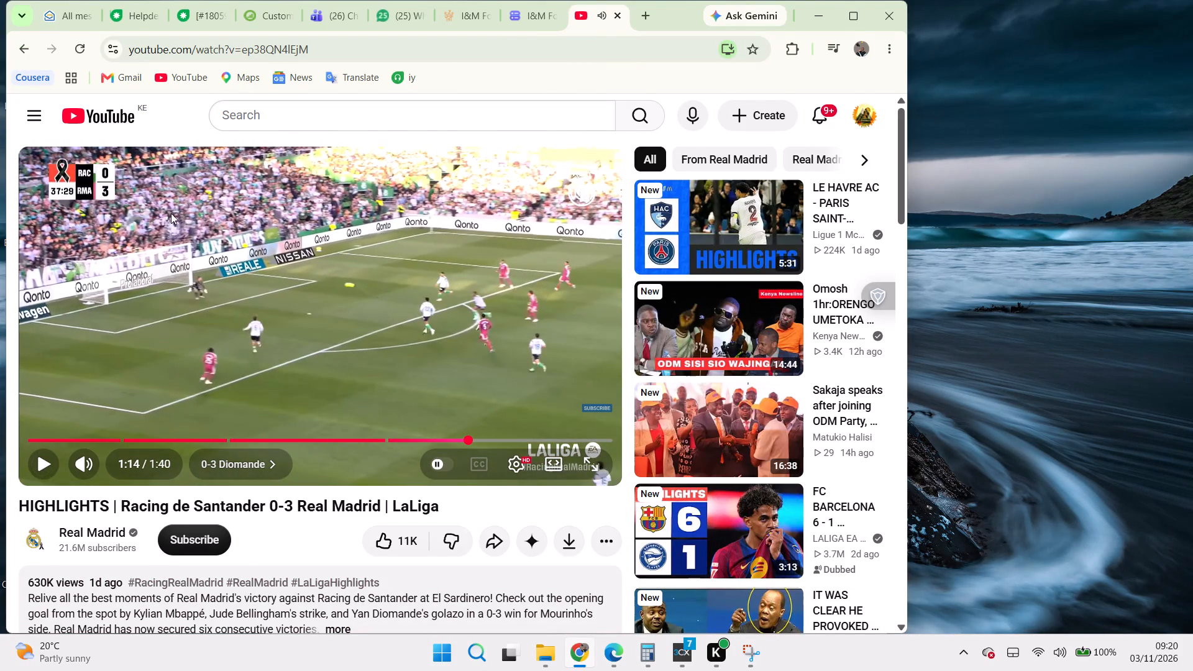
pyautogui.click(185, 14)
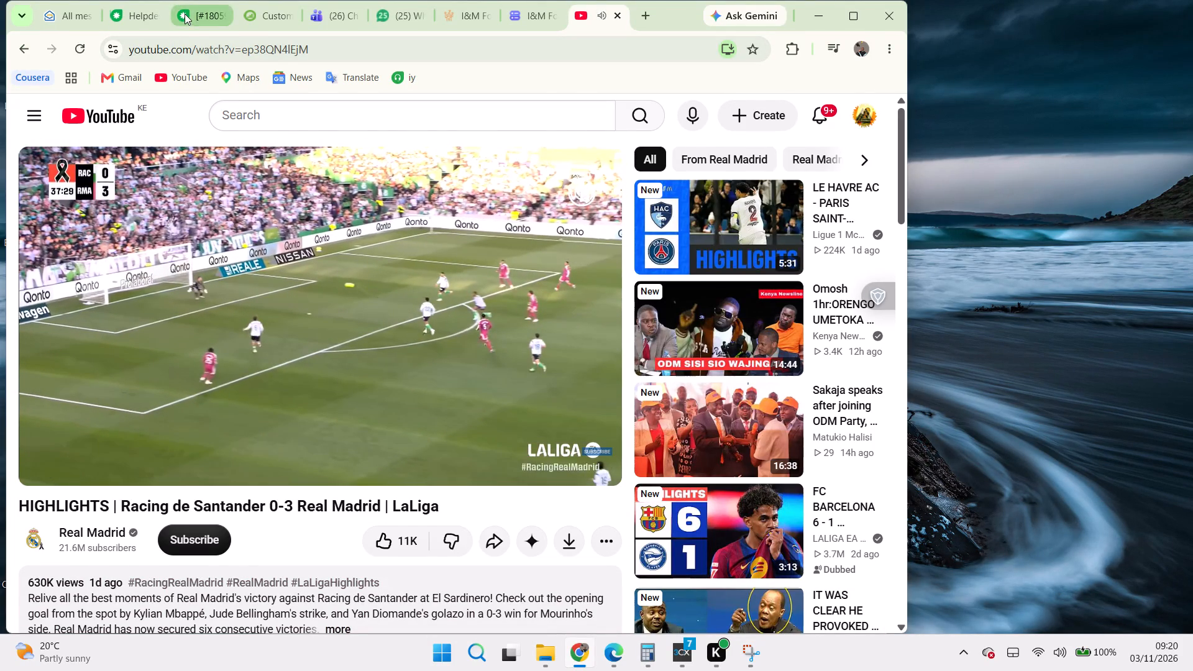
pyautogui.click(574, 610)
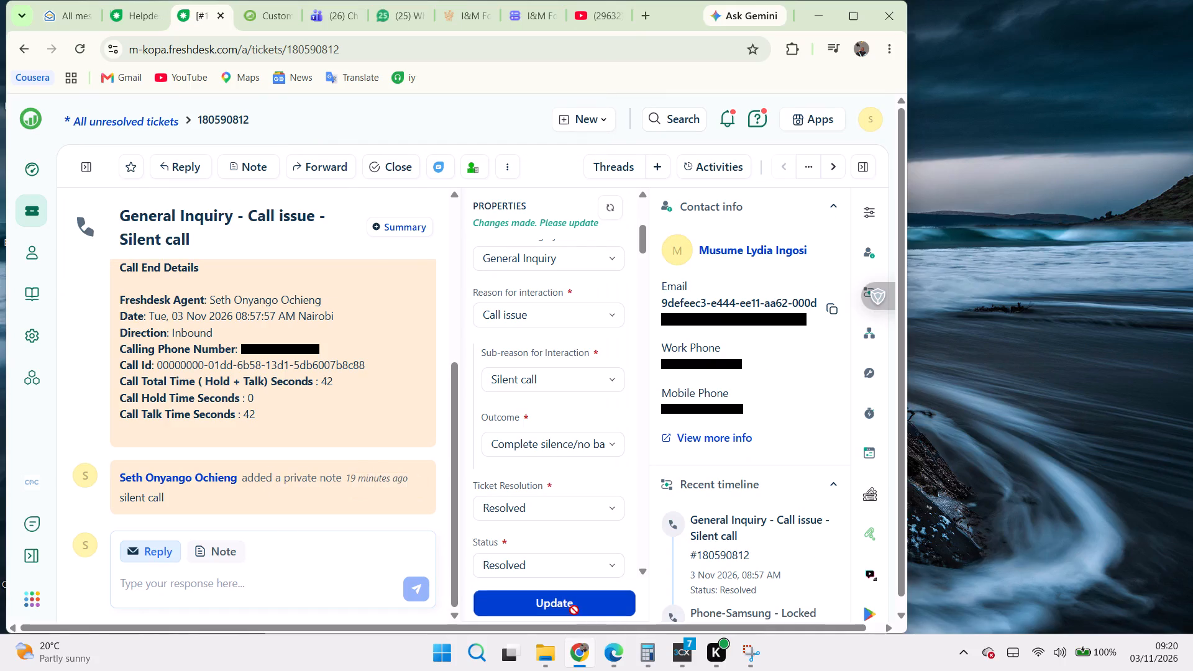
# Go to the Freshdesk dashboard and open the list of the agent's unresolved tickets from there.
pyautogui.click(33, 167)
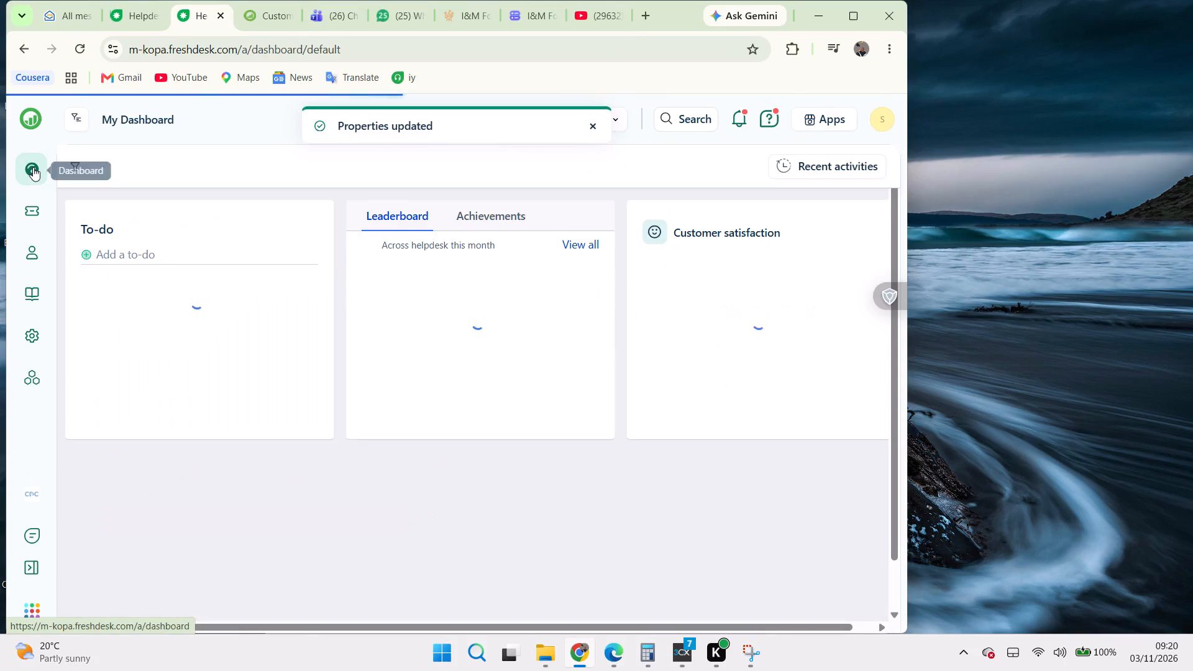
pyautogui.click(107, 221)
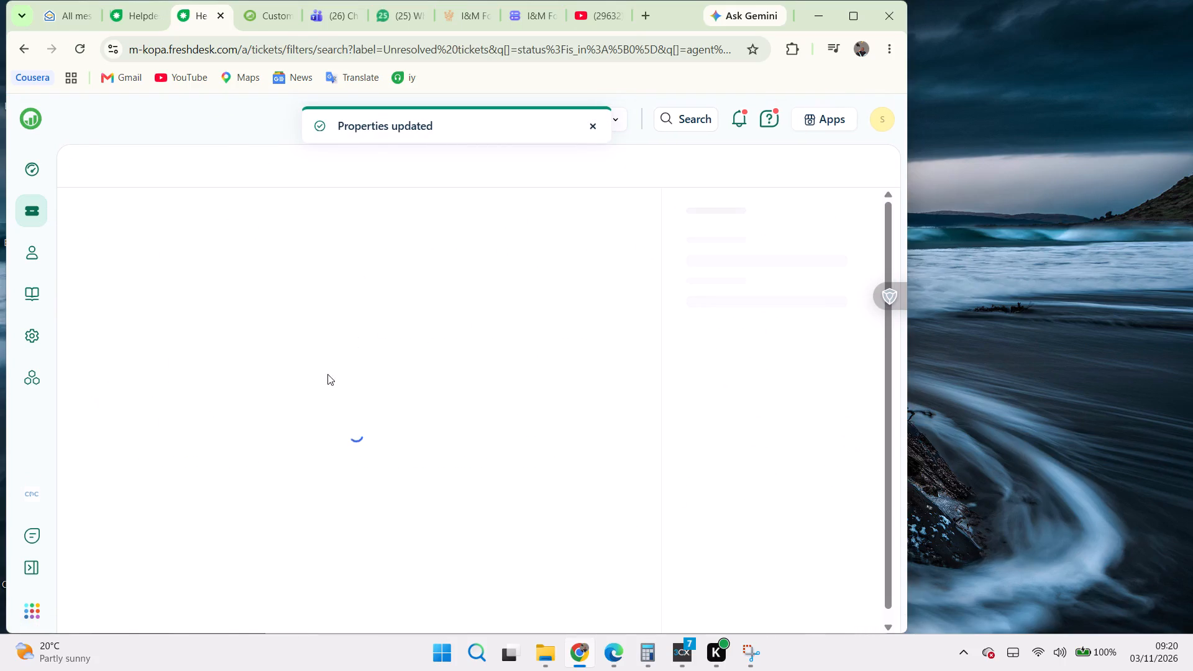
# Bring up the 3CX softphone and place its window beside the browser.
pyautogui.click(673, 655)
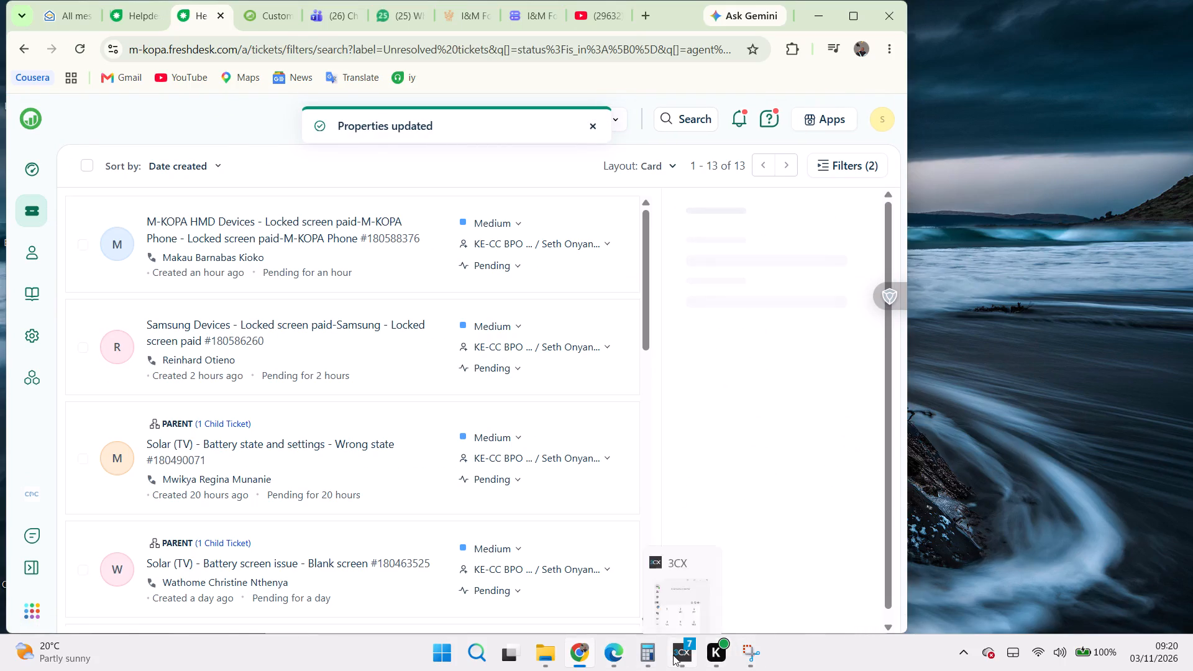
pyautogui.moveTo(966, 37); pyautogui.dragTo(998, 29)
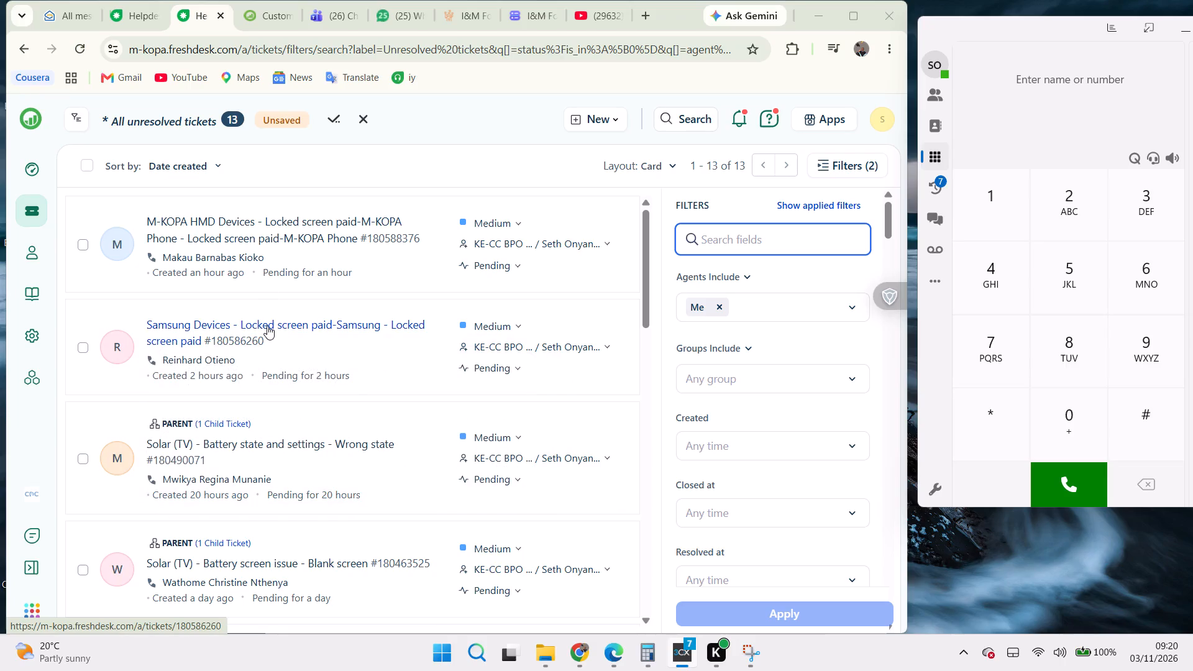
pyautogui.click(296, 326)
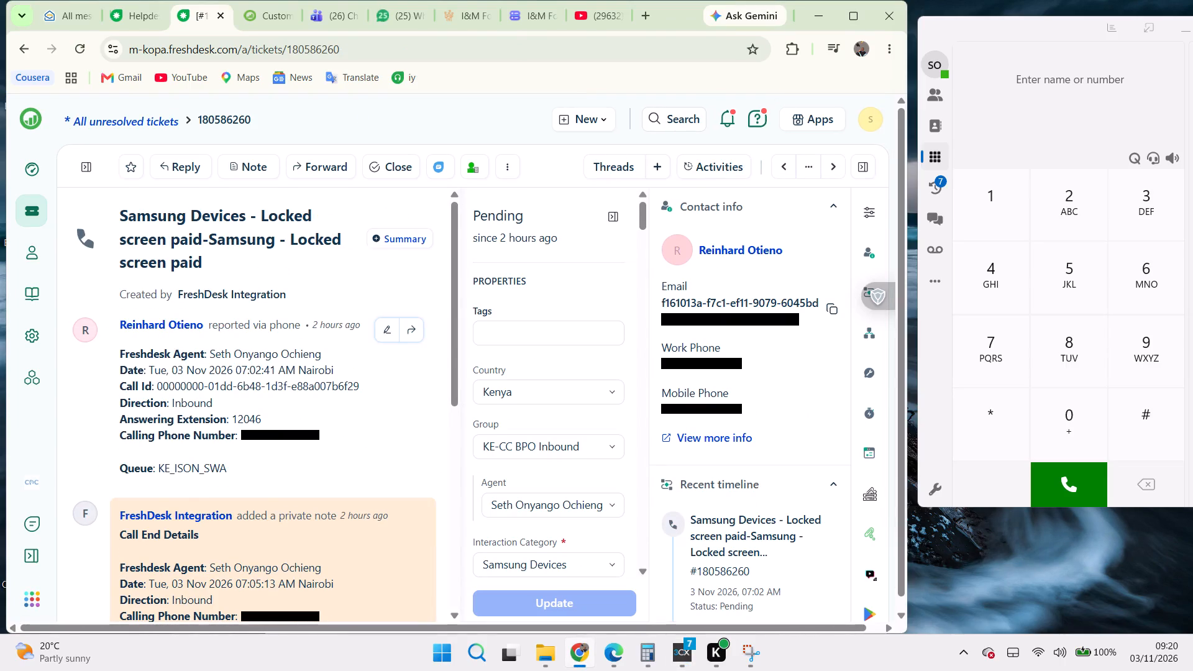
pyautogui.moveTo(267, 434); pyautogui.dragTo(340, 433)
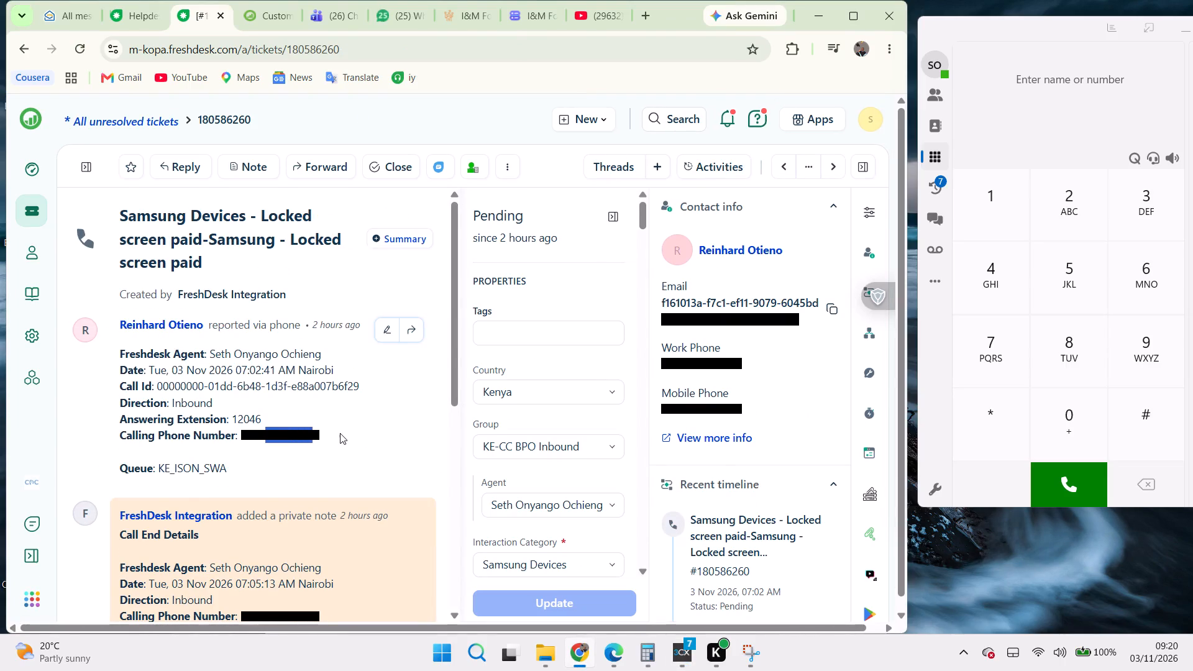
pyautogui.rightClick(340, 433)
pyautogui.click(387, 250)
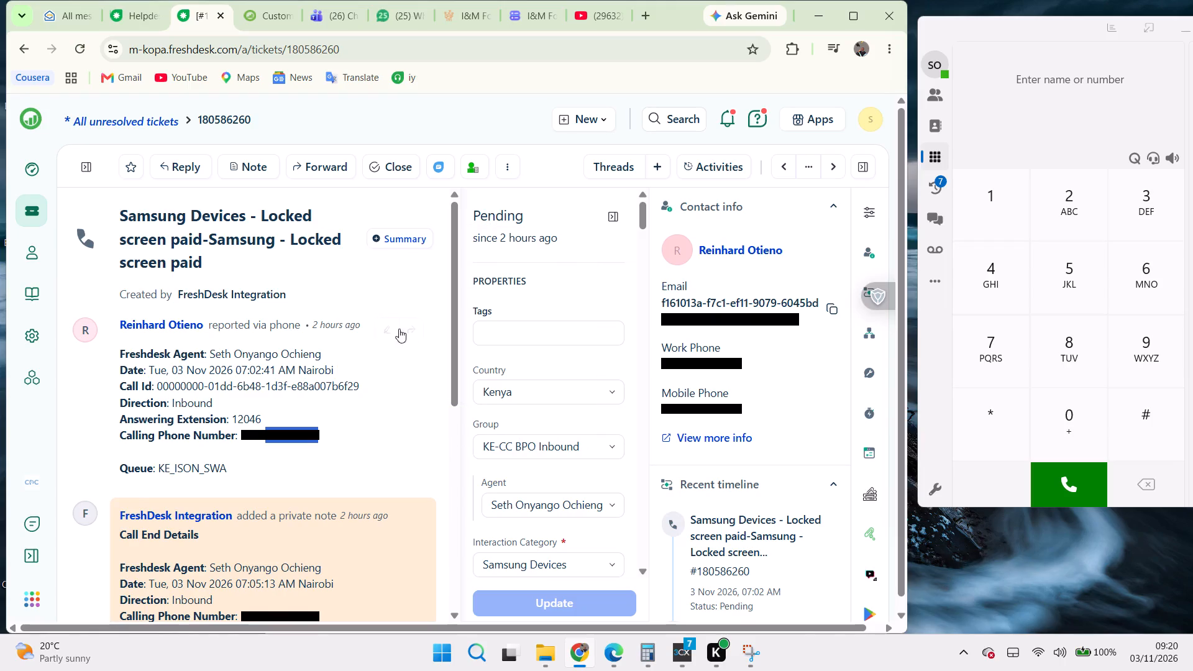
# Review the call details and private notes in the Samsung ticket's conversation.
pyautogui.scroll(-1, 370, 465)
pyautogui.scroll(5, 370, 465)
pyautogui.scroll(-2, 370, 465)
pyautogui.scroll(1, 370, 465)
pyautogui.scroll(-4, 370, 465)
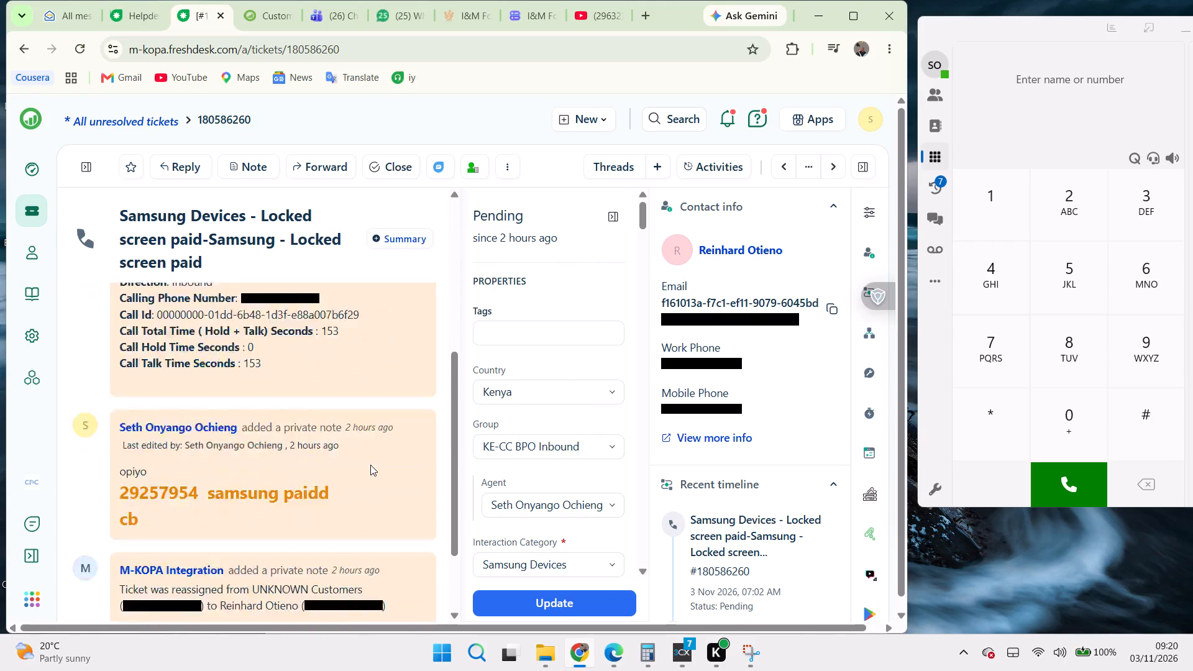
pyautogui.scroll(2, 370, 465)
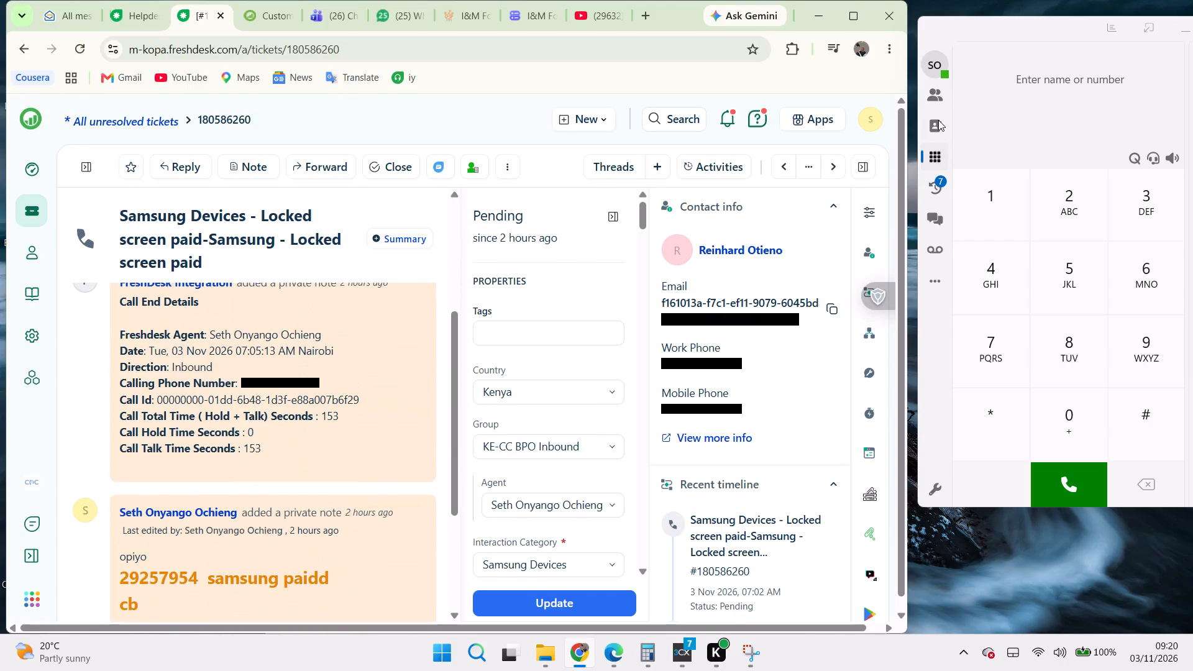
# Call the customer from the 3CX softphone using the prefix 90 followed by the copied number.
pyautogui.click(1022, 83)
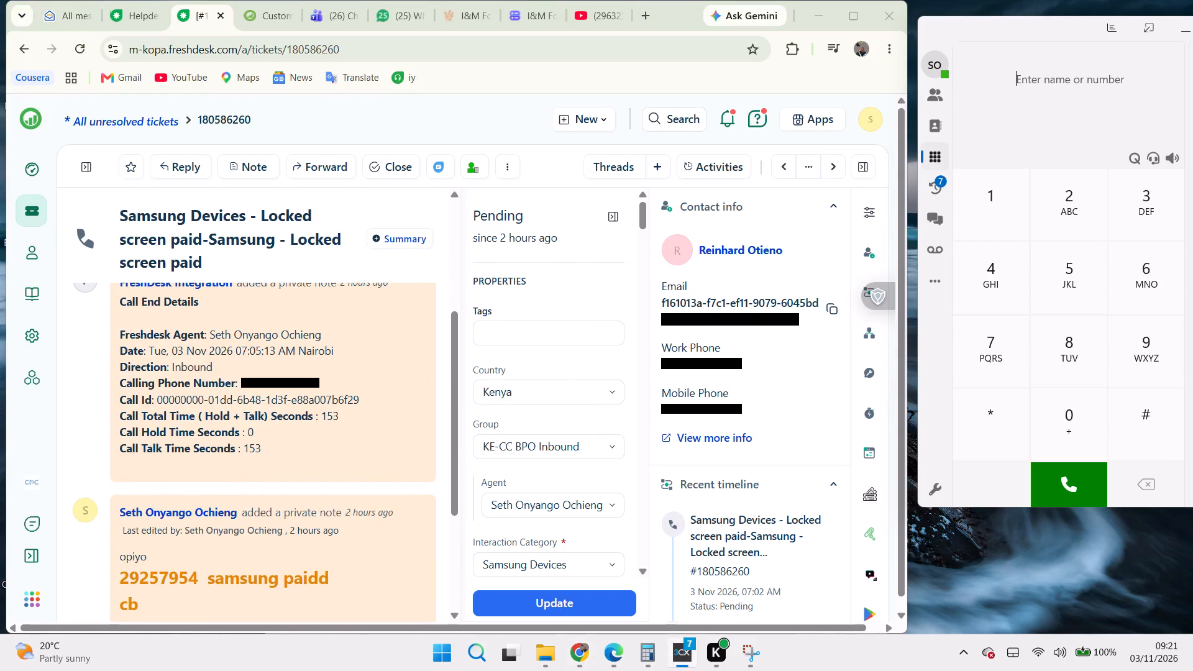
pyautogui.write('90')
pyautogui.hotkey('ctrl', 'v')
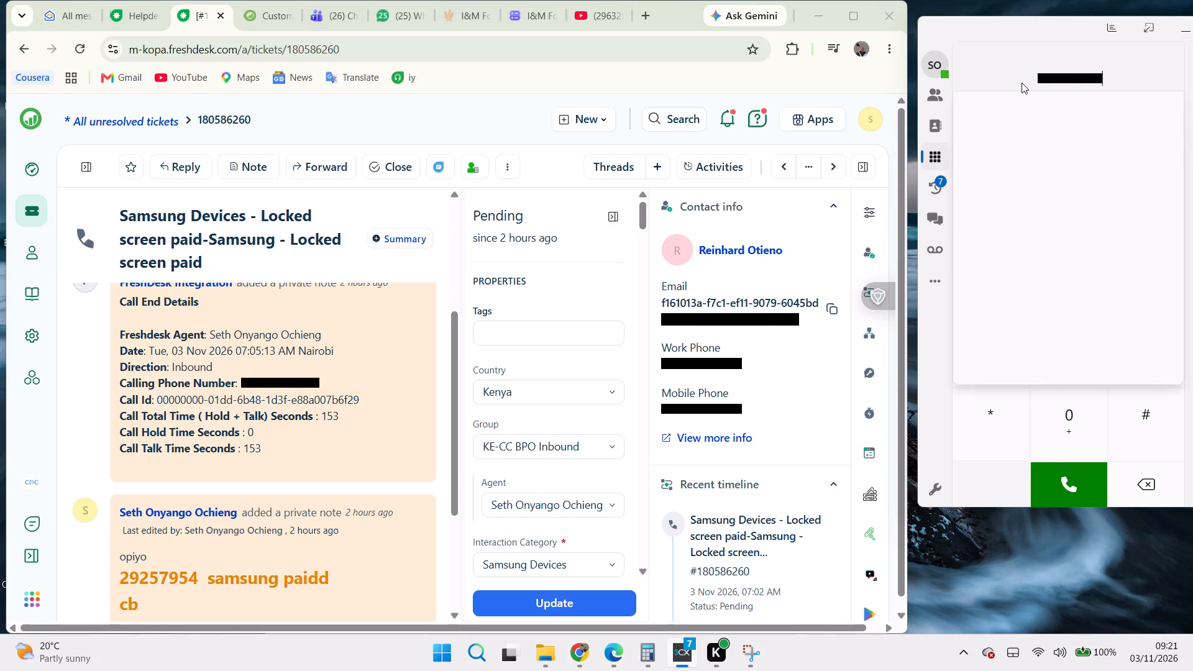
pyautogui.press('Return')
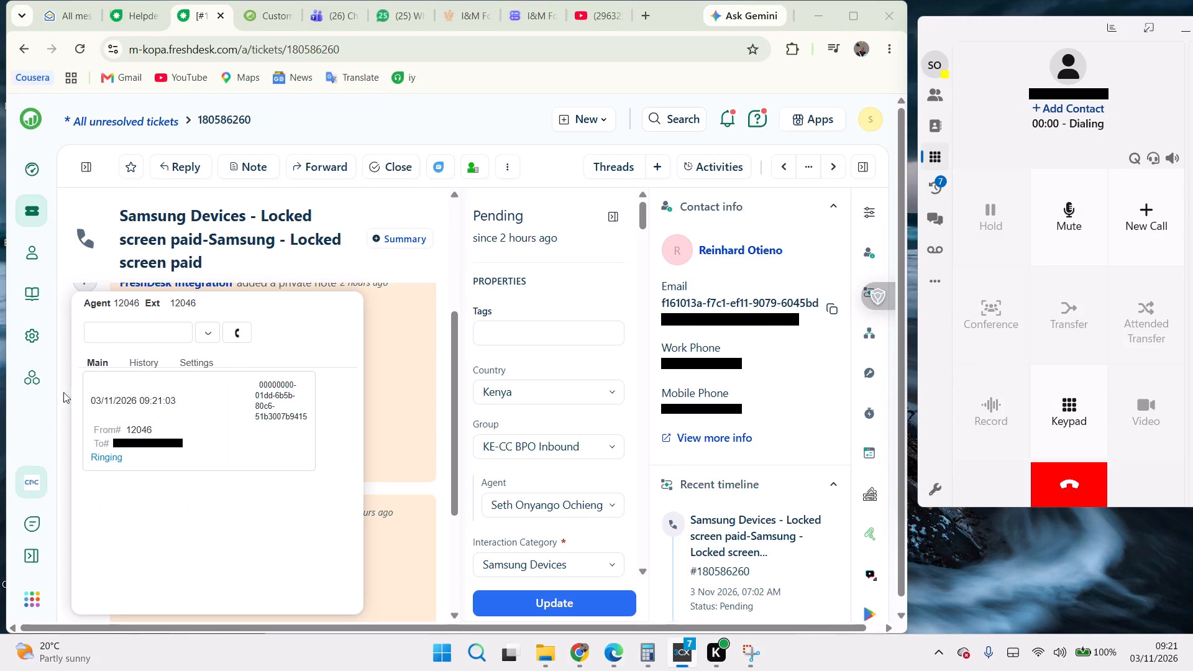
# Dismiss the CDC Softphone call pop-up covering the ticket's notes.
pyautogui.click(15, 490)
pyautogui.doubleClick(29, 478)
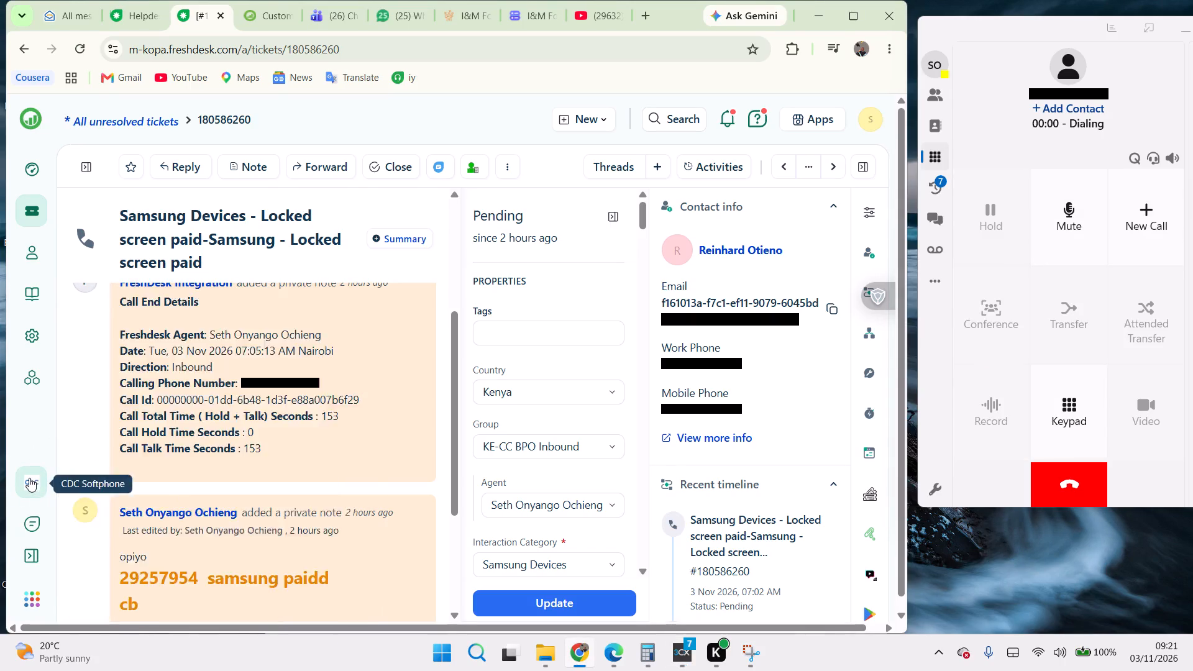
pyautogui.click(34, 480)
pyautogui.scroll(-2, 288, 429)
pyautogui.scroll(1, 288, 429)
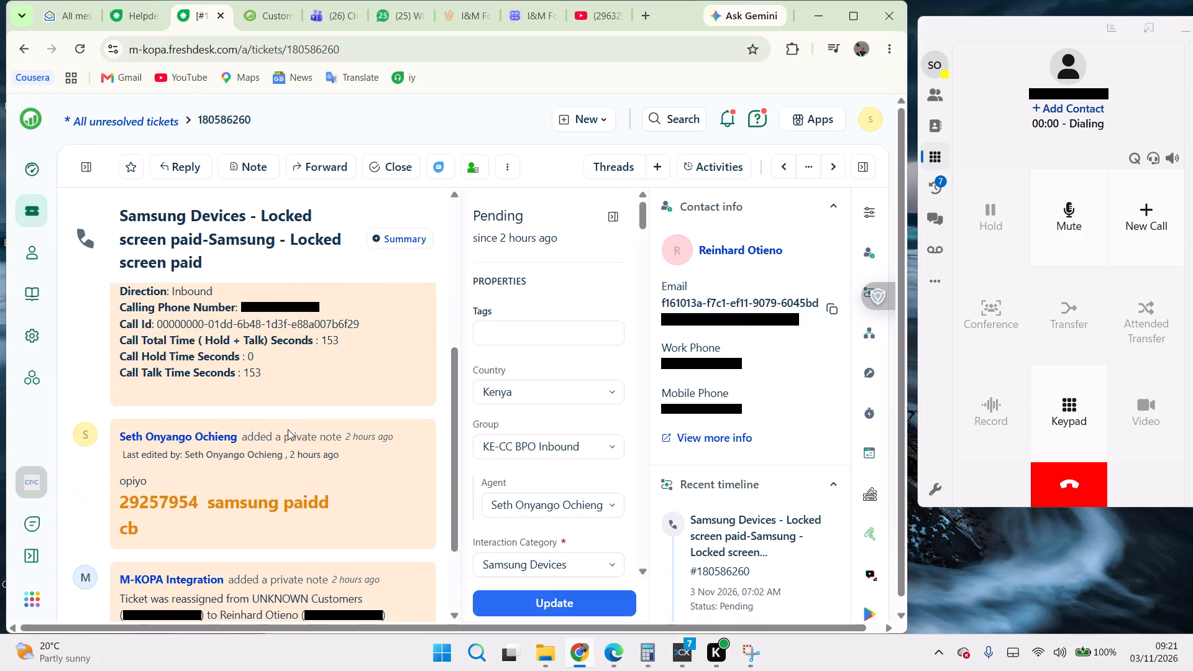
# Launch the Customer Dashboard for the Samsung ticket's customer and go to the previously opened customer's dashboard.
pyautogui.click(477, 164)
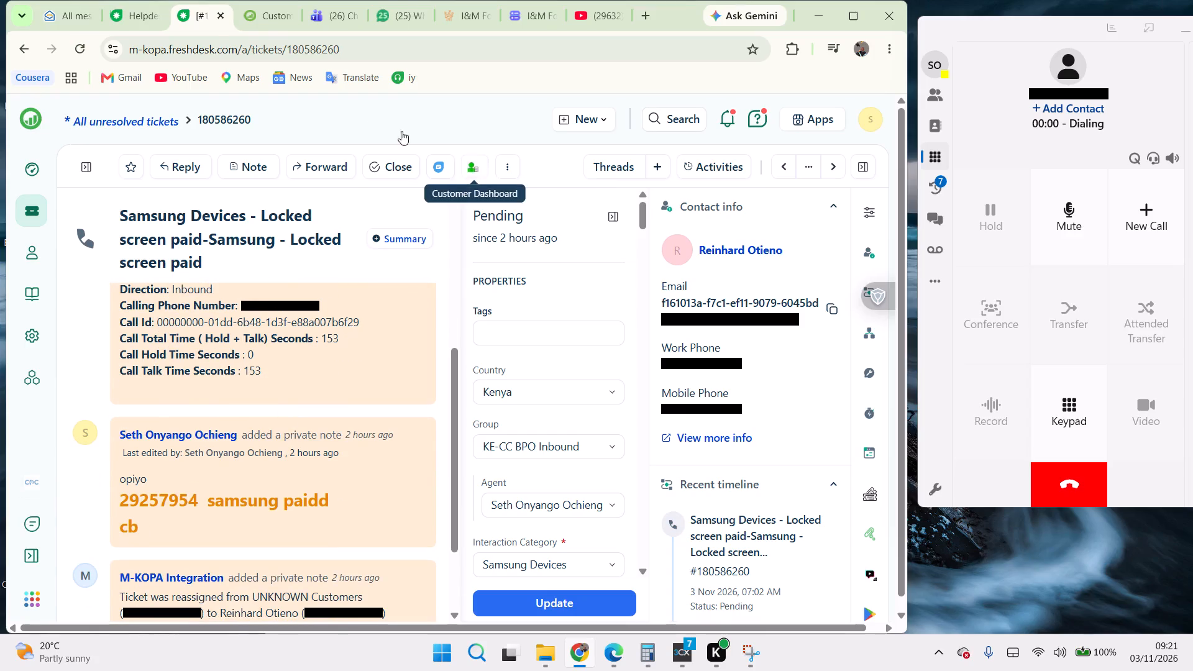
pyautogui.click(303, 17)
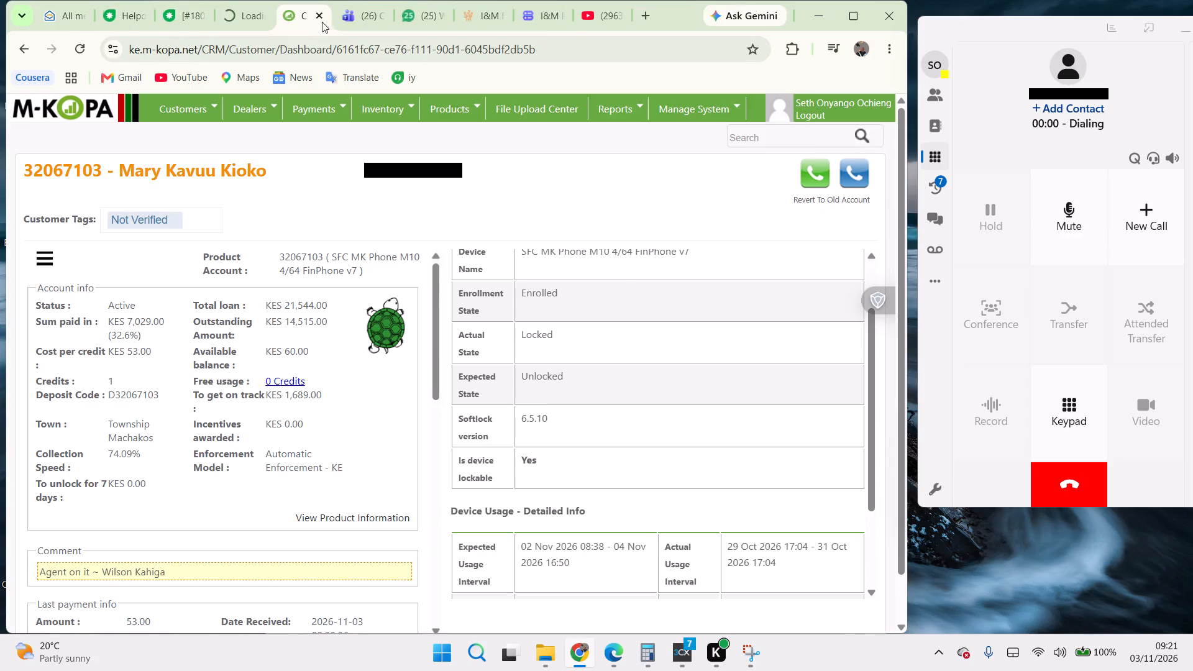
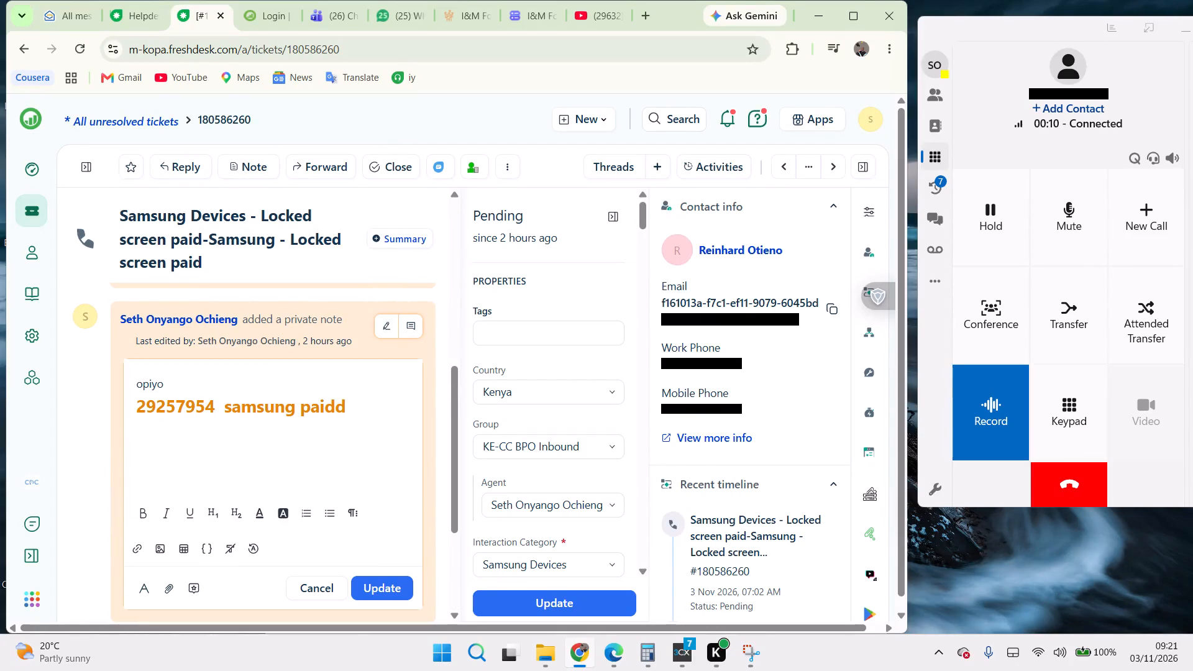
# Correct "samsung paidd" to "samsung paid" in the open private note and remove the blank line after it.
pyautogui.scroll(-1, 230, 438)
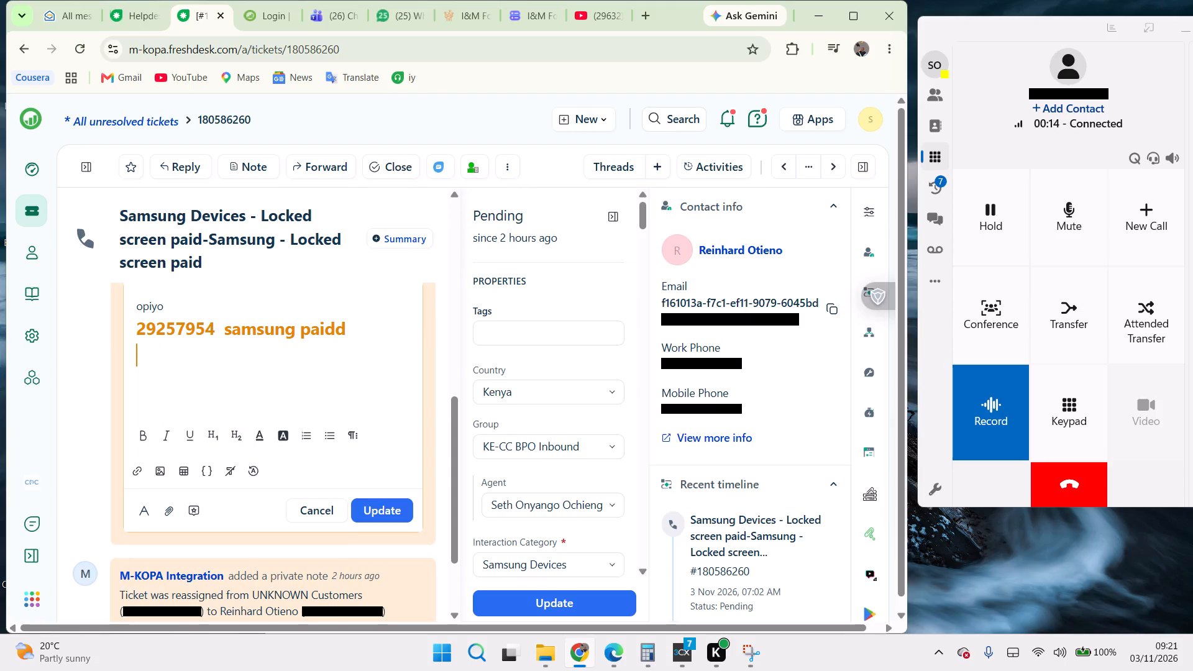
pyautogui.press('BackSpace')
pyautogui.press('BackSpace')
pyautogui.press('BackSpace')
# Set the ticket's Outcome to "Resolved: Has data bundle-advised to refresh account status" and its Status to Resolved.
pyautogui.scroll(-3, 501, 408)
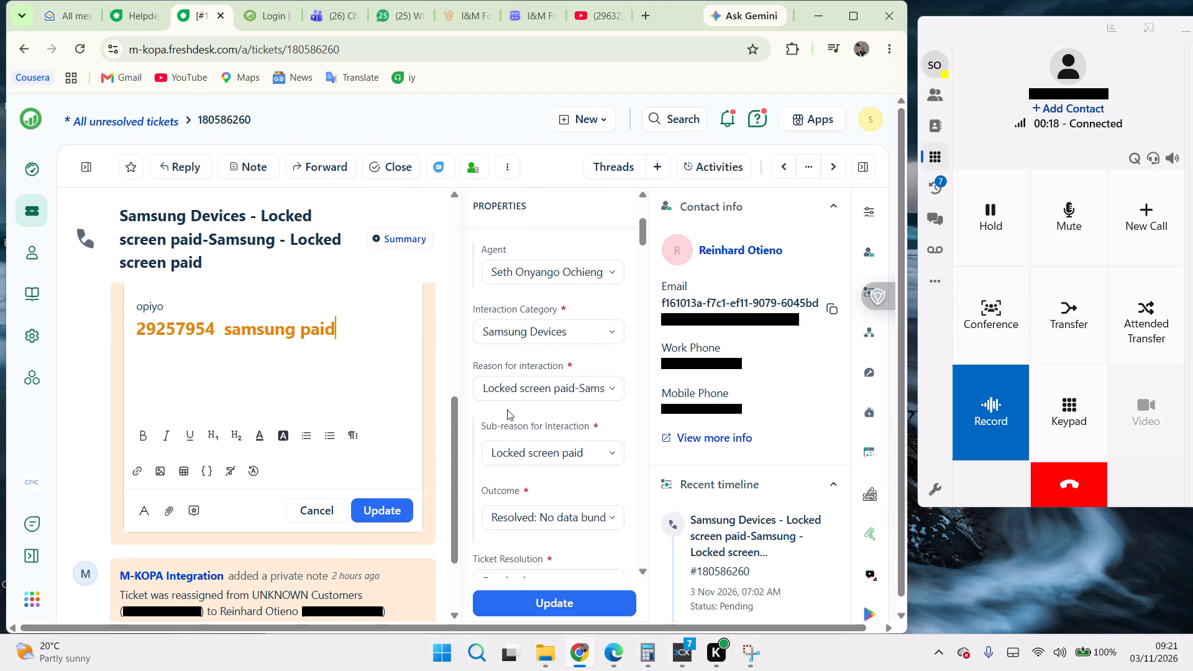
pyautogui.click(550, 519)
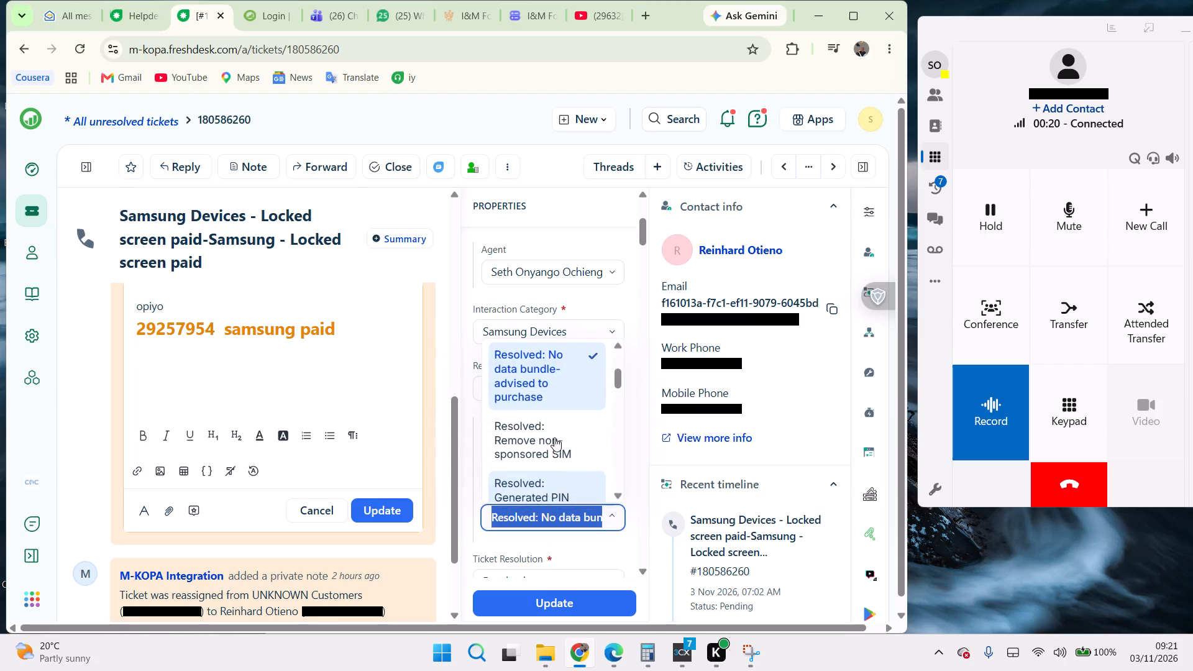
pyautogui.scroll(1, 555, 432)
pyautogui.scroll(-3, 555, 432)
pyautogui.scroll(1, 555, 432)
pyautogui.scroll(-1, 555, 432)
pyautogui.scroll(2, 555, 432)
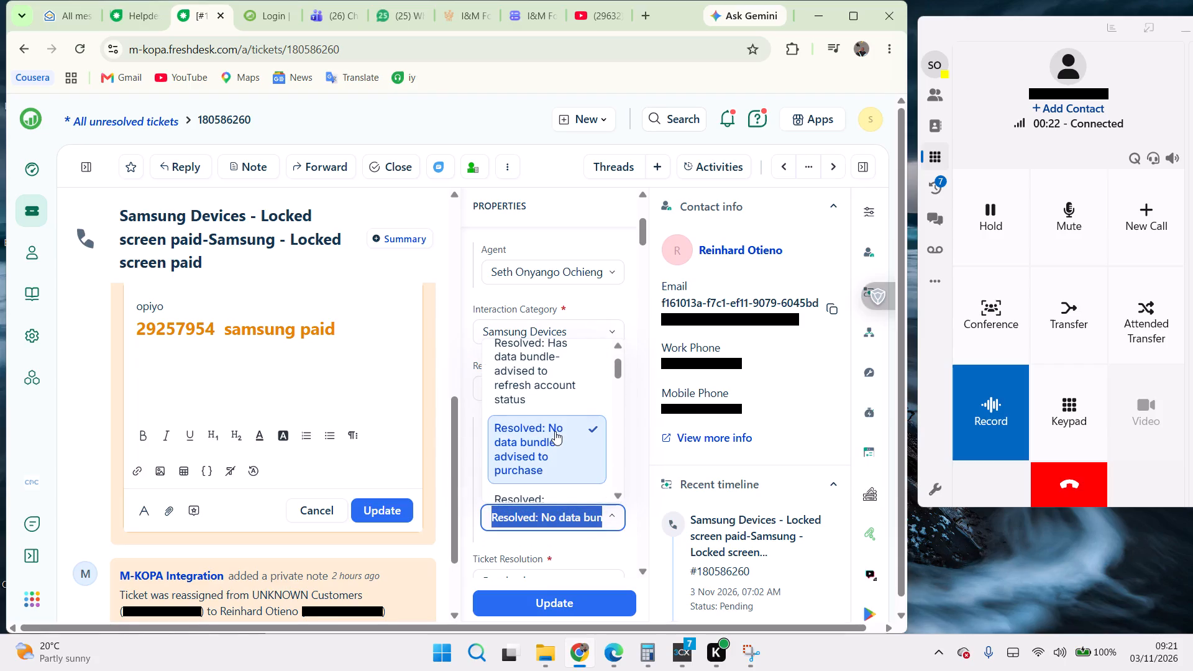
pyautogui.click(531, 353)
pyautogui.scroll(-2, 567, 441)
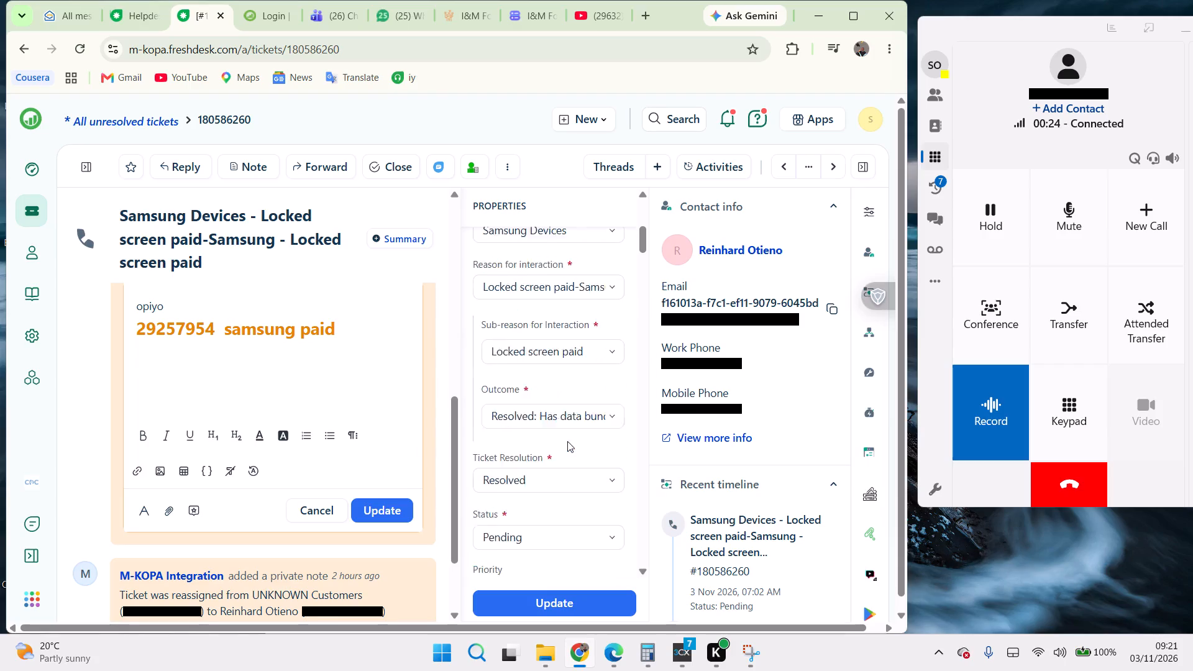
pyautogui.click(537, 488)
pyautogui.click(523, 580)
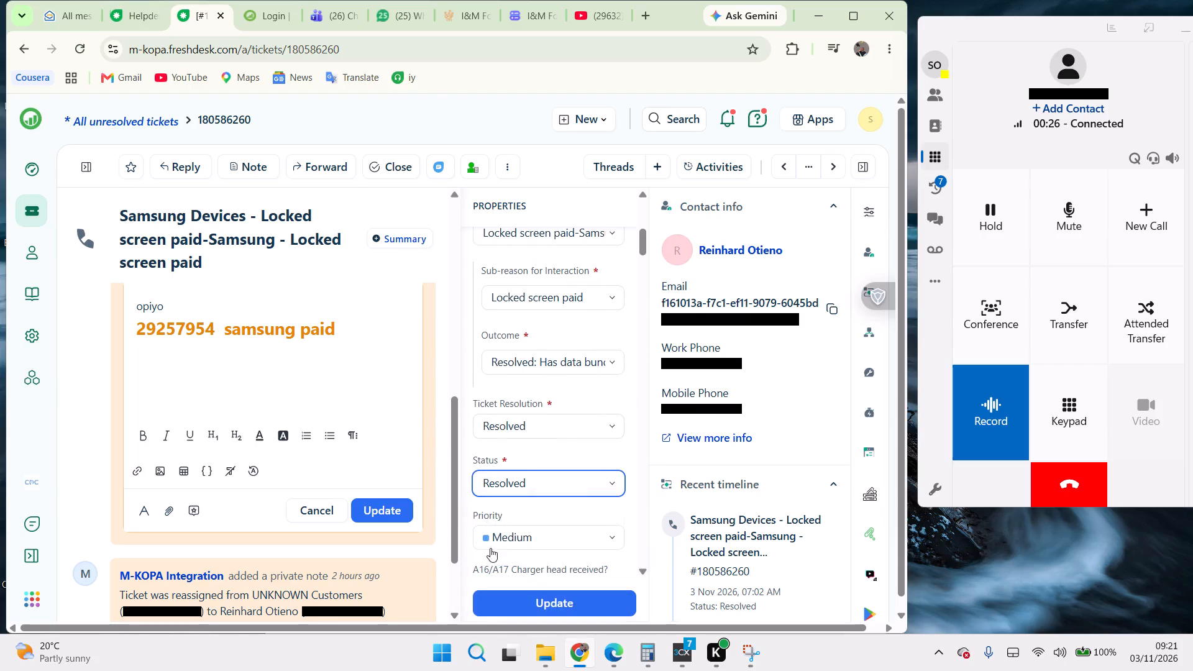
# Replace the large orange line in the private note with the copied reason for interaction, "Locked screen paid-Samsung".
pyautogui.moveTo(128, 326); pyautogui.dragTo(346, 341)
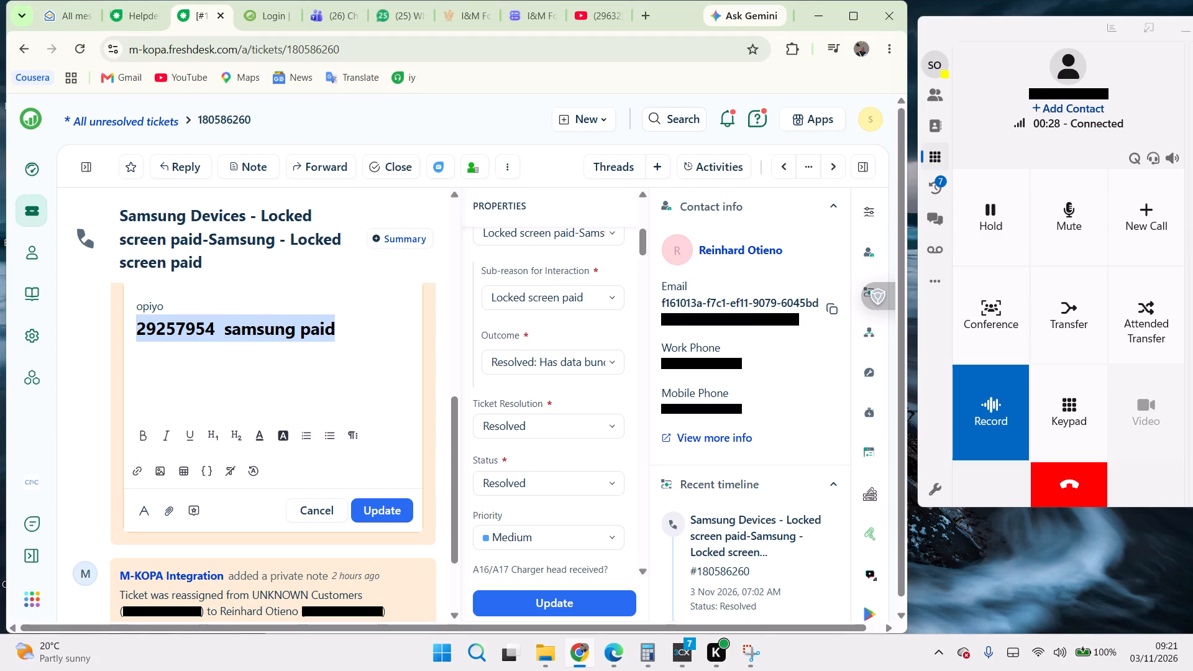
pyautogui.moveTo(346, 341); pyautogui.dragTo(354, 341)
pyautogui.press('BackSpace')
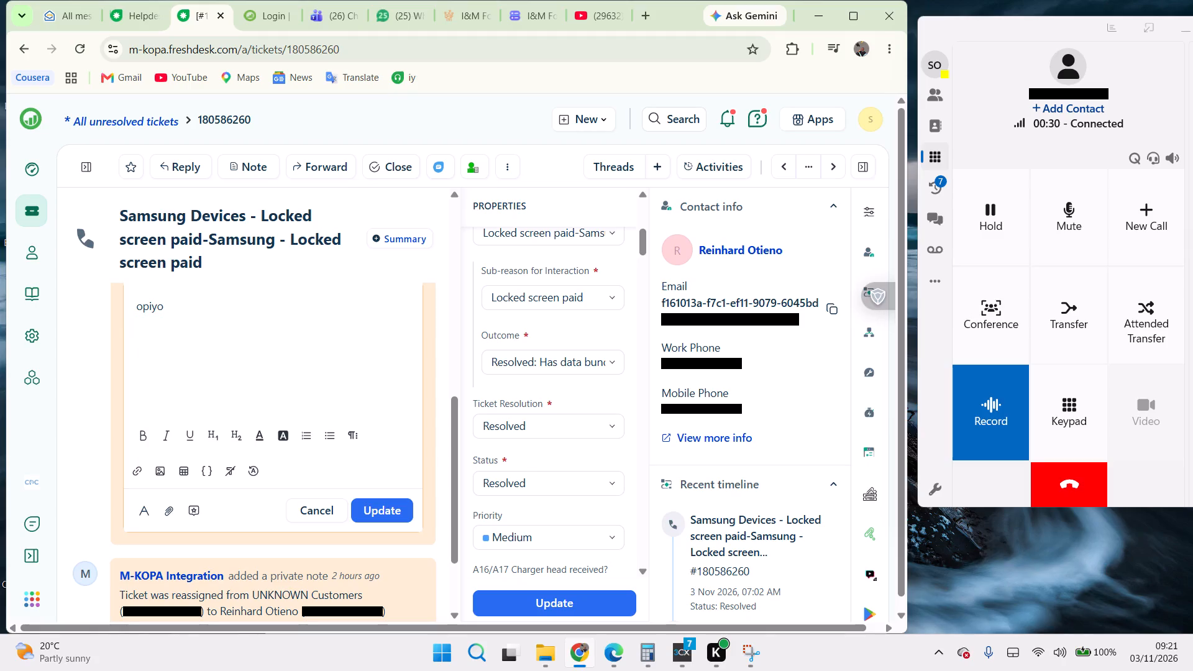
pyautogui.press('BackSpace')
pyautogui.press('Return')
pyautogui.scroll(1, 513, 296)
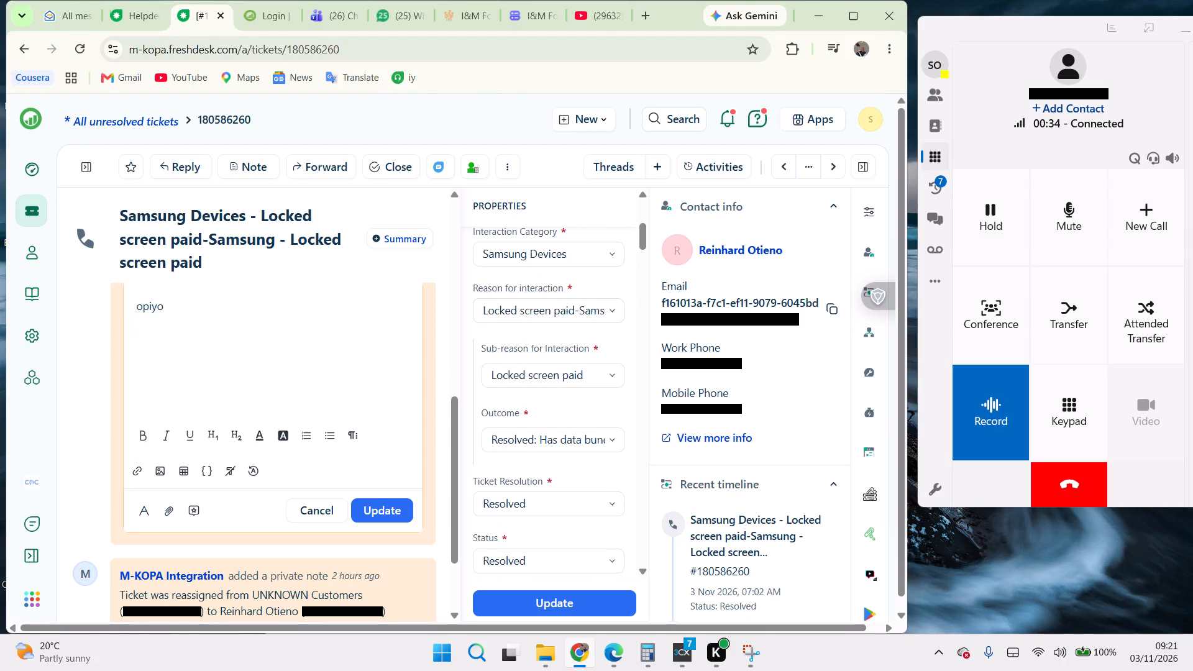
pyautogui.click(516, 309)
pyautogui.rightClick(516, 309)
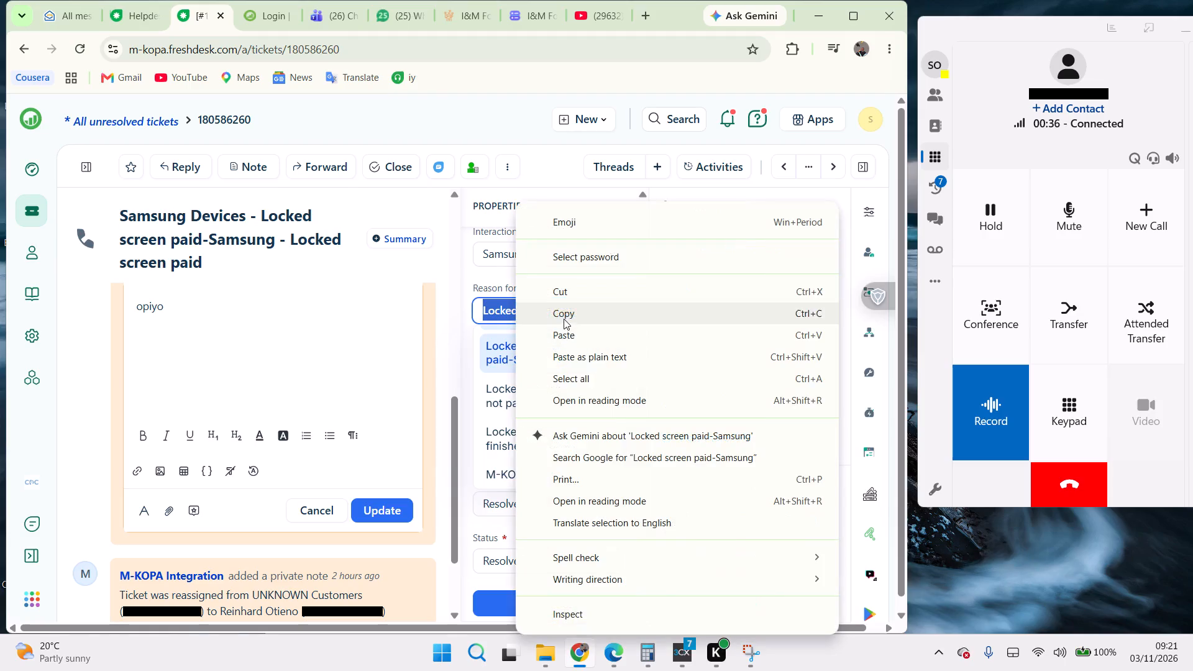
pyautogui.click(565, 316)
pyautogui.click(266, 342)
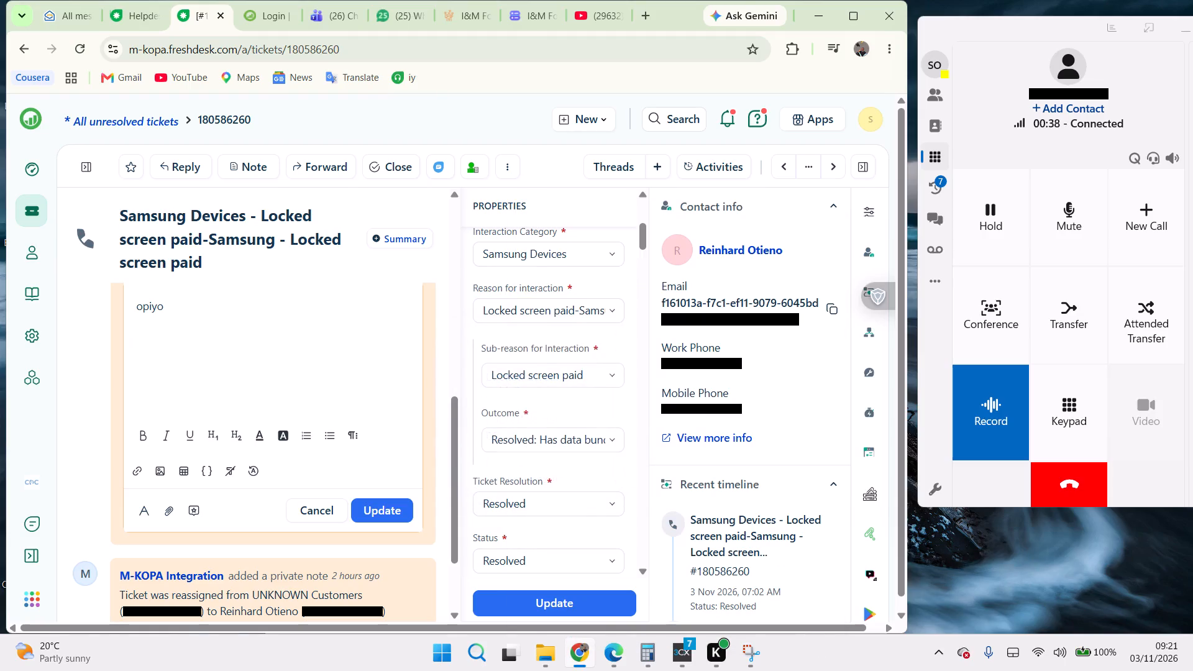
pyautogui.press('BackSpace')
pyautogui.hotkey('ctrl', 'v')
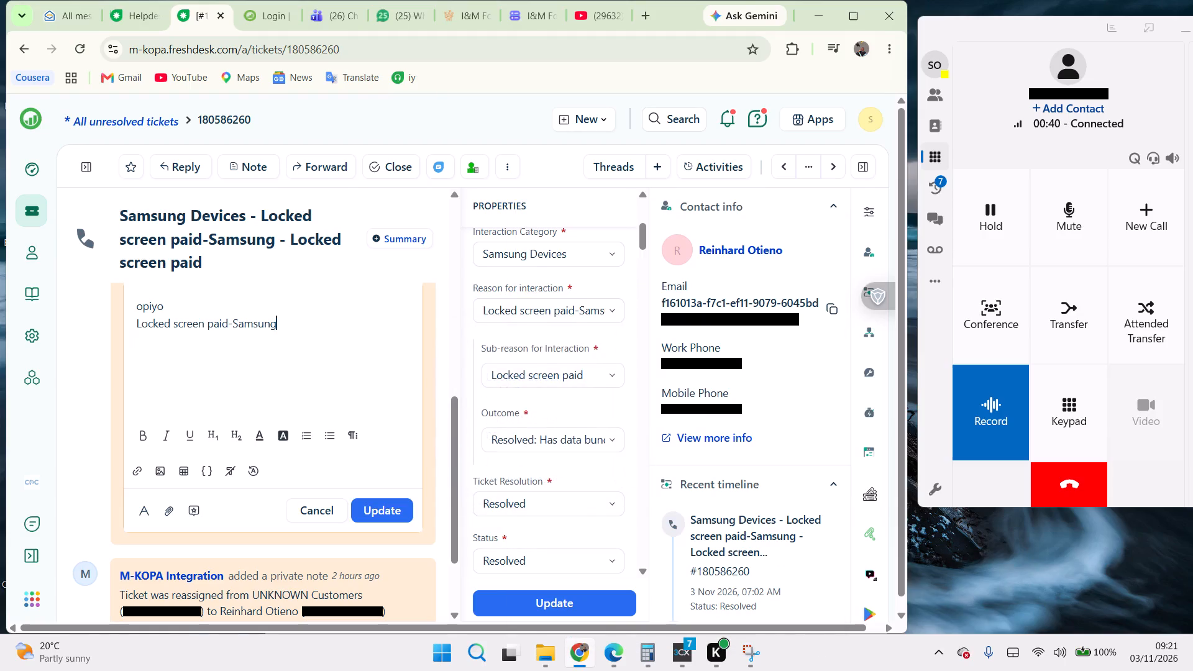
# Add the copied Outcome text "Resolved: Has data bundle-advised to refresh account status" to the note, followed by a line "unlocked".
pyautogui.click(554, 431)
pyautogui.rightClick(554, 431)
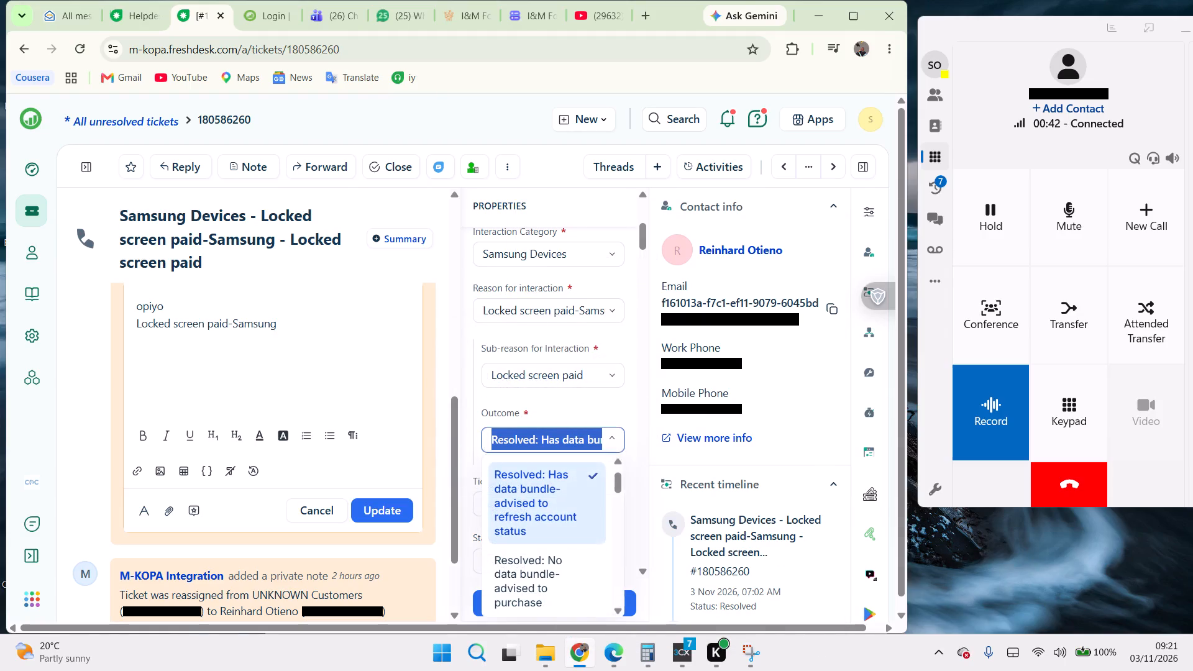
pyautogui.click(605, 316)
pyautogui.click(294, 352)
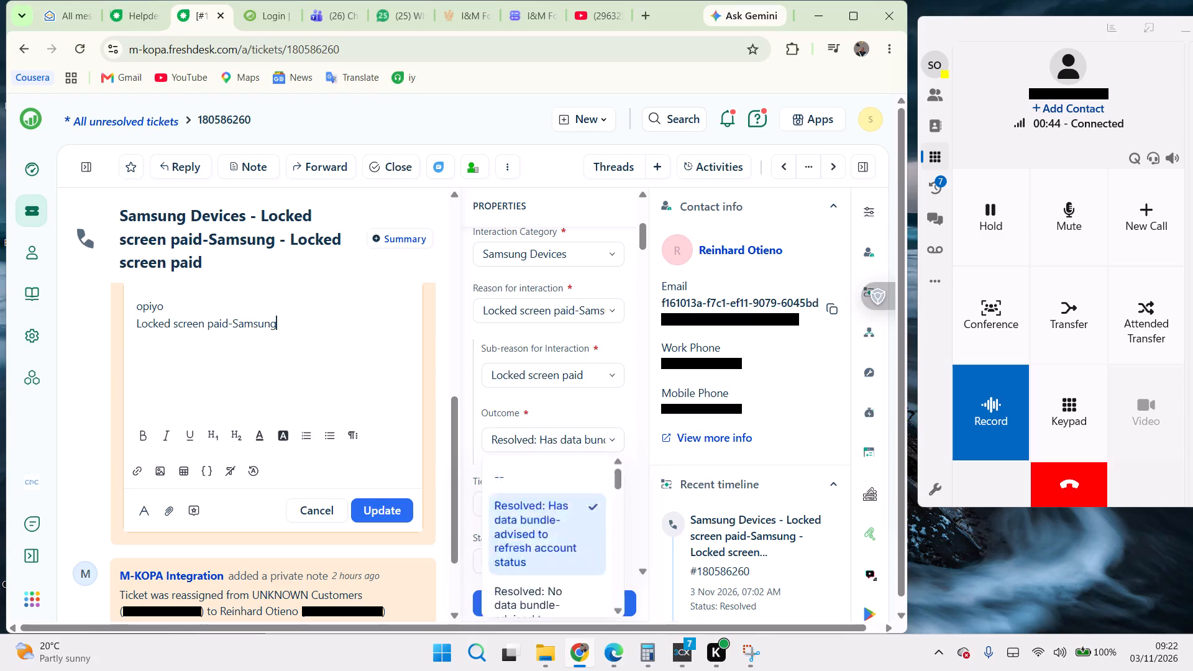
pyautogui.press('Return')
pyautogui.hotkey('ctrl', 'v')
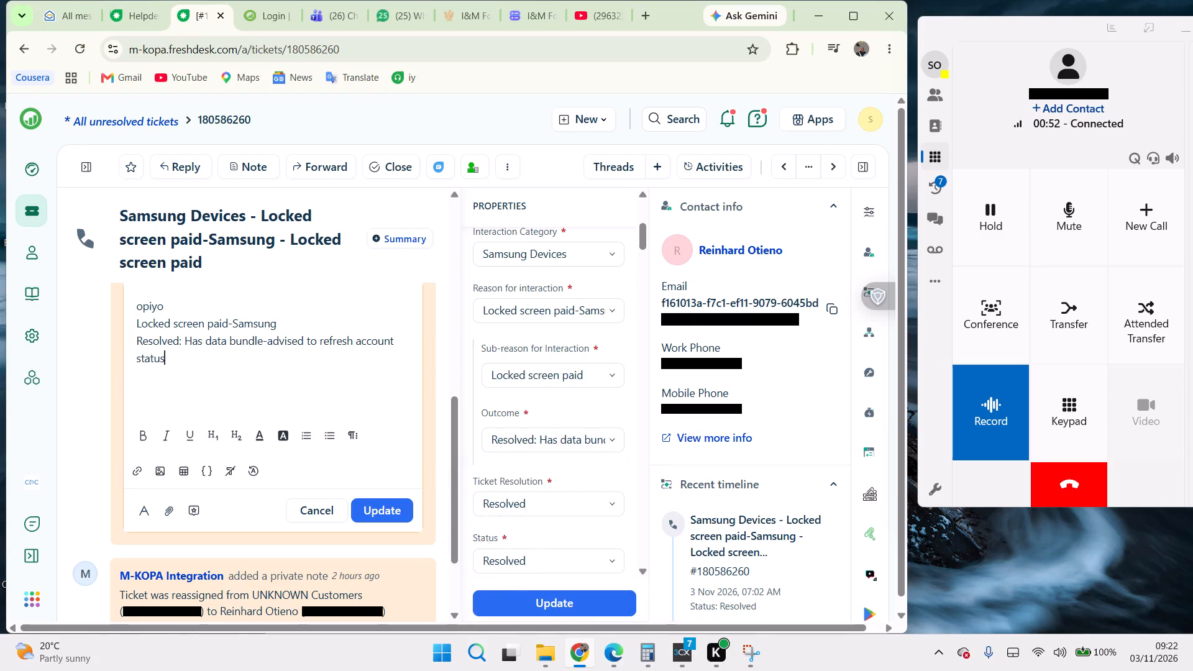
pyautogui.press('Return')
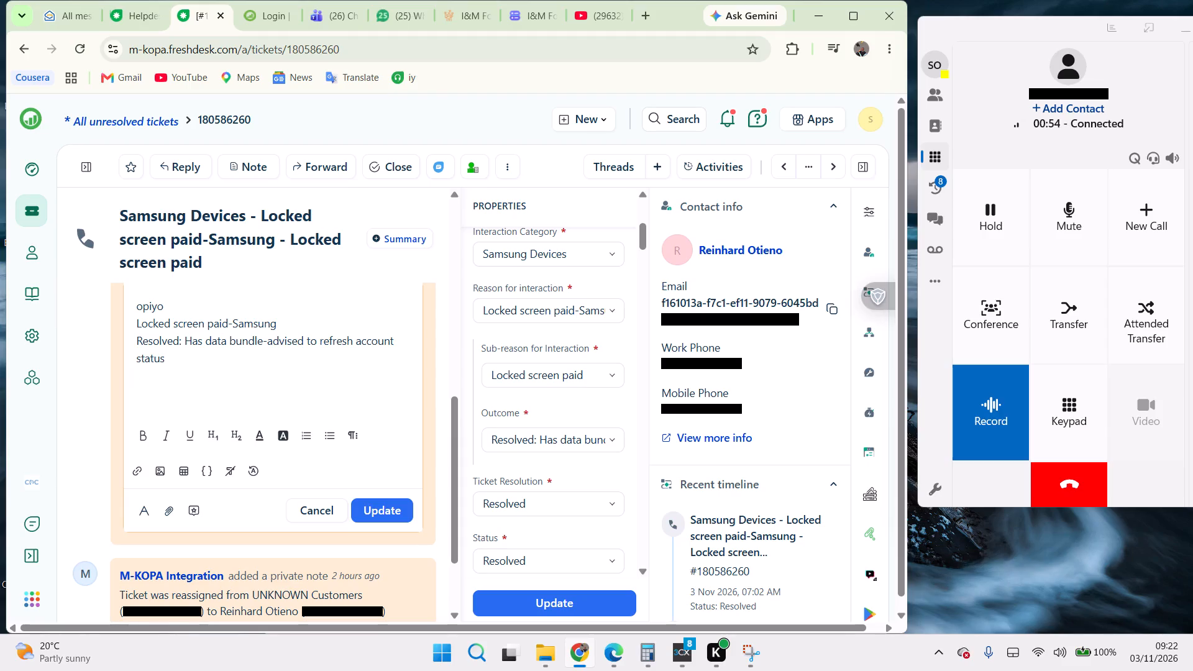
pyautogui.write('unlocked')
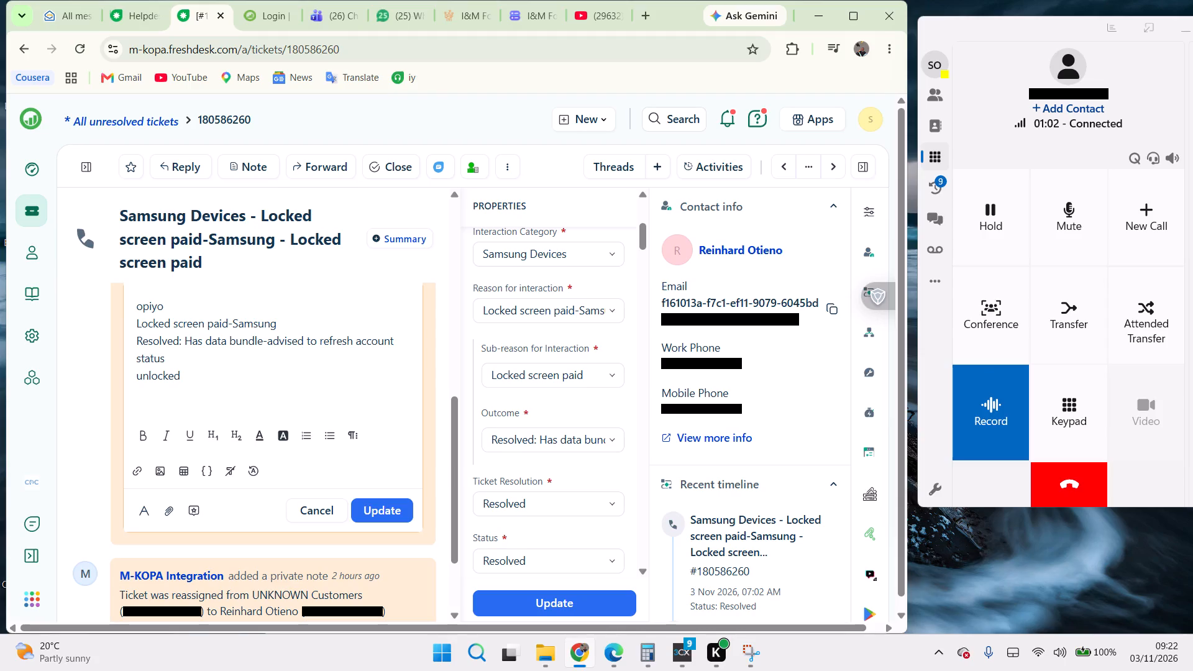
# Save the ticket's changed properties and the edited private note.
pyautogui.click(542, 604)
pyautogui.click(375, 509)
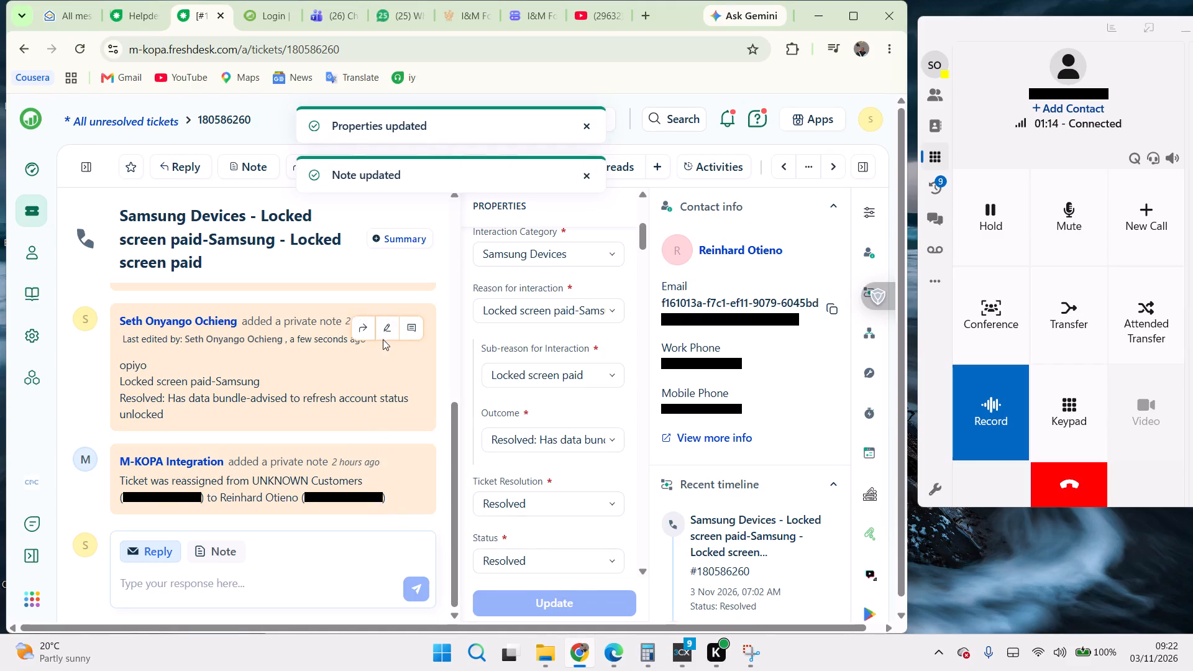
# Reopen the private note, insert the line "called back had unlocked" below "Locked screen paid-Samsung", and save the note.
pyautogui.click(382, 331)
pyautogui.click(277, 401)
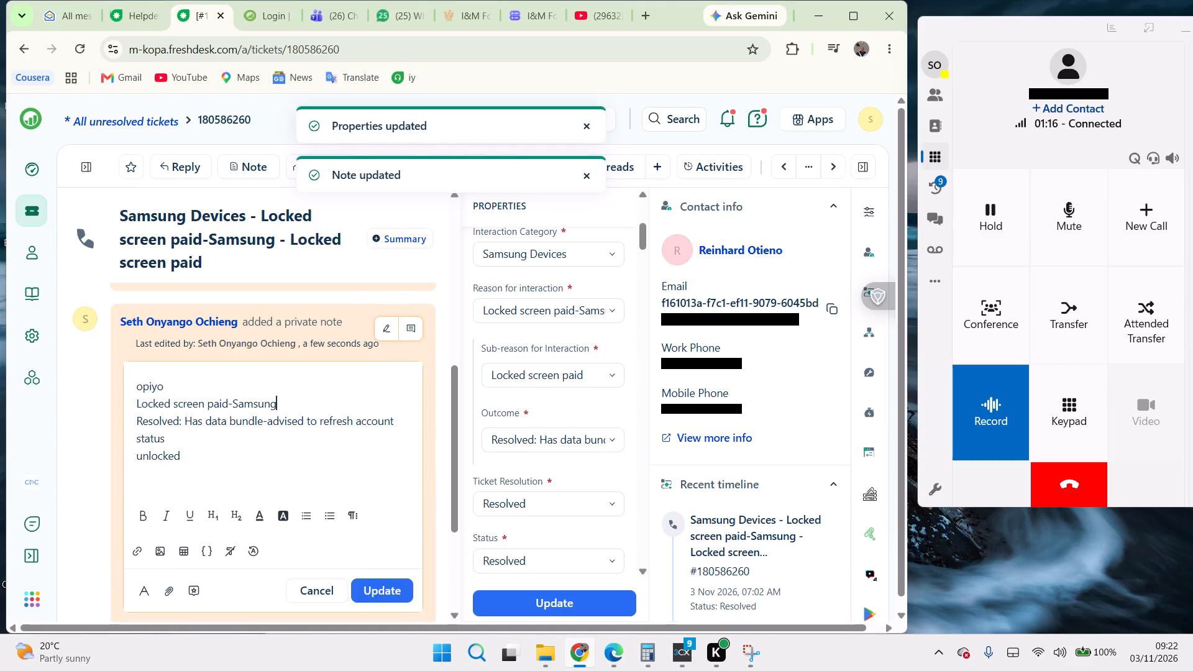
pyautogui.press('Return')
pyautogui.write('called')
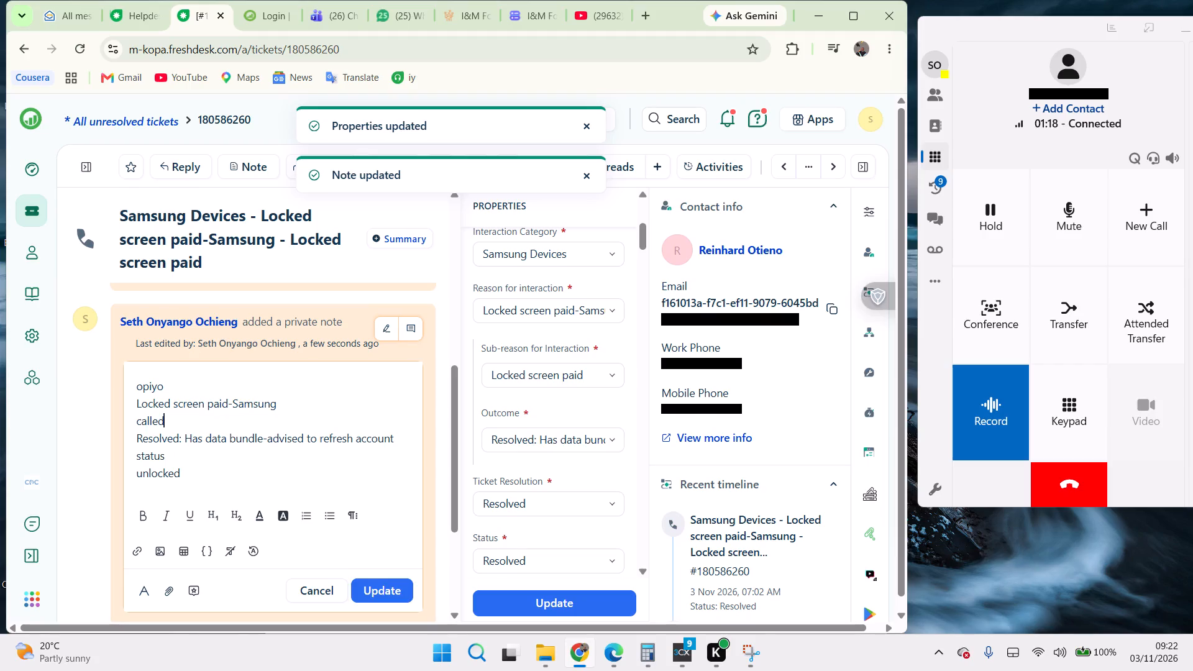
pyautogui.press('space')
pyautogui.press('b')
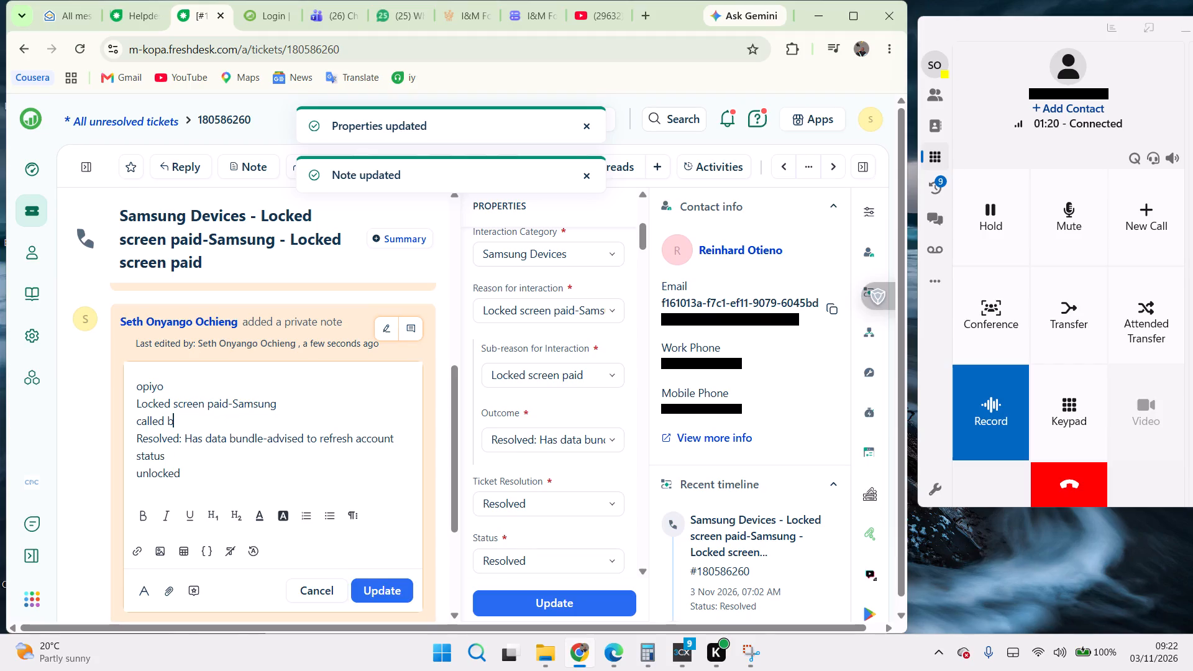
pyautogui.press('a')
pyautogui.press('c')
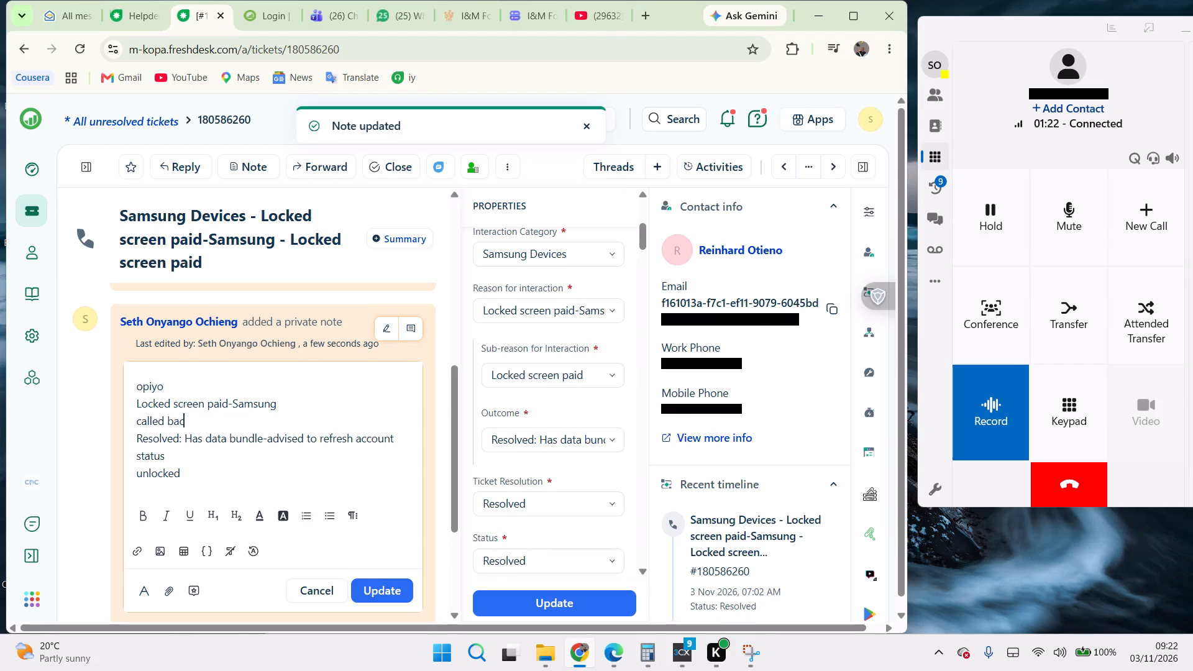
pyautogui.press('k')
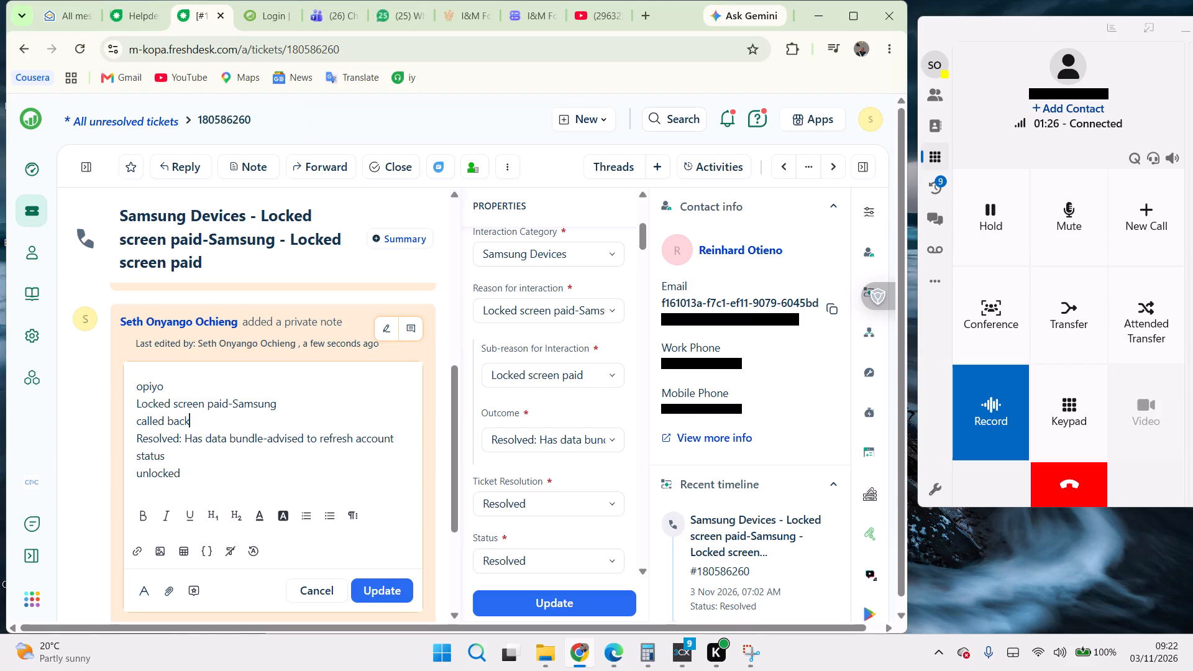
pyautogui.press('space')
pyautogui.write('hsd')
pyautogui.press('space')
pyautogui.press('BackSpace')
pyautogui.press('BackSpace')
pyautogui.press('BackSpace')
pyautogui.write('ad unlocked')
pyautogui.scroll(-5, 275, 416)
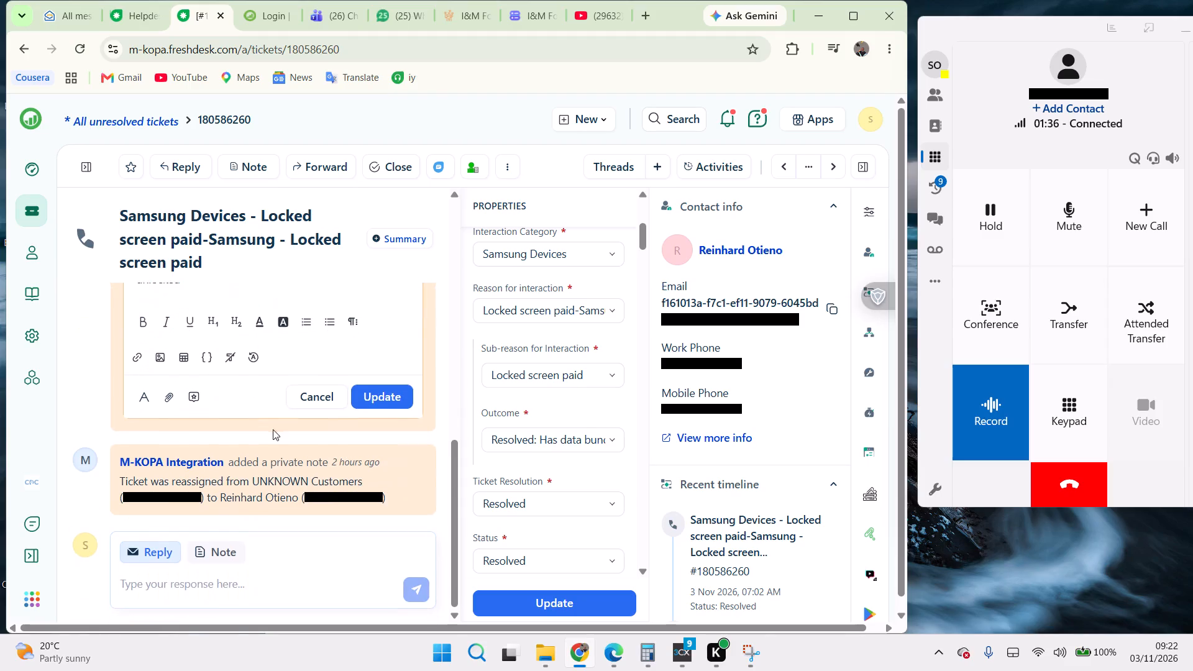
pyautogui.click(380, 398)
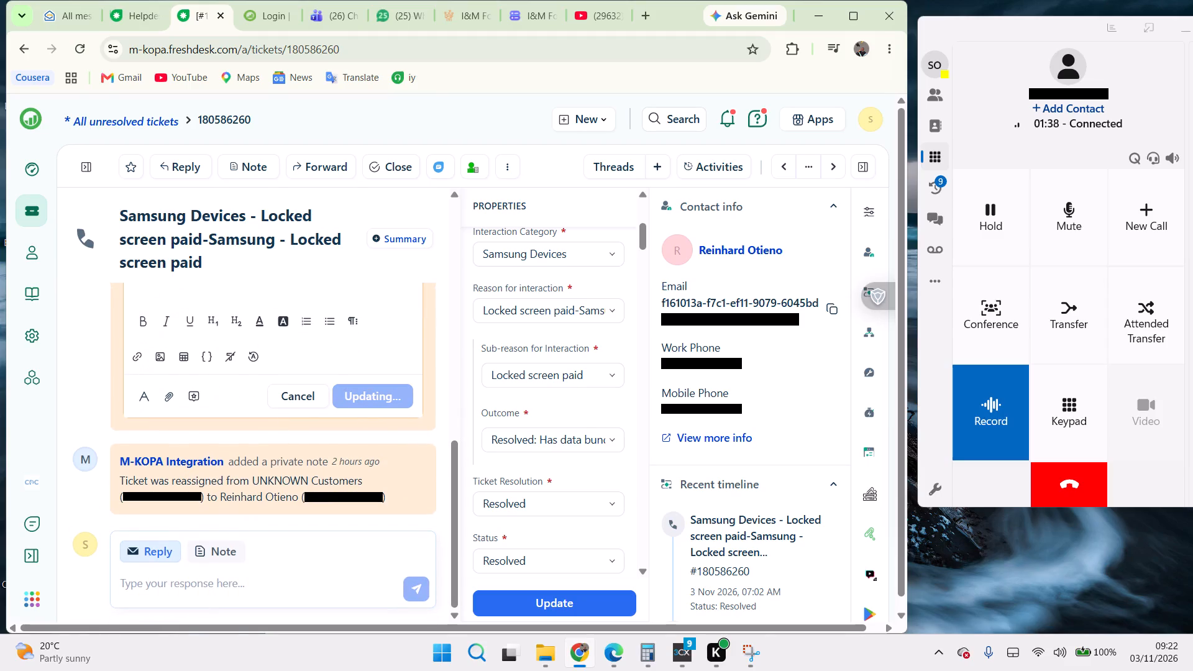
# Update the Samsung ticket's properties once more and go back to the Freshdesk dashboard.
pyautogui.click(519, 601)
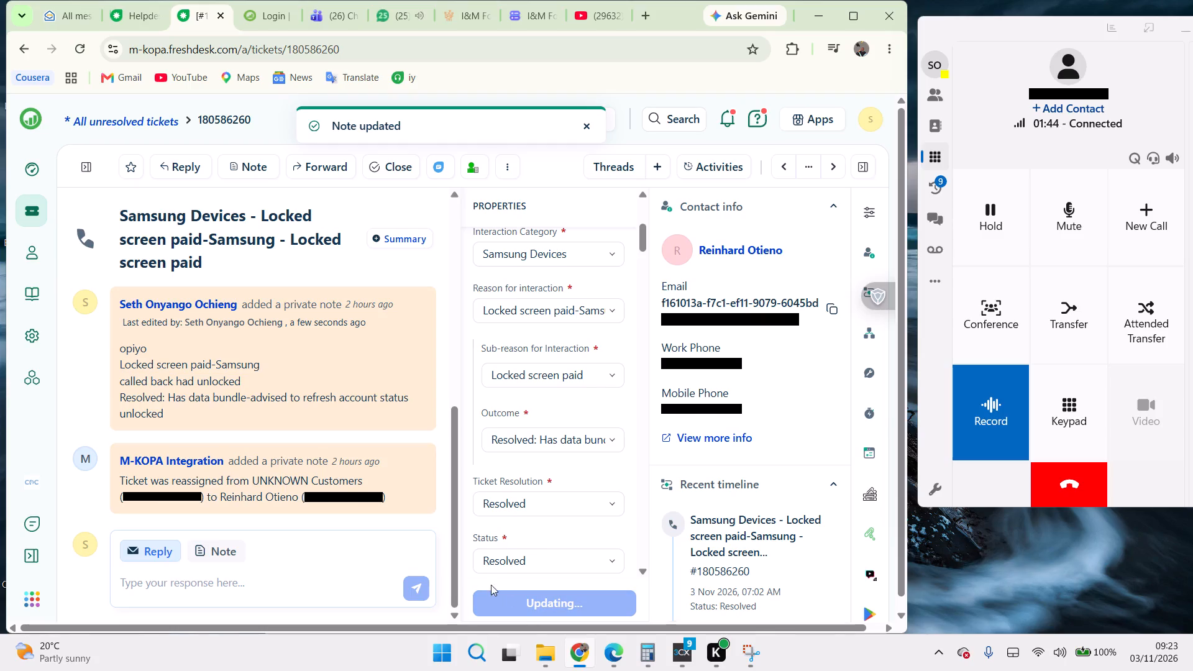
pyautogui.click(32, 171)
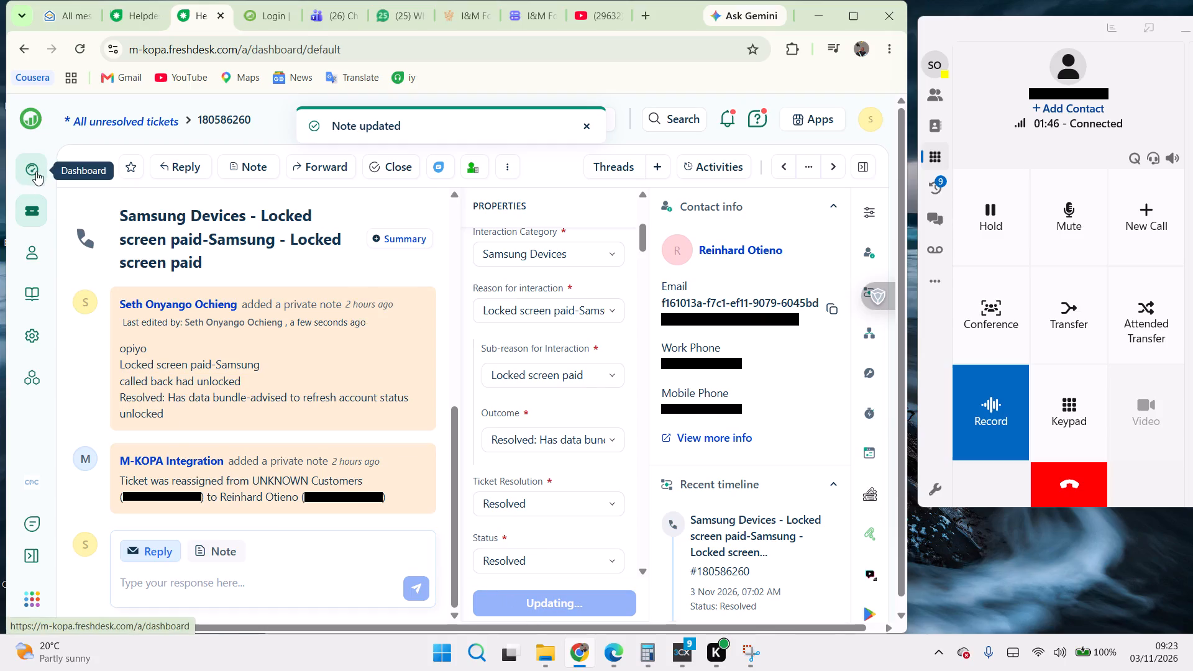
# Toggle the queue status in the 3CX softphone.
pyautogui.click(1145, 157)
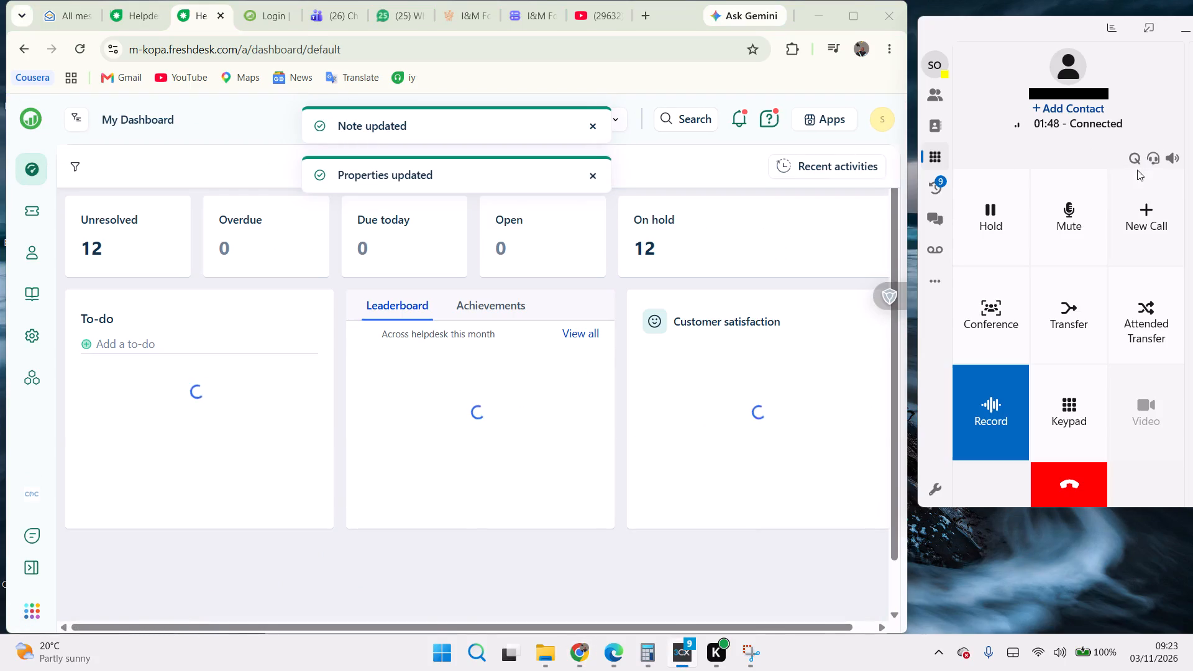
pyautogui.click(1136, 156)
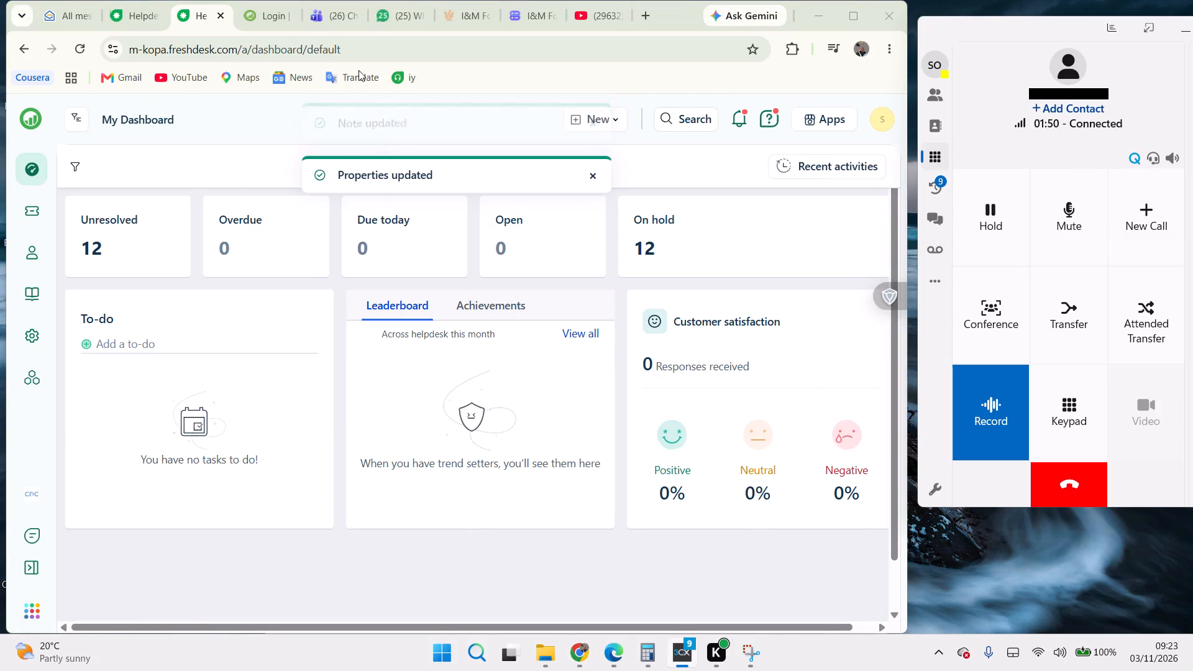
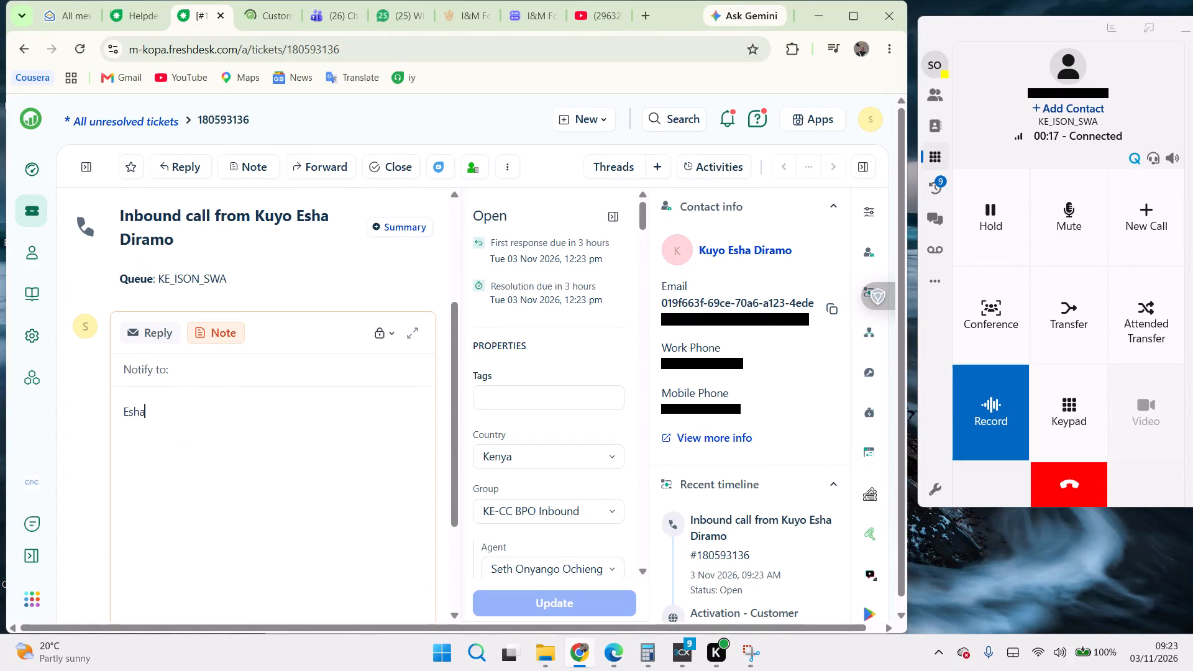
# Start a new line below the caller's name in the ticket note and open the caller's M-KOPA customer dashboard.
pyautogui.press('Return')
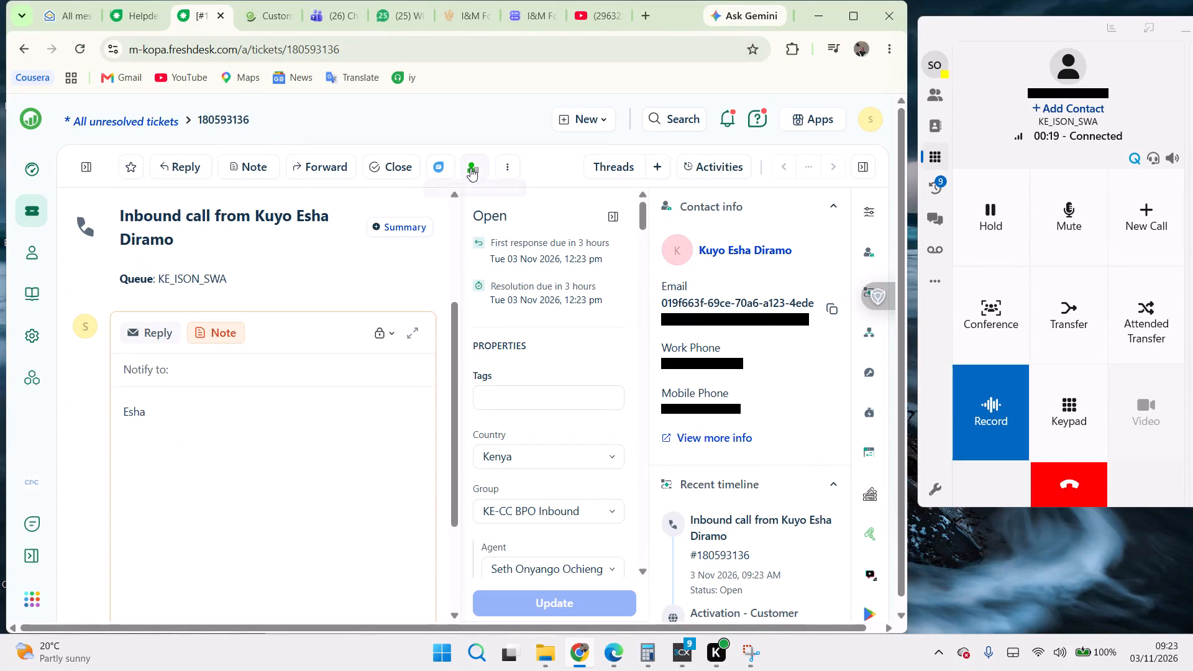
pyautogui.click(472, 163)
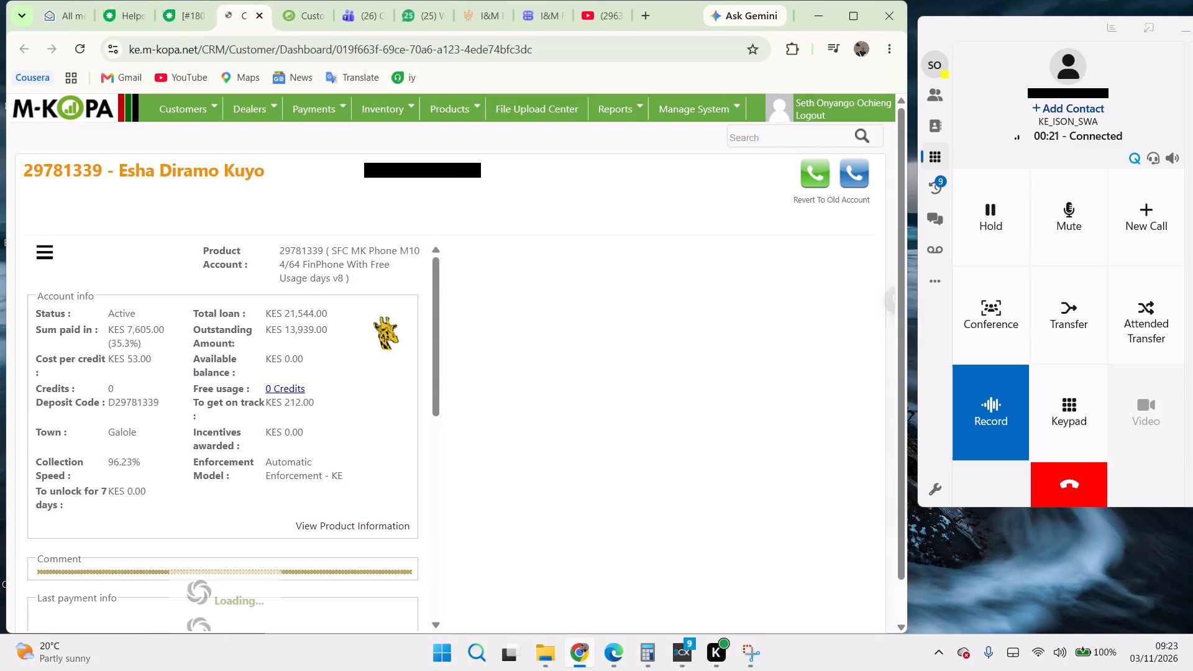
# Switch to the previously opened M-KOPA customer dashboard beside the caller's account.
pyautogui.click(307, 16)
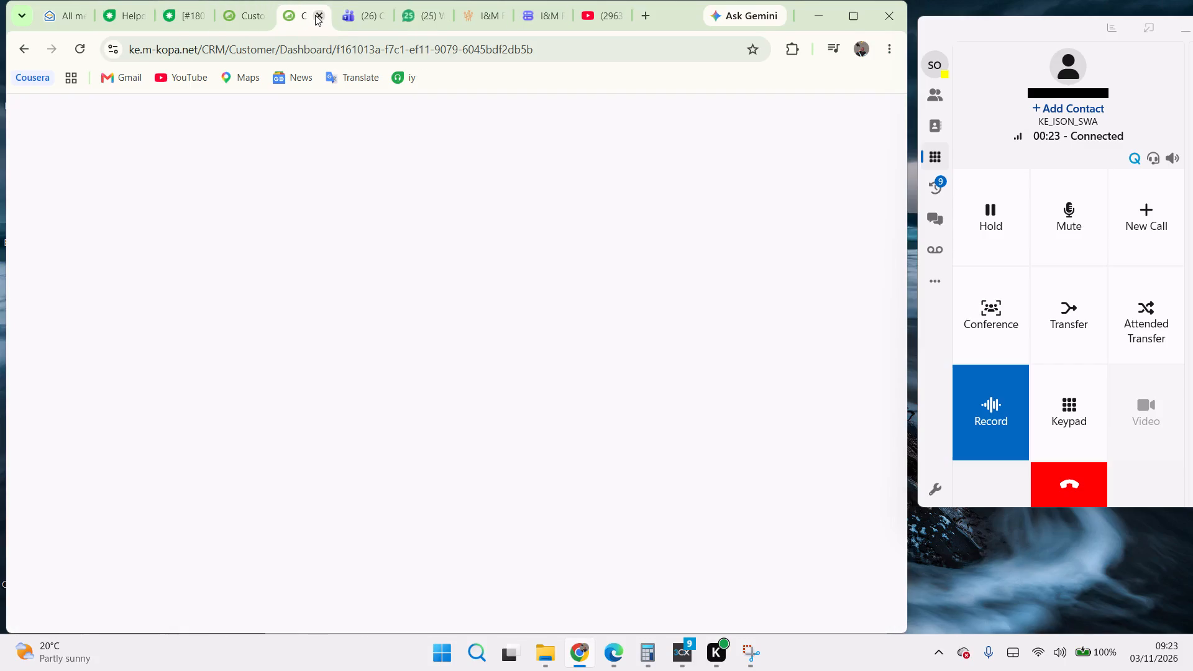
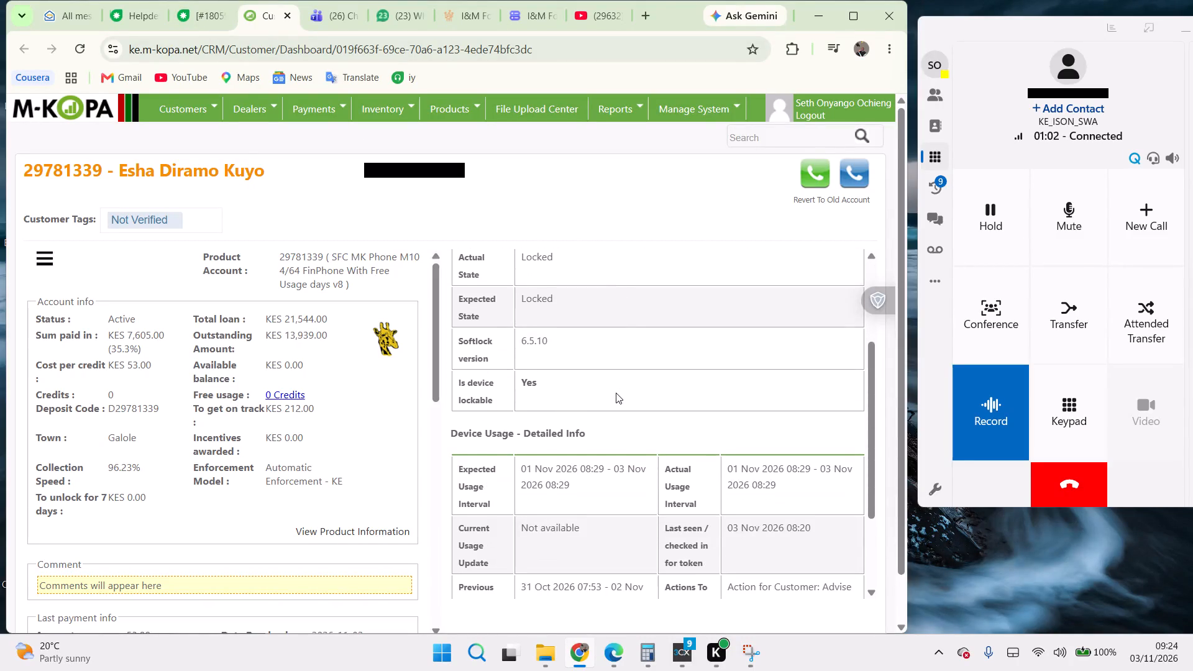
# Review the Device Usage state summary on the caller's M-KOPA account and switch back to the inbound call ticket in Freshdesk.
pyautogui.scroll(7, 616, 393)
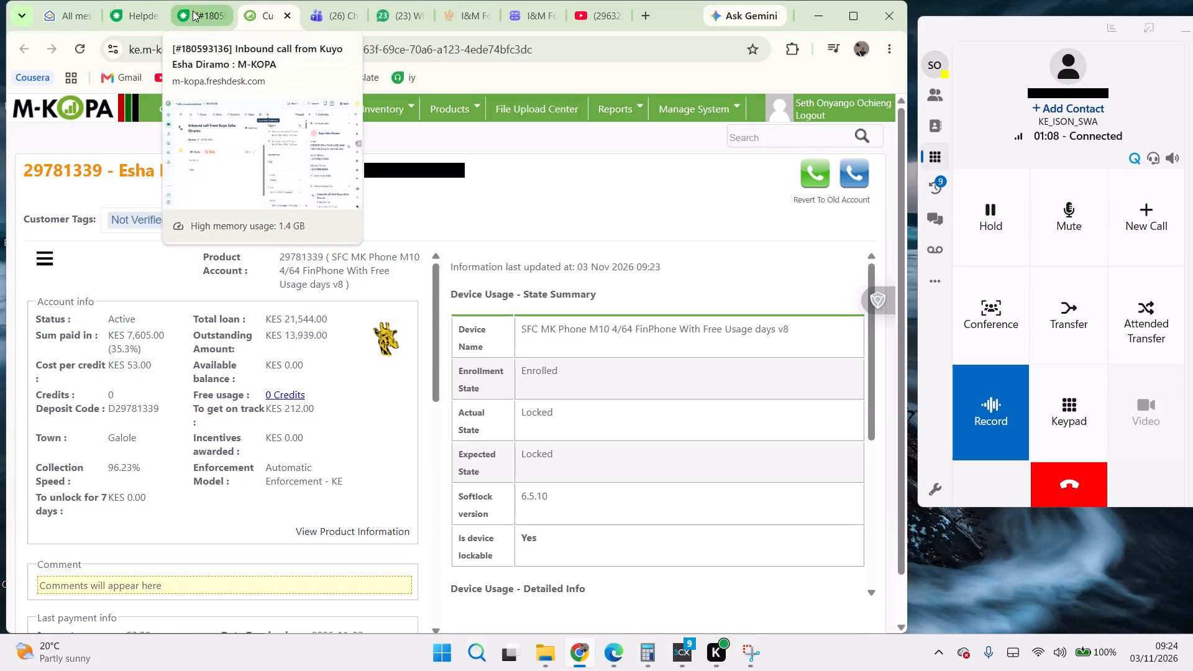
pyautogui.click(193, 11)
pyautogui.scroll(-1, 494, 393)
pyautogui.scroll(2, 494, 393)
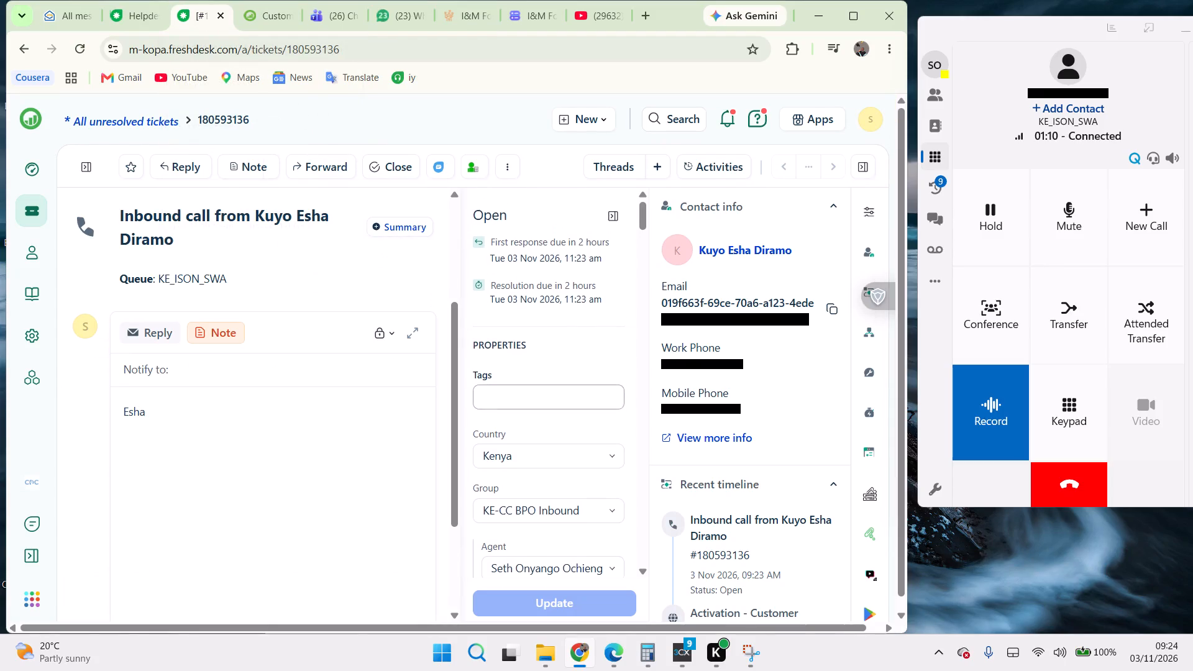
# Set the inbound call ticket's interaction category to M-KOPA HMD Devices and its reason for interaction to Locked screen-not paid.
pyautogui.scroll(-2, 496, 395)
pyautogui.scroll(2, 496, 395)
pyautogui.scroll(-5, 496, 395)
pyautogui.scroll(1, 522, 401)
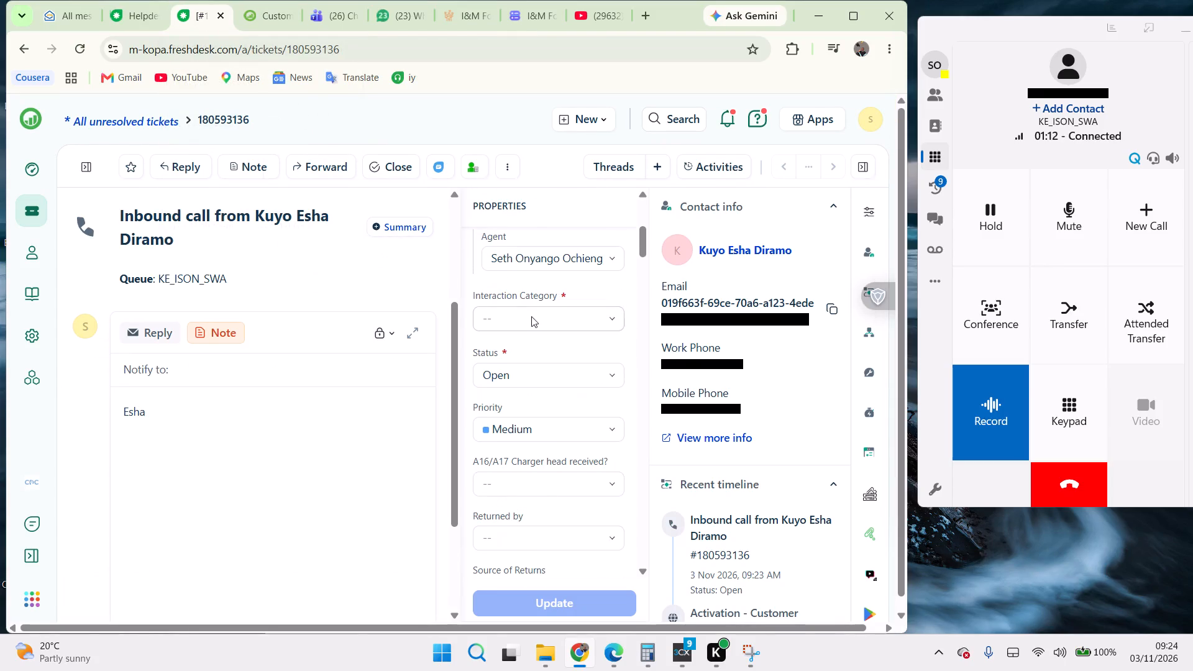
pyautogui.click(531, 316)
pyautogui.click(532, 419)
pyautogui.click(547, 370)
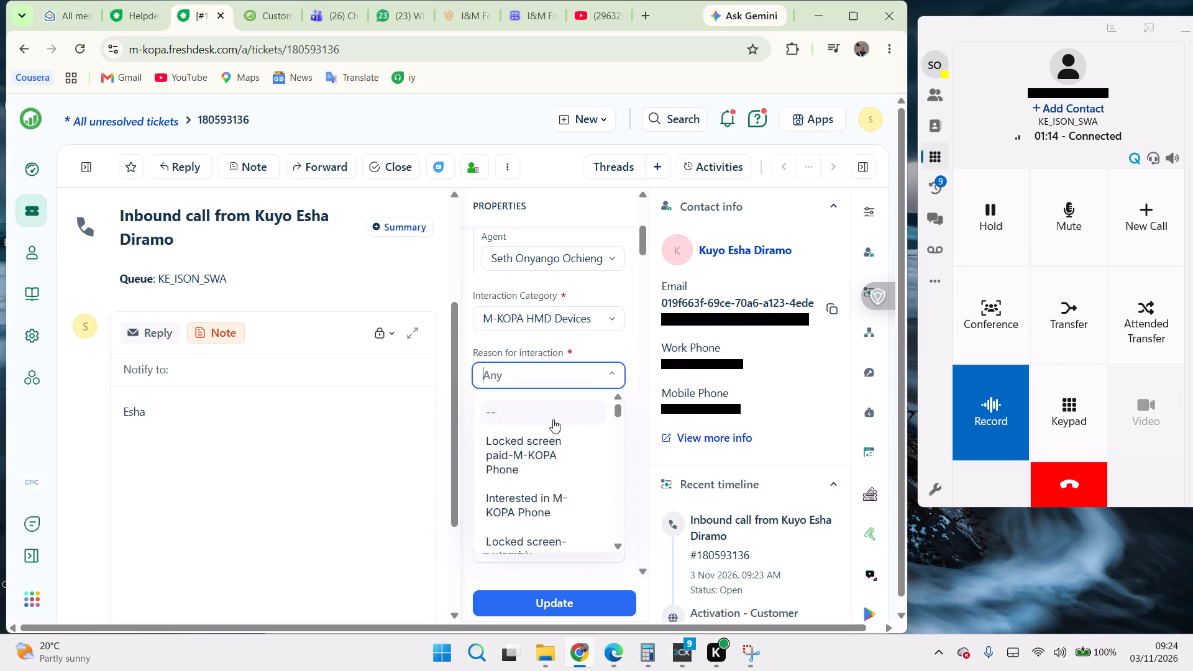
pyautogui.click(538, 453)
pyautogui.click(546, 374)
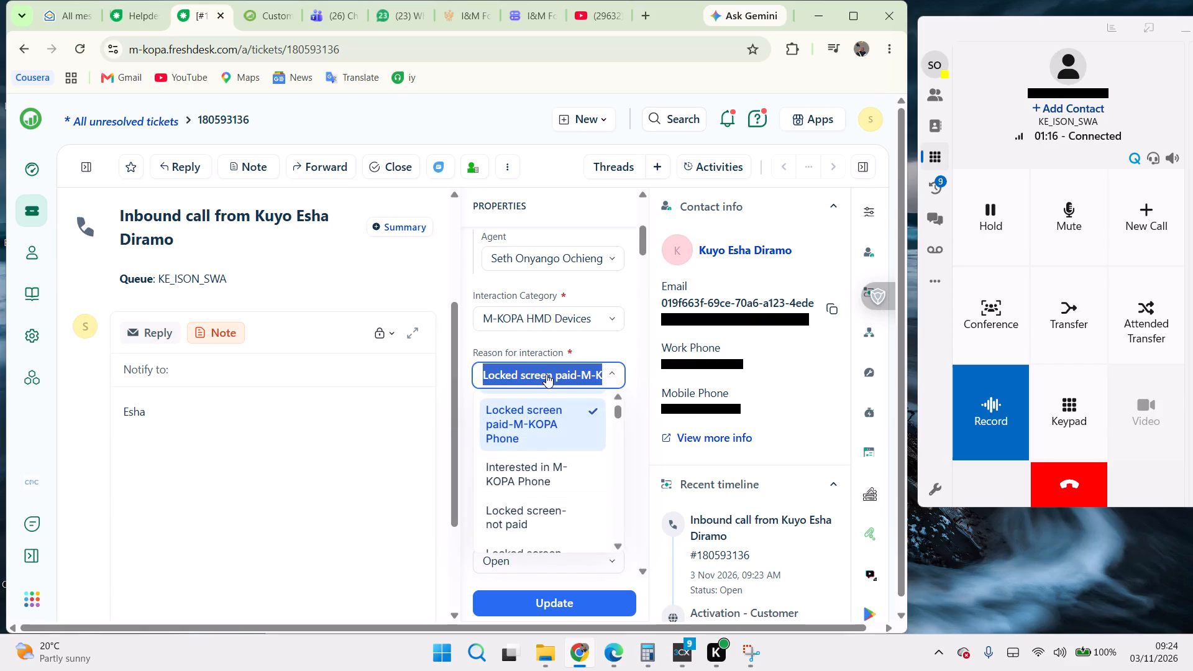
pyautogui.press('BackSpace')
pyautogui.write('not')
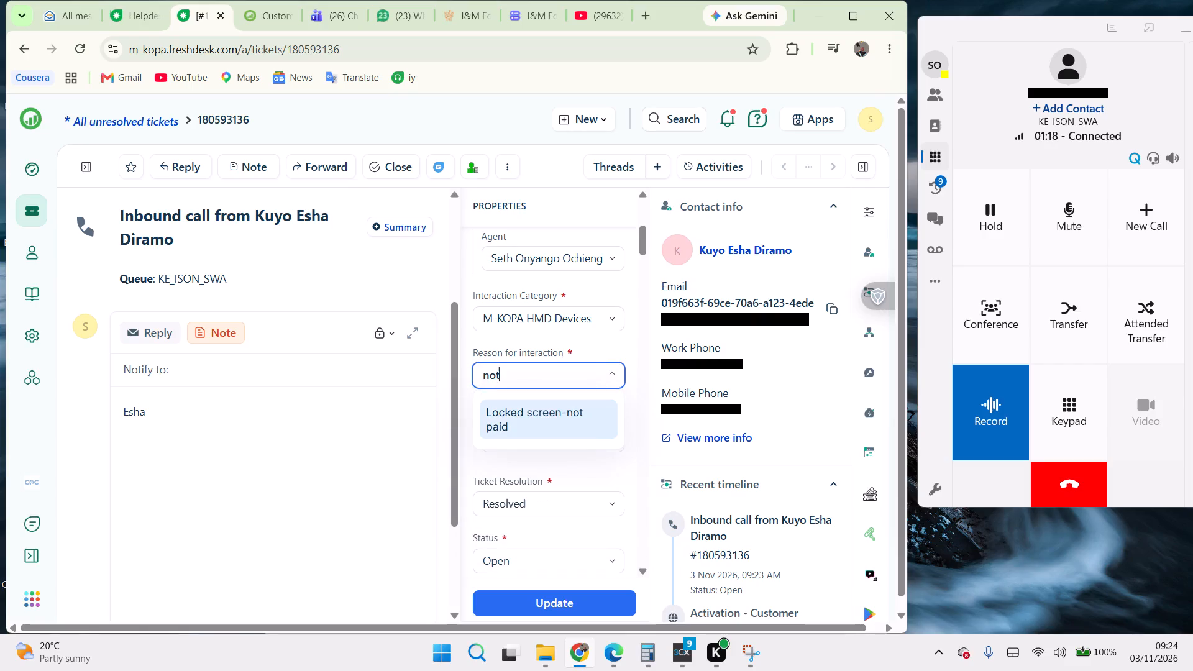
pyautogui.press('space')
pyautogui.click(541, 411)
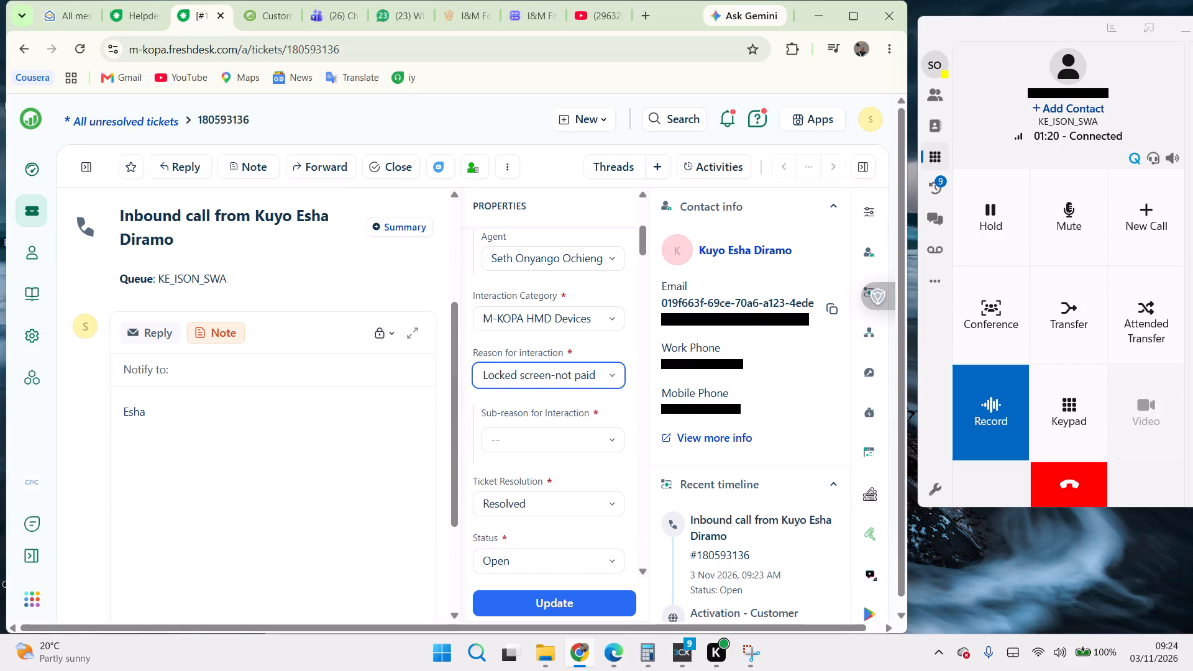
# Set the sub-reason for interaction to Locked screen-not paid and the outcome to Resolved: Advised to make payment.
pyautogui.click(531, 440)
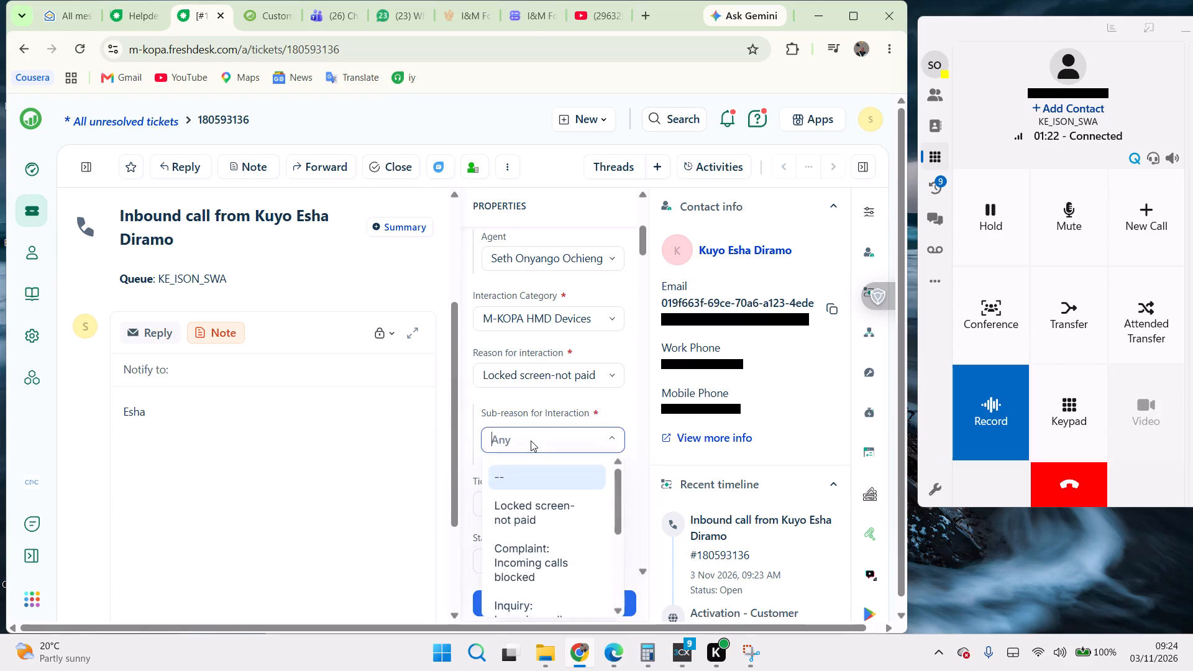
pyautogui.click(528, 506)
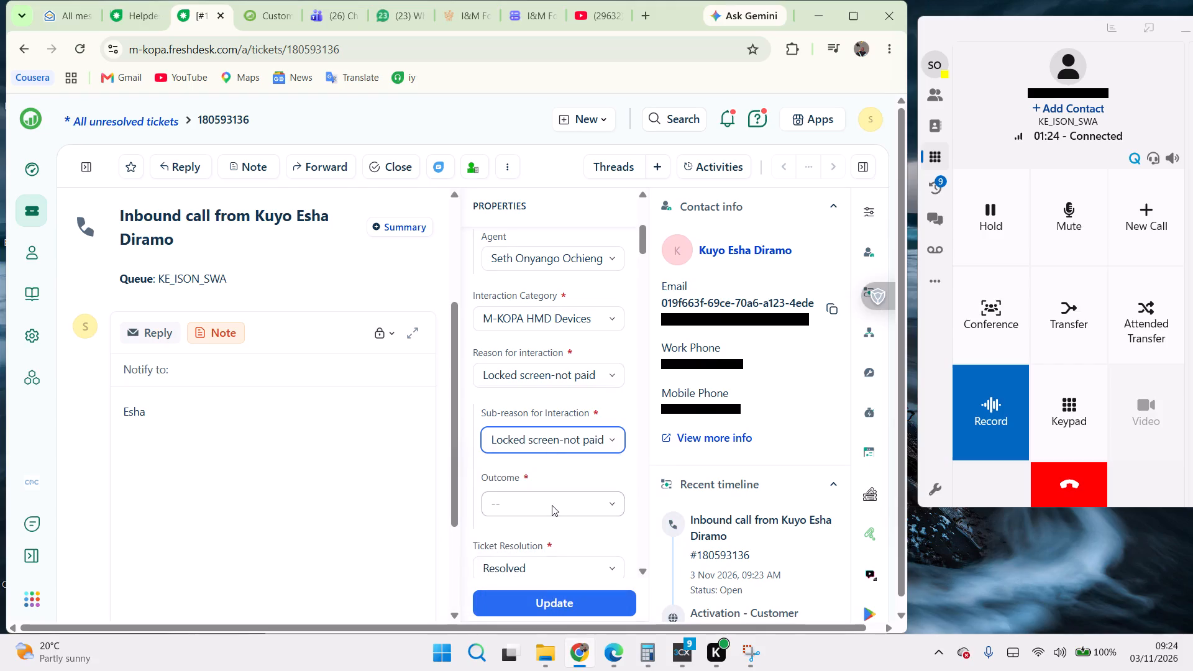
pyautogui.click(551, 505)
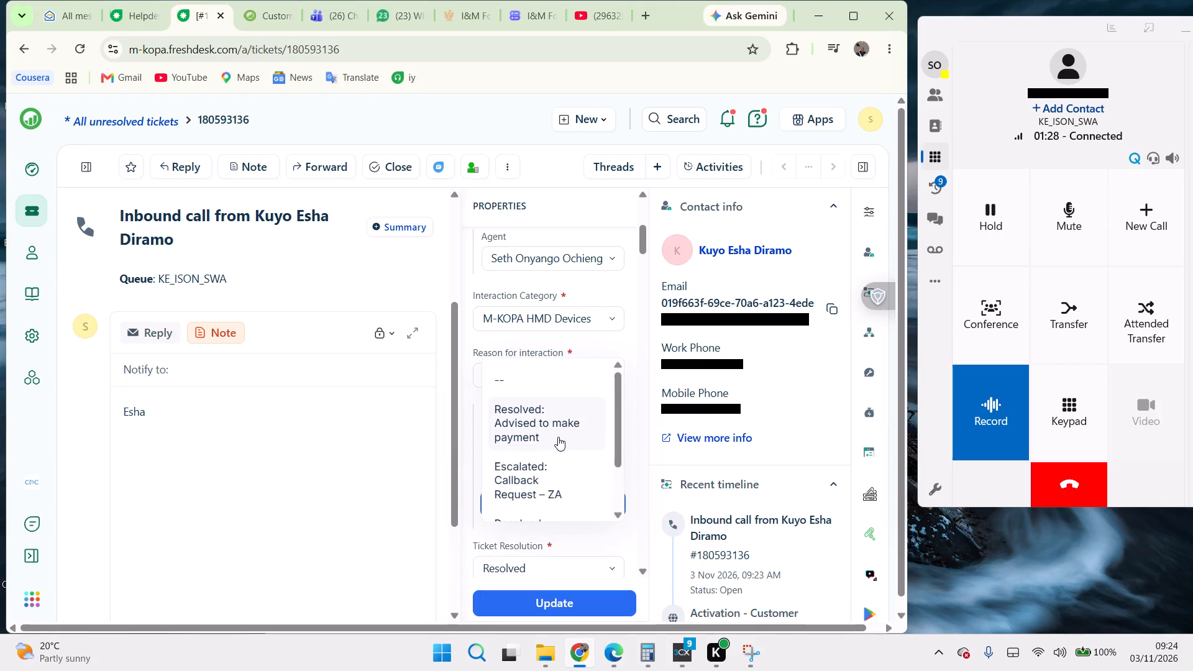
pyautogui.click(549, 431)
# Set both the ticket resolution and the ticket status to Resolved.
pyautogui.scroll(-2, 560, 450)
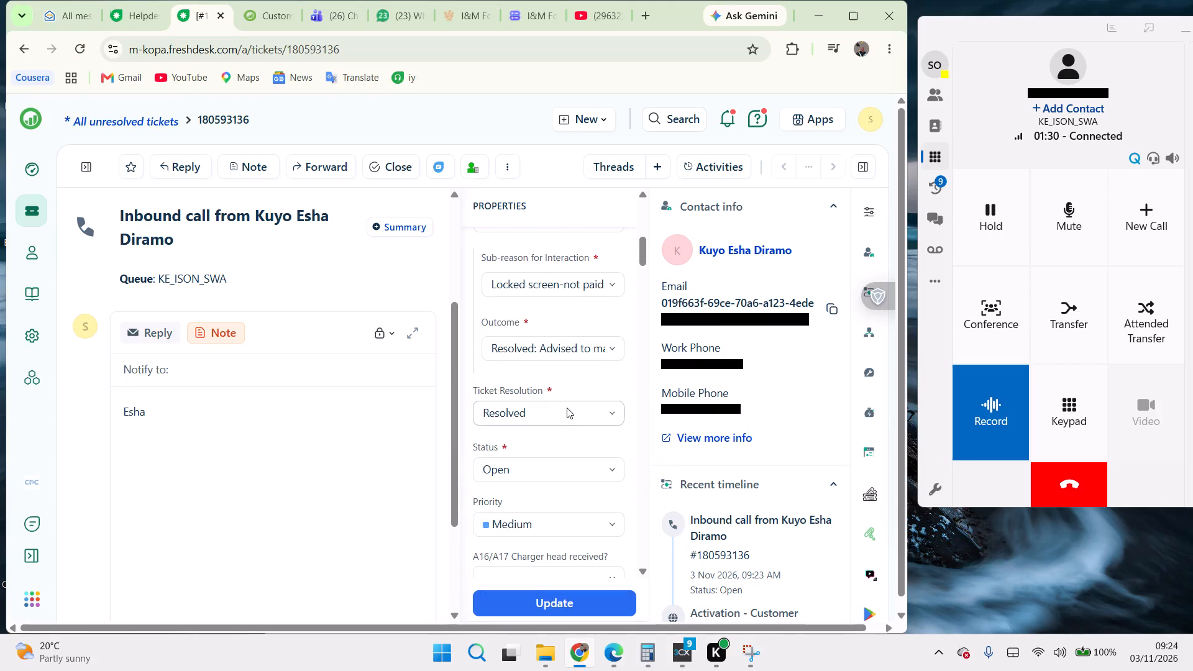
pyautogui.click(567, 408)
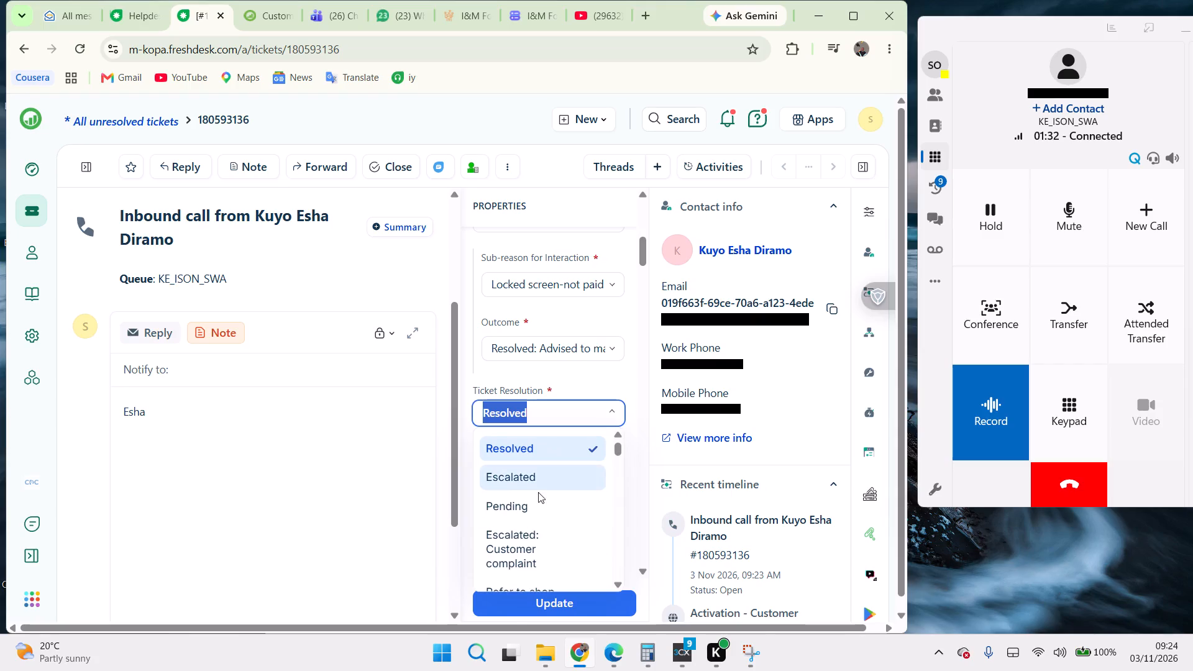
pyautogui.click(556, 448)
pyautogui.click(554, 473)
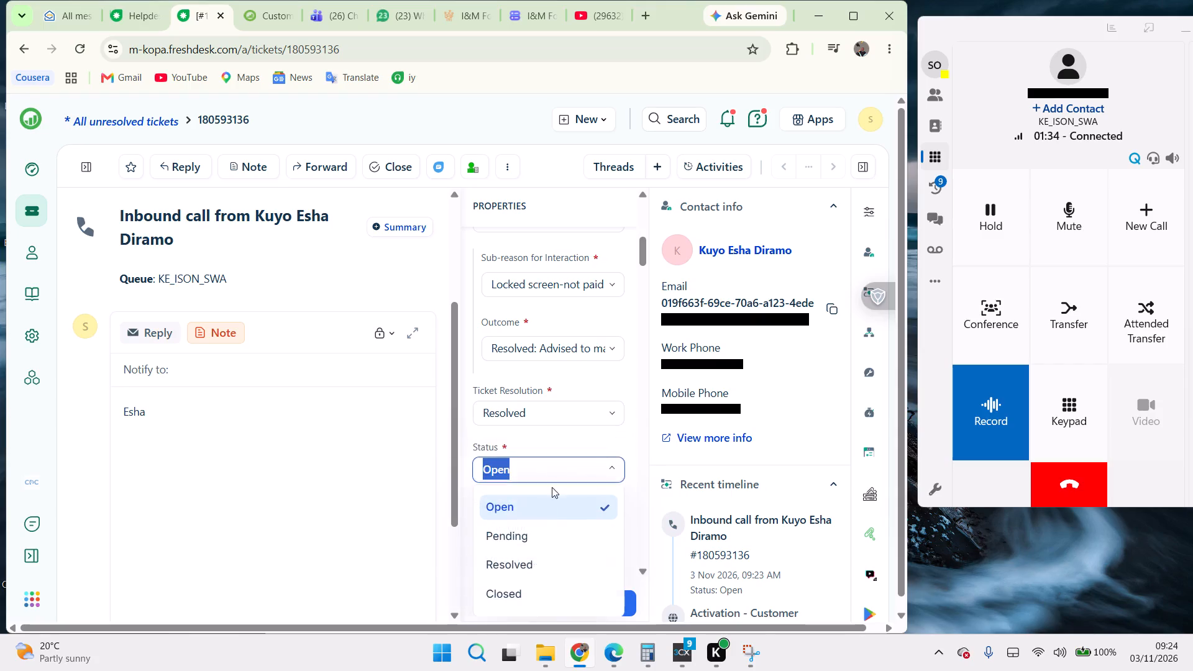
pyautogui.click(519, 560)
# Copy the sub-reason "Locked screen-not paid" into the private note on the line below the customer's name.
pyautogui.click(532, 280)
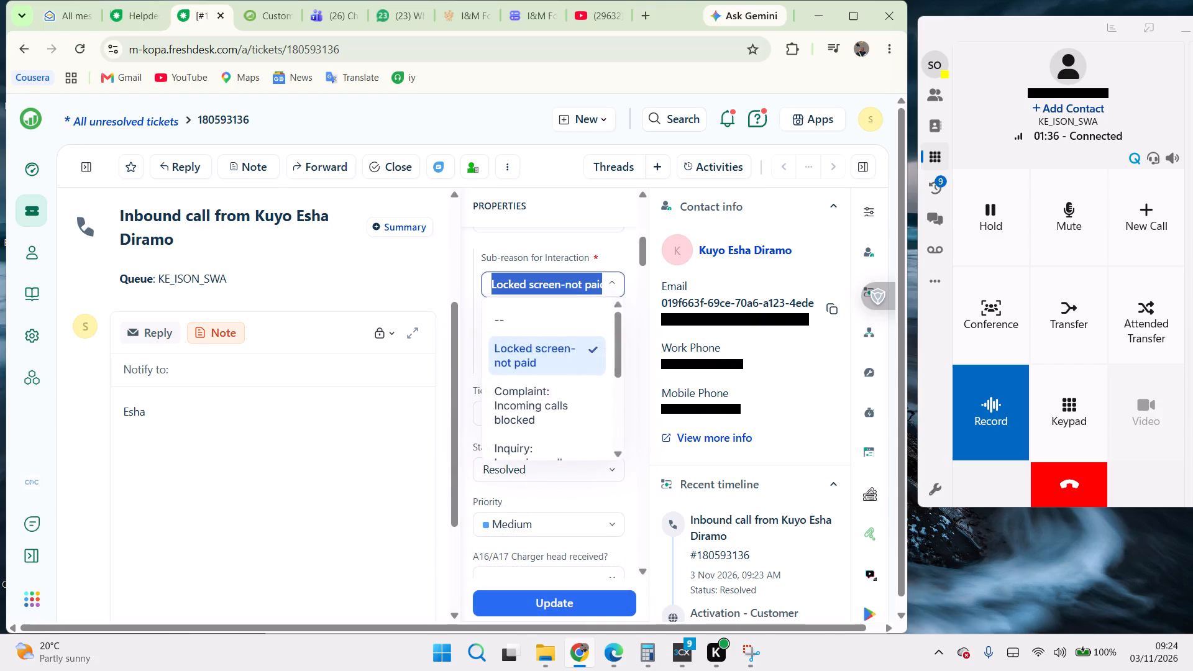
pyautogui.rightClick(532, 280)
pyautogui.click(593, 319)
pyautogui.click(203, 444)
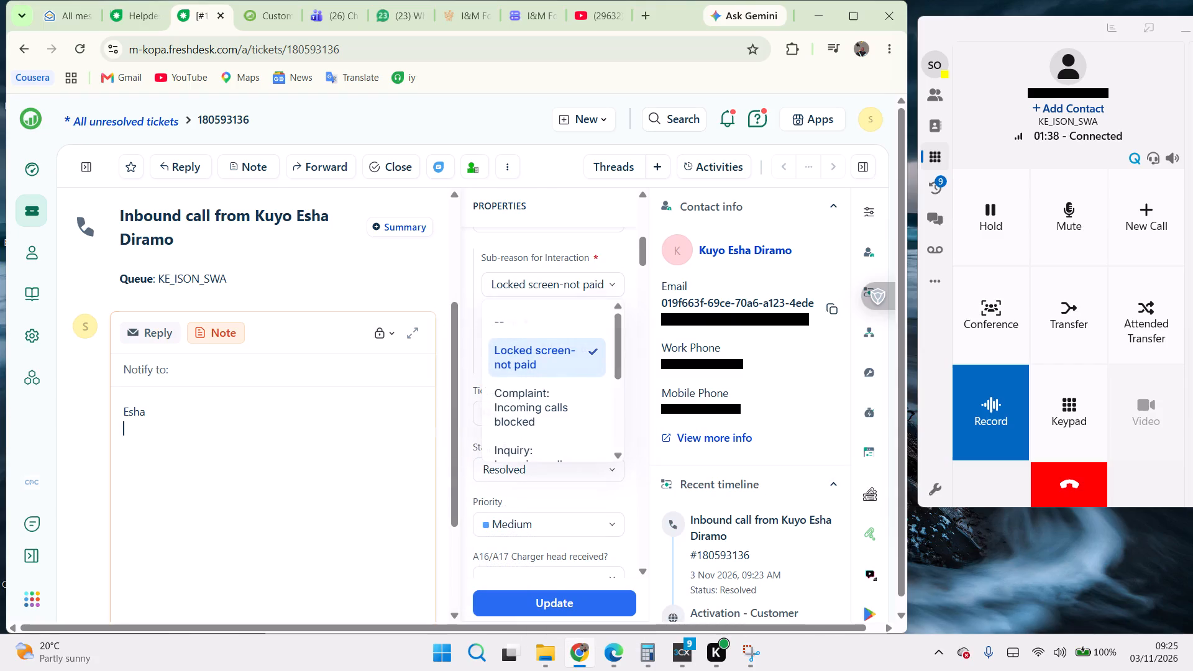
pyautogui.hotkey('ctrl', 'v')
pyautogui.press('Return')
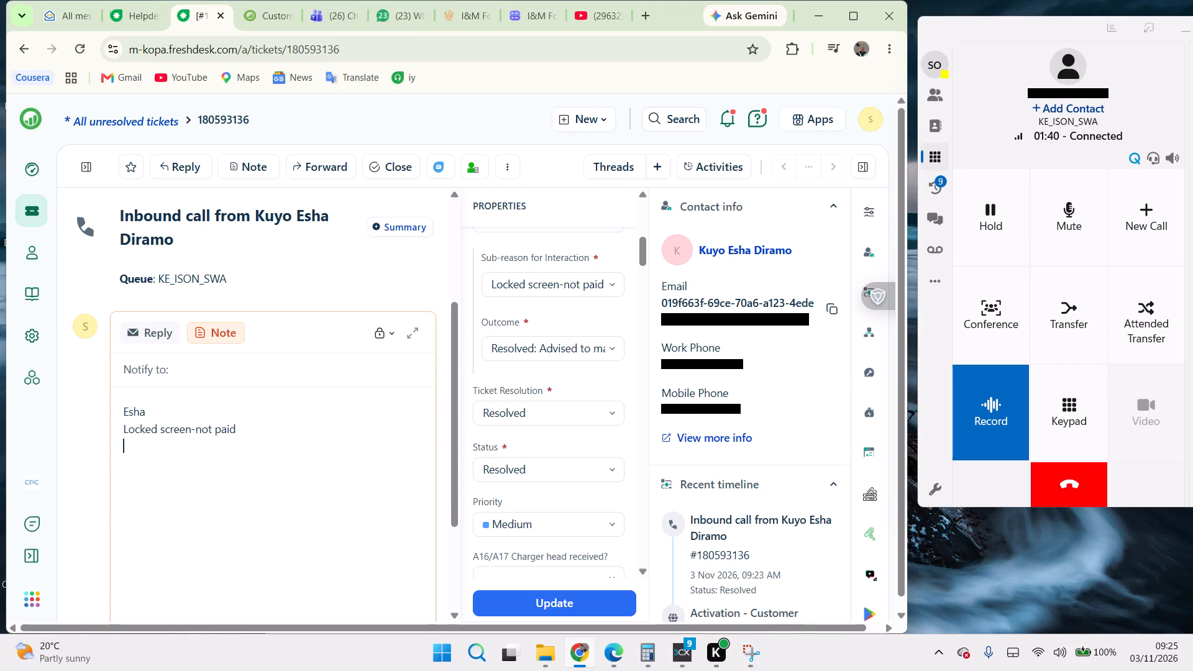
# Copy the outcome "Resolved: Advised to make payment" onto a new last line of the private note.
pyautogui.click(578, 346)
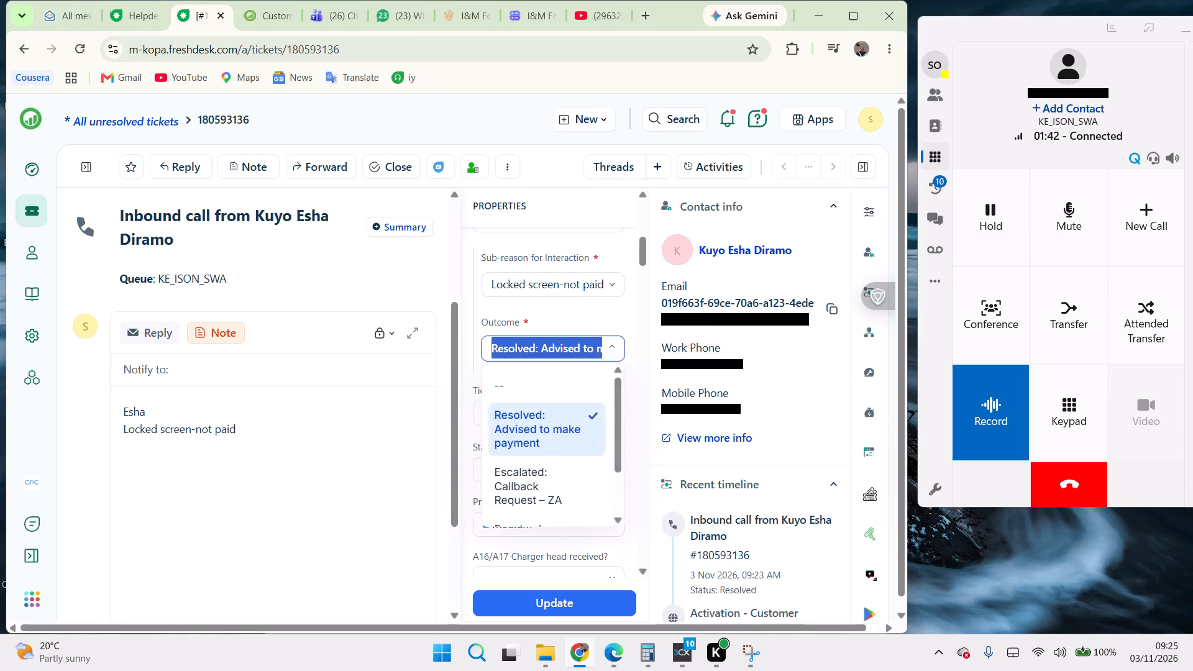
pyautogui.rightClick(578, 346)
pyautogui.click(624, 313)
pyautogui.click(313, 434)
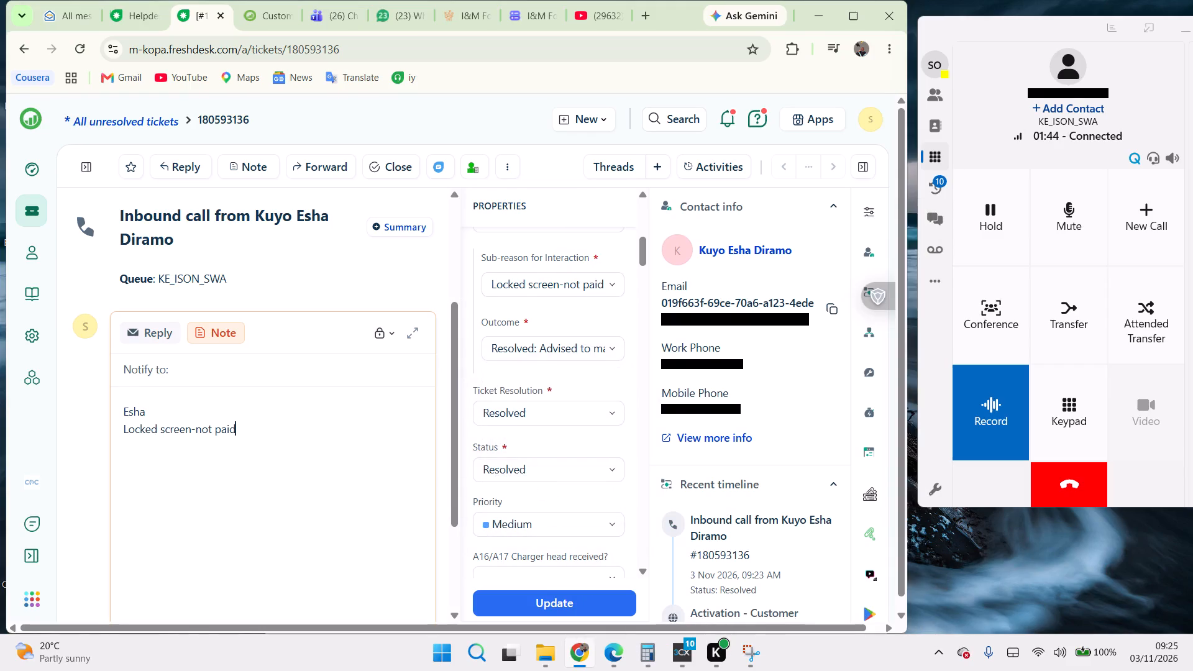
pyautogui.press('Return')
pyautogui.hotkey('ctrl', 'v')
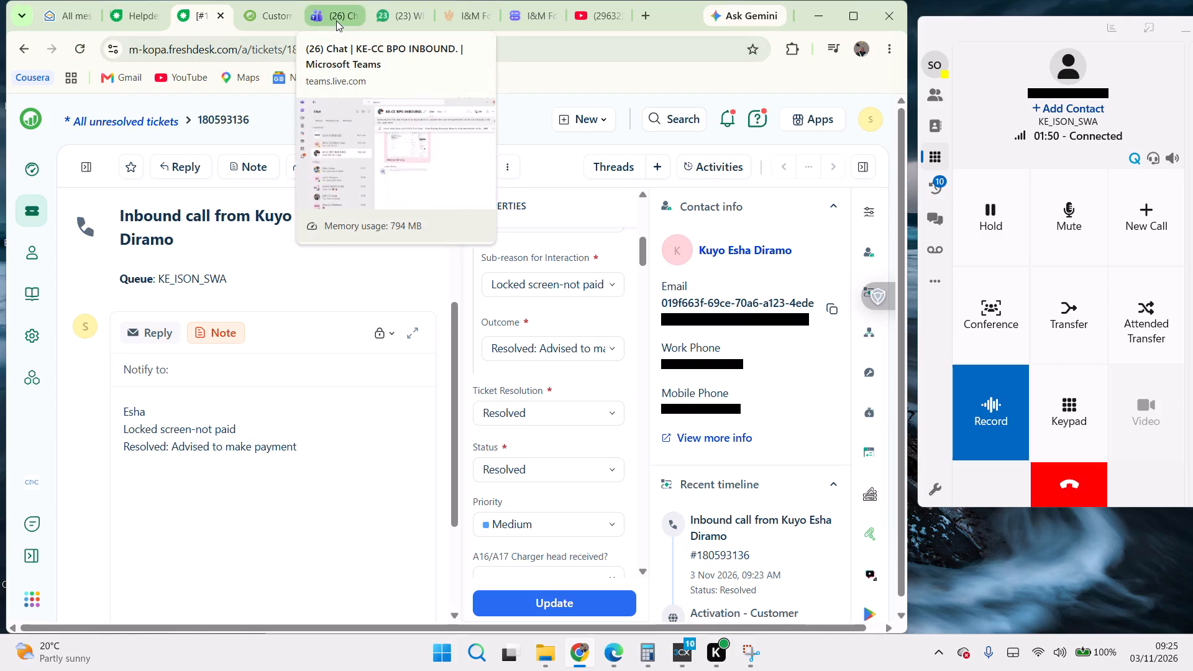
# Close the Moringa School page about the I&M Foundation Scholarship.
pyautogui.click(465, 16)
pyautogui.click(485, 18)
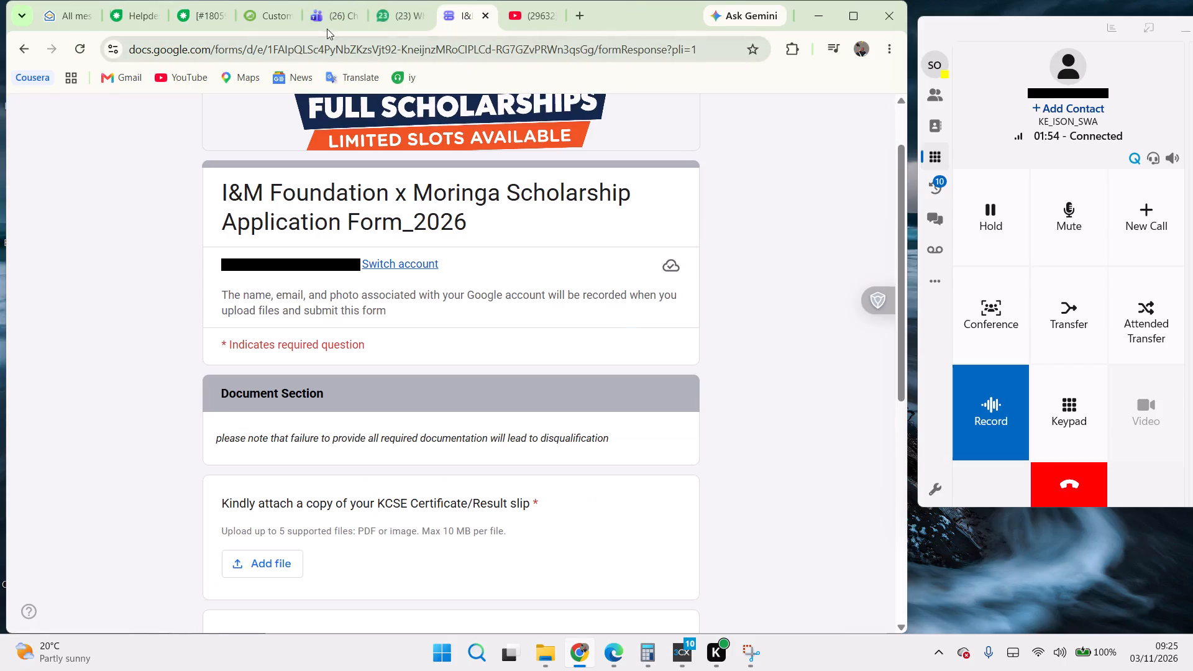
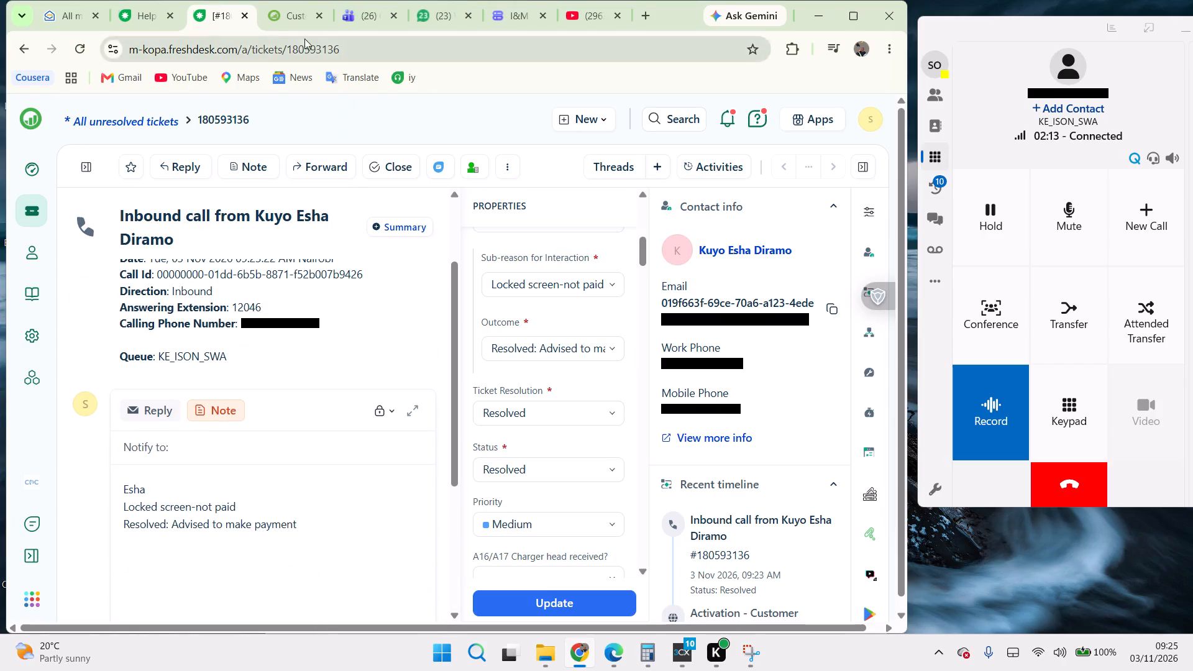
# Check the caller's account and device status on the M-KOPA customer dashboard and return to the inbound call ticket.
pyautogui.click(277, 14)
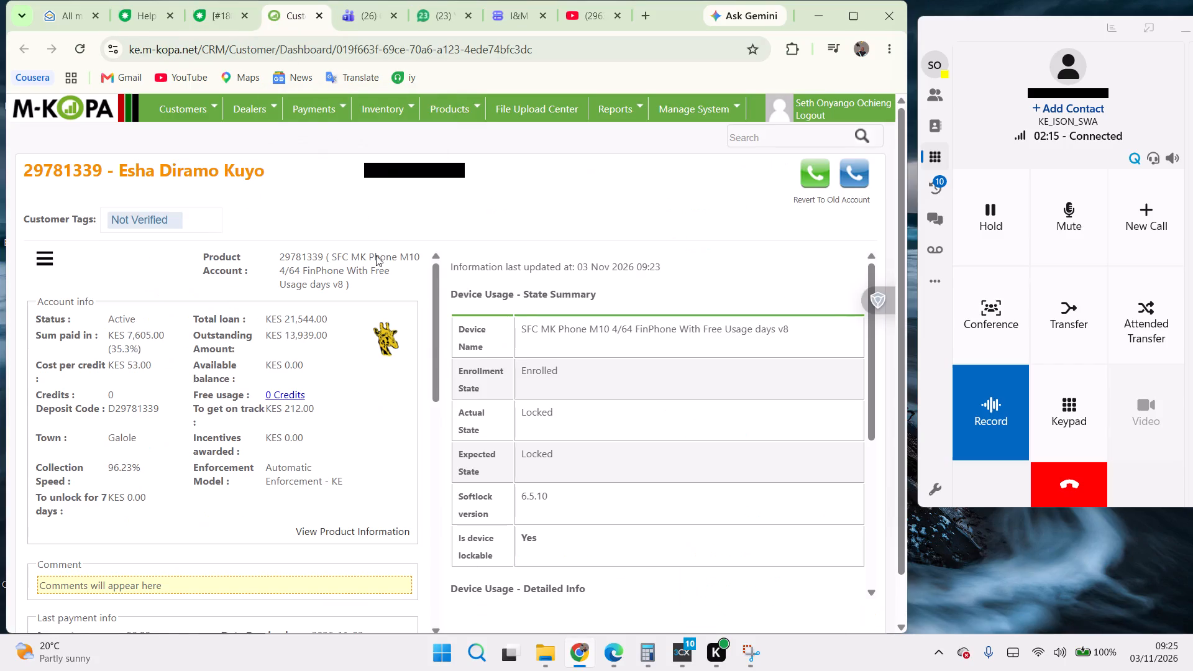
pyautogui.click(209, 17)
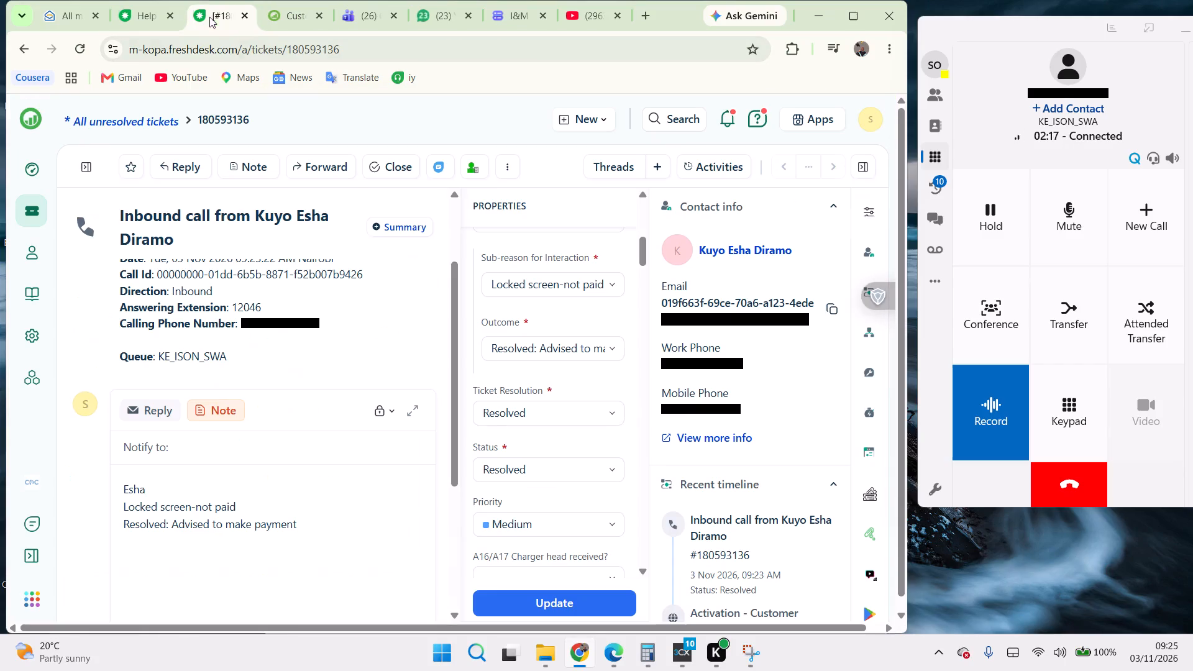
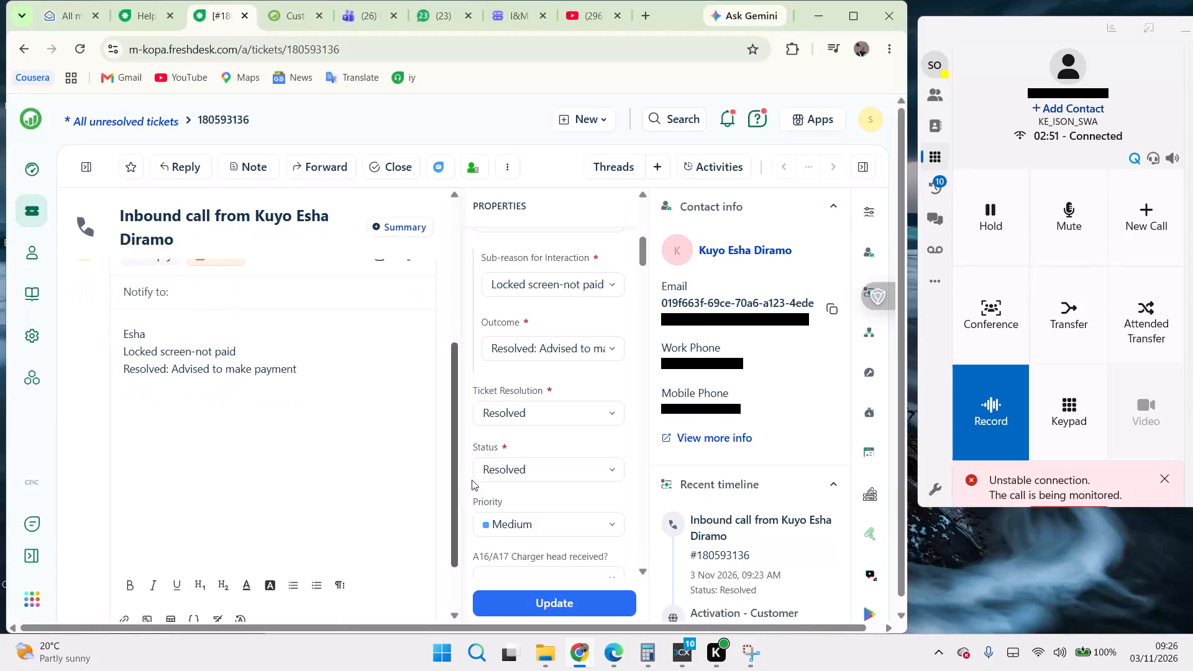
# Update the inbound call ticket to save its Locked screen-not paid sub-reason, advised-to-make-payment outcome and Resolved status.
pyautogui.click(534, 598)
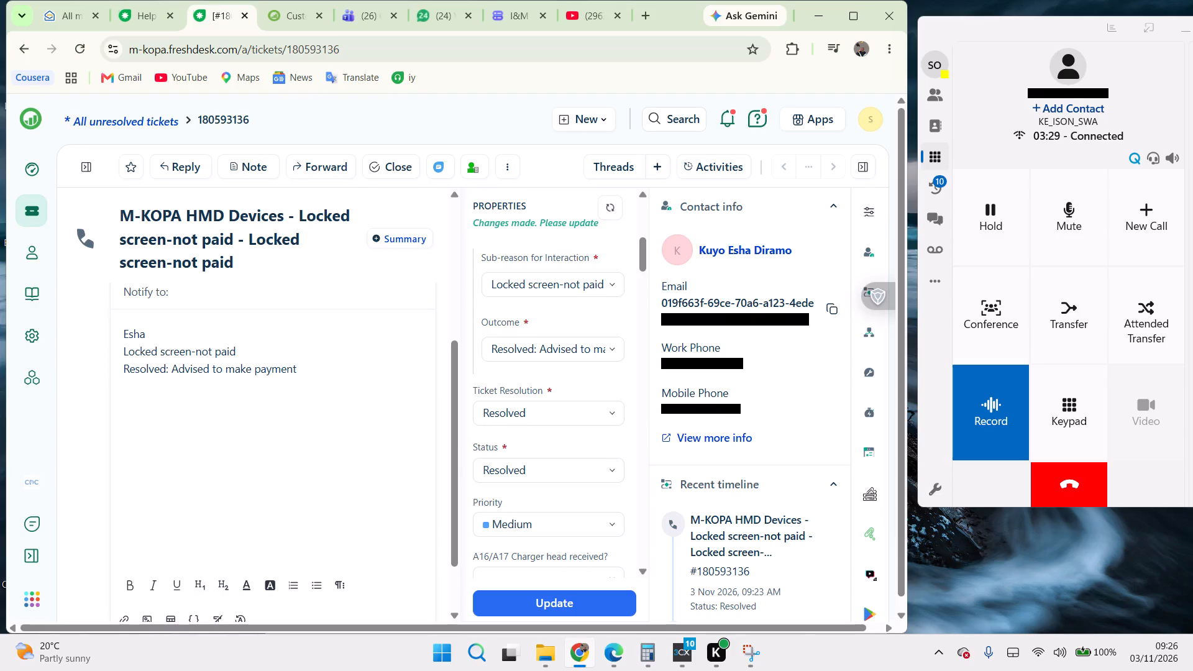
# Return to the caller's M-KOPA customer dashboard to review the account and device status.
pyautogui.doubleClick(277, 16)
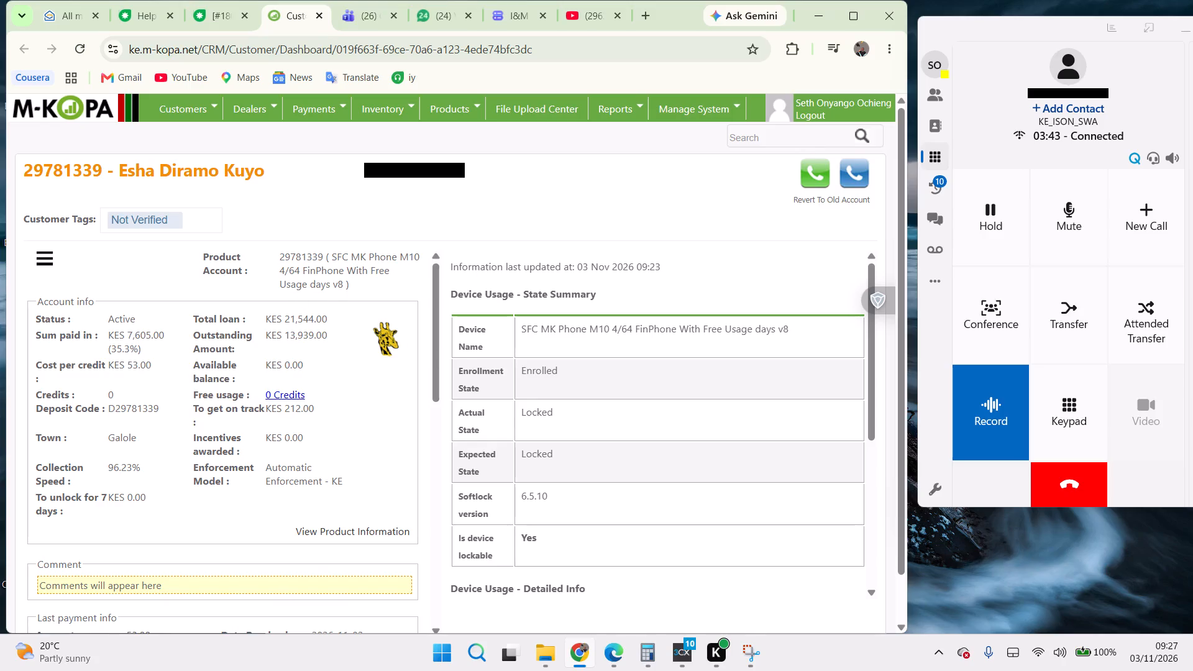
# Review the detailed device usage information and actions to take on the caller's customer dashboard.
pyautogui.scroll(-4, 542, 375)
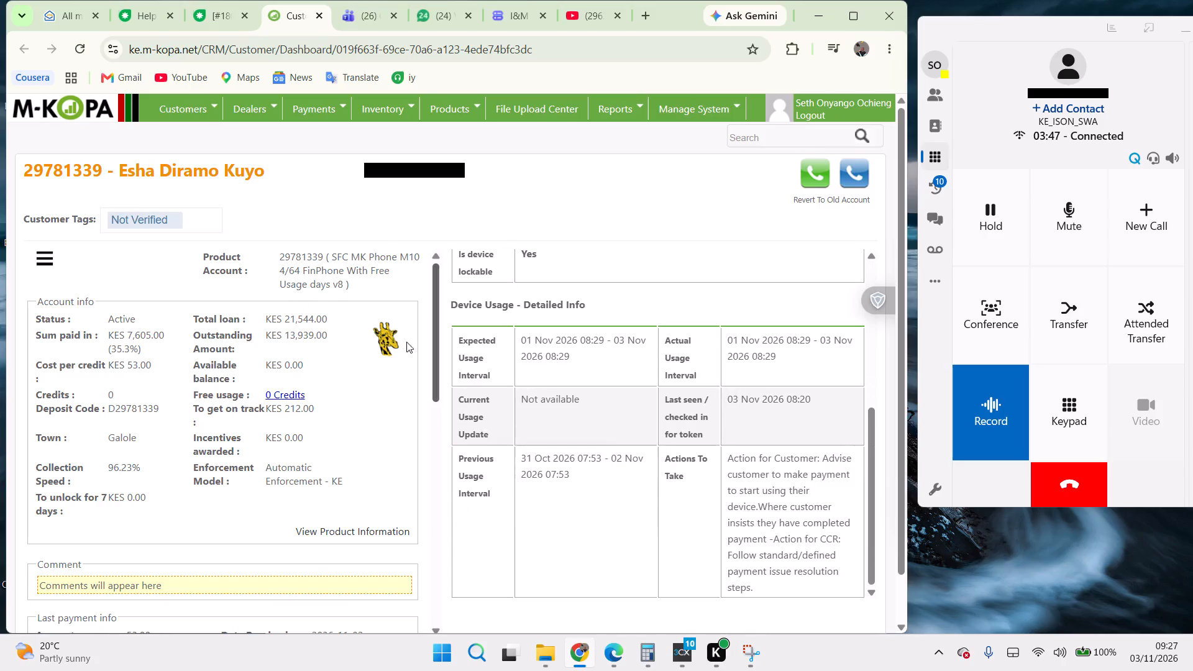
# On the caller's ticket, save the pending property changes and add the drafted note on Locked screen-not paid, Resolved: Advised to make payment.
pyautogui.click(206, 21)
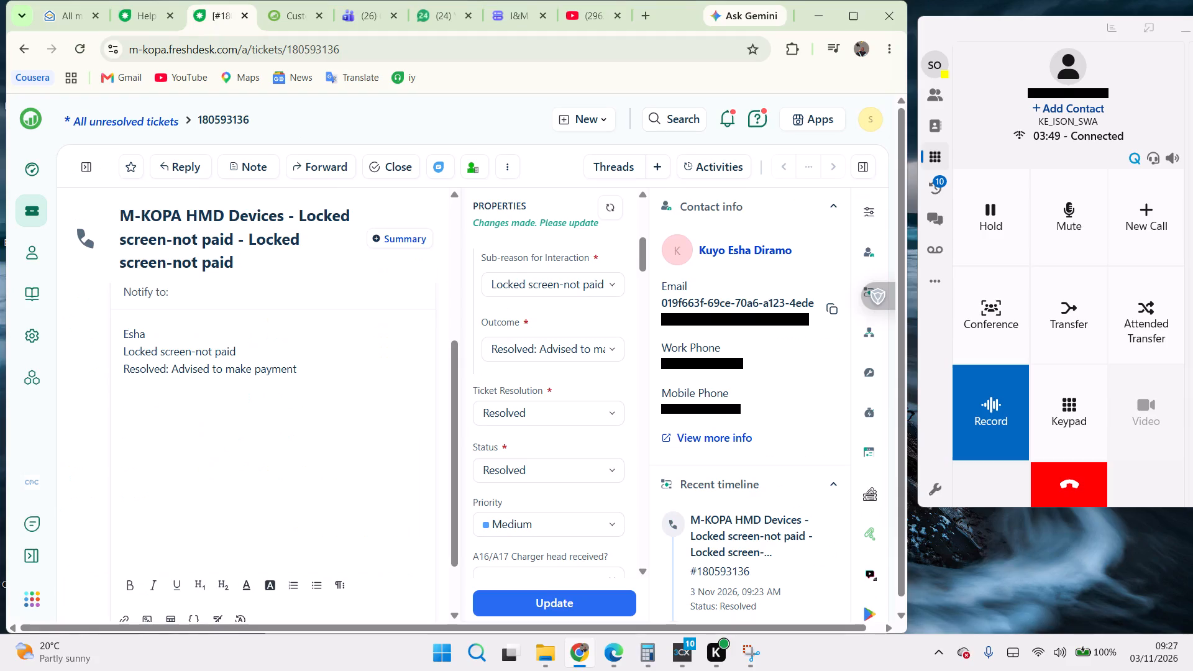
pyautogui.scroll(-1, 363, 446)
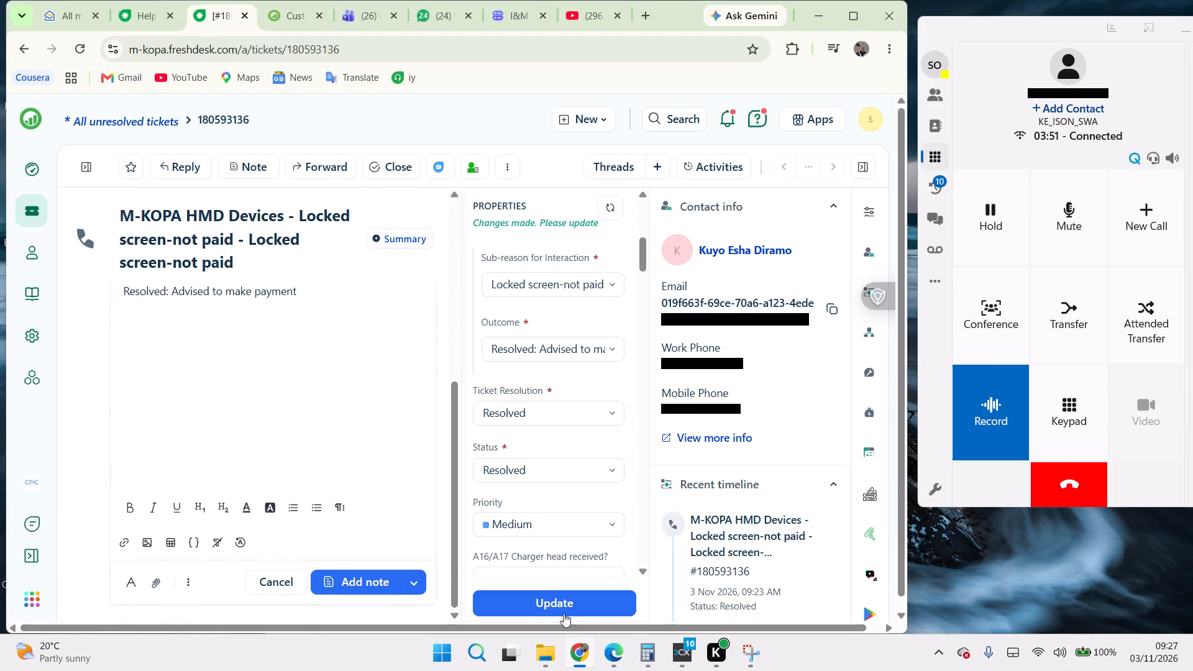
pyautogui.click(570, 606)
pyautogui.click(364, 578)
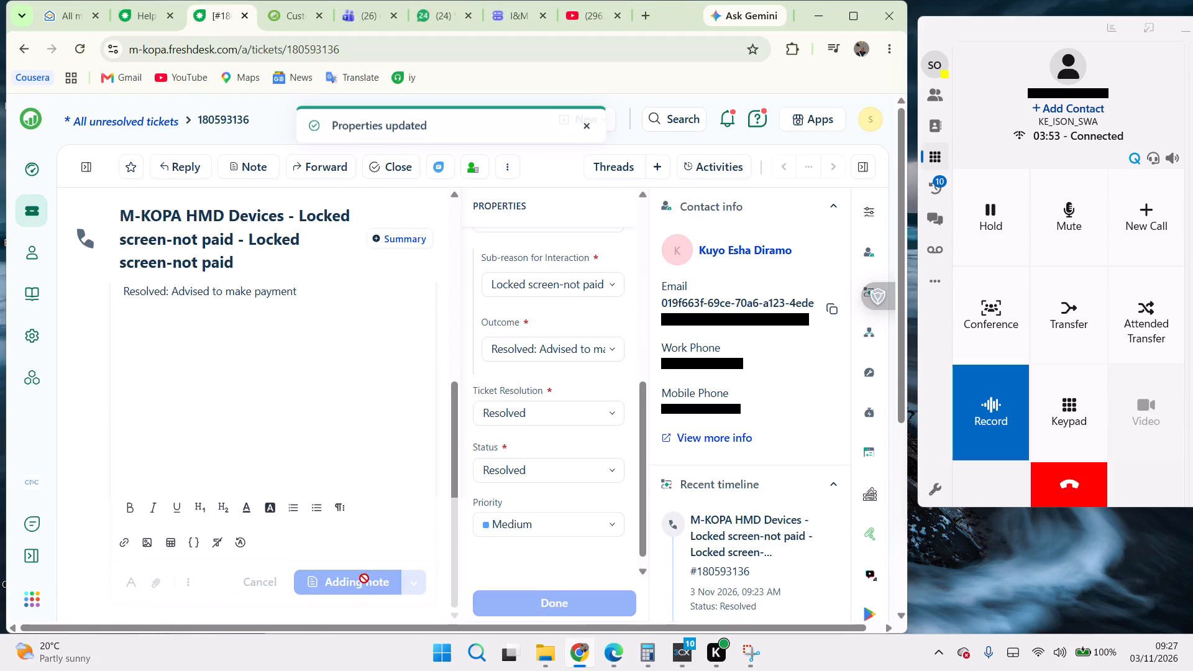
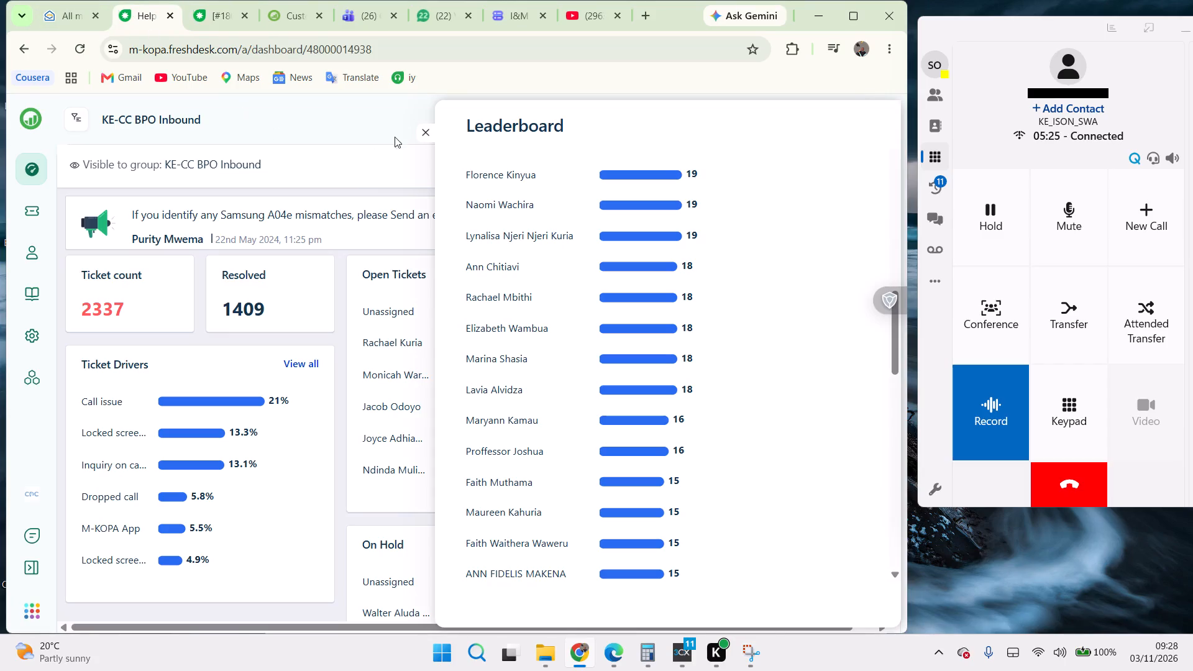
# Reopen the full Leaderboard on the KE-CC BPO Inbound dashboard and examine the agents' rankings.
pyautogui.click(426, 137)
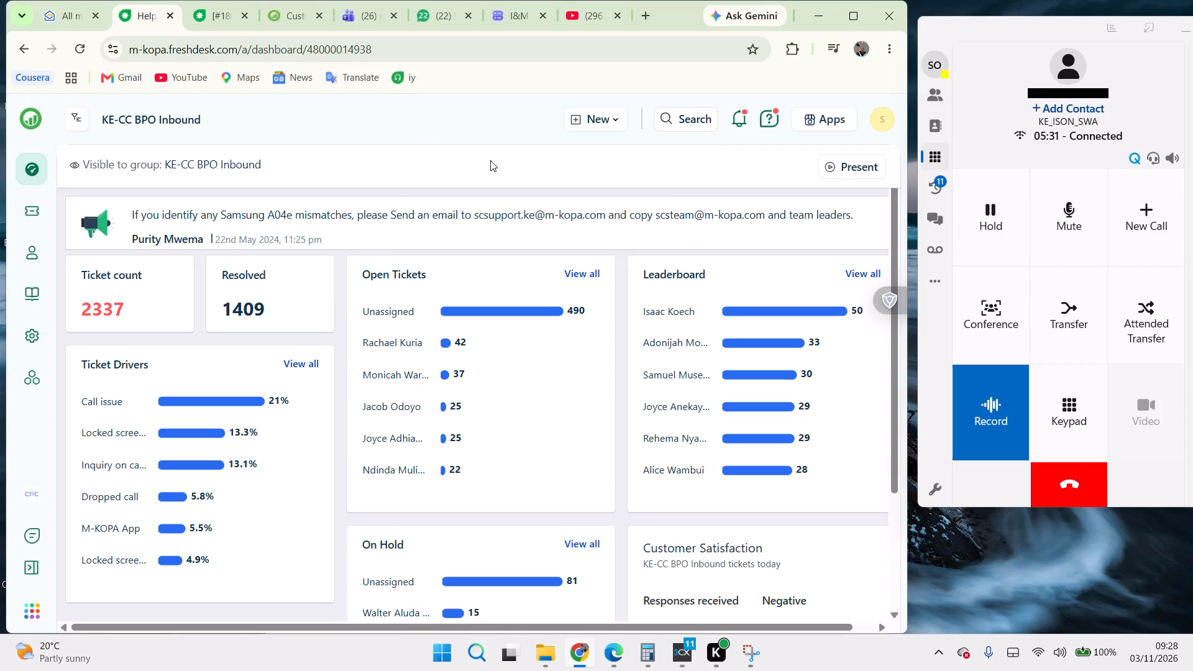
pyautogui.click(854, 276)
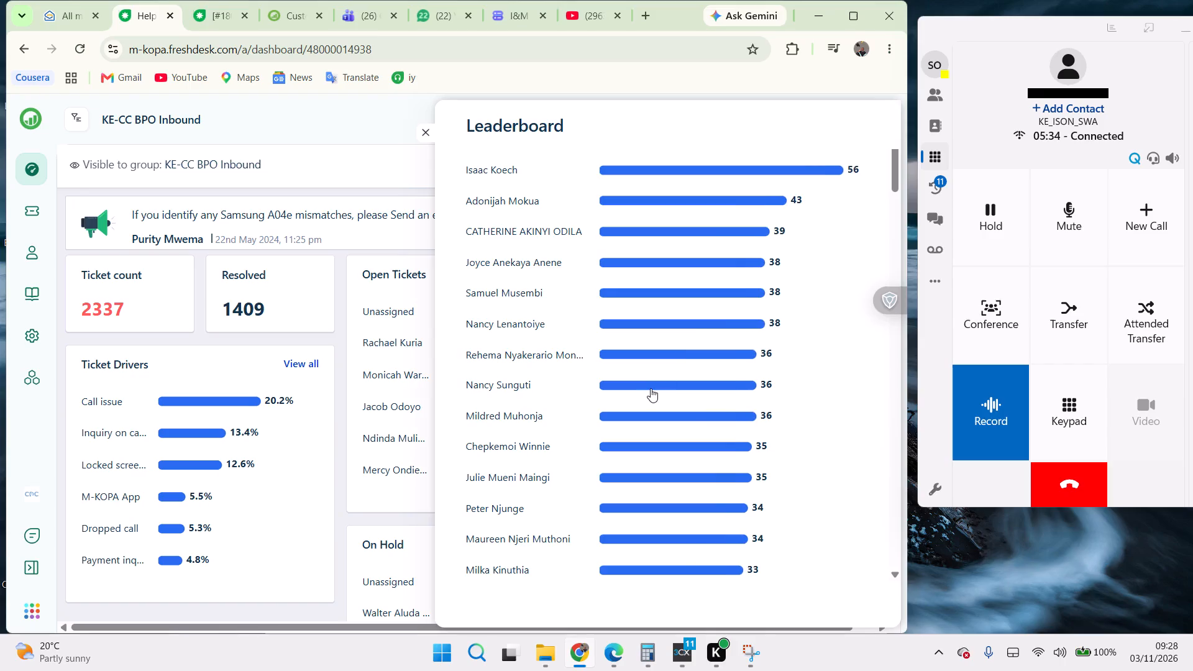
pyautogui.scroll(-2, 651, 388)
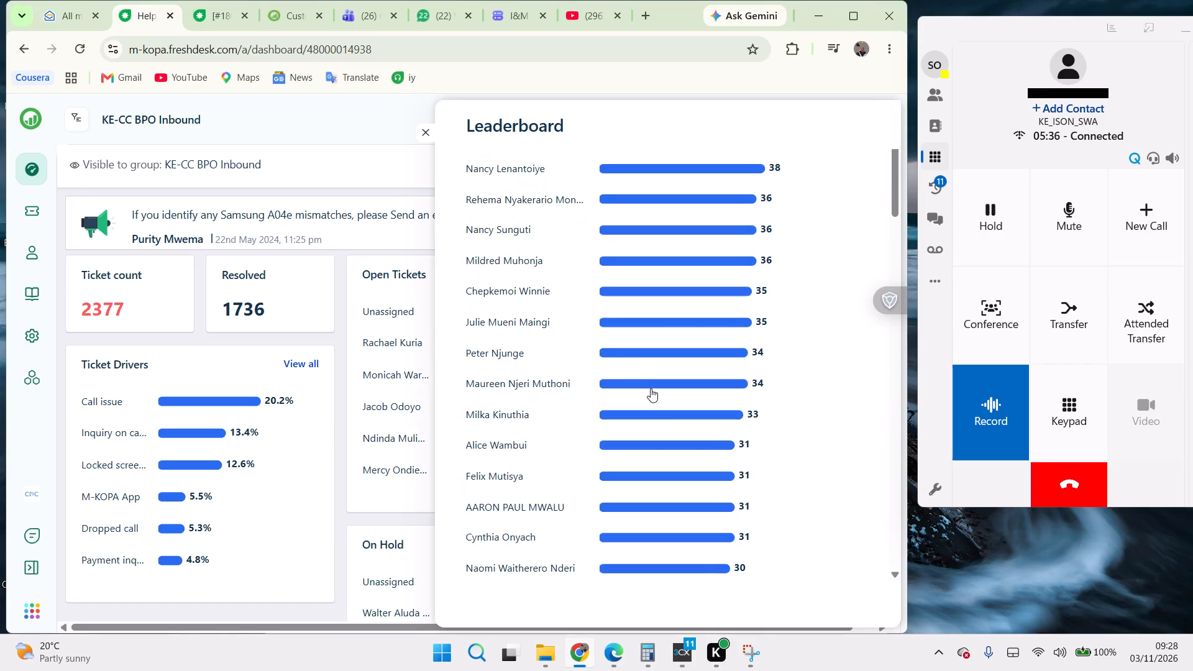
pyautogui.scroll(-2, 651, 388)
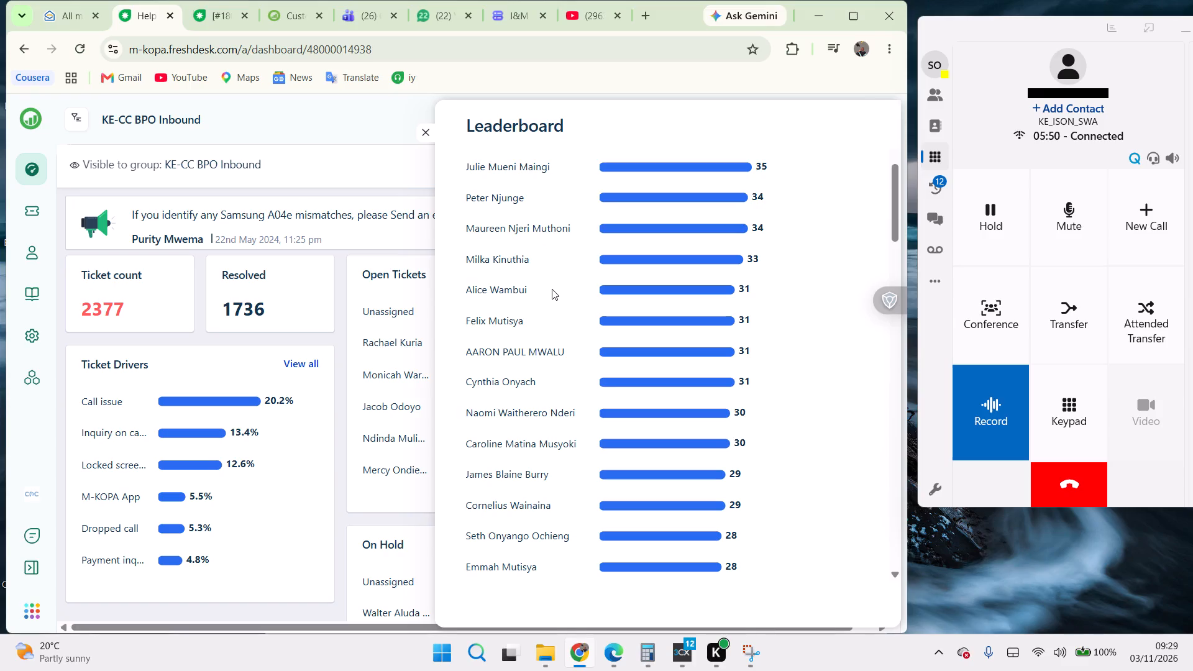
pyautogui.scroll(2, 701, 225)
pyautogui.scroll(-1, 701, 225)
pyautogui.scroll(3, 701, 225)
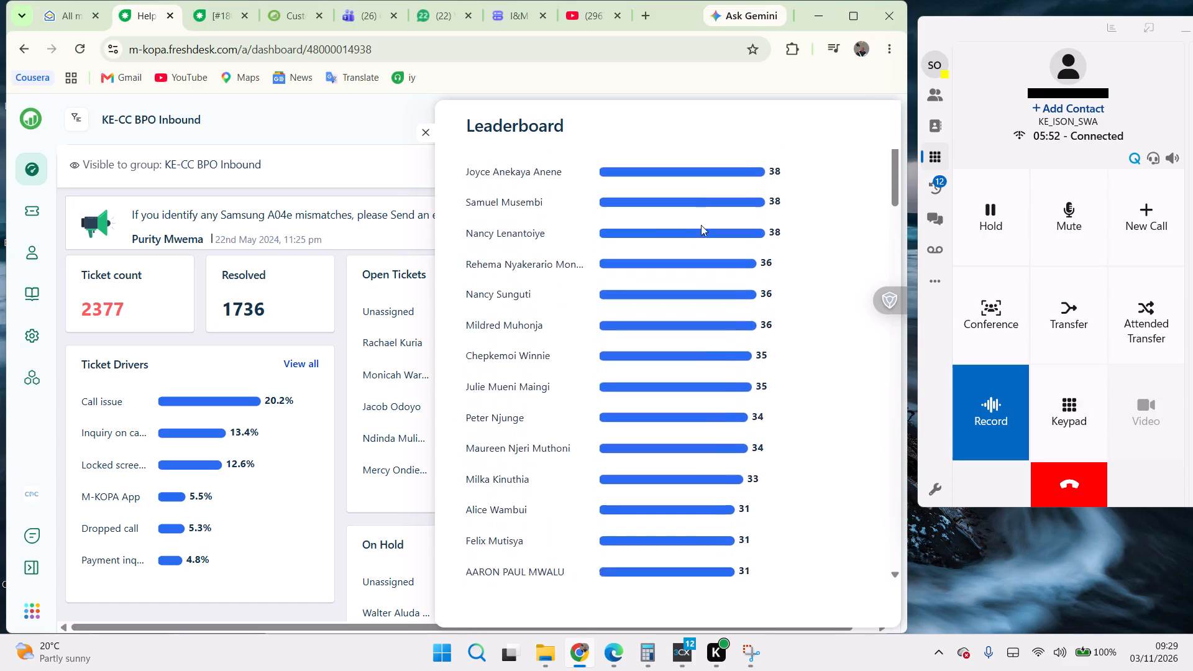
pyautogui.scroll(3, 701, 225)
# End the connected inbound call in the 3CX softphone.
pyautogui.click(1071, 492)
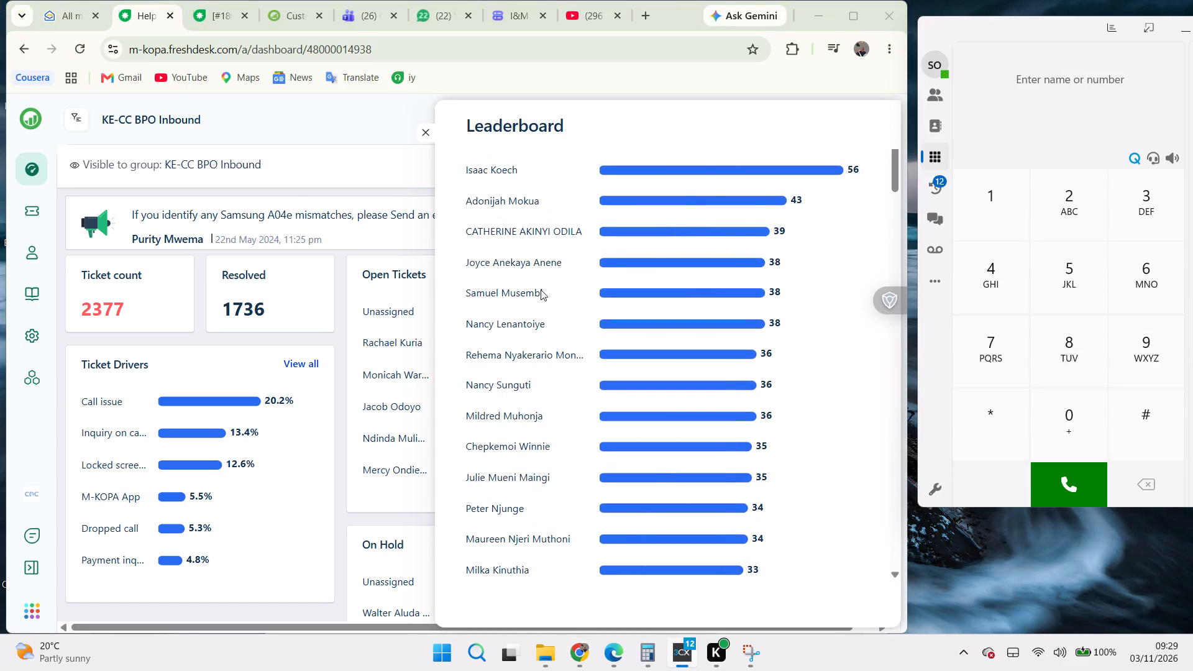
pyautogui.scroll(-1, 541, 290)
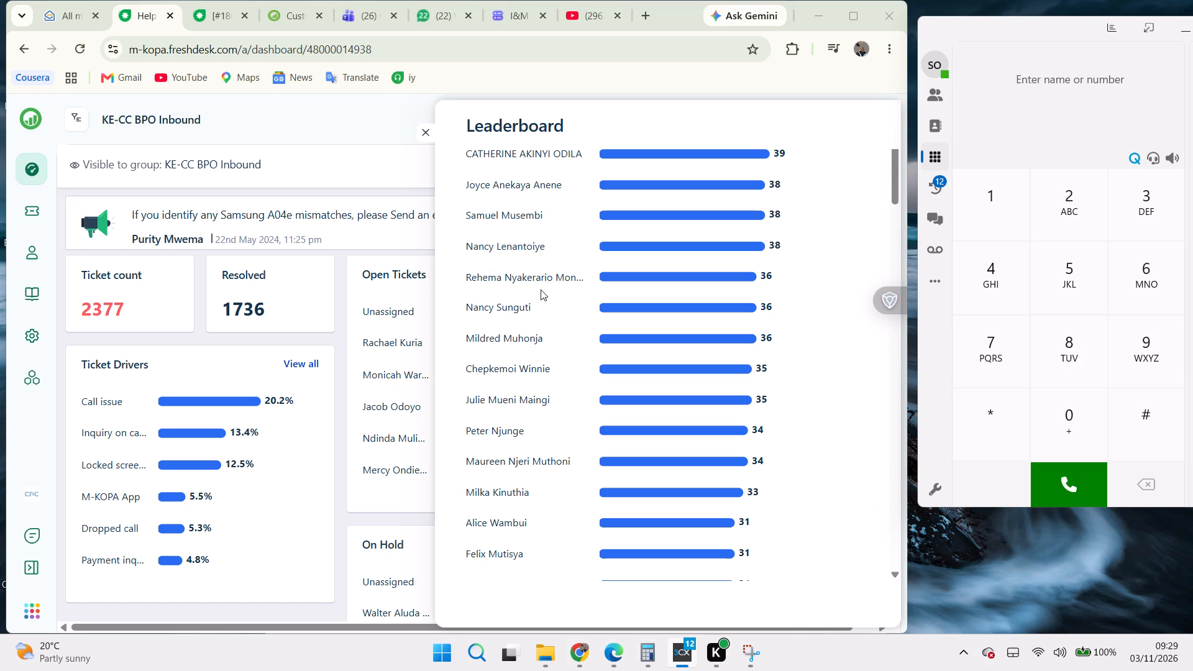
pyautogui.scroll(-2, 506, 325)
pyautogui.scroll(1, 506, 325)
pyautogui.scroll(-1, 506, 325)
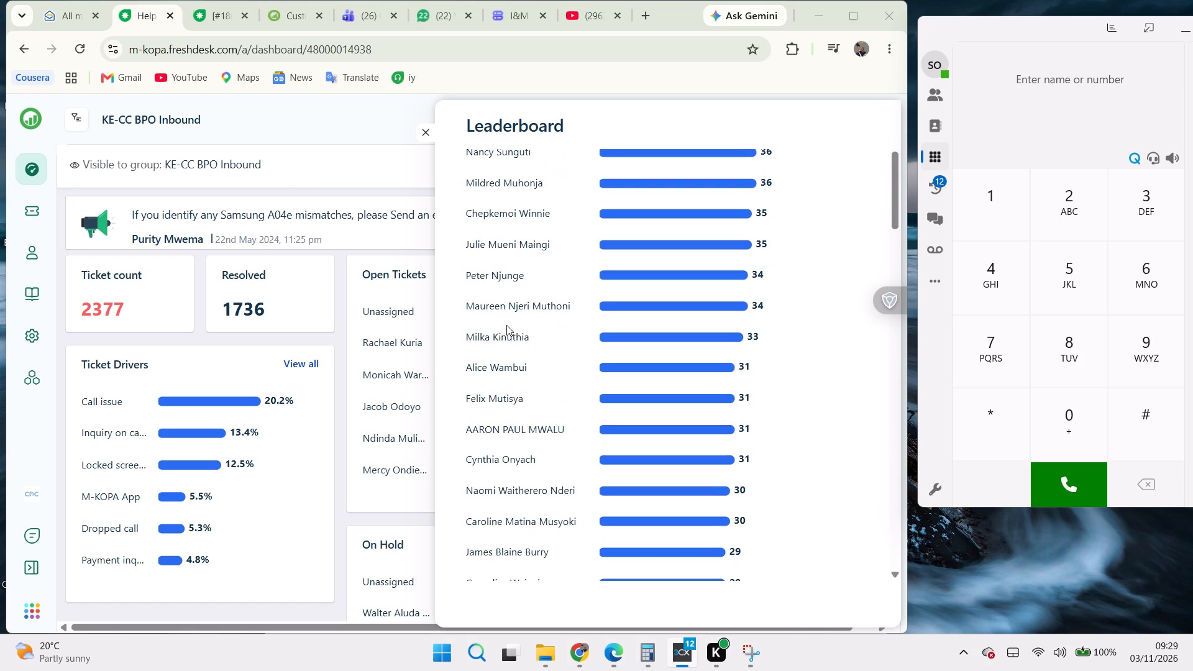
# Switch to File Explorer and browse through the Documents and Desktop folders to the Downloads folder.
pyautogui.click(537, 661)
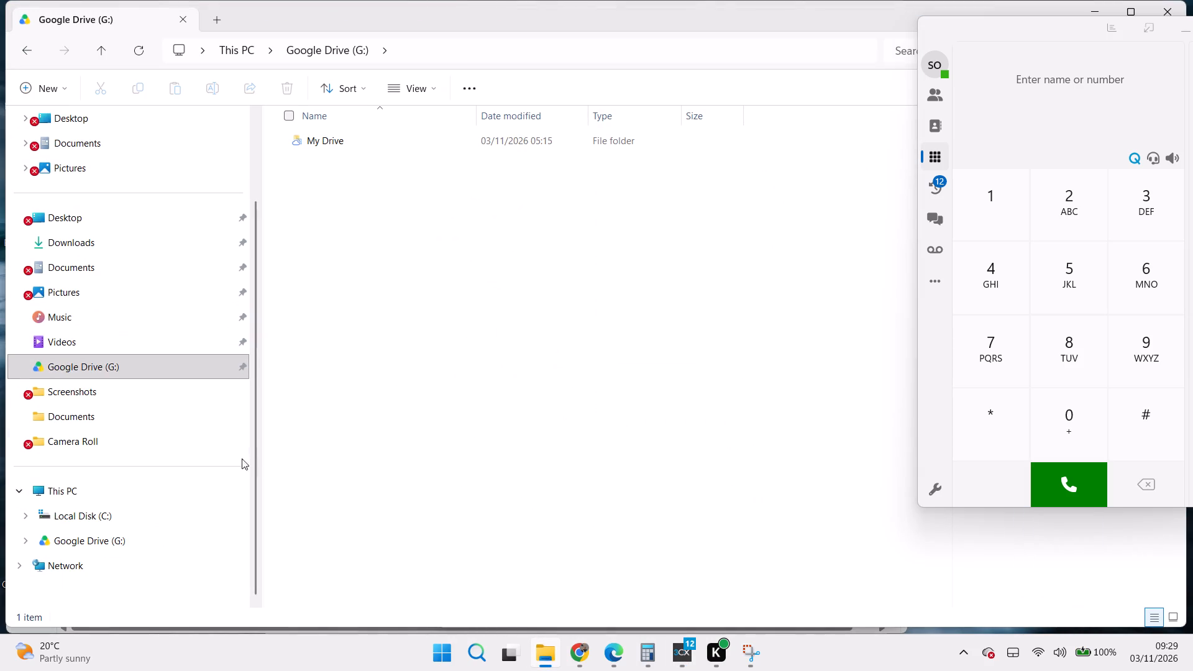
pyautogui.click(109, 420)
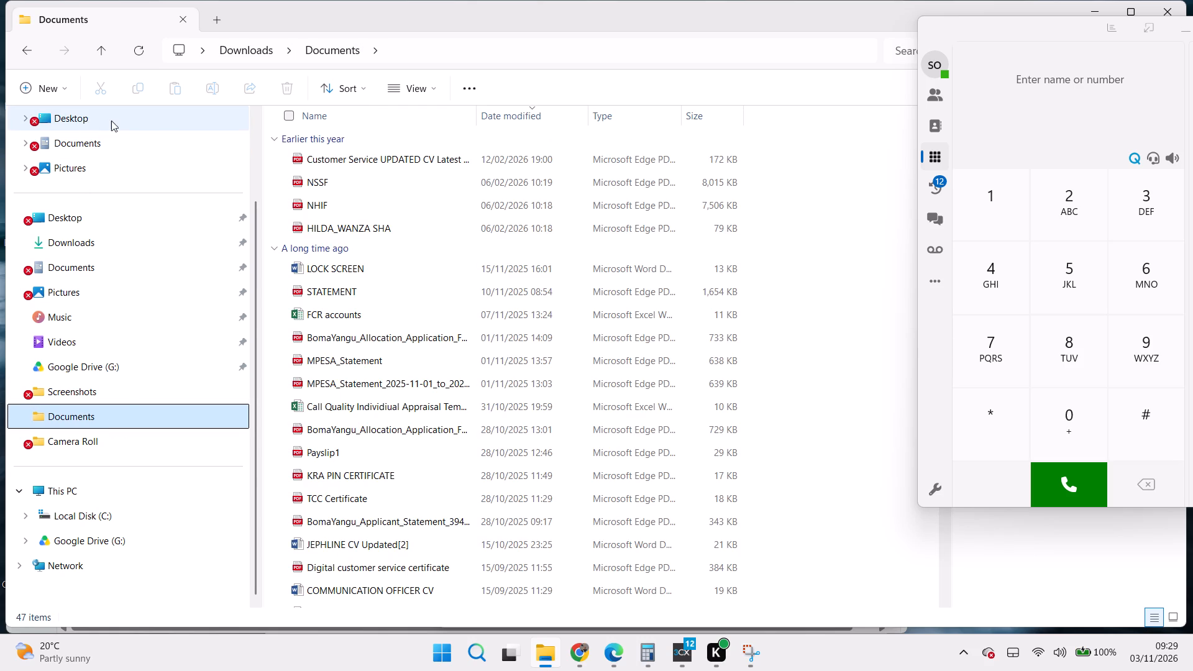
pyautogui.doubleClick(81, 115)
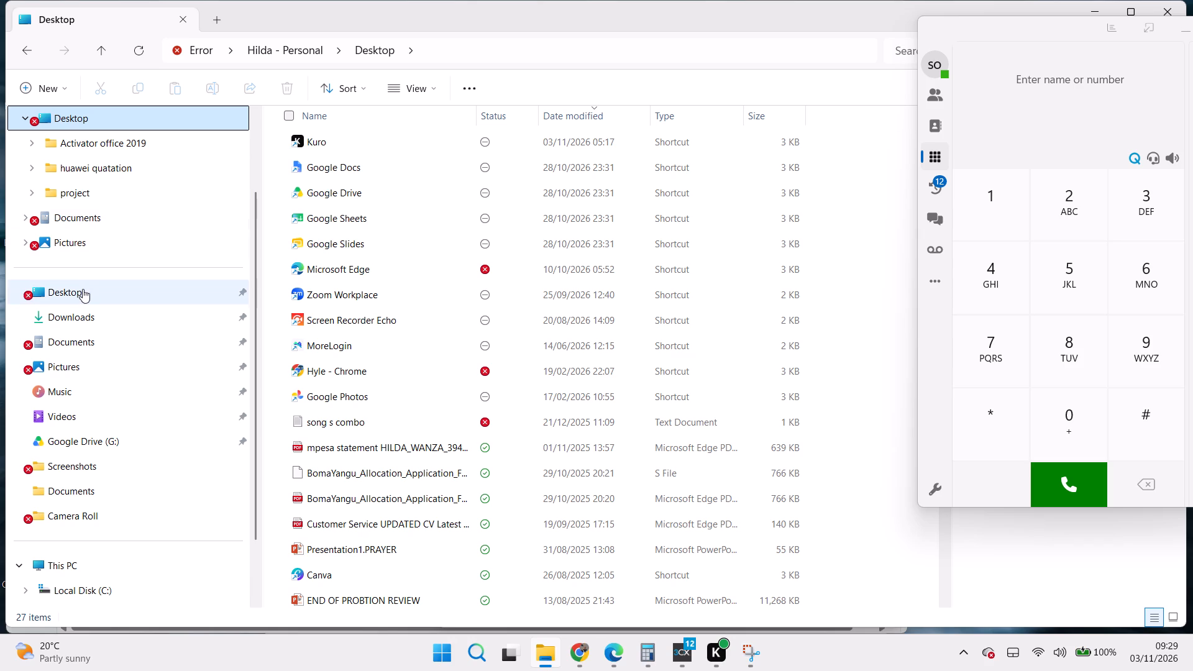
pyautogui.click(83, 315)
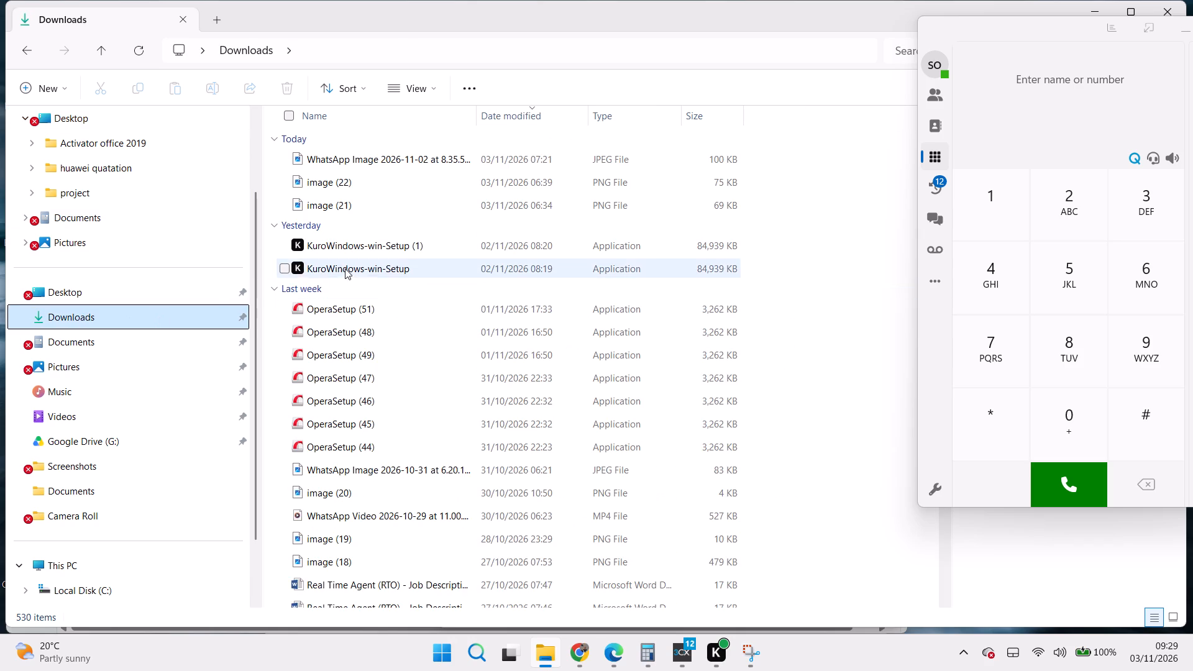
# Find the certificate (5) PDF in the Downloads folder and open it for viewing.
pyautogui.scroll(-7, 345, 268)
pyautogui.scroll(2, 345, 268)
pyautogui.scroll(-2, 345, 268)
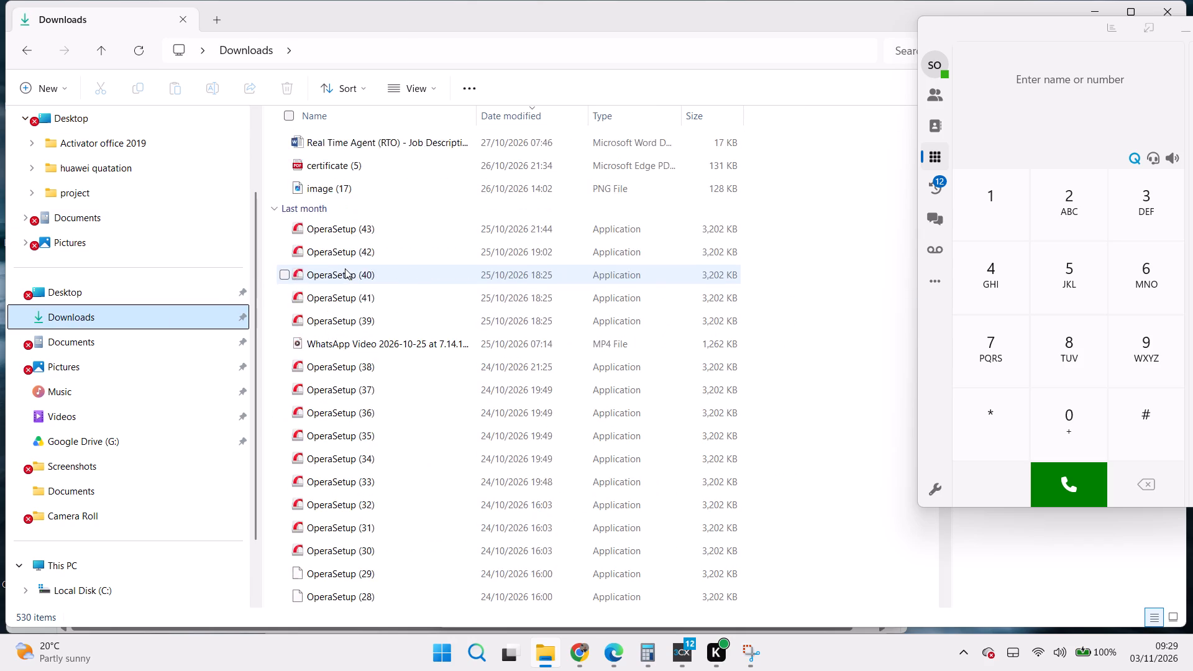
pyautogui.scroll(-1, 345, 268)
pyautogui.scroll(2, 345, 268)
pyautogui.scroll(-2, 345, 268)
pyautogui.scroll(5, 345, 268)
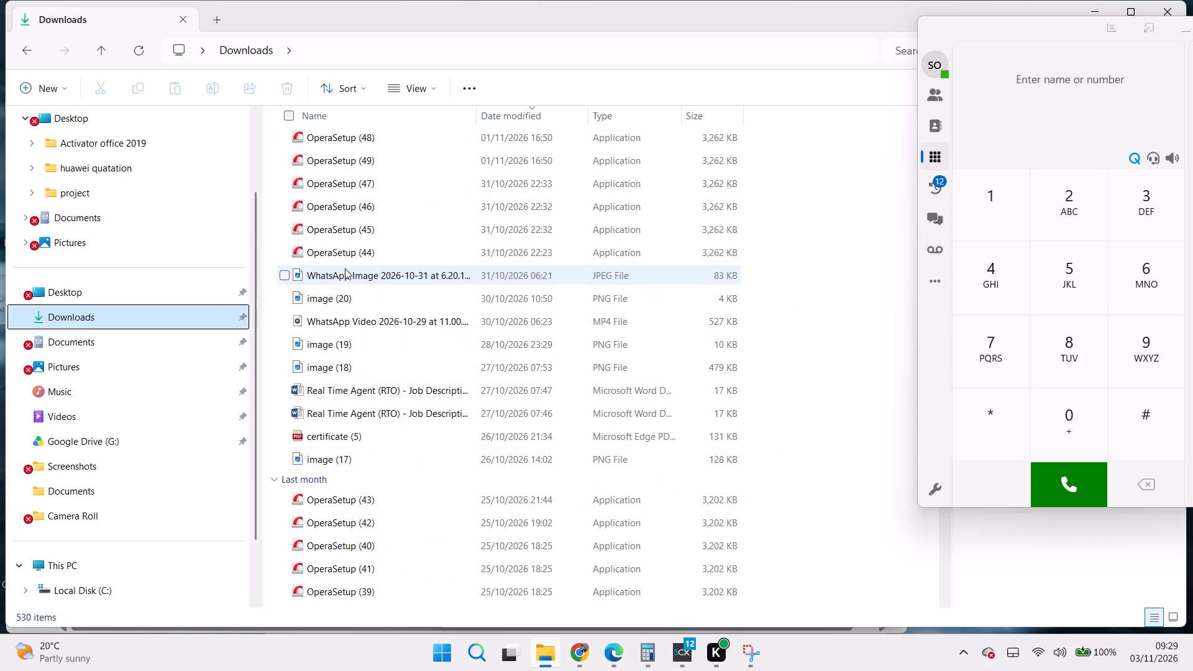
pyautogui.scroll(-1, 345, 268)
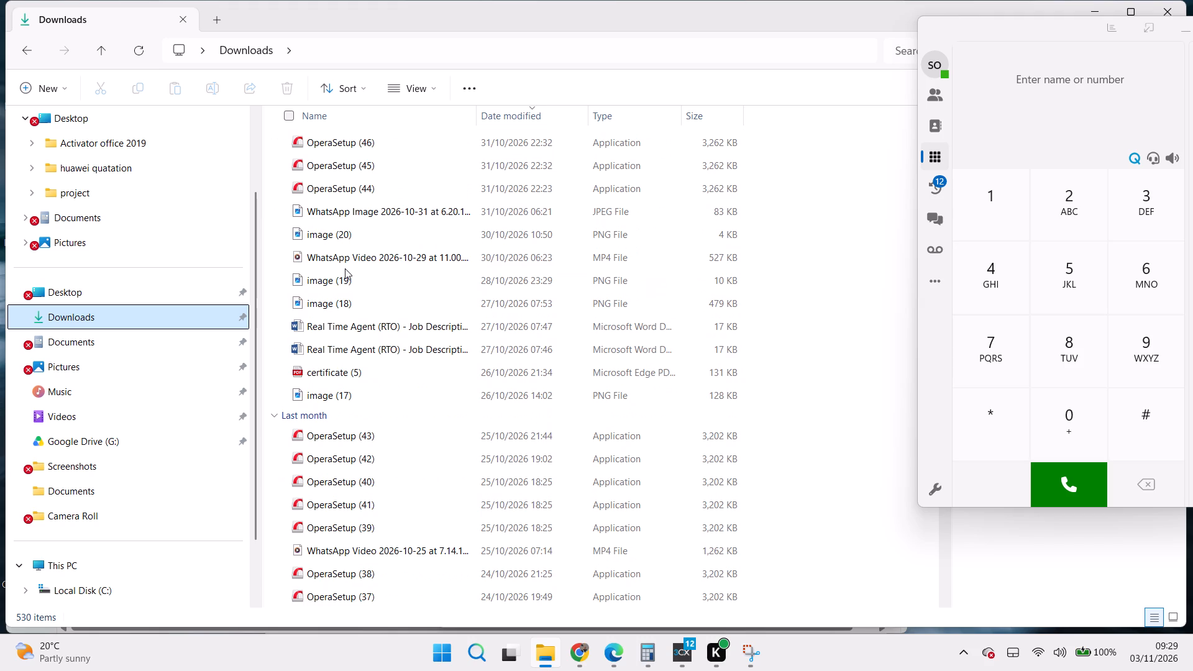
pyautogui.click(355, 368)
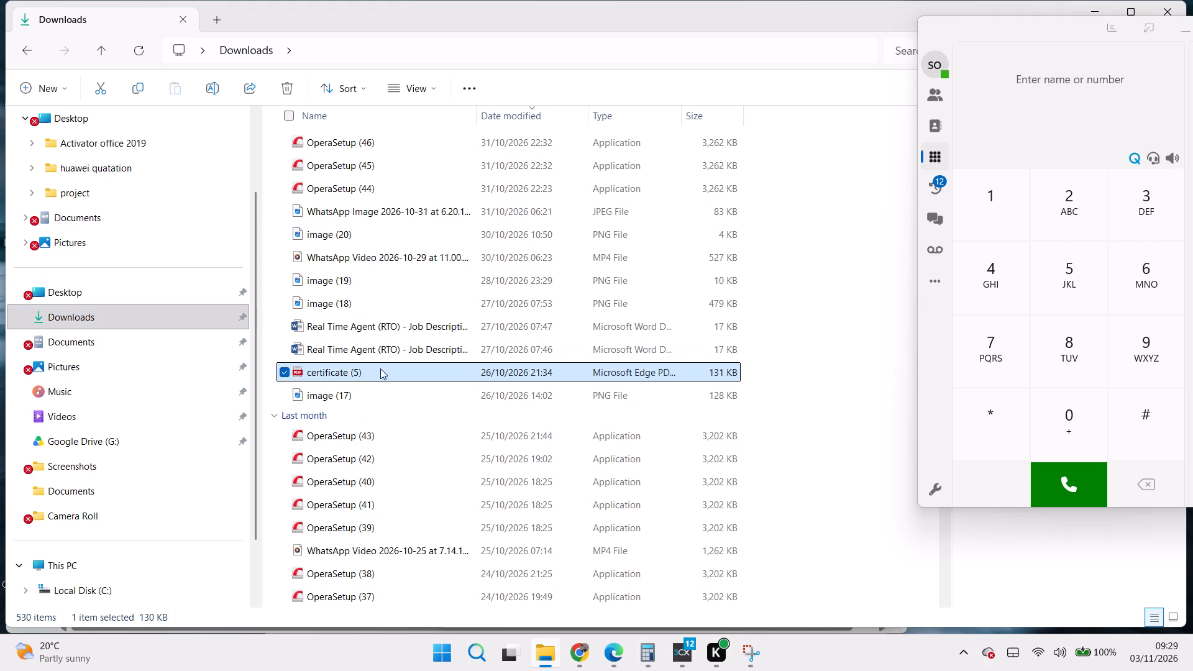
pyautogui.click(429, 373)
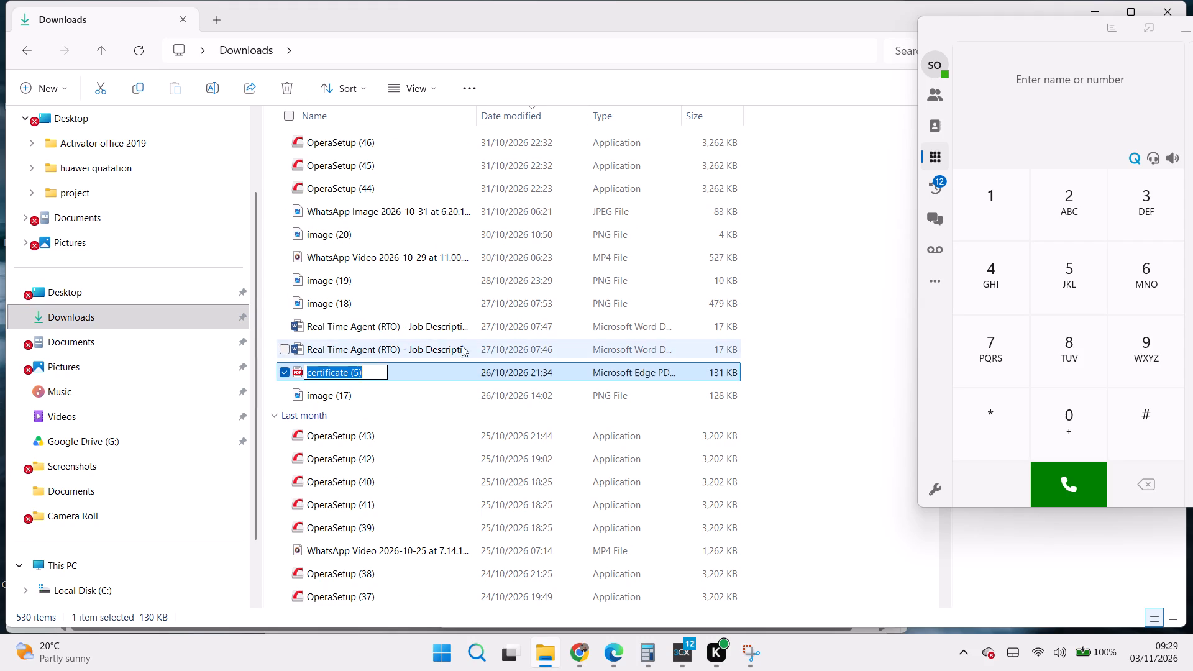
pyautogui.doubleClick(465, 370)
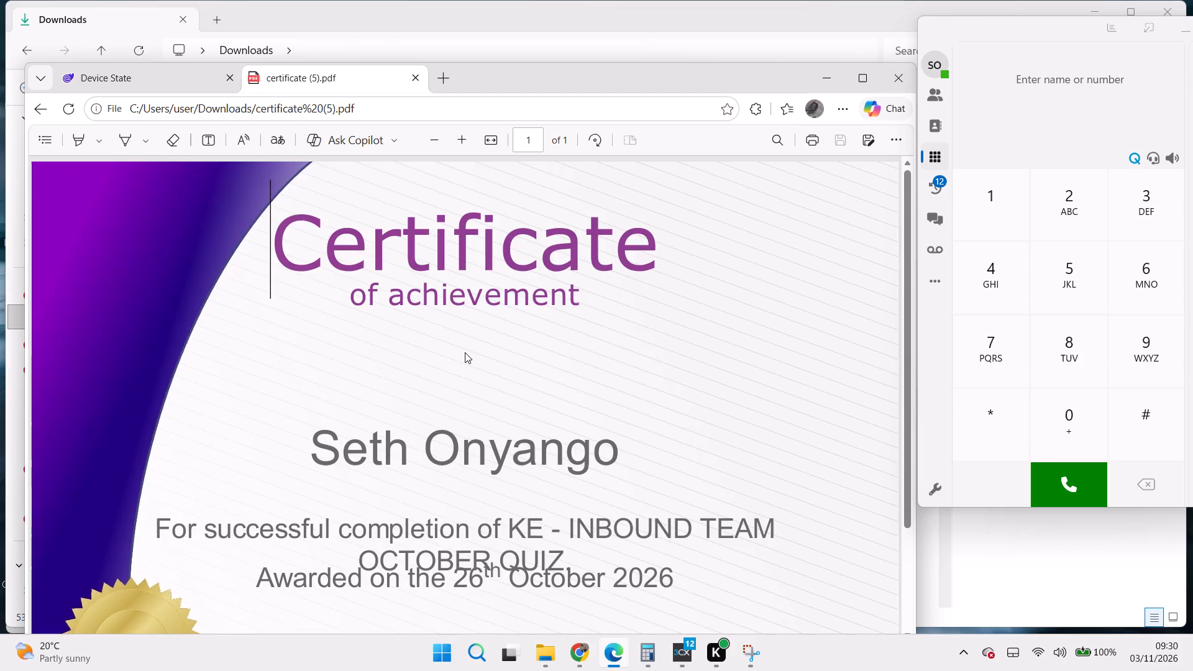
# Close the certificate and Downloads windows and place the 3CX softphone window beside the Freshdesk browser window.
pyautogui.click(895, 77)
pyautogui.click(895, 77)
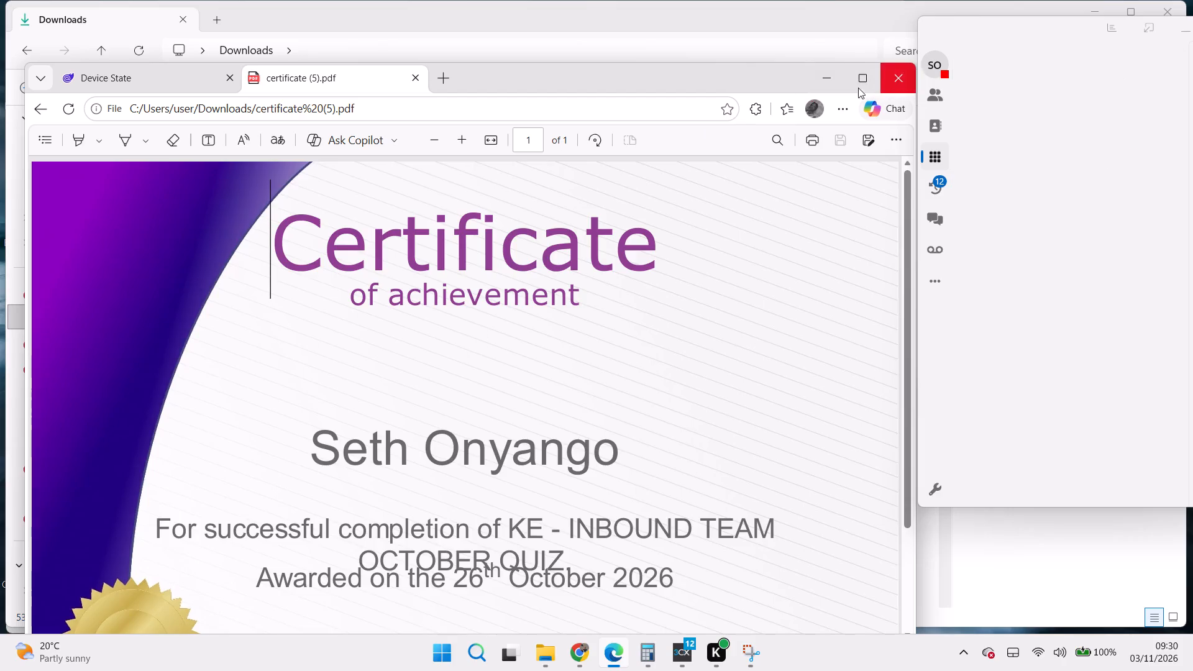
pyautogui.click(823, 74)
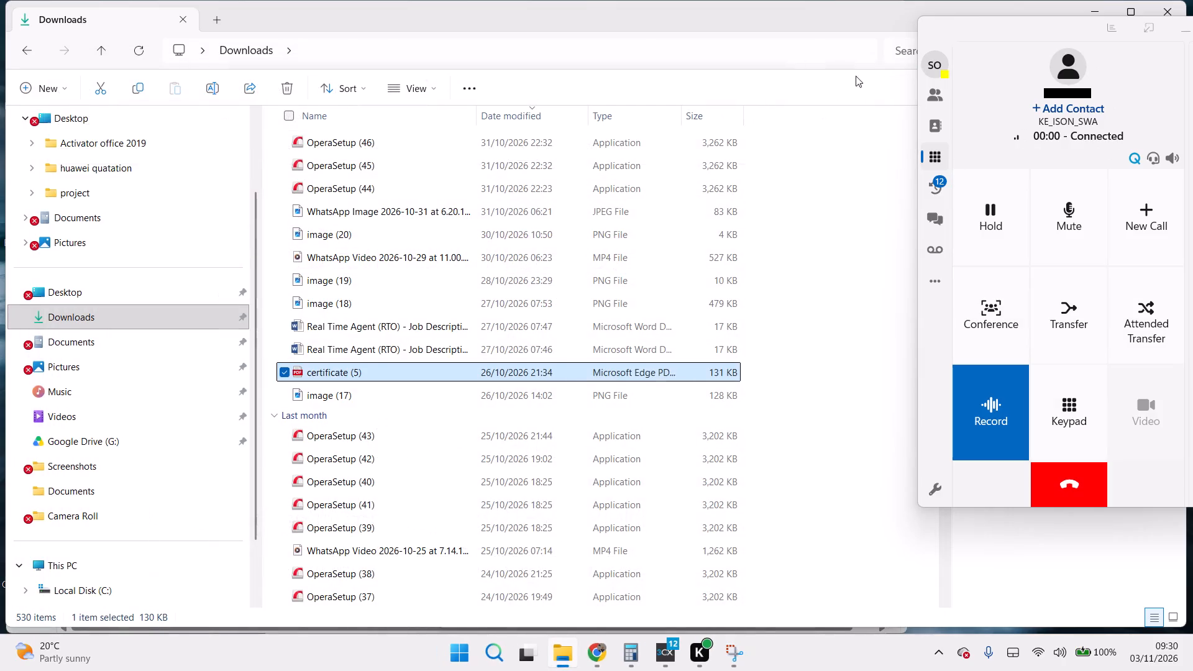
pyautogui.moveTo(826, 4); pyautogui.dragTo(722, 72)
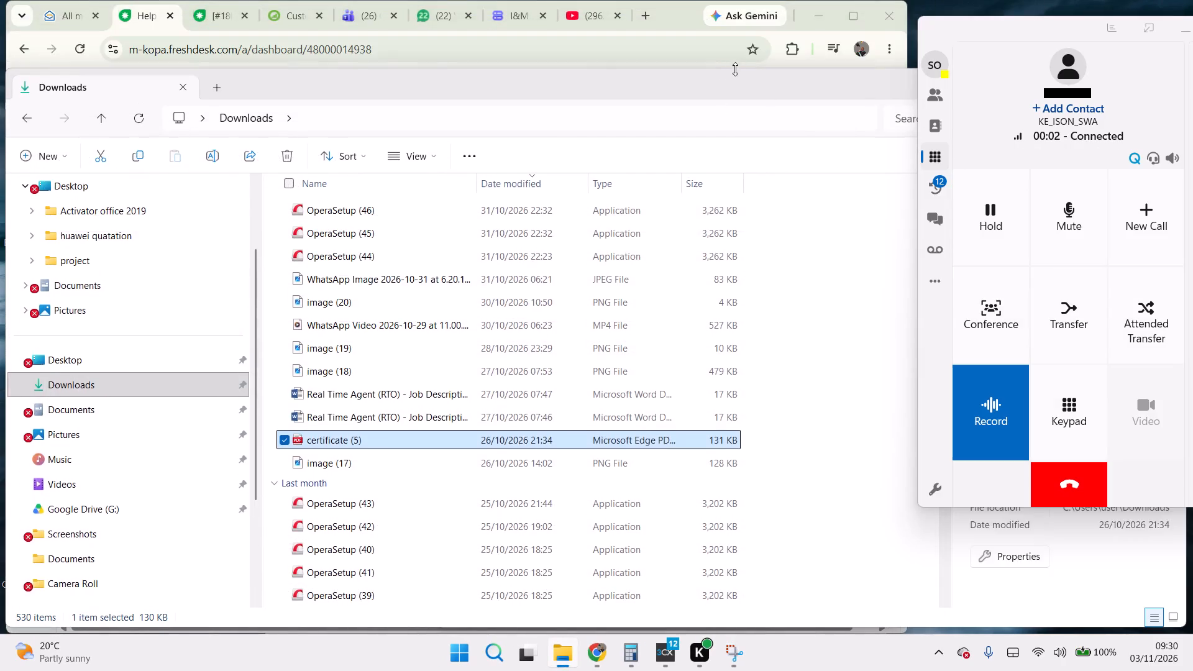
pyautogui.moveTo(982, 23); pyautogui.dragTo(911, 142)
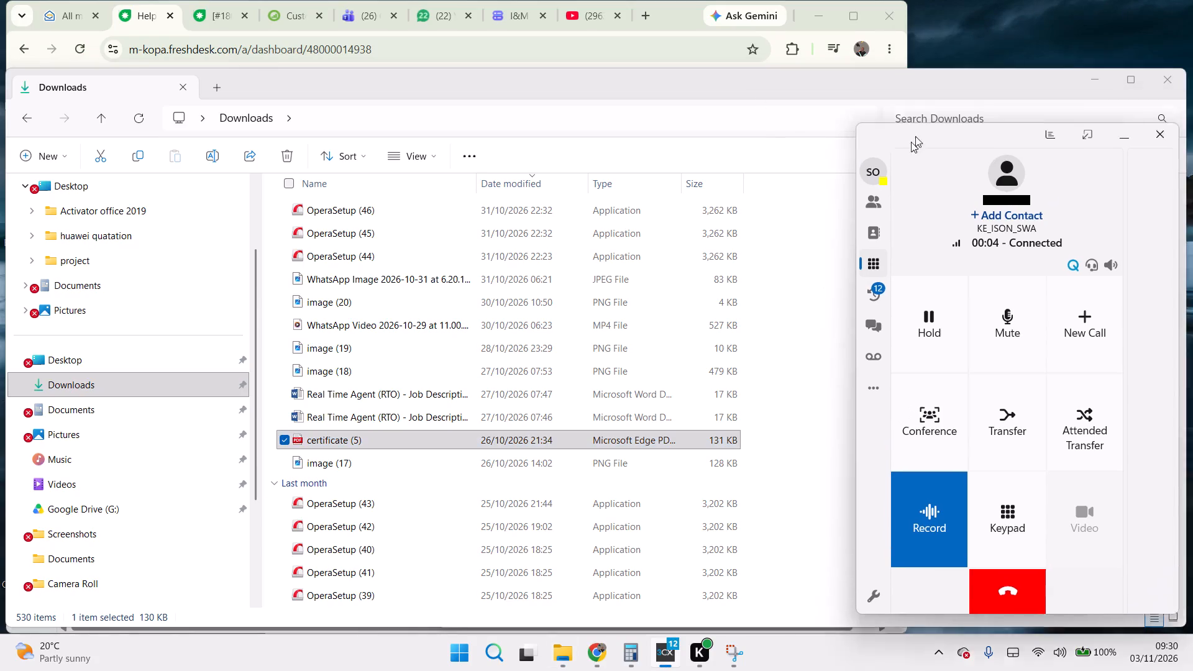
pyautogui.moveTo(911, 142); pyautogui.dragTo(878, 202)
pyautogui.click(1173, 85)
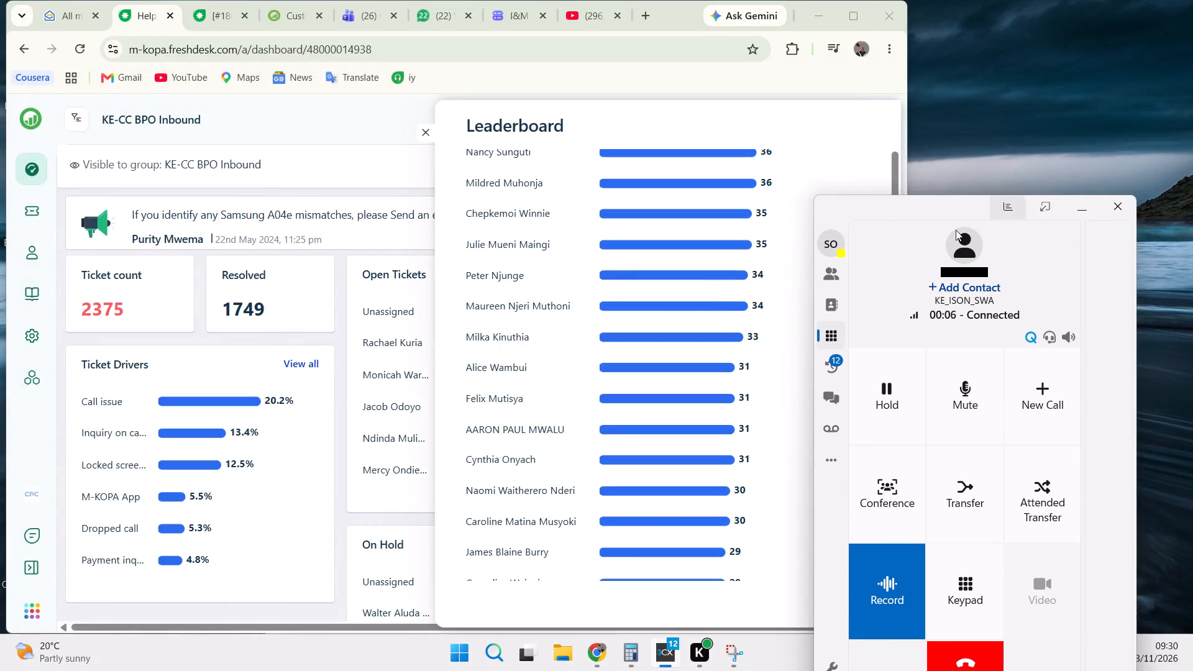
pyautogui.moveTo(939, 208); pyautogui.dragTo(1047, 27)
pyautogui.click(221, 17)
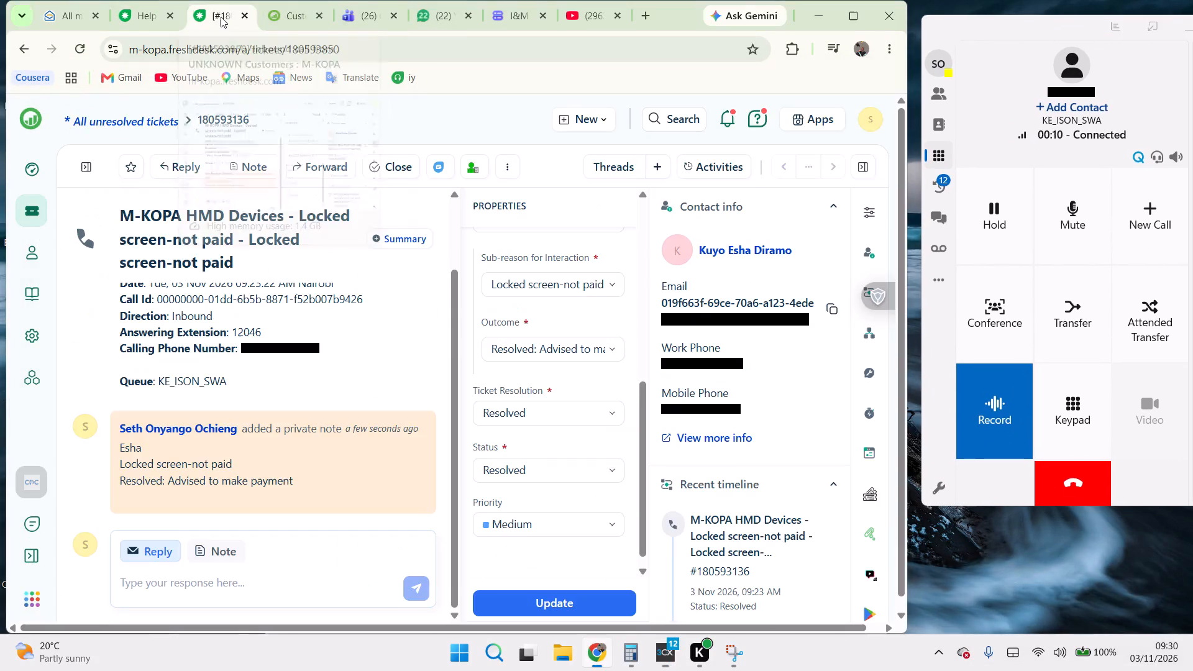
pyautogui.scroll(-4, 395, 480)
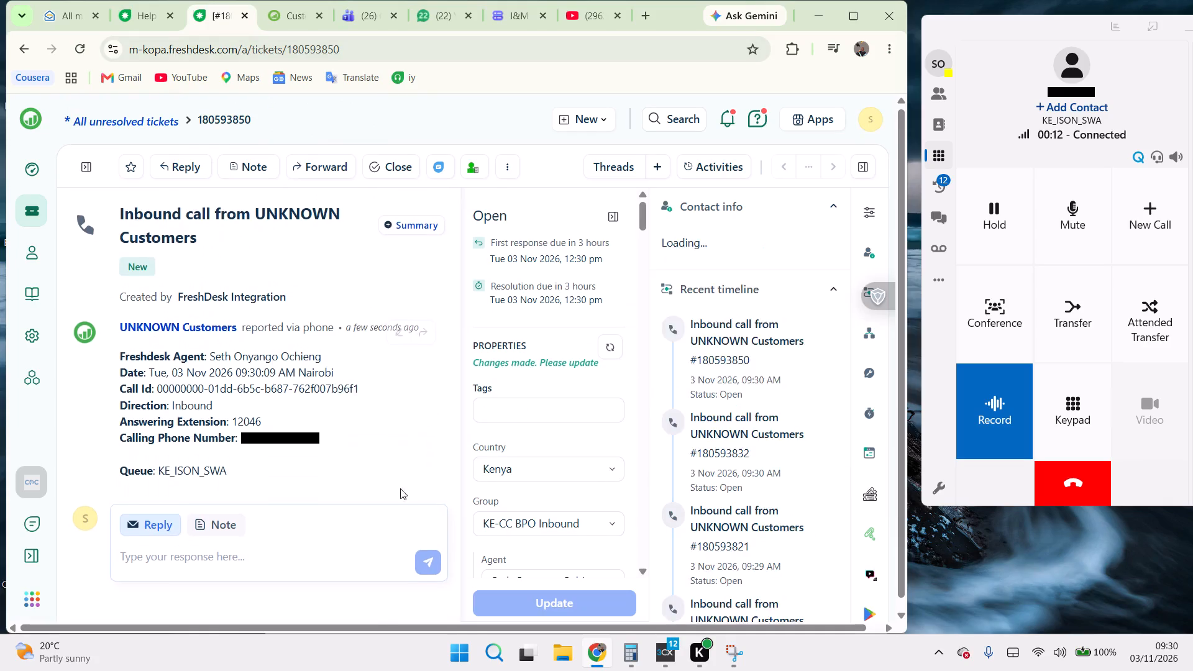
pyautogui.scroll(1, 407, 497)
pyautogui.click(216, 523)
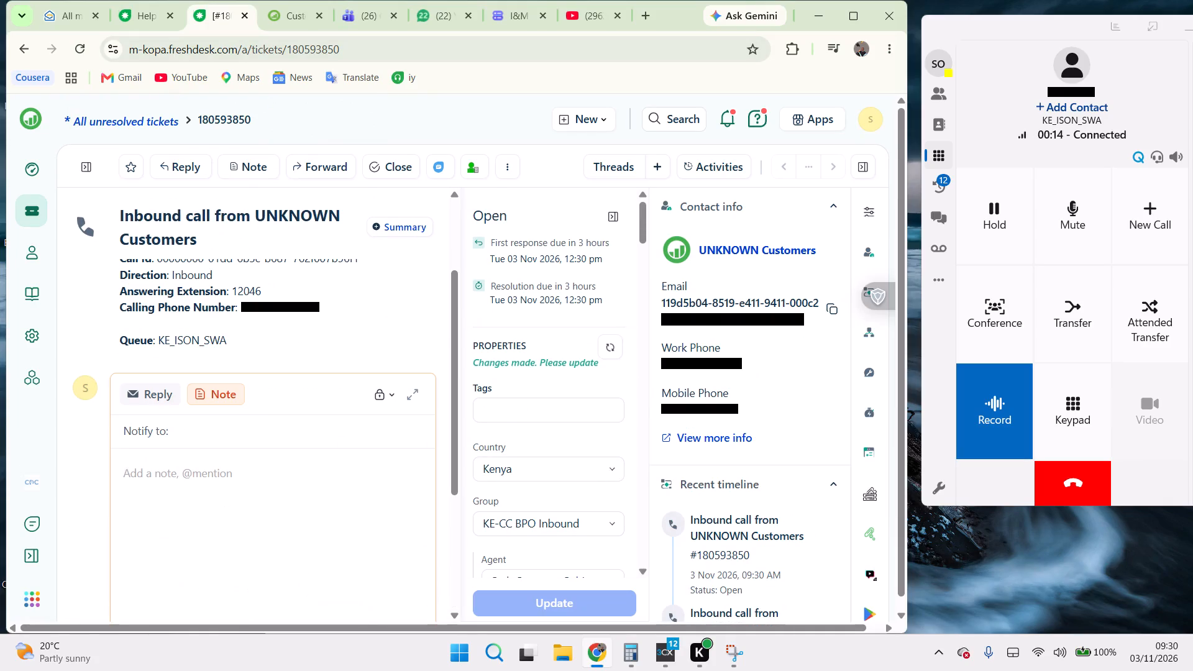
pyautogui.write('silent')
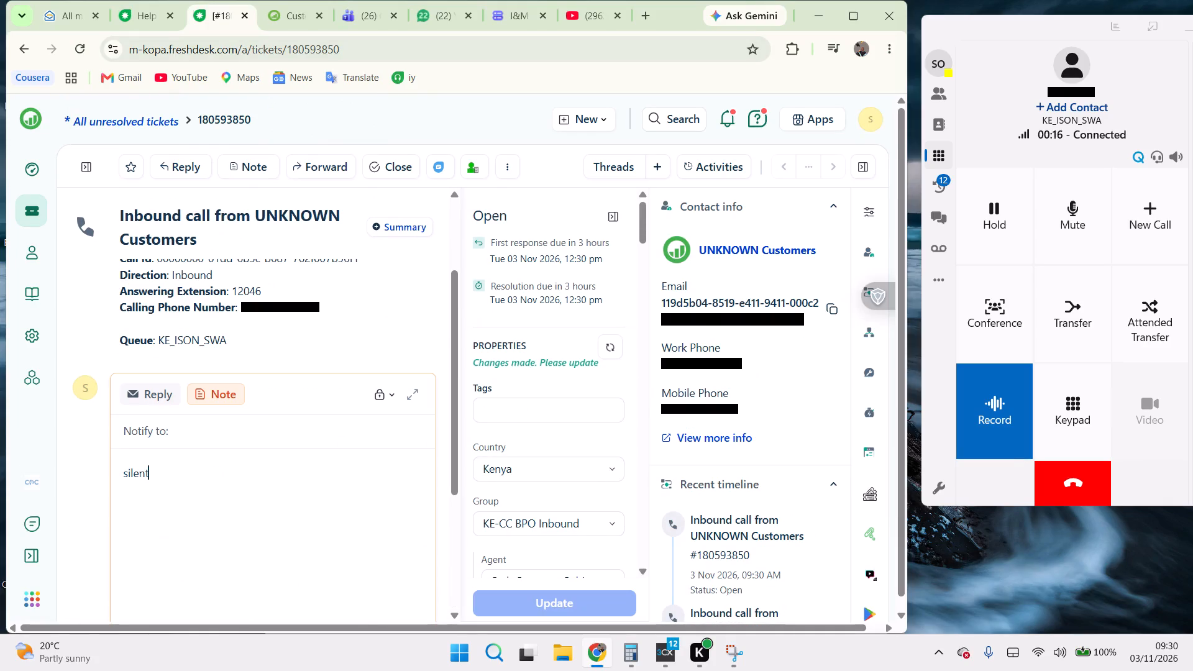
# Categorise the ticket as General Inquiry, Call issue, Silent call, with the outcome Complete silence/no background noise.
pyautogui.scroll(-3, 546, 393)
pyautogui.click(539, 409)
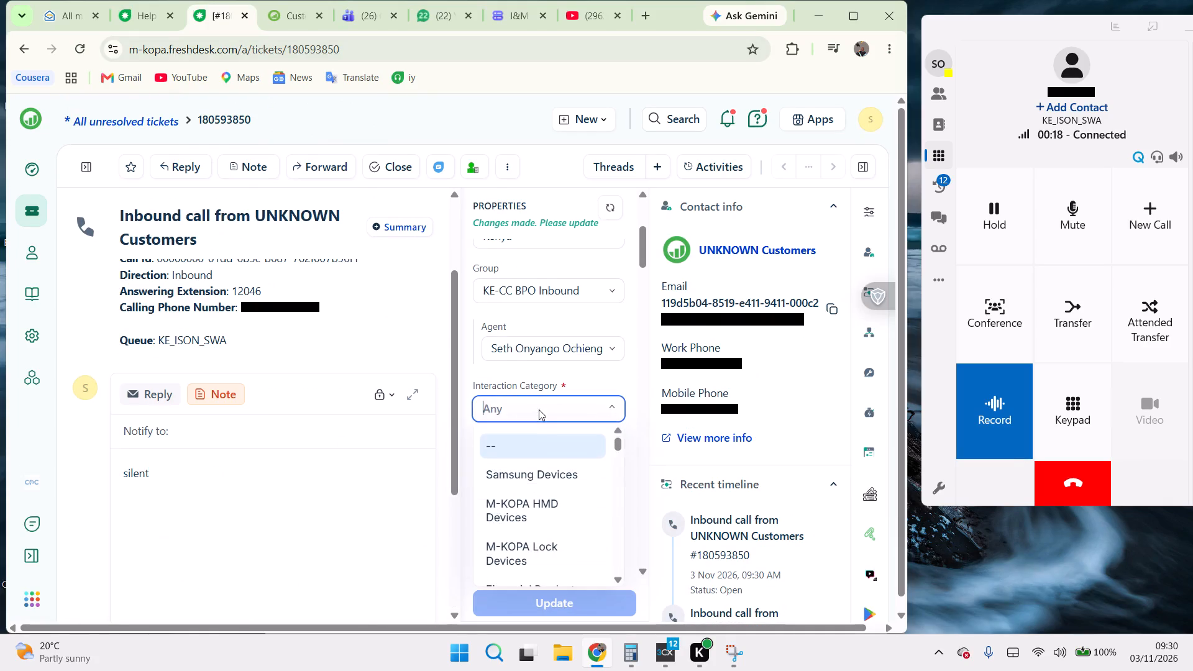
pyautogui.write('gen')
pyautogui.click(525, 446)
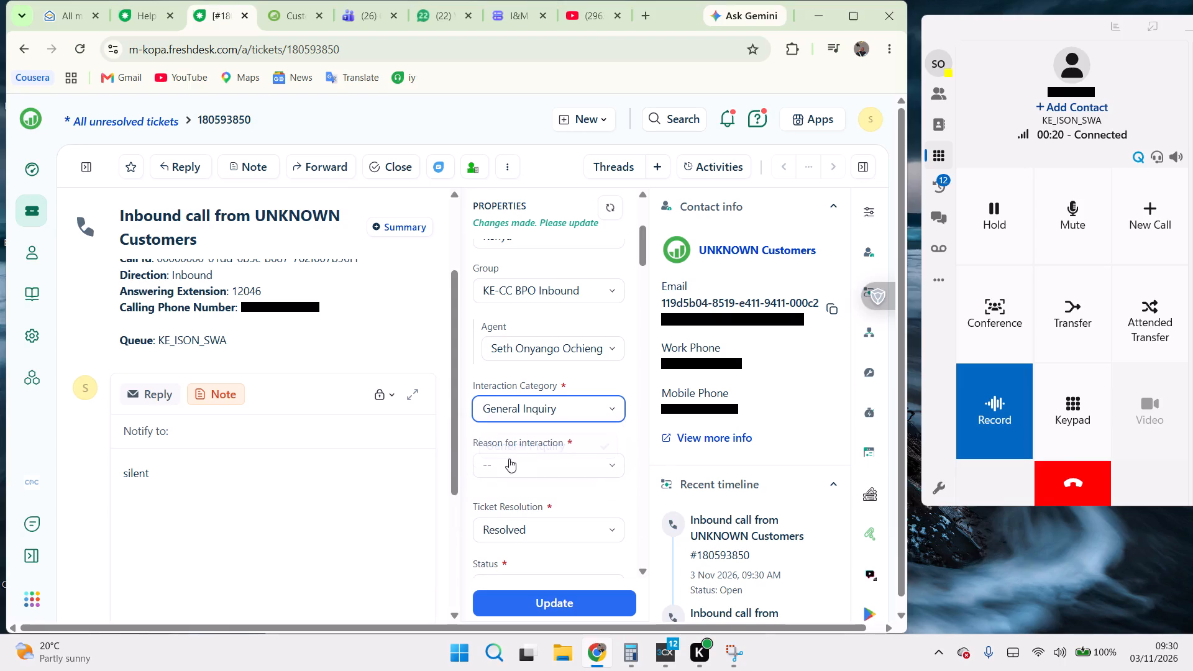
pyautogui.scroll(-3, 313, 460)
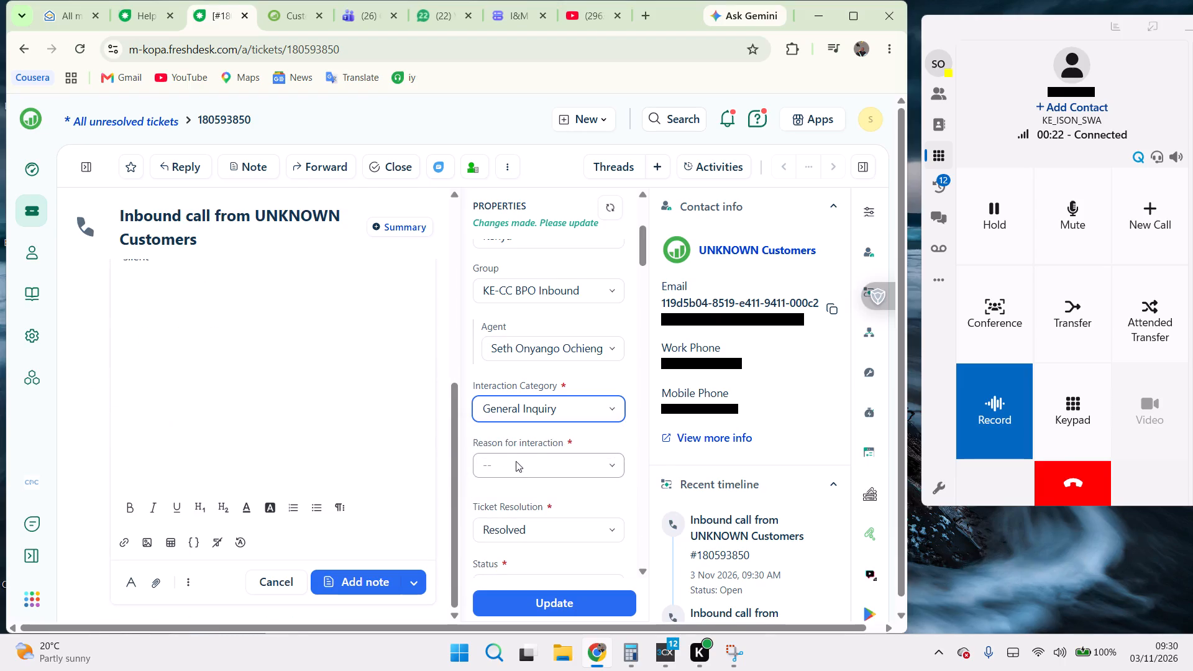
pyautogui.scroll(-1, 561, 466)
pyautogui.click(558, 381)
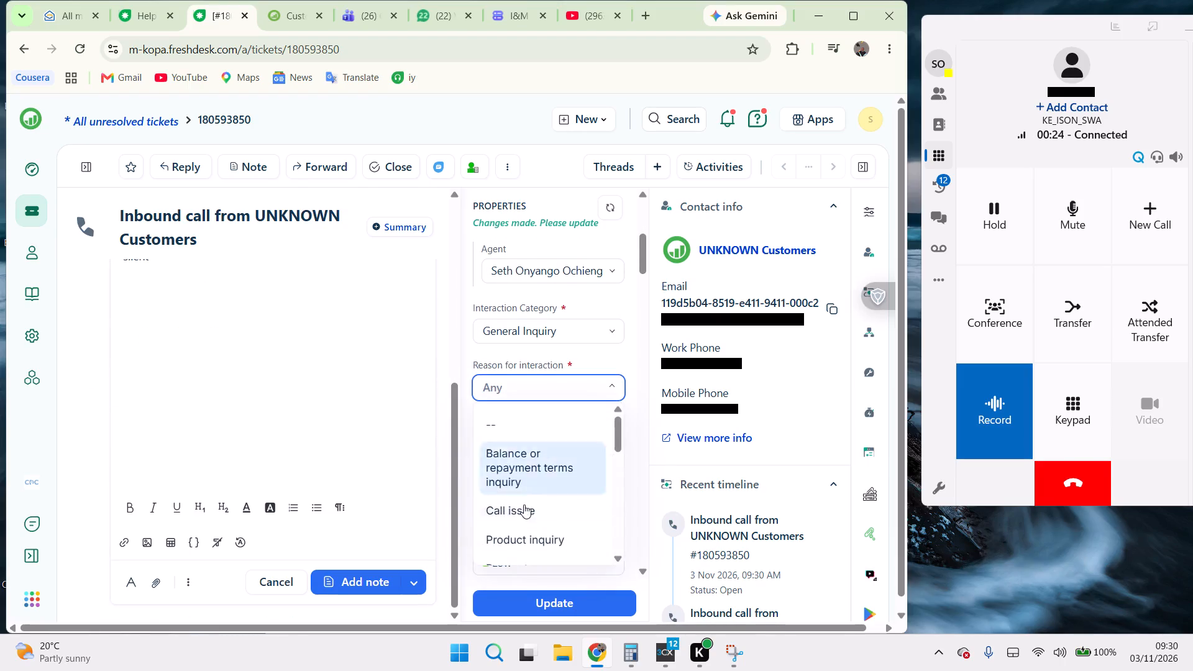
pyautogui.click(524, 504)
pyautogui.click(564, 451)
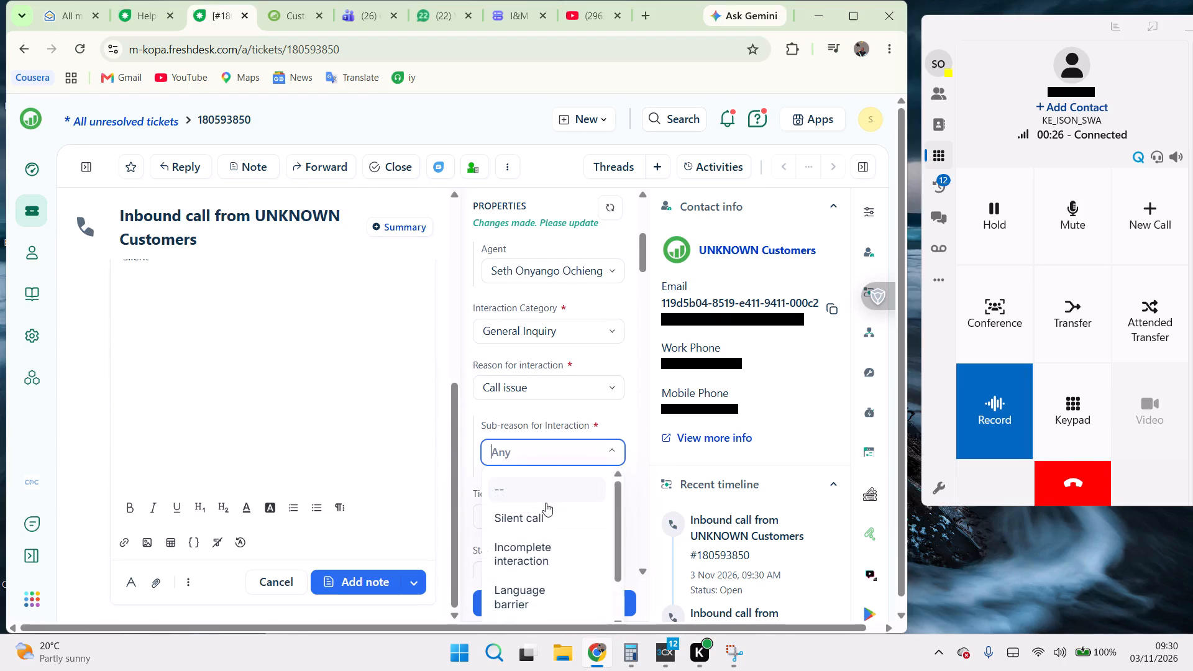
pyautogui.click(539, 509)
pyautogui.click(562, 508)
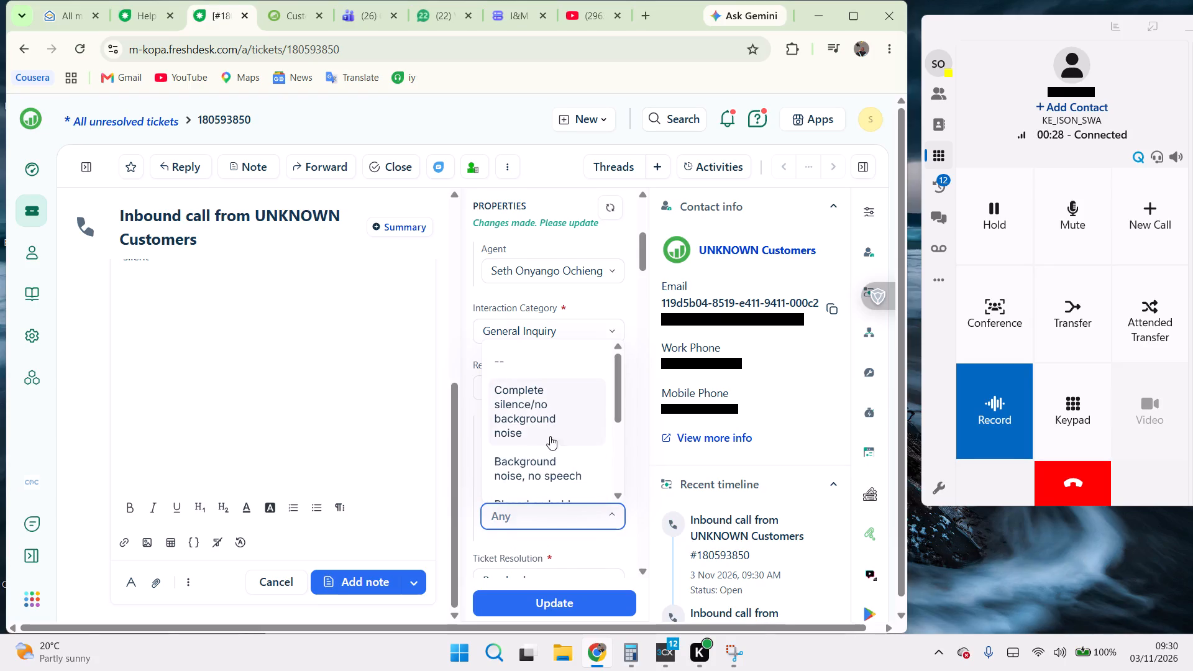
pyautogui.click(535, 415)
# Set the ticket's status to Resolved and add the drafted note to the ticket.
pyautogui.scroll(-1, 535, 415)
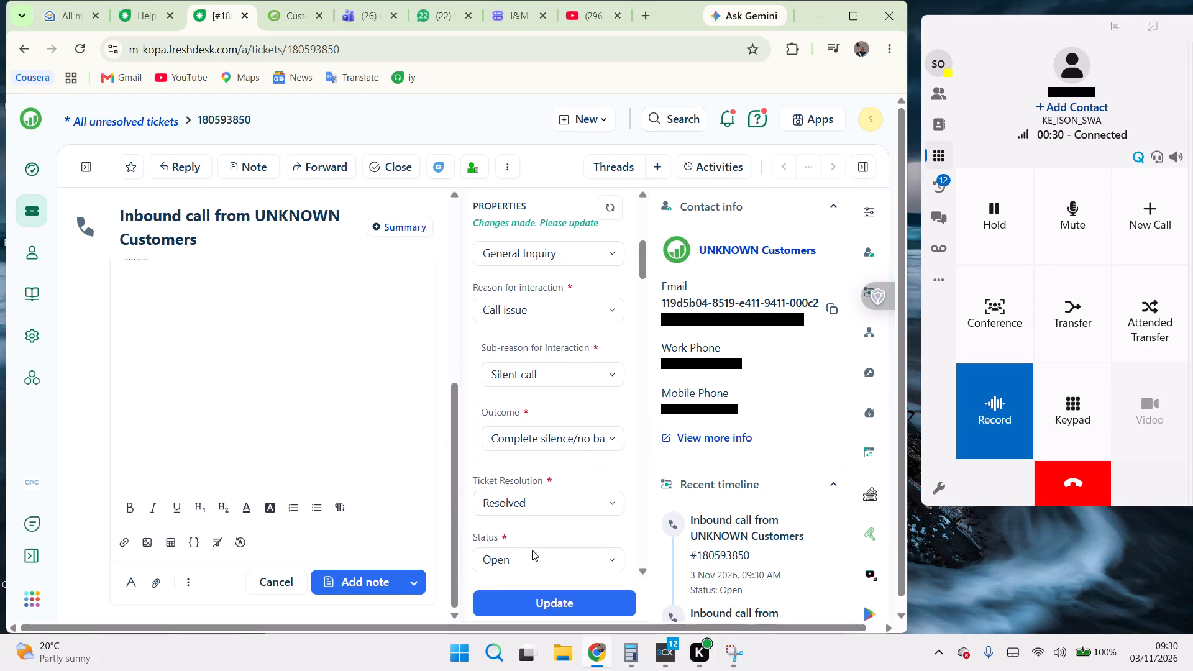
pyautogui.click(530, 556)
pyautogui.click(514, 496)
pyautogui.click(386, 587)
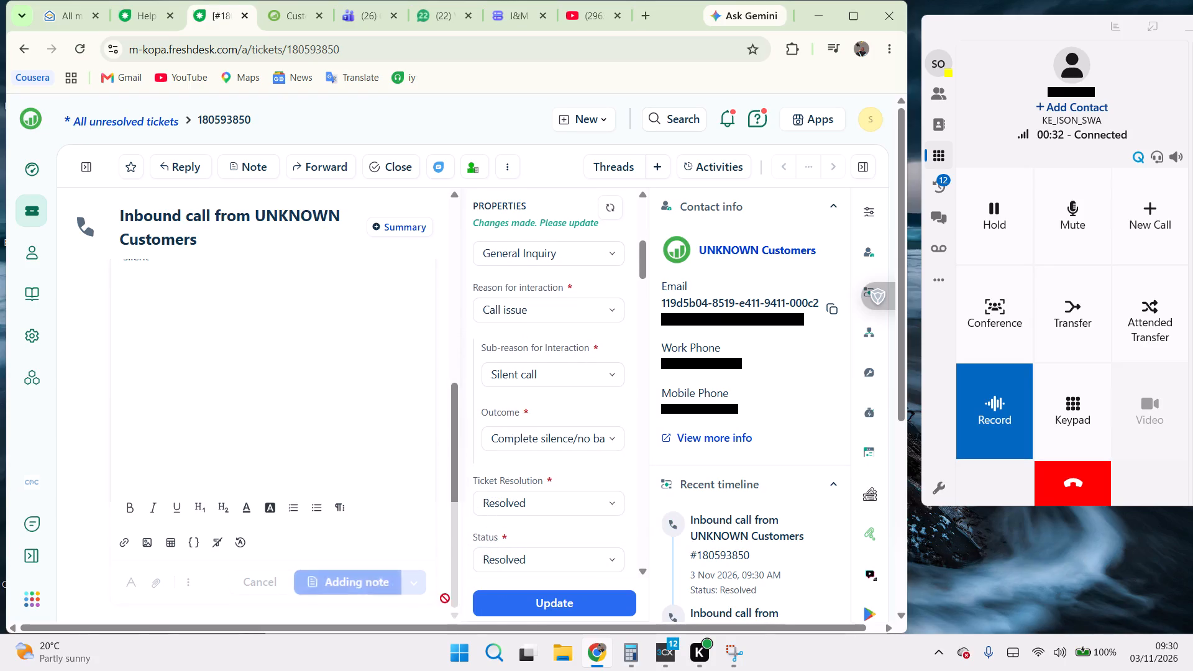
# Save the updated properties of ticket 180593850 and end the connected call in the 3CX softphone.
pyautogui.click(529, 606)
pyautogui.click(1048, 485)
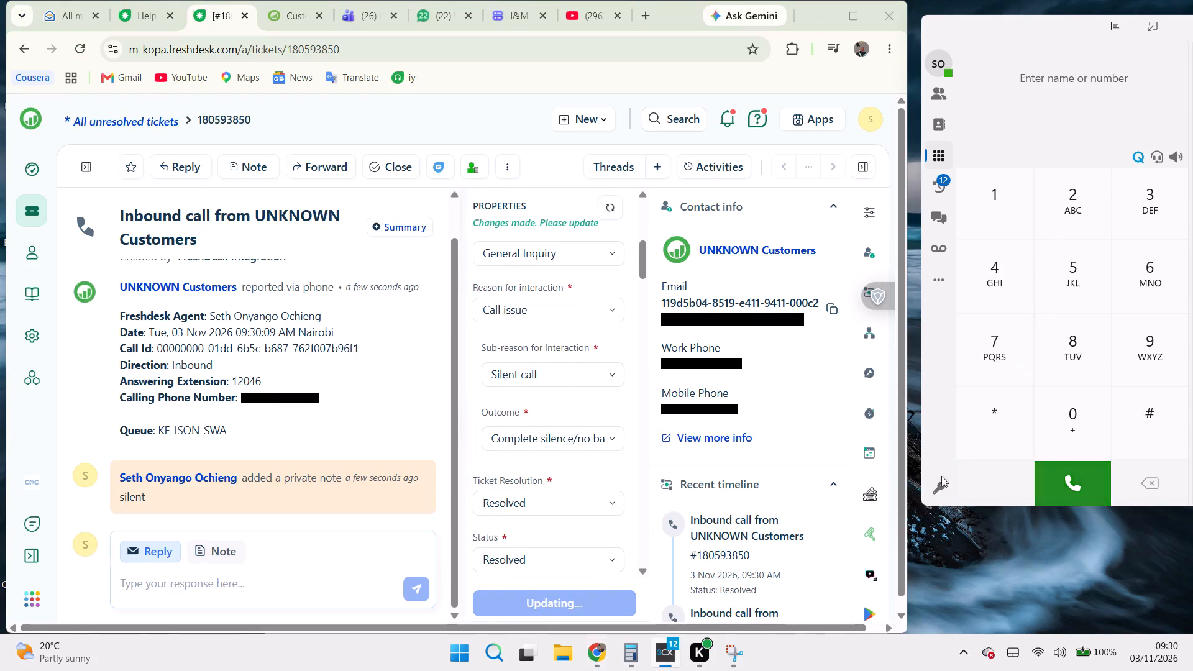
pyautogui.click(26, 485)
pyautogui.click(26, 485)
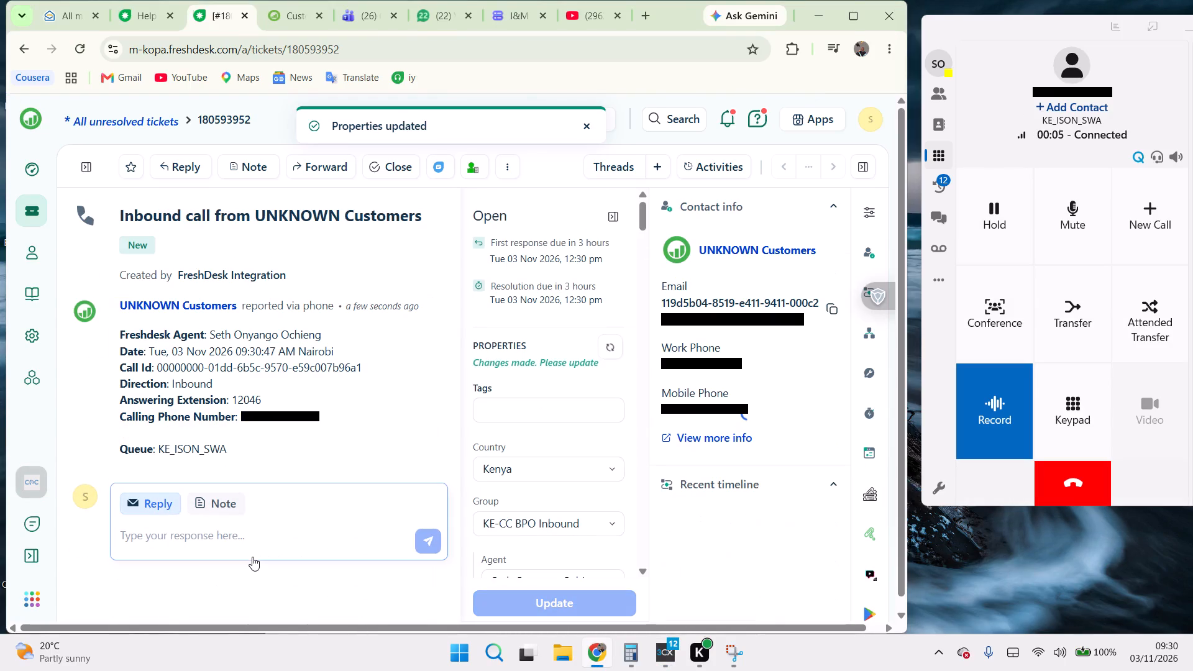
pyautogui.click(220, 531)
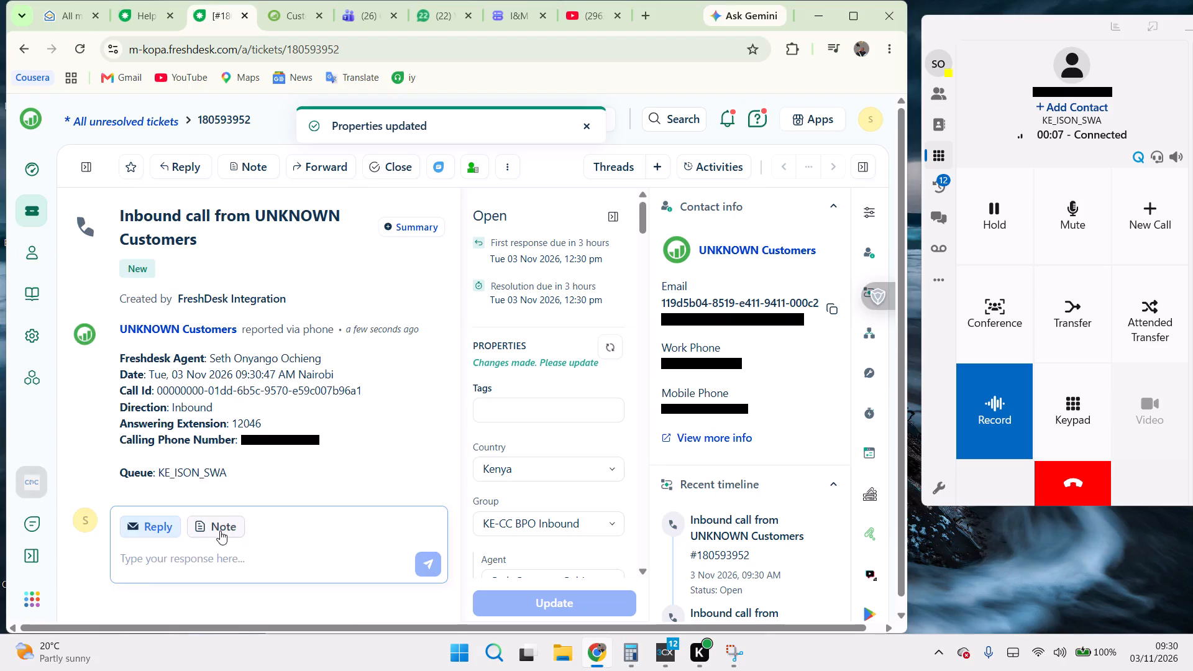
pyautogui.scroll(-1, 246, 411)
pyautogui.scroll(1, 246, 411)
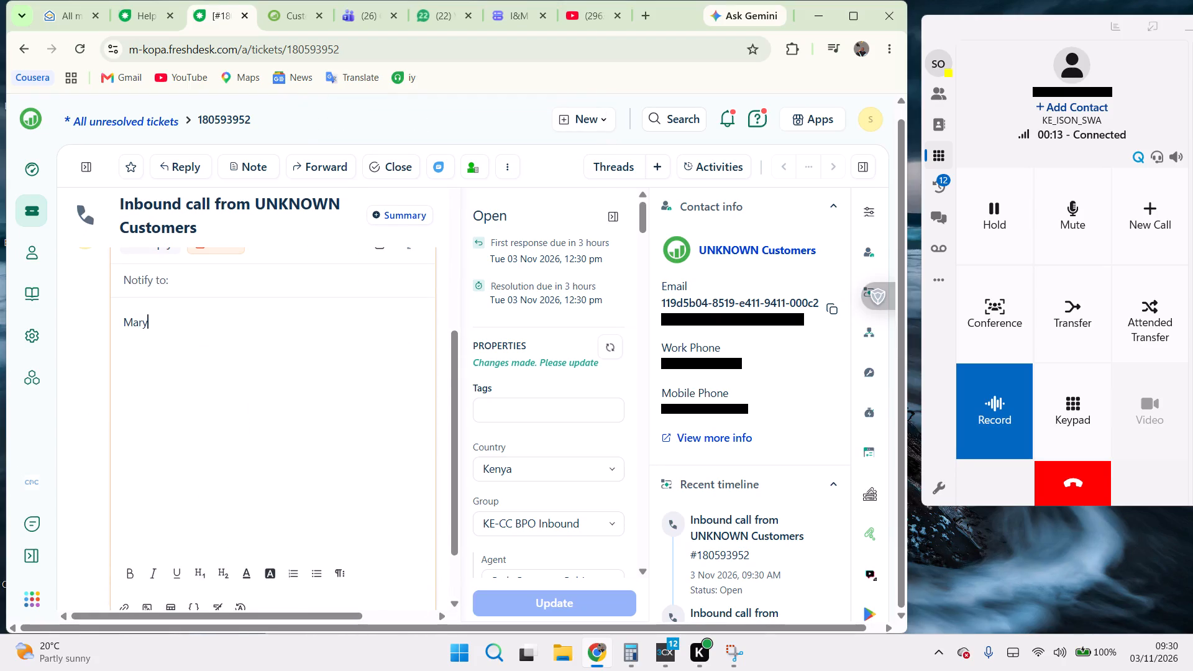
pyautogui.press('Return')
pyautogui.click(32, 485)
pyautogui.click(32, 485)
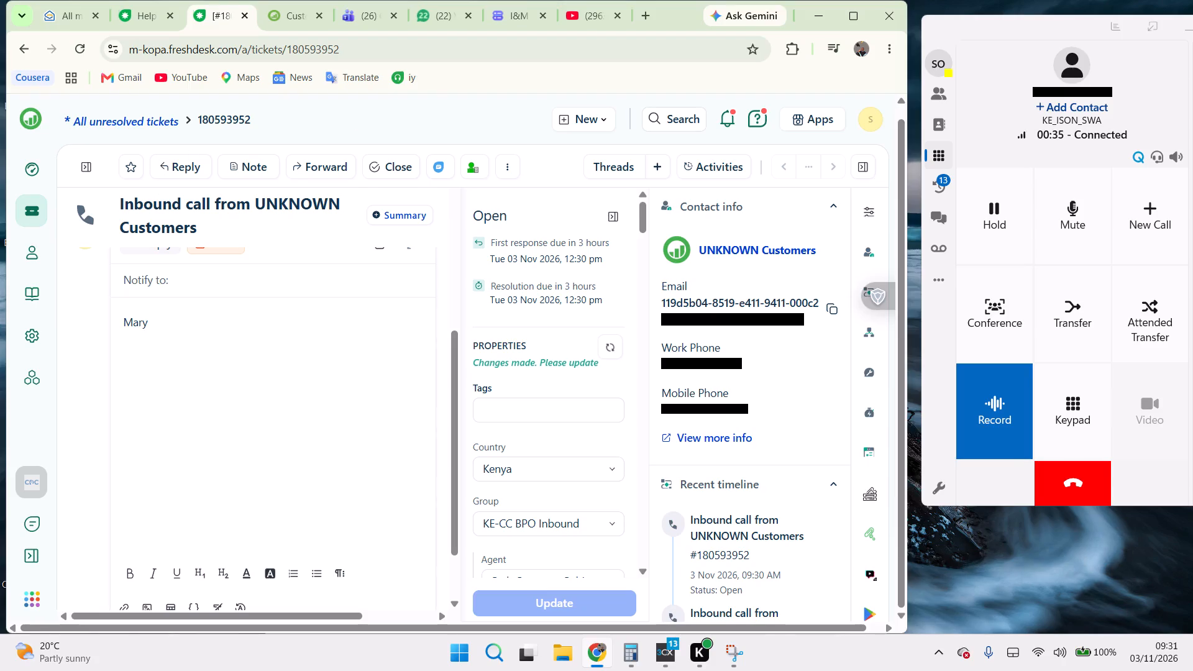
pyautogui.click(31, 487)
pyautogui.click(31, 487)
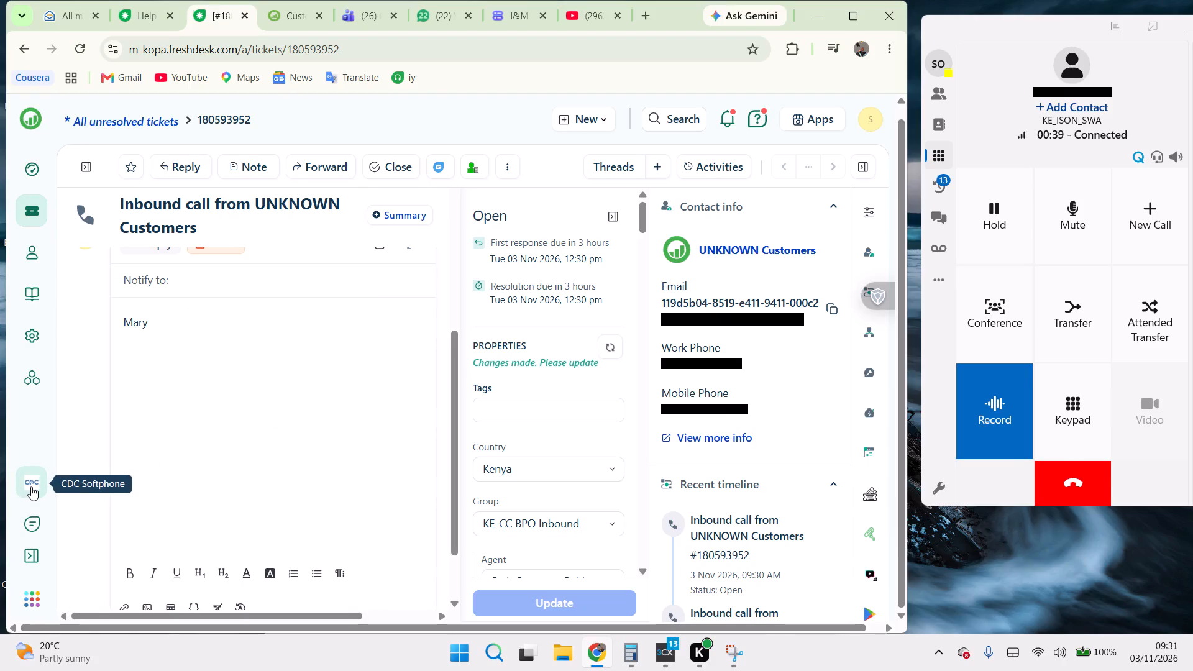
# Continue the private note on the line below "Mary".
pyautogui.click(202, 358)
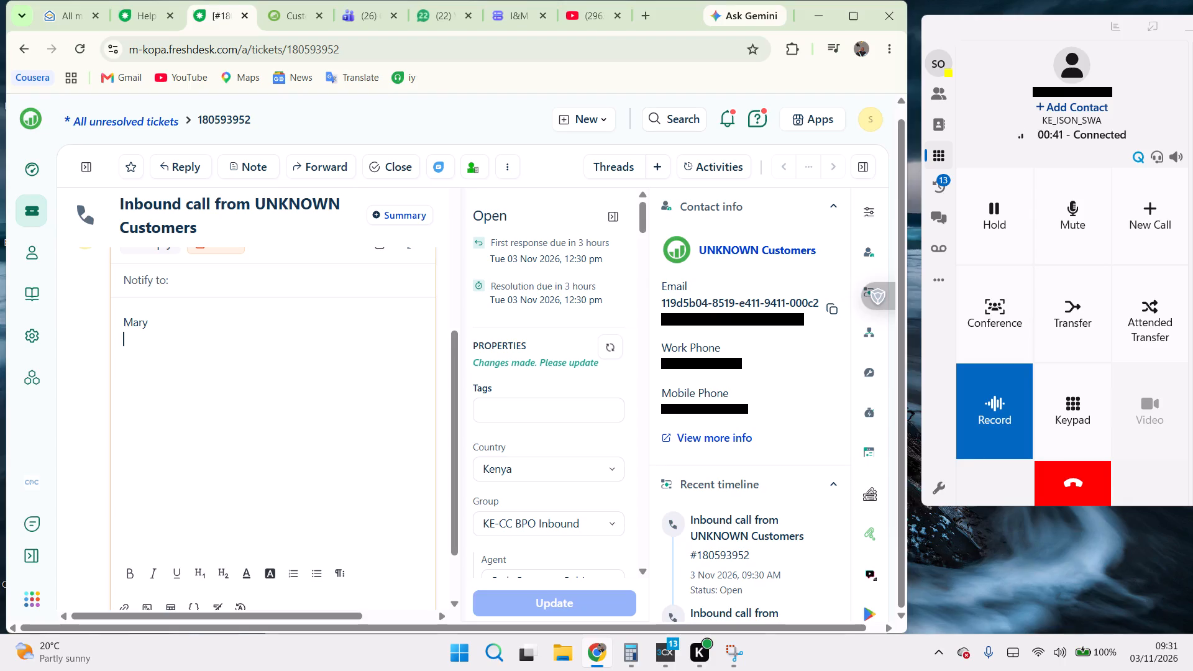
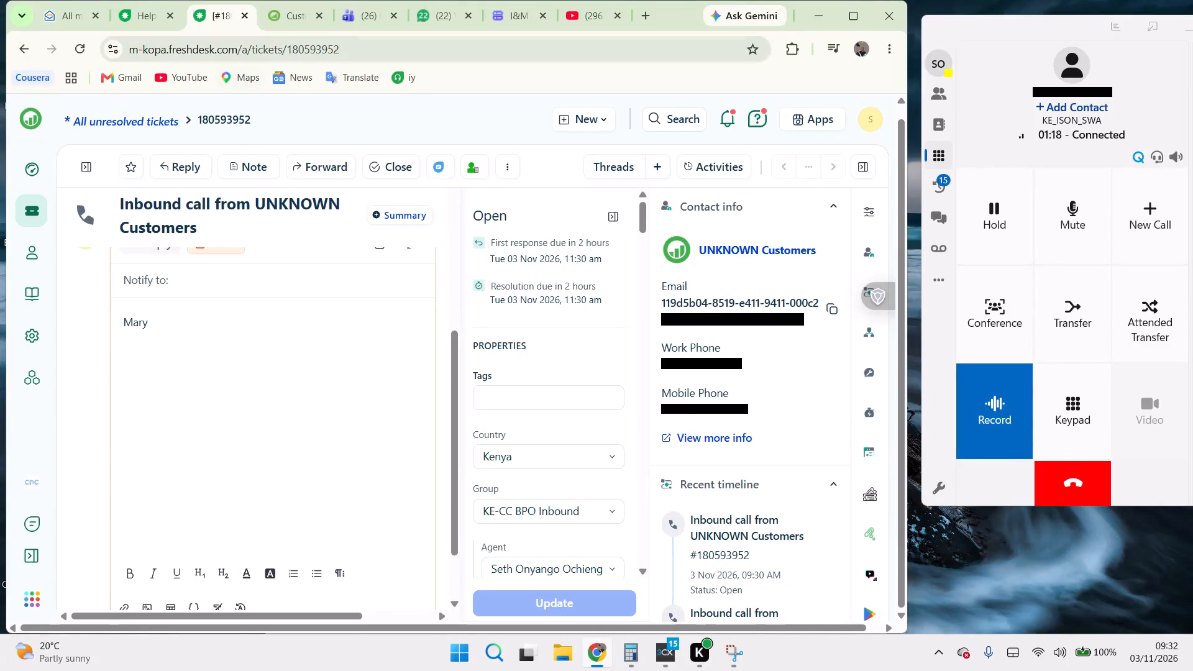
# Look up the caller's account number in the M-KOPA customer dashboard and copy that number.
pyautogui.click(286, 14)
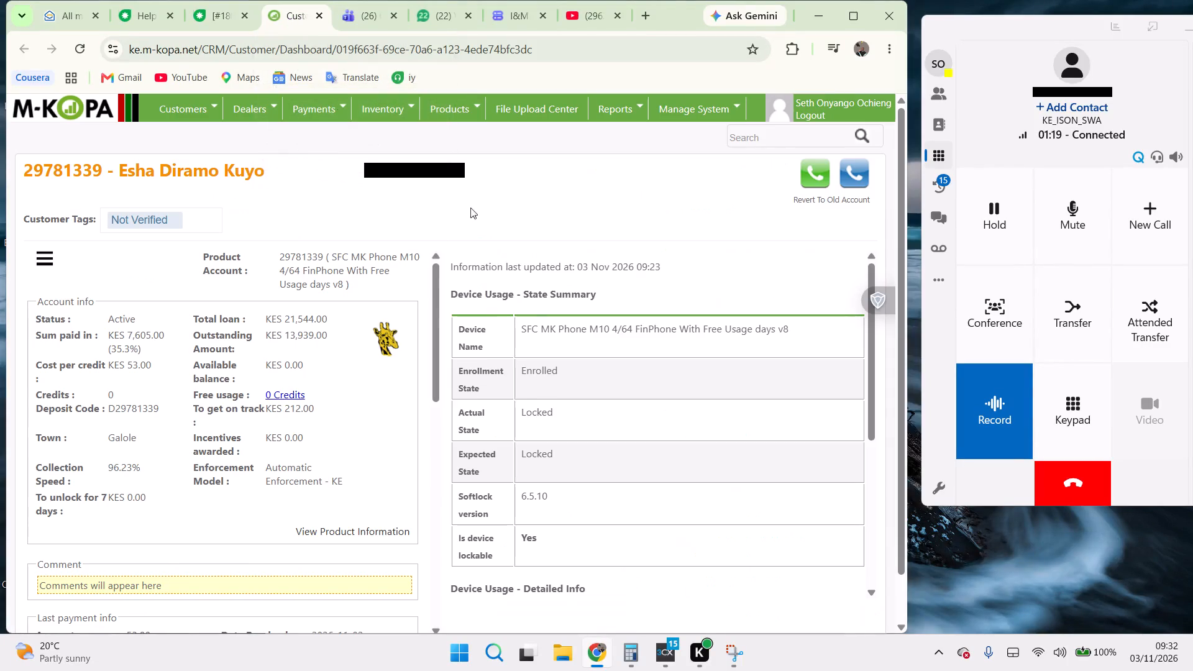
pyautogui.click(755, 140)
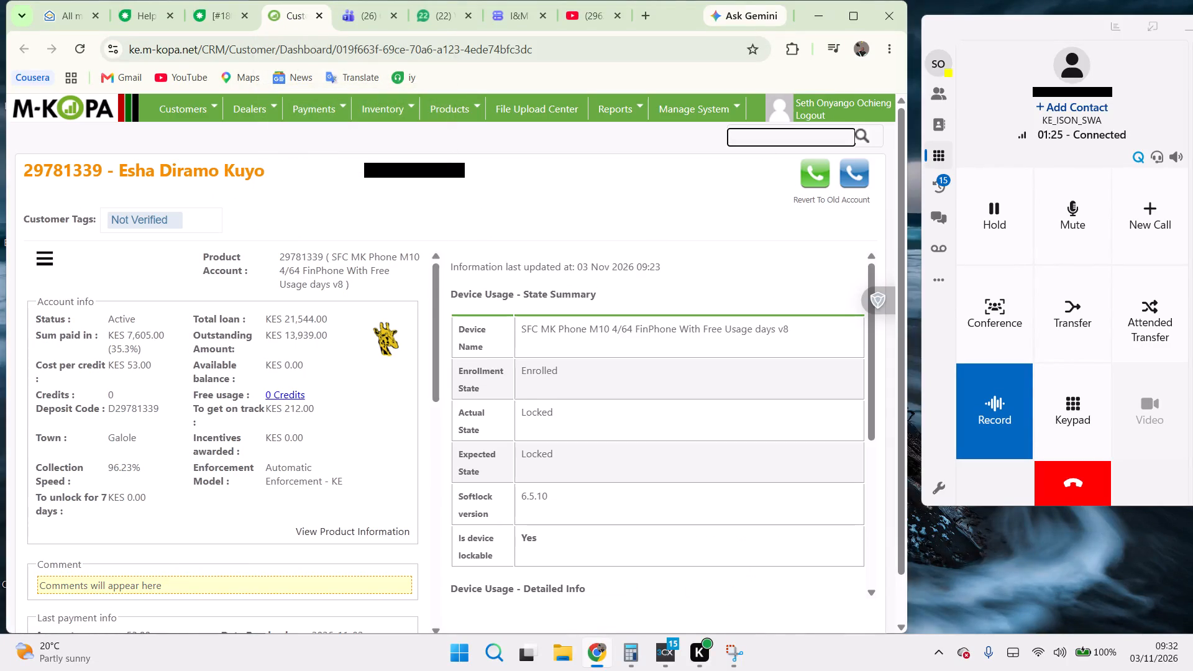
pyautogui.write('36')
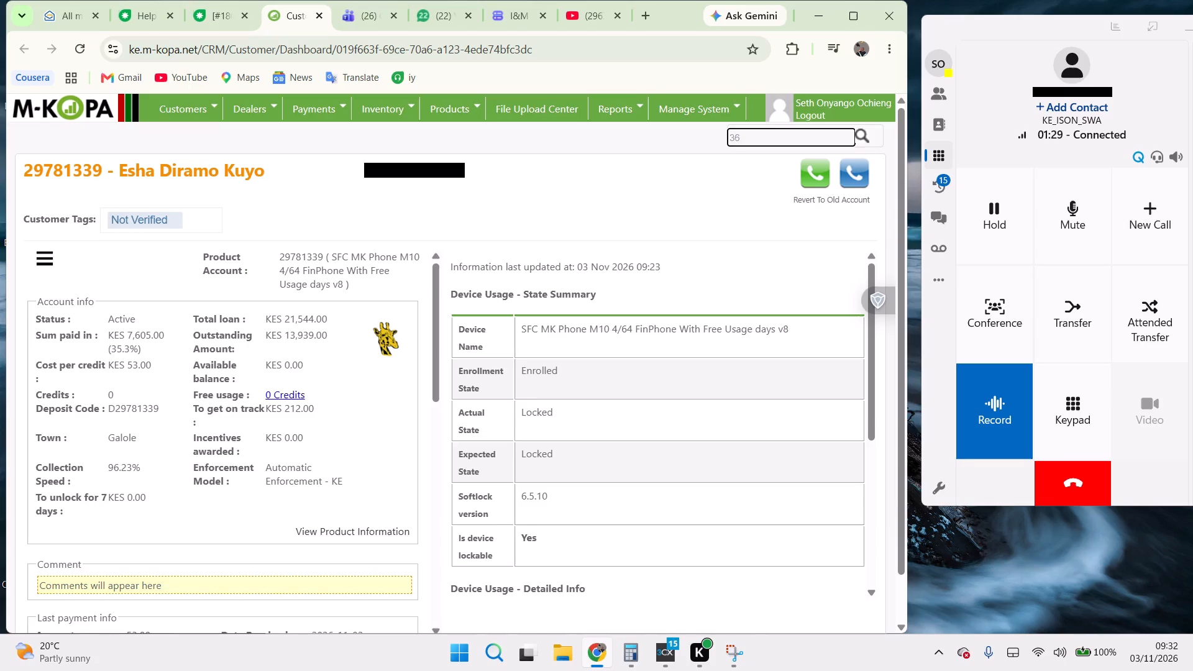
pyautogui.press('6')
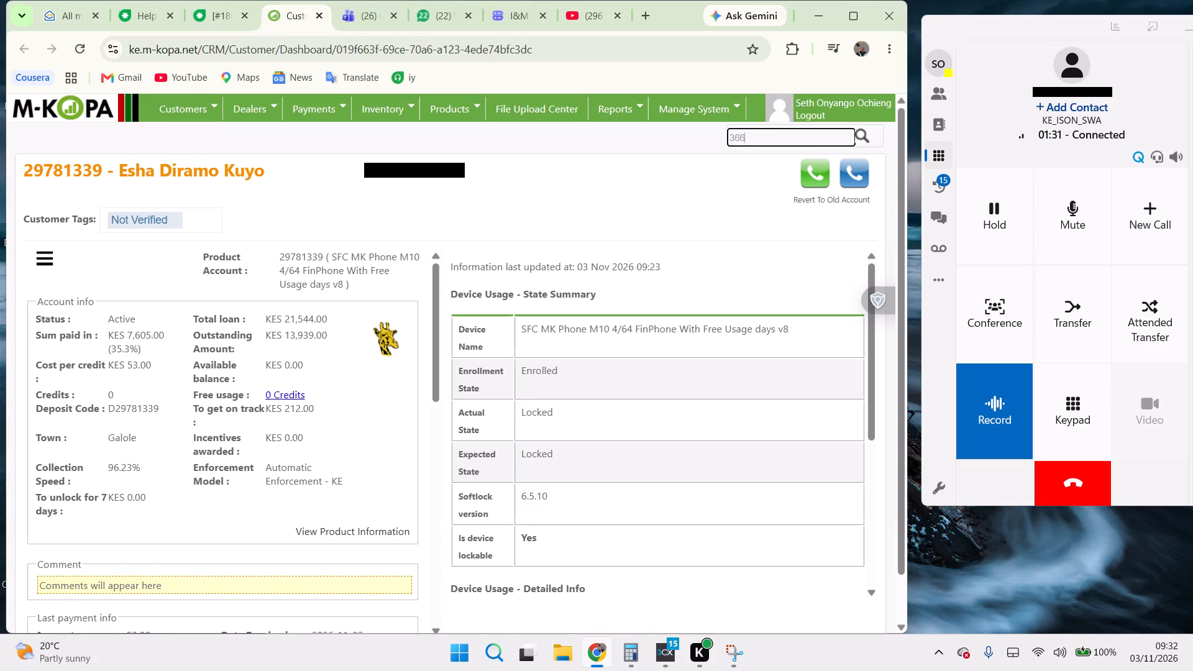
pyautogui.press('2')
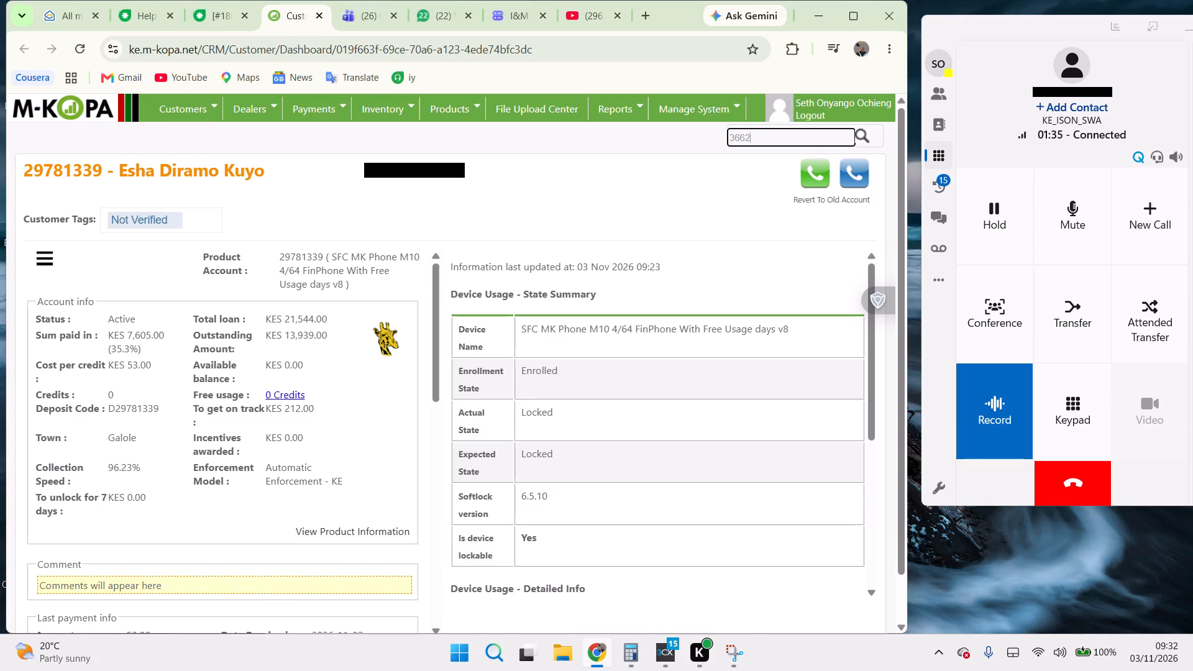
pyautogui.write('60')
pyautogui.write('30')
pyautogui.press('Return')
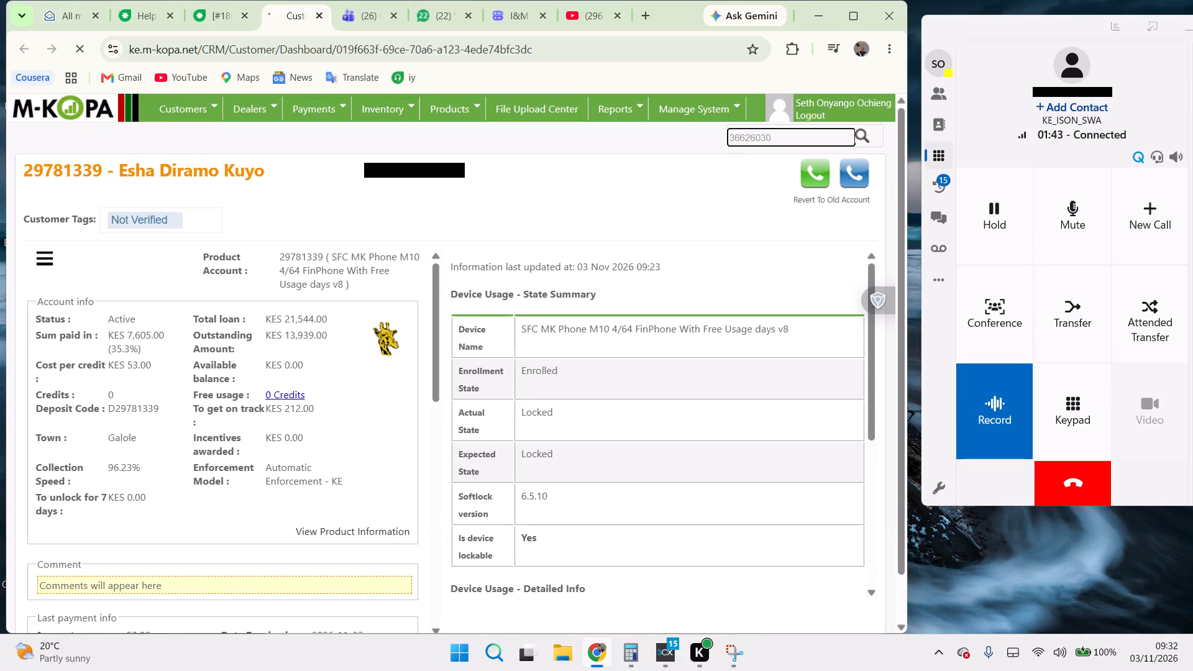
pyautogui.doubleClick(744, 137)
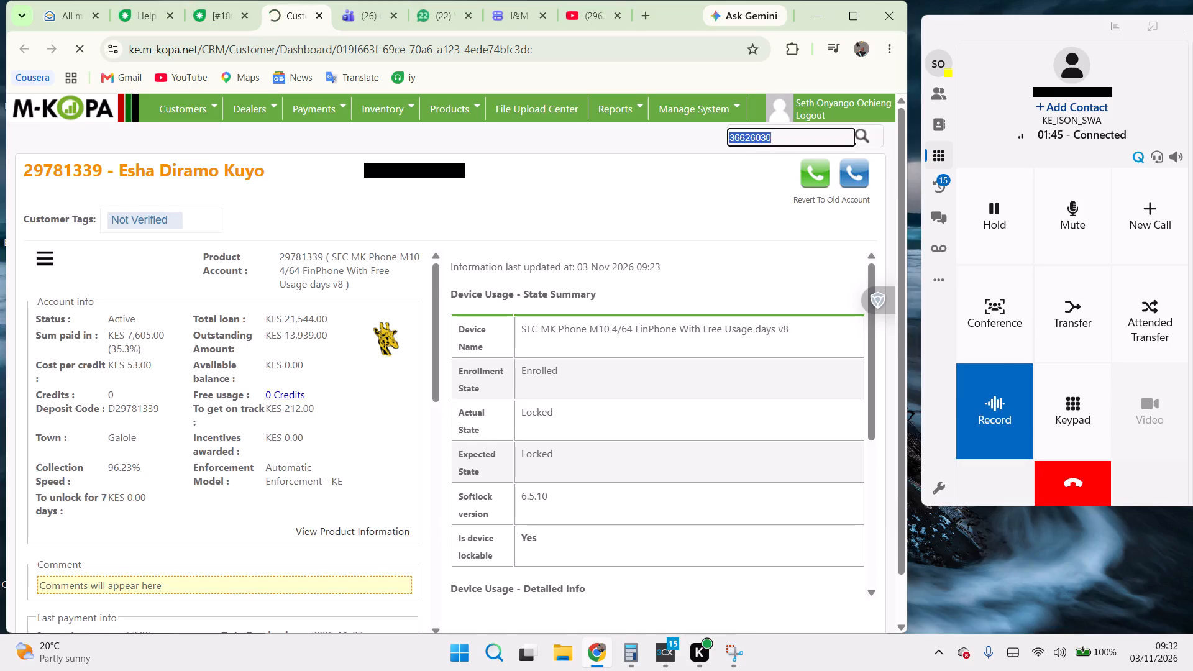
pyautogui.rightClick(744, 137)
pyautogui.click(797, 245)
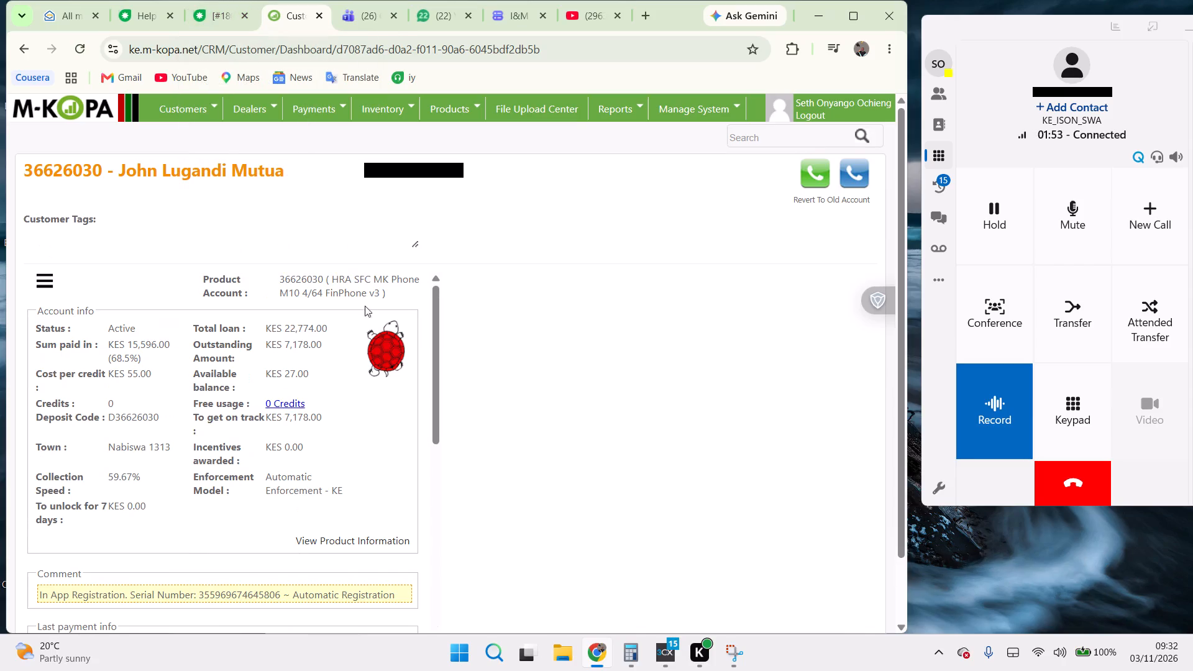
pyautogui.scroll(-1, 354, 289)
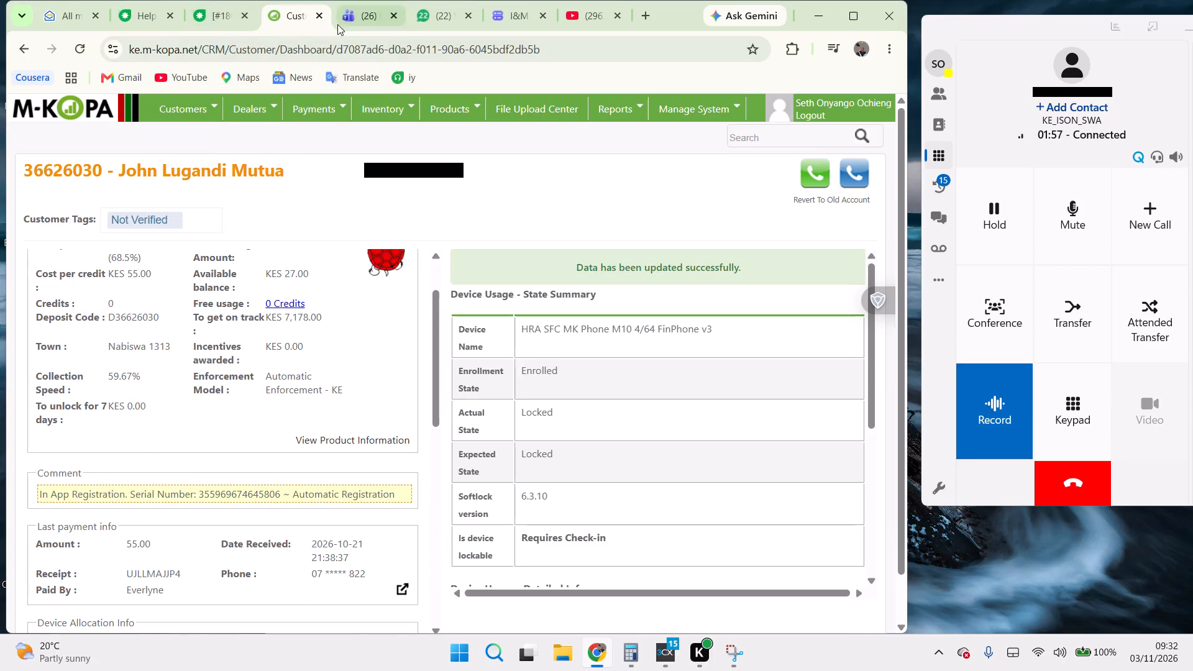
pyautogui.click(204, 13)
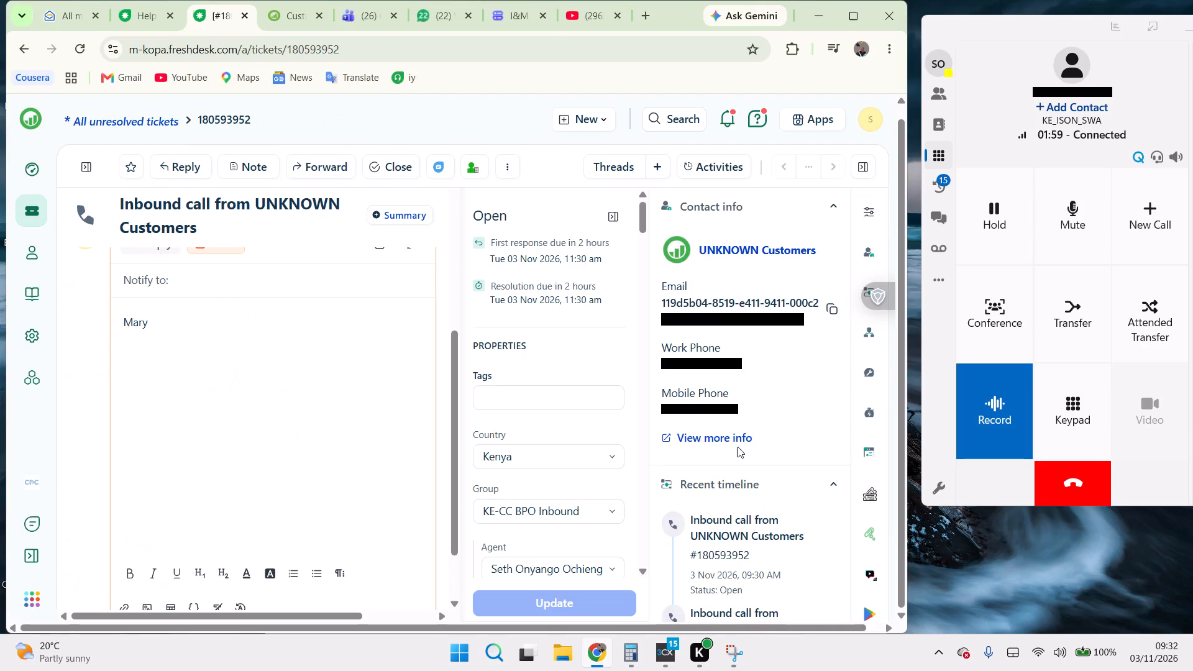
pyautogui.scroll(-1, 721, 433)
pyautogui.scroll(4, 721, 433)
pyautogui.scroll(-3, 721, 433)
pyautogui.scroll(1, 721, 433)
pyautogui.scroll(-9, 721, 433)
pyautogui.scroll(1, 721, 433)
pyautogui.scroll(-2, 721, 433)
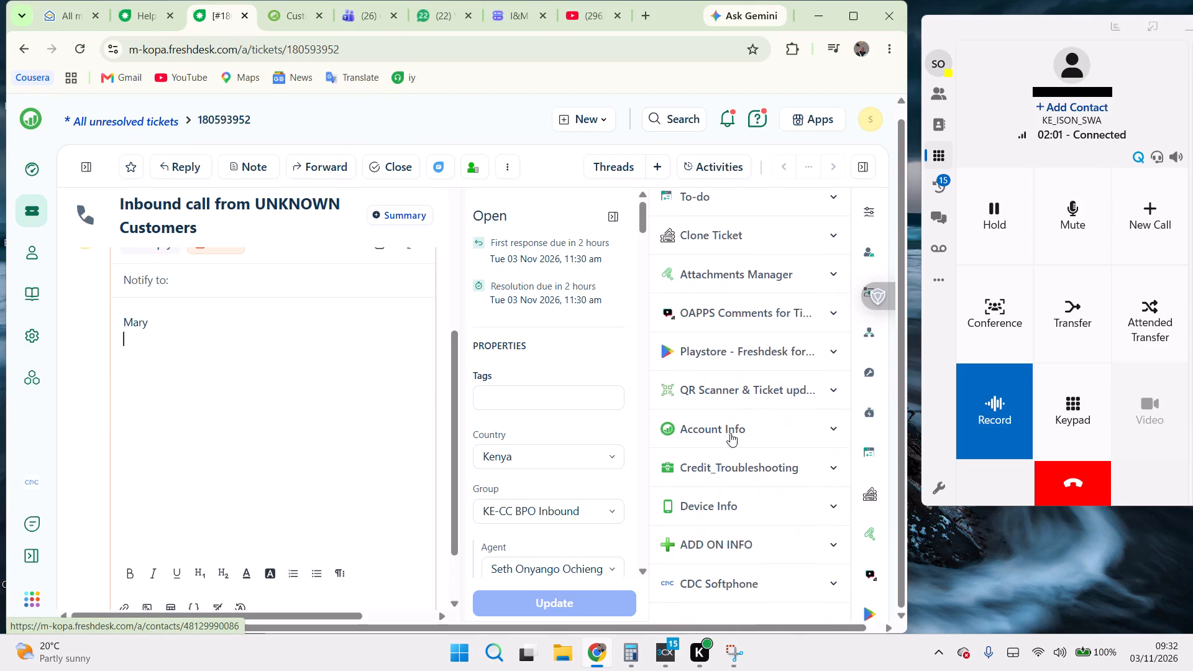
pyautogui.click(828, 428)
pyautogui.click(729, 513)
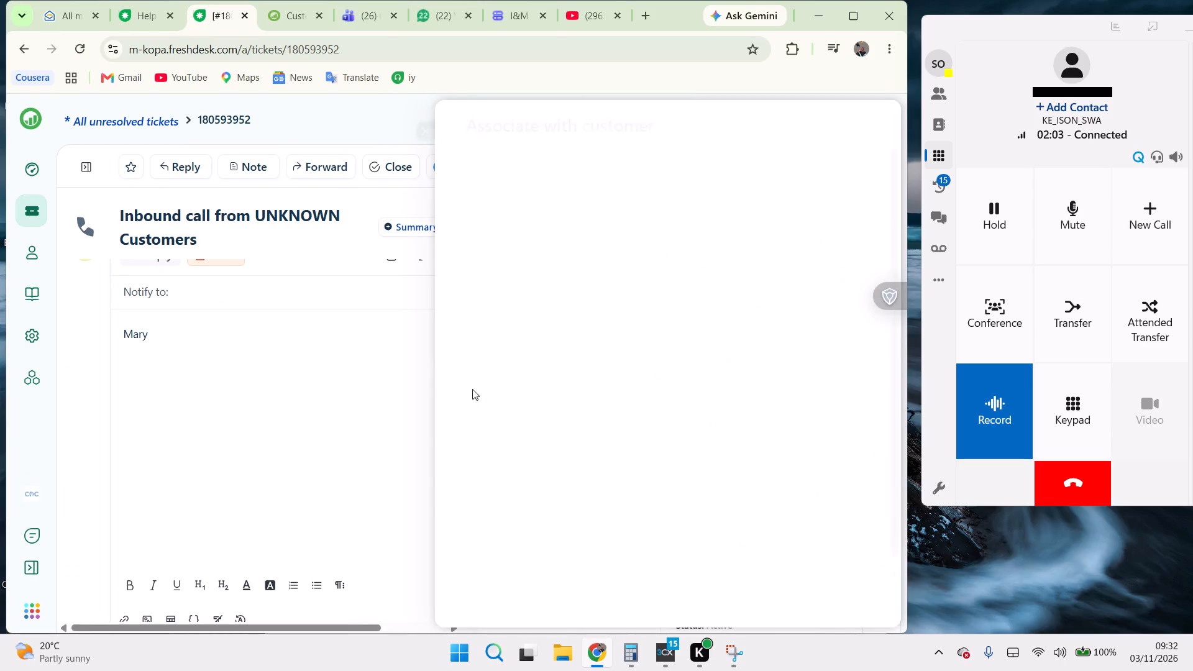
pyautogui.click(508, 175)
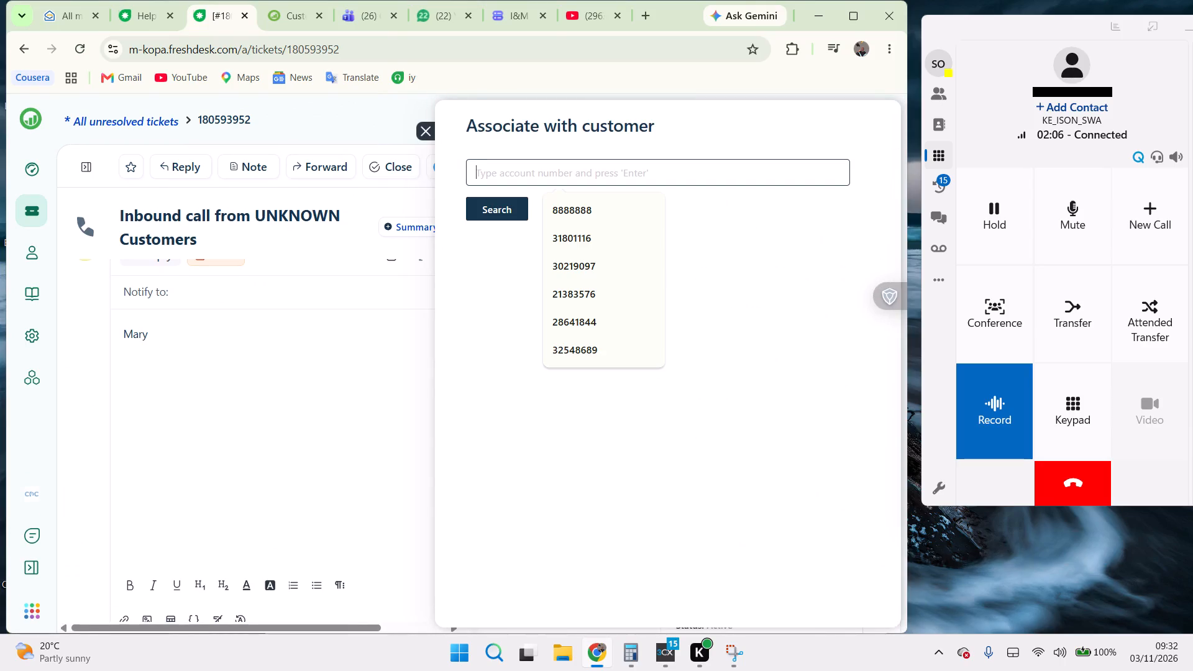
pyautogui.hotkey('ctrl', 'v')
pyautogui.click(501, 208)
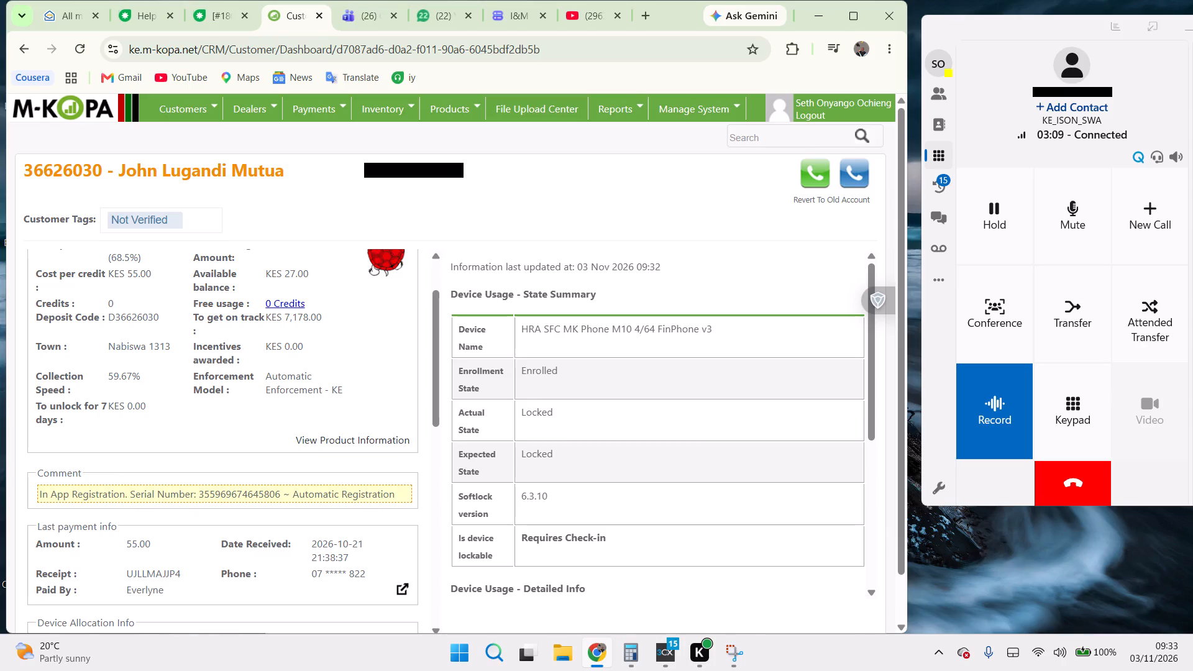
# Set the ticket's sub-reason to "KYC failed" and the outcome to "Resolved: Does not know the device they purchased".
pyautogui.click(221, 16)
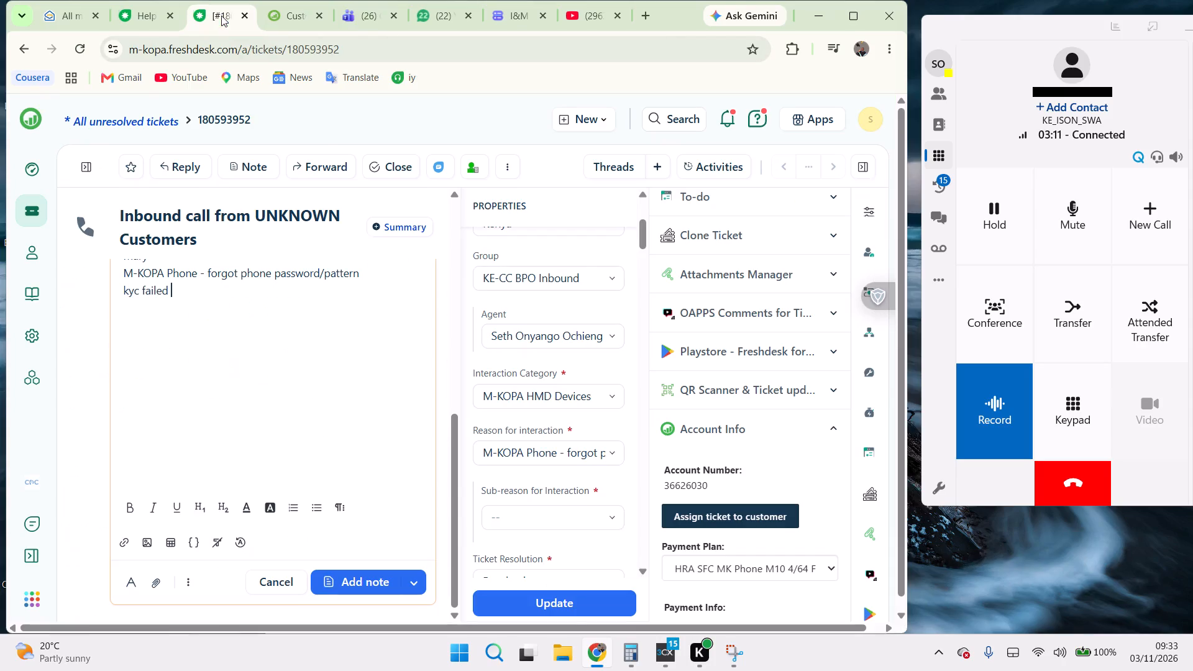
pyautogui.click(529, 509)
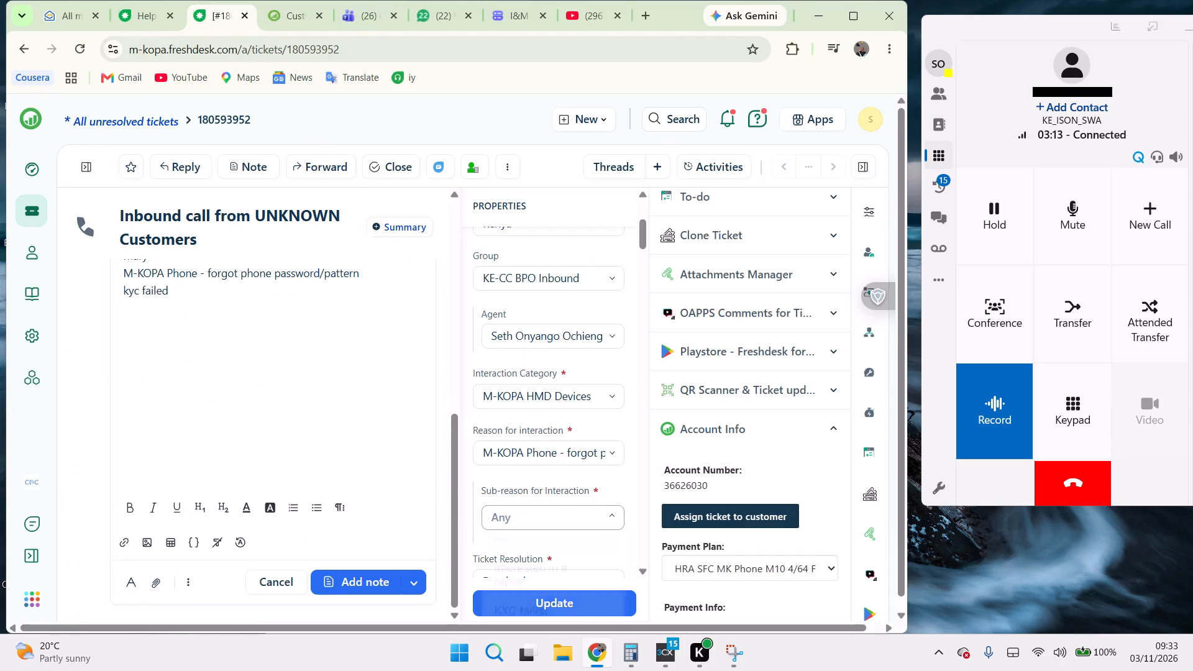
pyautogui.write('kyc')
pyautogui.click(539, 551)
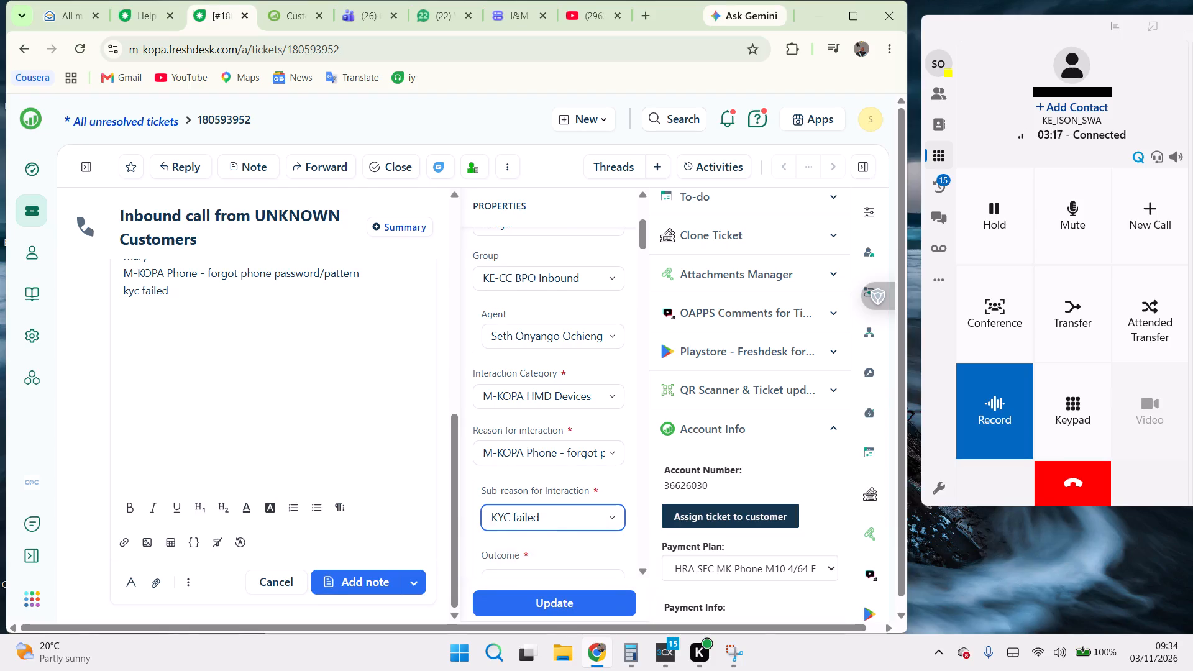
pyautogui.scroll(-3, 554, 493)
pyautogui.click(573, 354)
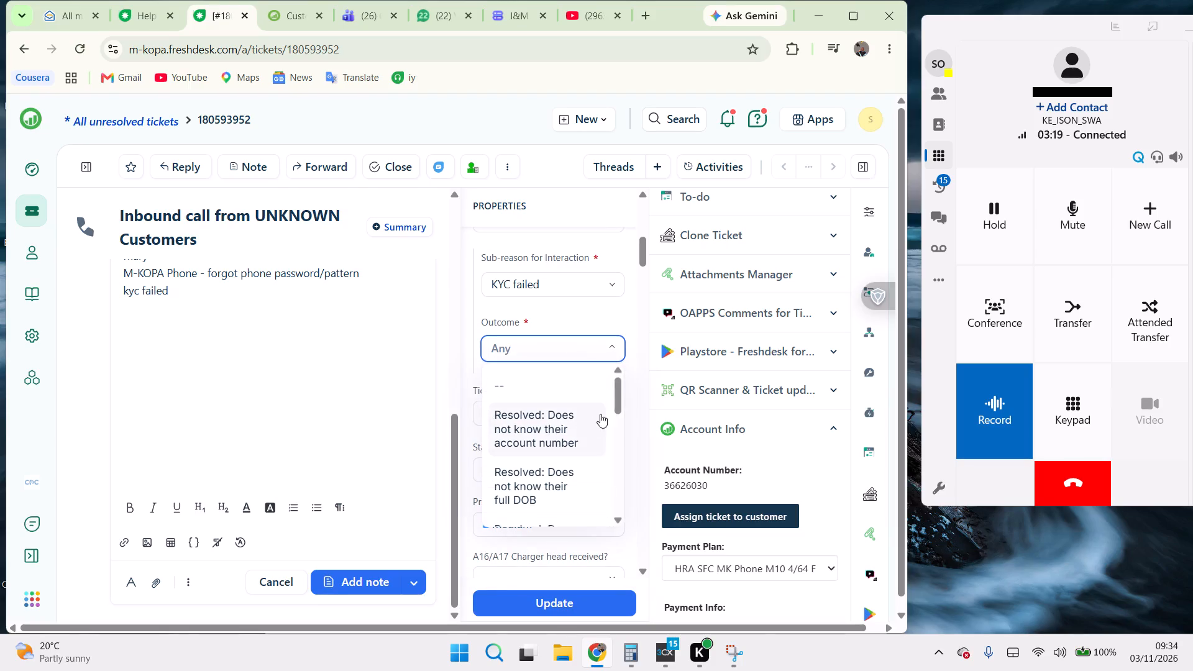
pyautogui.moveTo(616, 403); pyautogui.dragTo(621, 416)
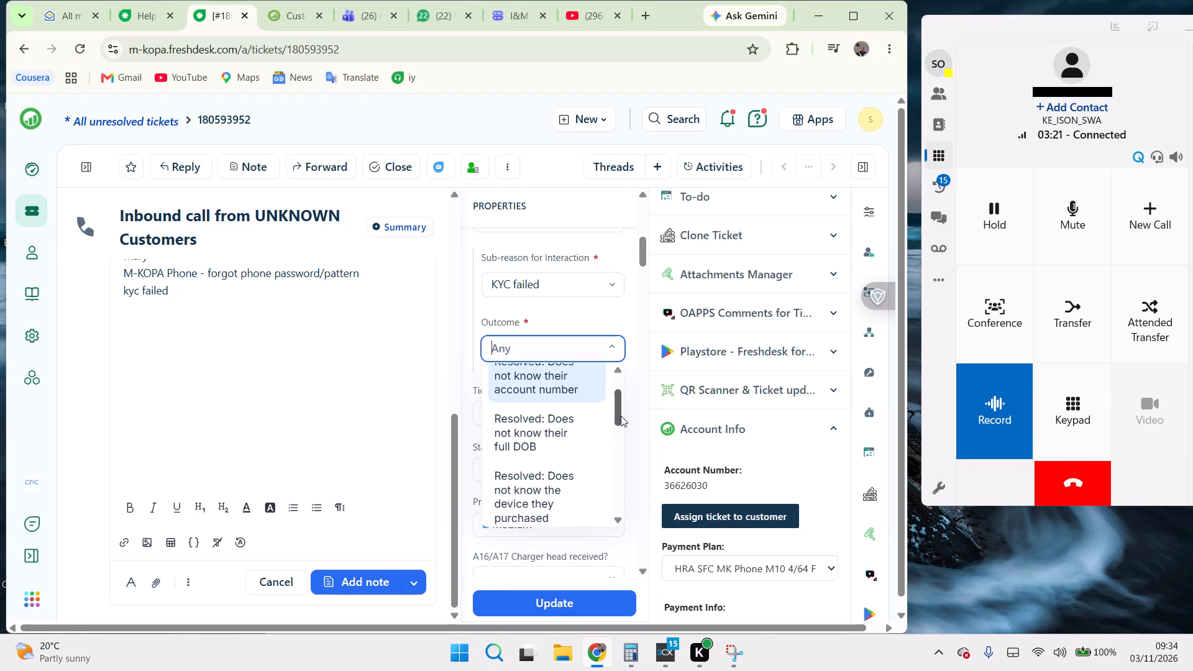
pyautogui.moveTo(621, 416); pyautogui.dragTo(623, 424)
pyautogui.click(549, 466)
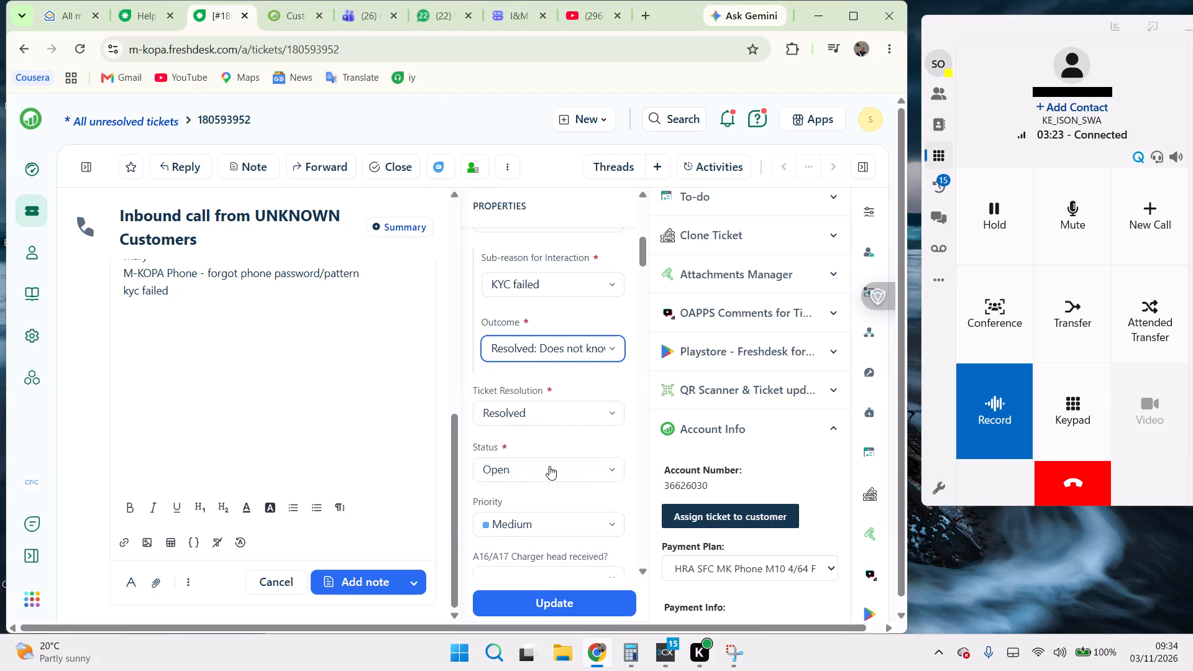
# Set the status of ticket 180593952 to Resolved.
pyautogui.click(524, 475)
pyautogui.click(517, 566)
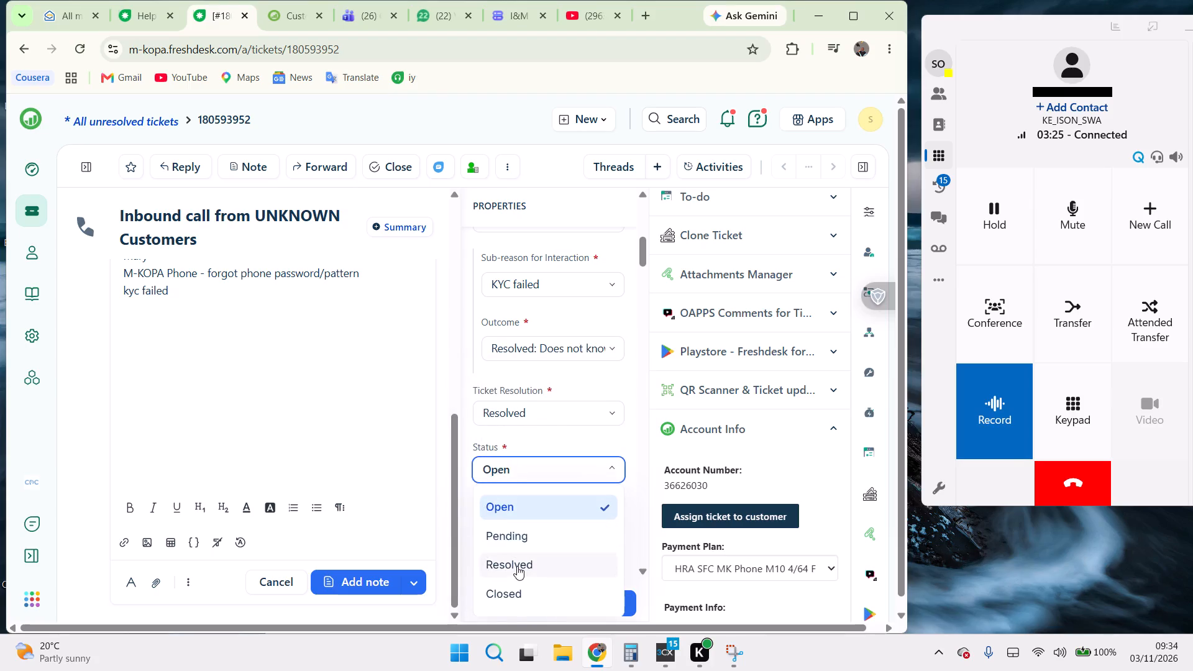
pyautogui.scroll(1, 506, 324)
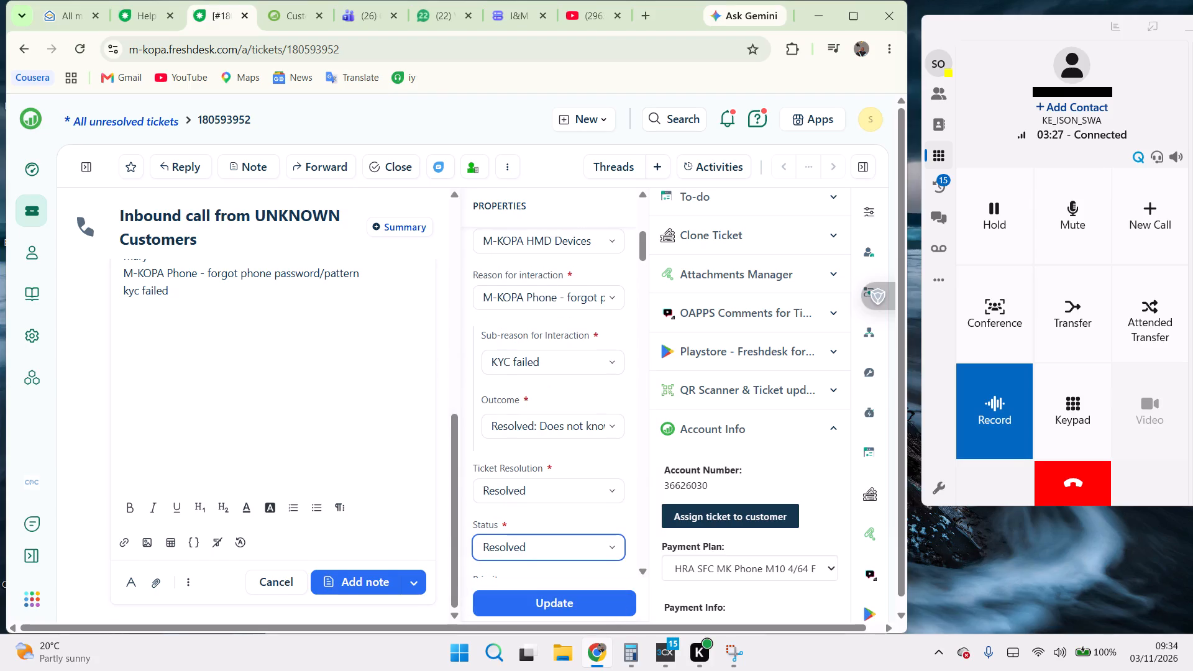
pyautogui.scroll(-1, 269, 342)
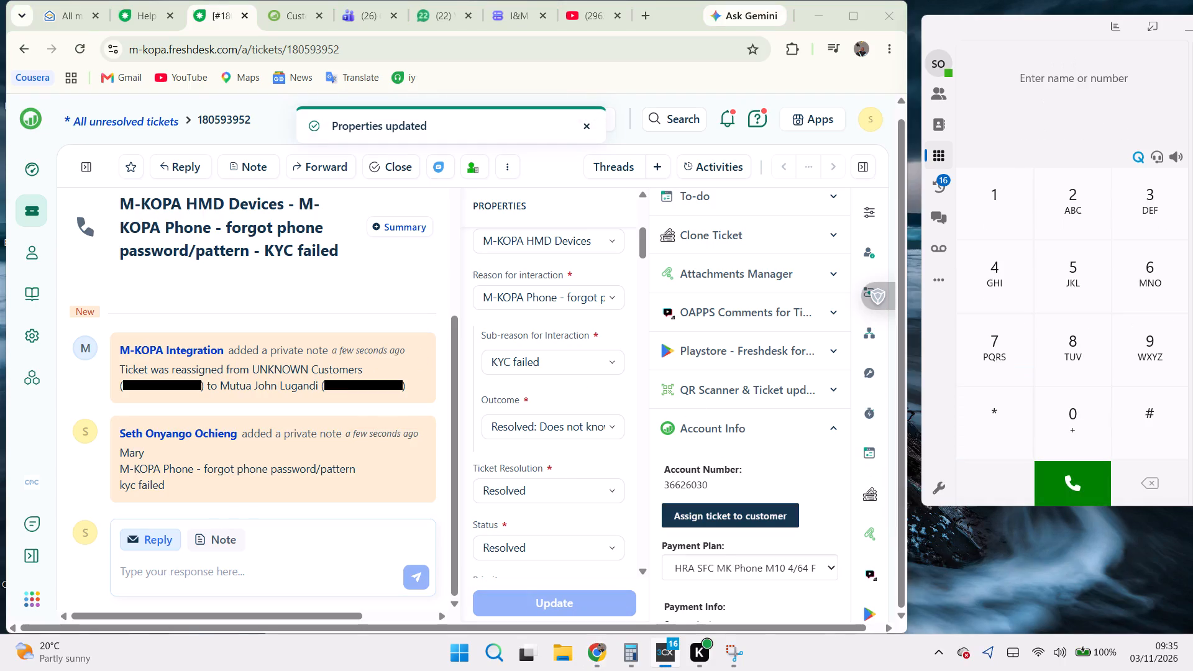
# Dismiss the call popup covering the ticket and copy the calling phone number from the call details.
pyautogui.scroll(1, 301, 340)
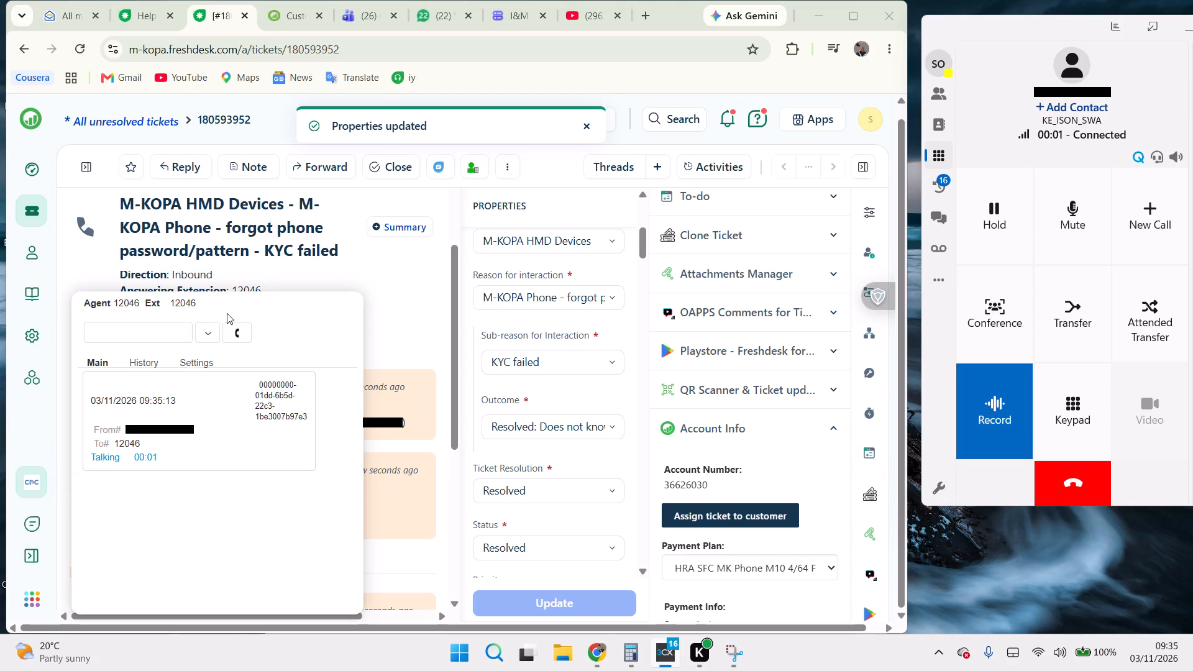
pyautogui.click(27, 476)
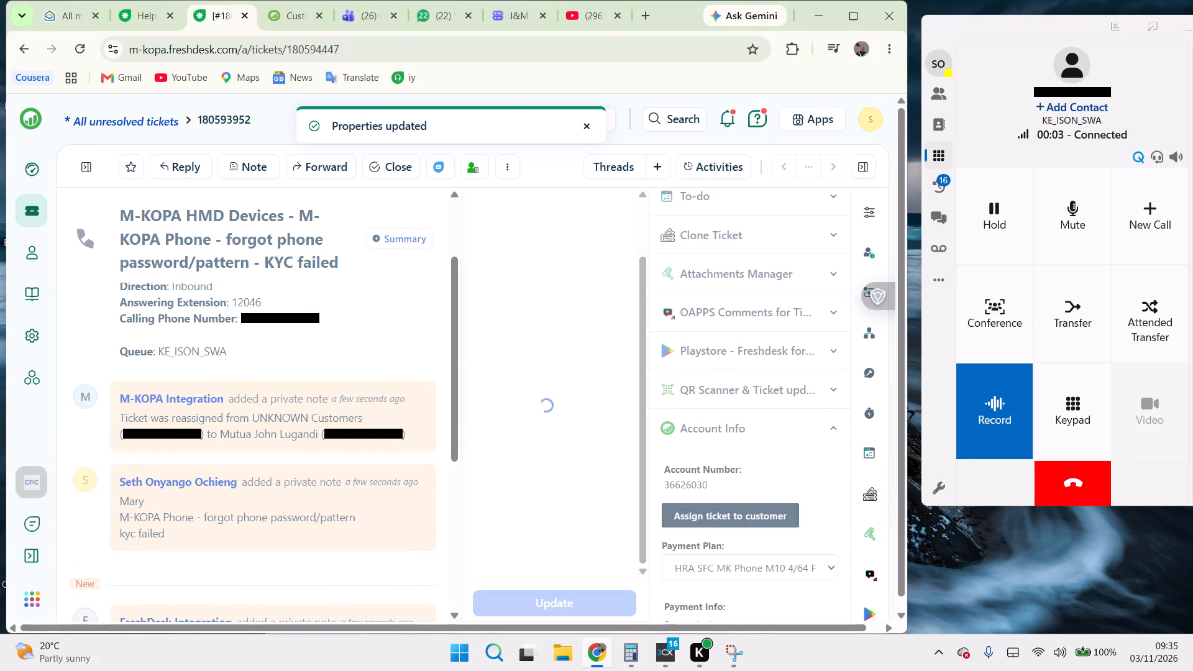
pyautogui.moveTo(228, 311); pyautogui.dragTo(354, 319)
pyautogui.click(354, 319)
pyautogui.rightClick(355, 319)
pyautogui.doubleClick(418, 349)
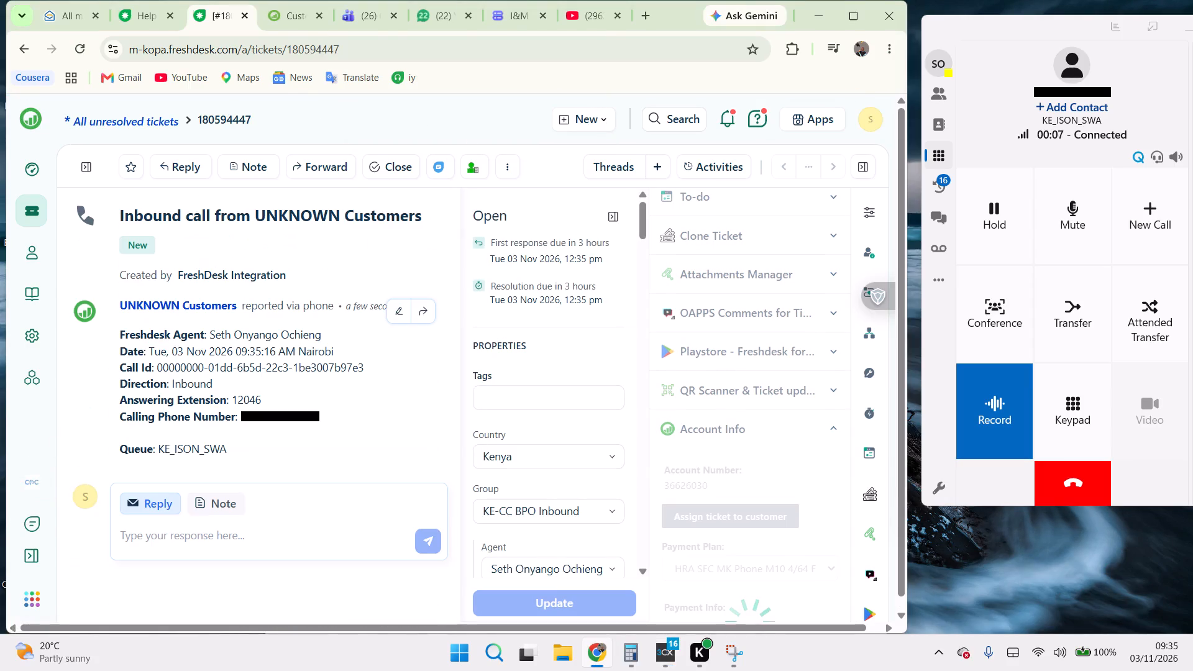
pyautogui.click(210, 504)
pyautogui.click(212, 521)
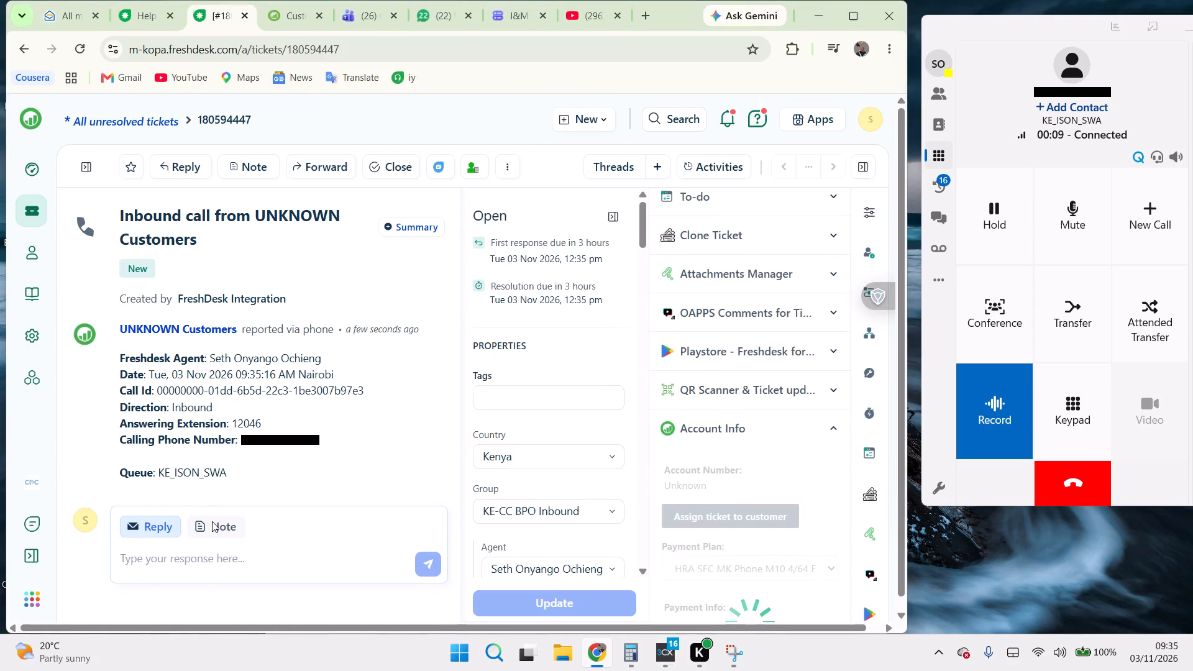
pyautogui.scroll(-1, 201, 506)
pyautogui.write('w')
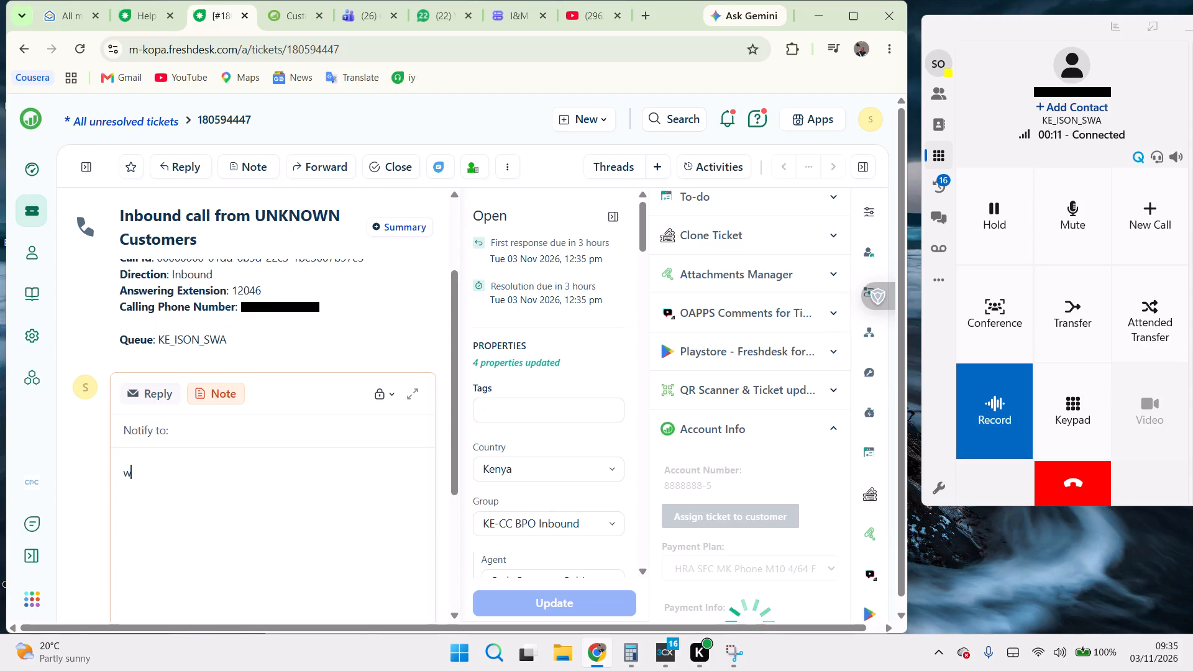
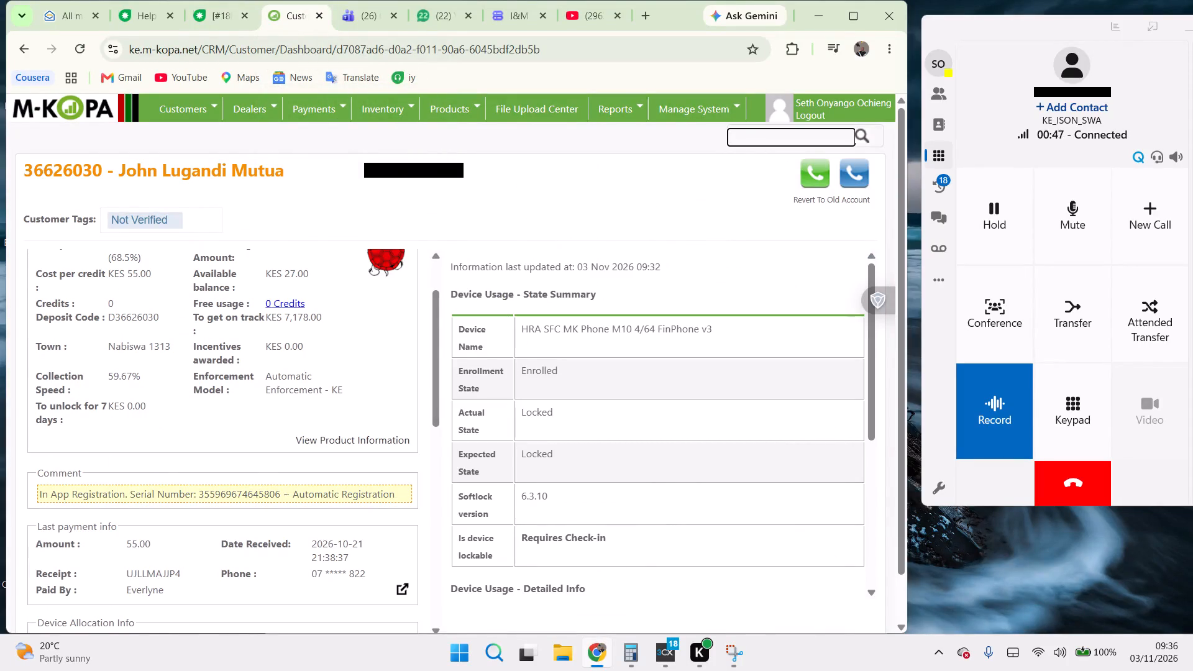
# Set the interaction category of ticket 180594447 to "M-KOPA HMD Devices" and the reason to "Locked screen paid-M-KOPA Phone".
pyautogui.click(211, 7)
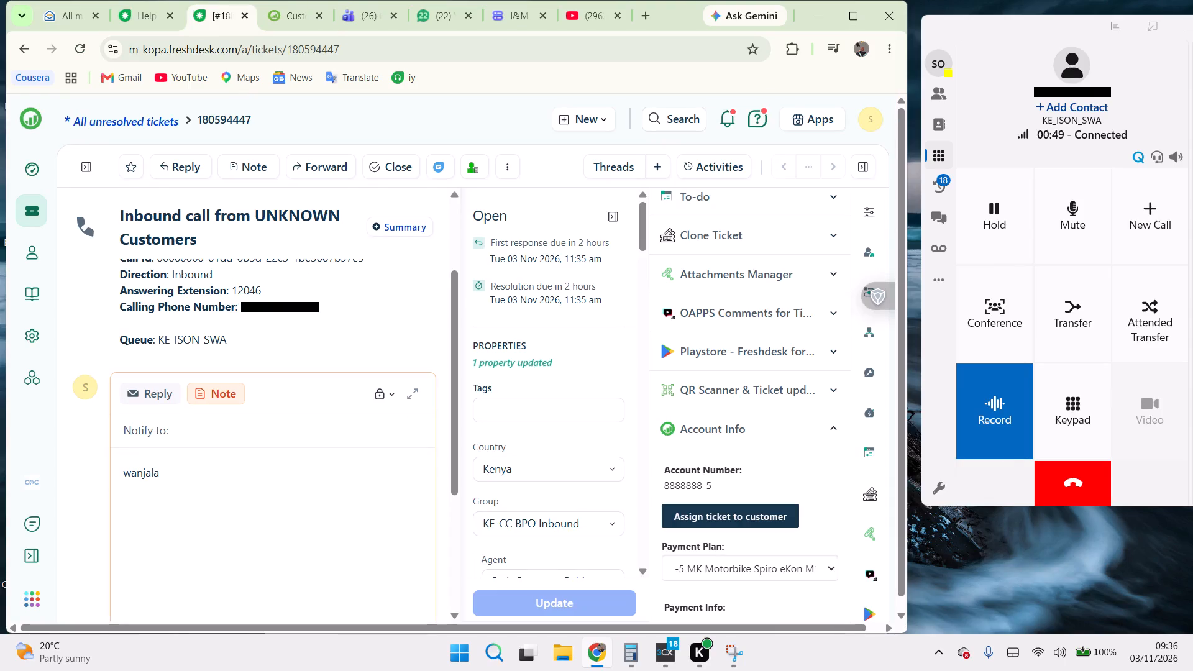
pyautogui.scroll(-1, 363, 482)
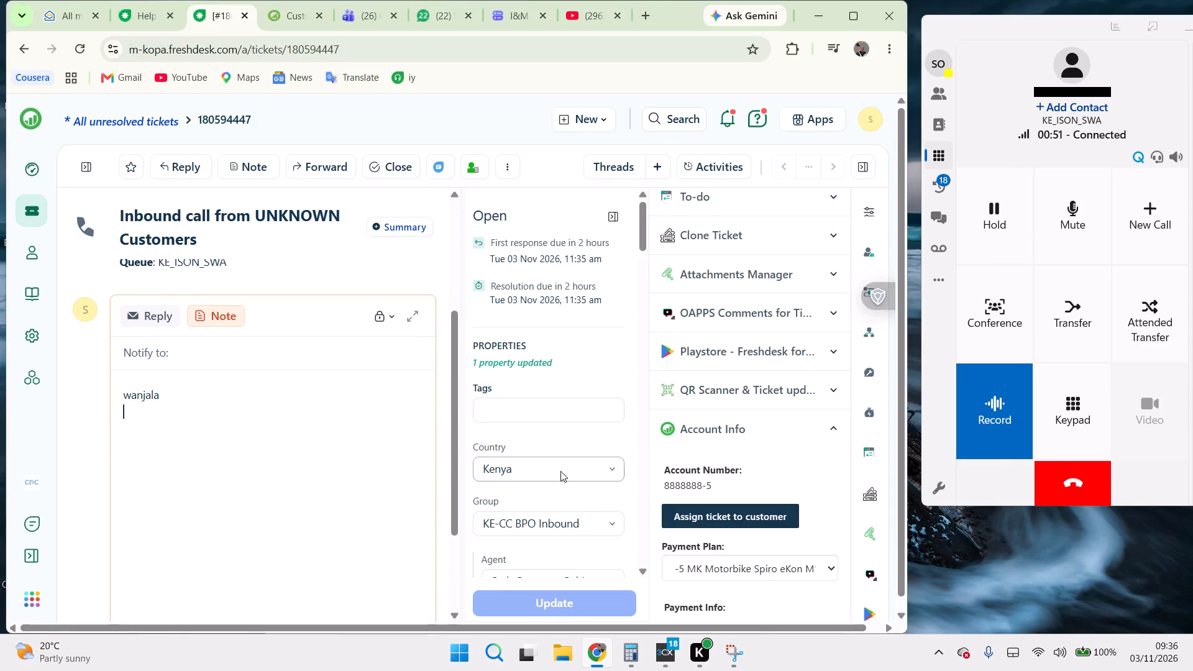
pyautogui.scroll(-3, 560, 471)
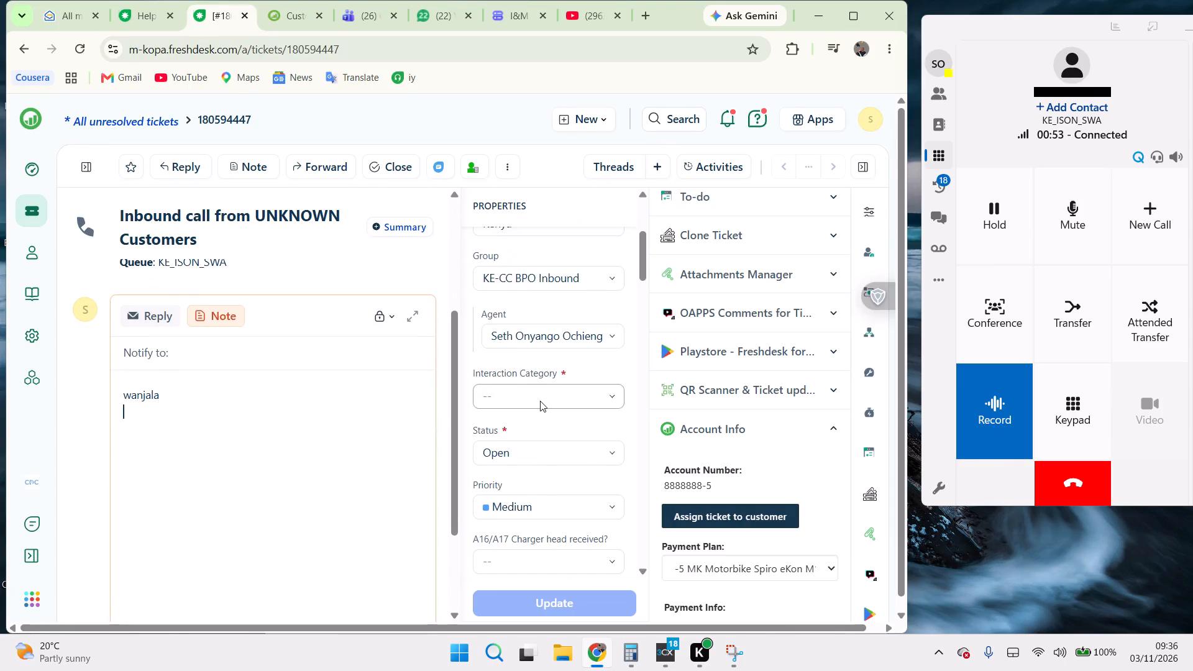
pyautogui.click(540, 401)
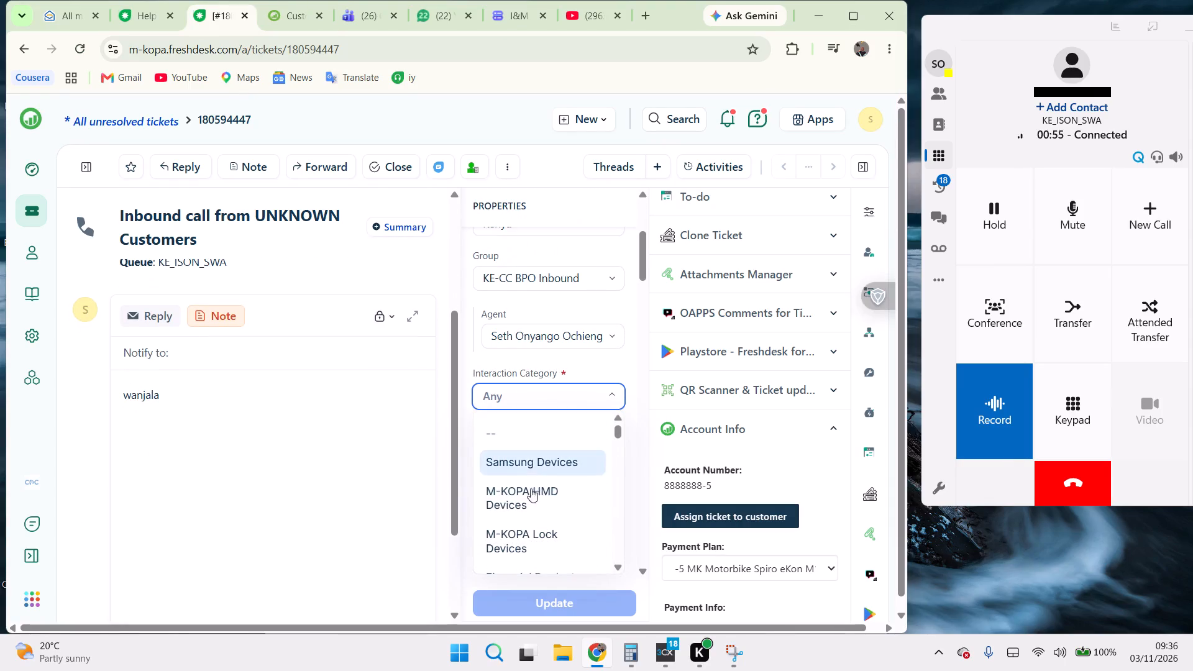
pyautogui.click(520, 493)
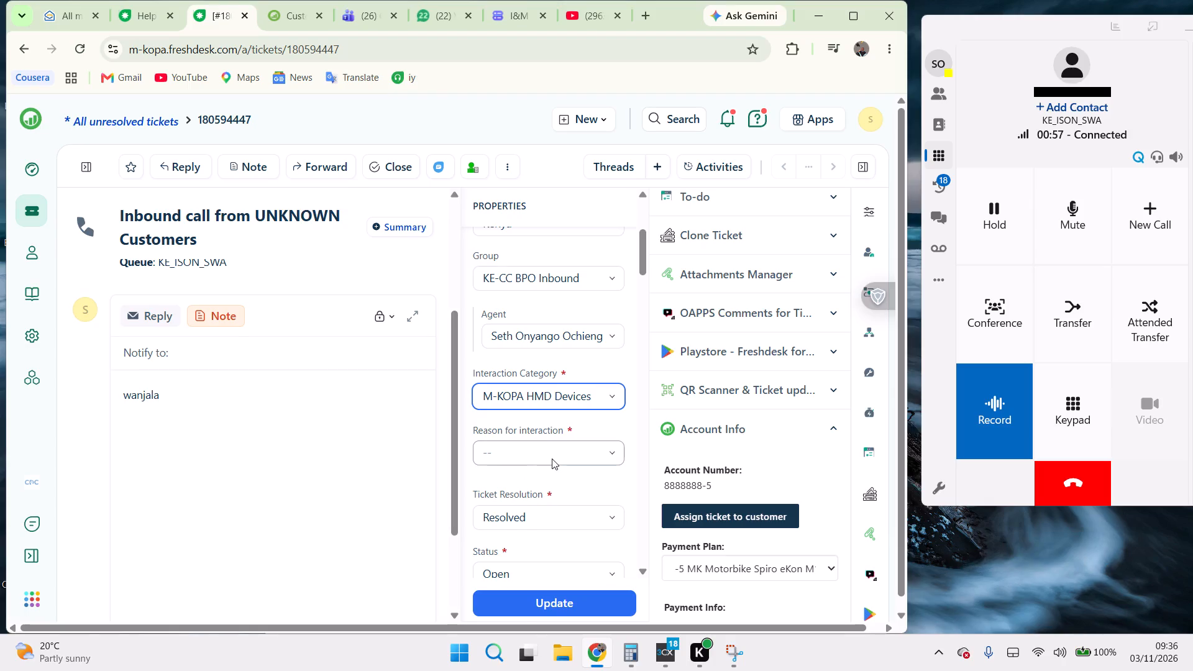
pyautogui.click(554, 459)
pyautogui.click(514, 534)
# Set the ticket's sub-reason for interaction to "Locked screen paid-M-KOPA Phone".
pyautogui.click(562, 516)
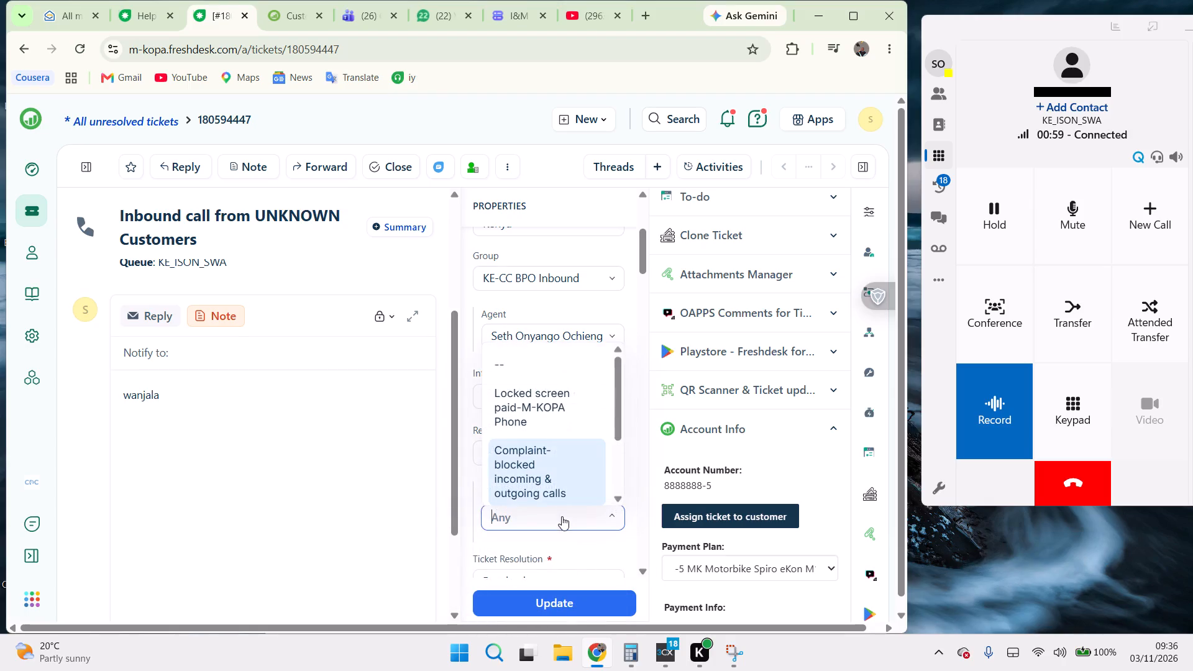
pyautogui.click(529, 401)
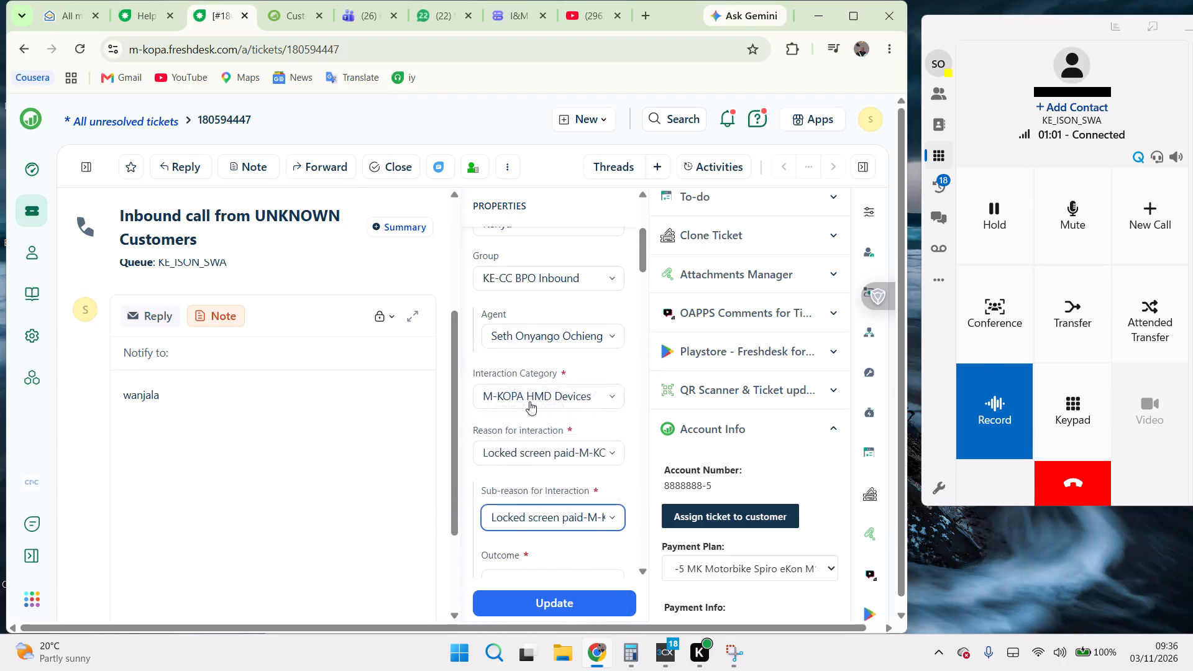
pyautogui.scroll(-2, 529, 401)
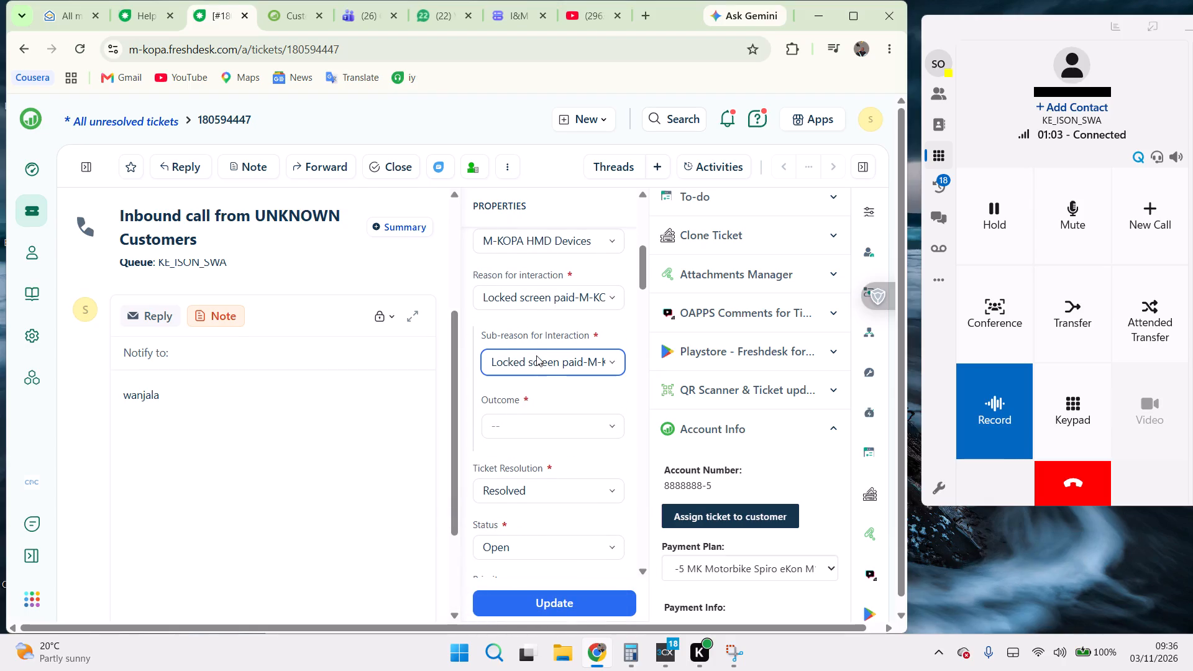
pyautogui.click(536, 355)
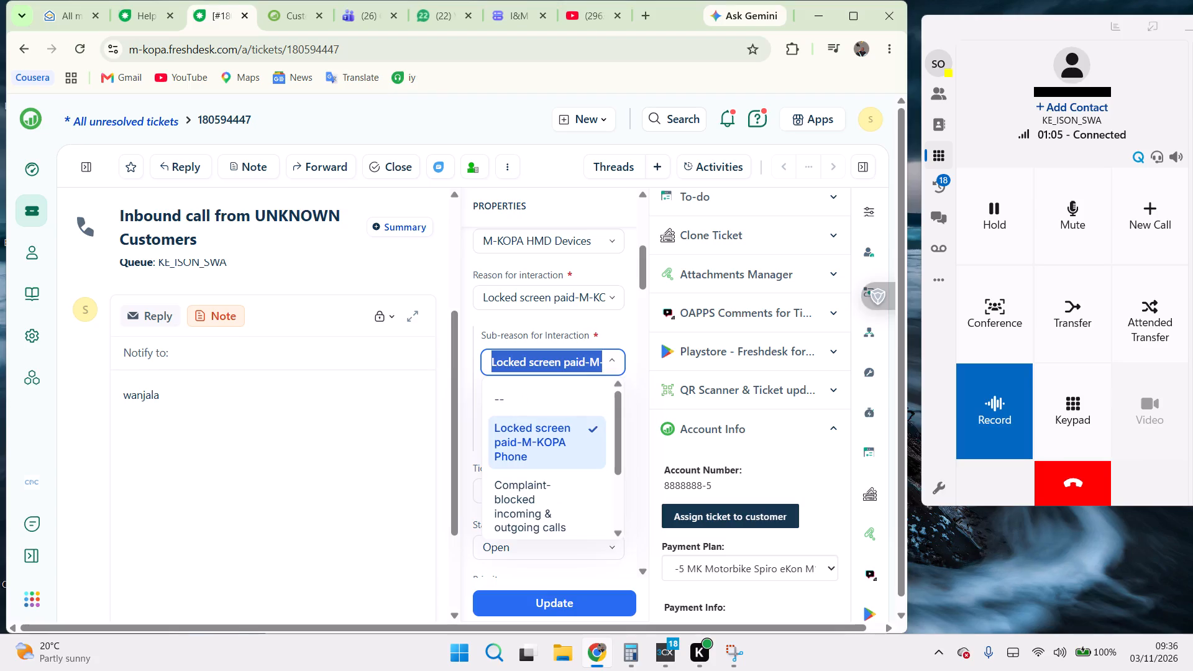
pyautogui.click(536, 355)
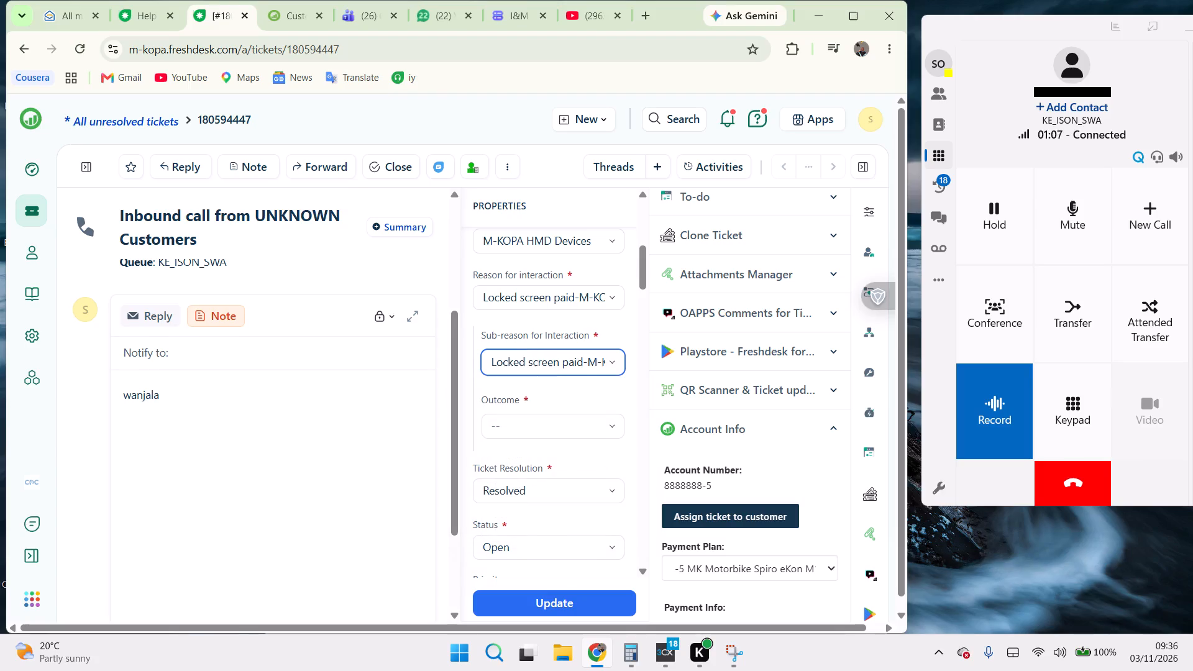
# Copy the reason "Locked screen paid-M-KOPA Phone" into the private note as a new line below the name.
pyautogui.scroll(-1, 399, 398)
pyautogui.click(545, 290)
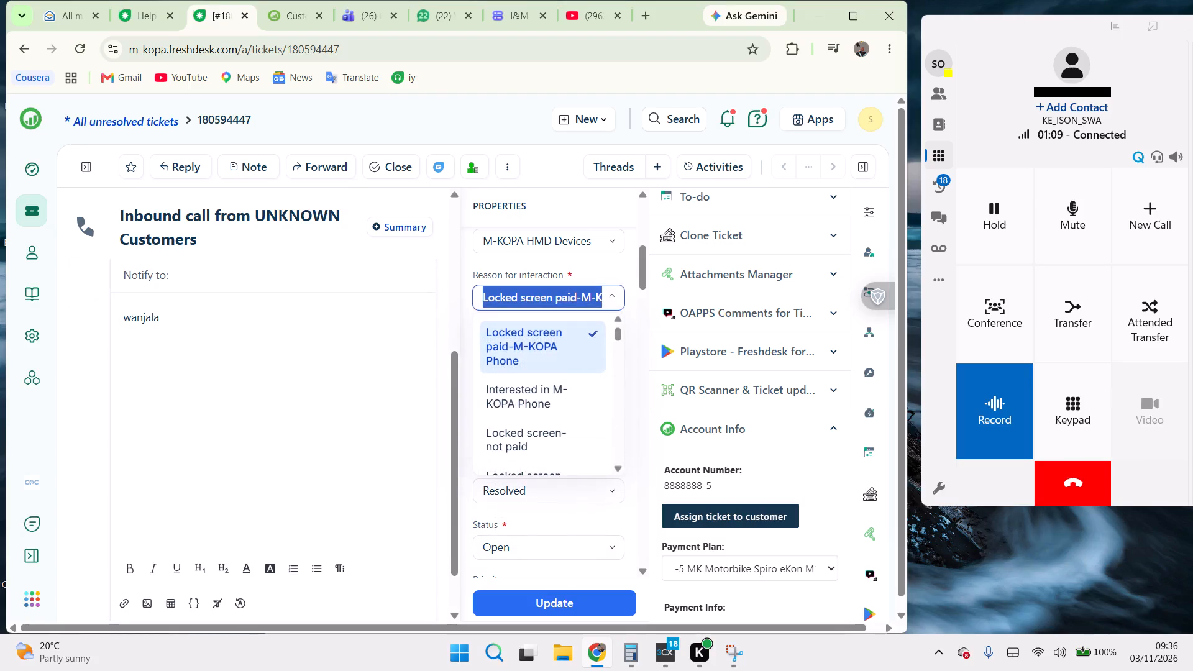
pyautogui.rightClick(545, 290)
pyautogui.click(592, 313)
pyautogui.click(351, 363)
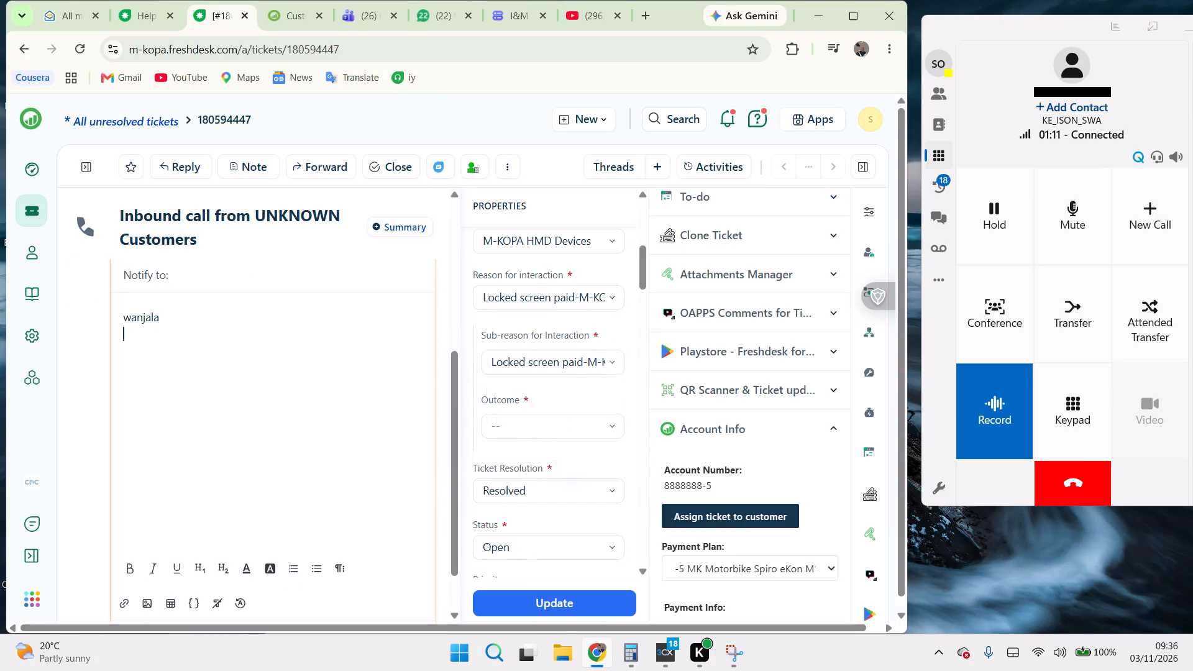
pyautogui.hotkey('ctrl', 'v')
pyautogui.press('Return')
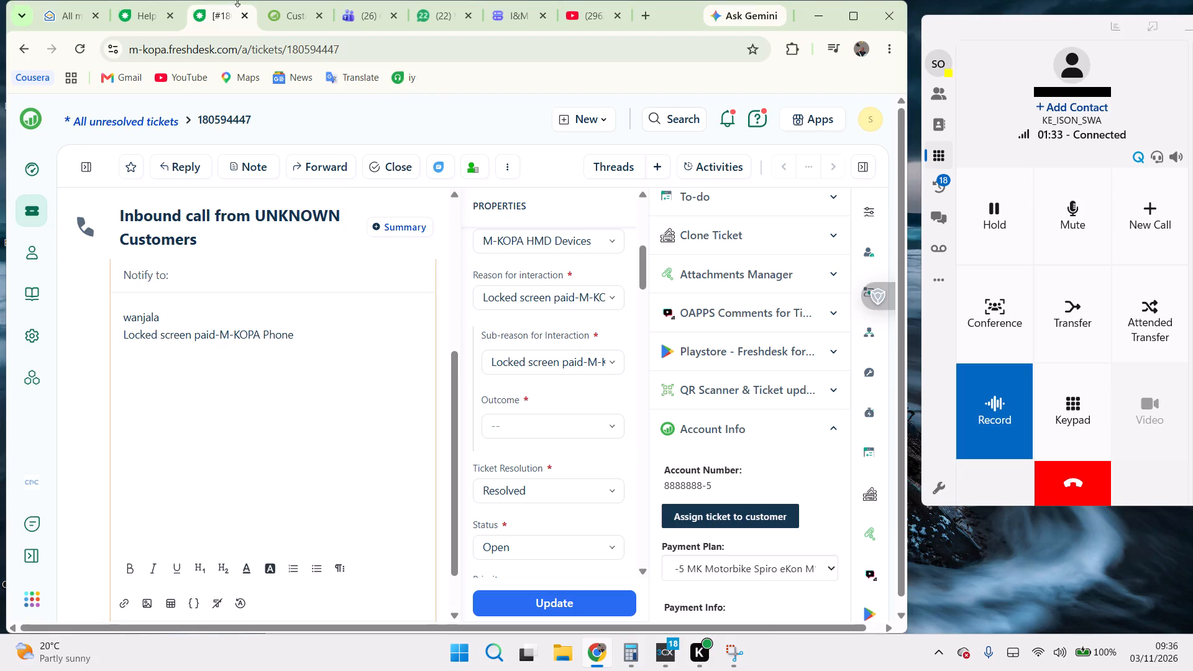
# Search the M-KOPA customer records for the account number given by the caller.
pyautogui.click(275, 12)
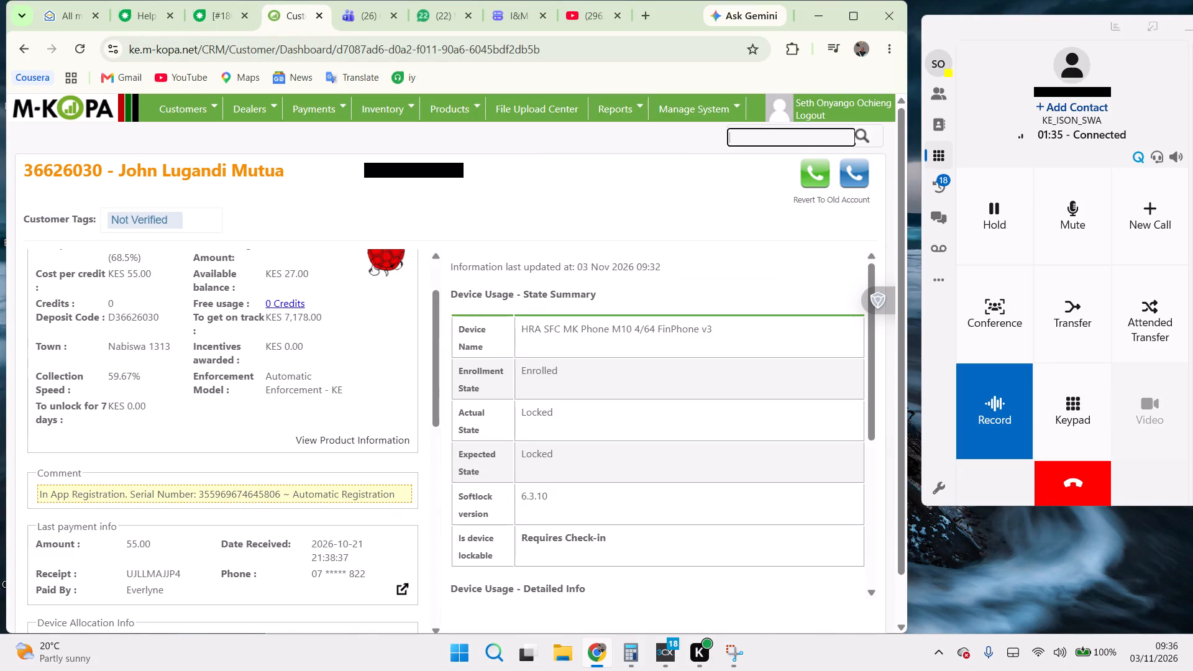
pyautogui.click(748, 140)
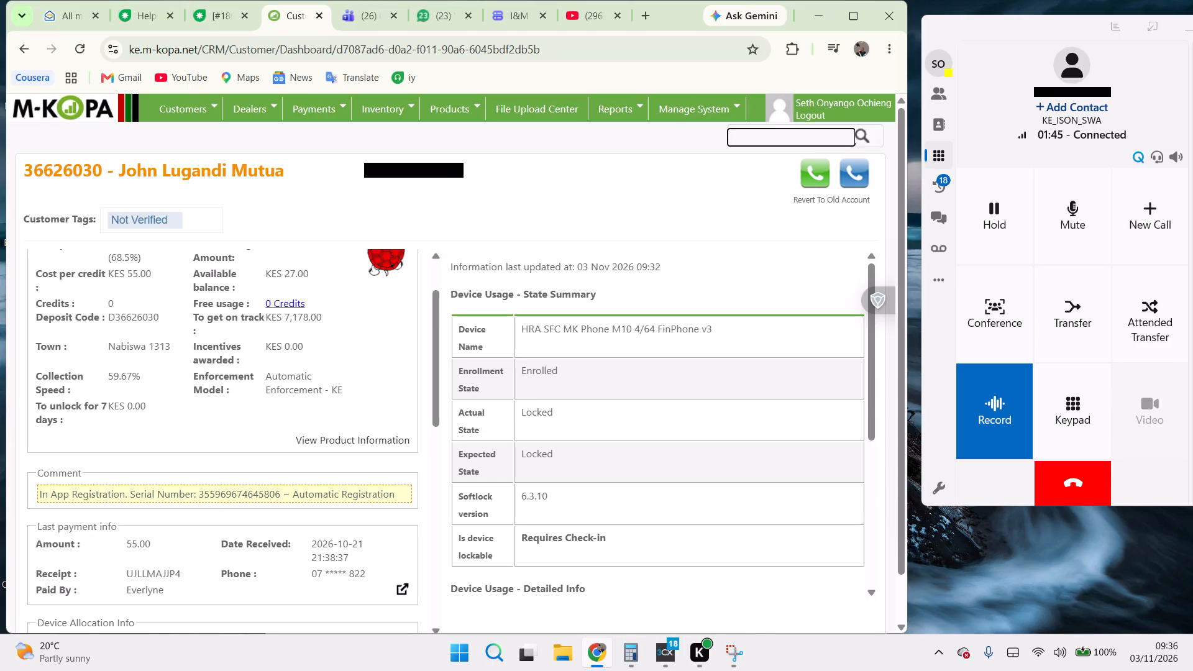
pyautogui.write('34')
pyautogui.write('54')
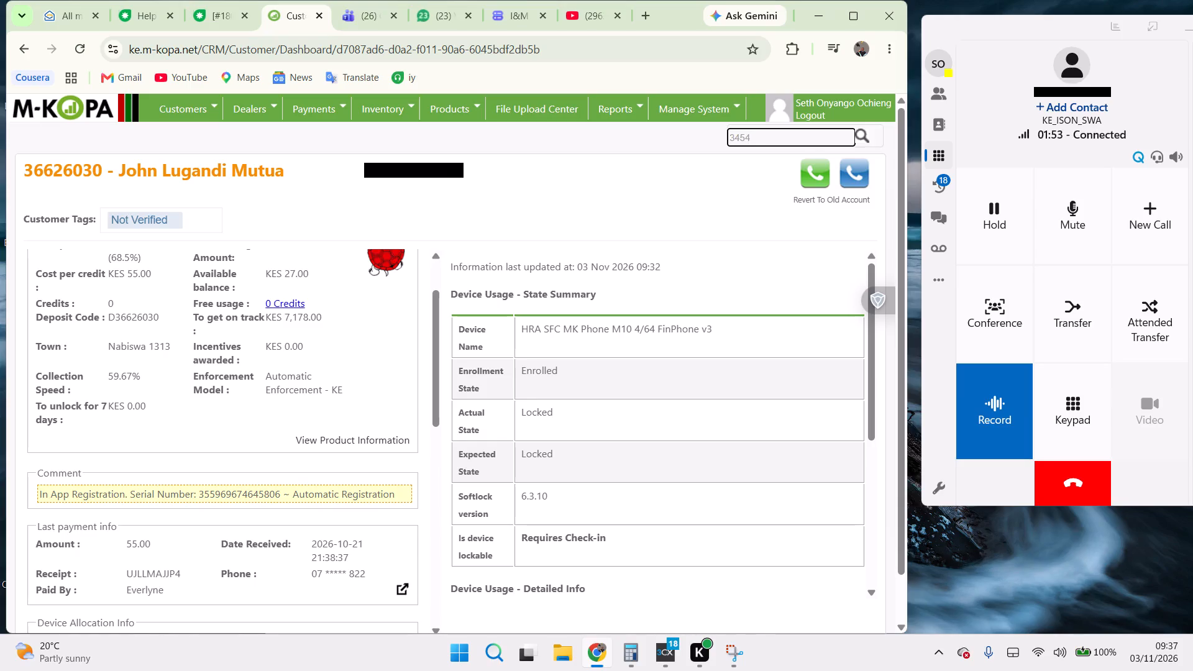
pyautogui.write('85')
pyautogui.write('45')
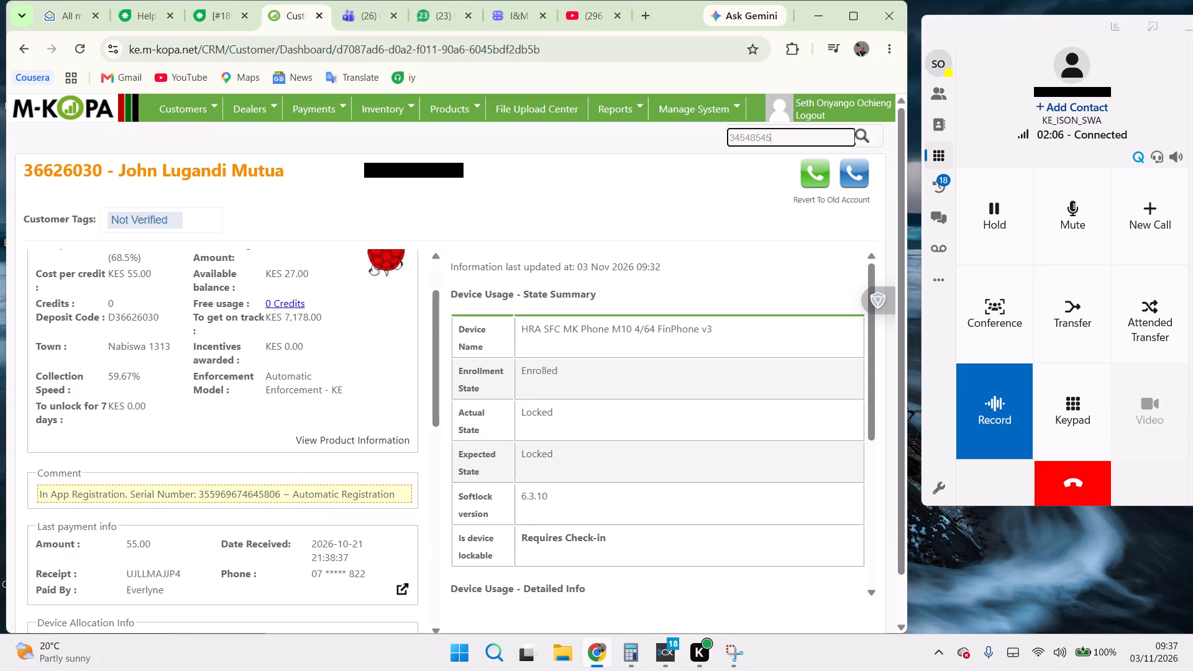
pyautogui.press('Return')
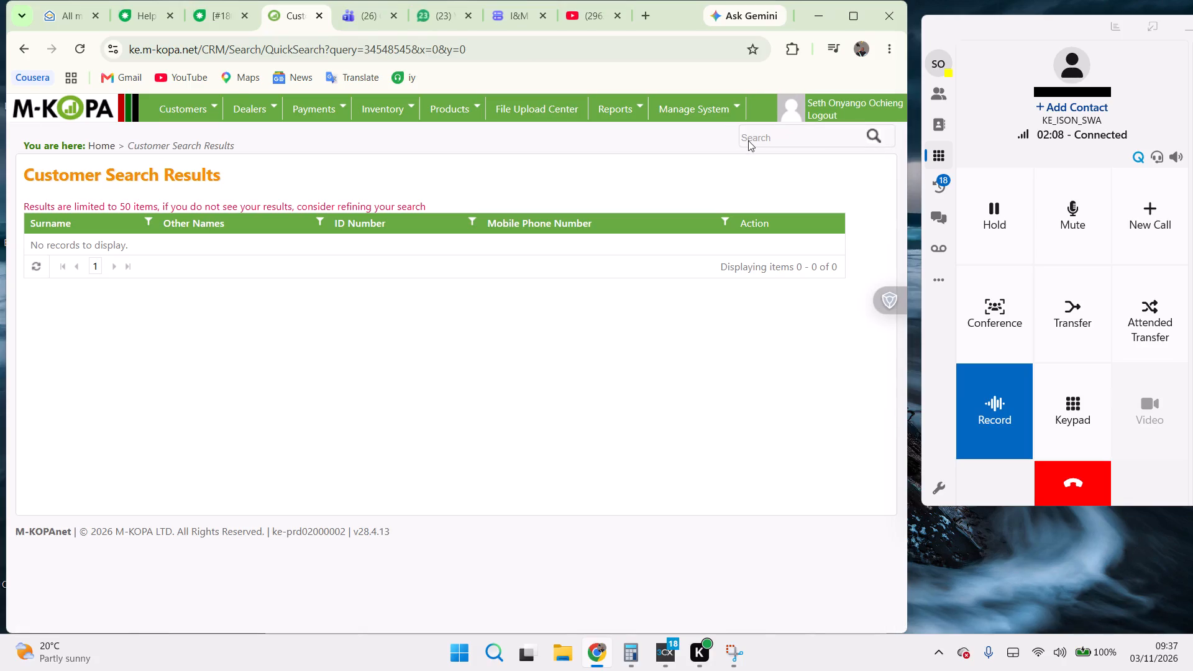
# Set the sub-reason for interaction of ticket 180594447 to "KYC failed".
pyautogui.click(206, 15)
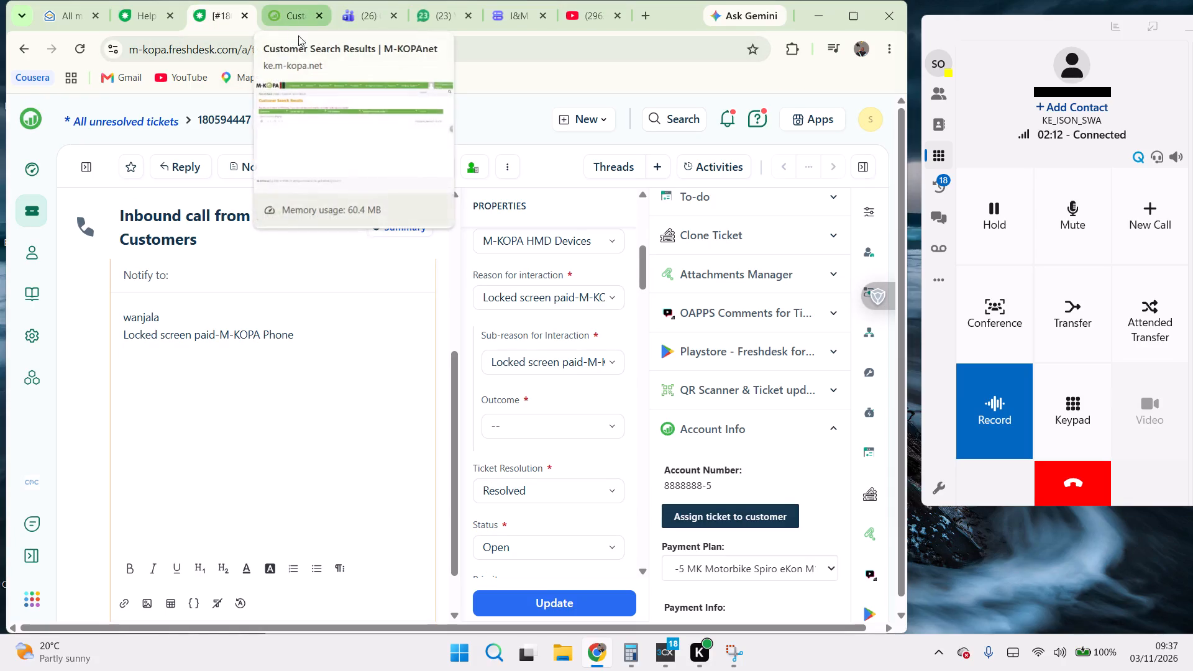
pyautogui.click(528, 354)
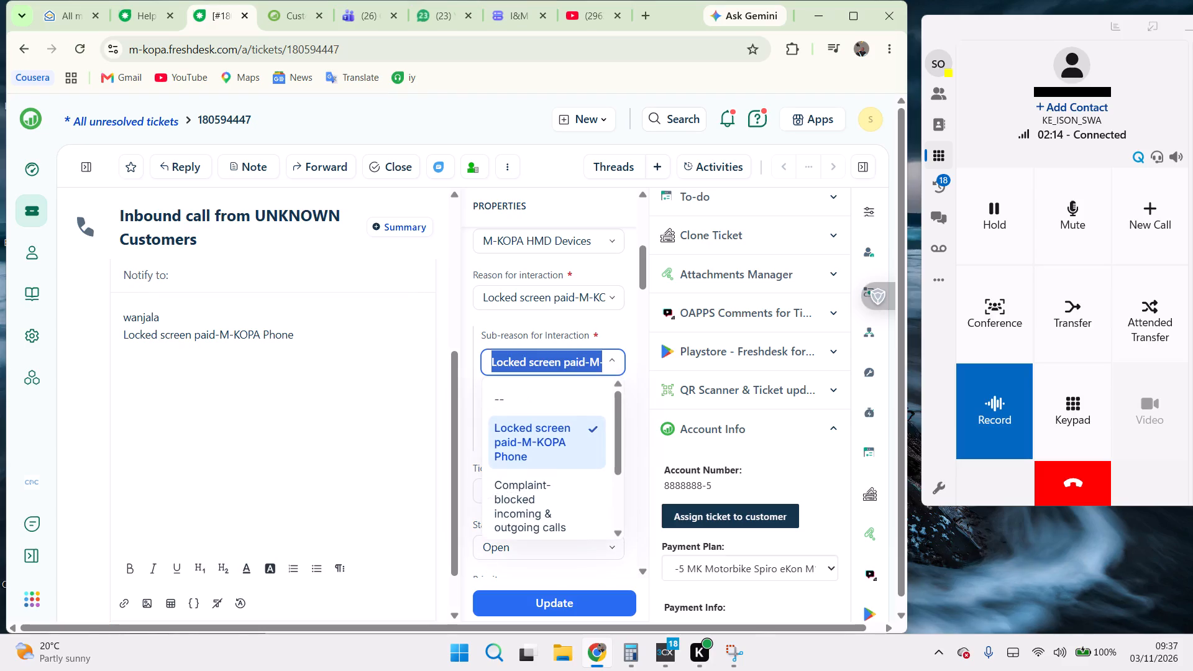
pyautogui.press('BackSpace')
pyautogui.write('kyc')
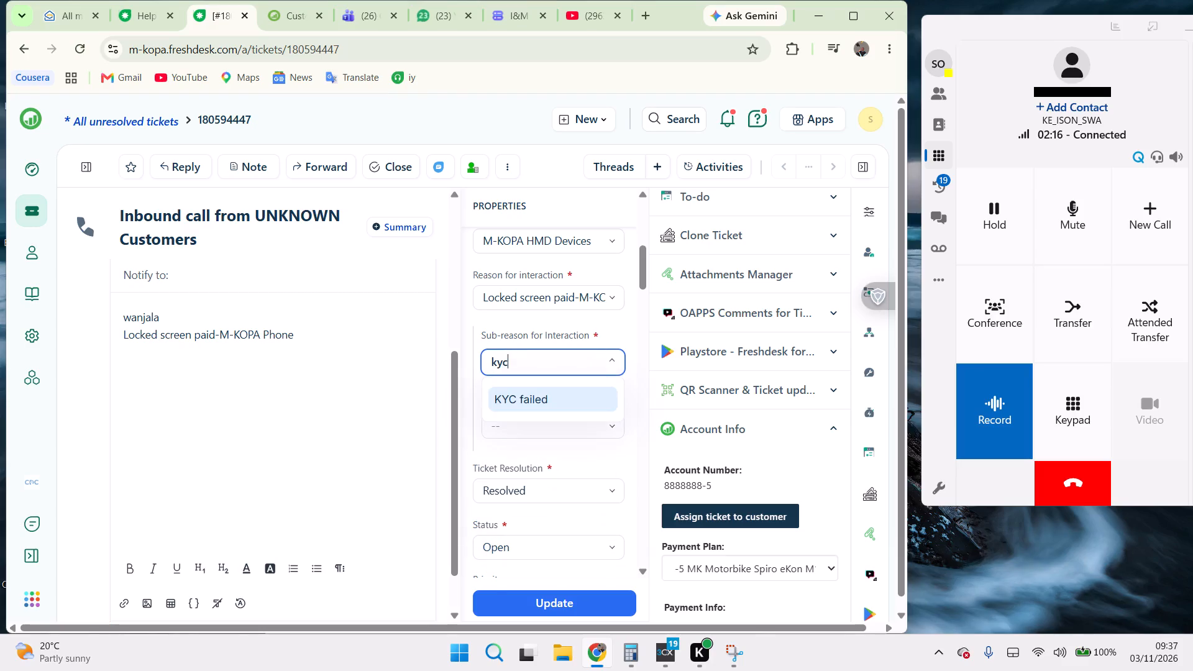
pyautogui.click(518, 401)
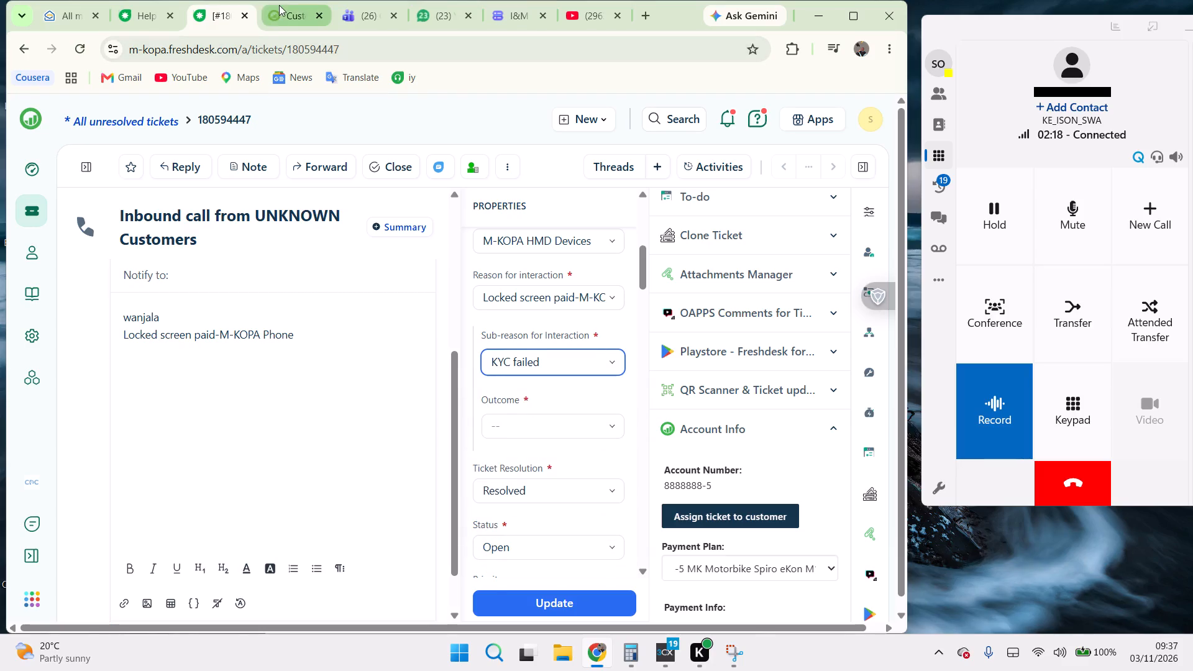
# Enter the caller's corrected account number in the M-KOPA customer search, copy the number and run the search.
pyautogui.click(275, 12)
pyautogui.click(756, 132)
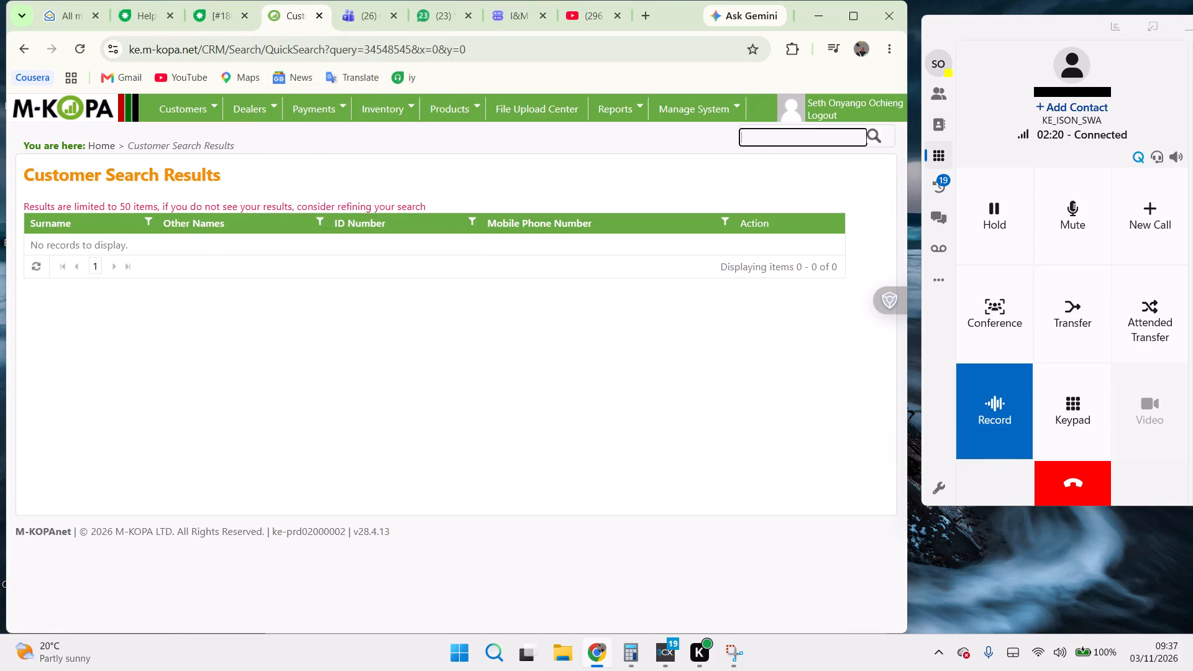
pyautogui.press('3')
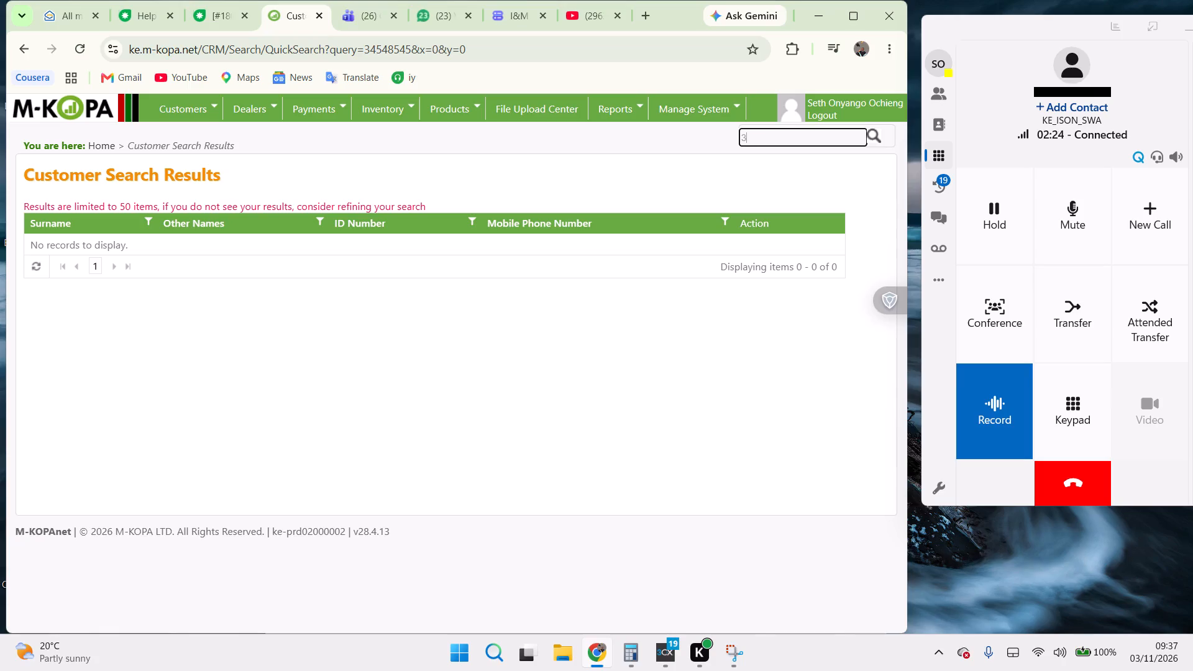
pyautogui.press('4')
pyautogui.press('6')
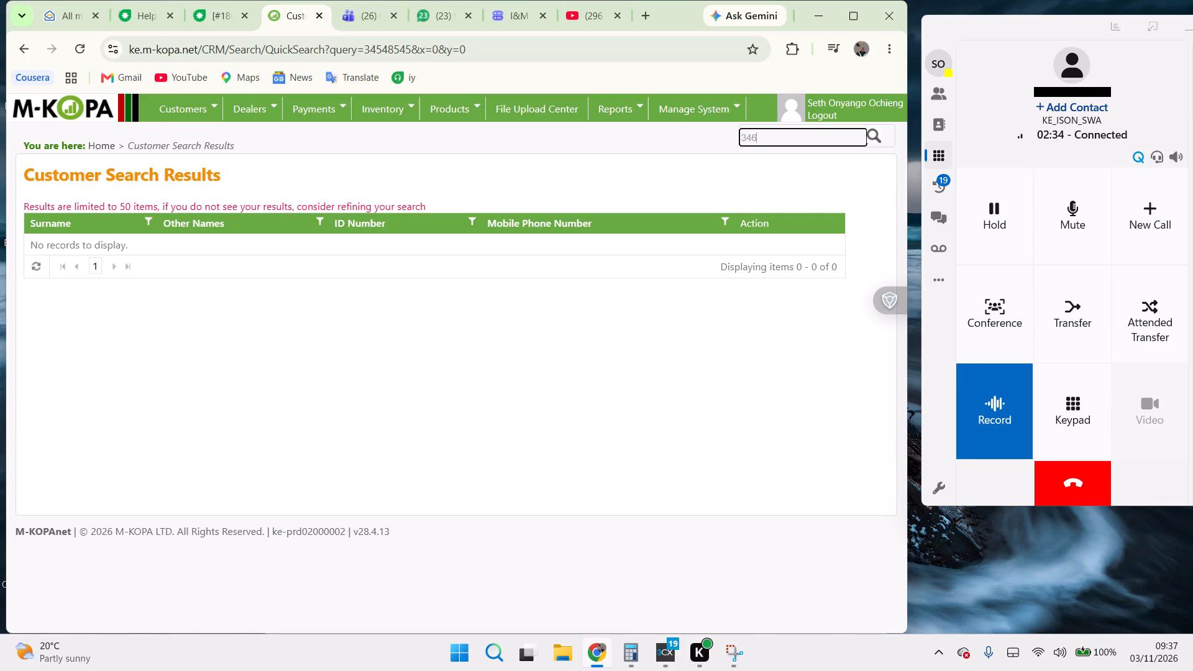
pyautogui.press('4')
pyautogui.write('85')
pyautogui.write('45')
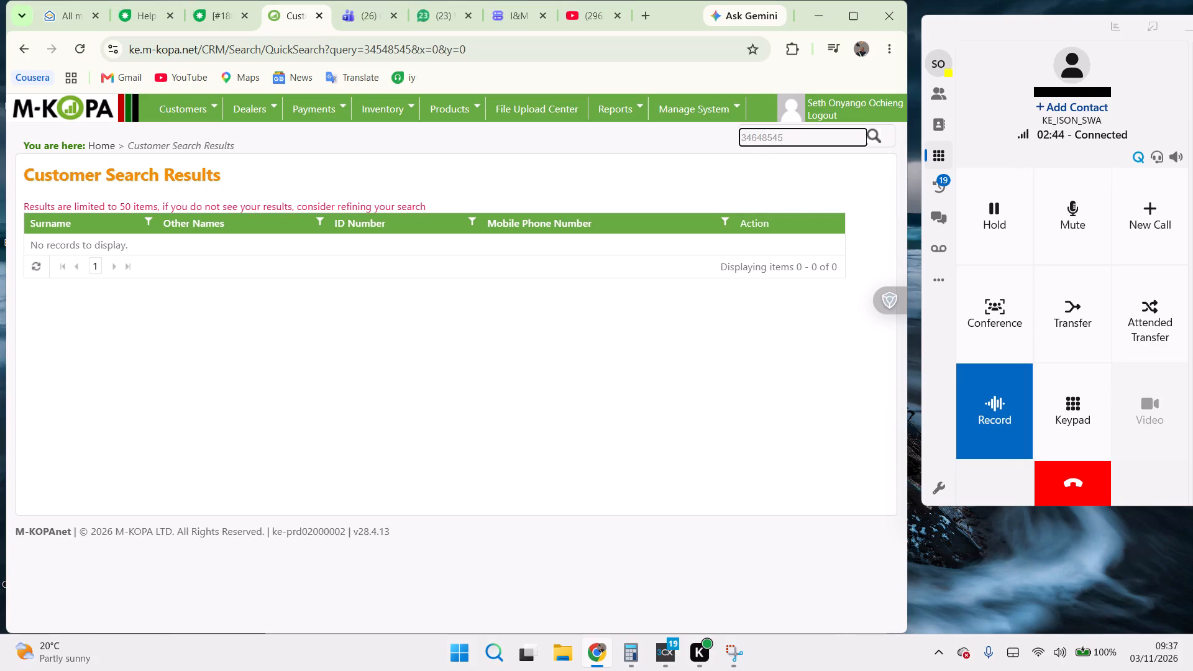
pyautogui.doubleClick(761, 137)
pyautogui.rightClick(761, 137)
pyautogui.click(812, 250)
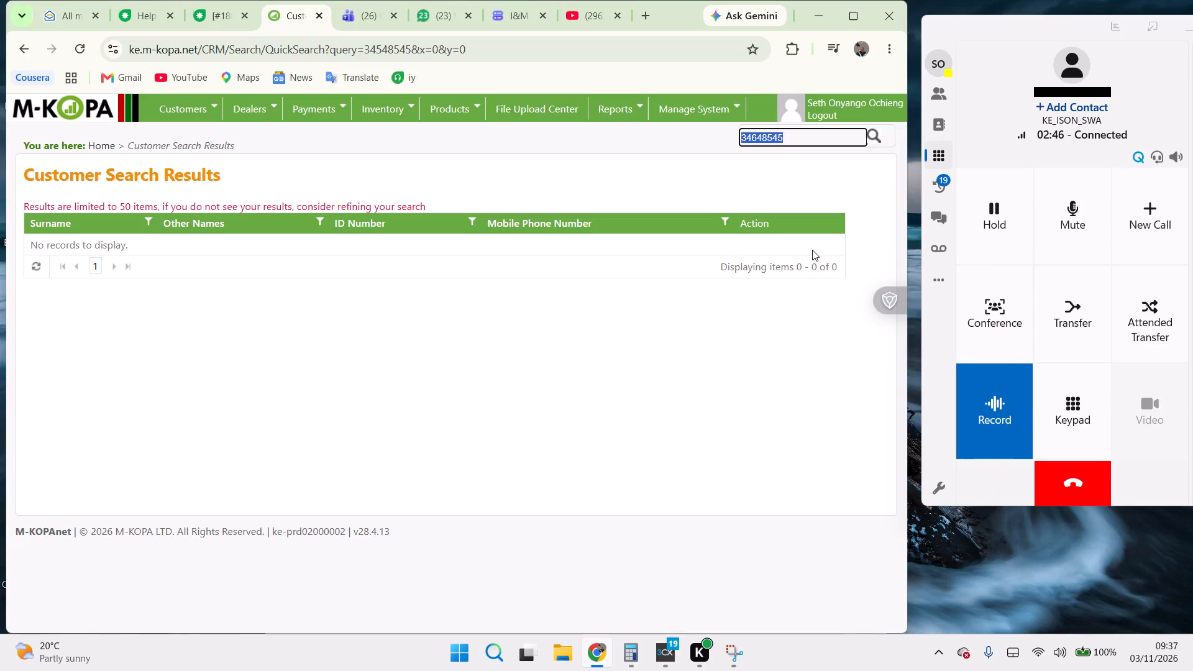
pyautogui.press('Return')
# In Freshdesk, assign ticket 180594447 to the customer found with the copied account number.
pyautogui.click(212, 22)
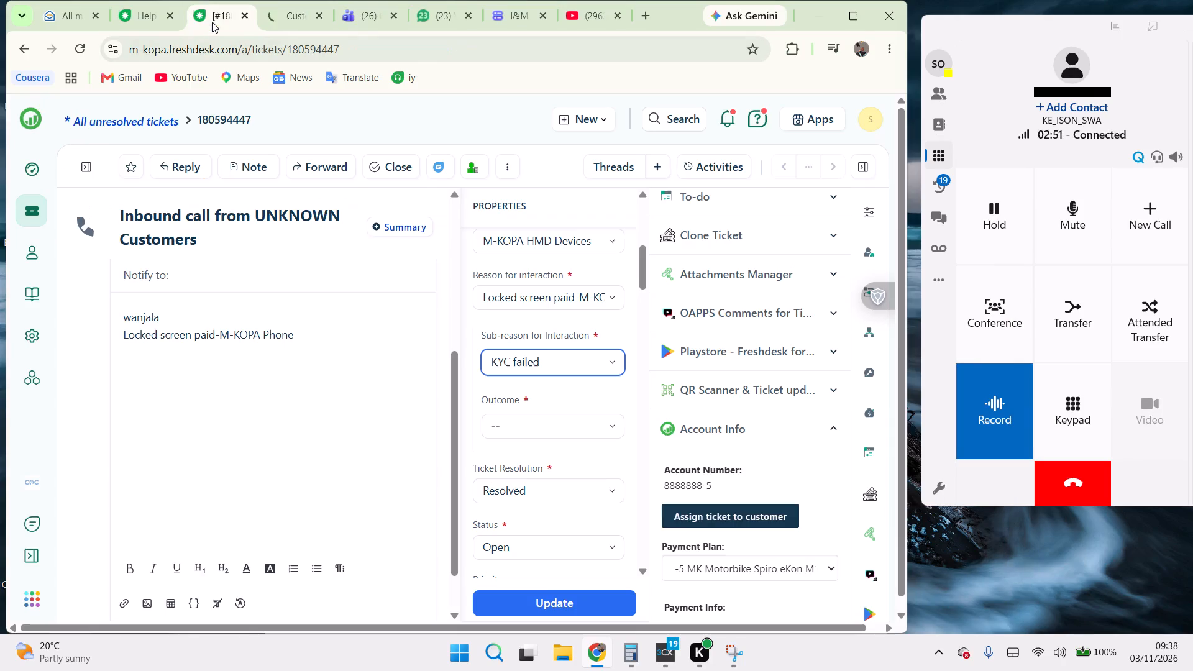
pyautogui.click(728, 517)
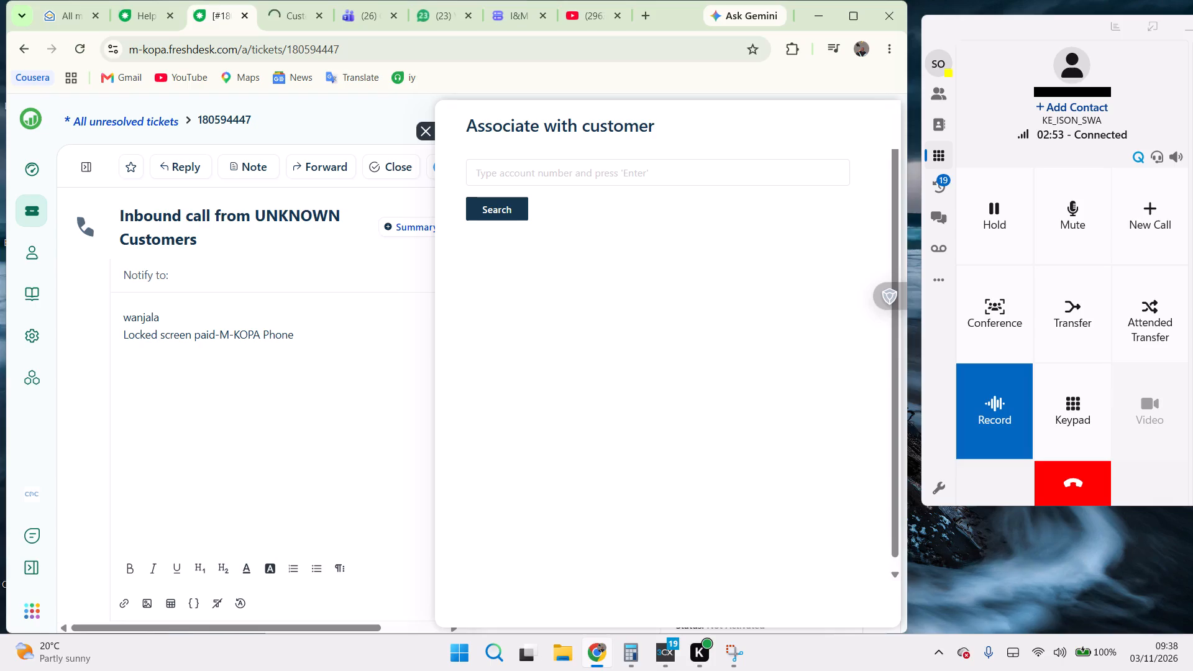
pyautogui.click(494, 176)
pyautogui.hotkey('ctrl', 'v')
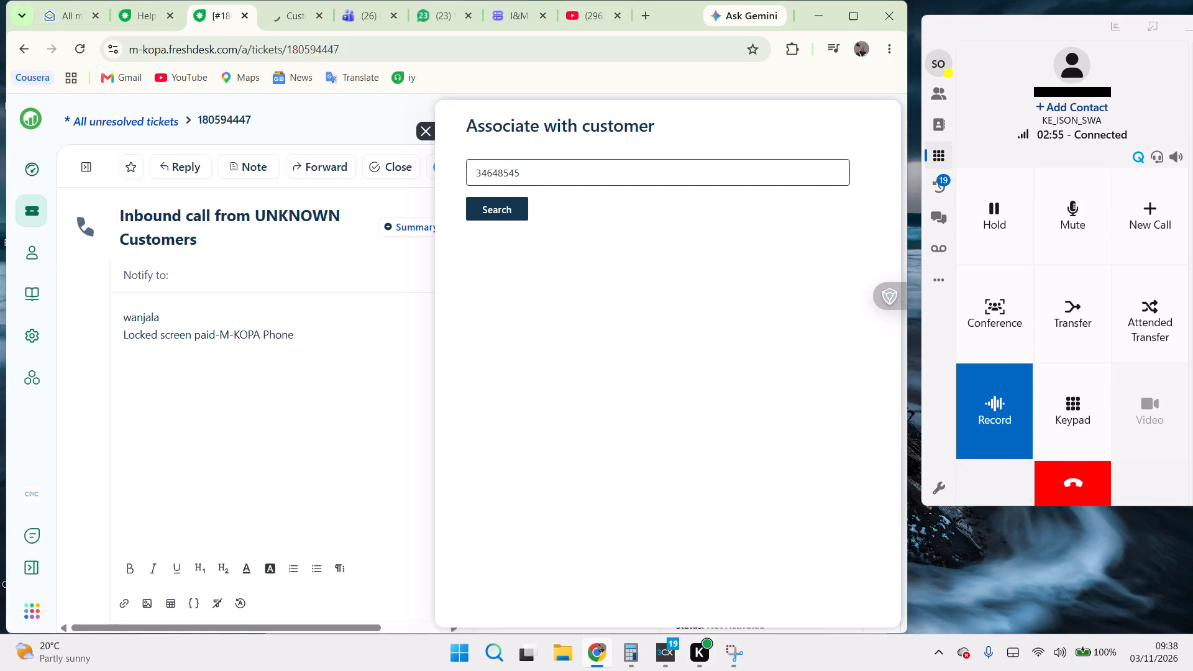
pyautogui.click(496, 211)
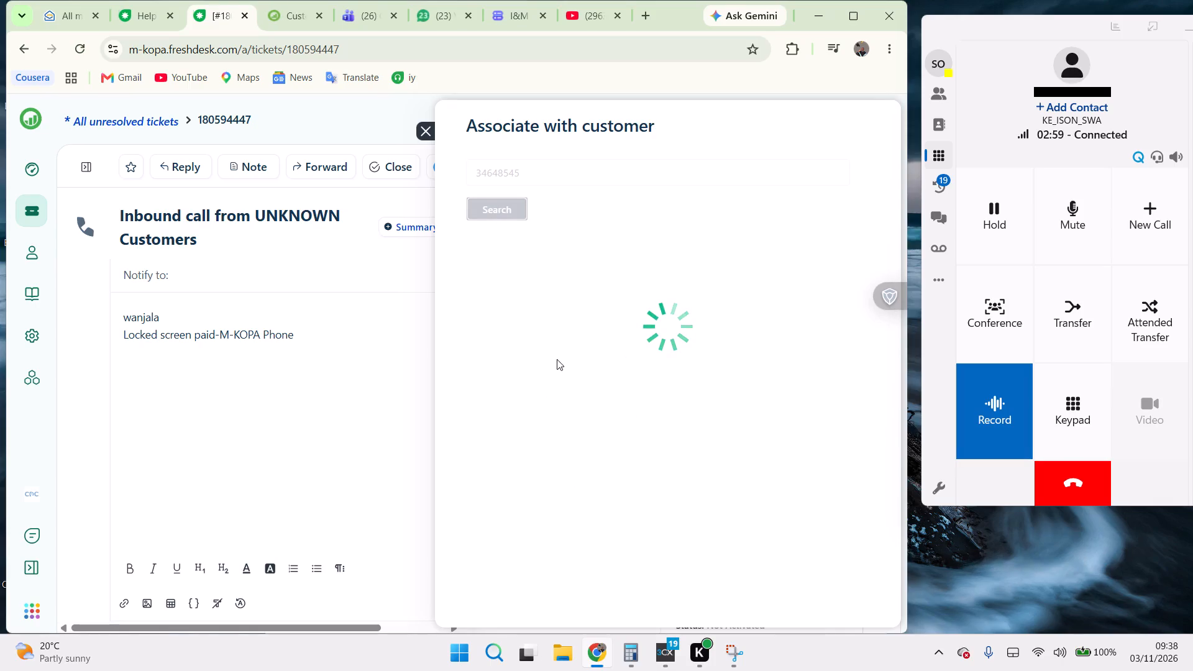
pyautogui.click(564, 383)
# Switch to the customer's M-KOPA dashboard and send credit to the device, confirming the action and closing its dialog.
pyautogui.click(277, 5)
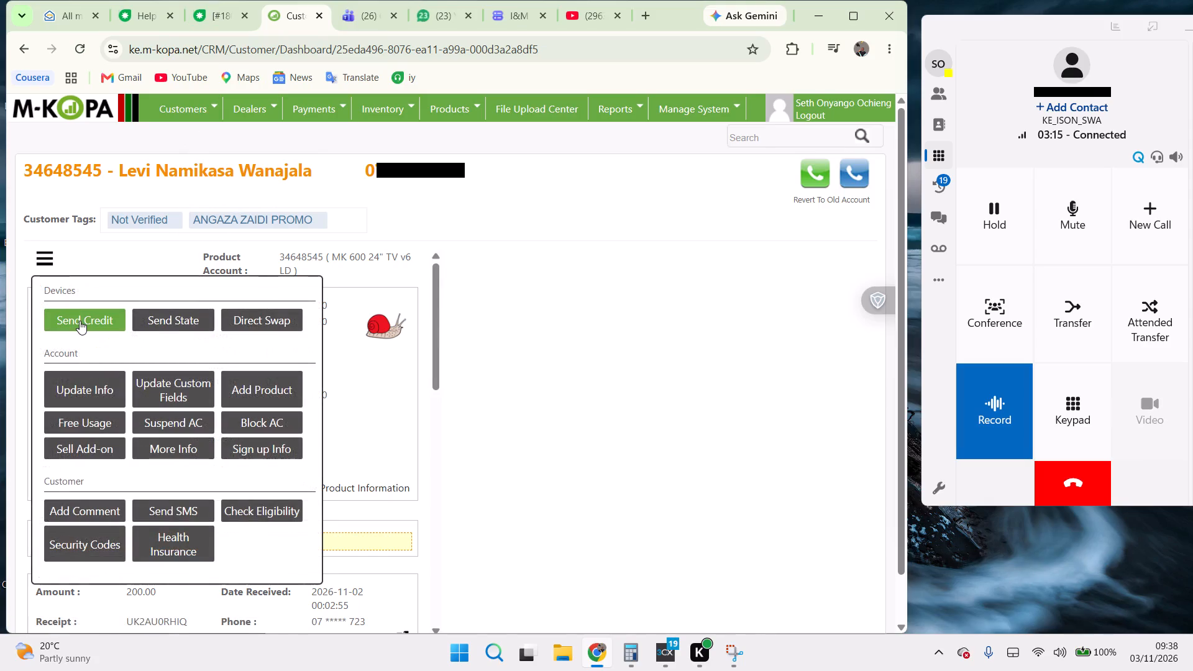
pyautogui.click(80, 321)
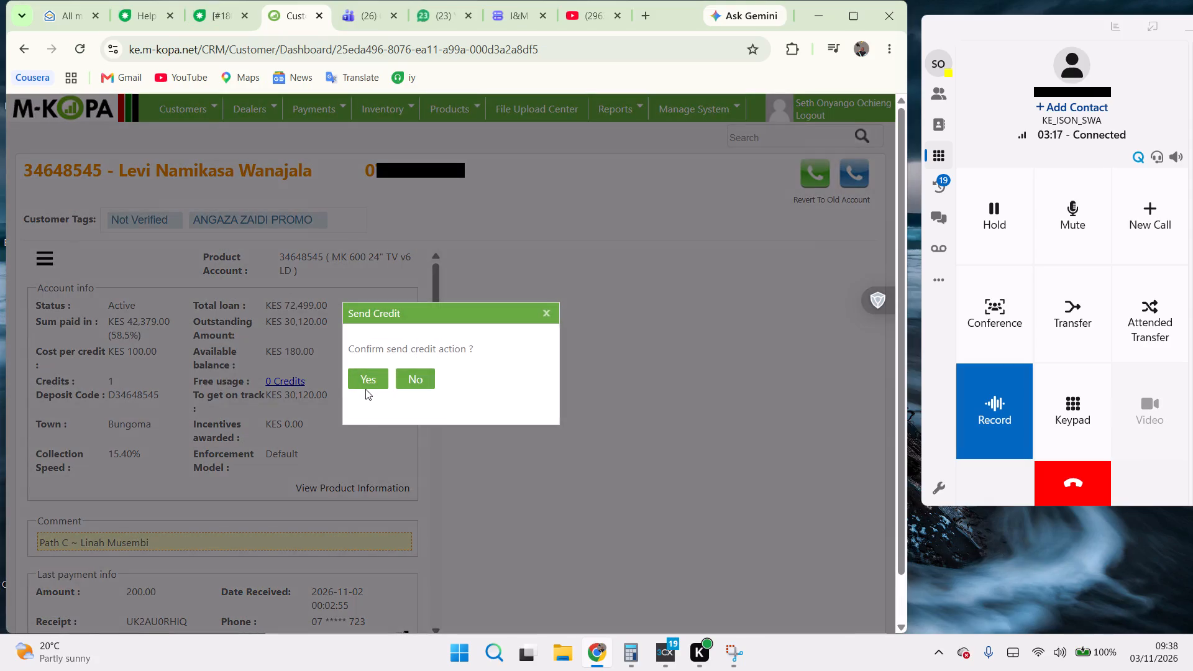
pyautogui.click(367, 385)
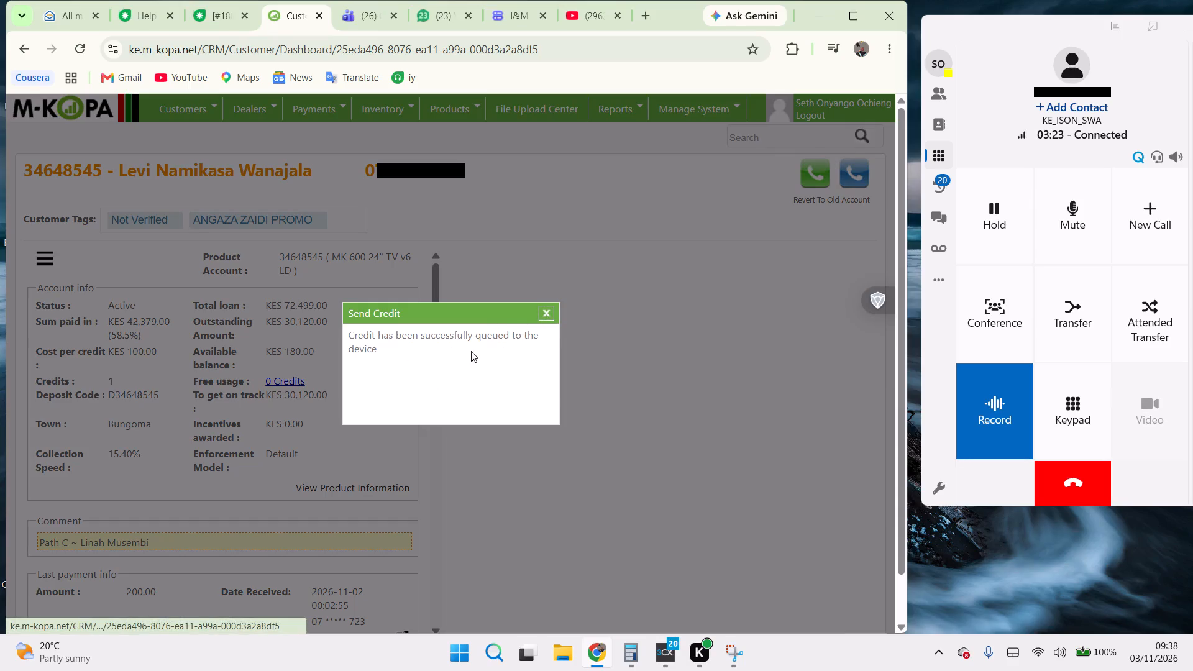
pyautogui.click(546, 308)
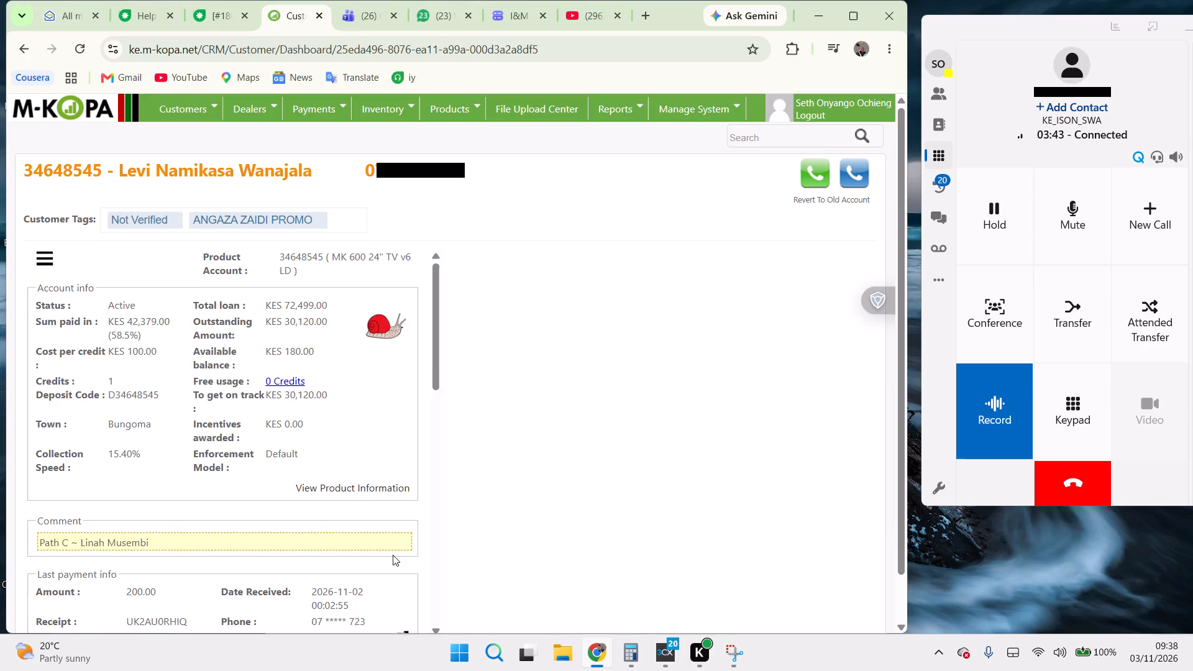
# Review the customer's payment history from the last payment info, and return to the account overview.
pyautogui.scroll(-1, 393, 555)
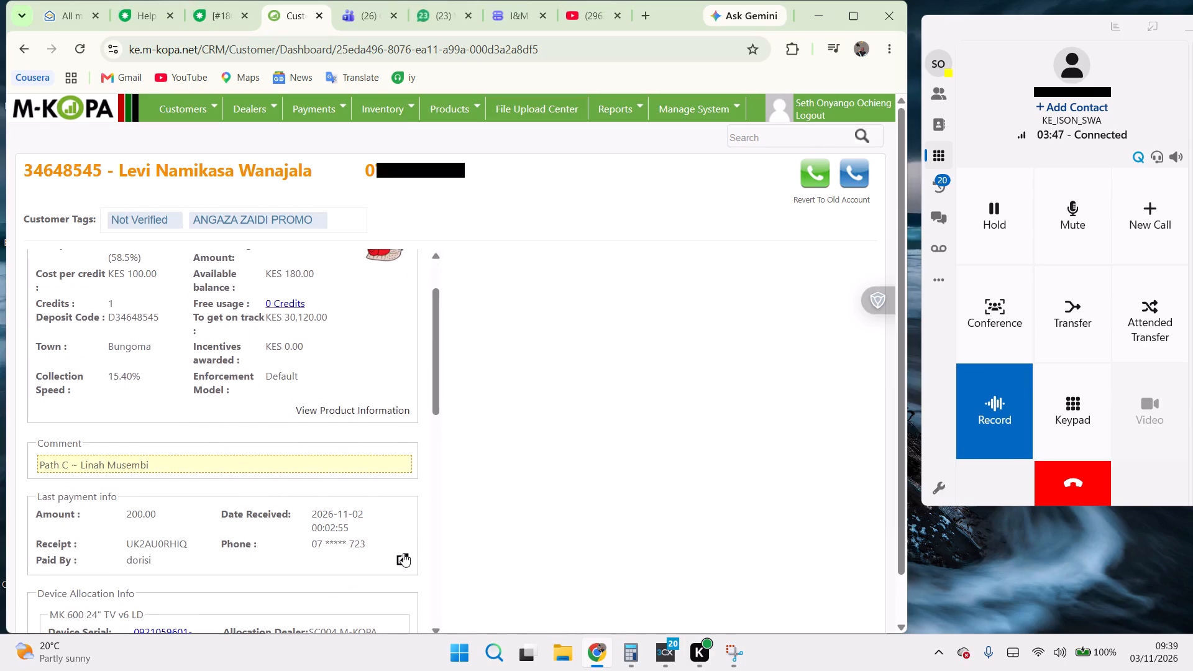
pyautogui.click(403, 554)
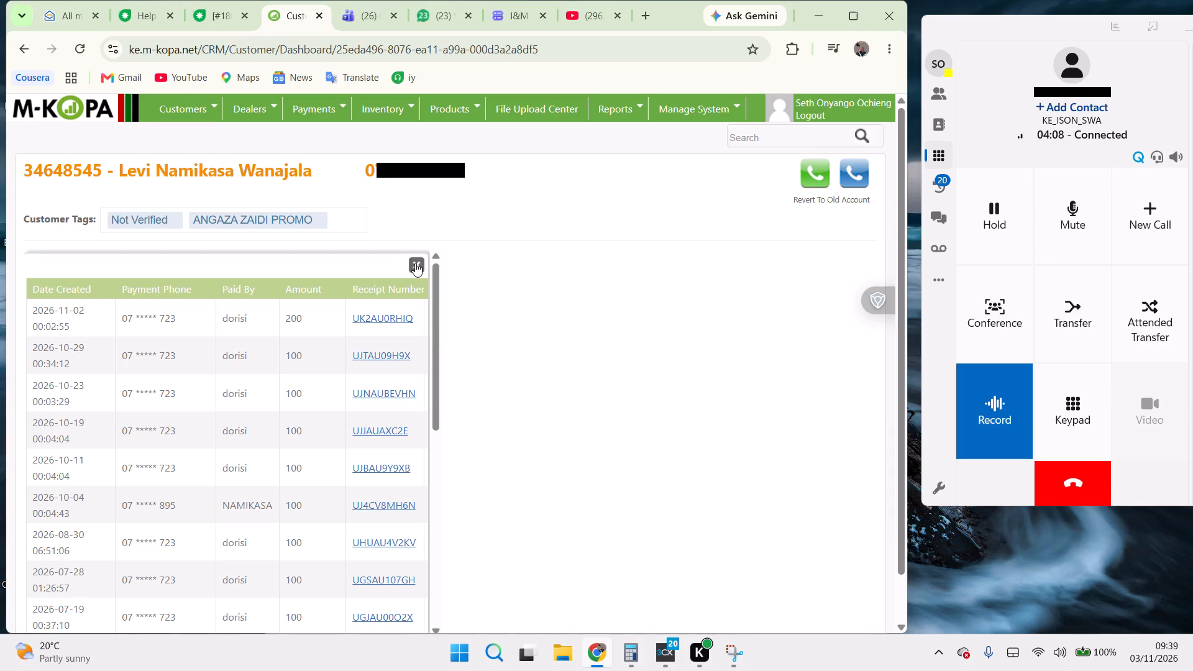
pyautogui.click(415, 265)
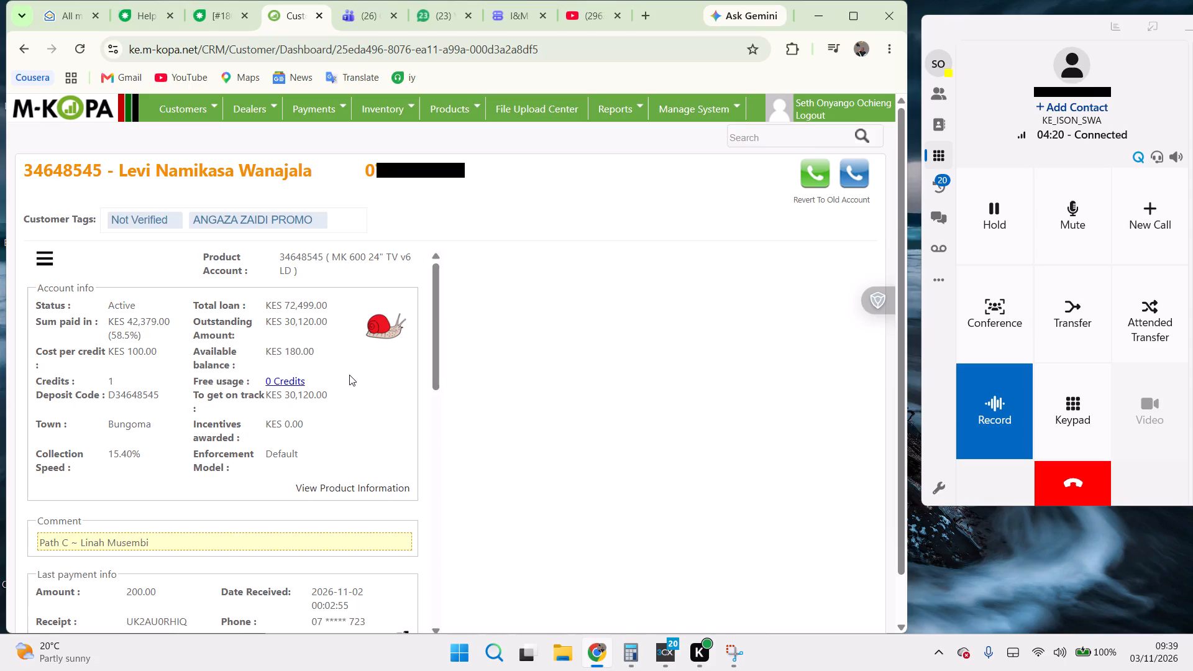
pyautogui.click(216, 19)
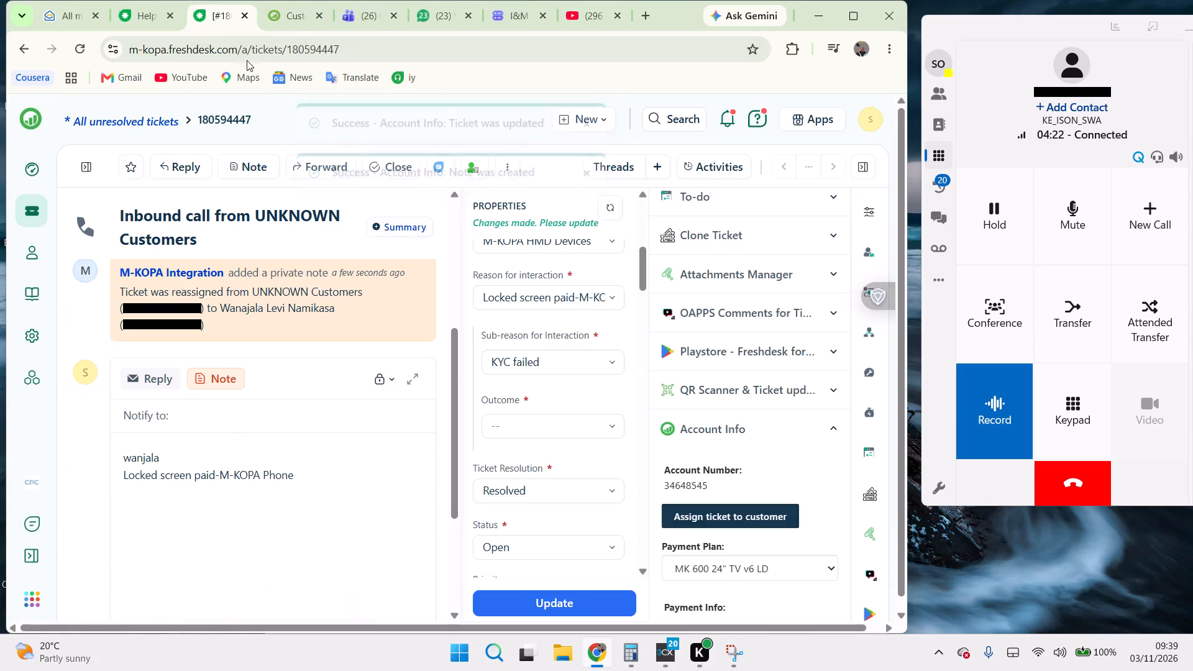
pyautogui.click(313, 478)
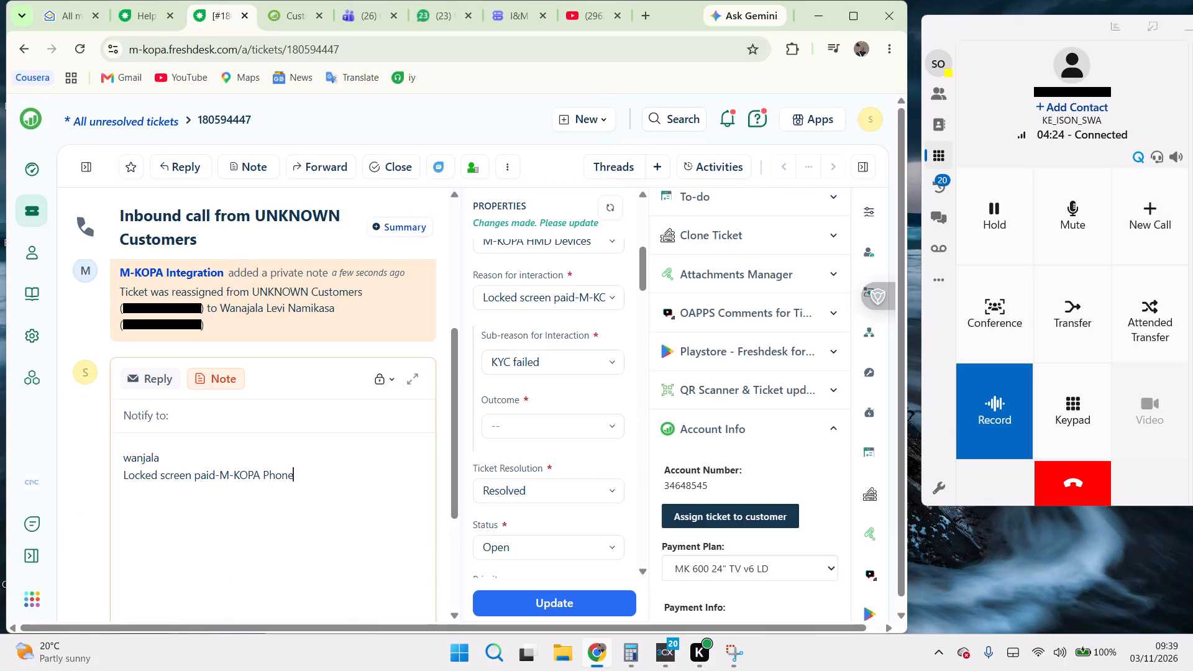
pyautogui.press('Return')
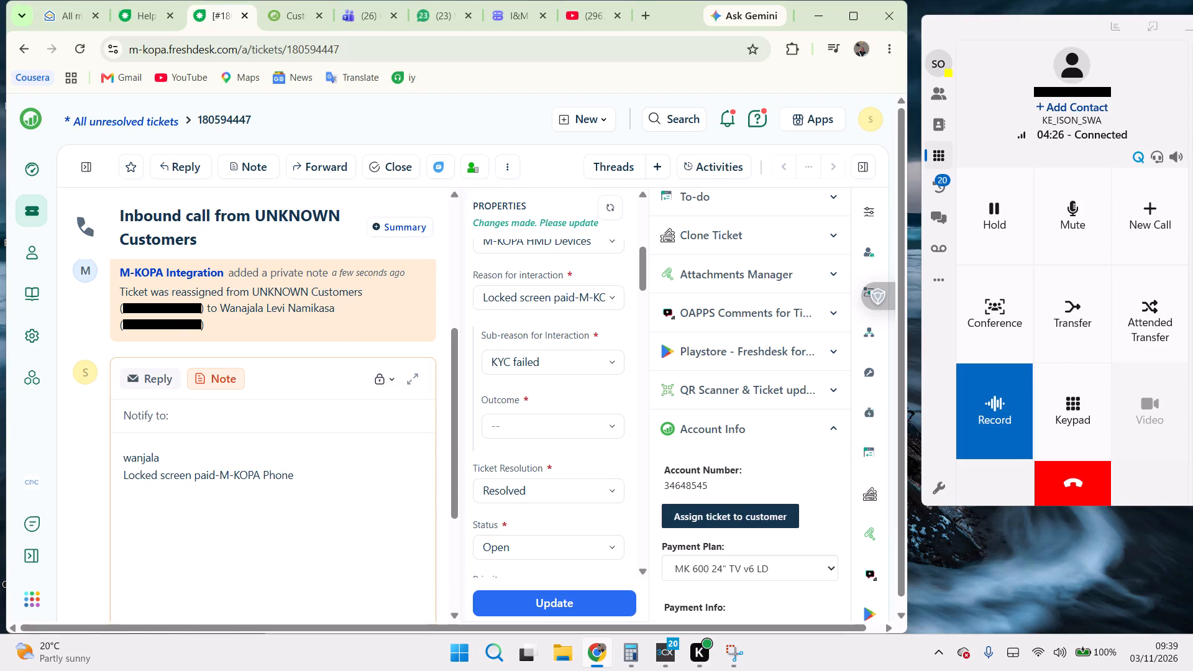
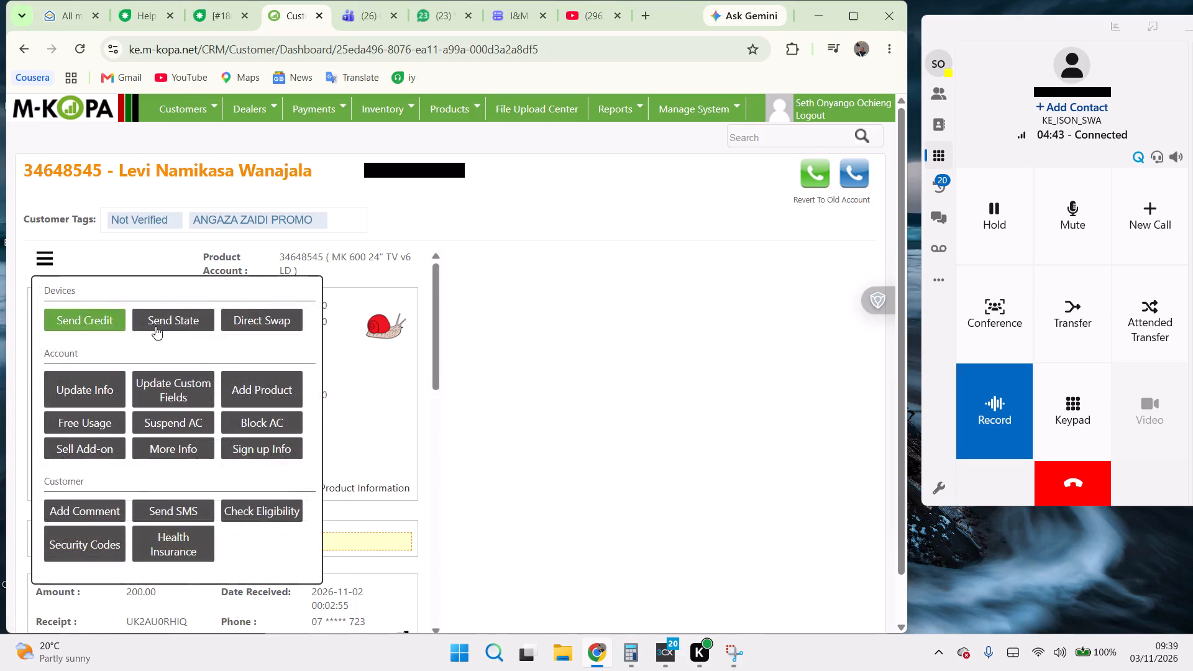
# Send the device state for the customer's 24" TV account from the M-KOPA dashboard and confirm the action.
pyautogui.click(171, 322)
pyautogui.click(362, 378)
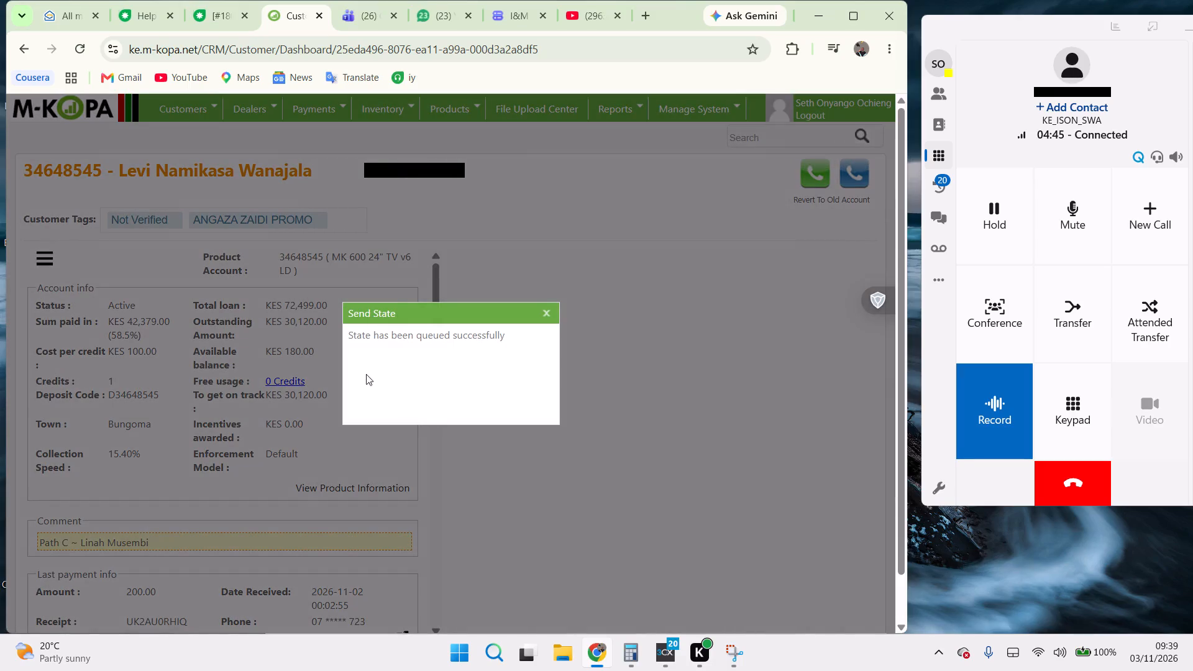
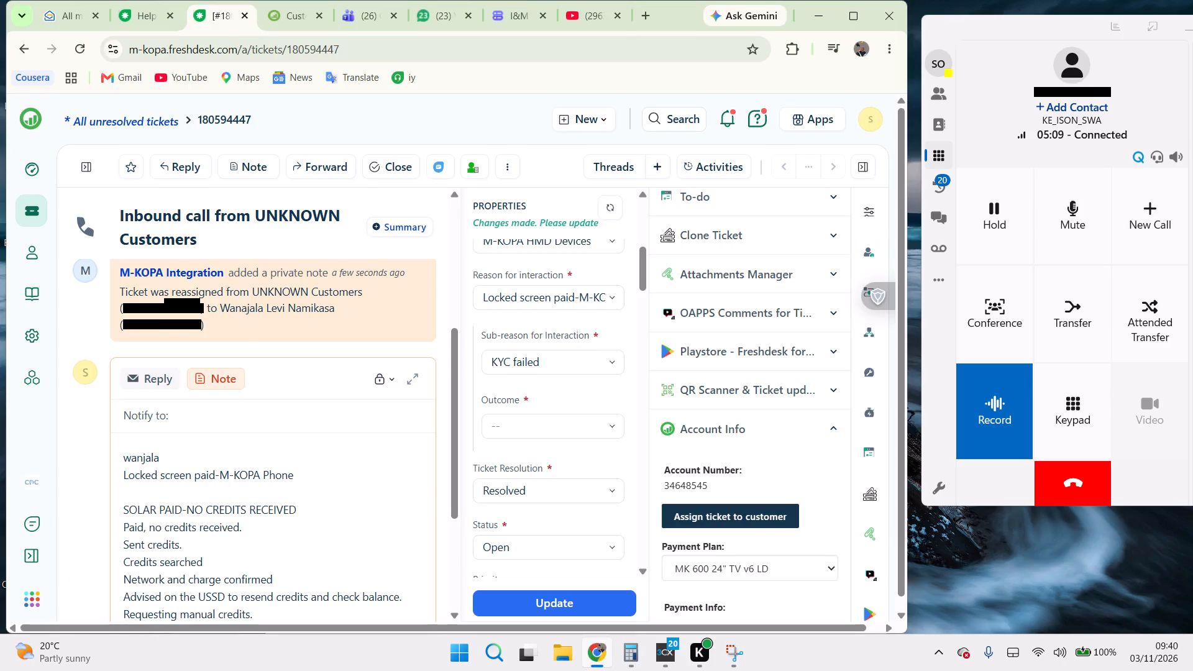
# Copy the 24" TV's device allocation details from the customer's M-KOPA dashboard and paste them below "Requesting manual credits." in the ticket's private note.
pyautogui.scroll(-4, 213, 490)
pyautogui.press('Return')
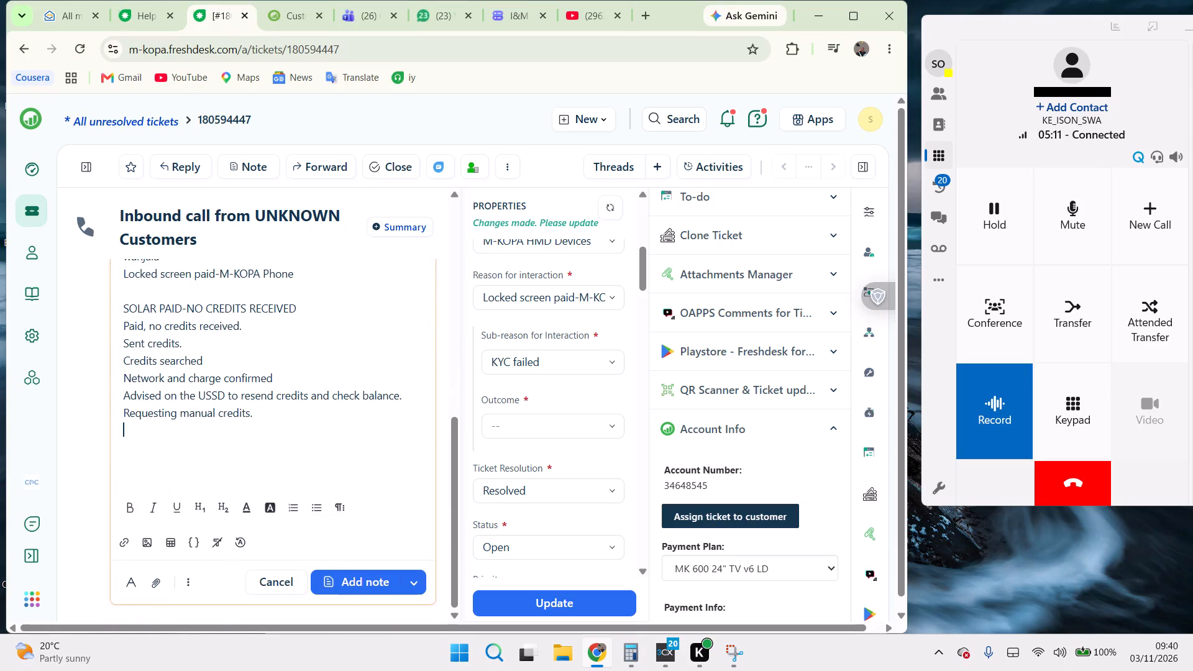
pyautogui.click(291, 13)
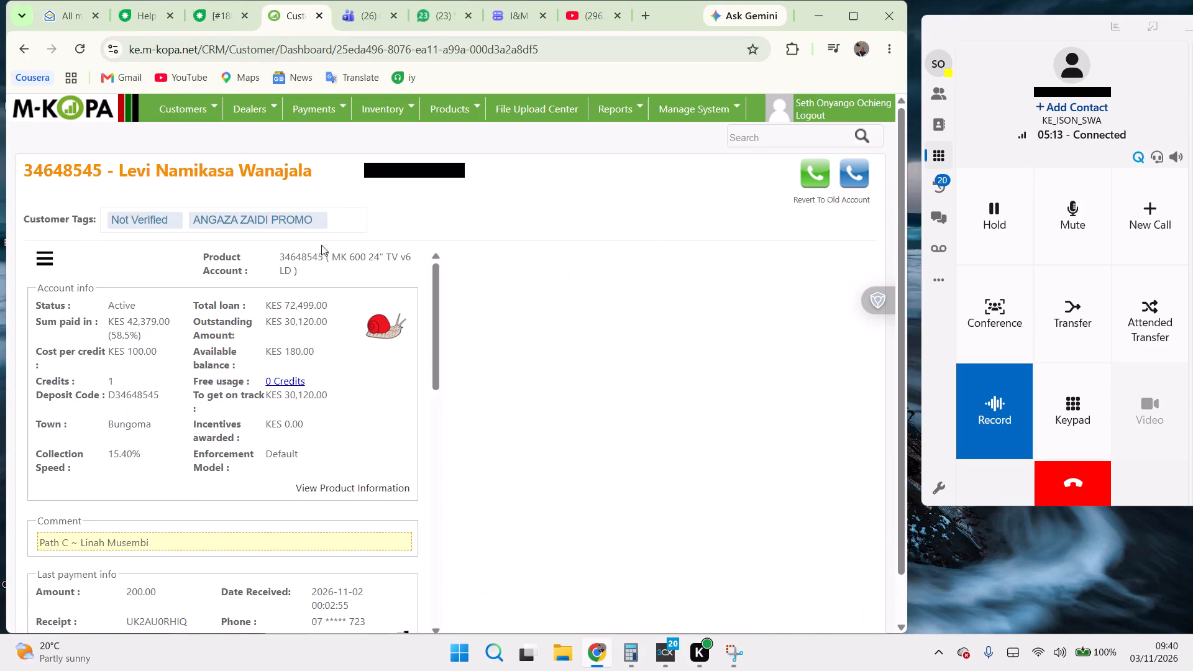
pyautogui.scroll(-3, 199, 427)
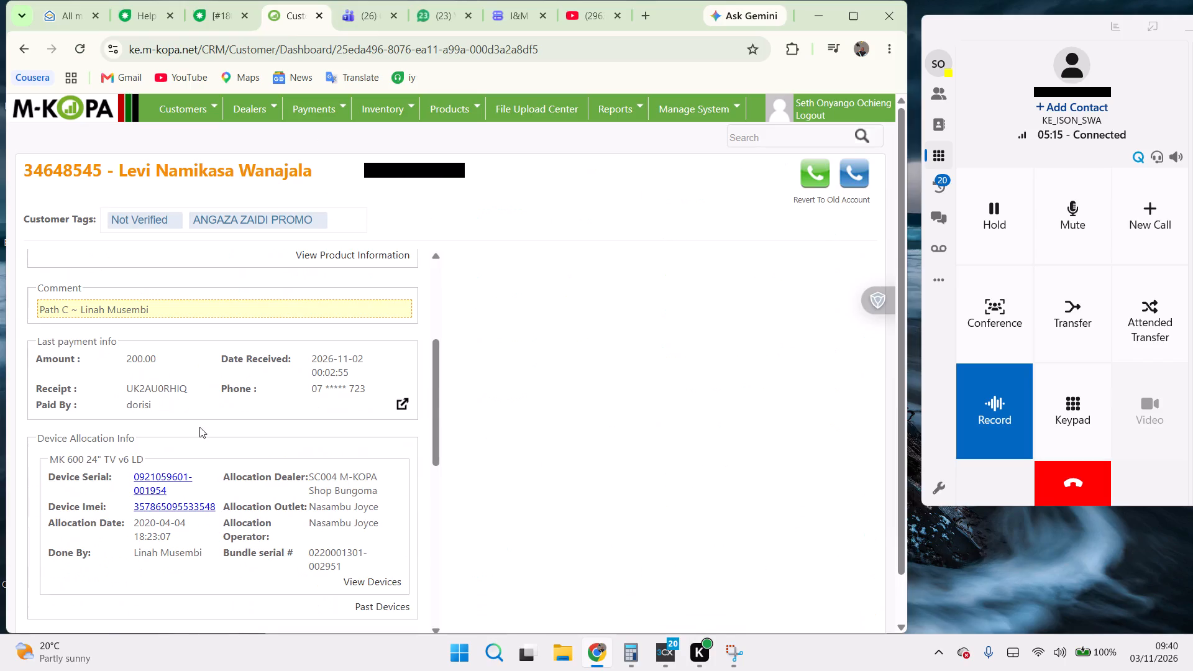
pyautogui.moveTo(44, 454); pyautogui.dragTo(380, 588)
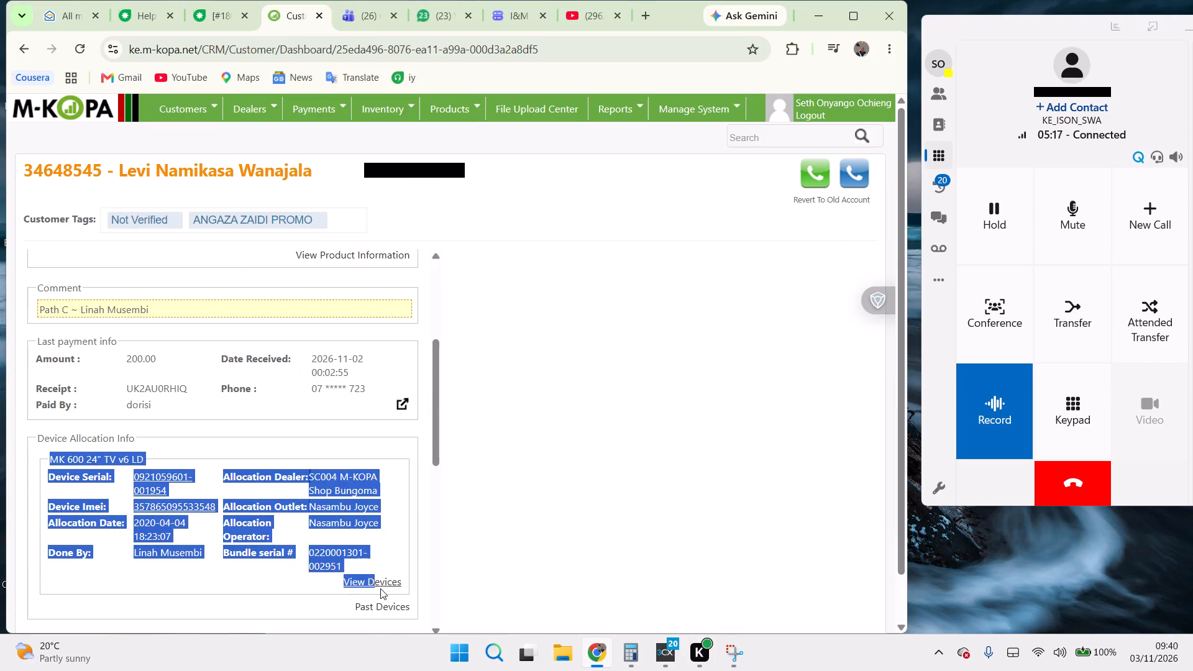
pyautogui.moveTo(380, 588); pyautogui.dragTo(408, 585)
pyautogui.rightClick(371, 542)
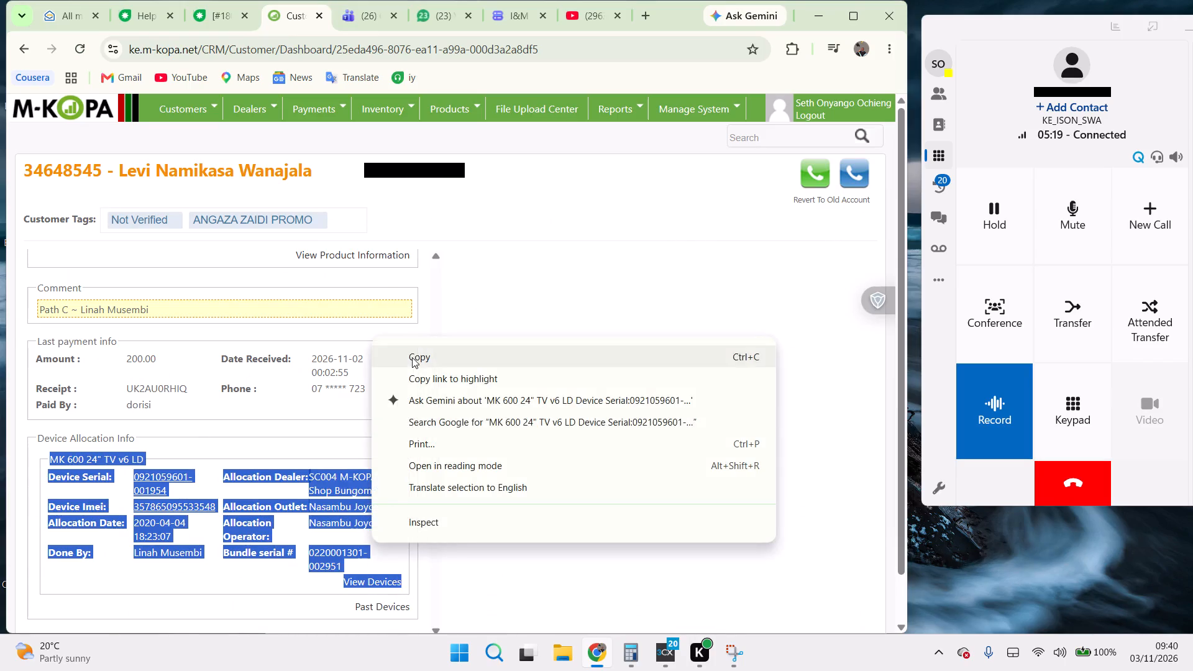
pyautogui.click(415, 350)
pyautogui.click(209, 14)
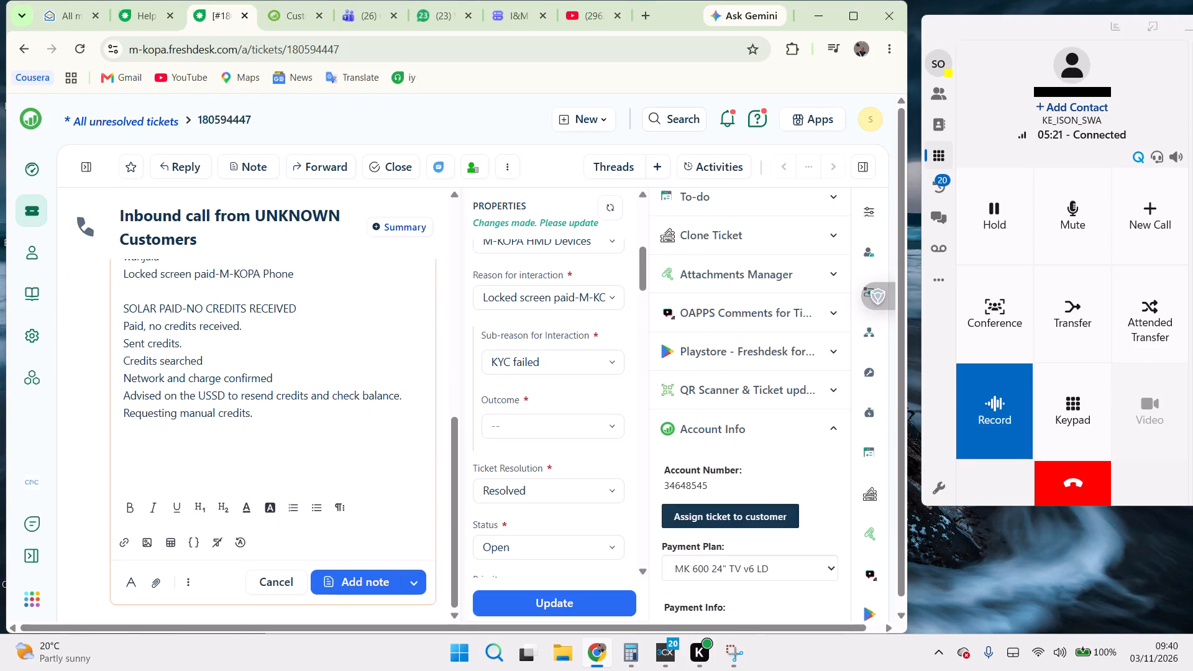
pyautogui.doubleClick(153, 439)
pyautogui.hotkey('ctrl', 'v')
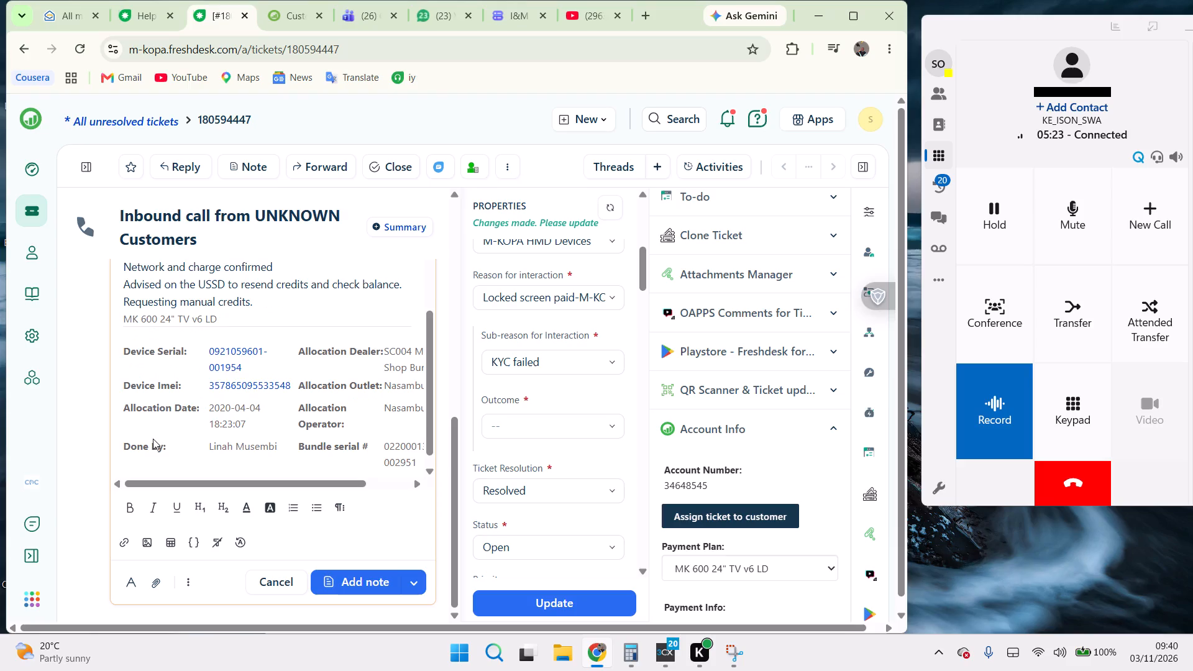
pyautogui.scroll(-1, 158, 385)
pyautogui.scroll(3, 207, 331)
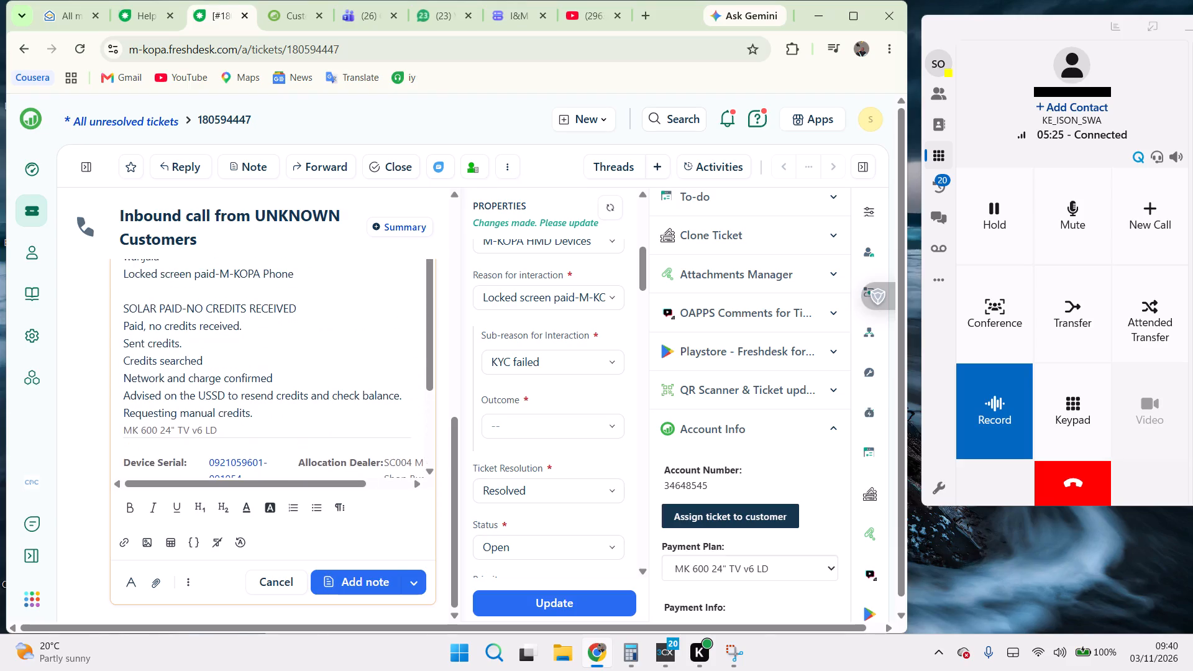
pyautogui.scroll(1, 207, 331)
pyautogui.scroll(-3, 209, 332)
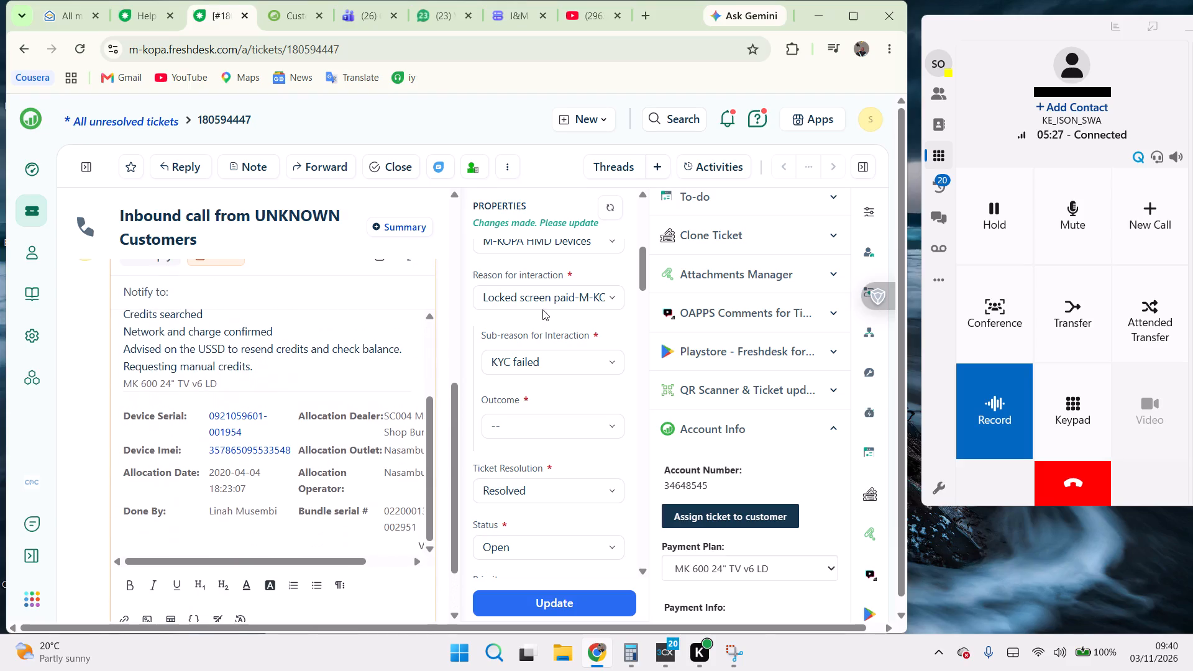
# Set the ticket's interaction category to Solar (TV) and the reason for interaction to Credit issue.
pyautogui.scroll(2, 549, 291)
pyautogui.click(547, 390)
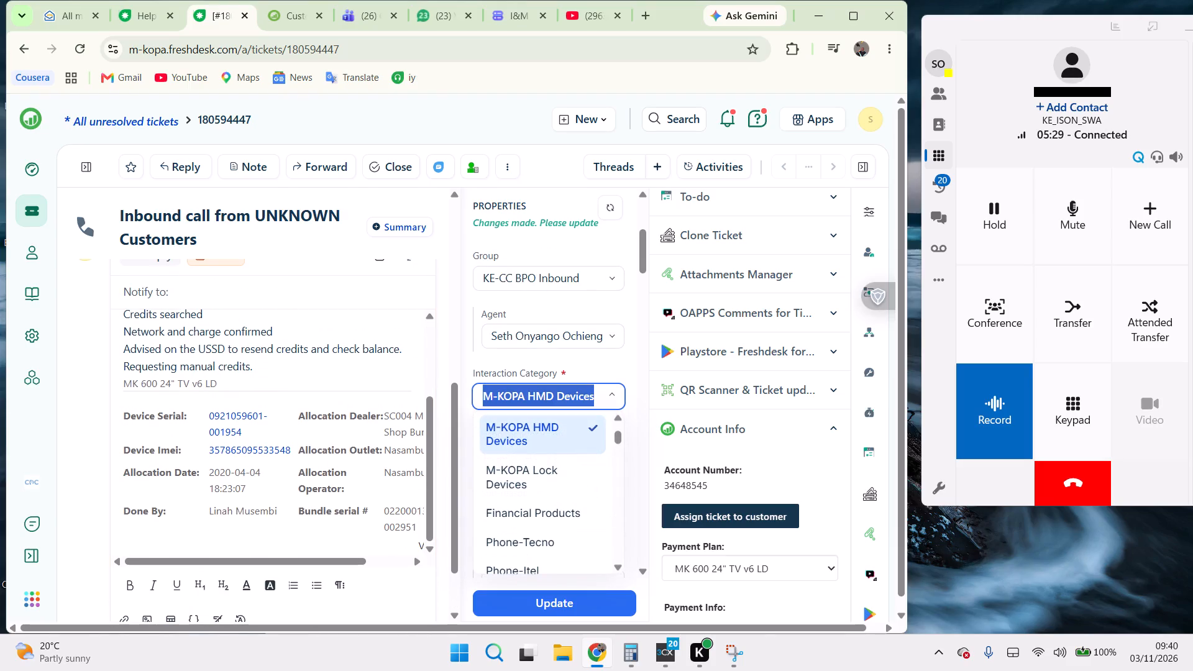
pyautogui.press('BackSpace')
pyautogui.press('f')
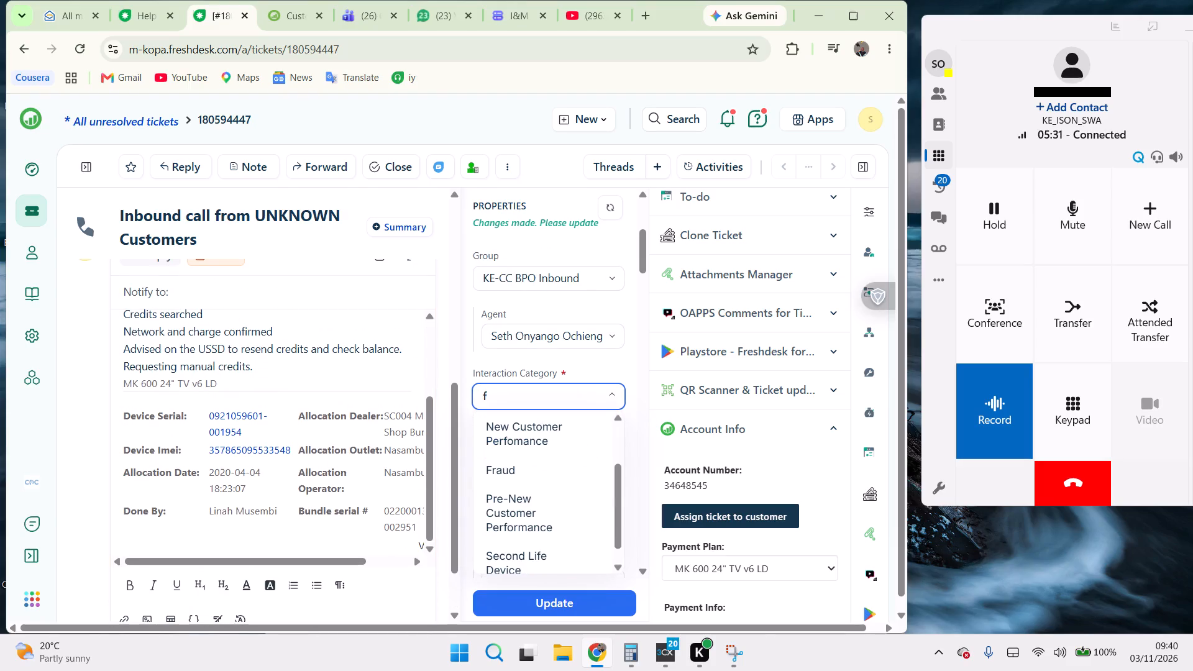
pyautogui.press('BackSpace')
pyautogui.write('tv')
pyautogui.click(534, 429)
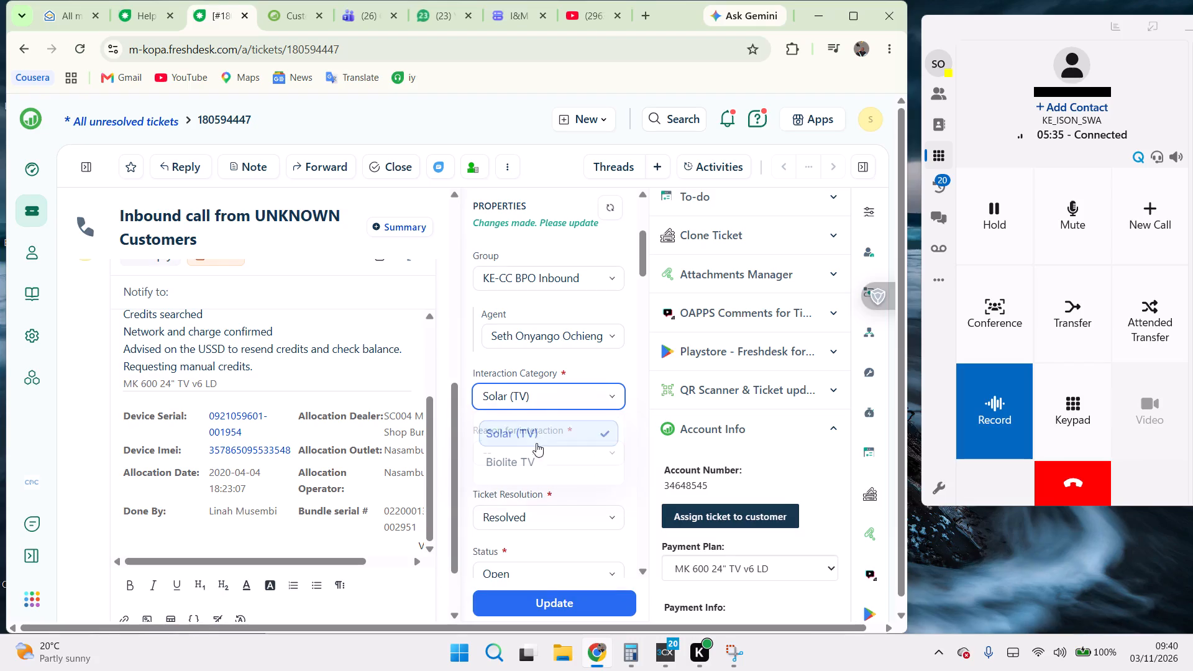
pyautogui.click(524, 452)
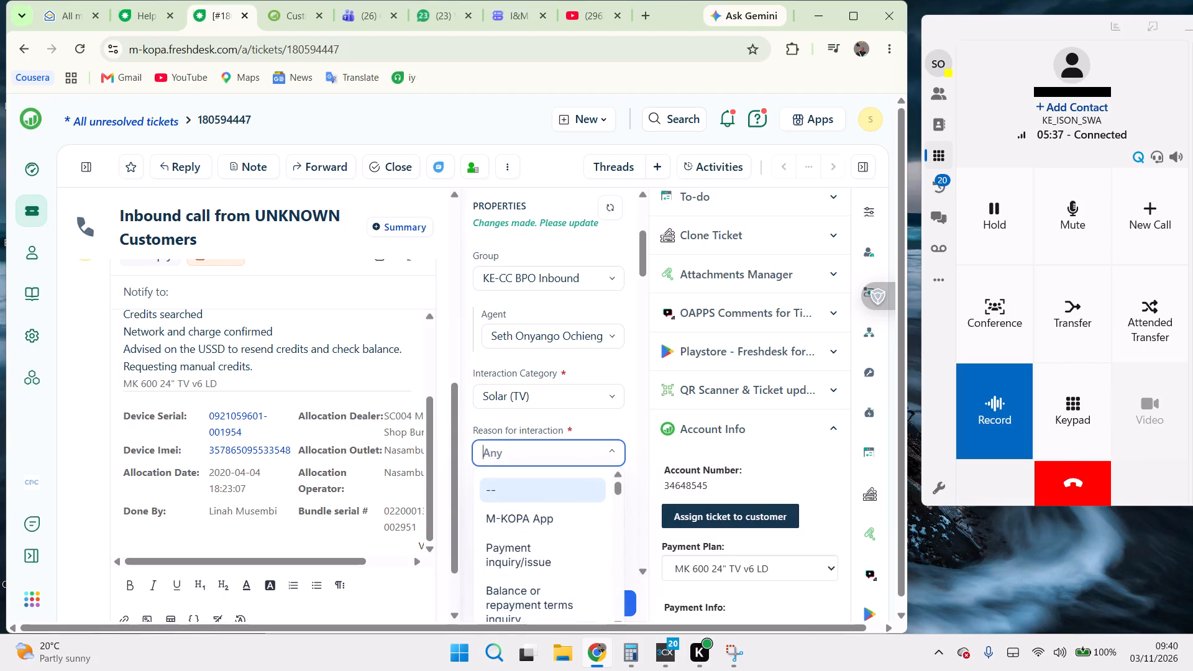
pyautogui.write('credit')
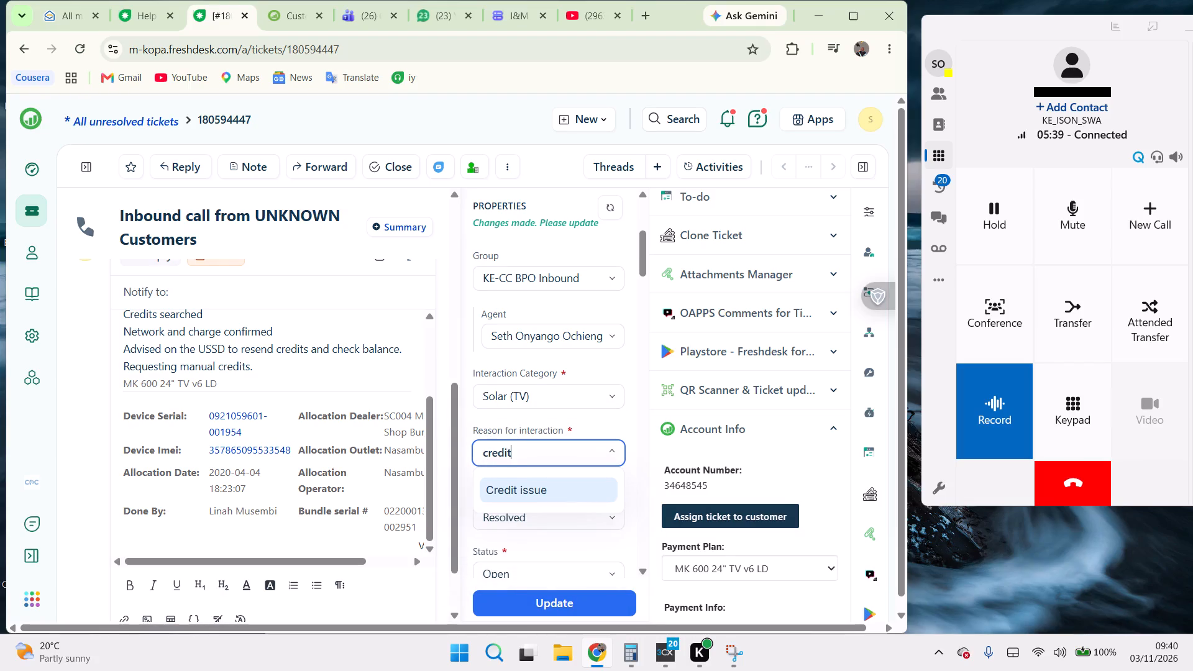
pyautogui.click(505, 486)
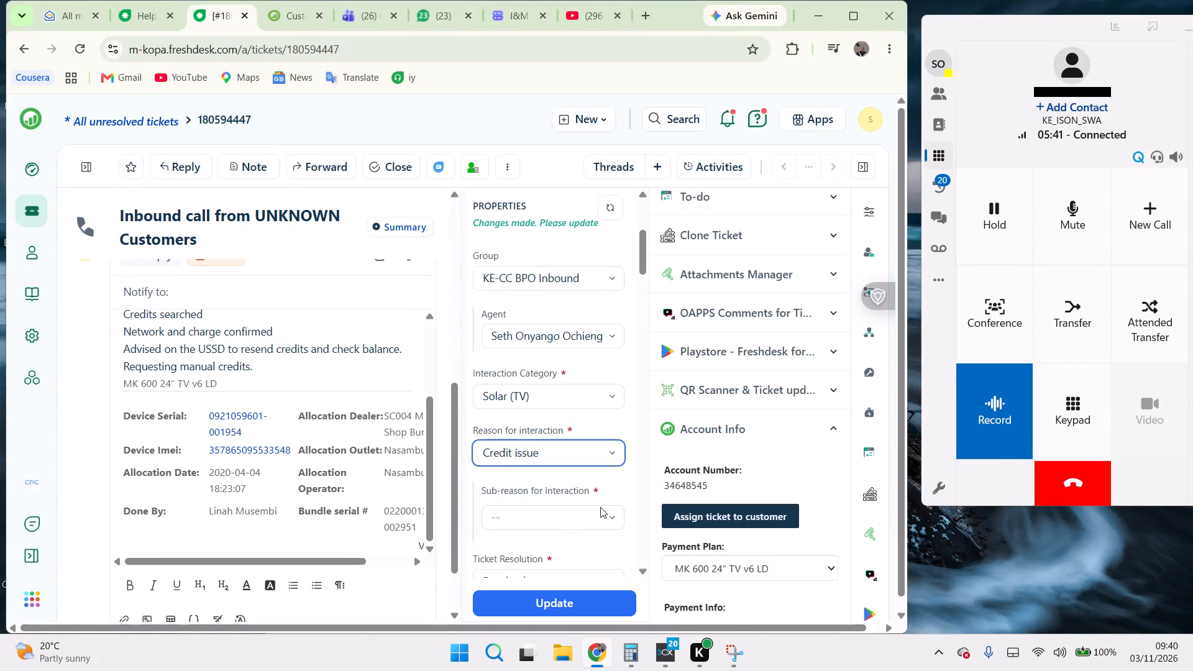
pyautogui.click(531, 522)
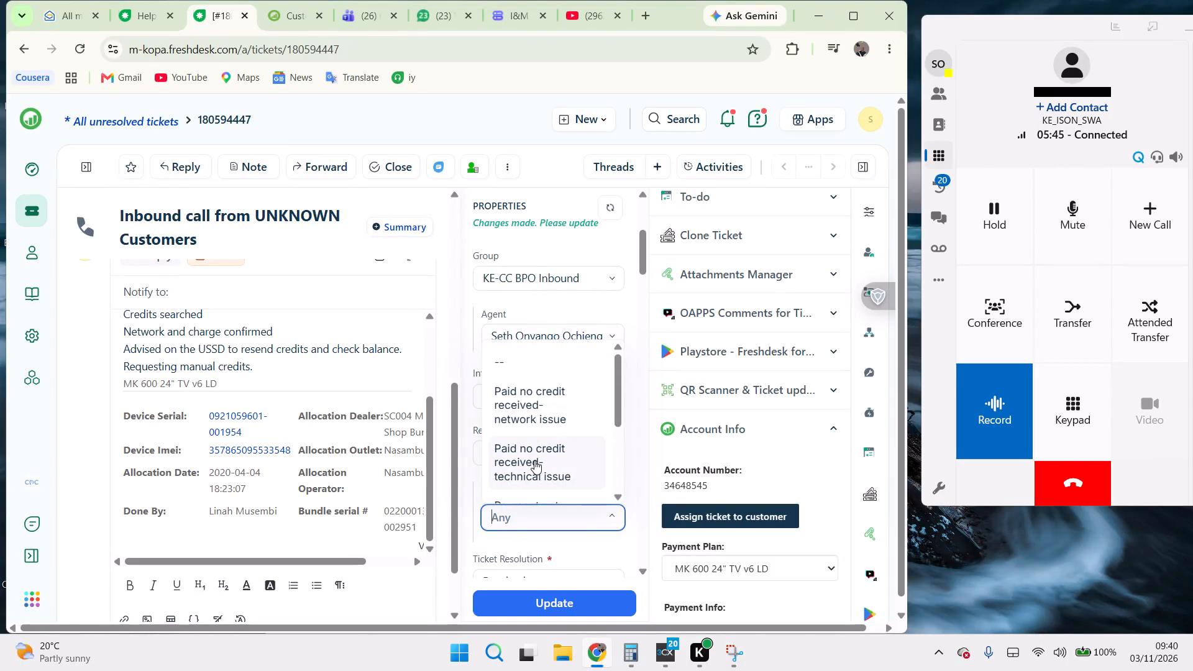
# Add the line "activated" below "Requesting manual credits." in the private note.
pyautogui.click(255, 362)
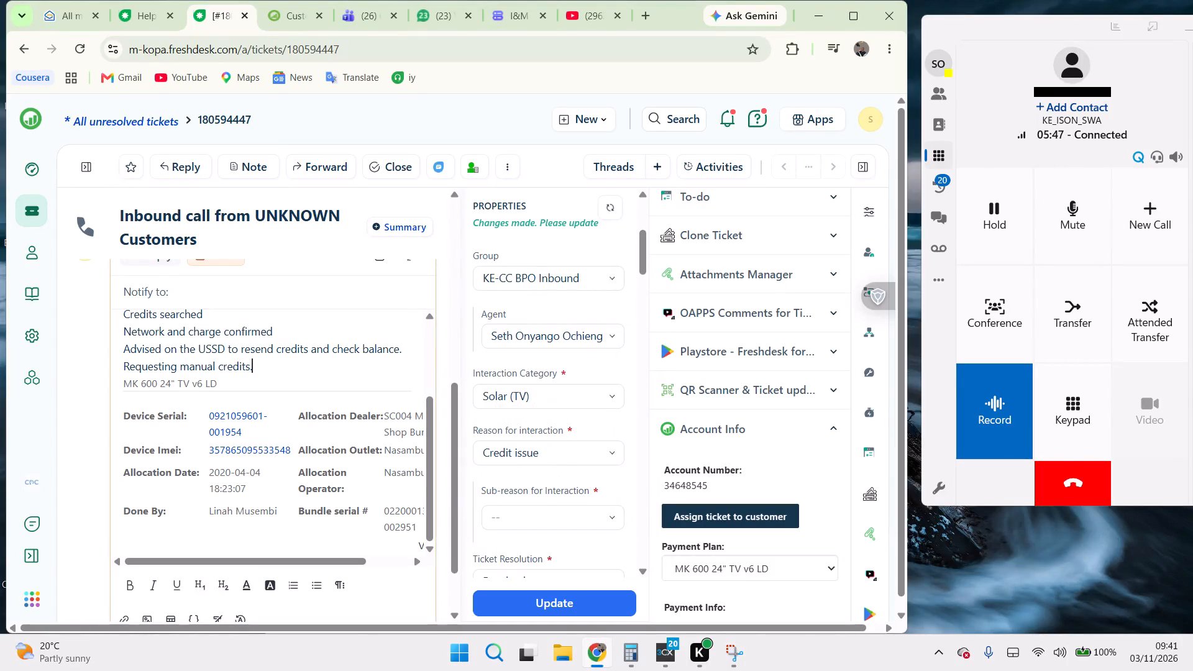
pyautogui.press('Return')
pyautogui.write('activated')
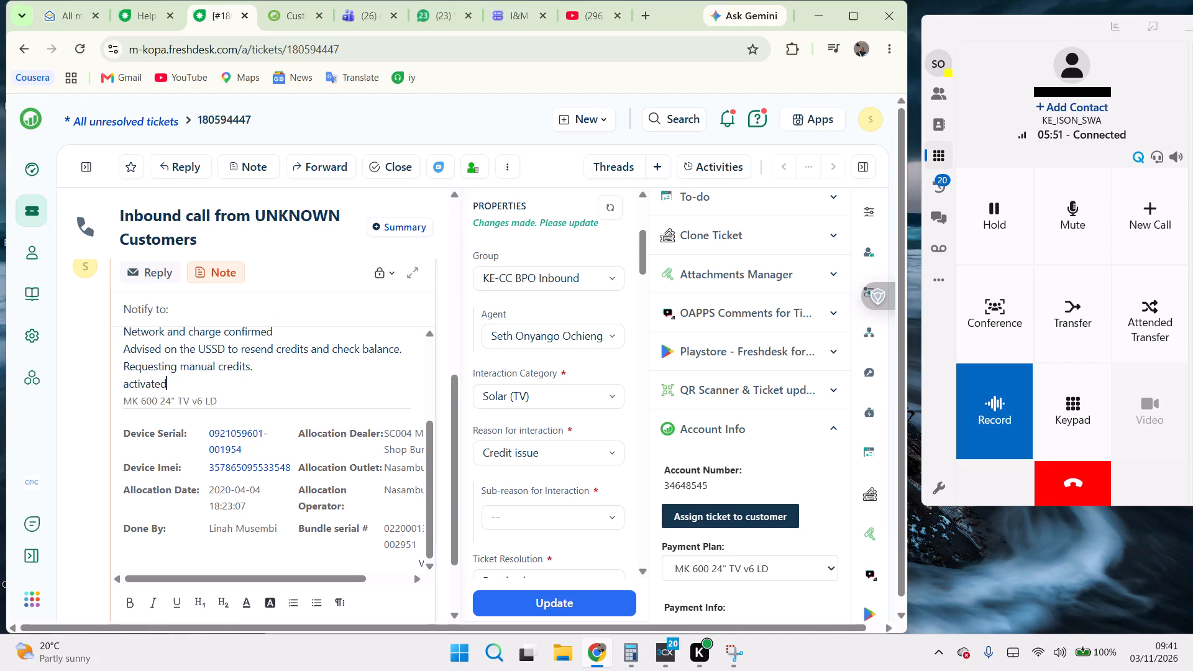
# Set the sub-reason to "Paid no credit received-network issue" and the status to Resolved, and update the ticket's properties.
pyautogui.click(545, 517)
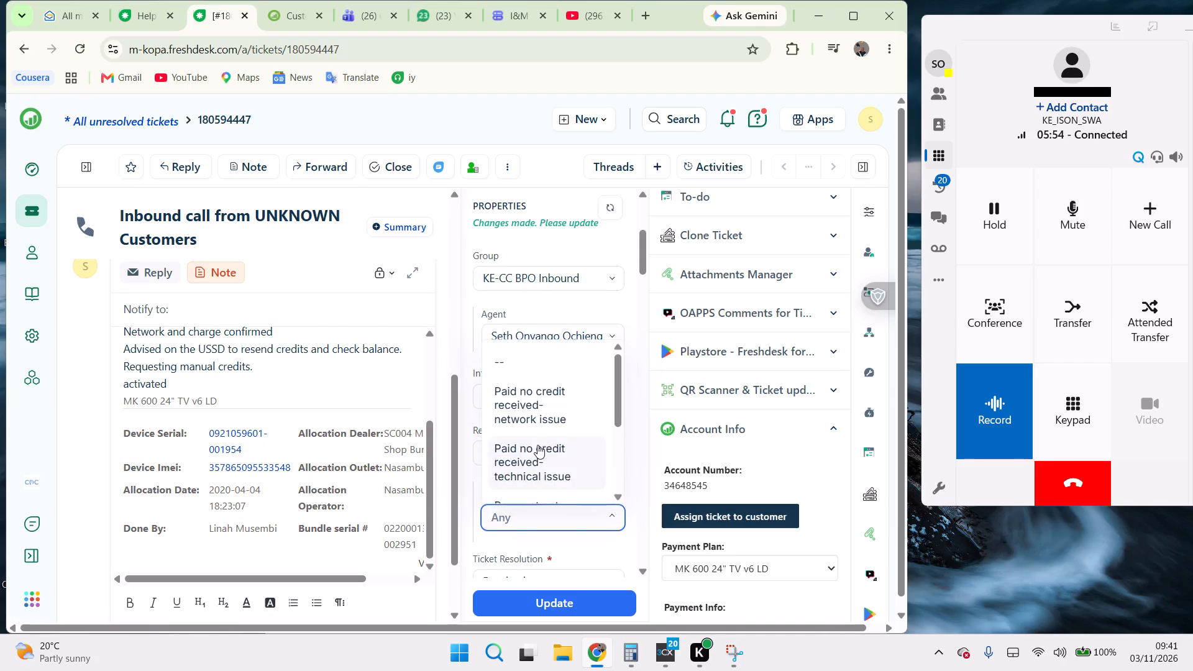
pyautogui.click(534, 414)
pyautogui.scroll(-1, 544, 491)
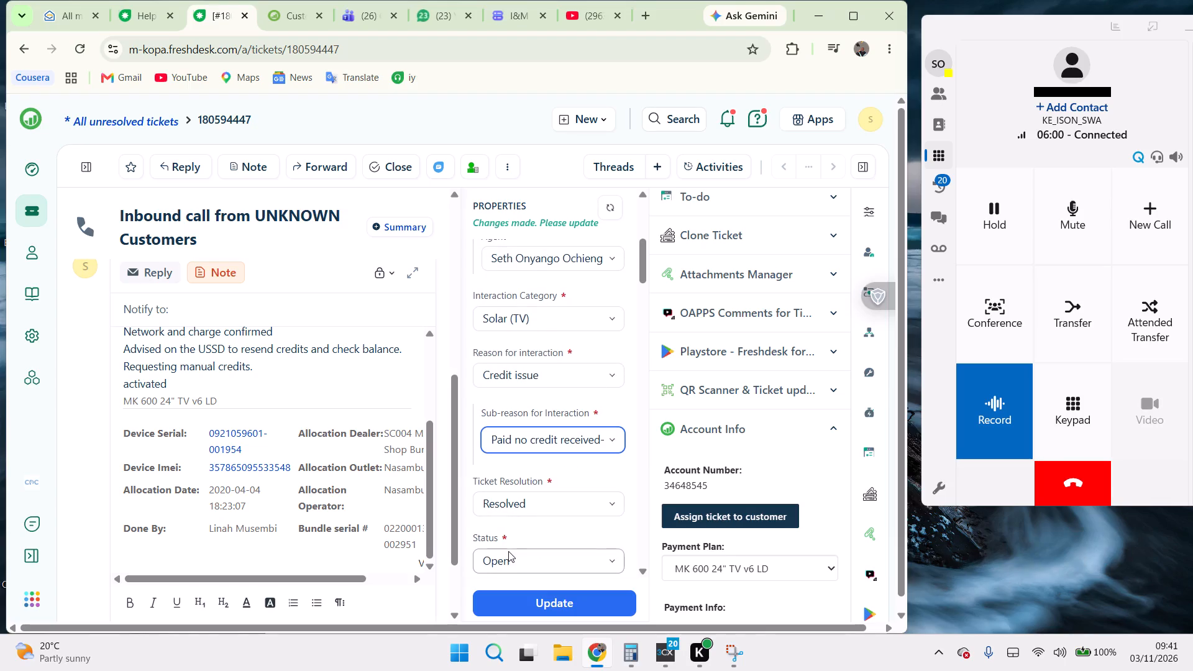
pyautogui.click(510, 567)
pyautogui.click(518, 490)
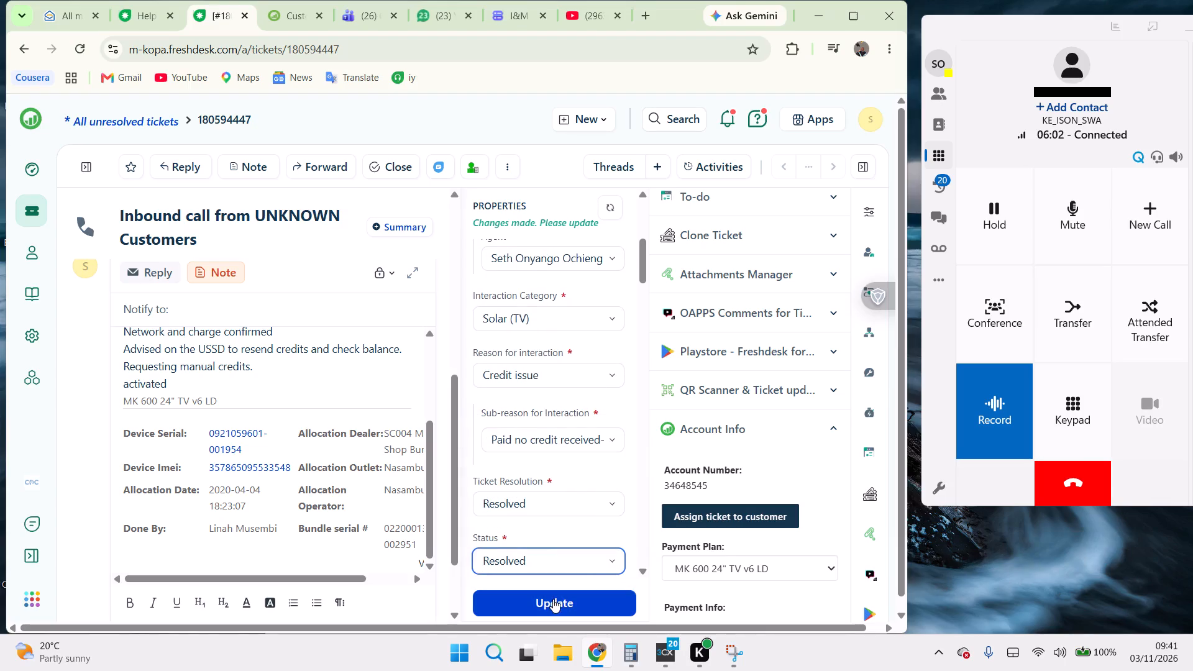
pyautogui.click(553, 599)
# Add the drafted private note to the ticket and submit the property update again.
pyautogui.scroll(2, 386, 592)
pyautogui.scroll(-4, 386, 592)
pyautogui.scroll(1, 382, 591)
pyautogui.scroll(-1, 382, 591)
pyautogui.scroll(1, 382, 591)
pyautogui.scroll(-1, 382, 591)
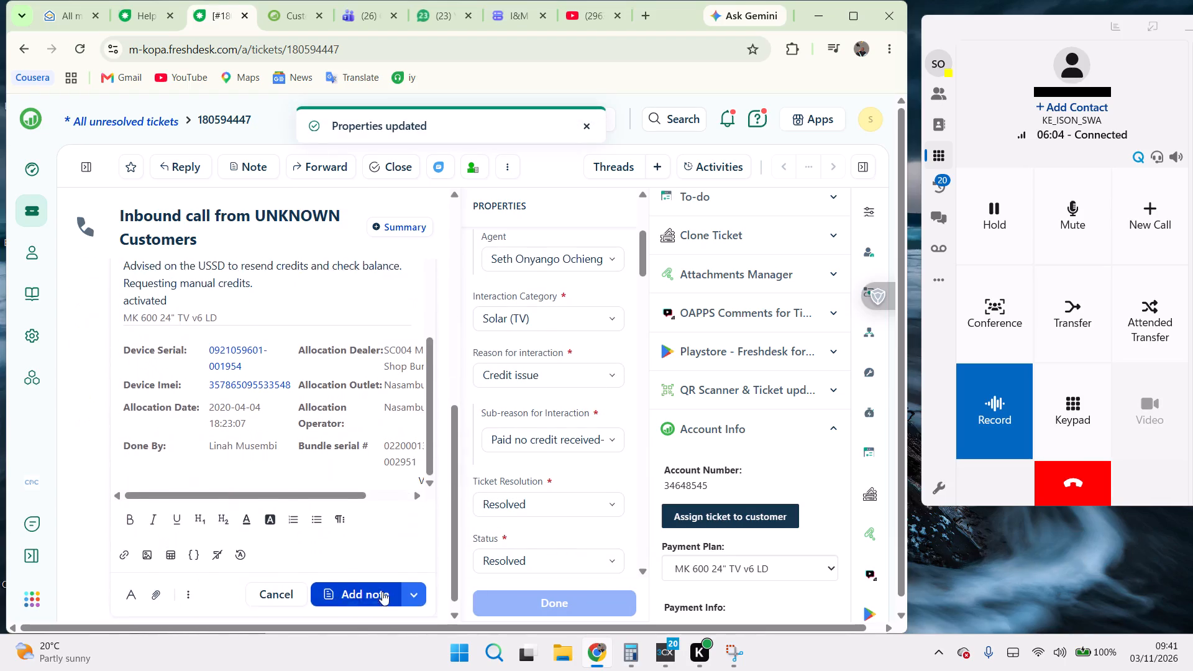
pyautogui.click(373, 587)
pyautogui.click(559, 606)
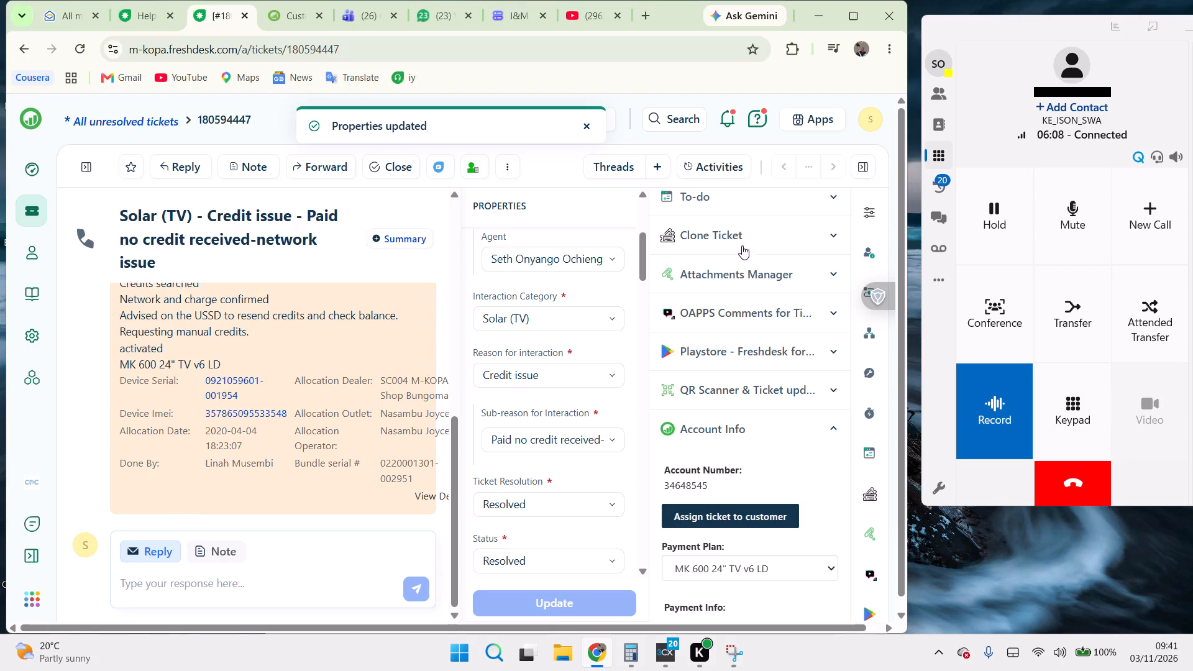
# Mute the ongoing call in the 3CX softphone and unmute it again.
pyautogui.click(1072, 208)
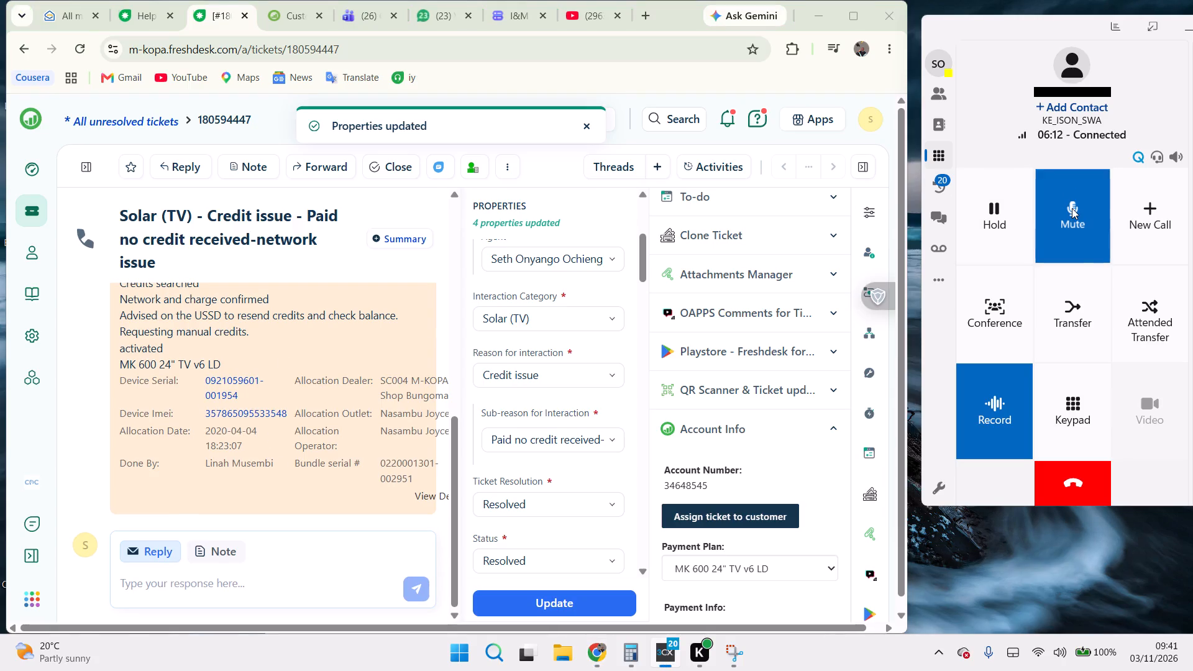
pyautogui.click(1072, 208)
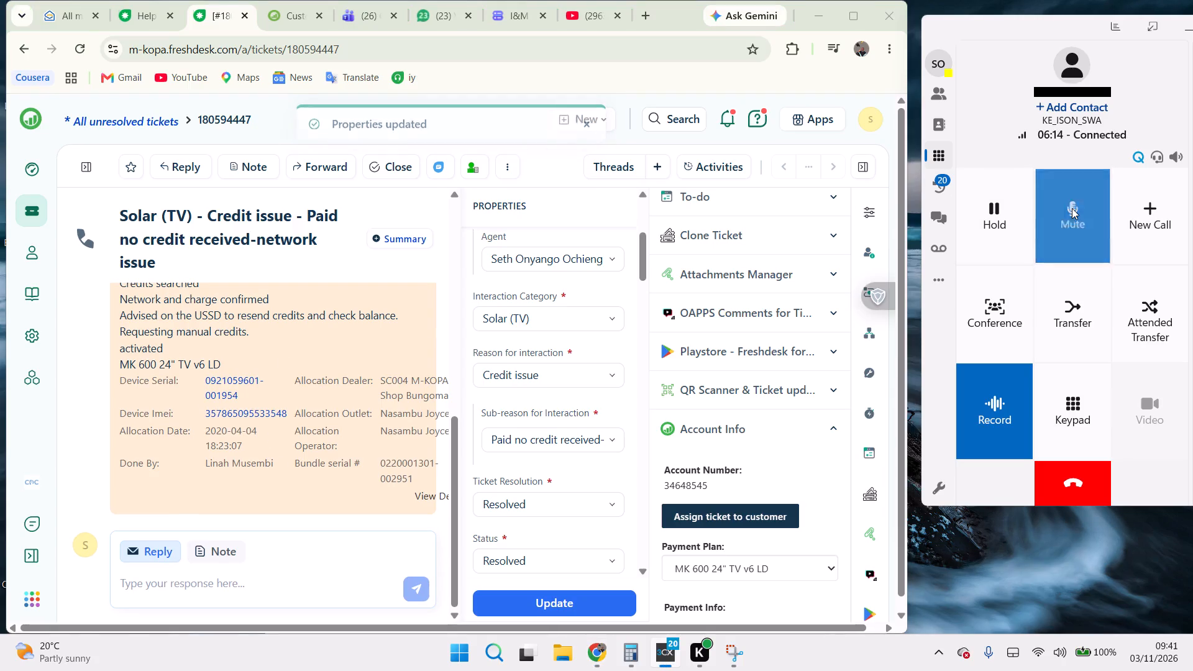
# Return to the Solar (TV) ticket, update its properties once more and check the active call in the CDC Softphone.
pyautogui.click(209, 17)
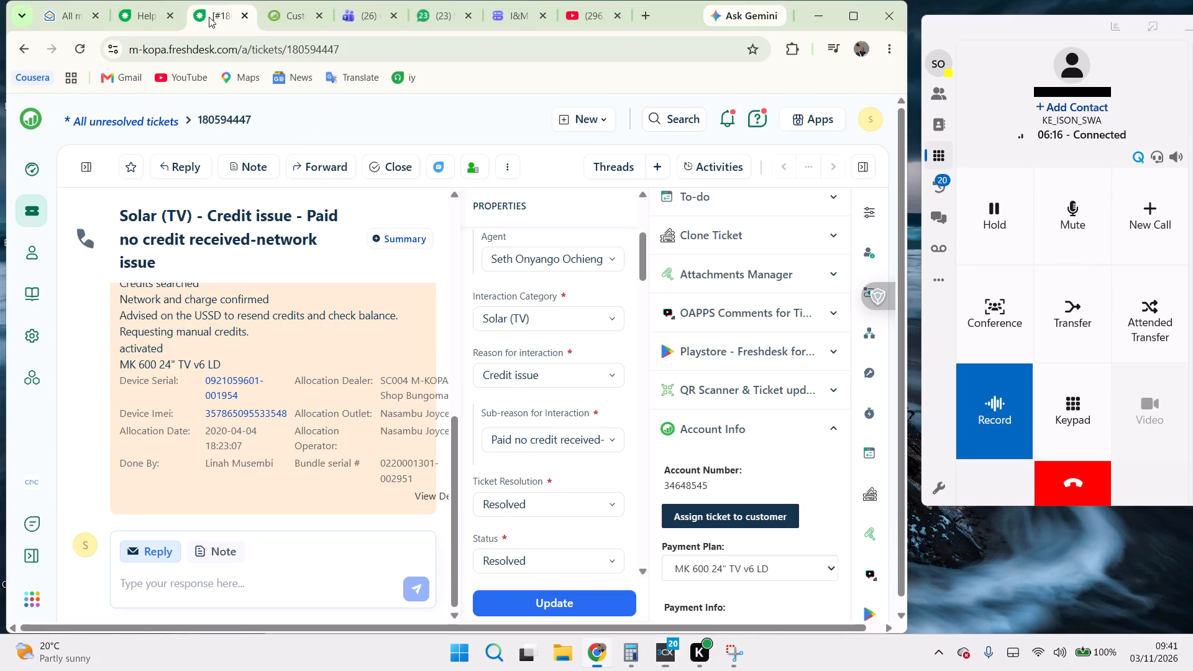
pyautogui.click(539, 601)
pyautogui.click(30, 478)
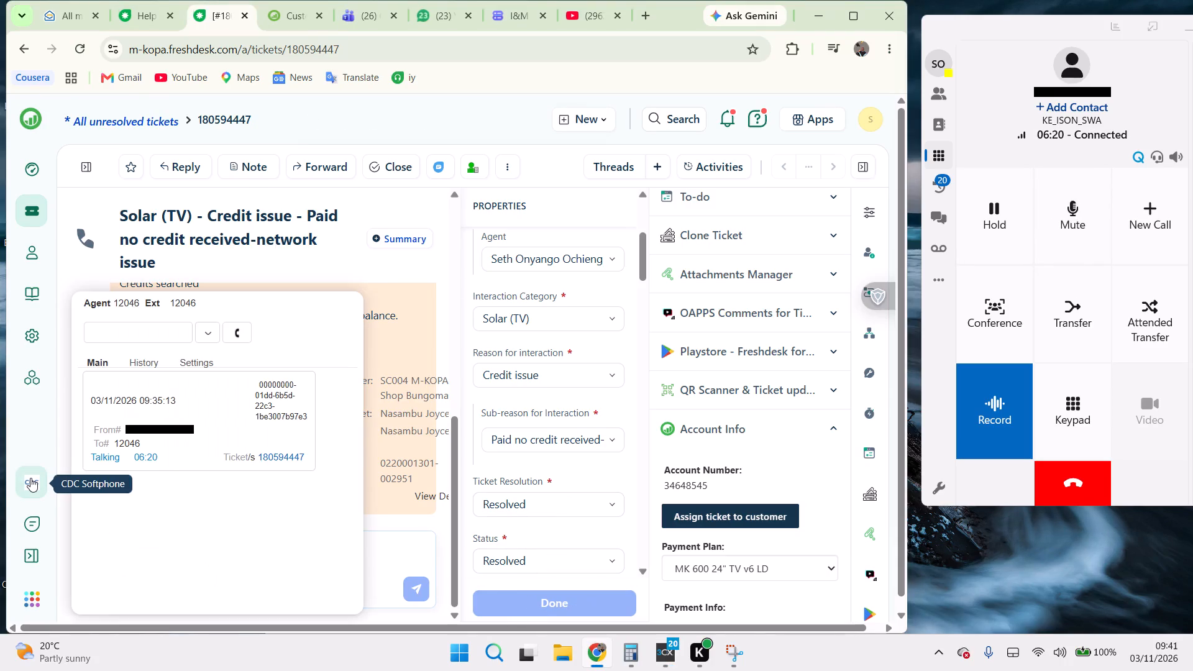
pyautogui.click(30, 478)
pyautogui.click(25, 171)
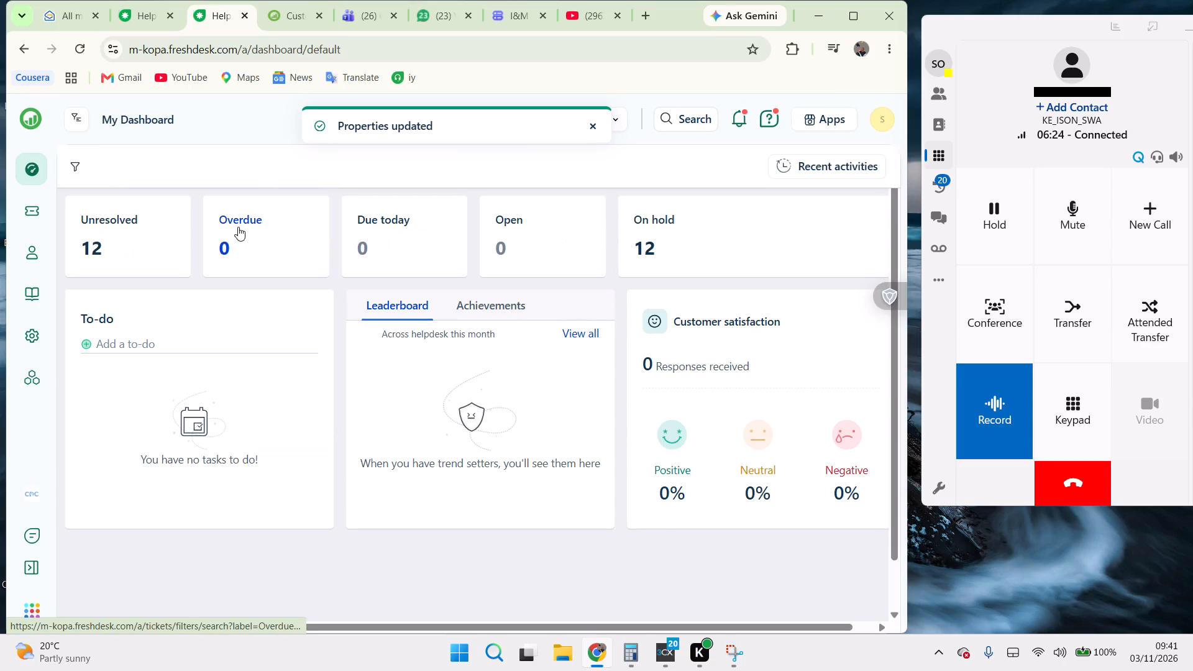
pyautogui.click(121, 222)
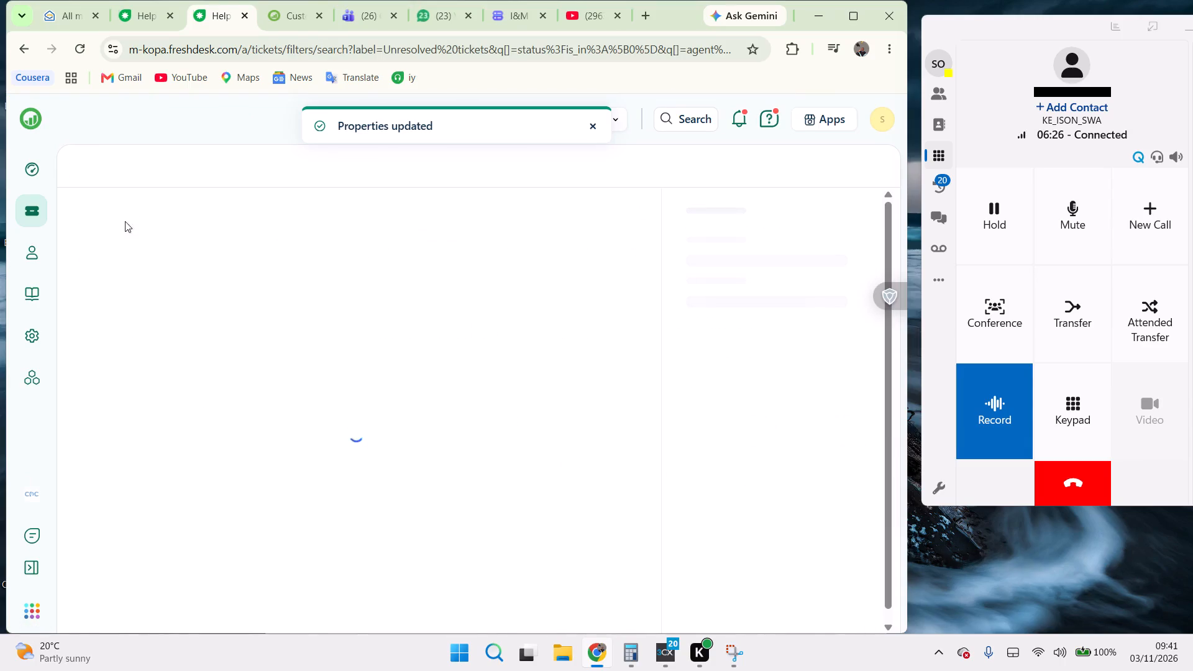
pyautogui.click(315, 229)
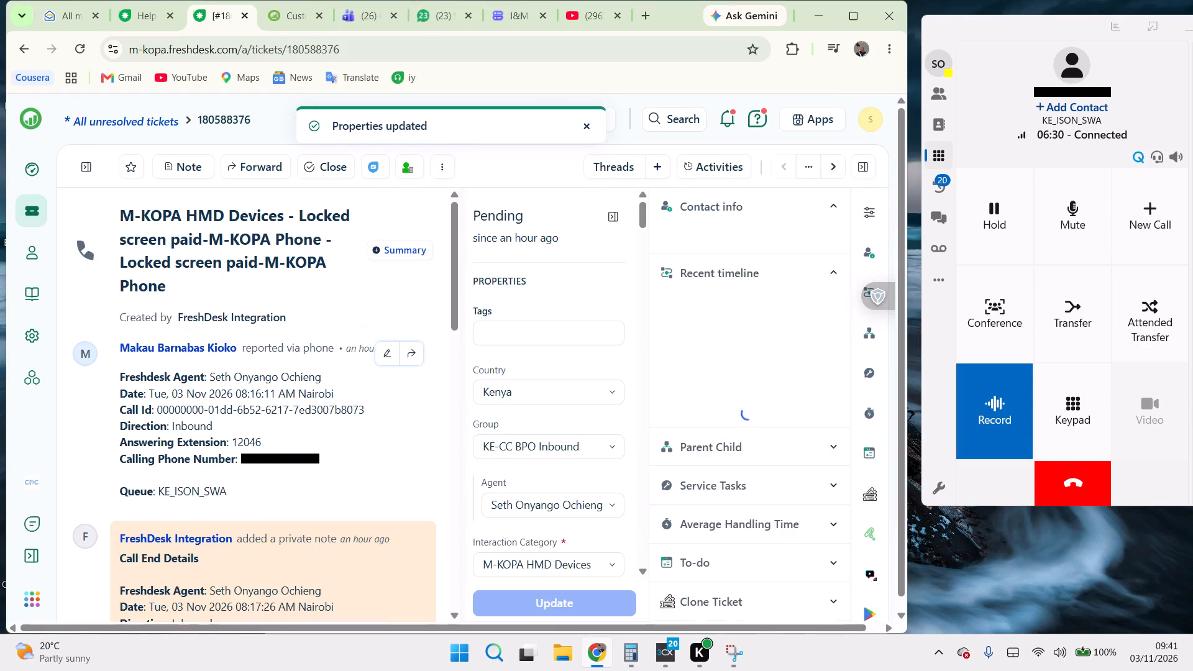
pyautogui.scroll(-6, 273, 382)
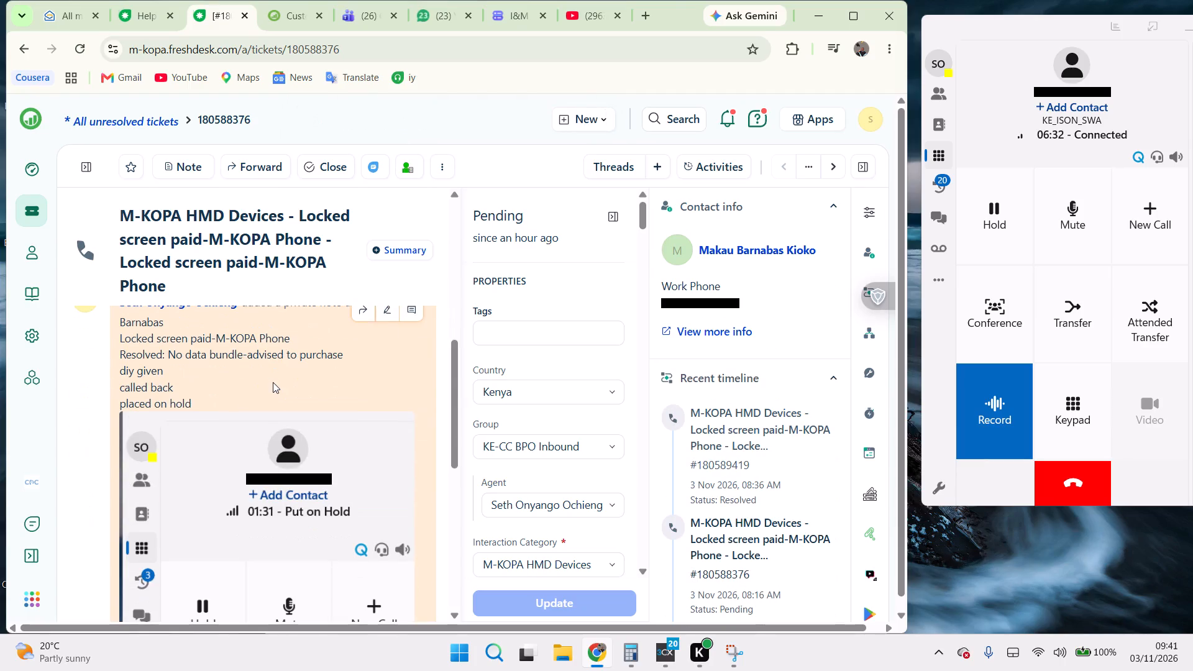
pyautogui.scroll(1, 273, 382)
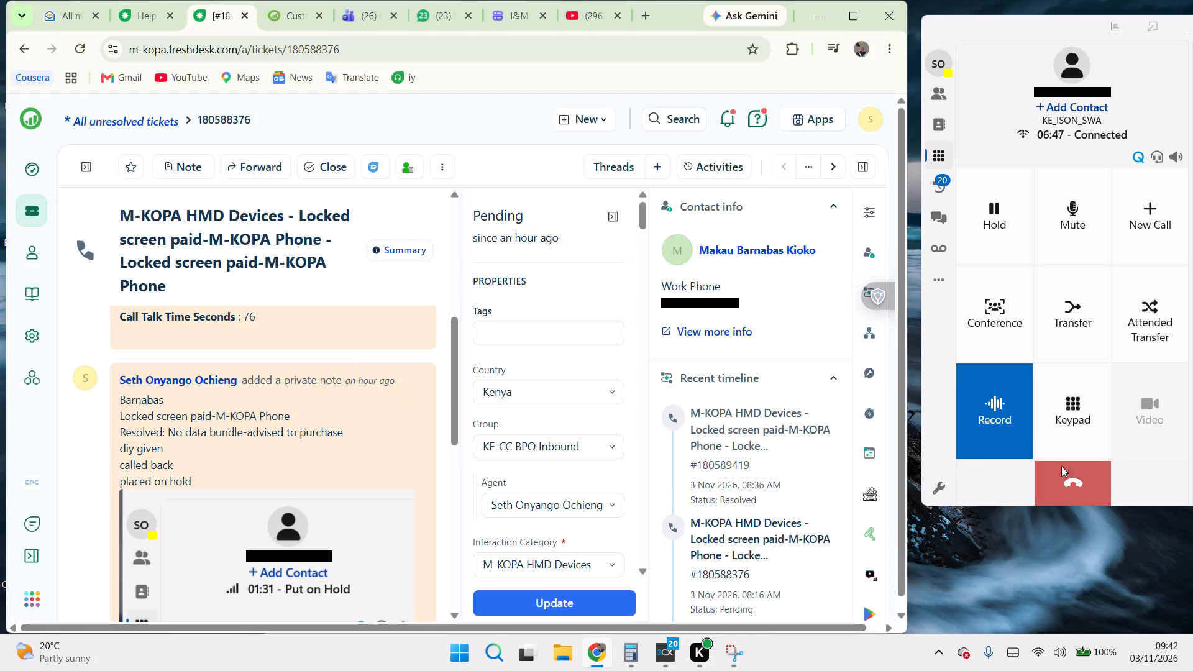
# End the connected call in the 3CX softphone.
pyautogui.click(1077, 488)
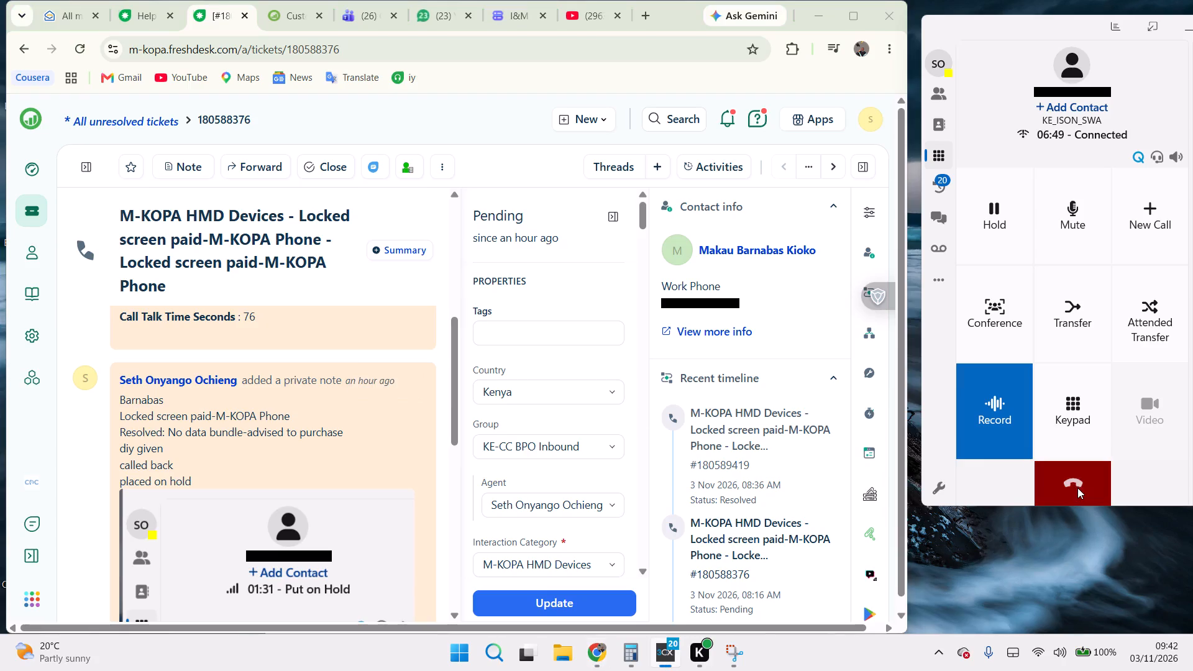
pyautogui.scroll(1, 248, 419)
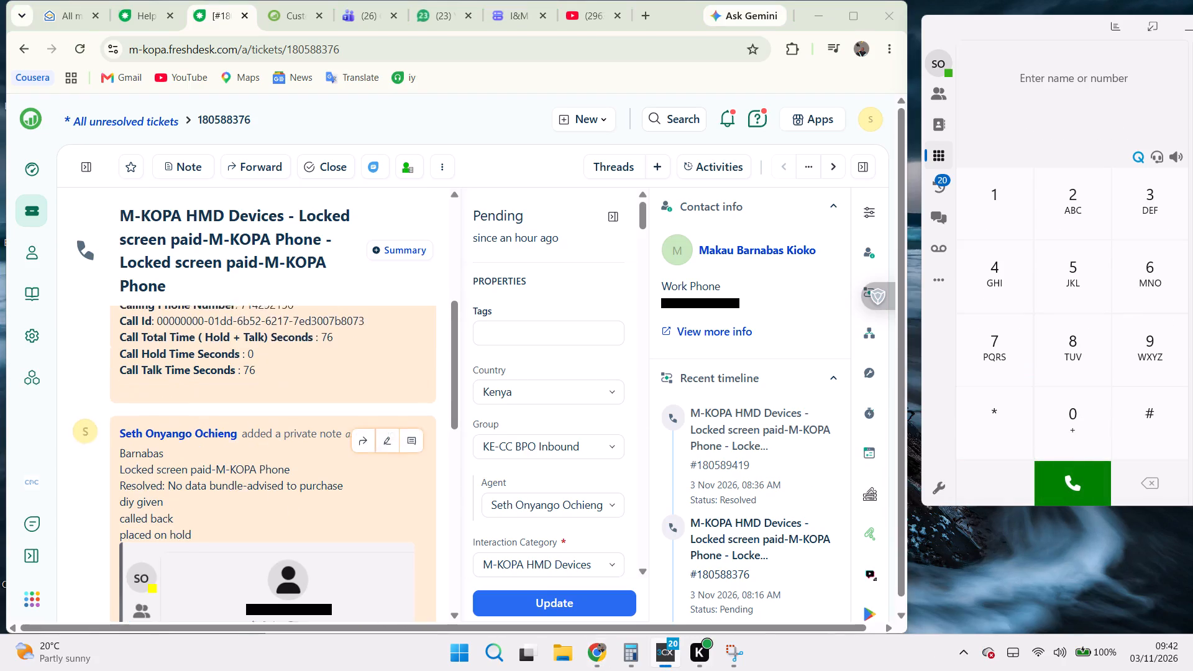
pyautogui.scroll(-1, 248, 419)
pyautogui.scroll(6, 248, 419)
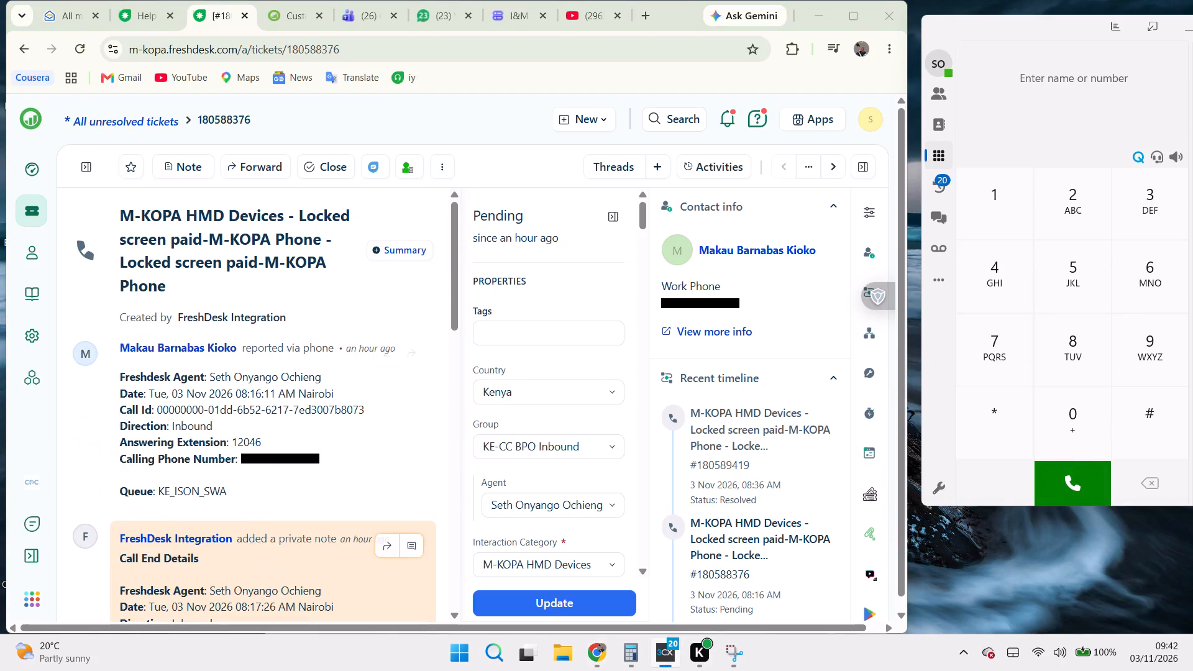
pyautogui.moveTo(267, 457); pyautogui.dragTo(369, 467)
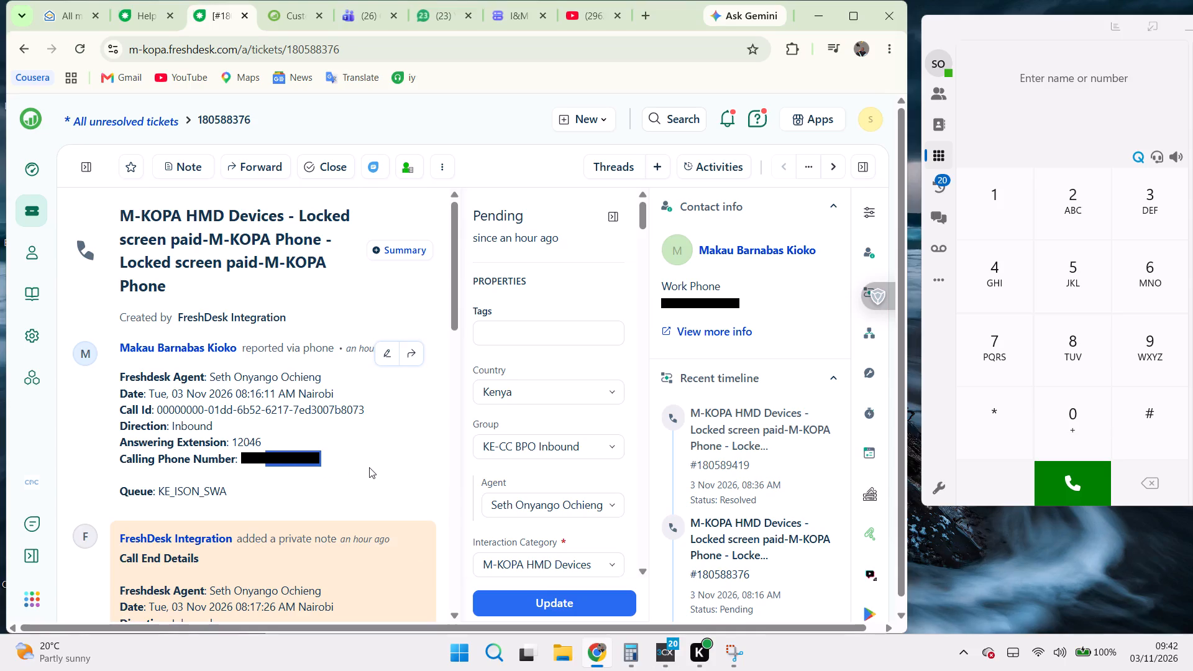
pyautogui.rightClick(369, 467)
pyautogui.click(417, 283)
pyautogui.scroll(-6, 383, 391)
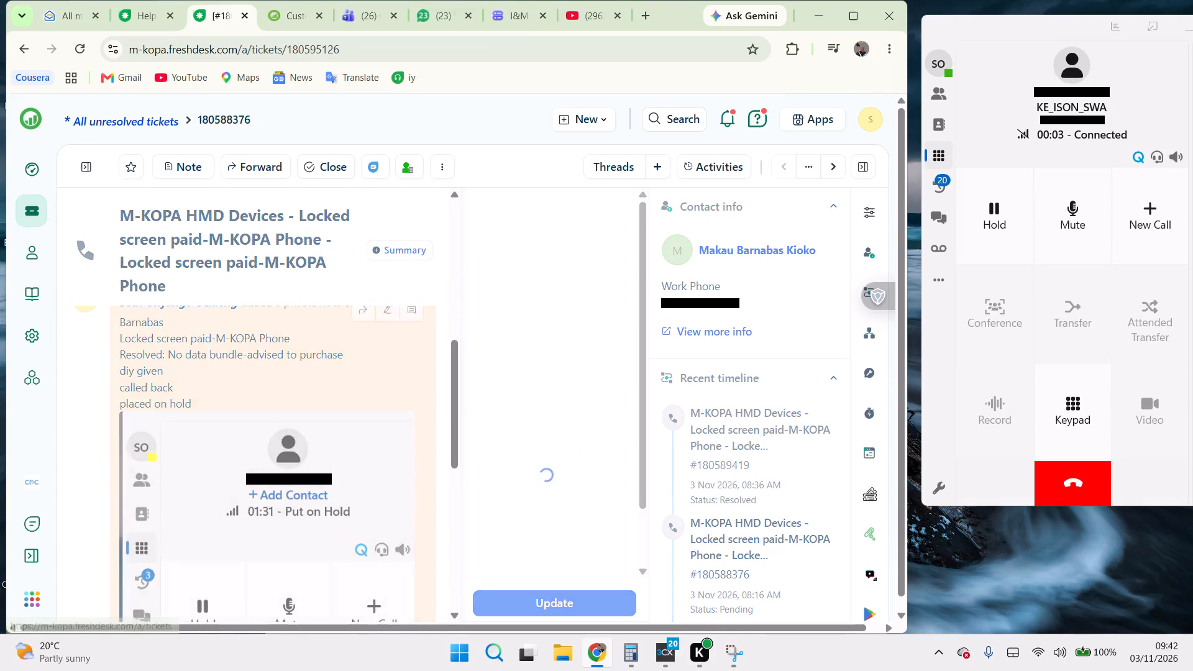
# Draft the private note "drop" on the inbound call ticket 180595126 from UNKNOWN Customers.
pyautogui.doubleClick(224, 530)
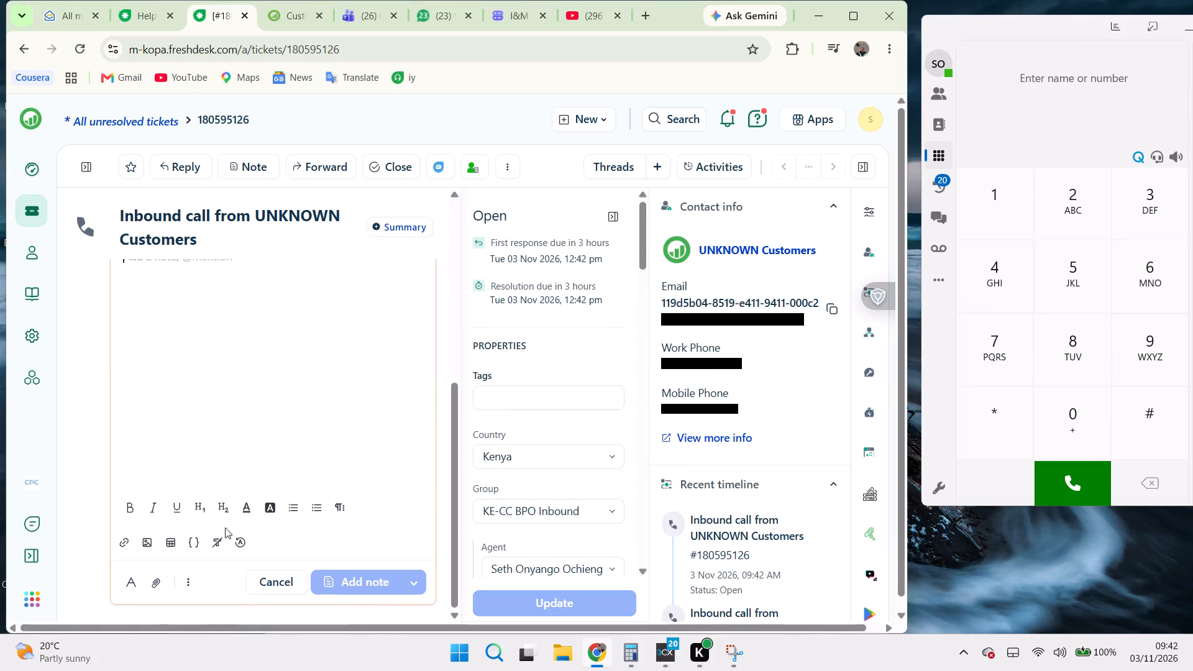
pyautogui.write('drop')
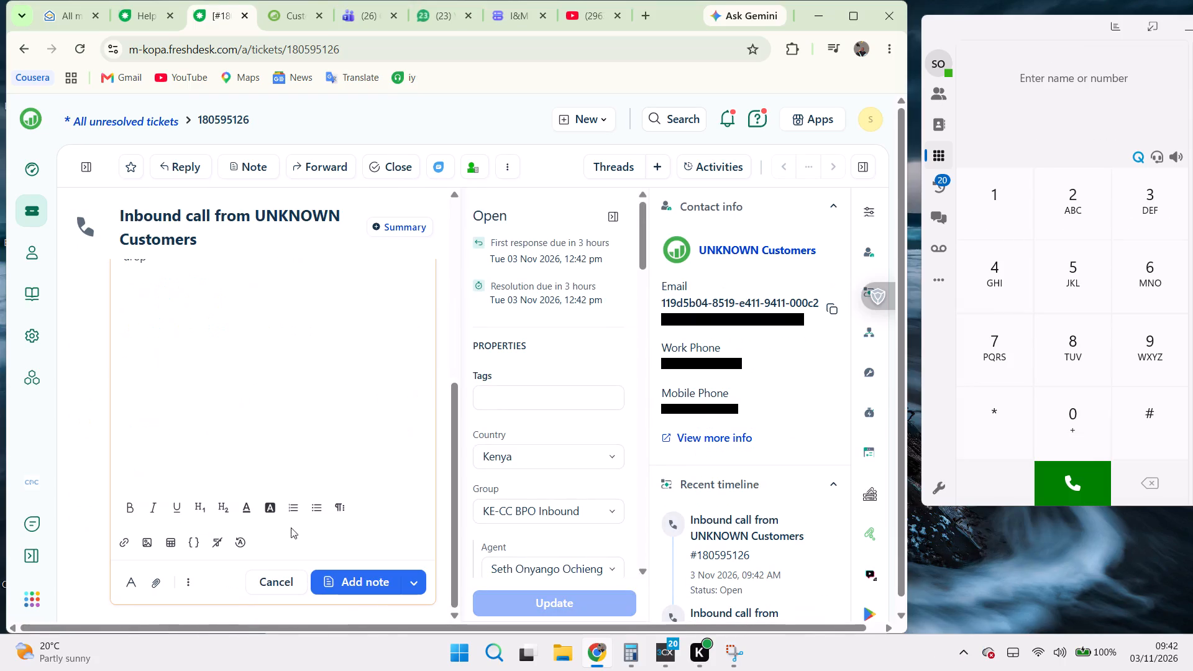
pyautogui.scroll(-2, 537, 534)
pyautogui.scroll(1, 537, 534)
pyautogui.scroll(-1, 537, 534)
pyautogui.scroll(1, 560, 490)
pyautogui.scroll(-2, 560, 490)
pyautogui.click(518, 391)
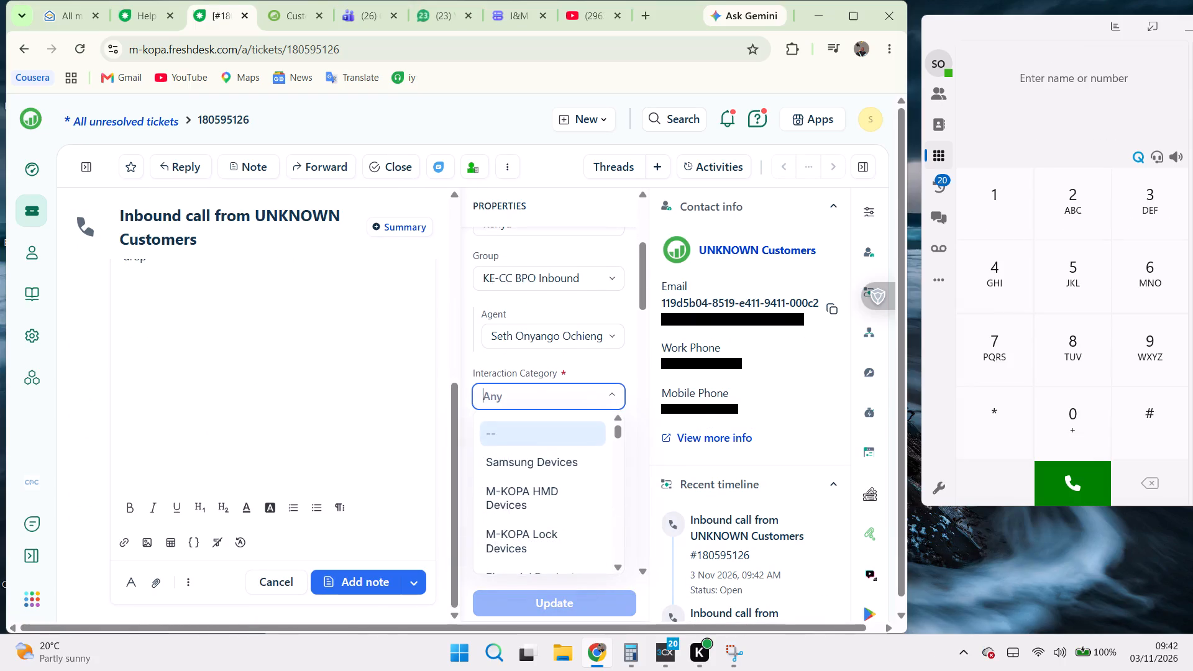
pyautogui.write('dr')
pyautogui.click(513, 427)
pyautogui.click(522, 445)
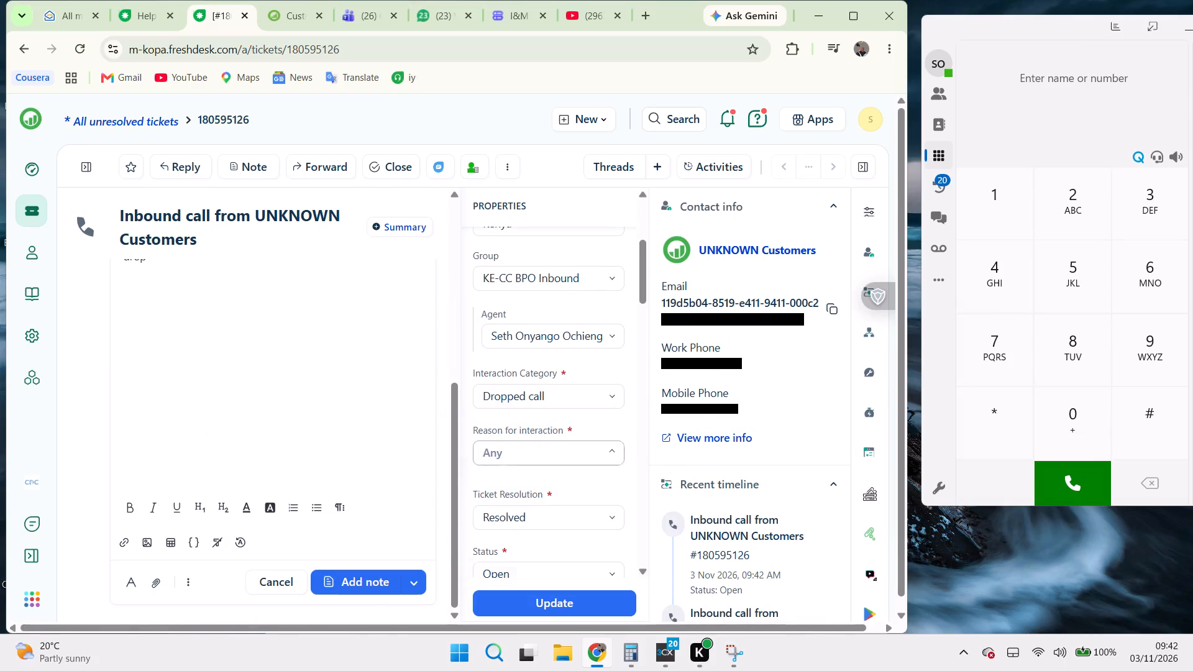
pyautogui.click(528, 514)
pyautogui.click(549, 502)
pyautogui.click(542, 520)
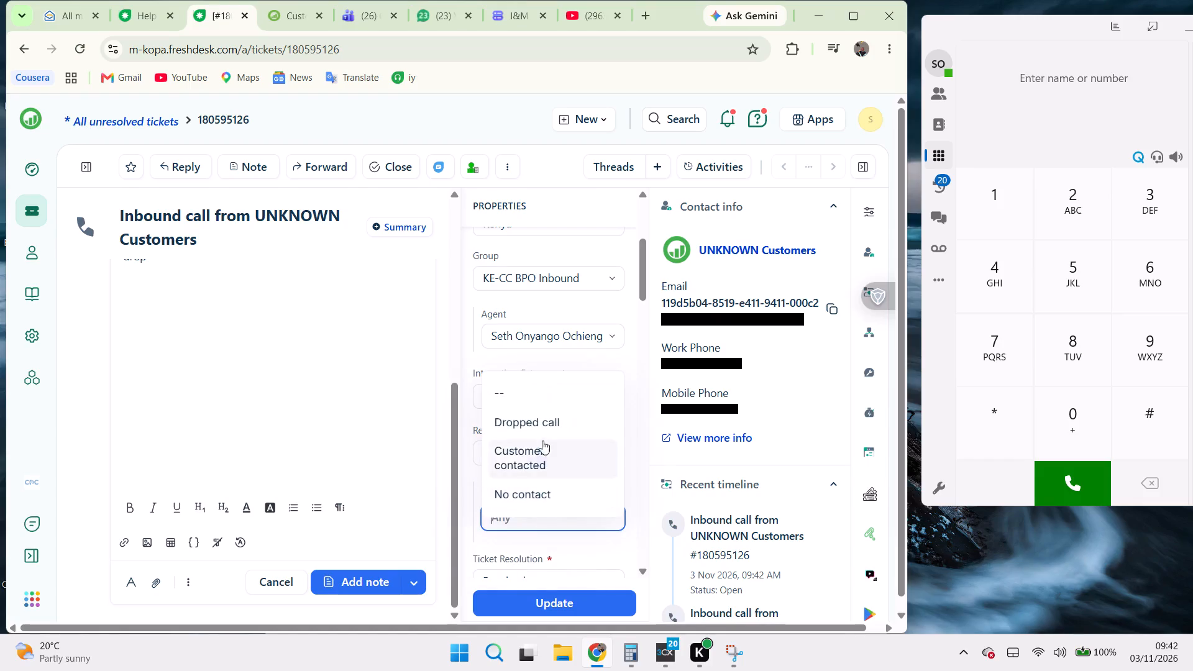
pyautogui.click(547, 424)
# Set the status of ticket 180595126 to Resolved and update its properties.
pyautogui.scroll(-1, 551, 439)
pyautogui.click(535, 568)
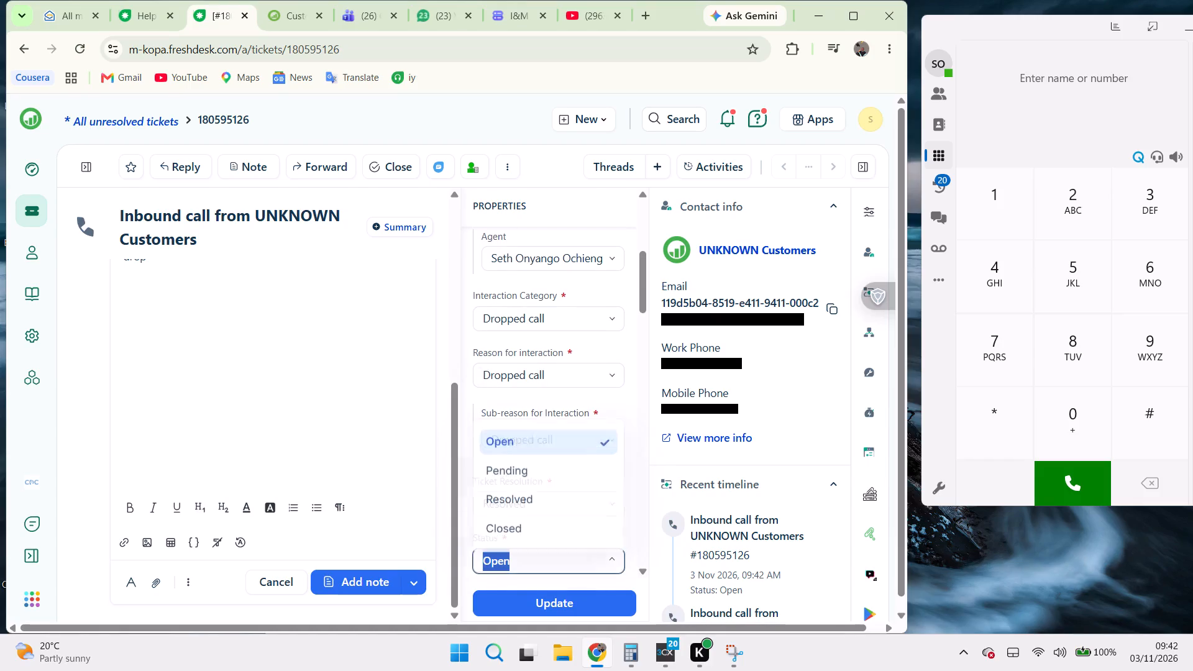
pyautogui.click(530, 497)
pyautogui.click(533, 608)
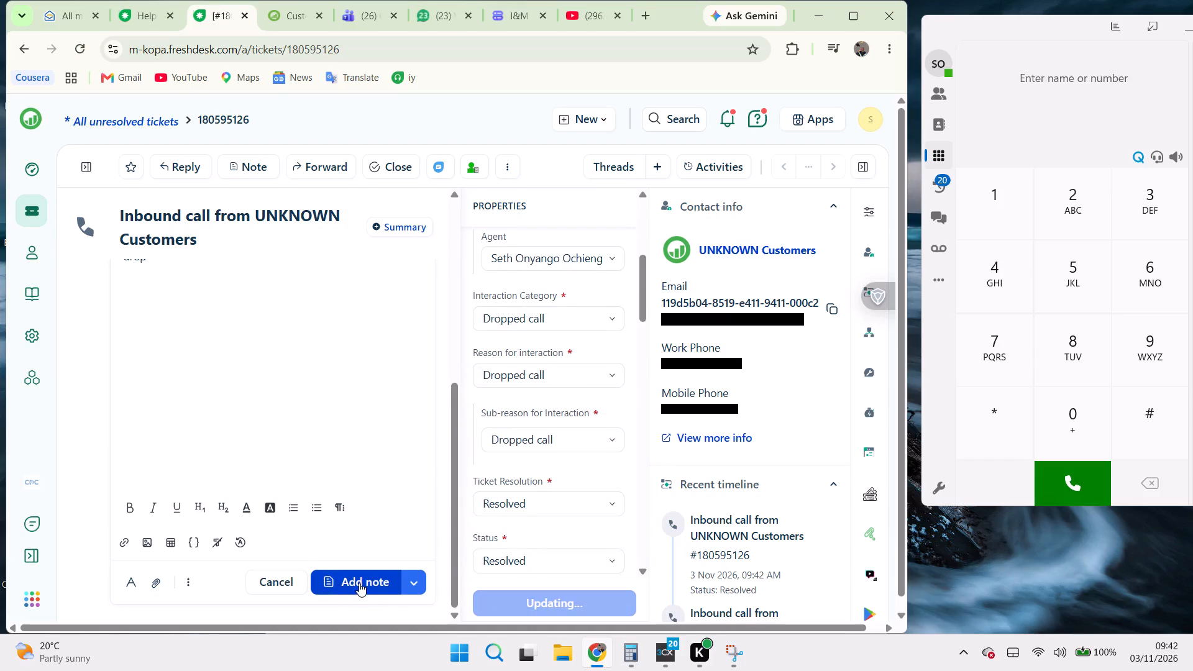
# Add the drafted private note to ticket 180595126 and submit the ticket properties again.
pyautogui.click(359, 583)
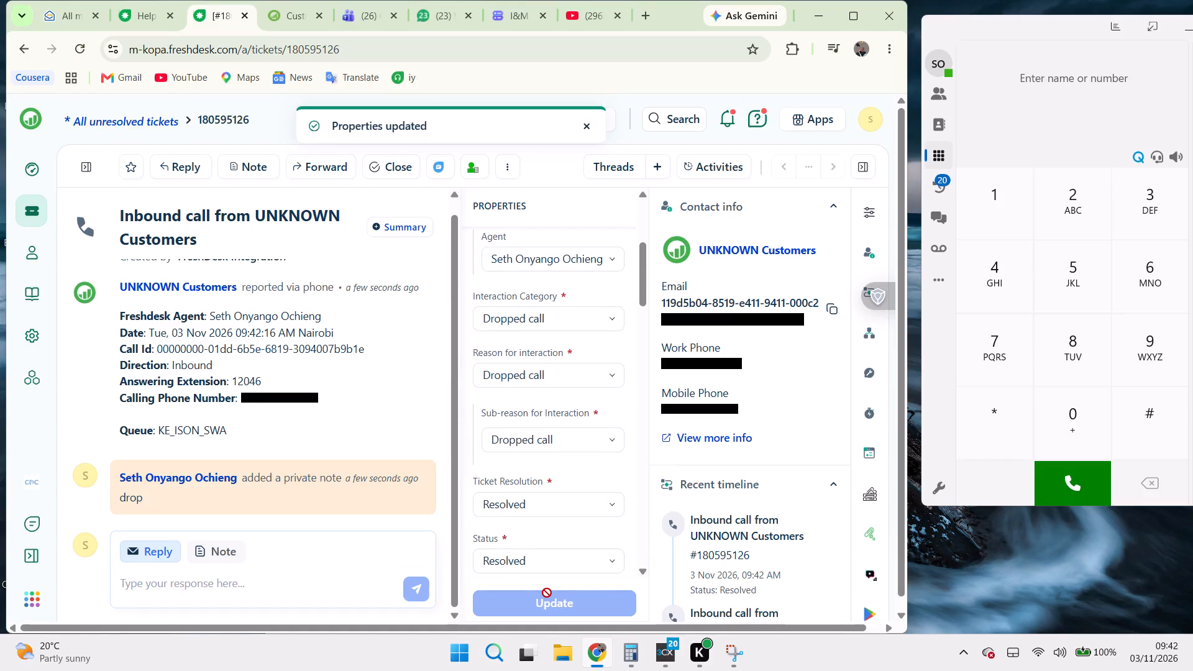
pyautogui.click(552, 606)
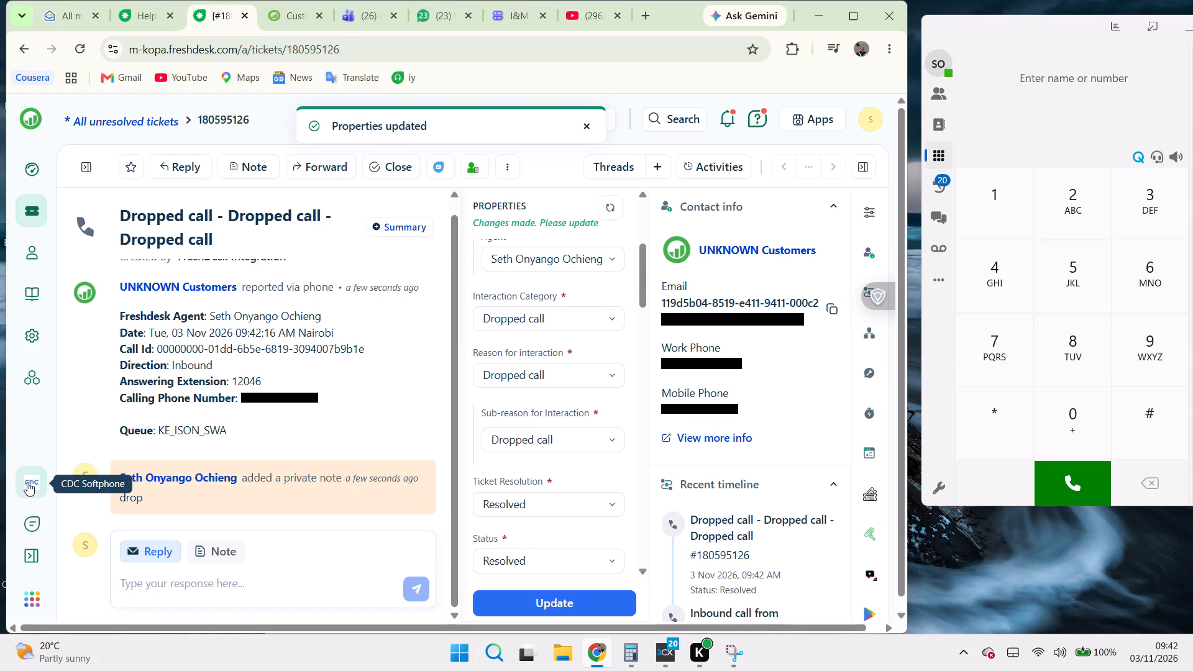
# Check the latest call entry and its linked ticket in the CDC Softphone, and close the softphone again.
pyautogui.click(37, 485)
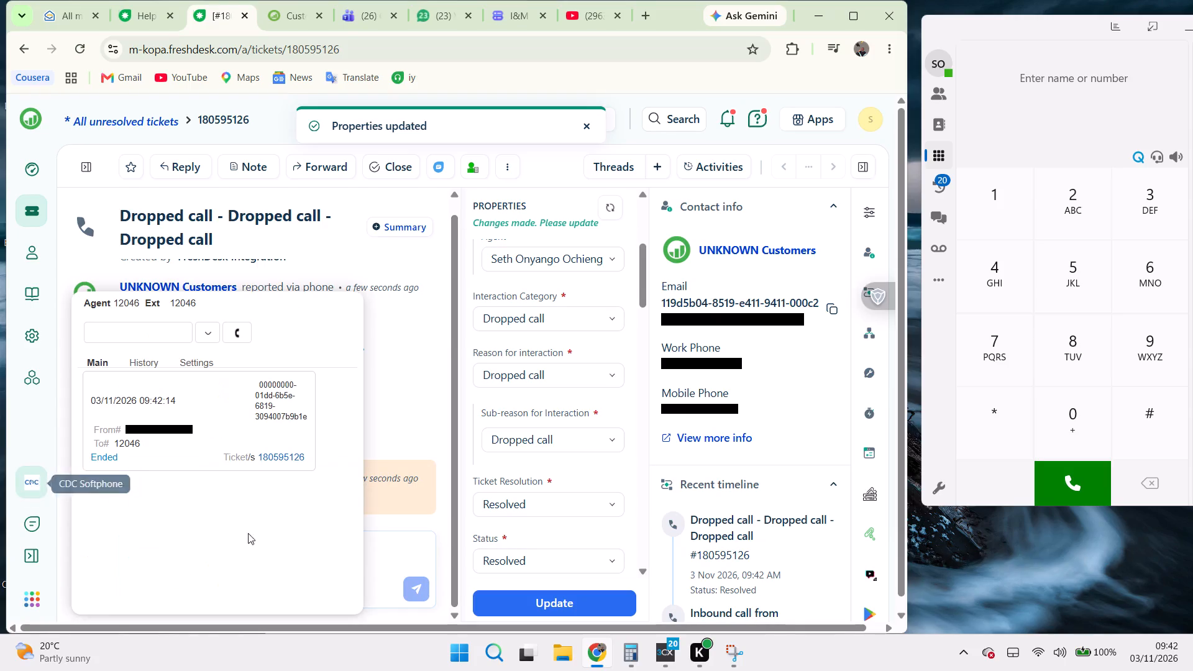
pyautogui.click(33, 481)
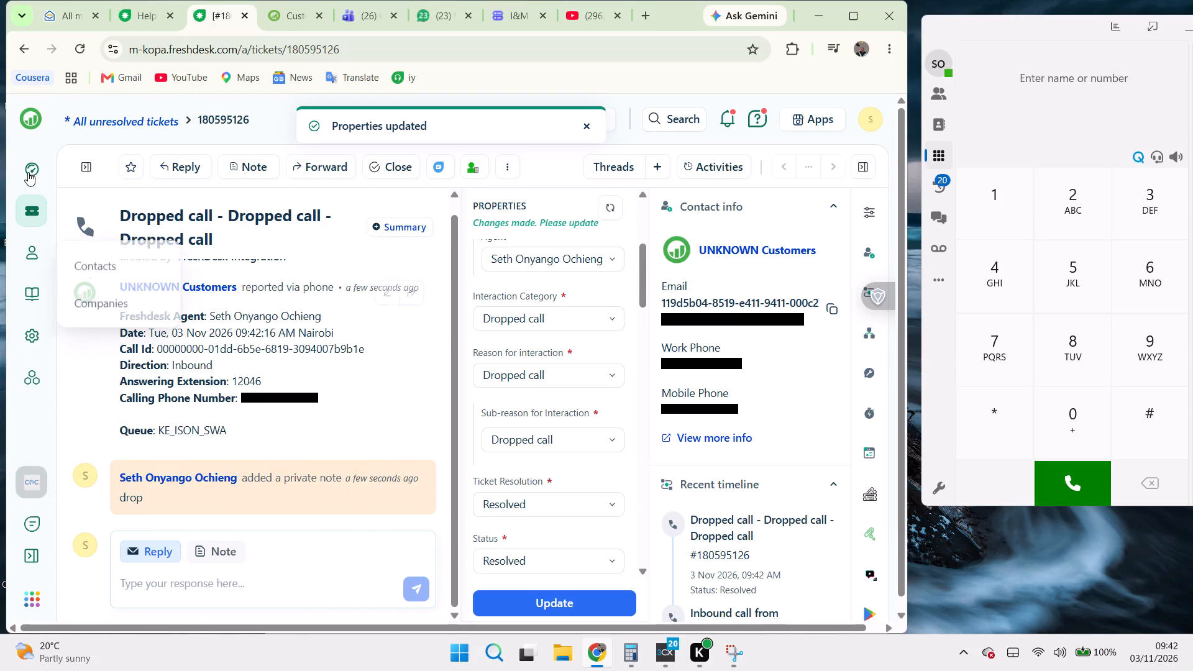
# Open My Dashboard from the resolved dropped-call ticket.
pyautogui.click(22, 170)
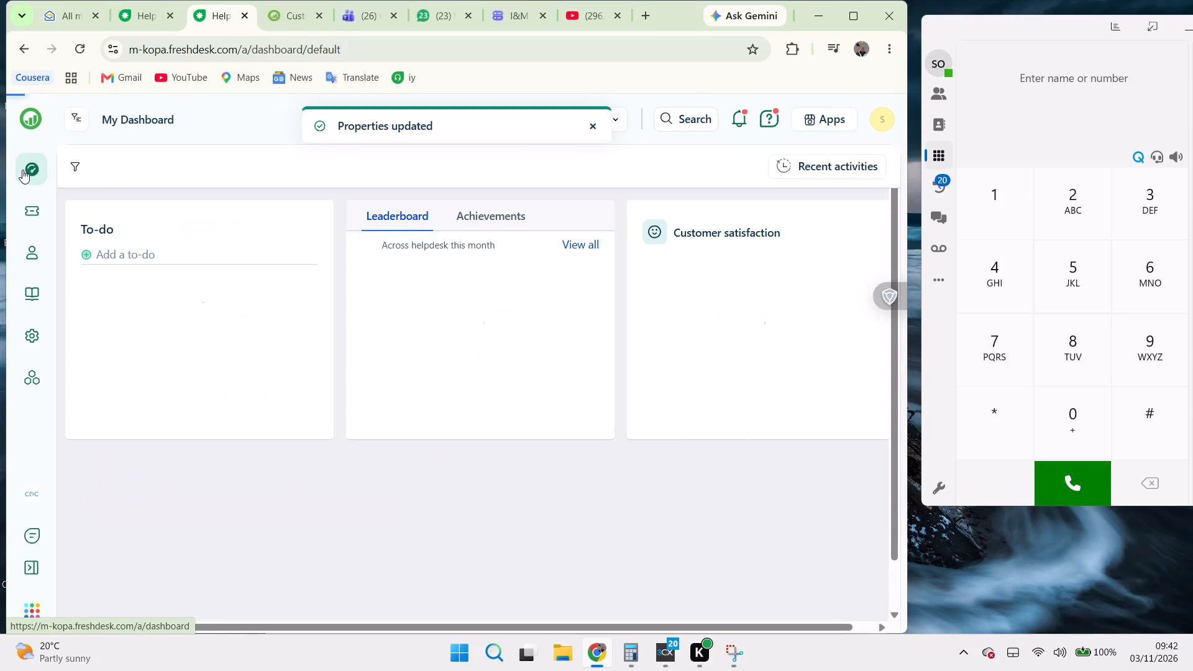
# Return to the KE-CC BPO Inbound dashboard and close its expanded leaderboard.
pyautogui.click(153, 18)
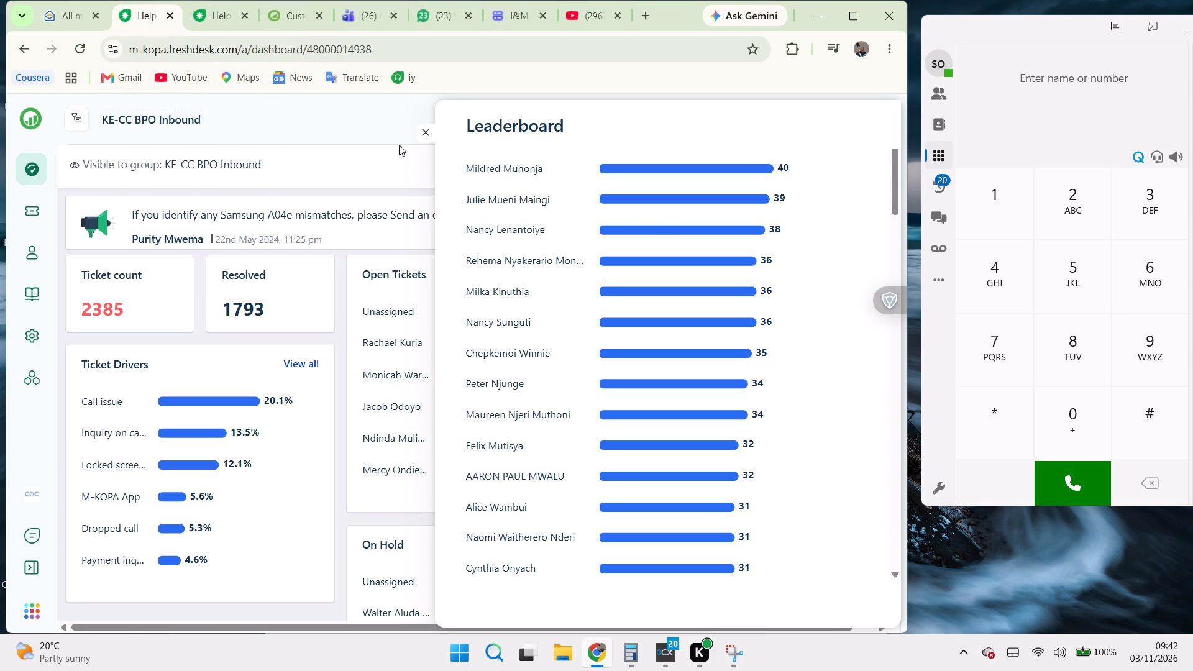
pyautogui.click(421, 129)
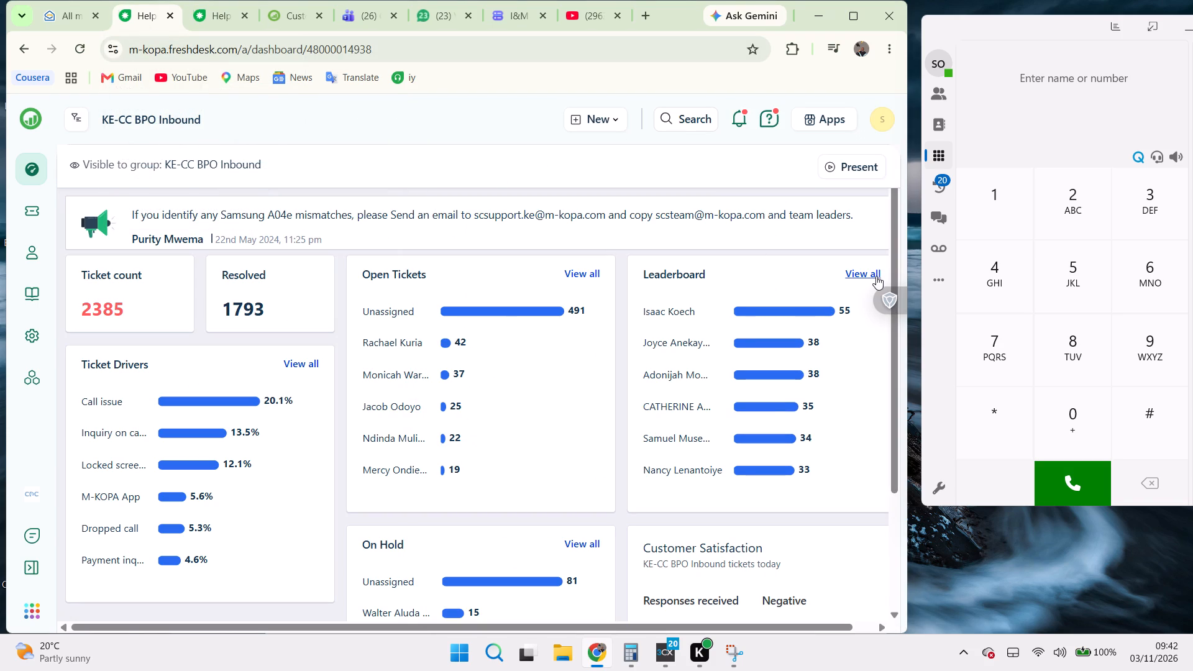
# Expand the full Leaderboard on the KE-CC BPO Inbound dashboard and look through the agents' rankings.
pyautogui.click(867, 275)
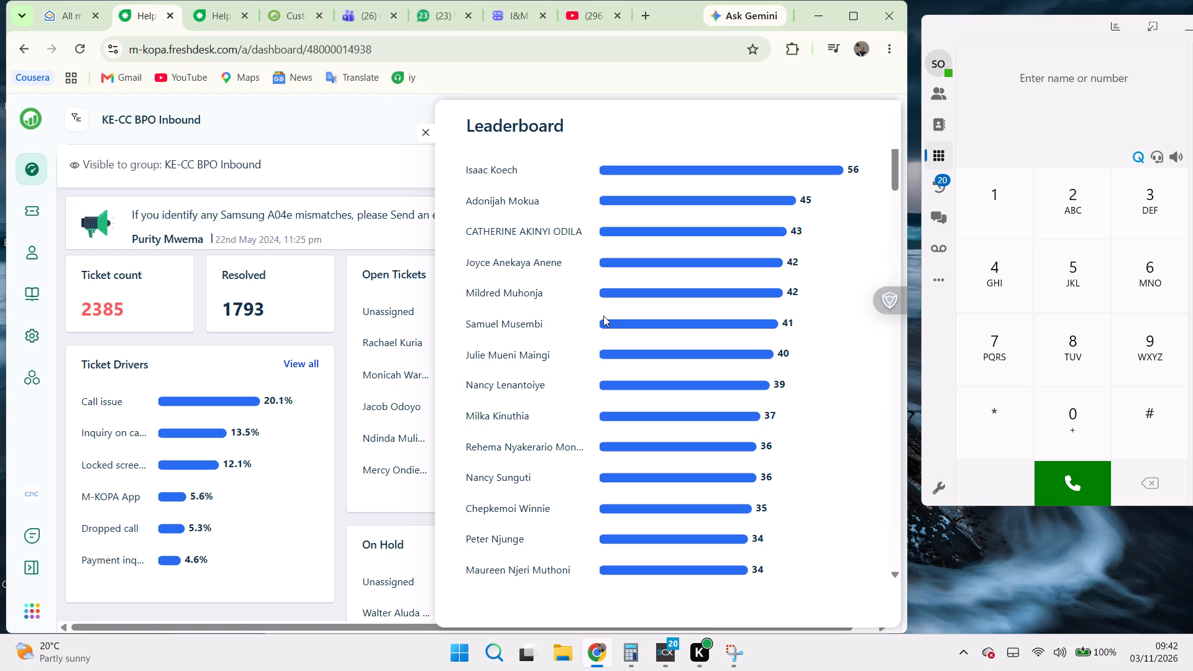
pyautogui.scroll(-2, 603, 316)
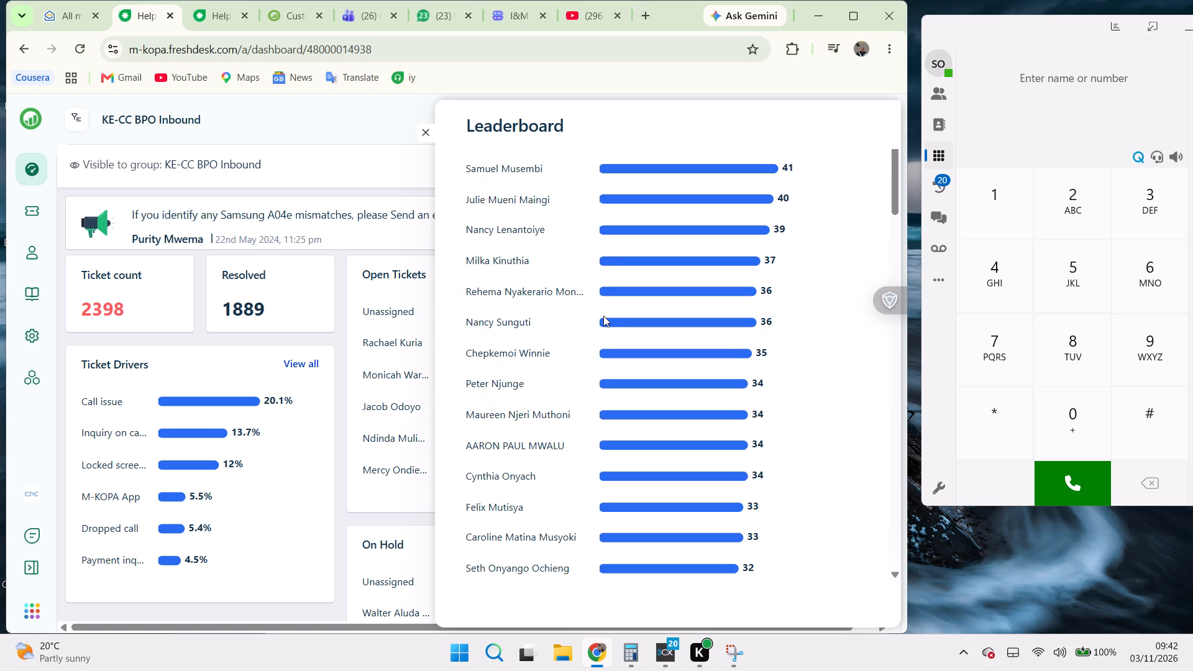
pyautogui.scroll(-1, 603, 316)
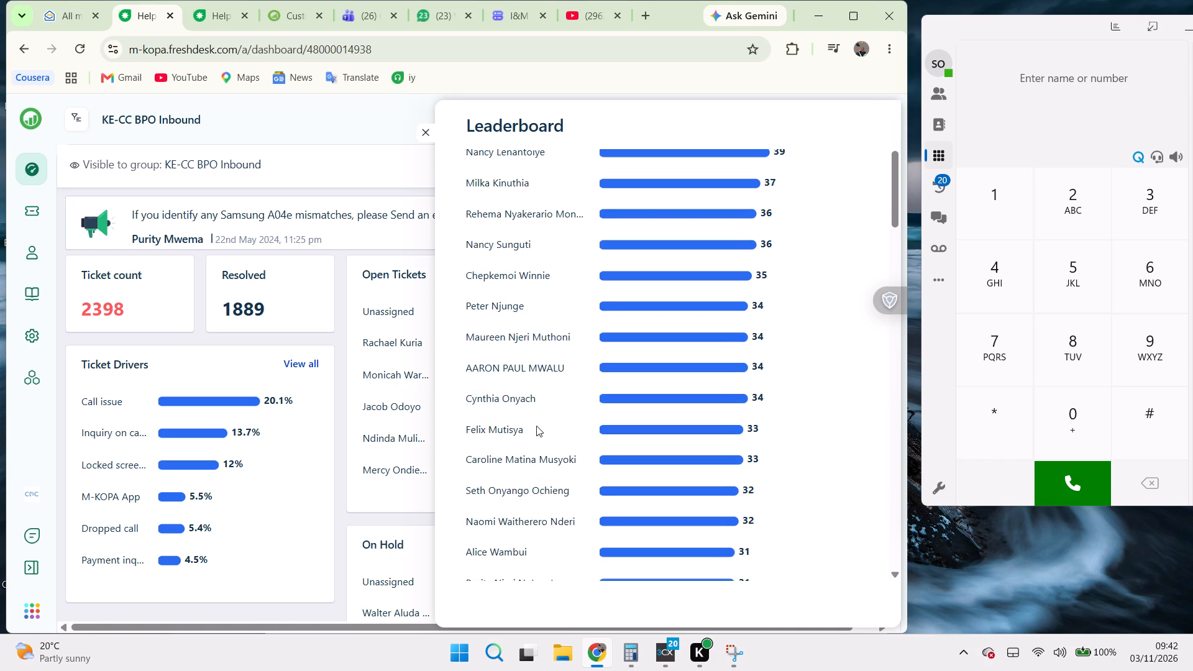
pyautogui.scroll(2, 536, 426)
pyautogui.scroll(-3, 536, 426)
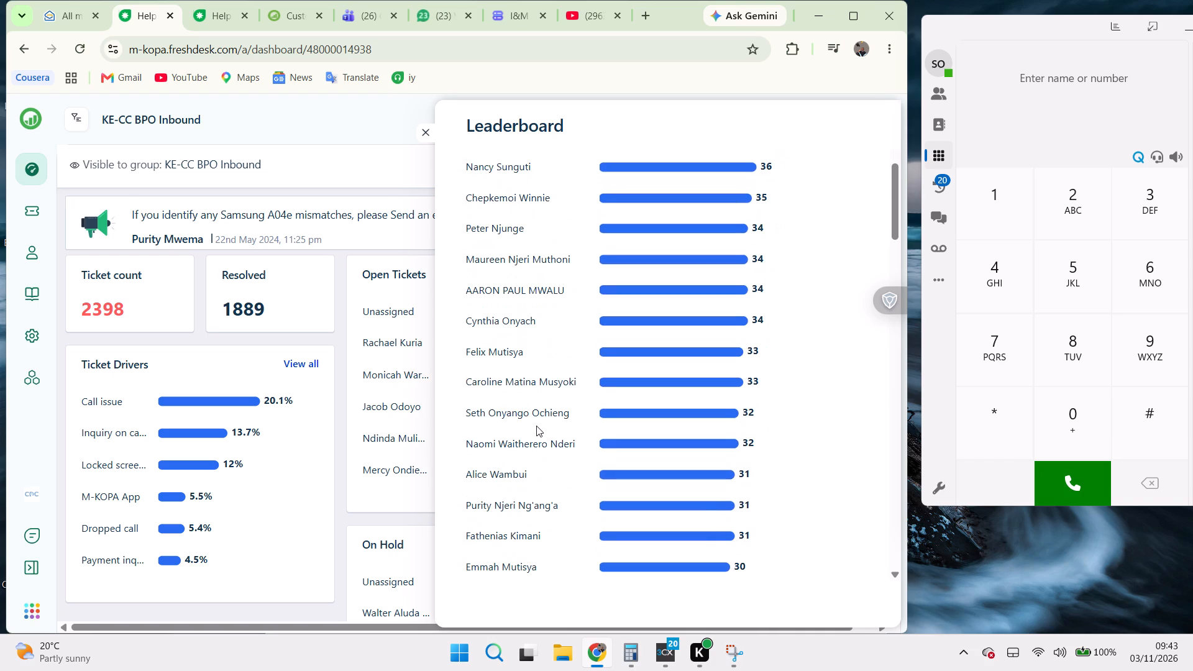
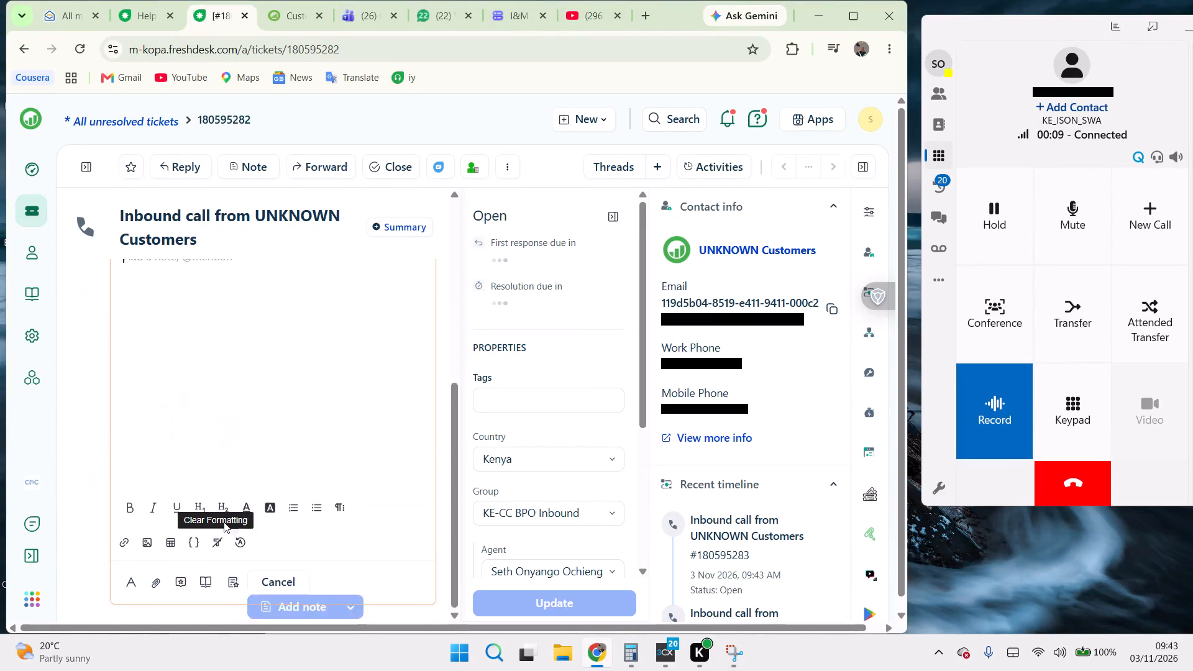
pyautogui.scroll(-1, 251, 475)
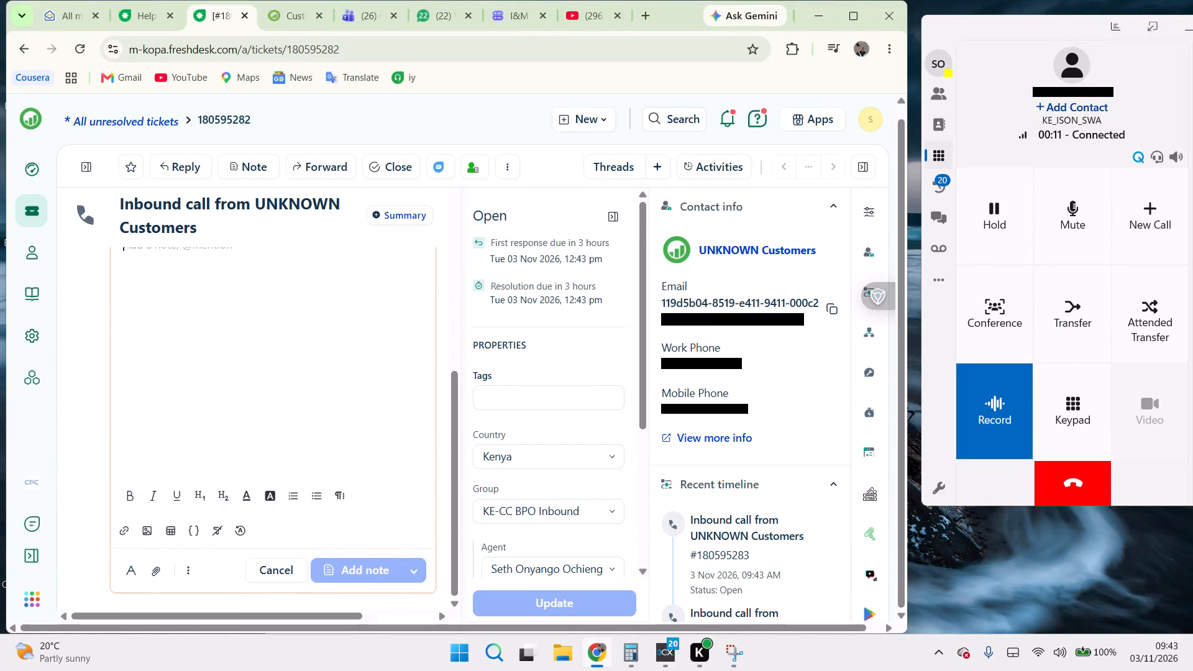
pyautogui.scroll(1, 305, 382)
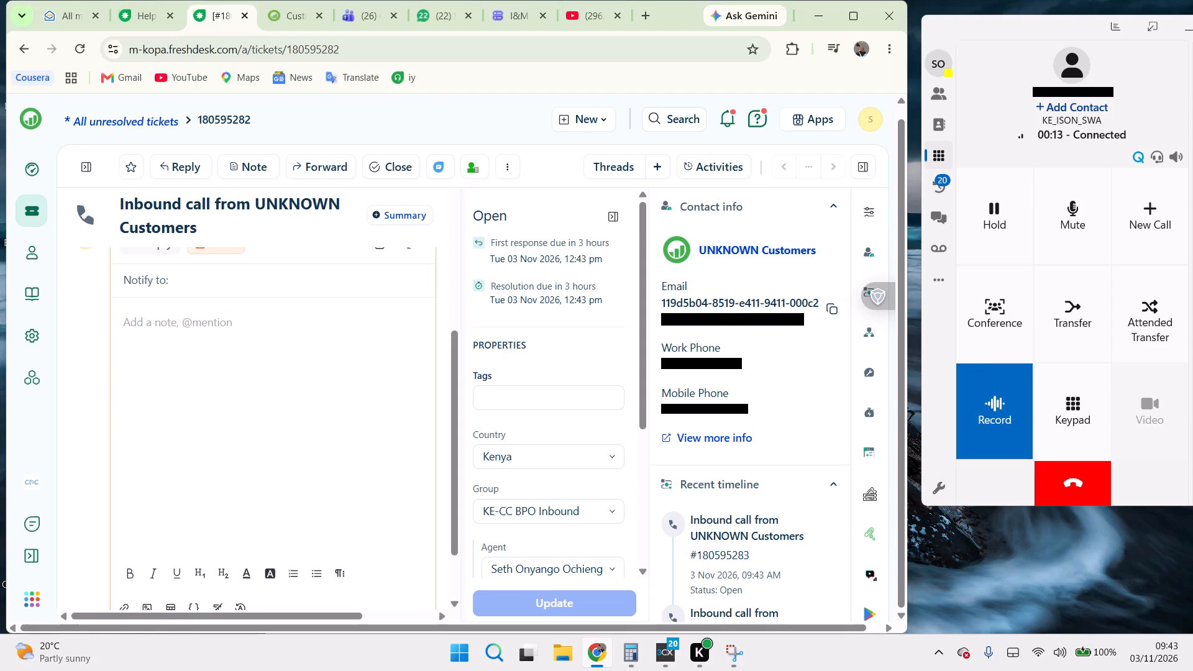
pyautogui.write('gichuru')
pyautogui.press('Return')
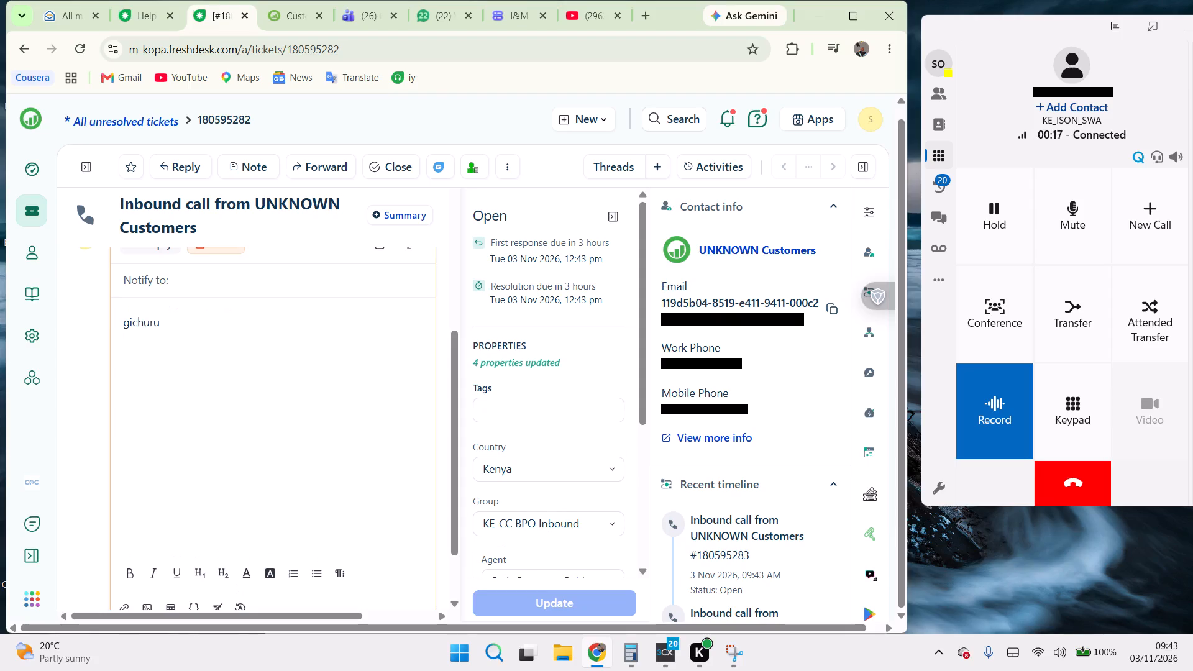
# Check the ongoing call's entry and its linked ticket in the CDC Softphone, and close the softphone again.
pyautogui.click(36, 482)
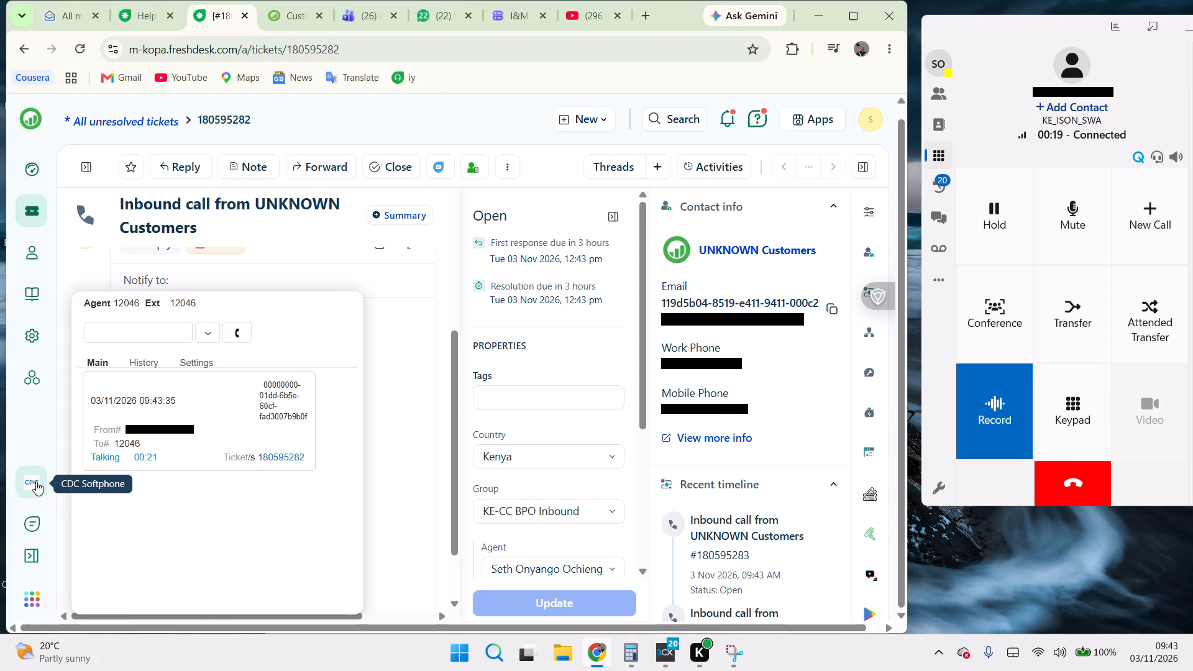
pyautogui.click(36, 482)
pyautogui.click(240, 368)
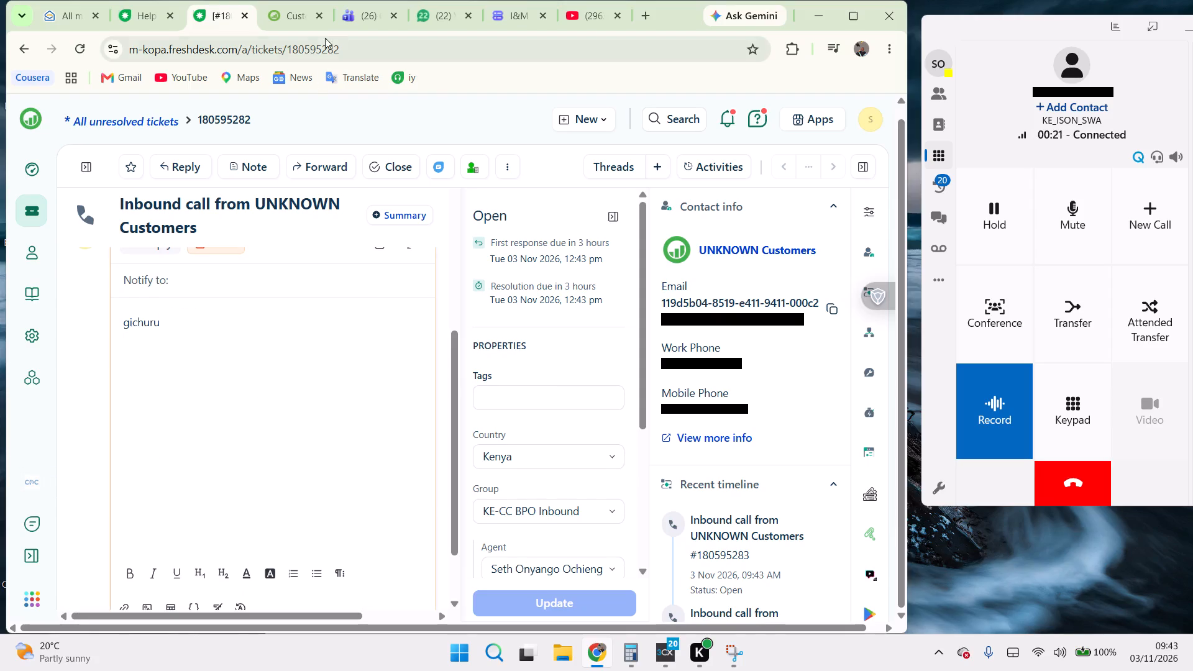
# Look over the account info on the customer dashboard currently open in the M-KOPA CRM.
pyautogui.doubleClick(284, 15)
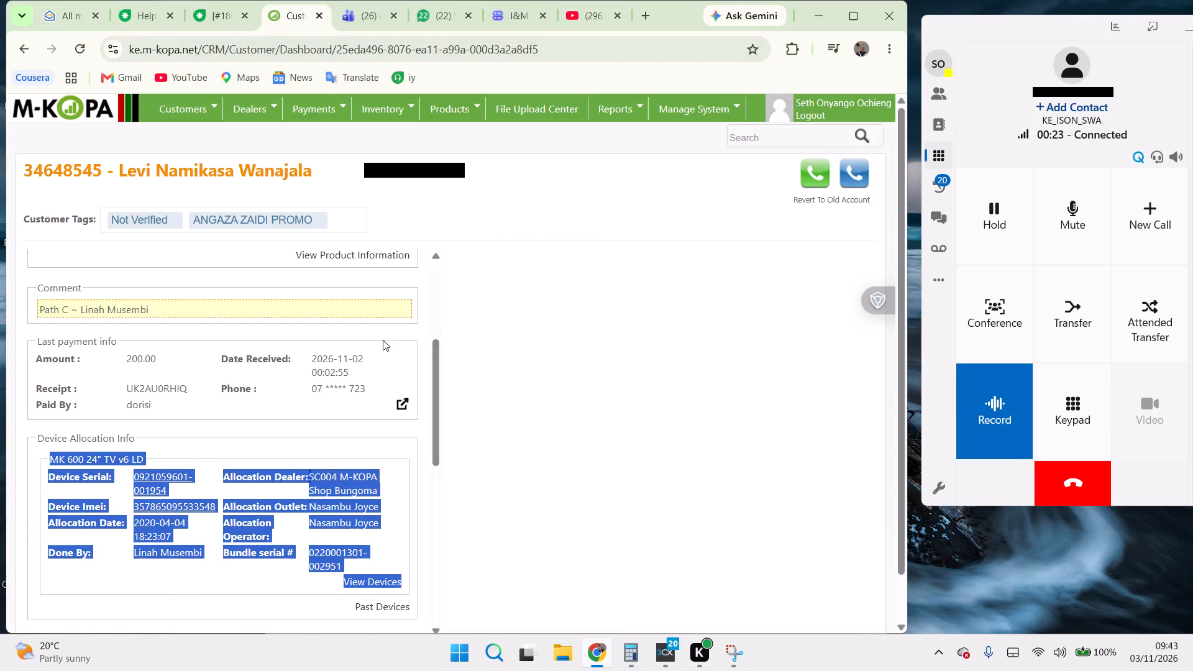
pyautogui.scroll(4, 383, 340)
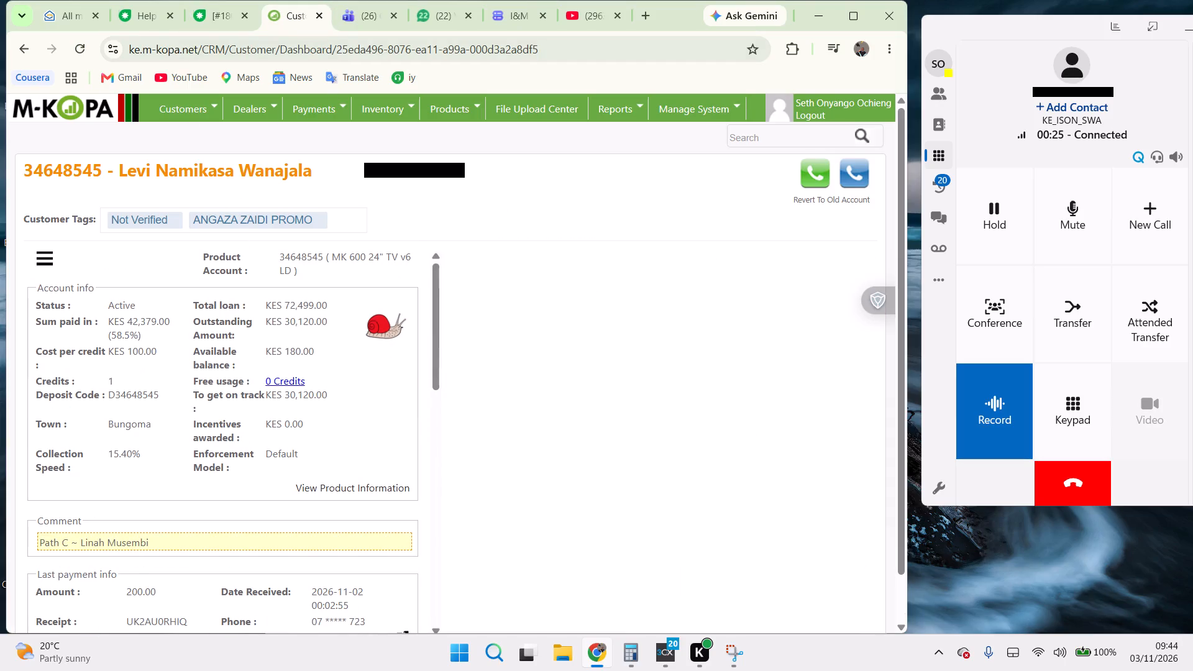
pyautogui.click(208, 10)
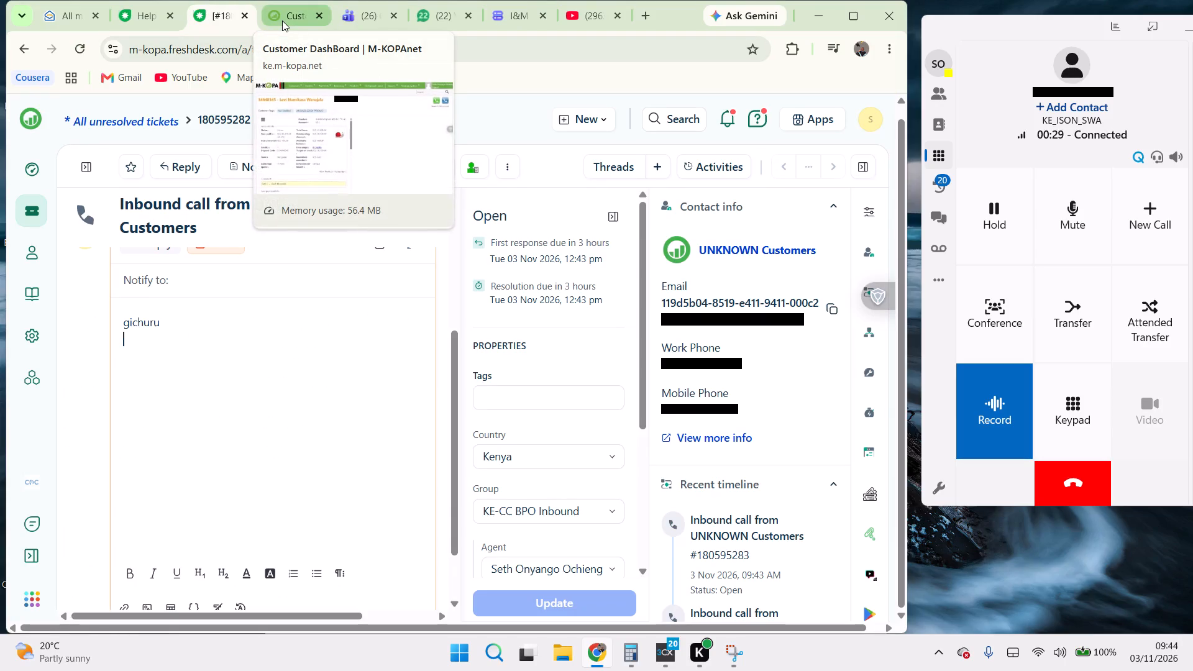
pyautogui.scroll(-2, 576, 454)
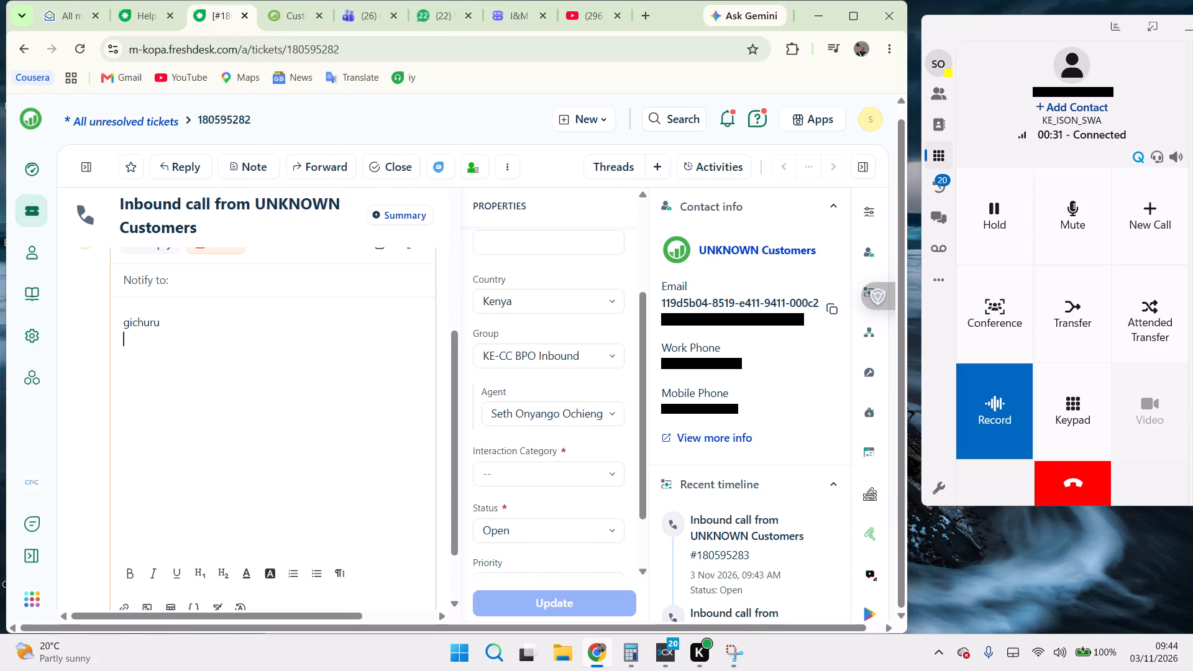
pyautogui.click(542, 472)
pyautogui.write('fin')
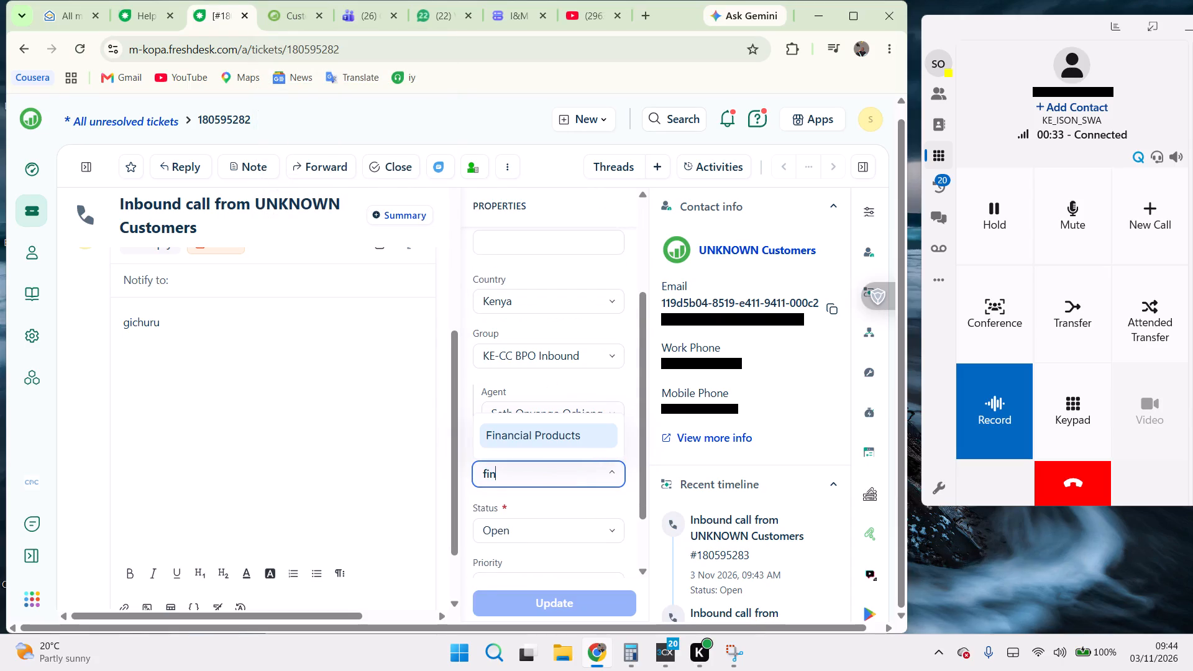
pyautogui.click(533, 432)
pyautogui.scroll(-2, 533, 432)
pyautogui.scroll(1, 533, 432)
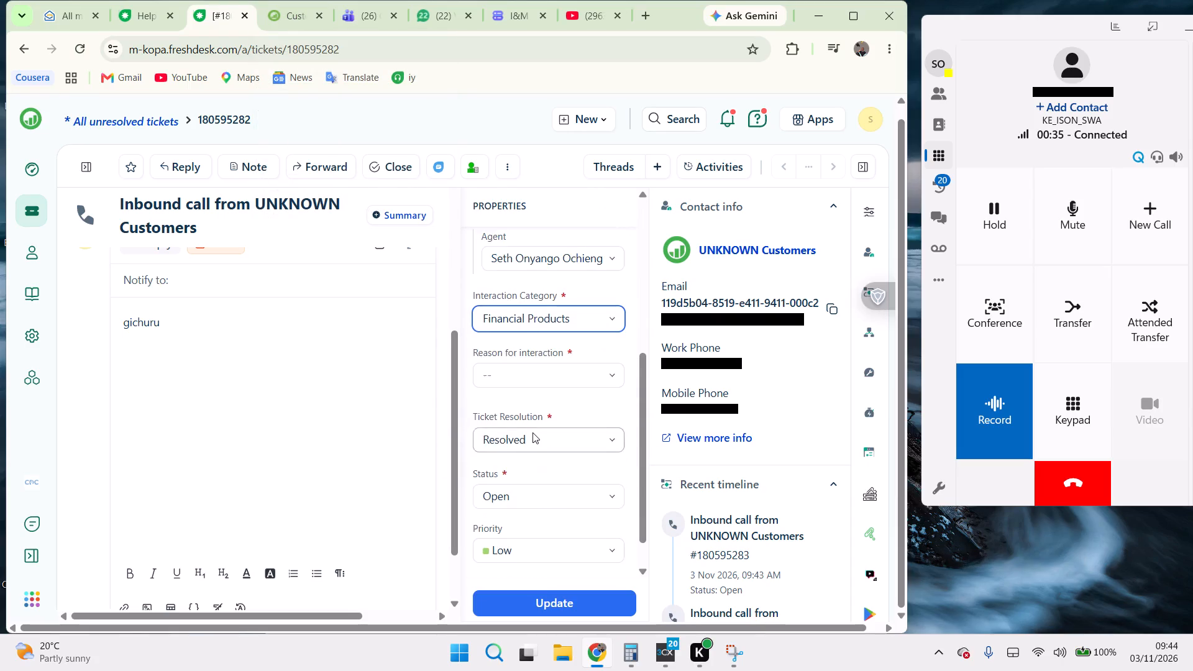
pyautogui.click(524, 448)
pyautogui.click(523, 521)
pyautogui.click(536, 516)
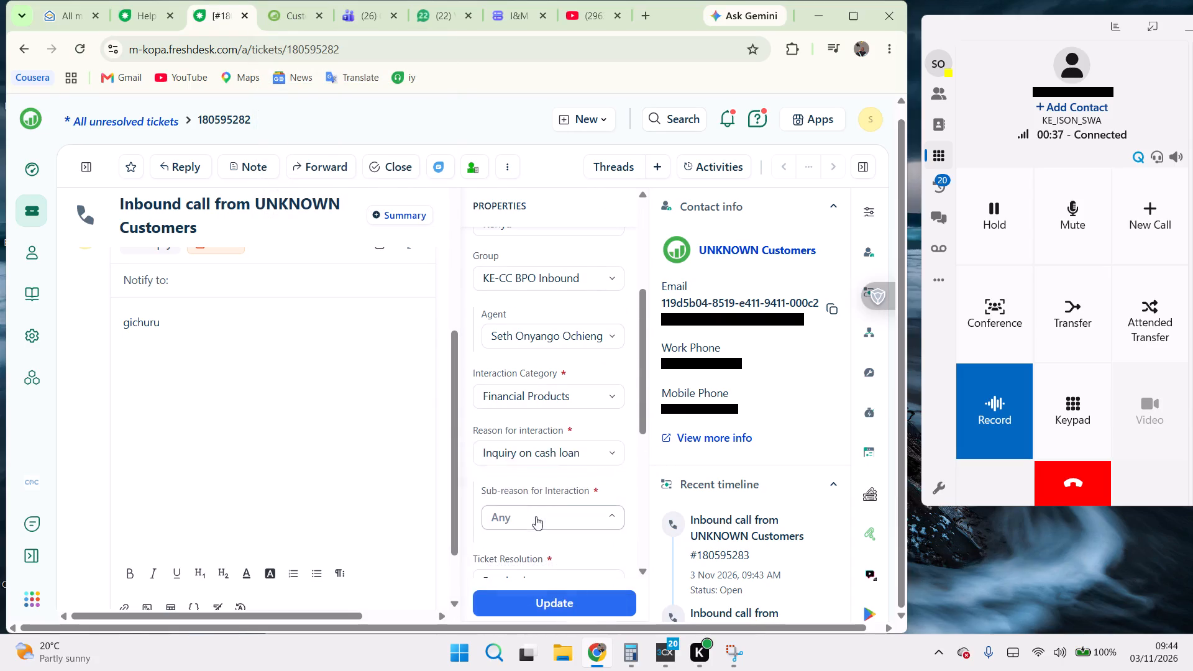
pyautogui.click(528, 403)
# Set the ticket outcome to "Resolved: Customer advised on getting a cash loan via the App" and the status to Resolved.
pyautogui.scroll(-2, 541, 426)
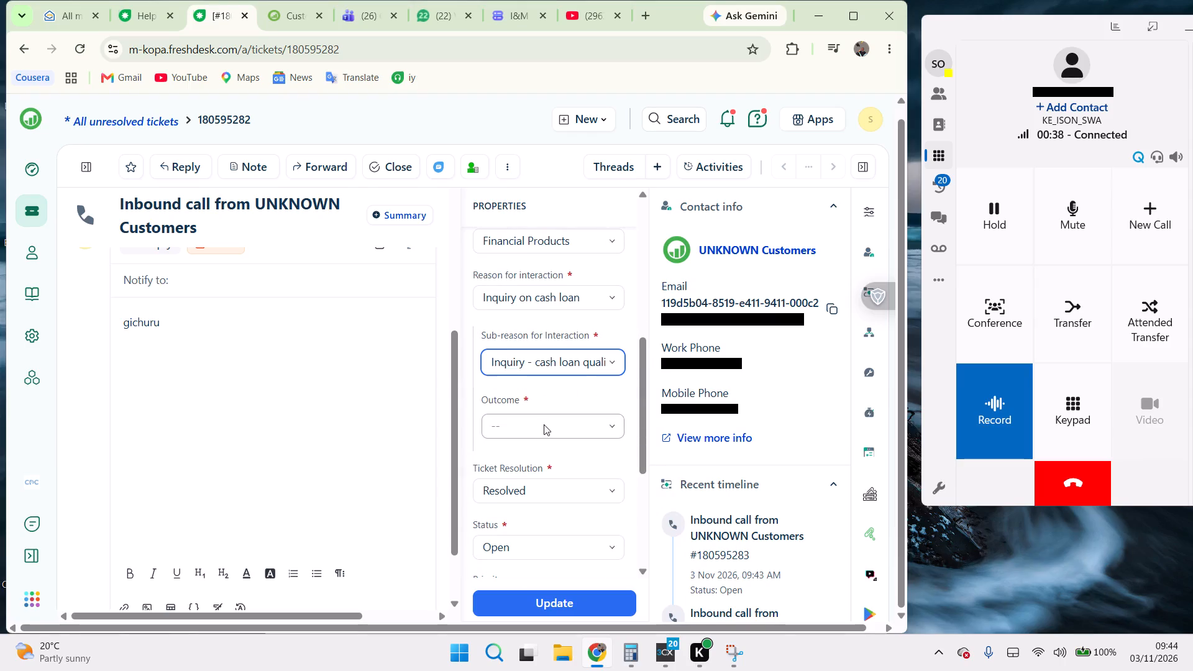
pyautogui.click(546, 413)
pyautogui.click(549, 429)
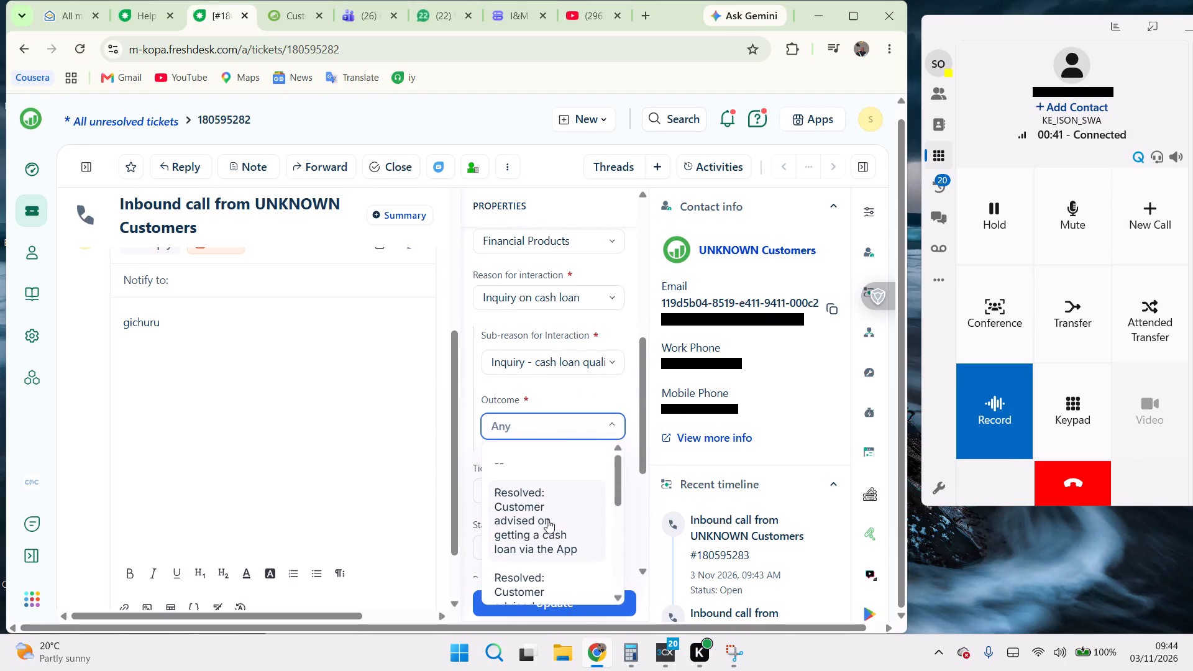
pyautogui.click(551, 543)
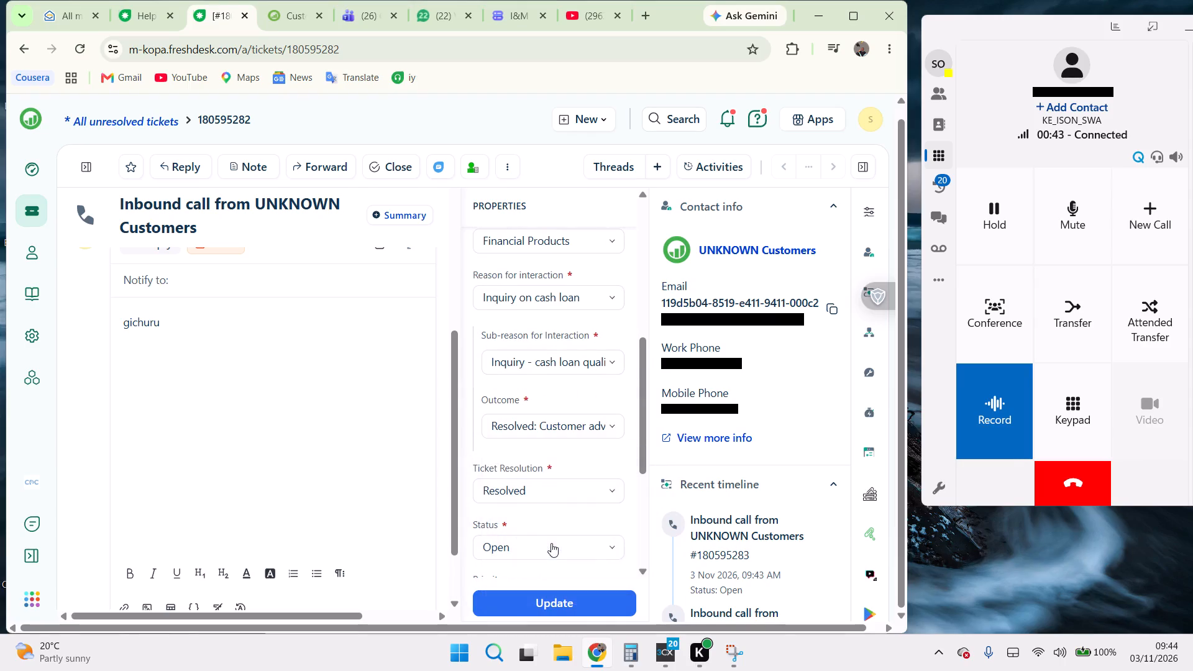
pyautogui.click(546, 556)
pyautogui.click(528, 477)
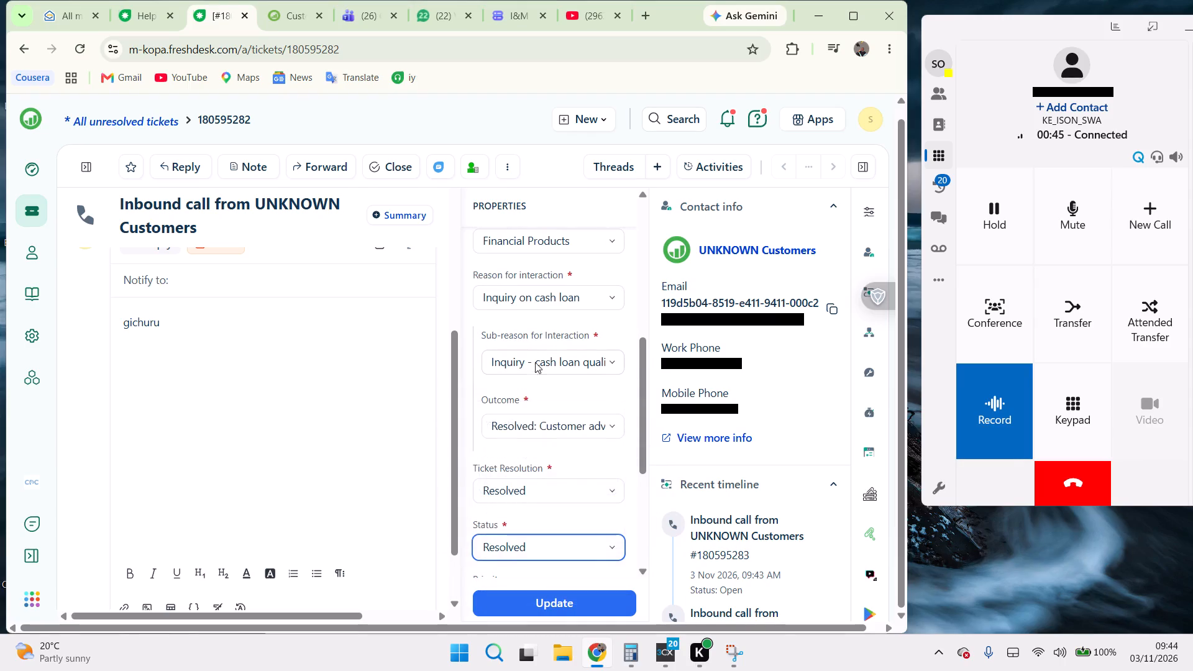
# Copy the ticket's sub-reason and outcome texts onto separate lines below the name in the private note draft.
pyautogui.click(535, 354)
pyautogui.rightClick(535, 354)
pyautogui.click(580, 311)
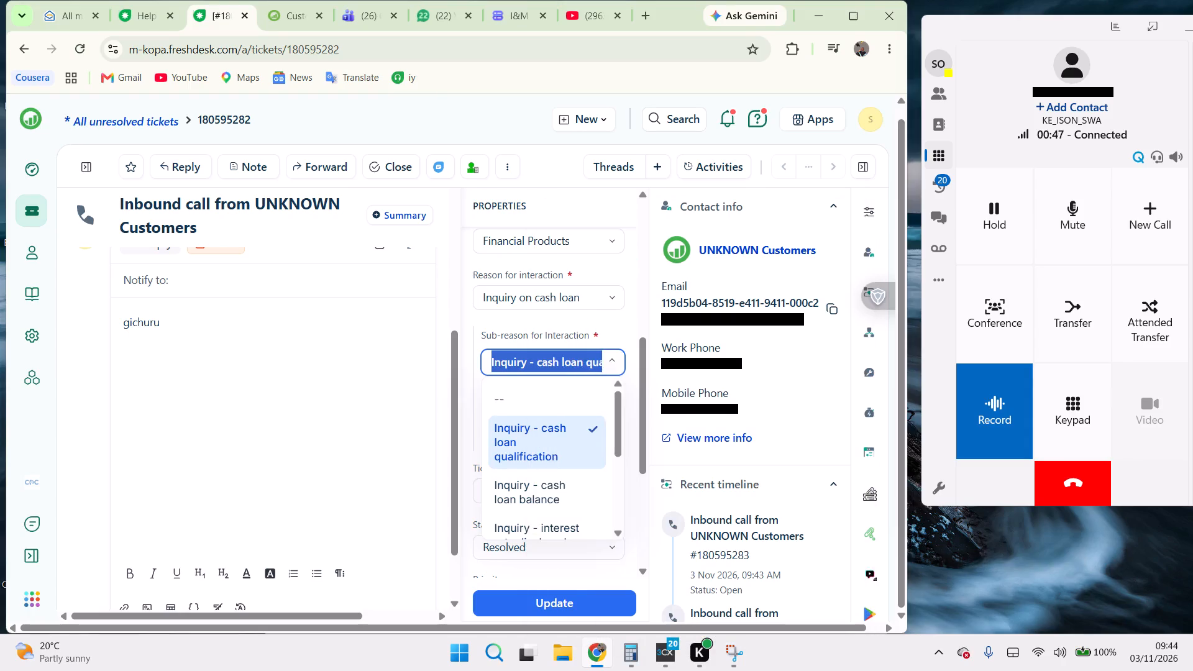
pyautogui.click(283, 350)
pyautogui.hotkey('ctrl', 'v')
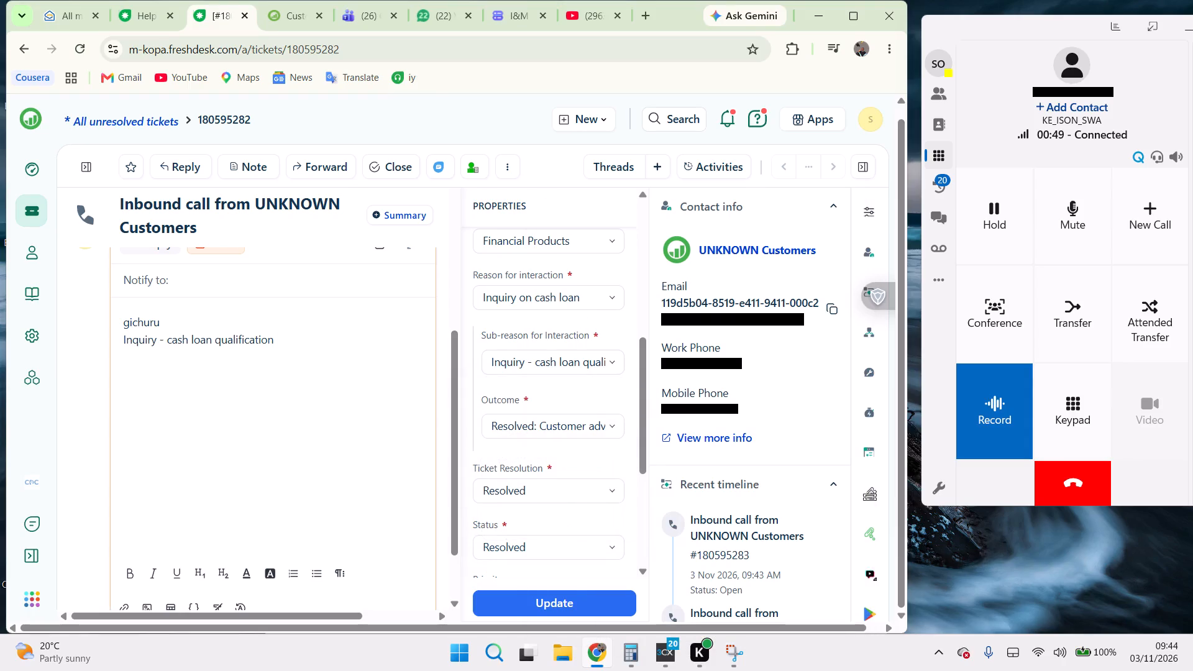
pyautogui.press('Return')
pyautogui.click(570, 422)
pyautogui.rightClick(570, 422)
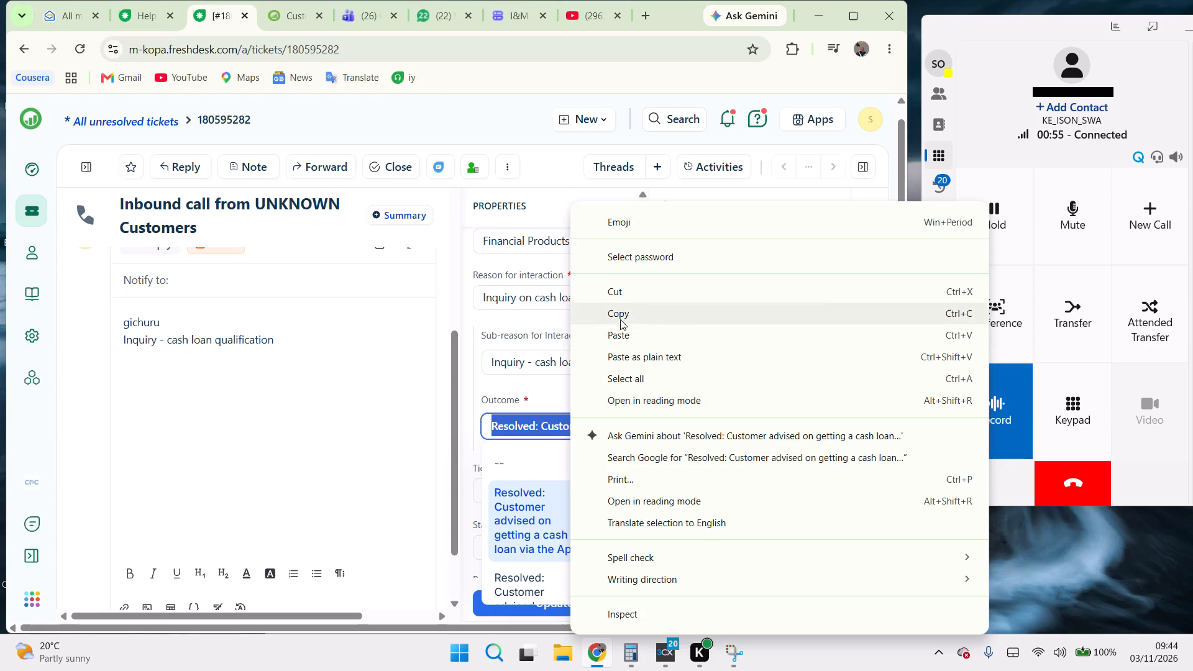
pyautogui.click(619, 313)
pyautogui.click(318, 381)
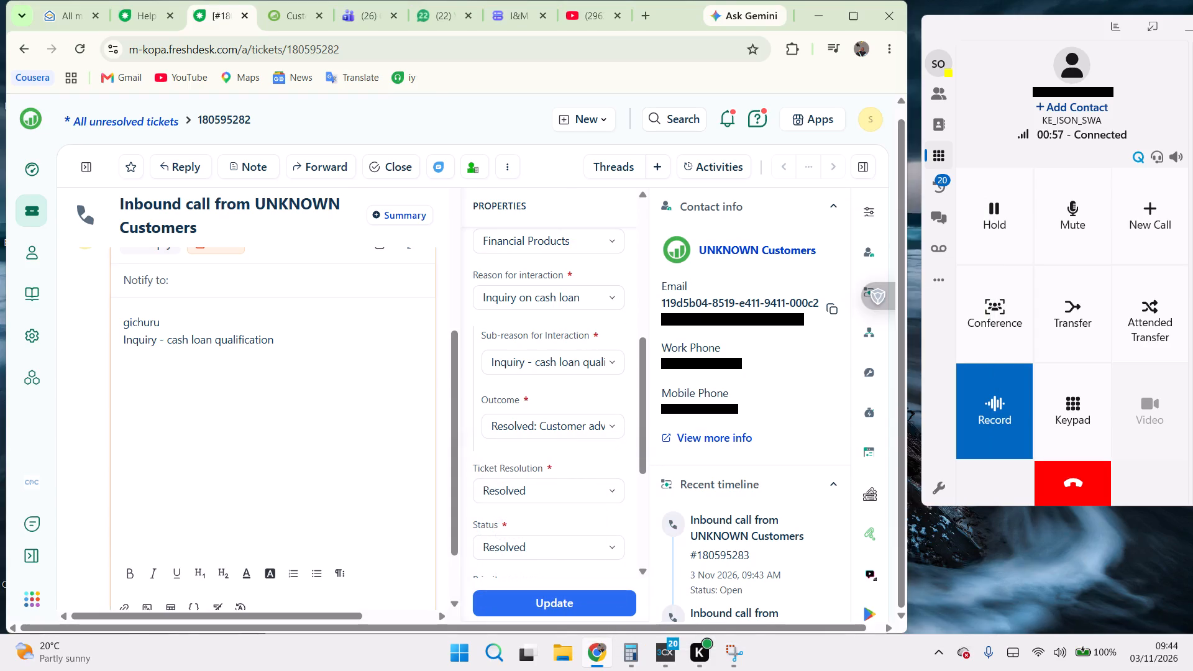
pyautogui.hotkey('ctrl', 'v')
pyautogui.press('Return')
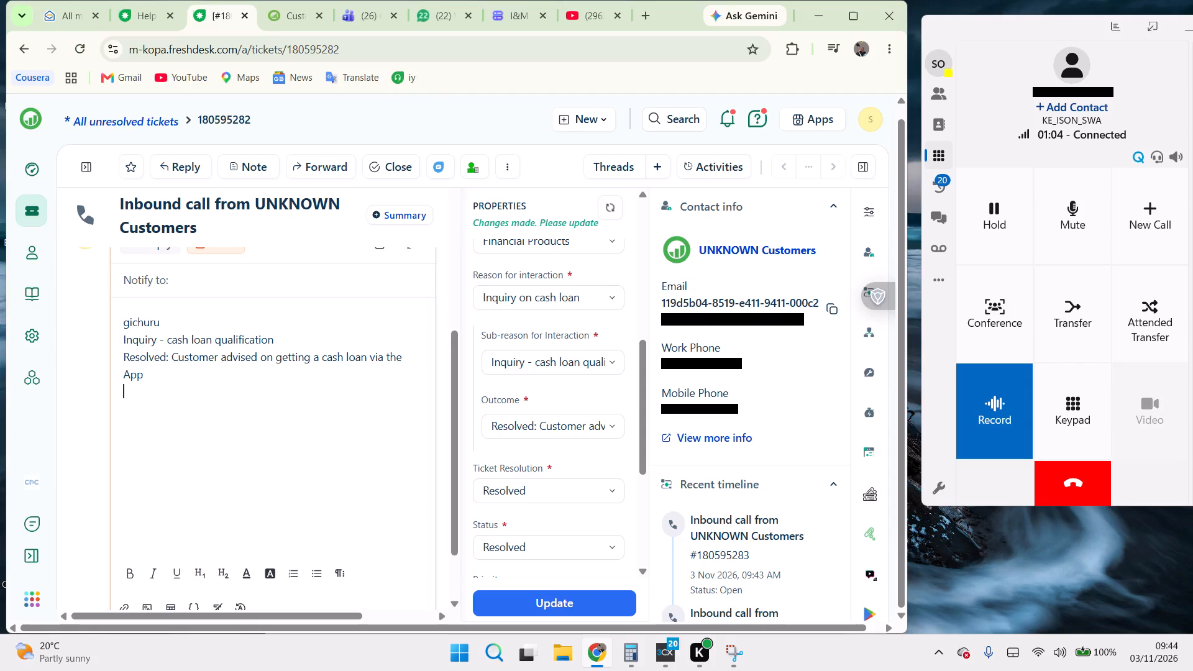
# Search the M-KOPA CRM for the caller's account number.
pyautogui.click(285, 16)
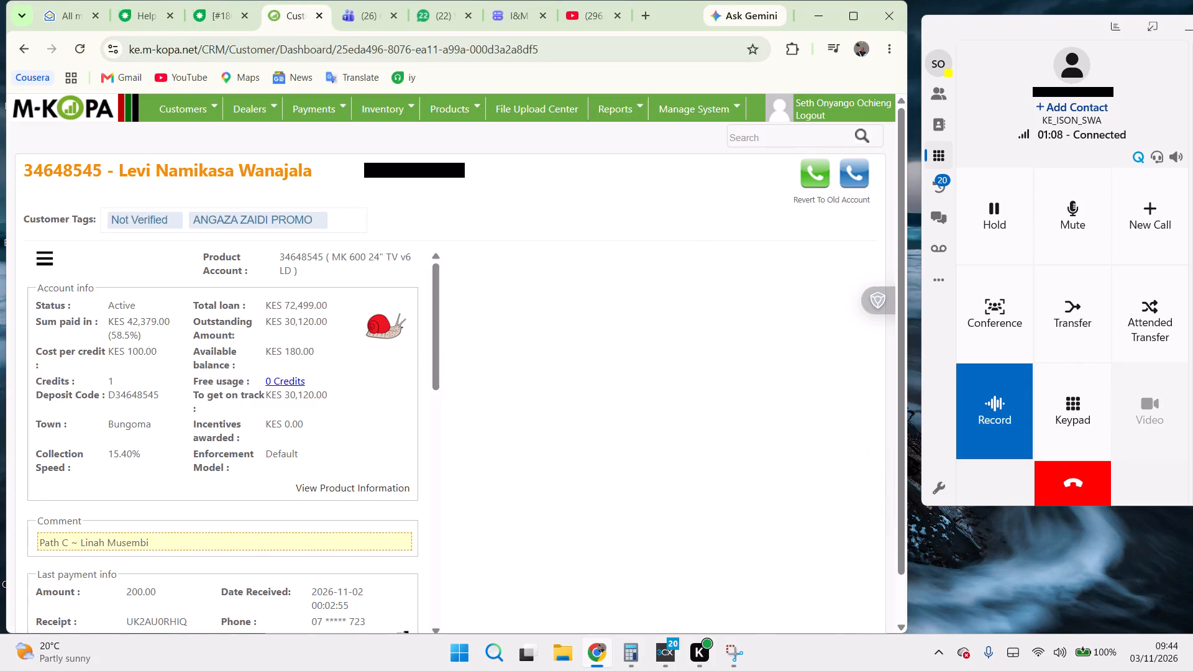
pyautogui.click(736, 137)
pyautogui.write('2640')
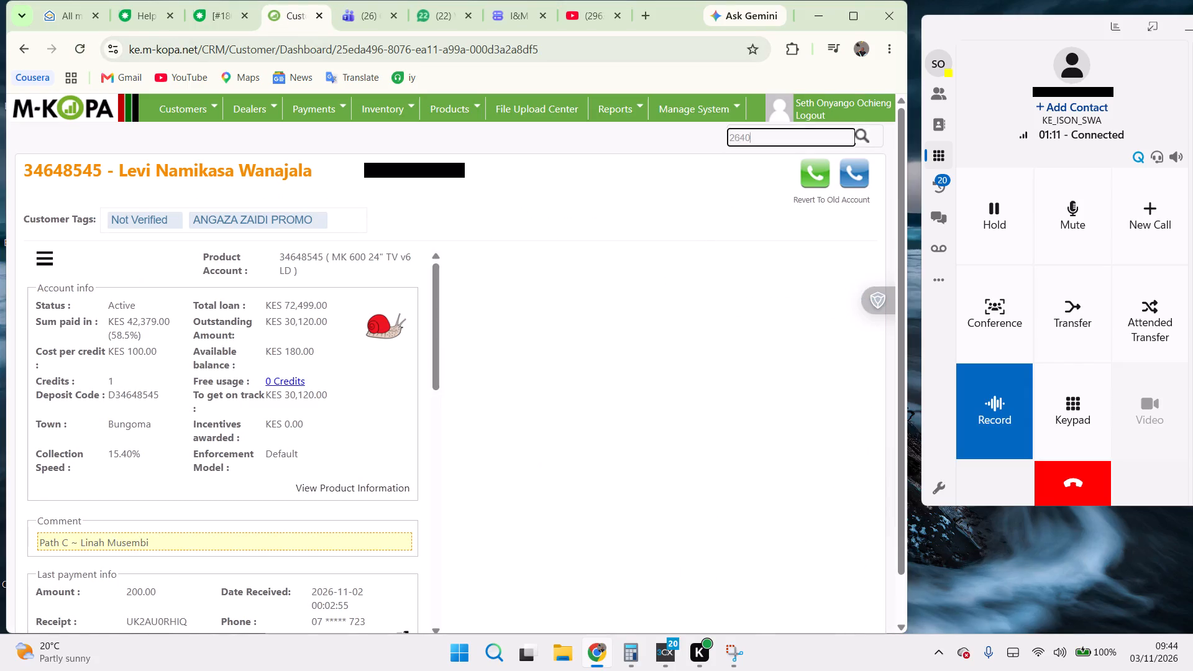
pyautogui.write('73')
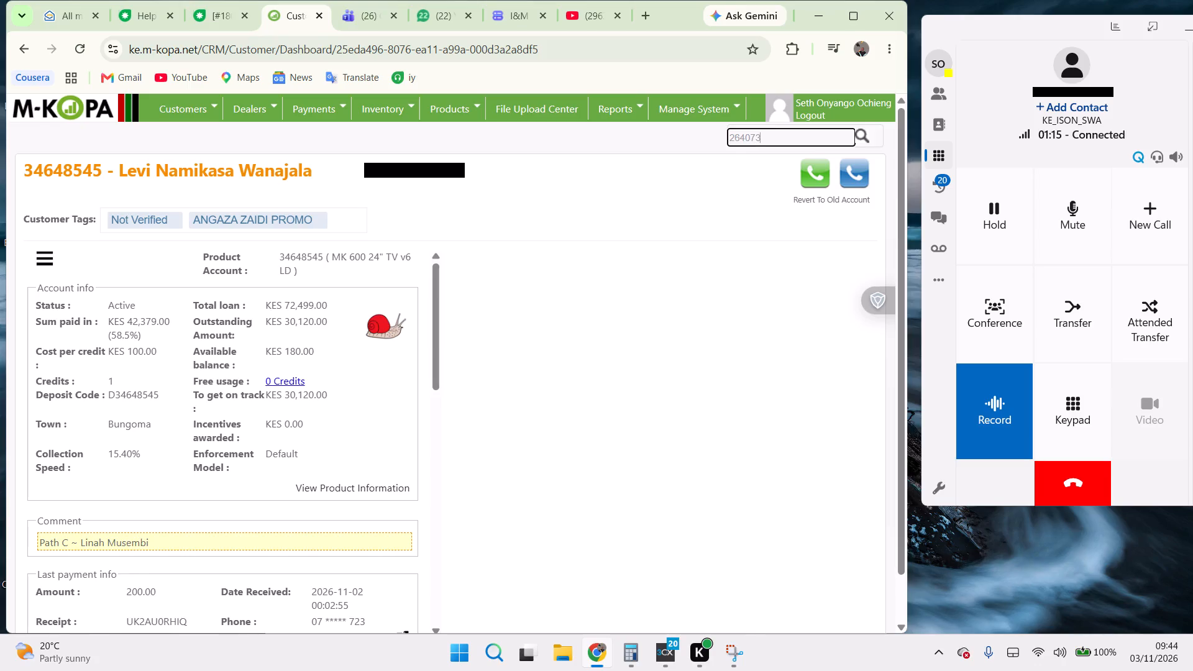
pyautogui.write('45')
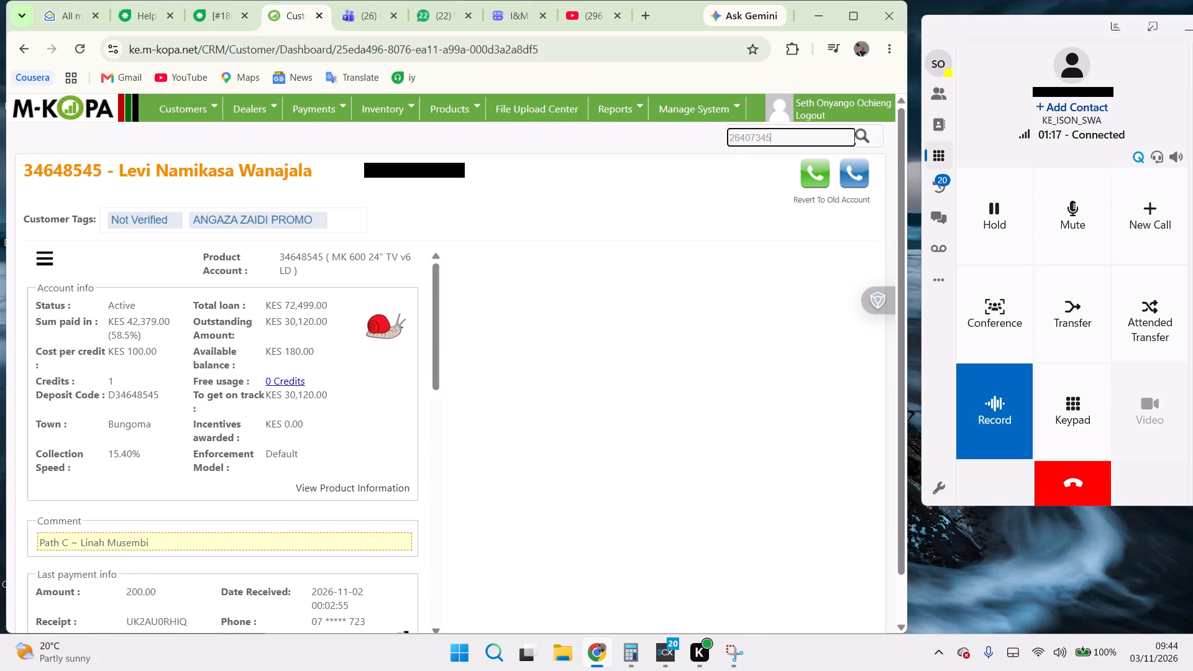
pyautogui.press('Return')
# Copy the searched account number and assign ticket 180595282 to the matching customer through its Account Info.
pyautogui.doubleClick(736, 137)
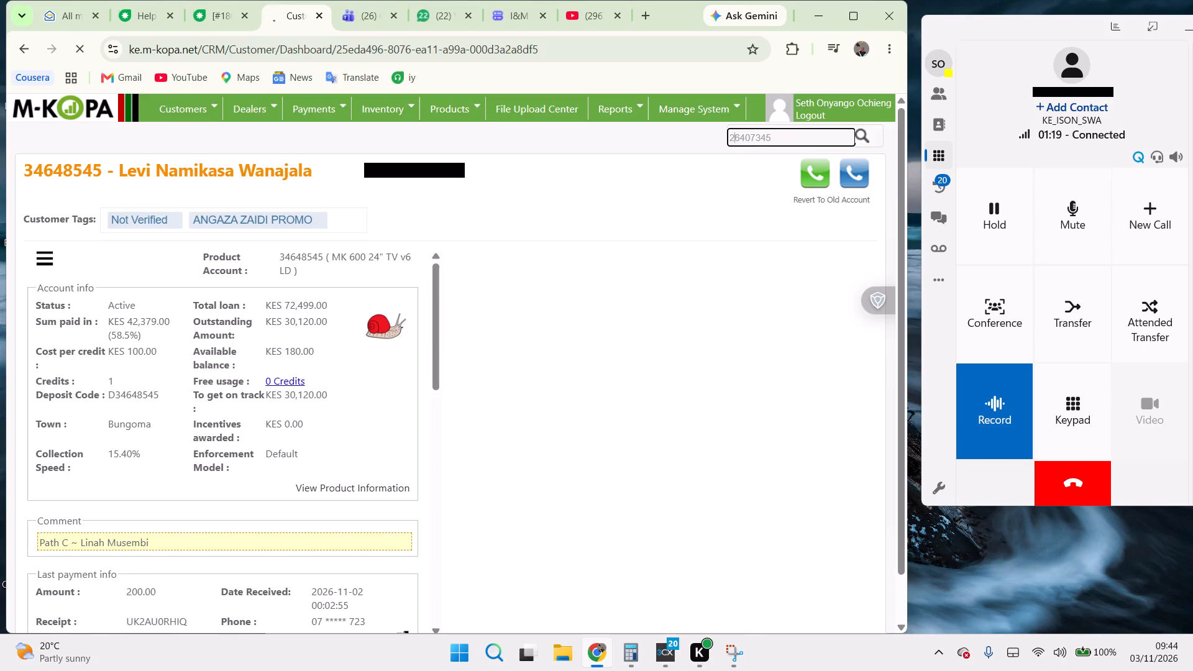
pyautogui.rightClick(737, 137)
pyautogui.click(784, 245)
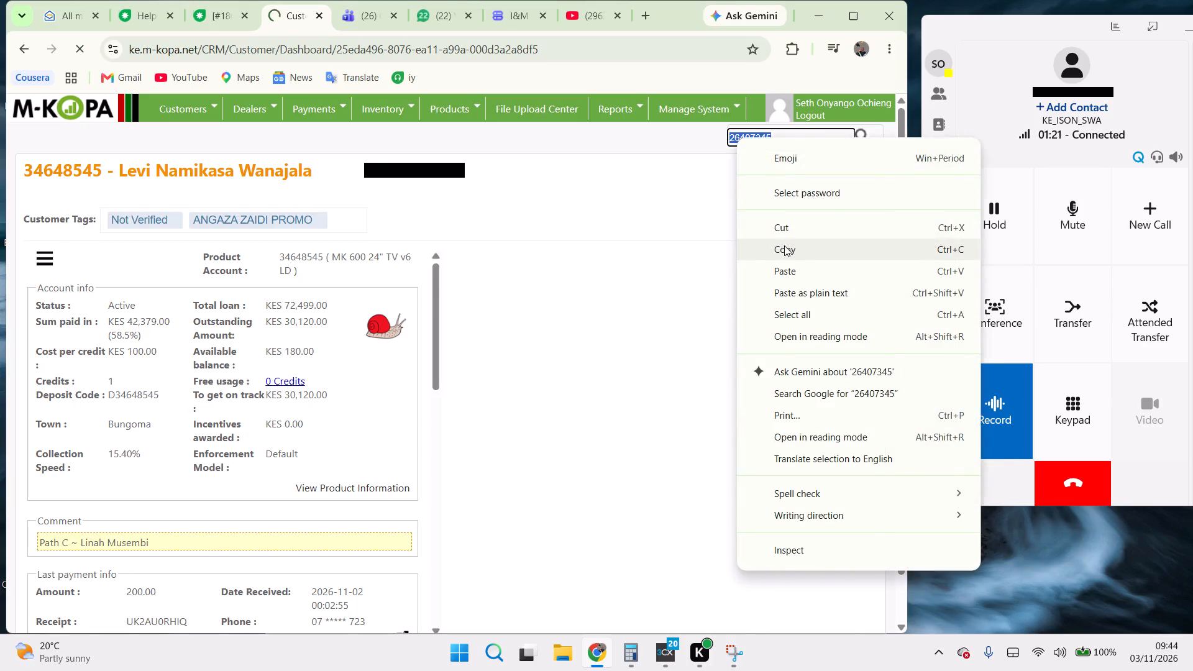
pyautogui.click(214, 6)
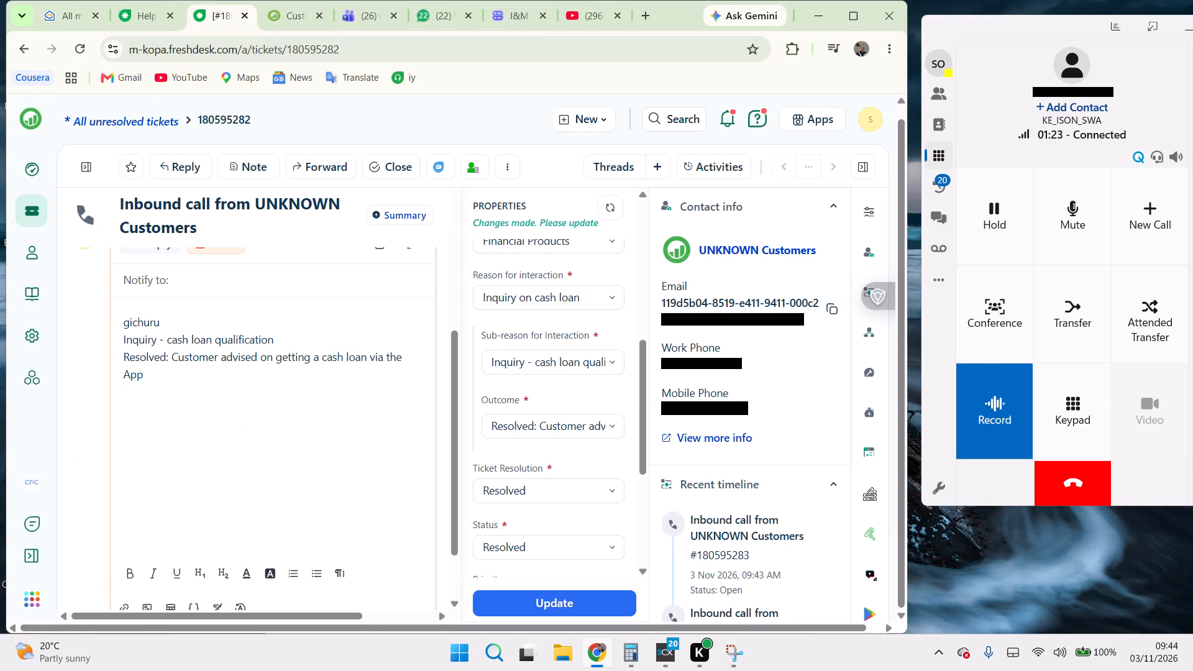
pyautogui.scroll(-13, 794, 412)
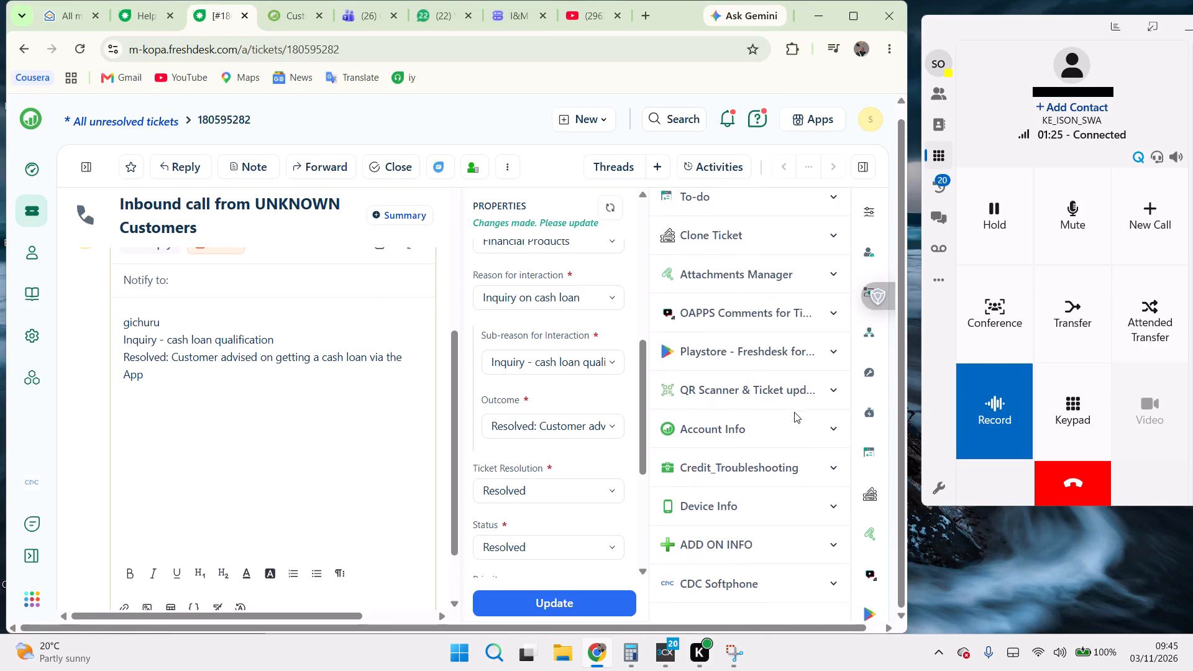
pyautogui.click(828, 433)
pyautogui.click(705, 514)
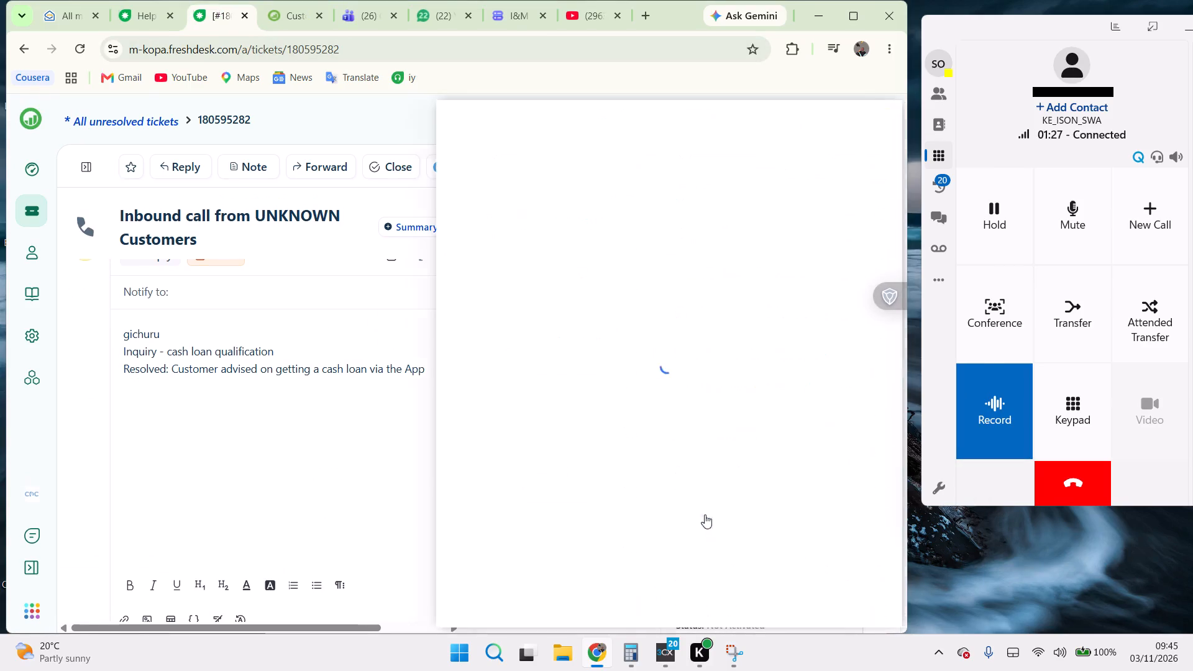
pyautogui.rightClick(496, 173)
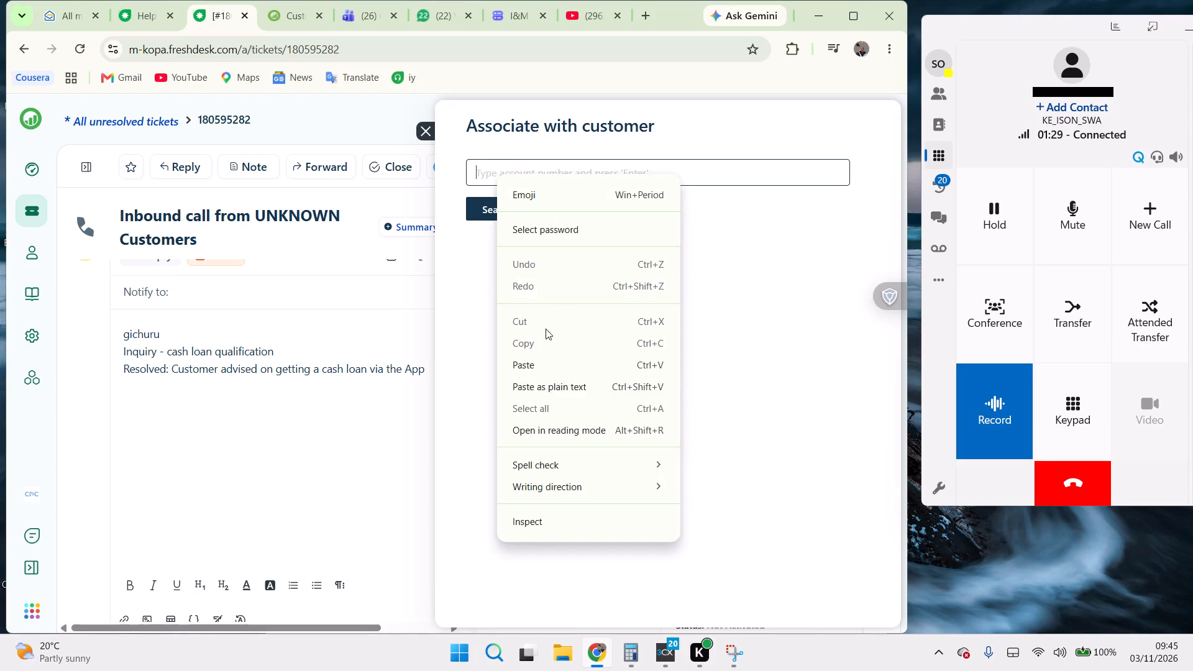
pyautogui.click(532, 359)
pyautogui.click(499, 202)
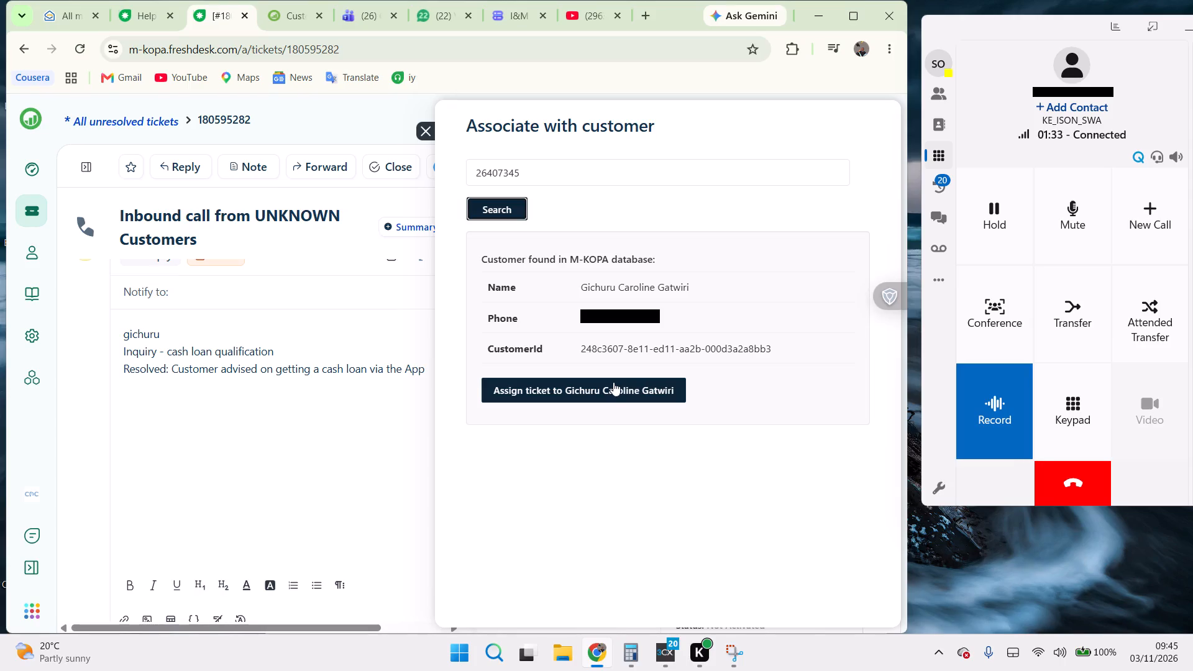
pyautogui.click(613, 382)
# Check the caller's eligibility for cash loans and data bundles on their M-KOPA CRM dashboard.
pyautogui.click(272, 11)
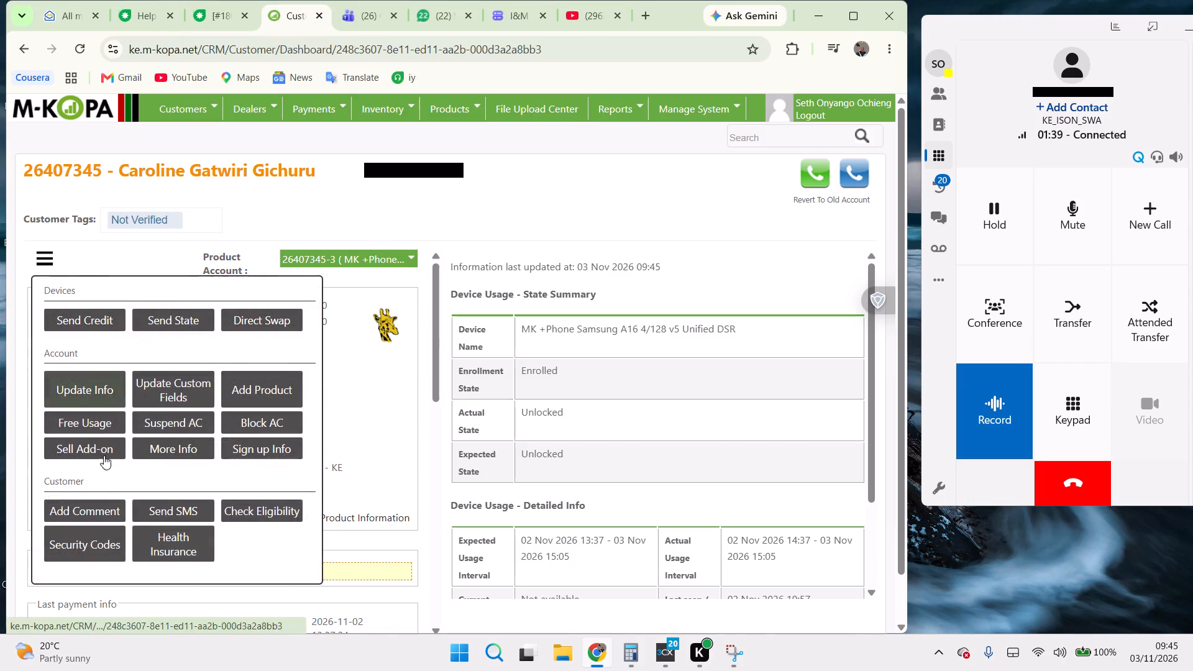
pyautogui.click(251, 509)
# Capture a Snipping Tool screenshot of the Check Eligibility results together with the customer's account header.
pyautogui.doubleClick(728, 651)
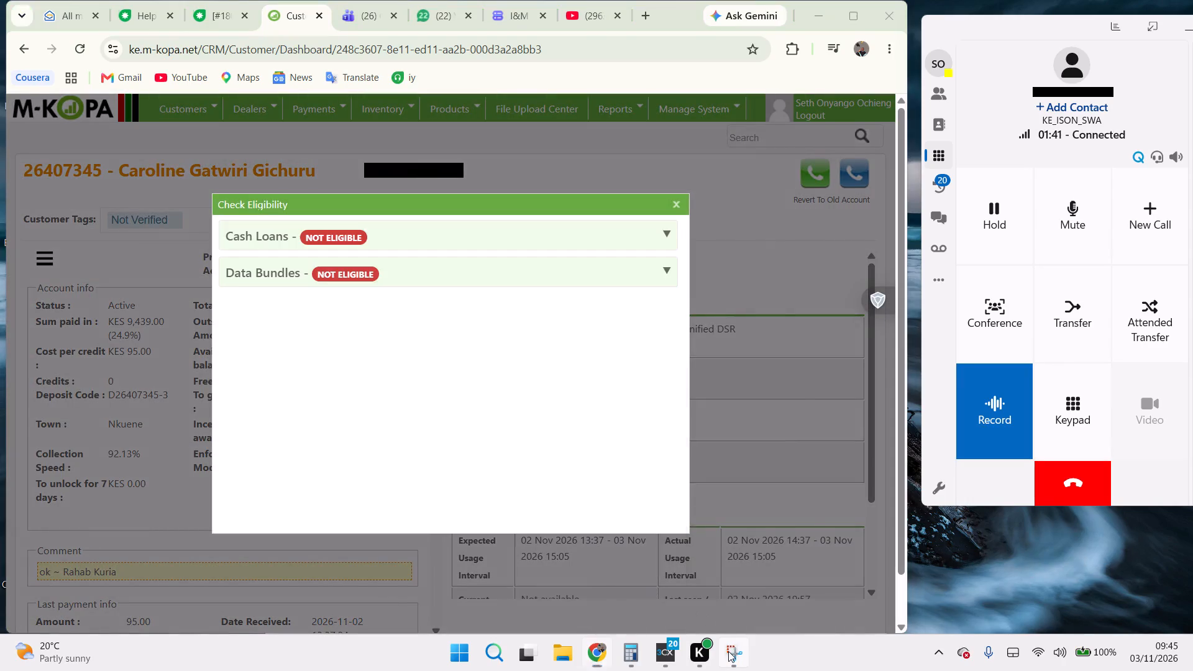
pyautogui.click(729, 657)
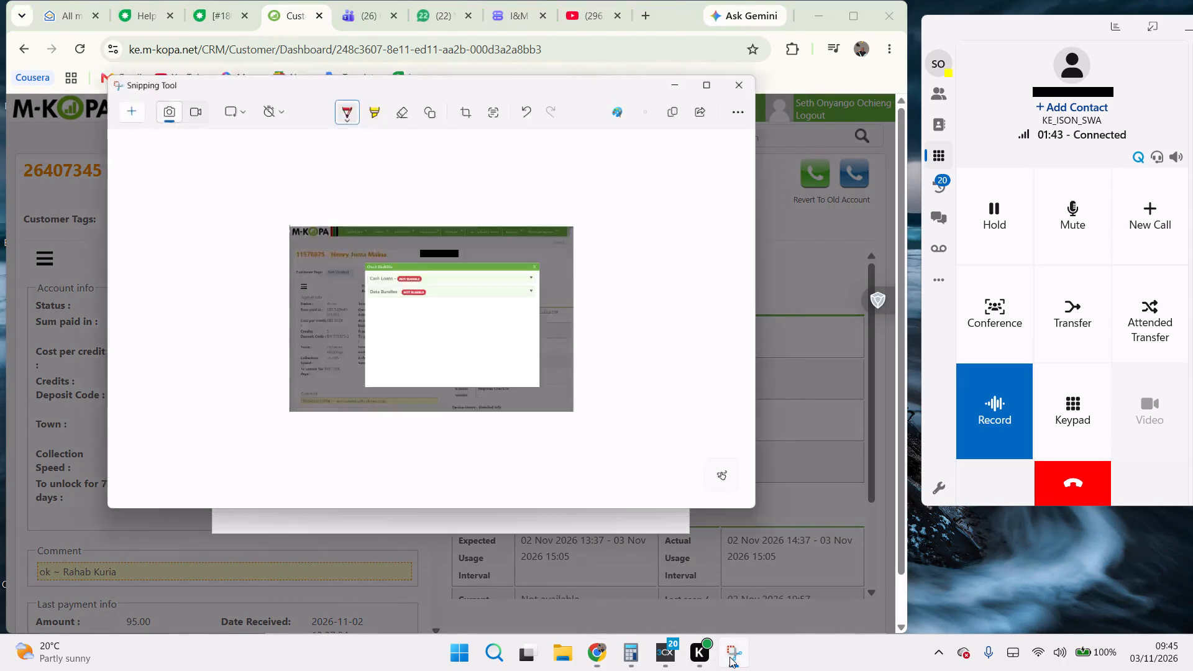
pyautogui.click(67, 46)
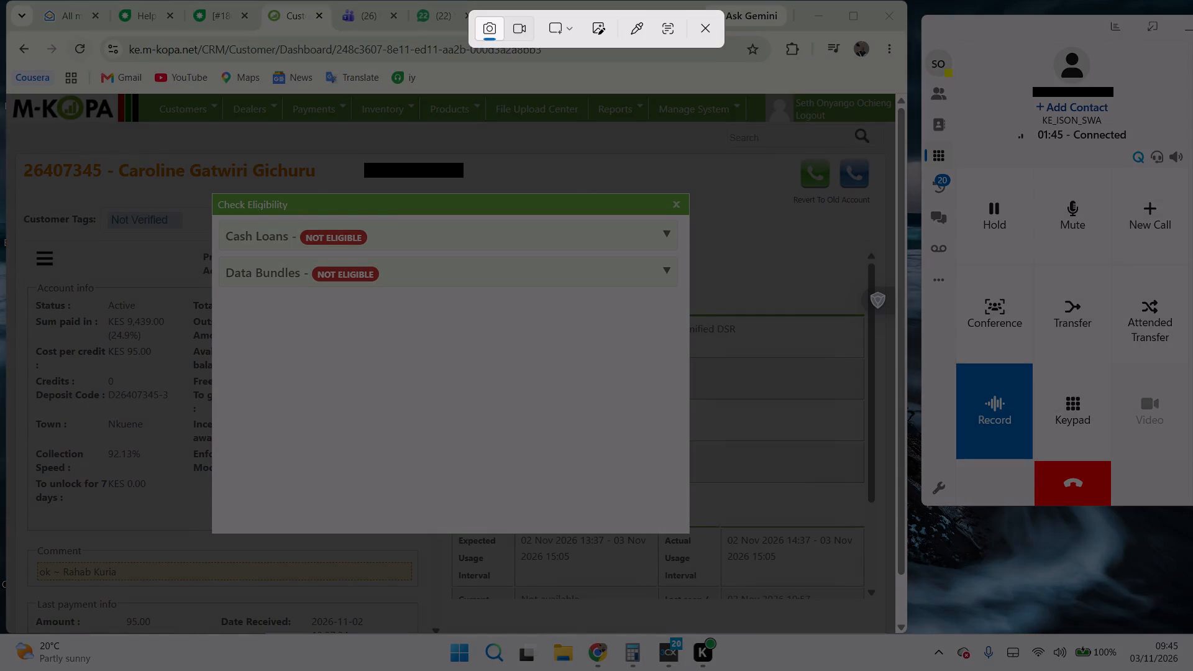
pyautogui.moveTo(1, 123); pyautogui.dragTo(788, 547)
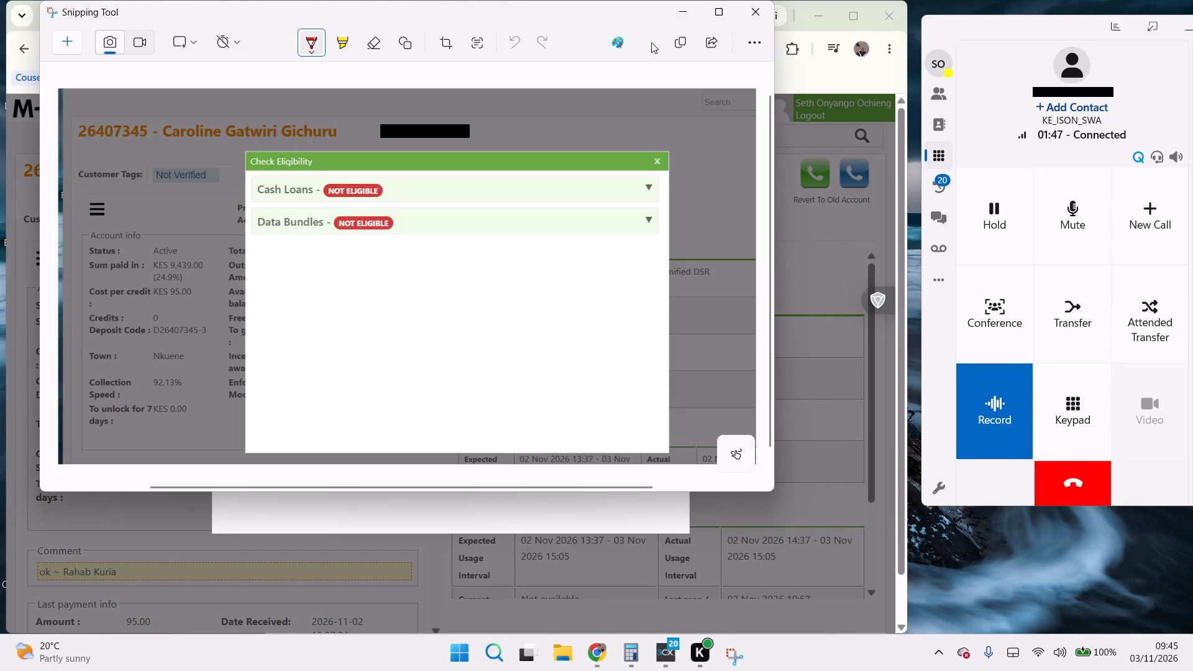
# Copy the Check Eligibility screenshot and paste it below the text of the private note draft on Freshdesk ticket 180595282.
pyautogui.click(674, 40)
pyautogui.click(680, 12)
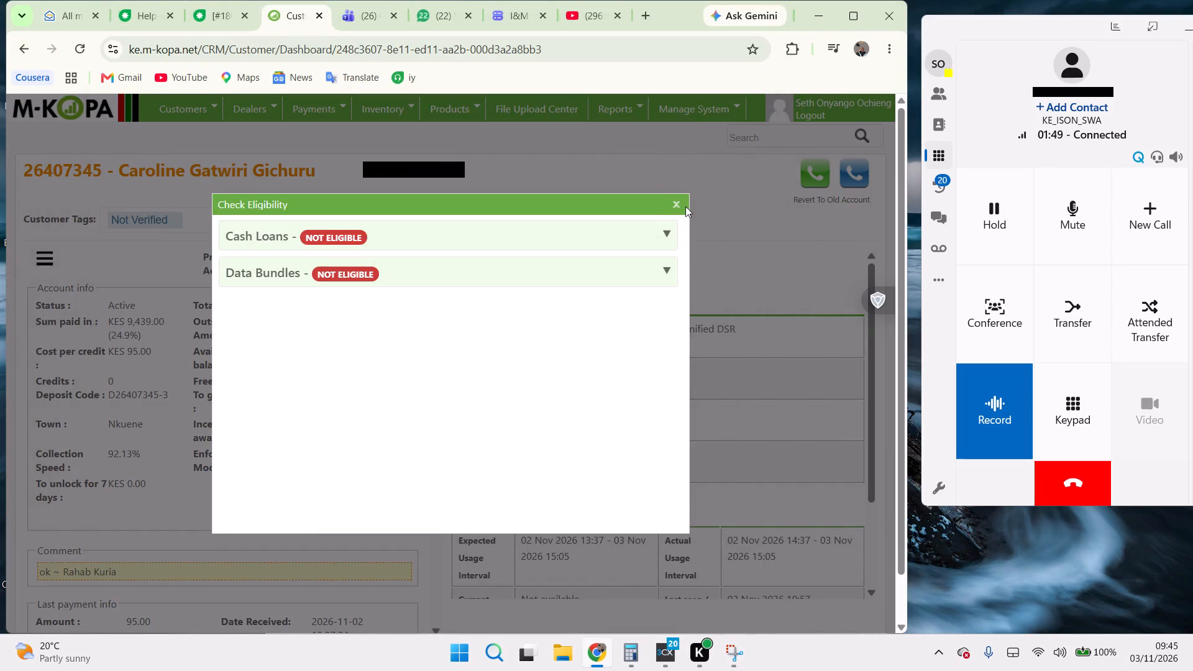
pyautogui.tripleClick(685, 206)
pyautogui.click(674, 204)
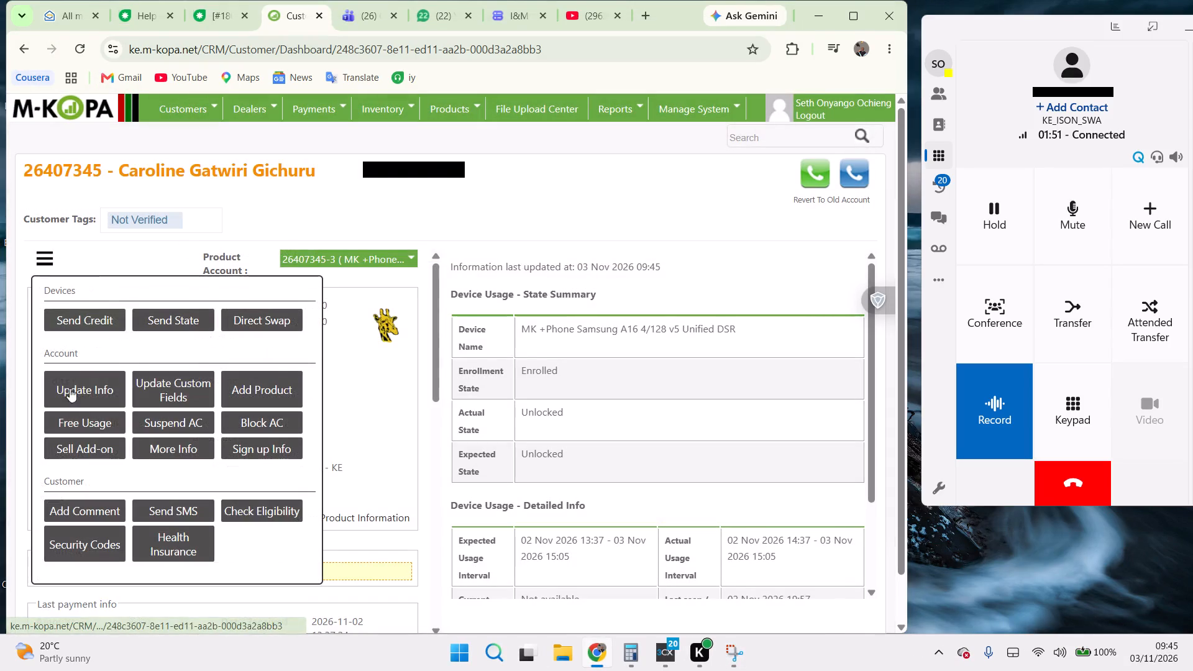
pyautogui.click(71, 398)
pyautogui.click(212, 15)
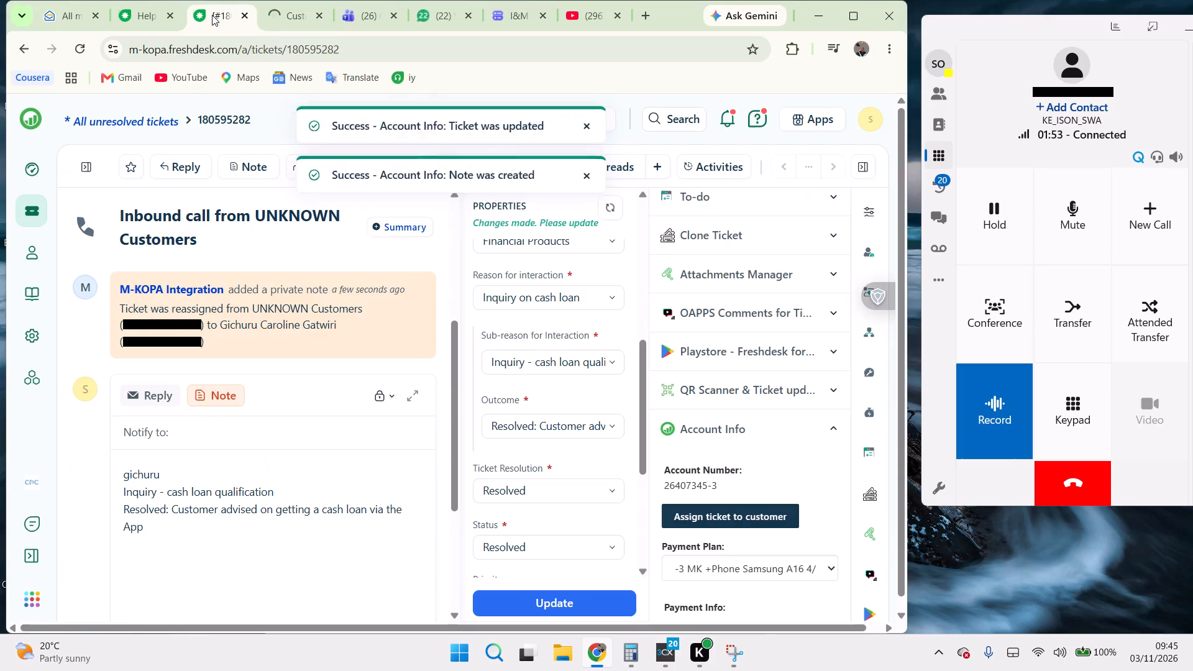
pyautogui.click(186, 550)
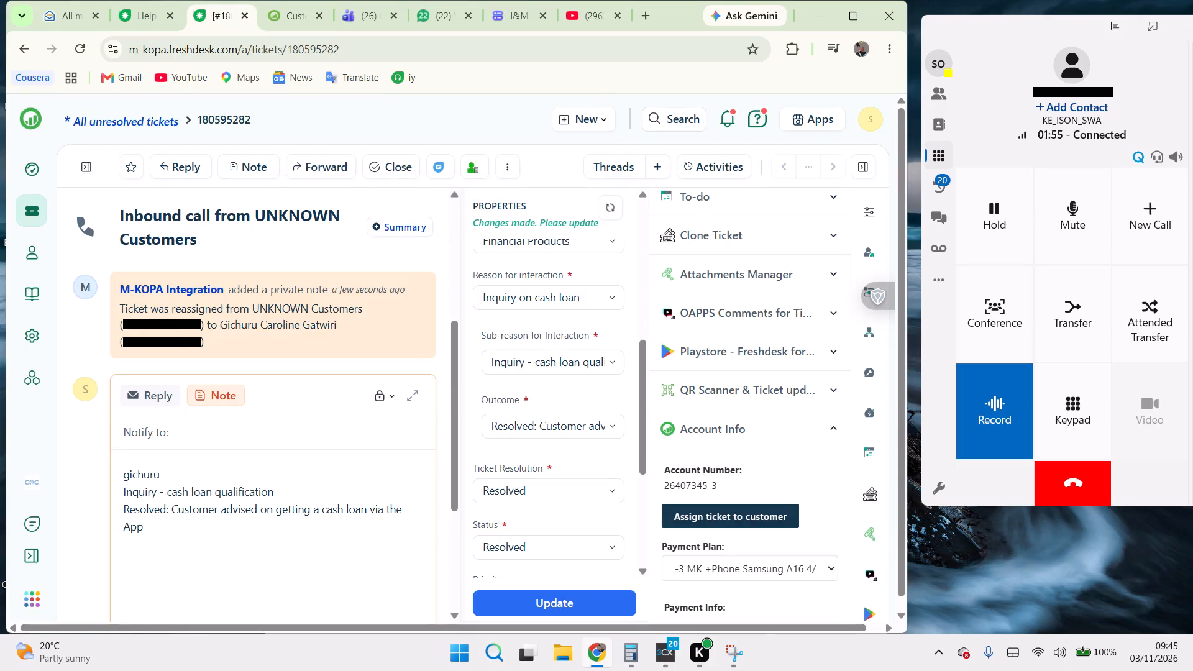
pyautogui.hotkey('ctrl', 'v')
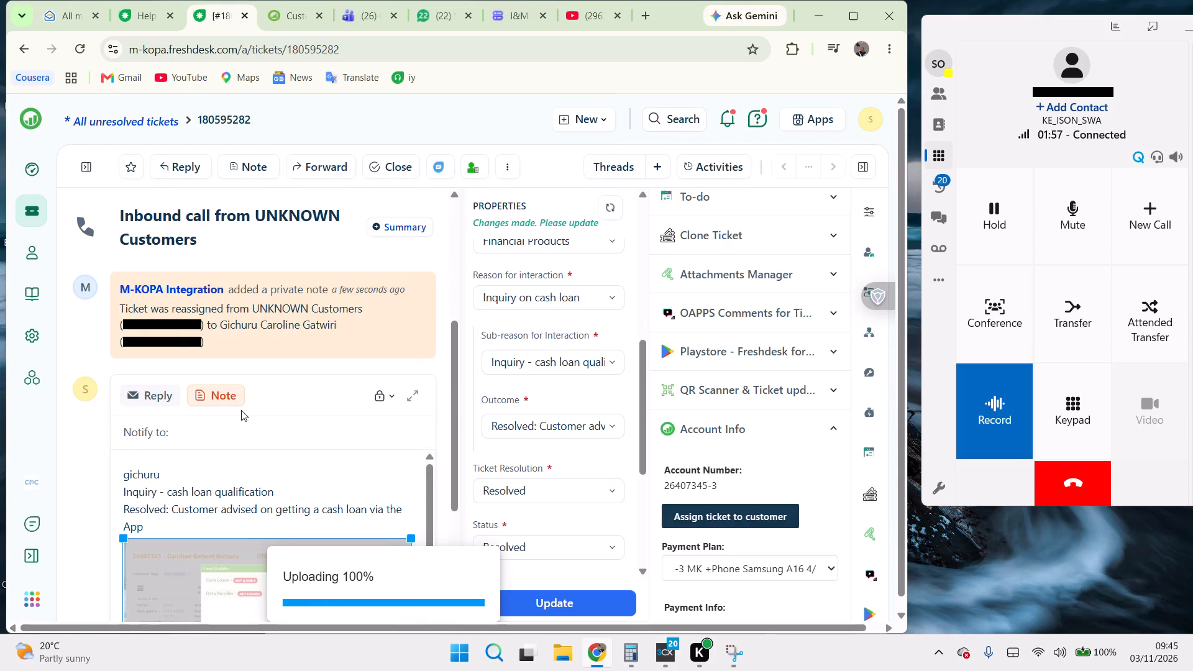
# Look over the customer's Update Information form in the M-KOPA CRM and close it without saving.
pyautogui.click(281, 12)
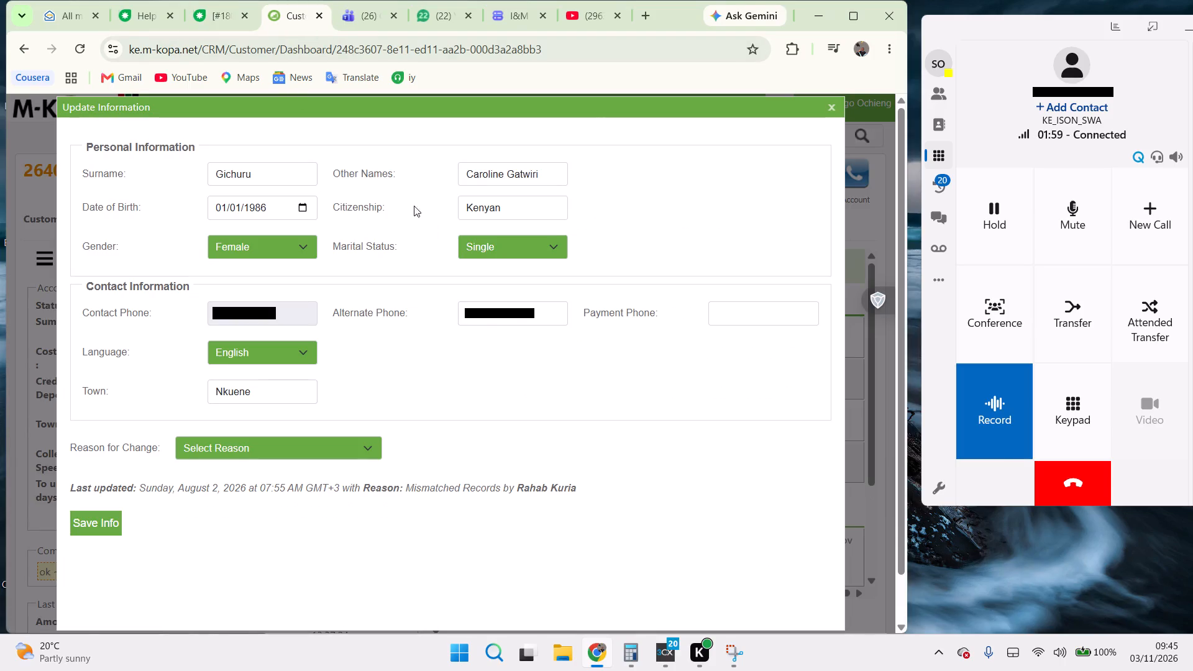
pyautogui.click(831, 106)
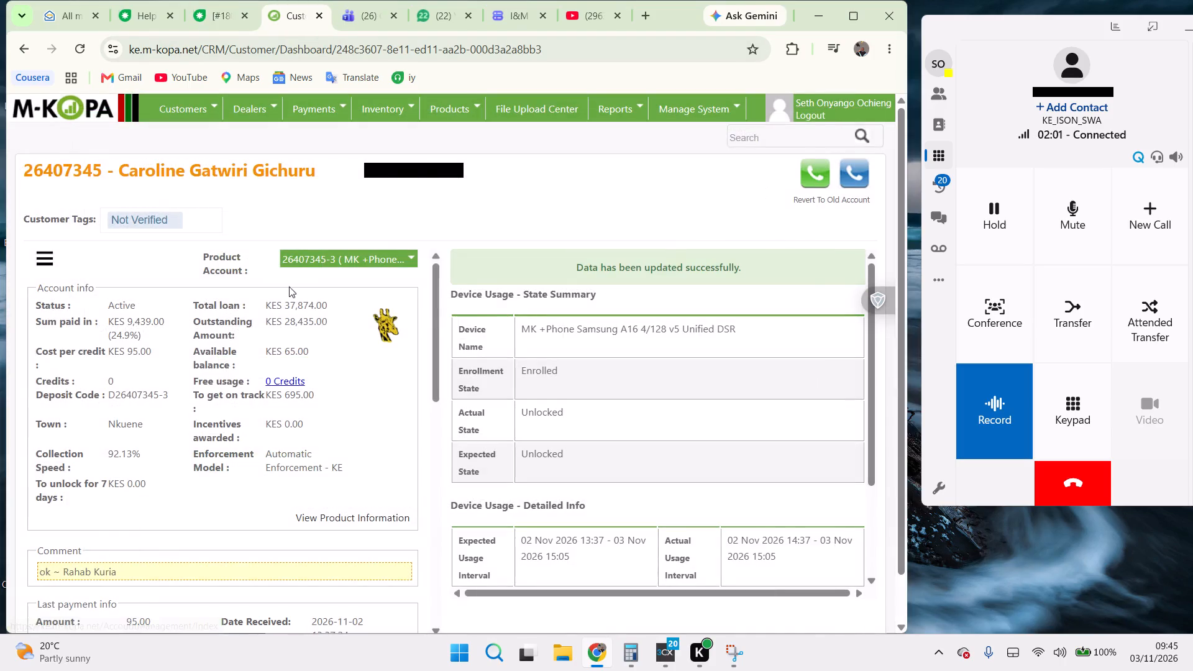
# Add the private note with the pasted eligibility screenshot to Freshdesk ticket 180595282.
pyautogui.click(204, 14)
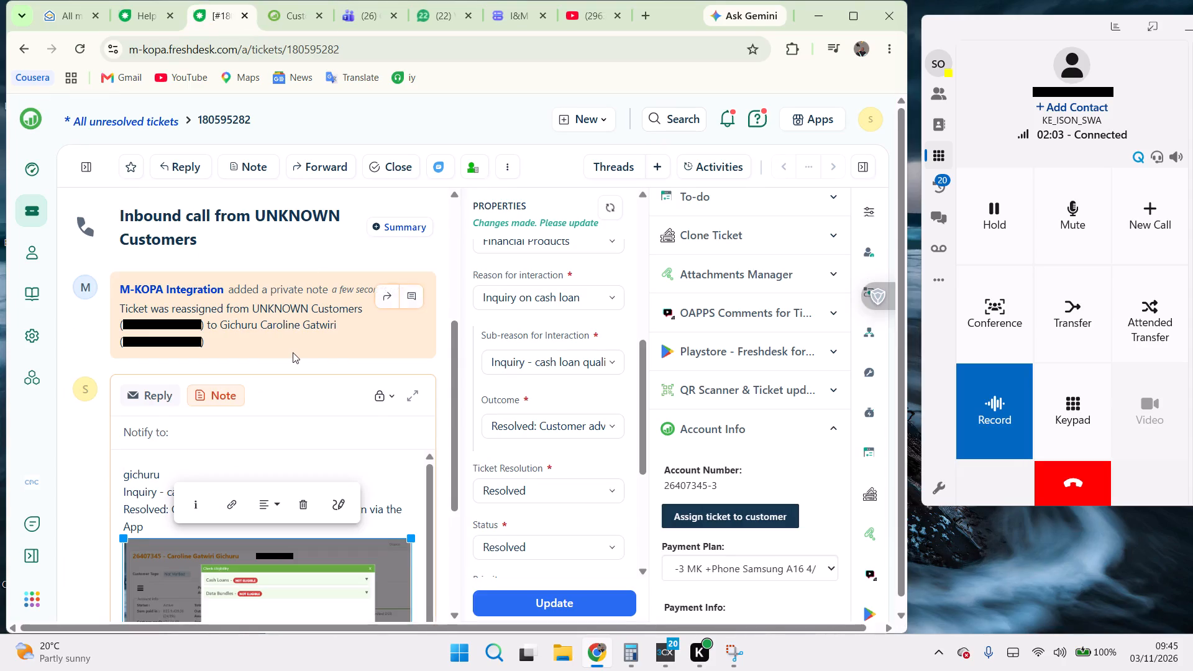
pyautogui.scroll(-5, 293, 352)
pyautogui.click(360, 579)
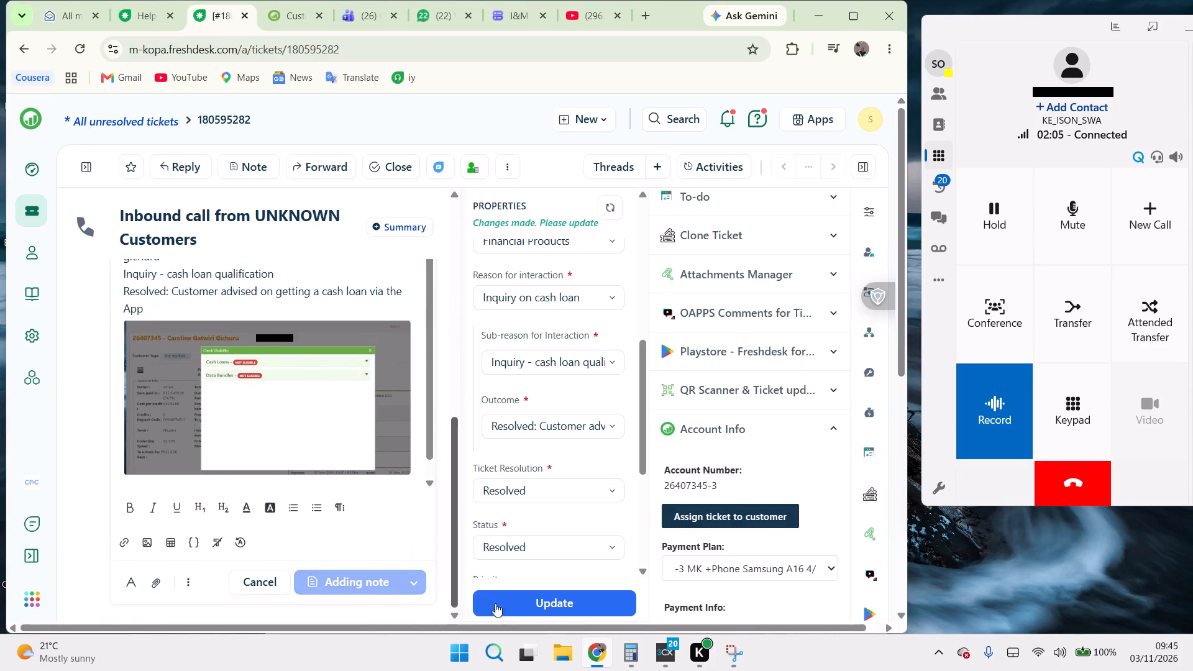
pyautogui.click(549, 606)
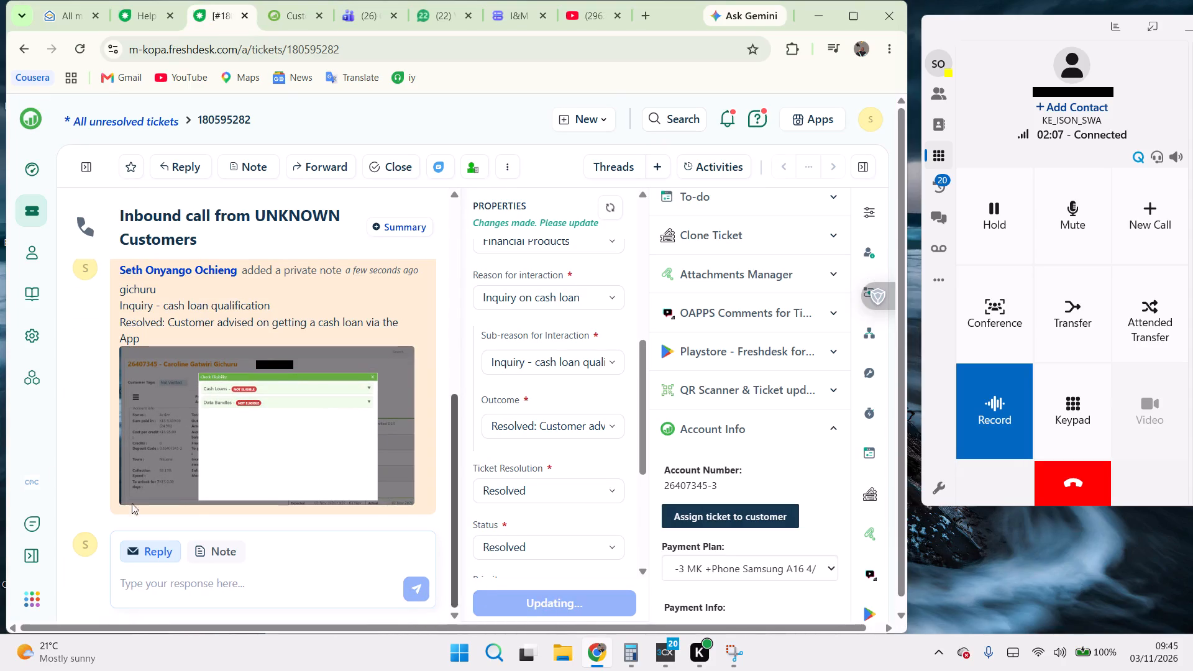
pyautogui.scroll(1, 247, 411)
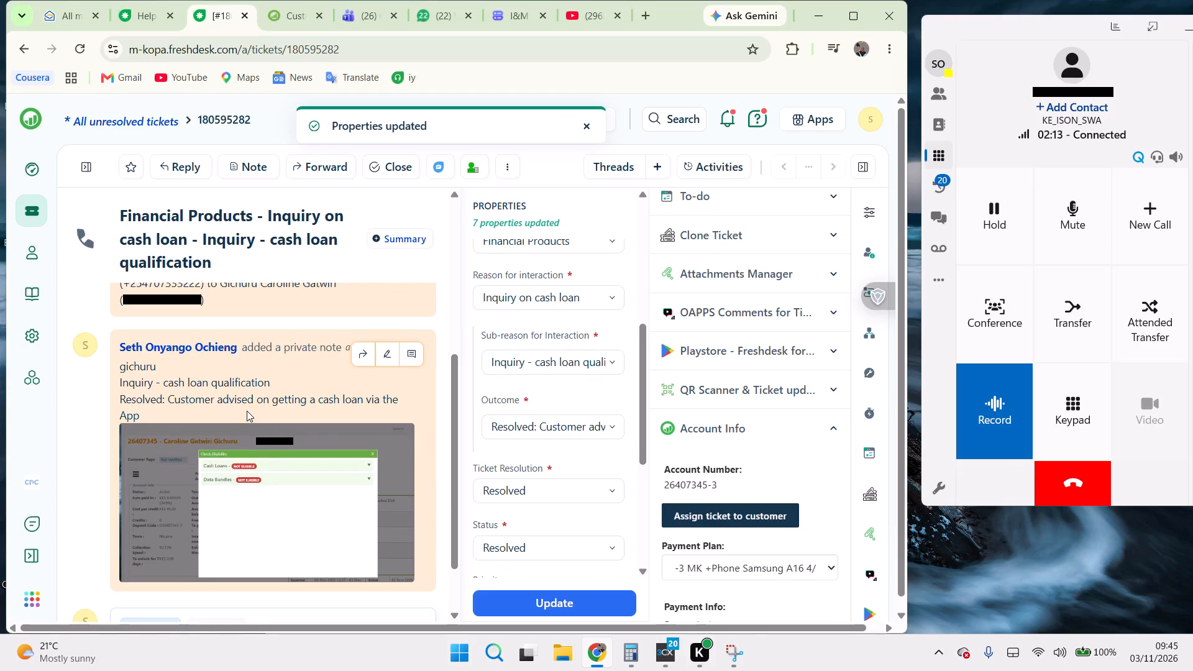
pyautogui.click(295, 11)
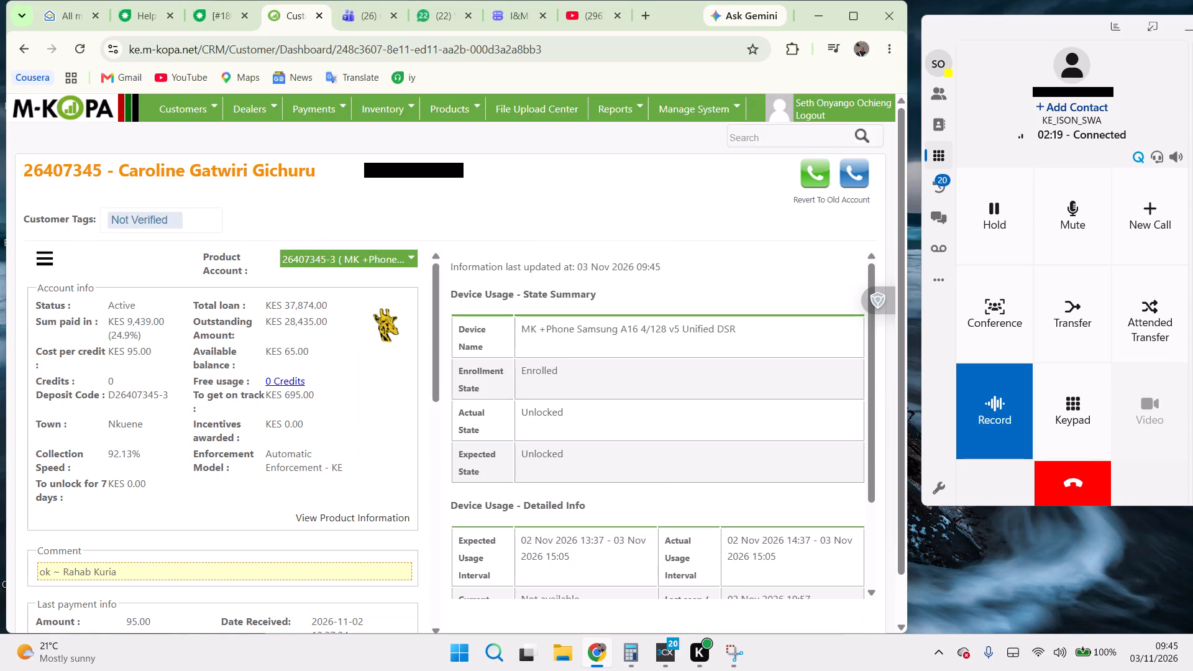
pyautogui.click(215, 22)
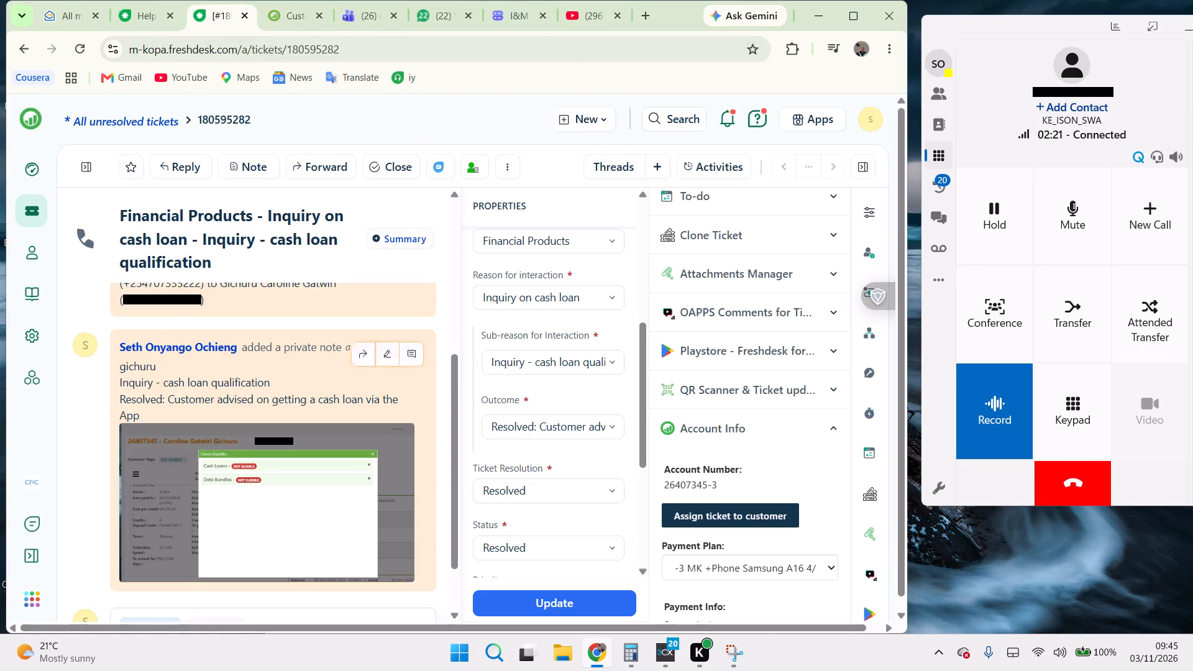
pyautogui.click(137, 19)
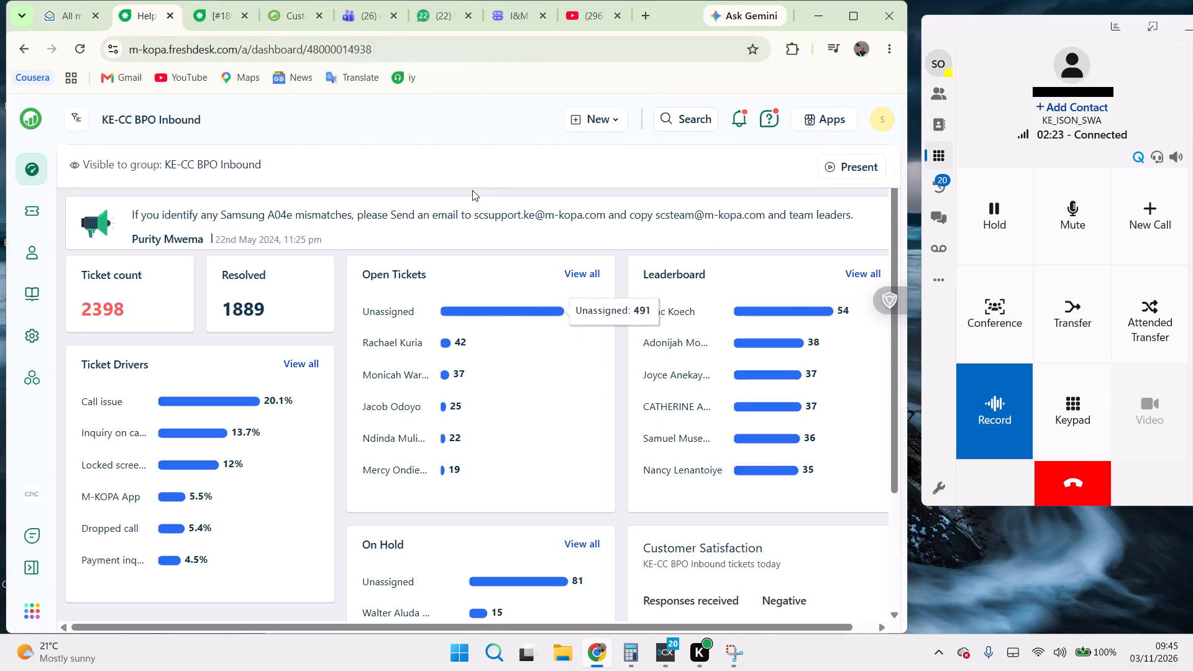
# Review the Document Section upload requirements in the I&M Foundation x Moringa Scholarship Application Form_2026.
pyautogui.click(509, 16)
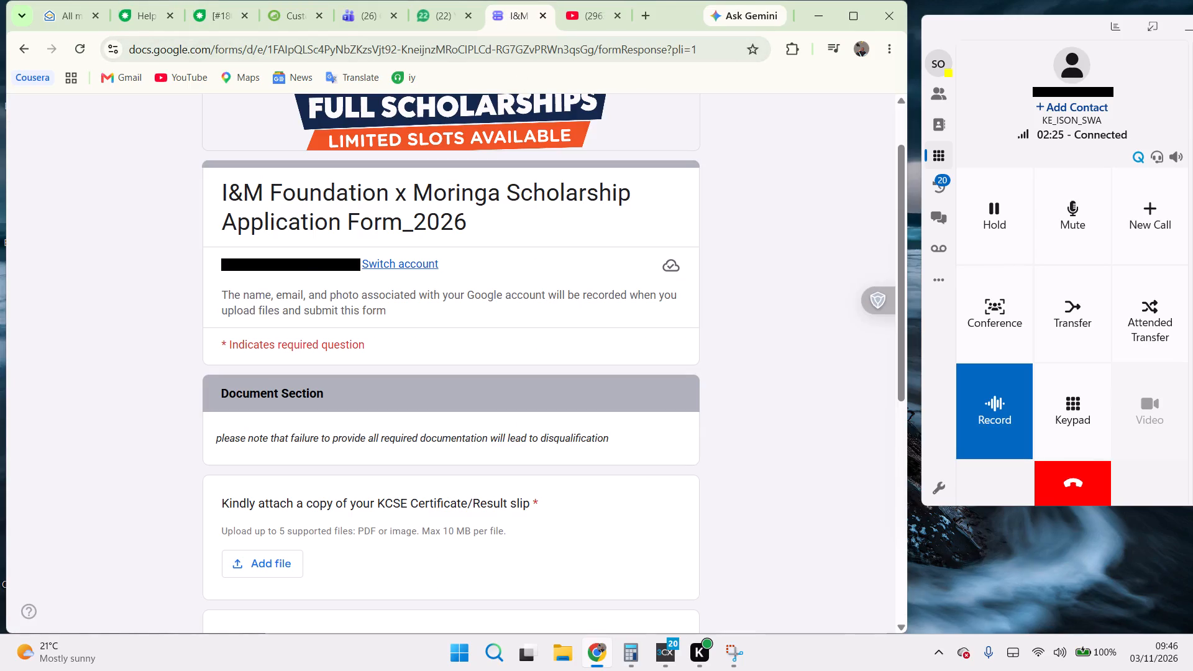
pyautogui.scroll(-2, 447, 387)
pyautogui.scroll(2, 447, 387)
pyautogui.scroll(-1, 447, 387)
pyautogui.scroll(1, 447, 387)
pyautogui.scroll(-1, 447, 387)
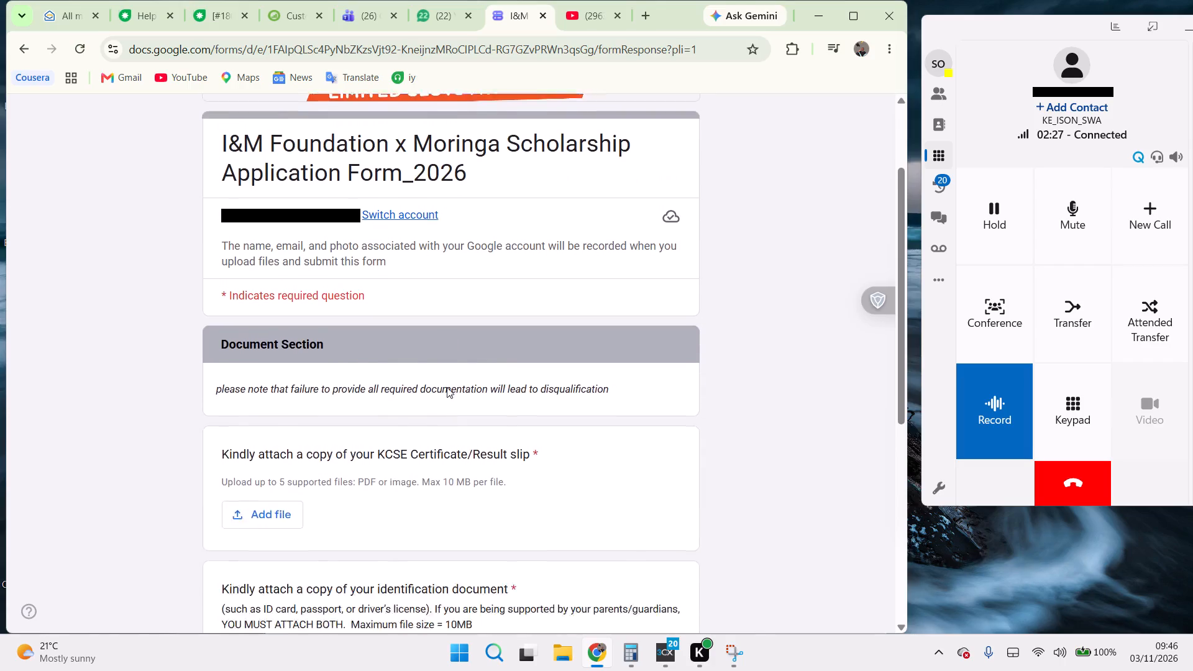
pyautogui.scroll(1, 447, 387)
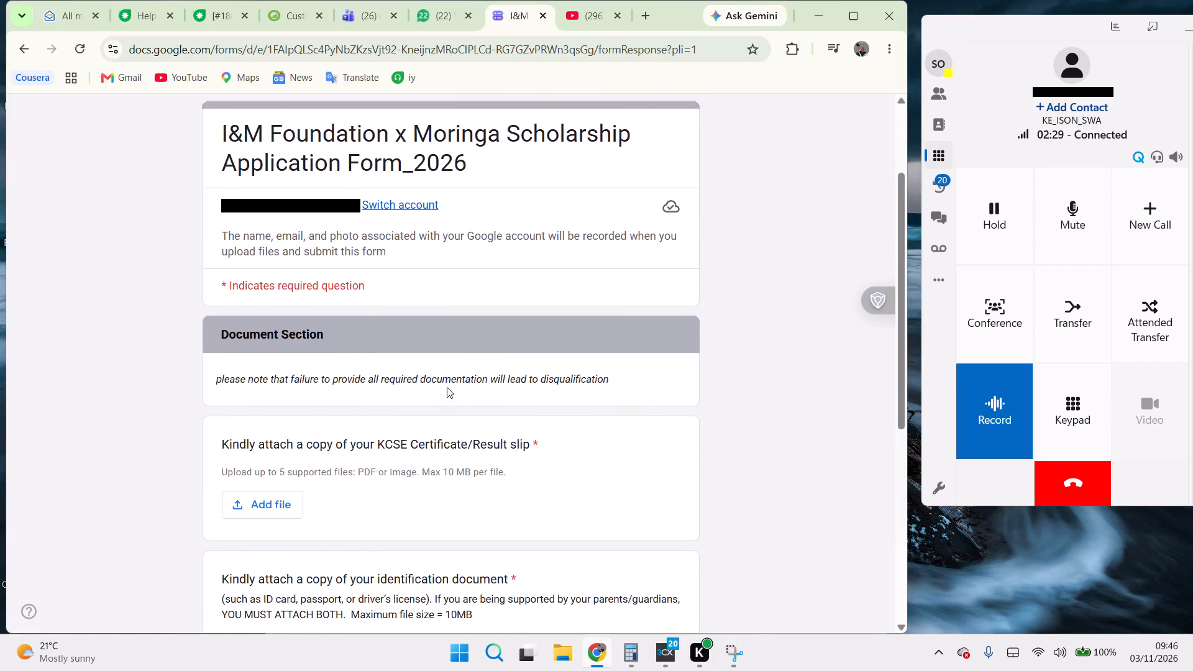
pyautogui.scroll(-6, 447, 387)
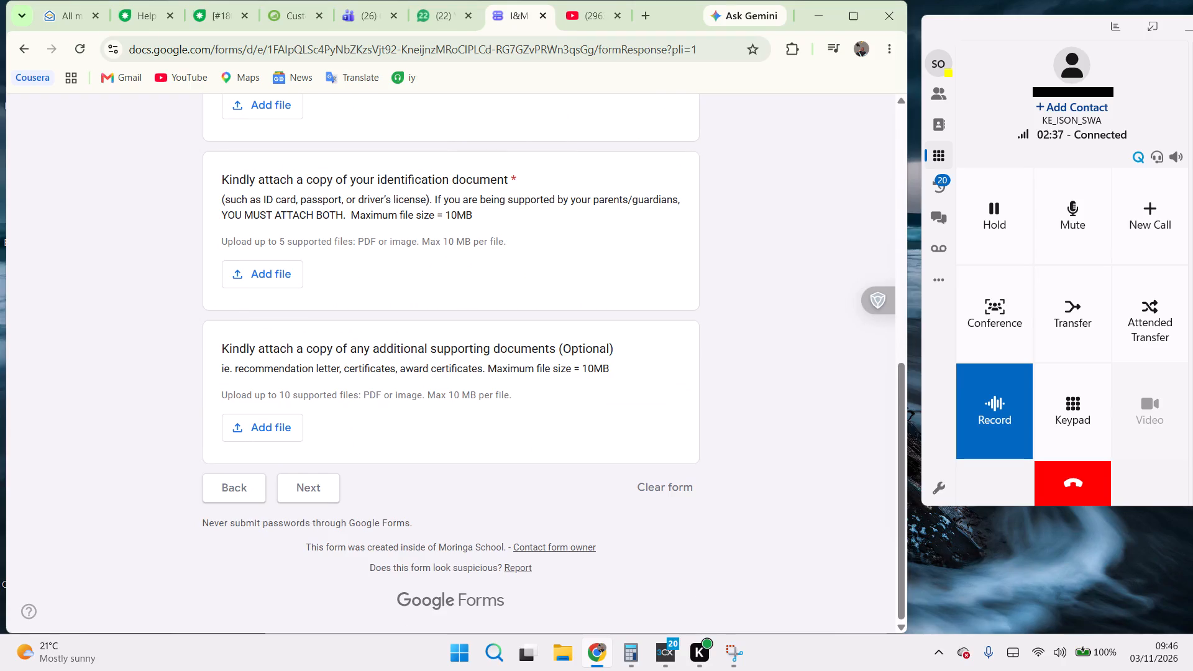
pyautogui.scroll(2, 500, 354)
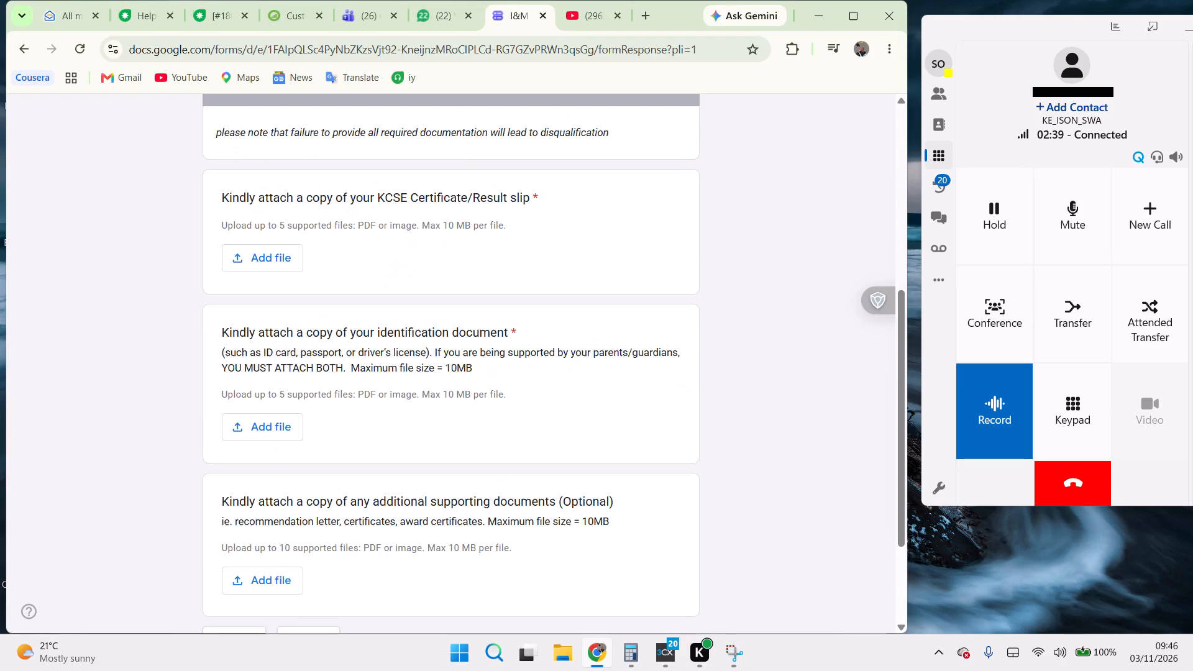
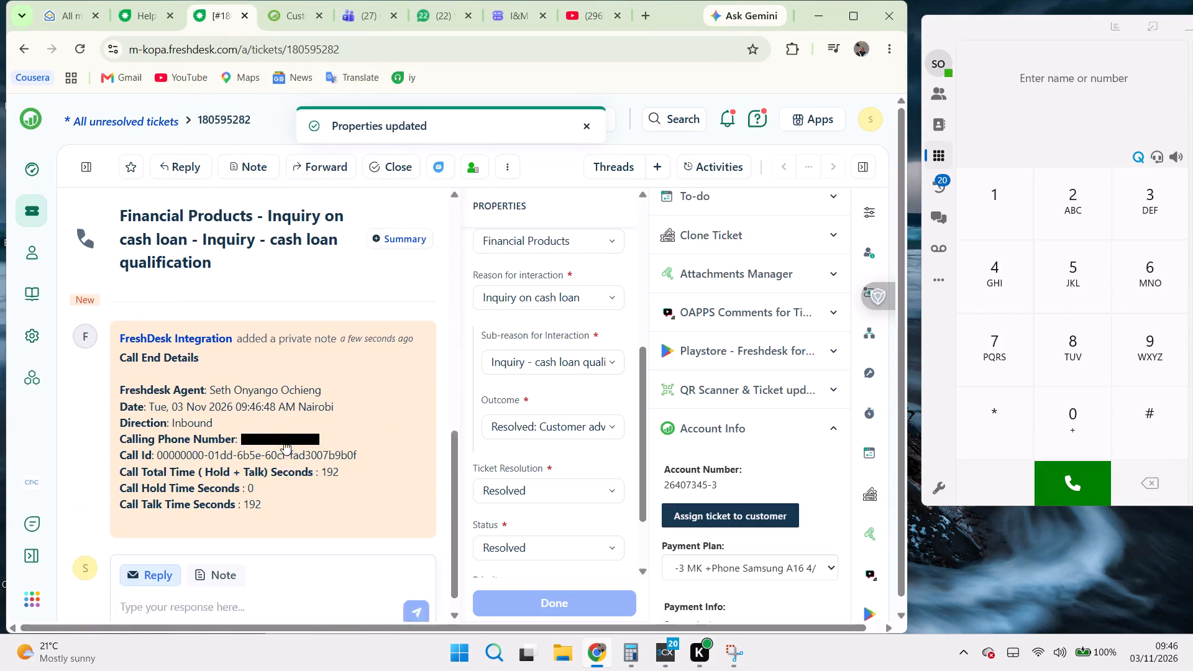
pyautogui.scroll(-1, 284, 441)
pyautogui.scroll(1, 284, 441)
pyautogui.scroll(-4, 284, 441)
pyautogui.doubleClick(35, 484)
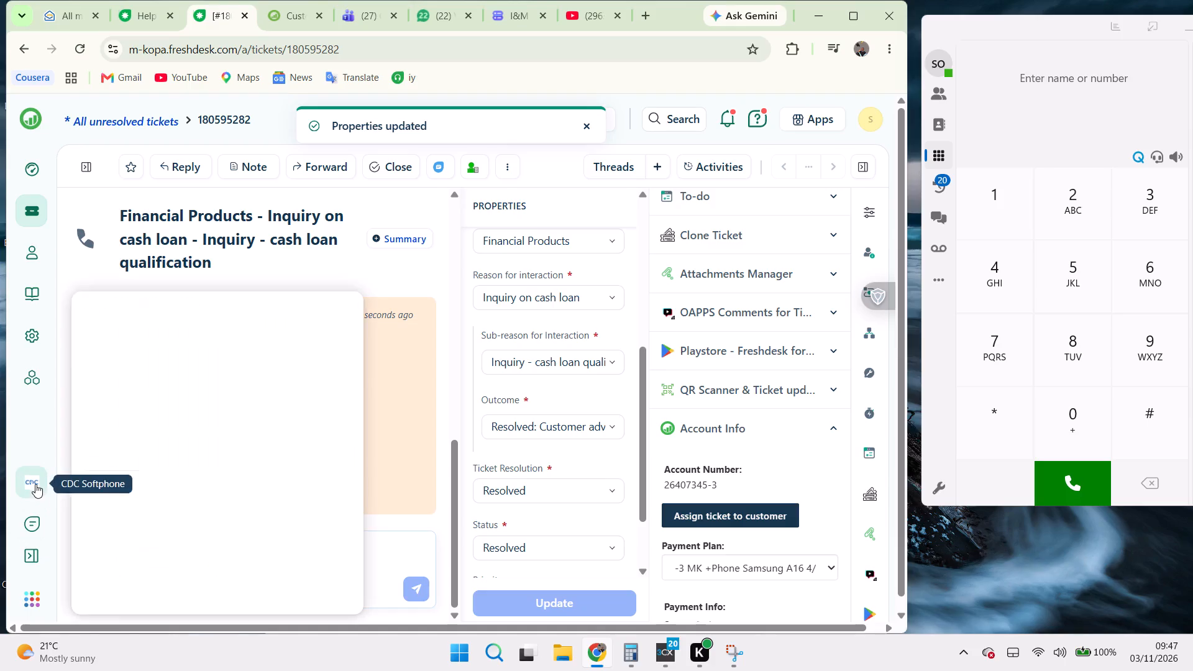
pyautogui.scroll(1, 154, 437)
pyautogui.scroll(-1, 154, 437)
pyautogui.scroll(2, 154, 437)
pyautogui.scroll(-1, 154, 437)
pyautogui.scroll(5, 154, 437)
pyautogui.scroll(-1, 154, 437)
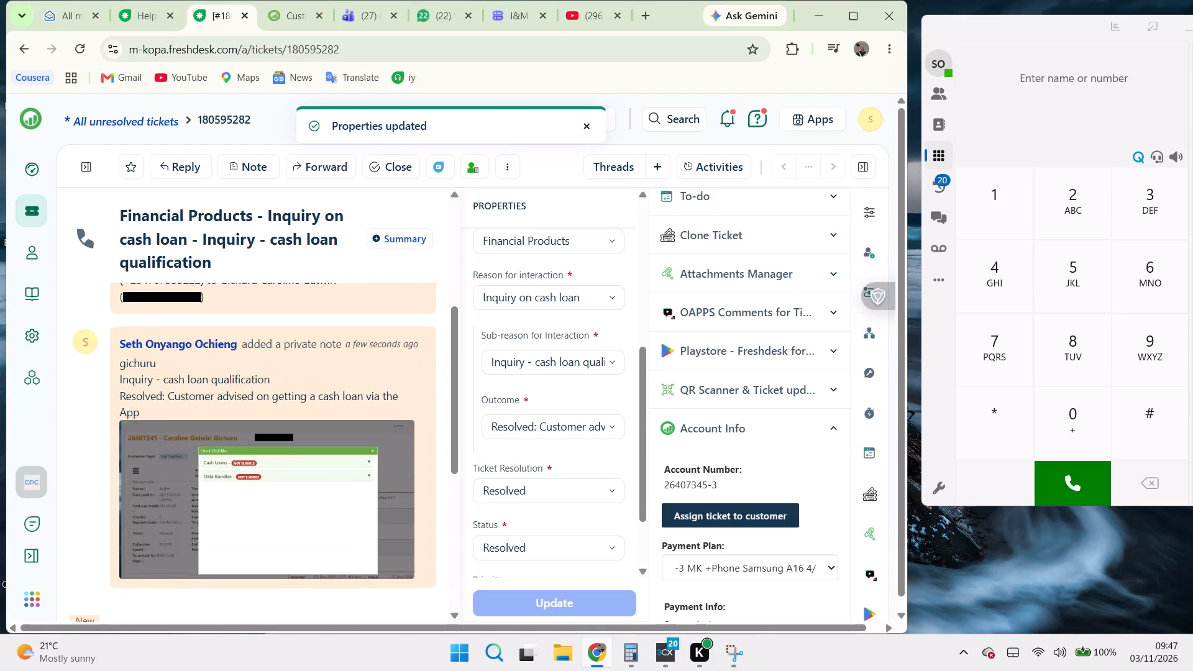
pyautogui.click(39, 170)
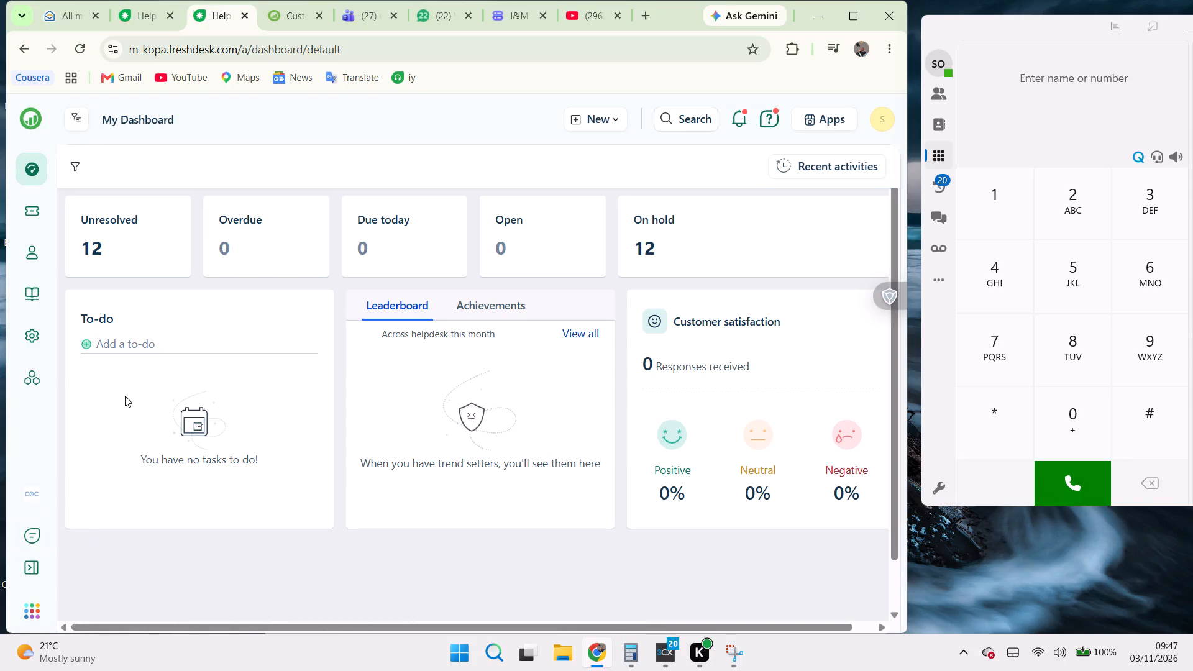
pyautogui.click(120, 234)
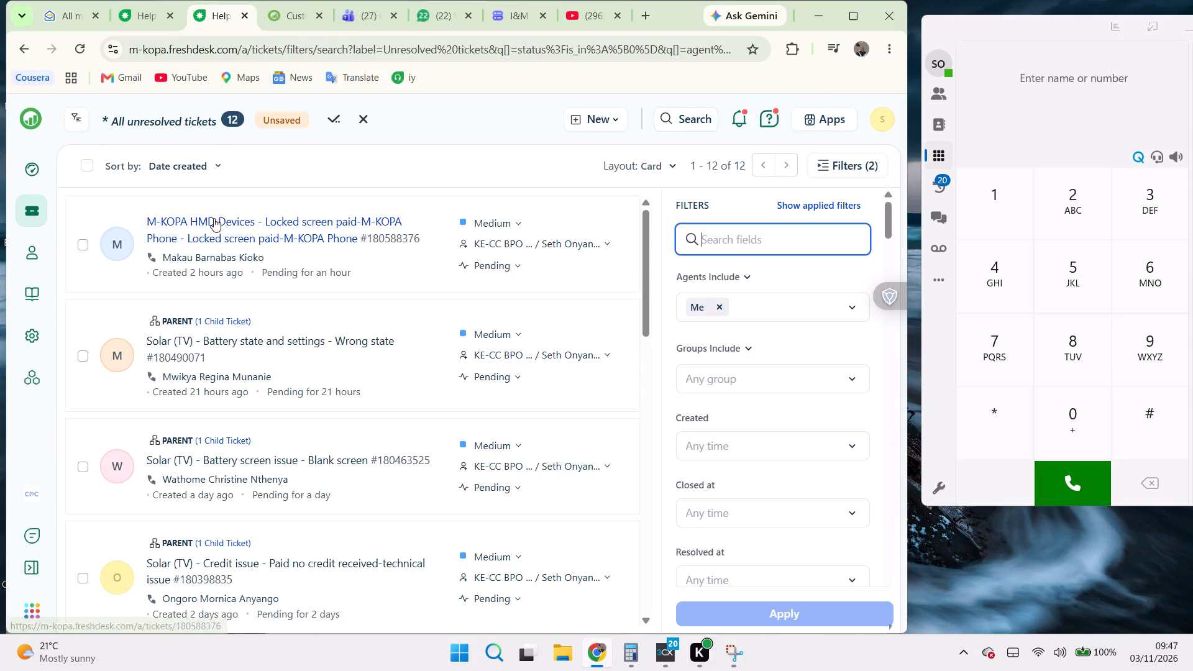
pyautogui.click(215, 222)
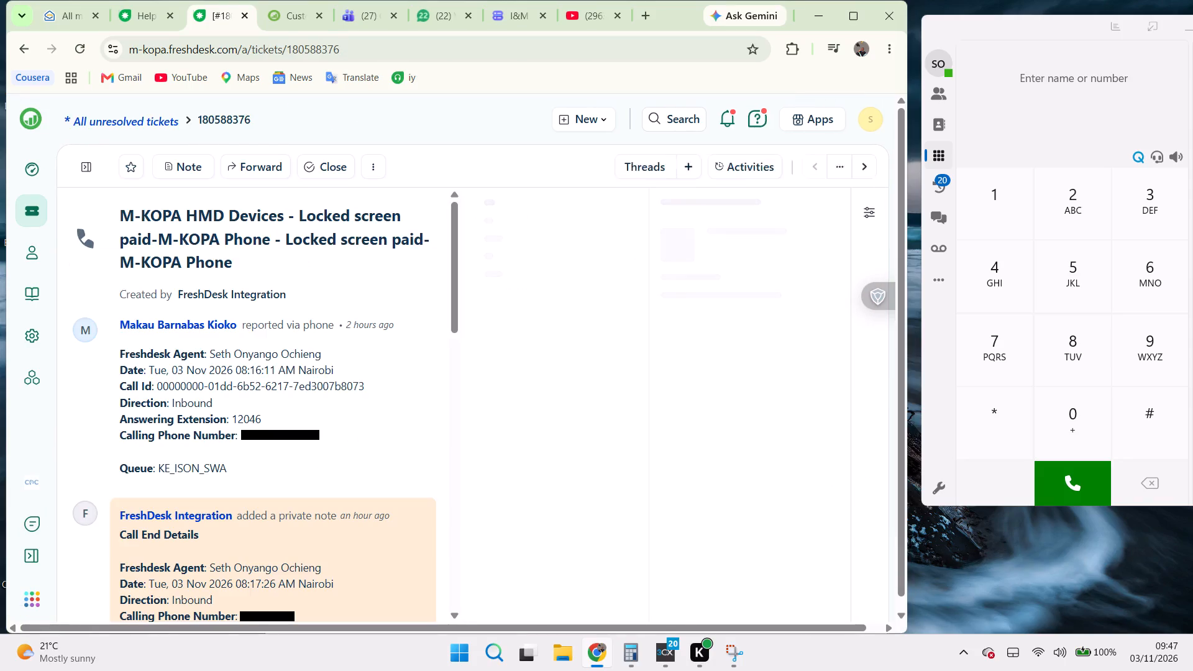
pyautogui.scroll(-1, 276, 339)
pyautogui.scroll(2, 276, 339)
pyautogui.scroll(-1, 276, 339)
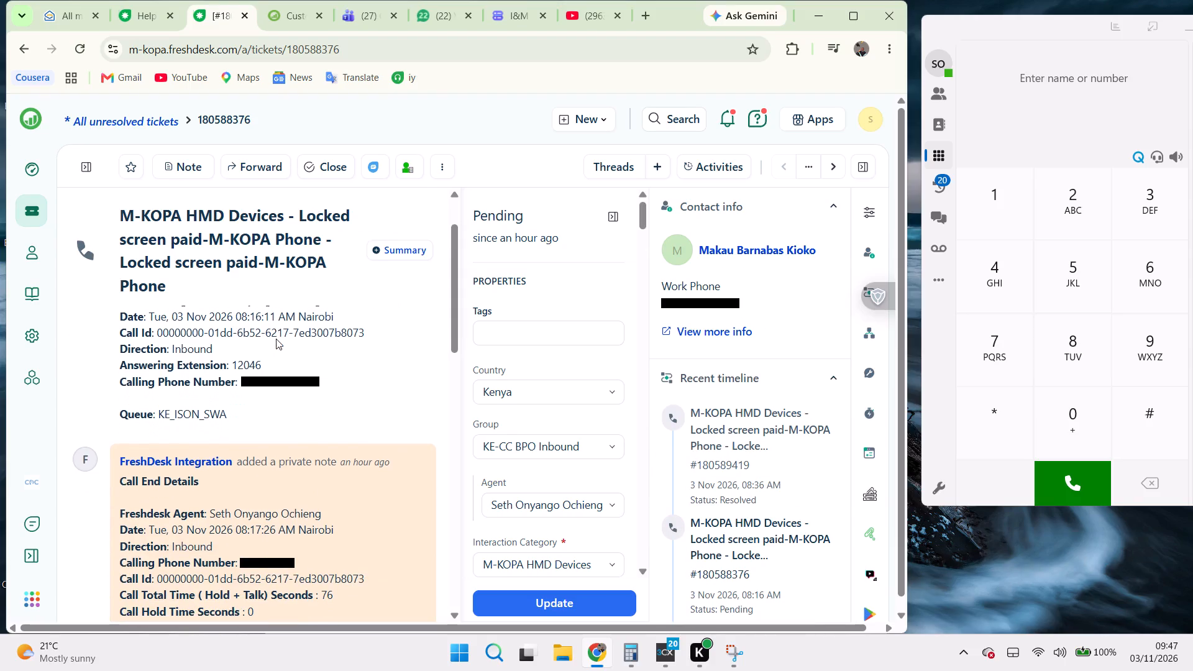
pyautogui.scroll(-3, 276, 339)
pyautogui.scroll(-3, 278, 399)
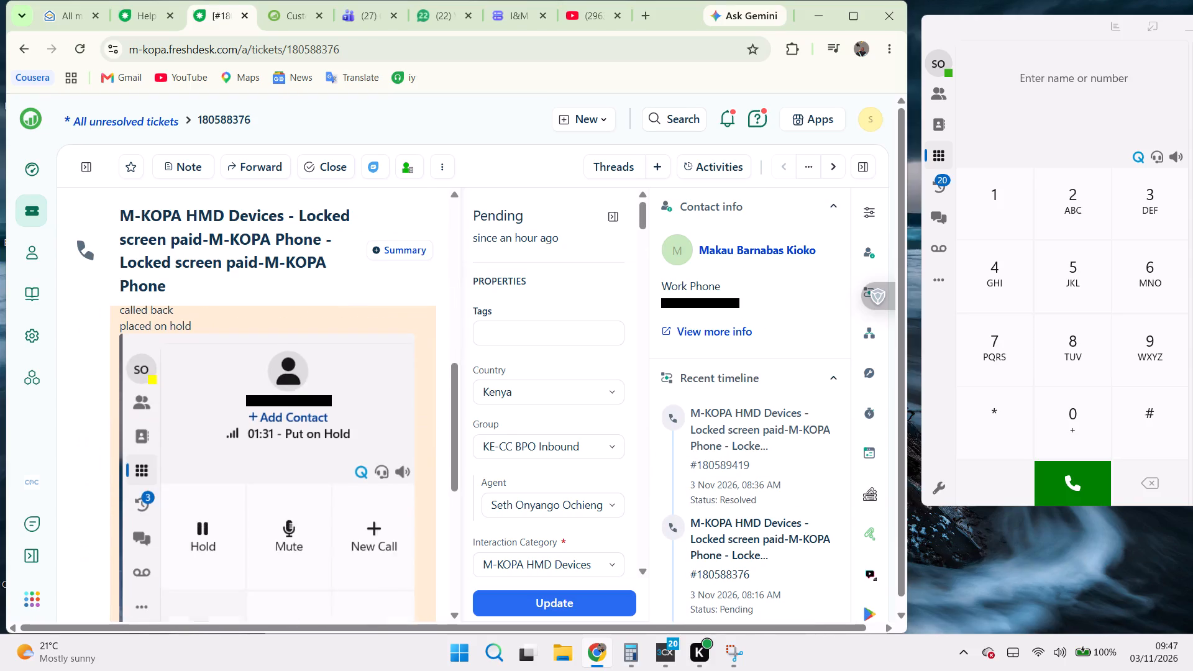
pyautogui.scroll(-1, 278, 399)
pyautogui.scroll(4, 278, 399)
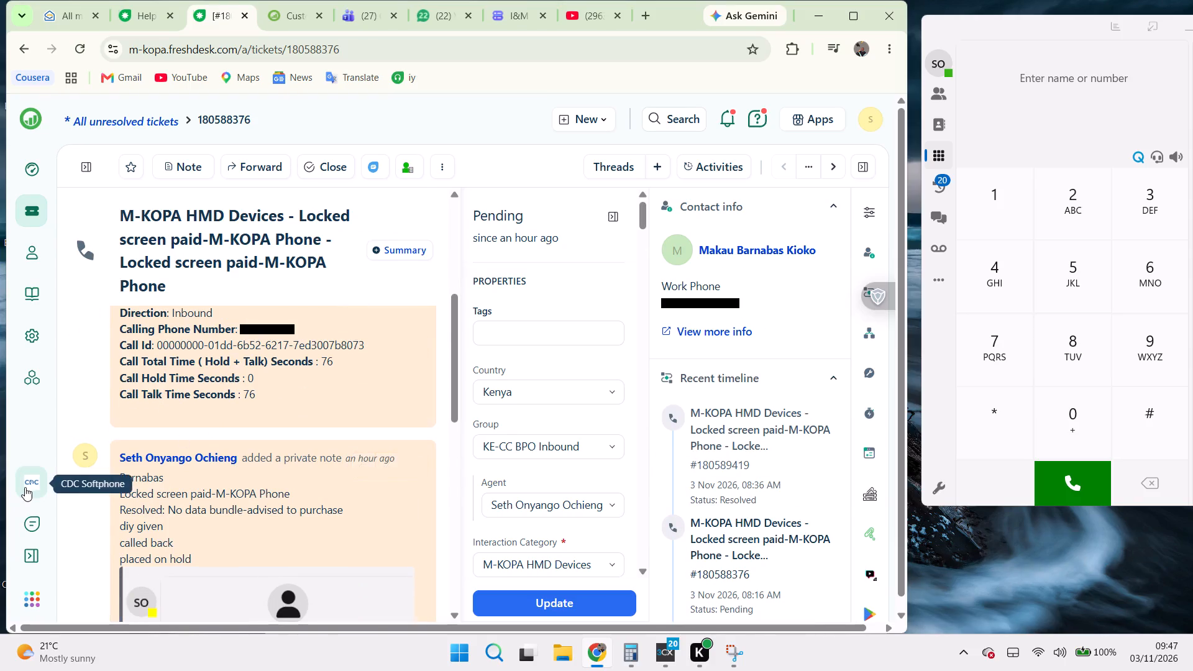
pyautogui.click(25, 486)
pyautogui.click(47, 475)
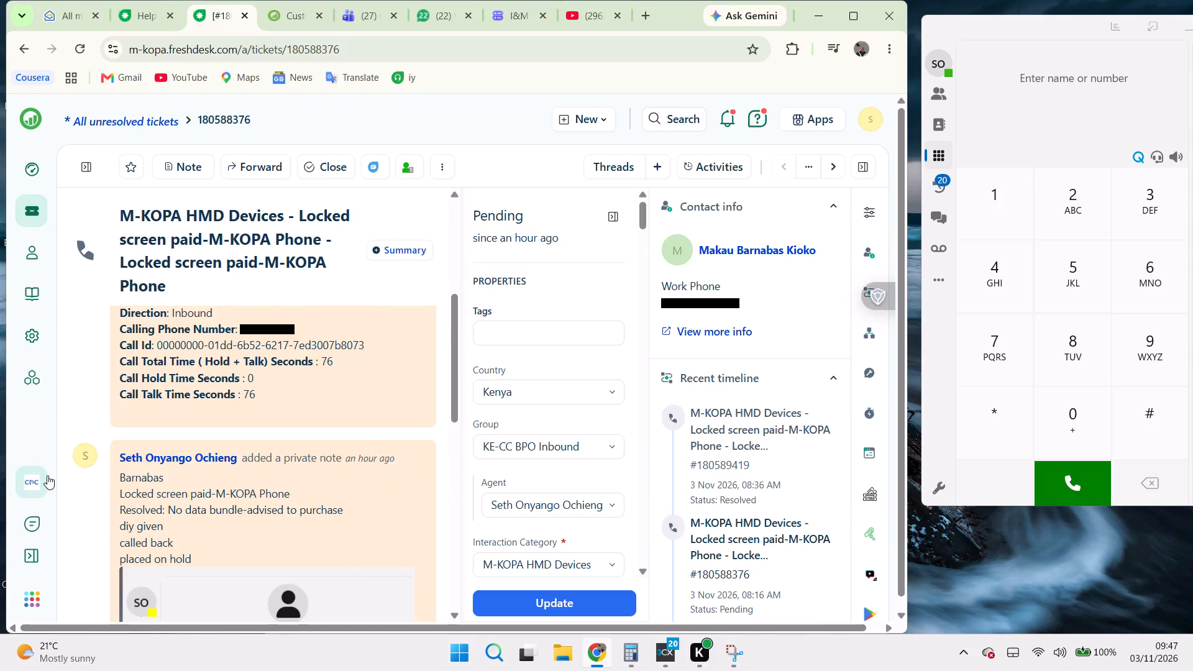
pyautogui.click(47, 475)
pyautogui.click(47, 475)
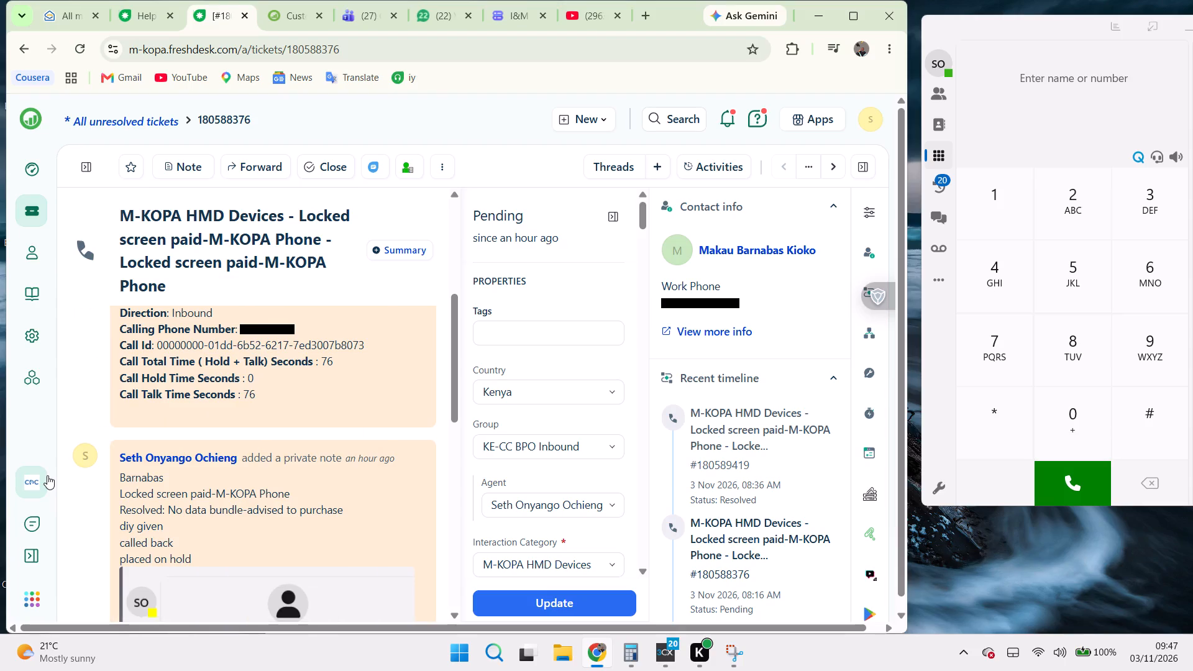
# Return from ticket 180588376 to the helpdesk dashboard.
pyautogui.click(18, 175)
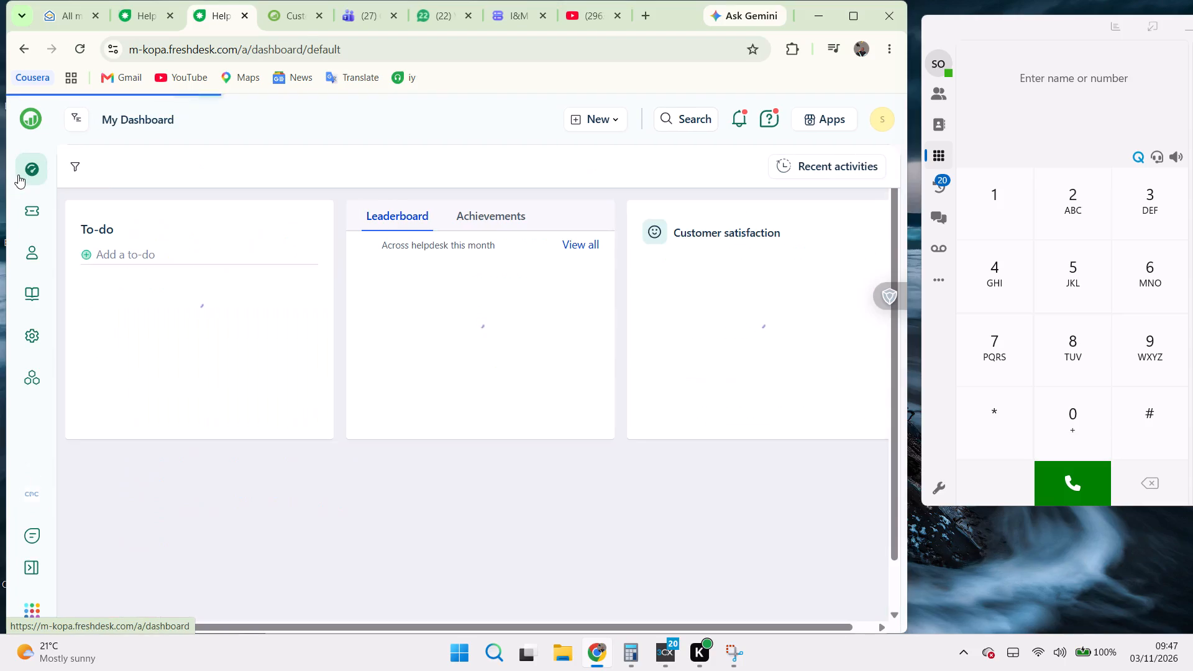
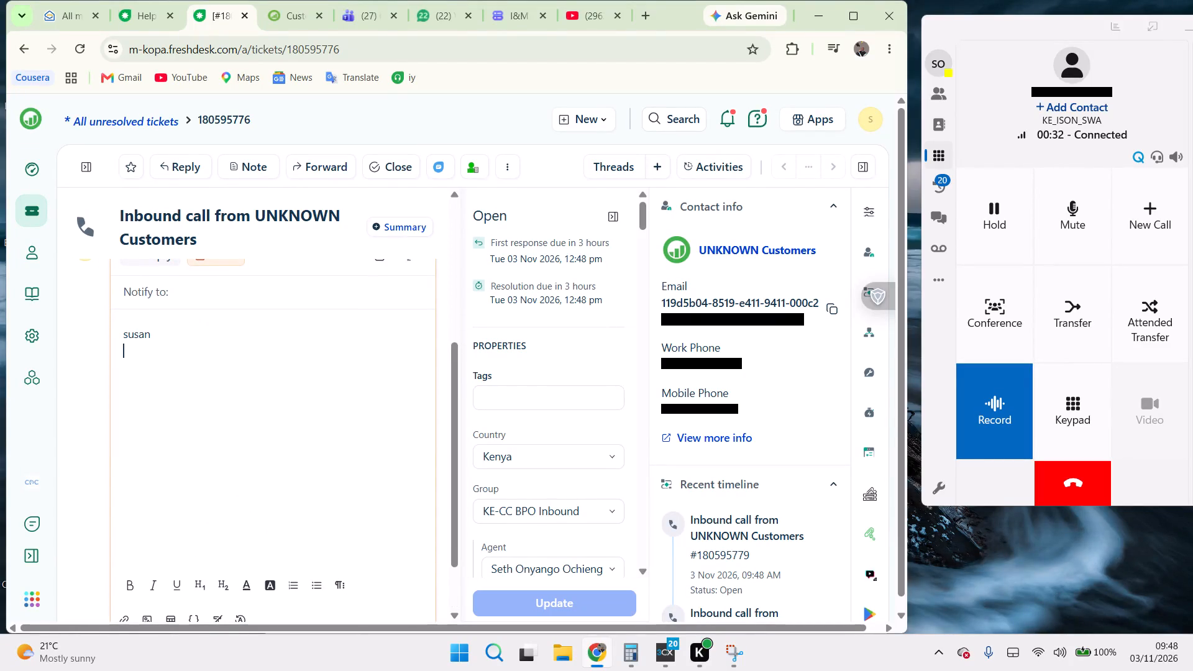
pyautogui.scroll(-4, 564, 428)
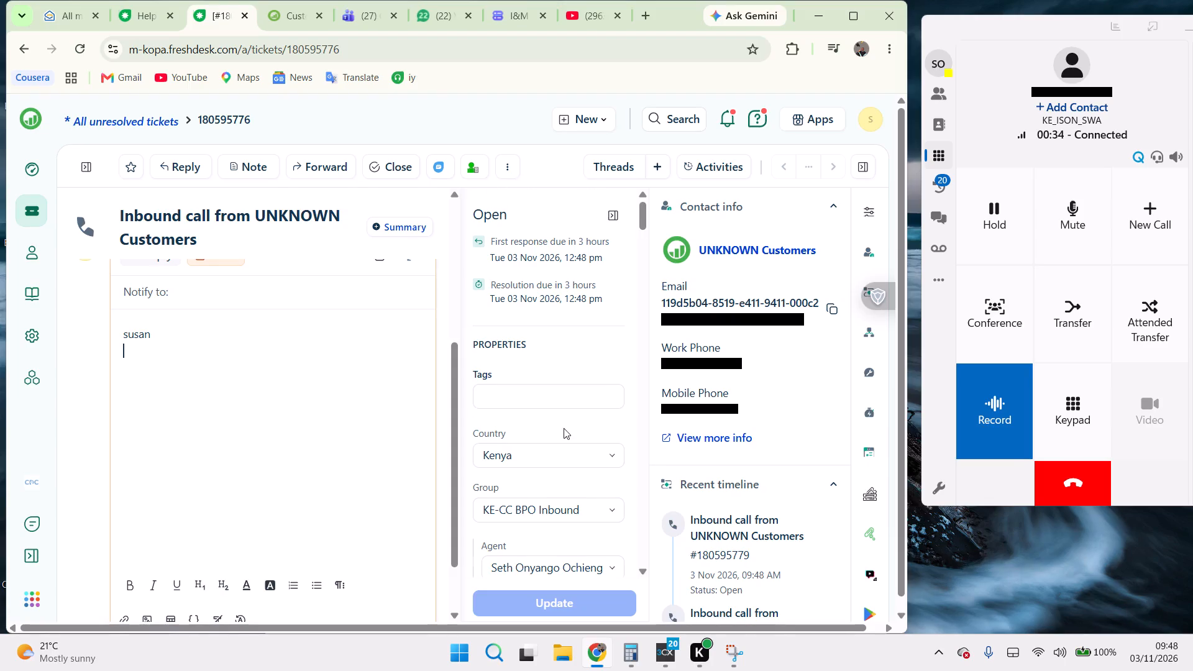
pyautogui.click(516, 314)
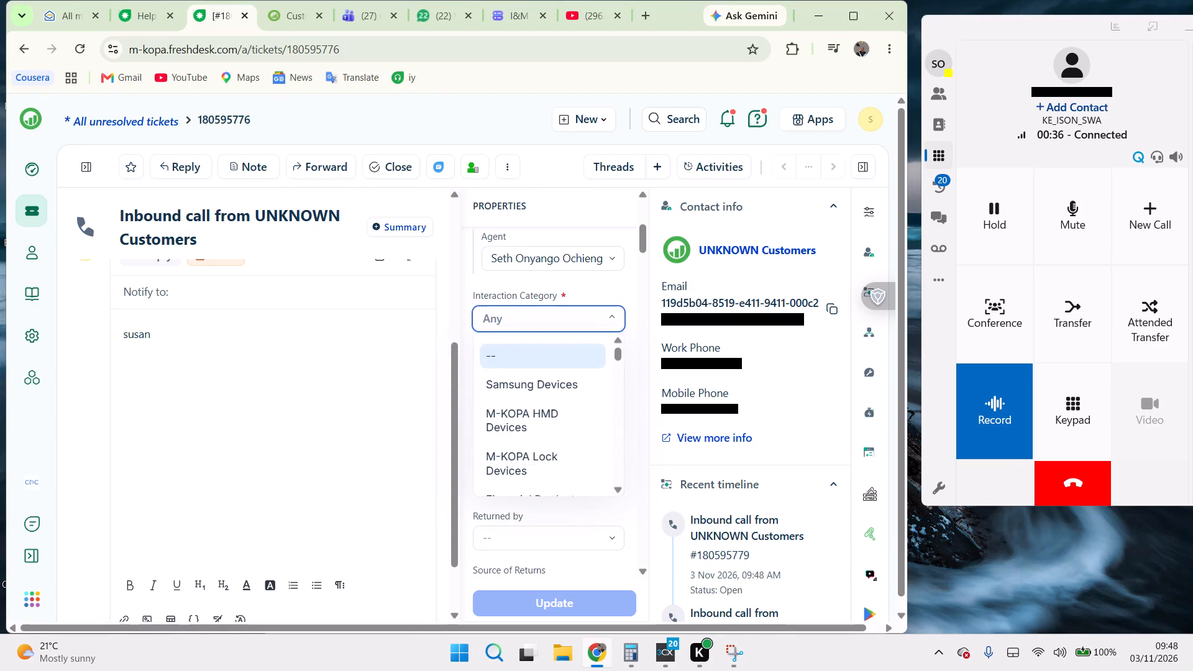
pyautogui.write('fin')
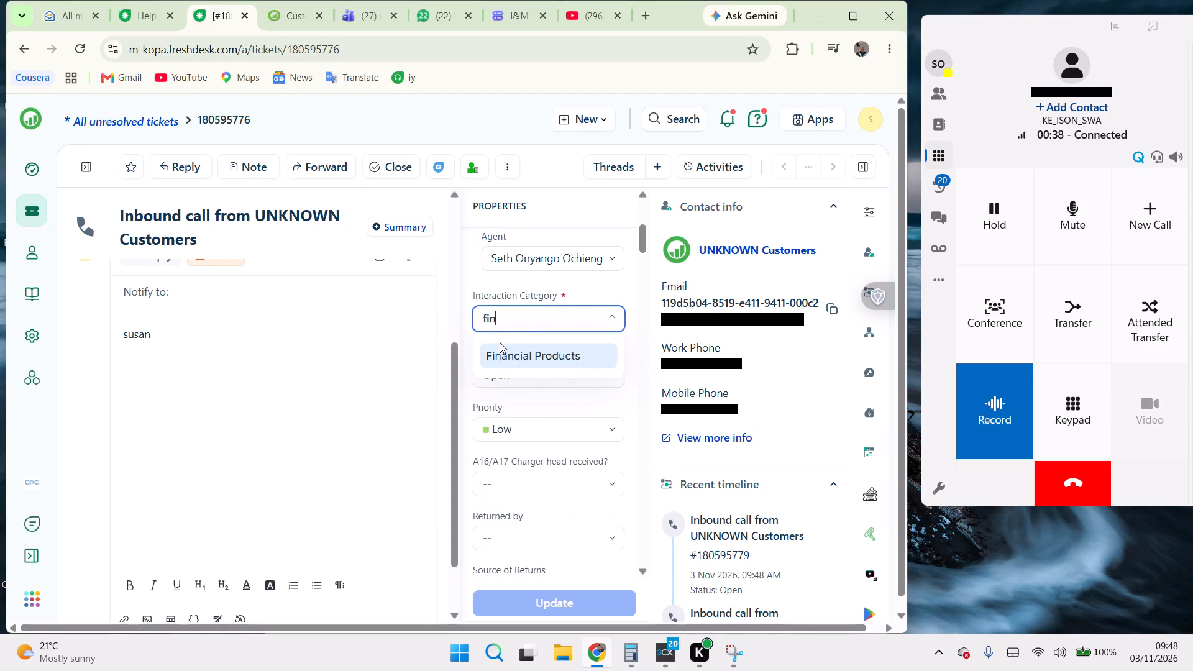
pyautogui.click(501, 355)
pyautogui.click(506, 376)
pyautogui.click(526, 441)
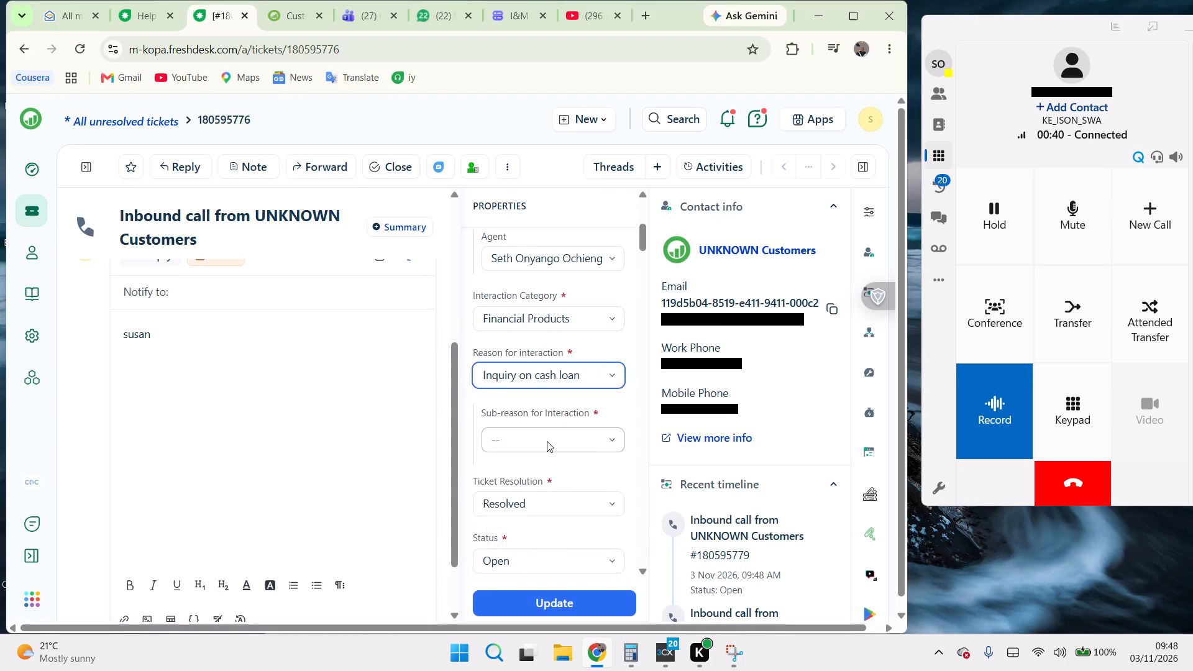
pyautogui.click(547, 441)
pyautogui.click(544, 517)
pyautogui.click(571, 514)
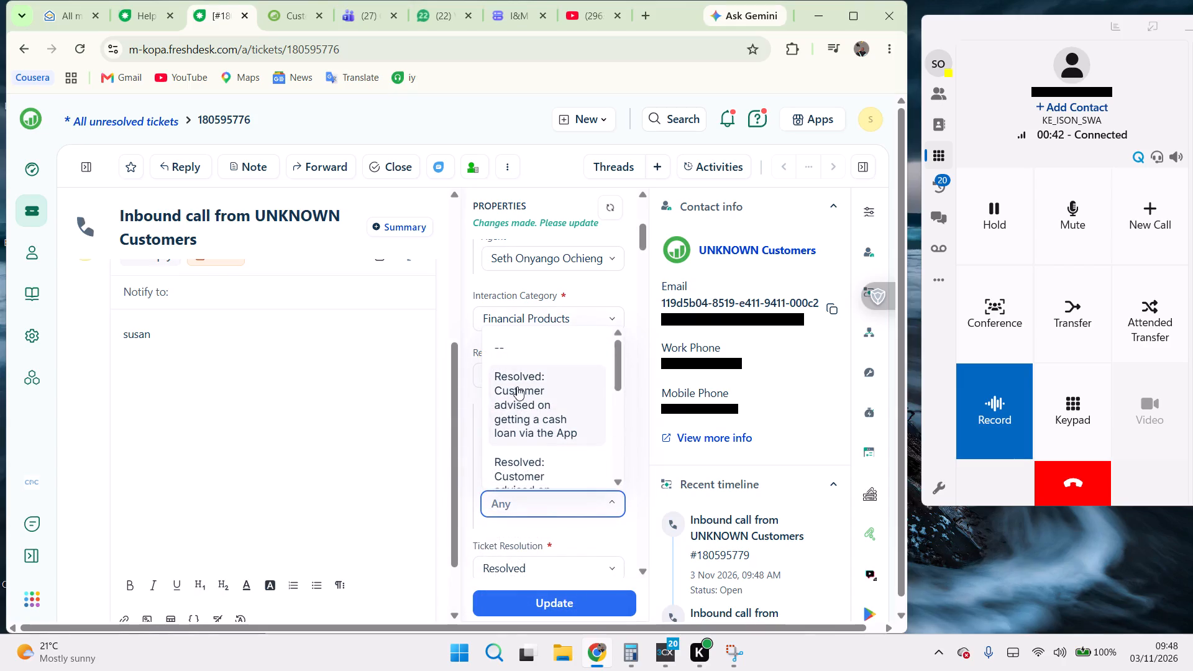
pyautogui.click(525, 469)
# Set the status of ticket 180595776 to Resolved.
pyautogui.scroll(-1, 534, 480)
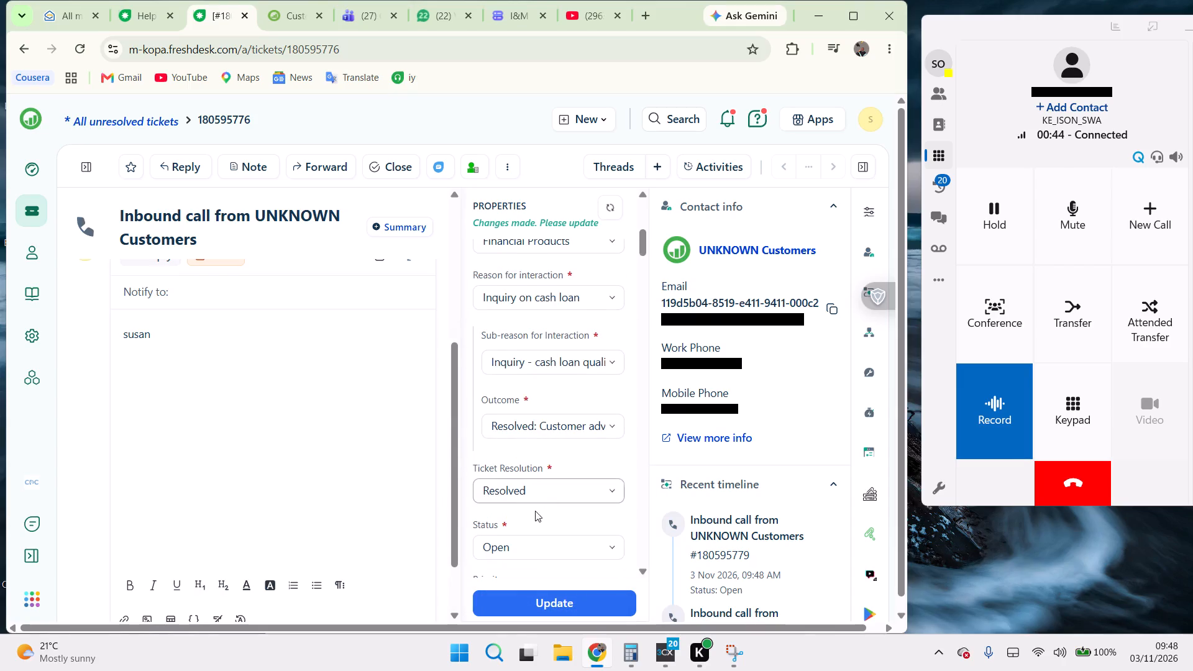
pyautogui.click(529, 548)
pyautogui.click(516, 474)
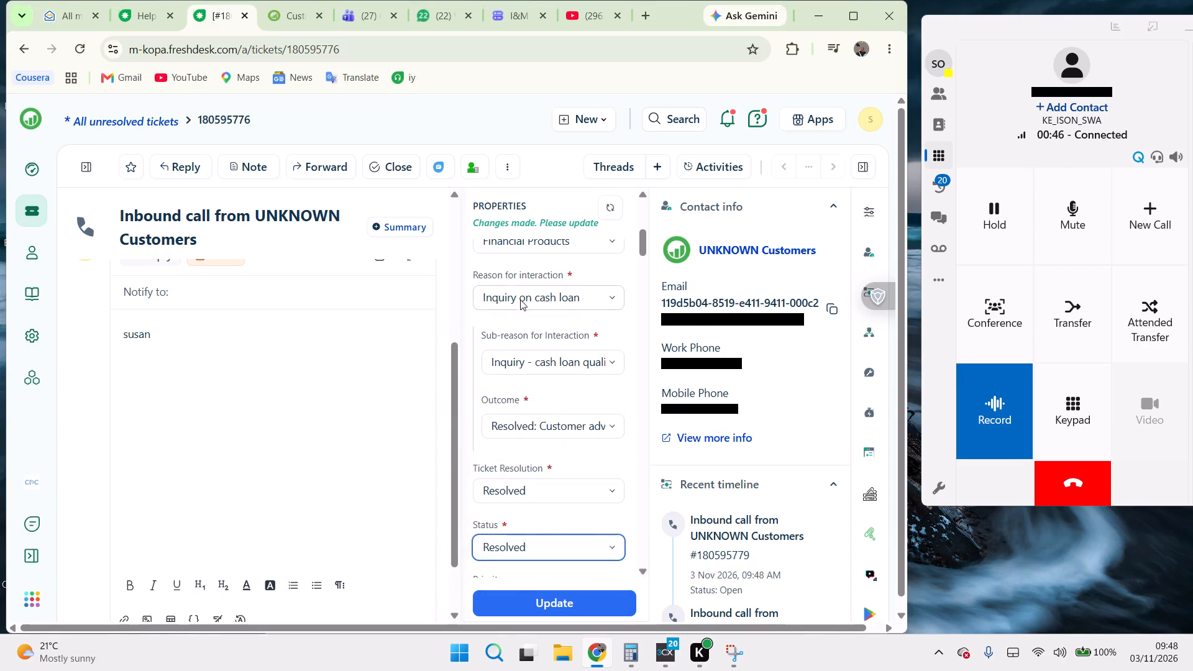
# Copy the reason "Inquiry on cash loan" and outcome "Resolved: Customer advised on qualification criteria" onto separate lines of the private note.
pyautogui.click(518, 293)
pyautogui.rightClick(518, 293)
pyautogui.click(570, 316)
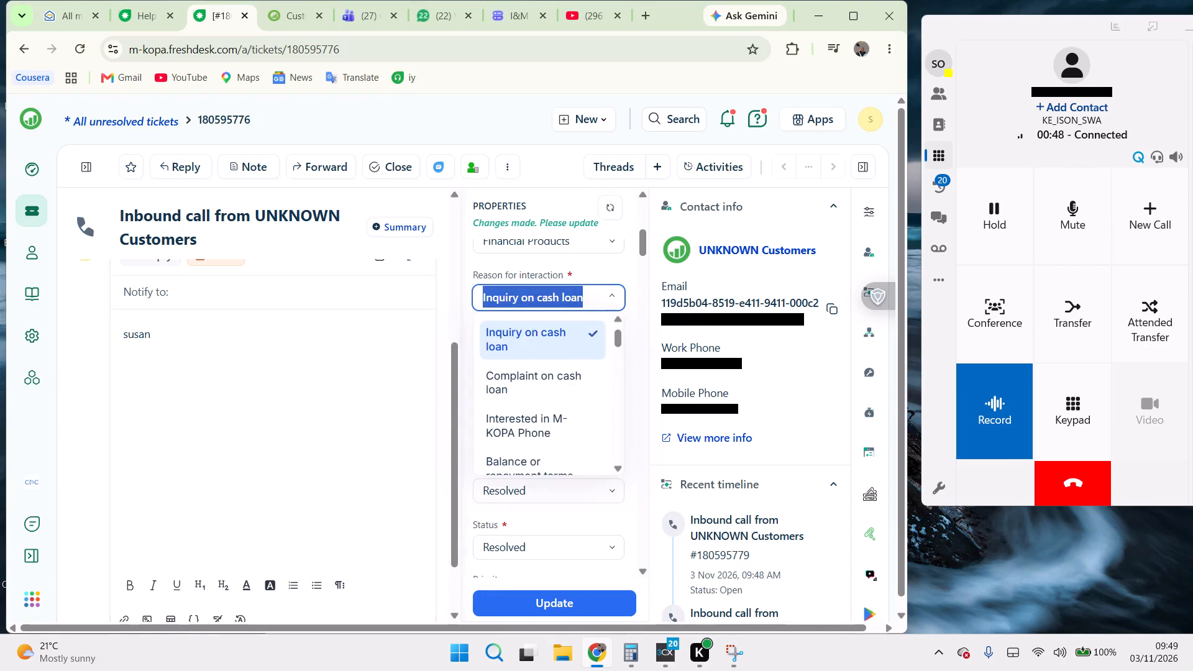
pyautogui.click(244, 397)
pyautogui.hotkey('ctrl', 'v')
pyautogui.press('Return')
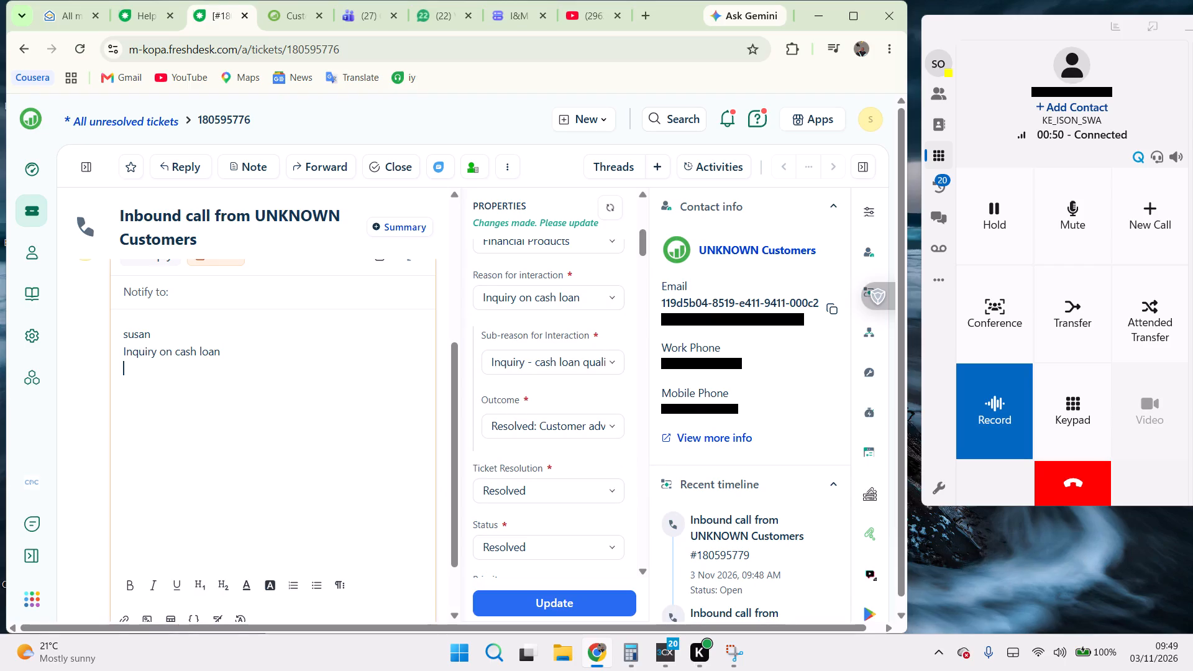
pyautogui.click(539, 424)
pyautogui.rightClick(539, 424)
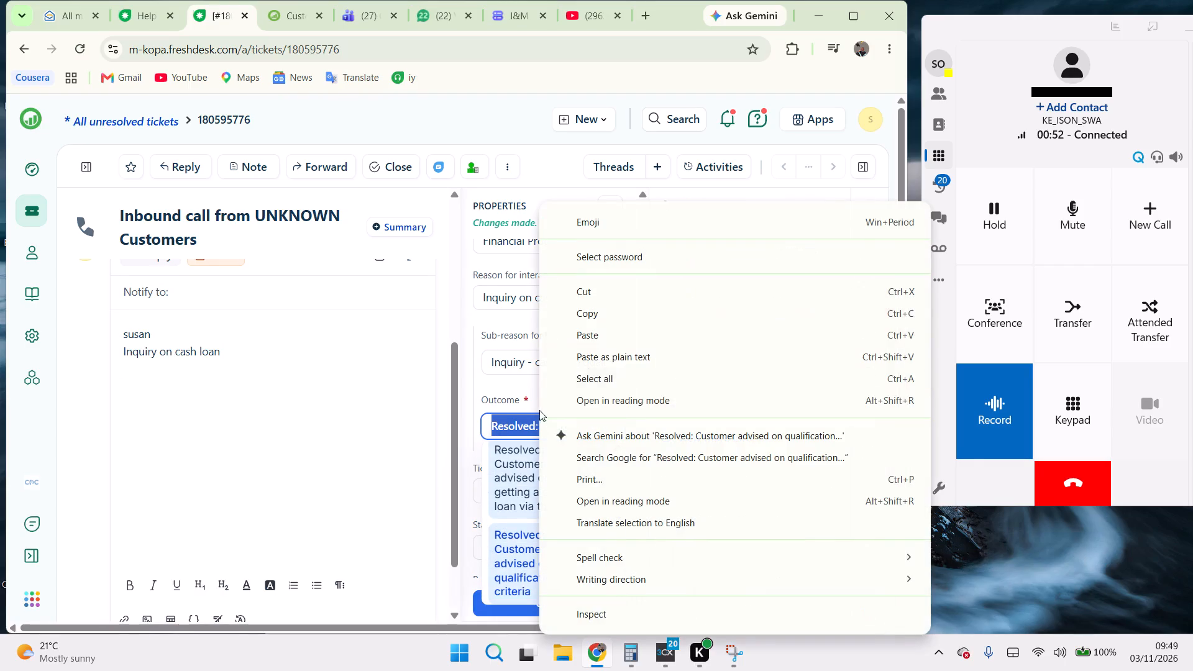
pyautogui.click(591, 311)
pyautogui.click(265, 378)
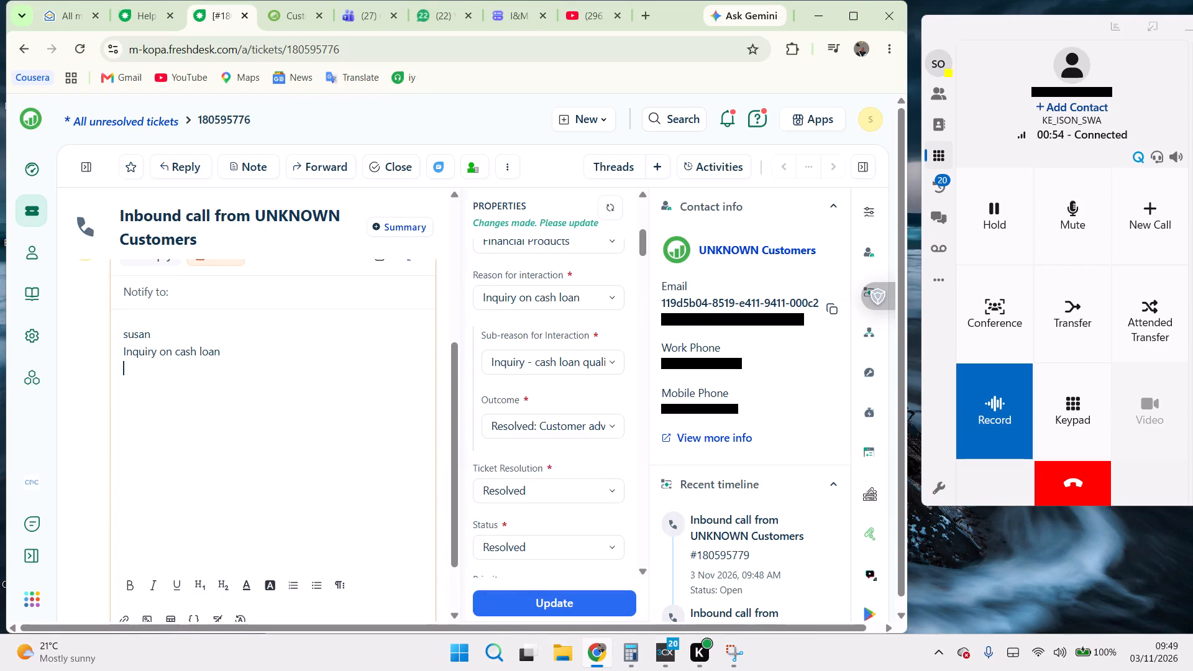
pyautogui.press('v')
pyautogui.press('BackSpace')
pyautogui.hotkey('ctrl', 'v')
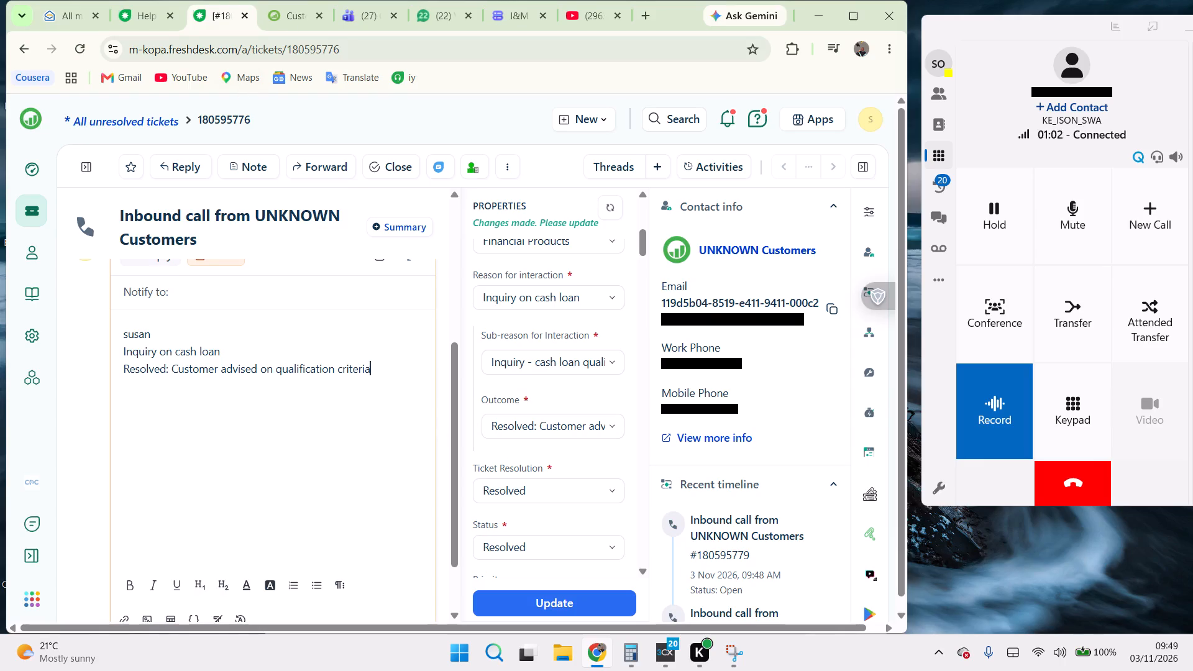
# Switch to the M-KOPA CRM and search for the caller's account number.
pyautogui.click(292, 10)
pyautogui.click(740, 142)
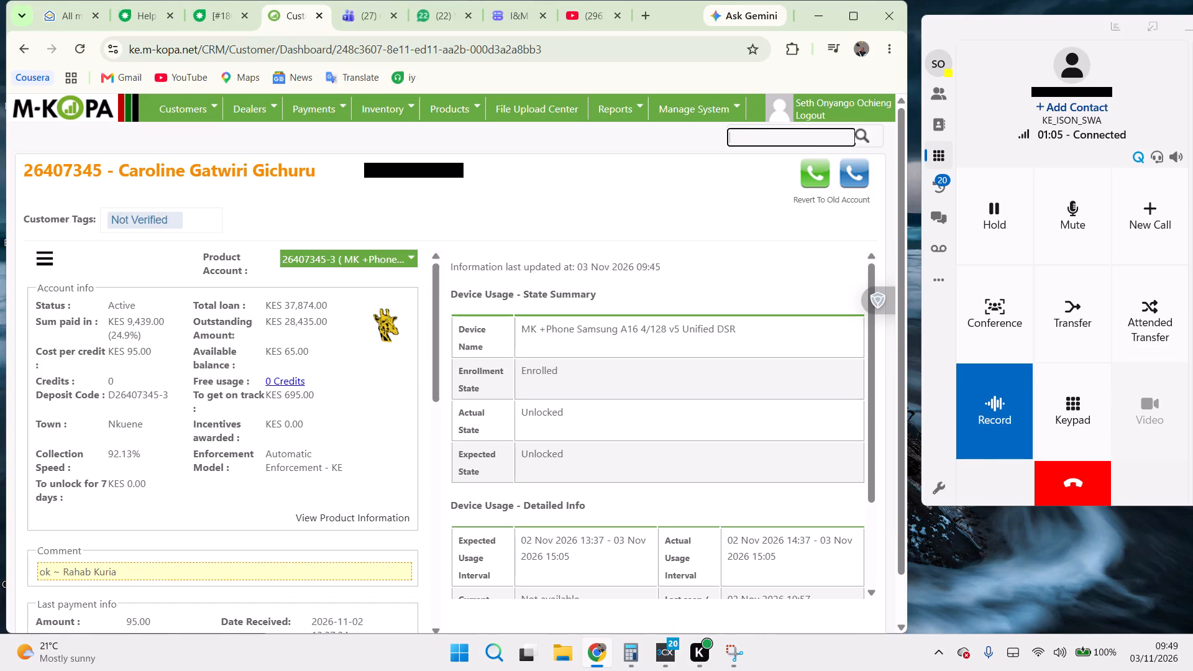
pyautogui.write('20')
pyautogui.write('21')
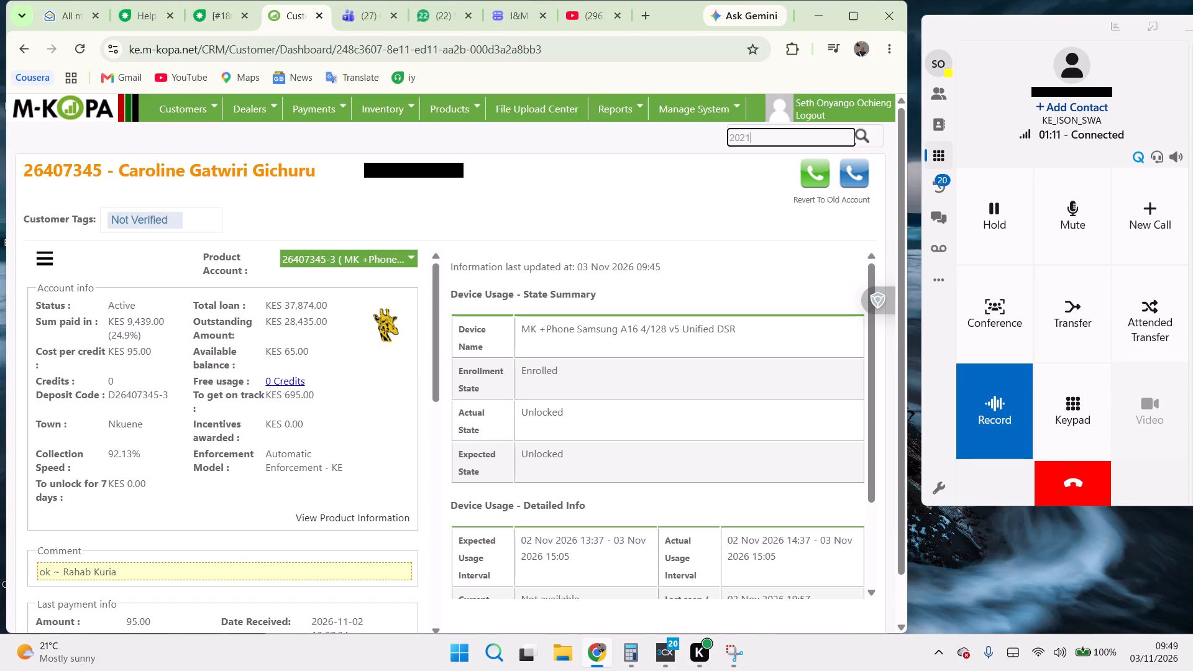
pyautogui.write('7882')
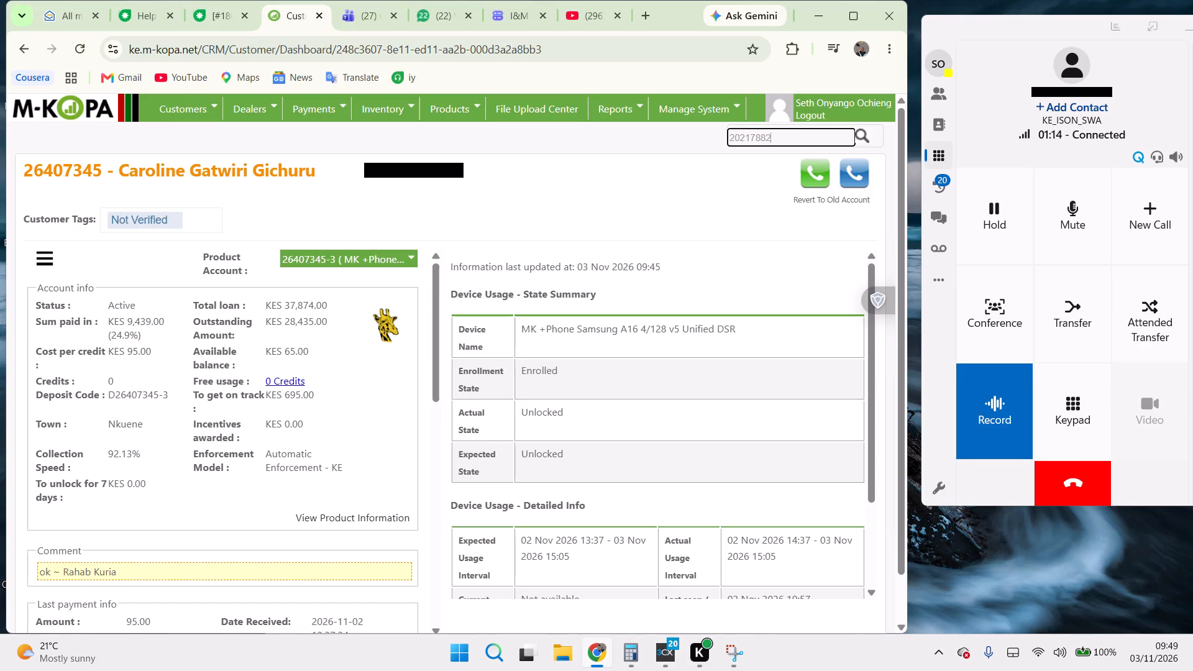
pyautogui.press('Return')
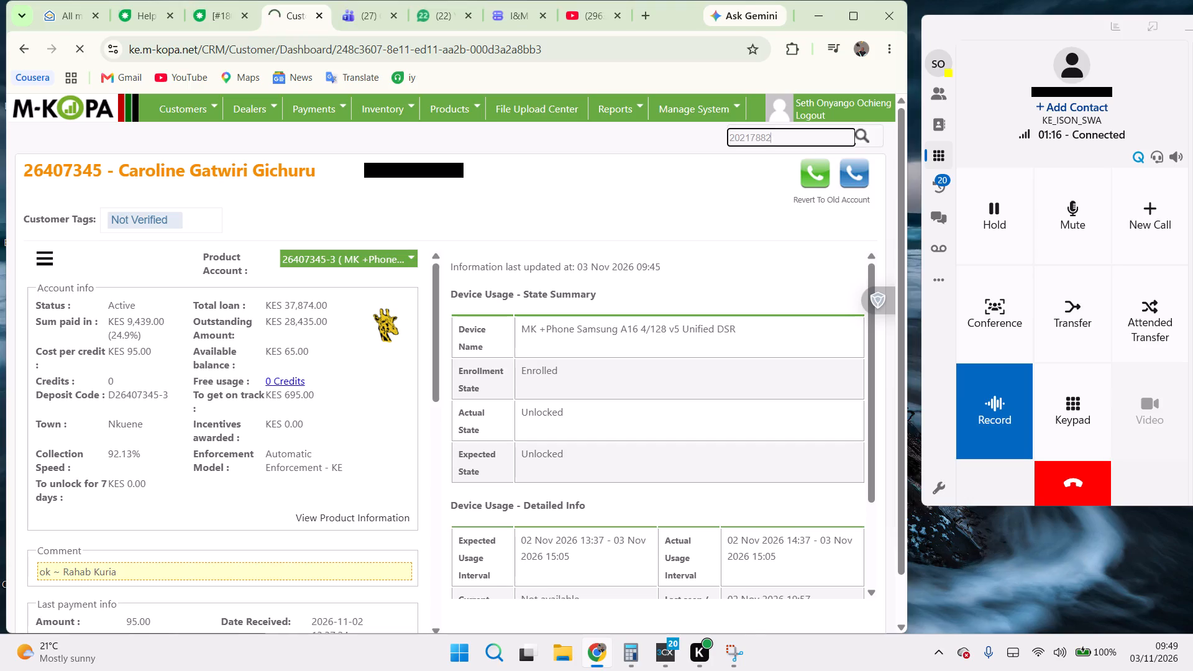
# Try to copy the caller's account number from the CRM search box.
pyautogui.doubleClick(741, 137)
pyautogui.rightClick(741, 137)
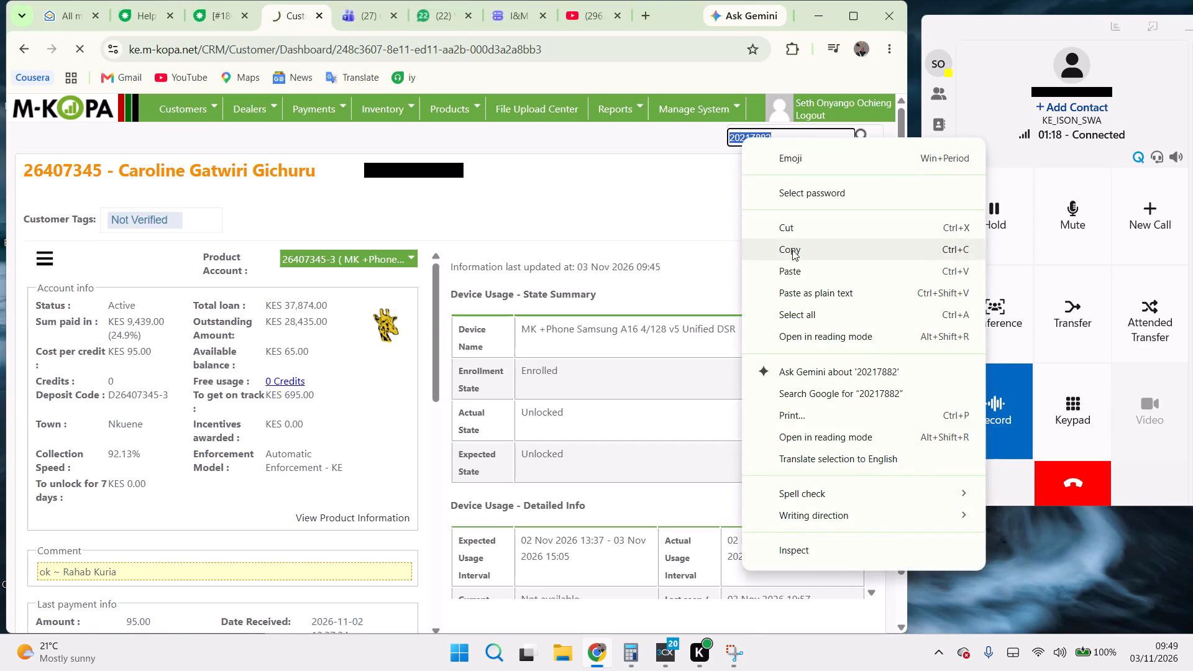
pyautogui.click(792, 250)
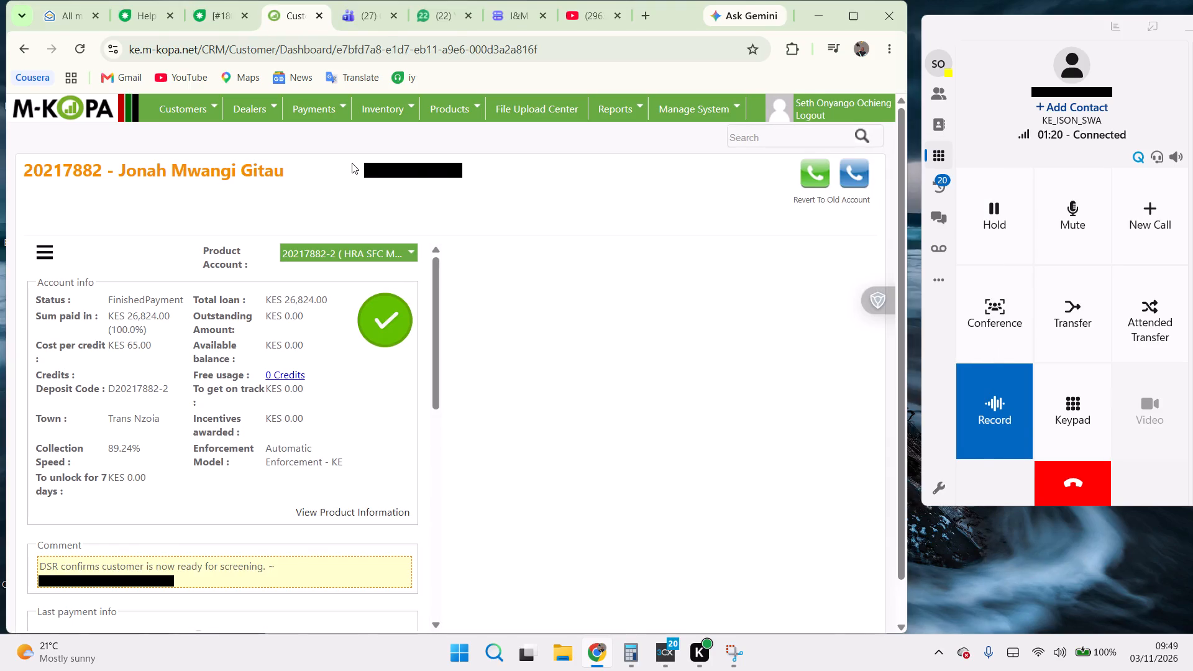
pyautogui.click(213, 13)
pyautogui.scroll(1, 750, 436)
pyautogui.scroll(-1, 750, 436)
pyautogui.scroll(1, 750, 436)
pyautogui.scroll(-1, 750, 436)
pyautogui.scroll(1, 750, 436)
pyautogui.scroll(-7, 750, 436)
pyautogui.scroll(1, 750, 436)
pyautogui.scroll(-2, 750, 436)
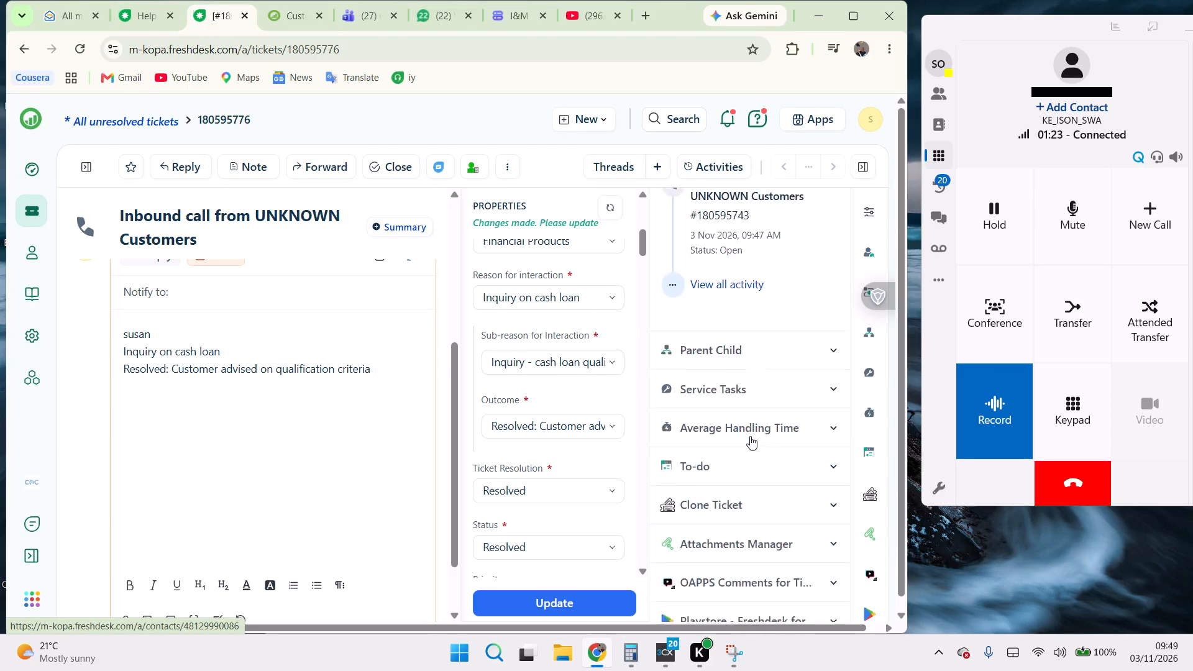
pyautogui.scroll(-7, 750, 436)
pyautogui.click(831, 424)
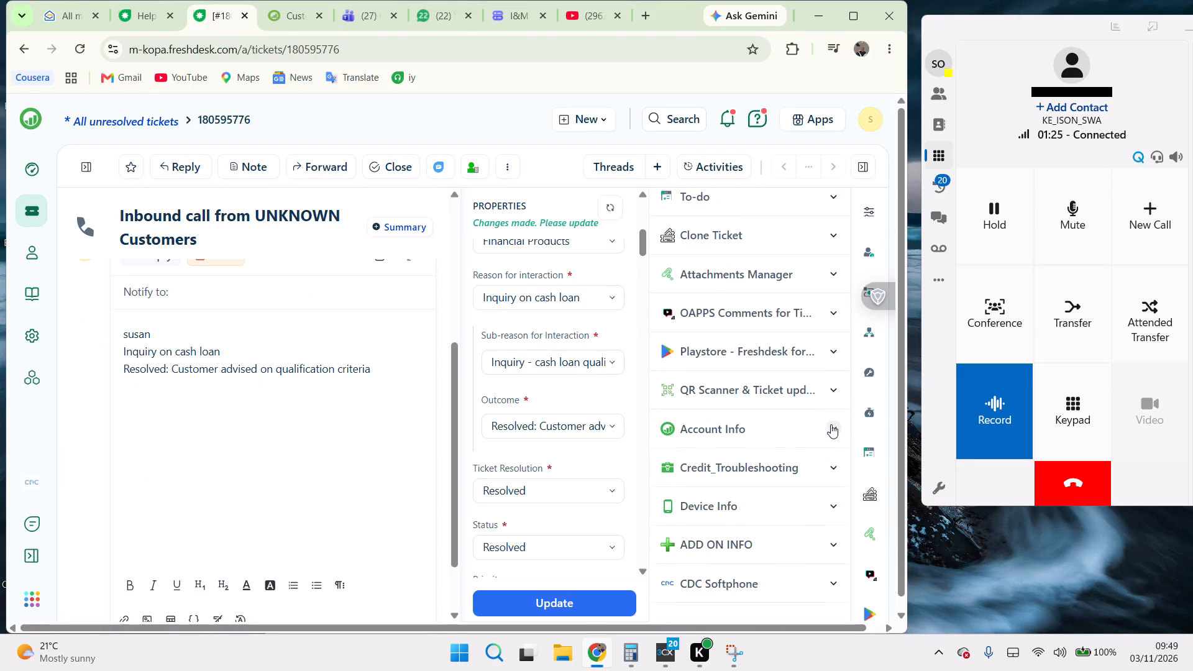
pyautogui.click(712, 515)
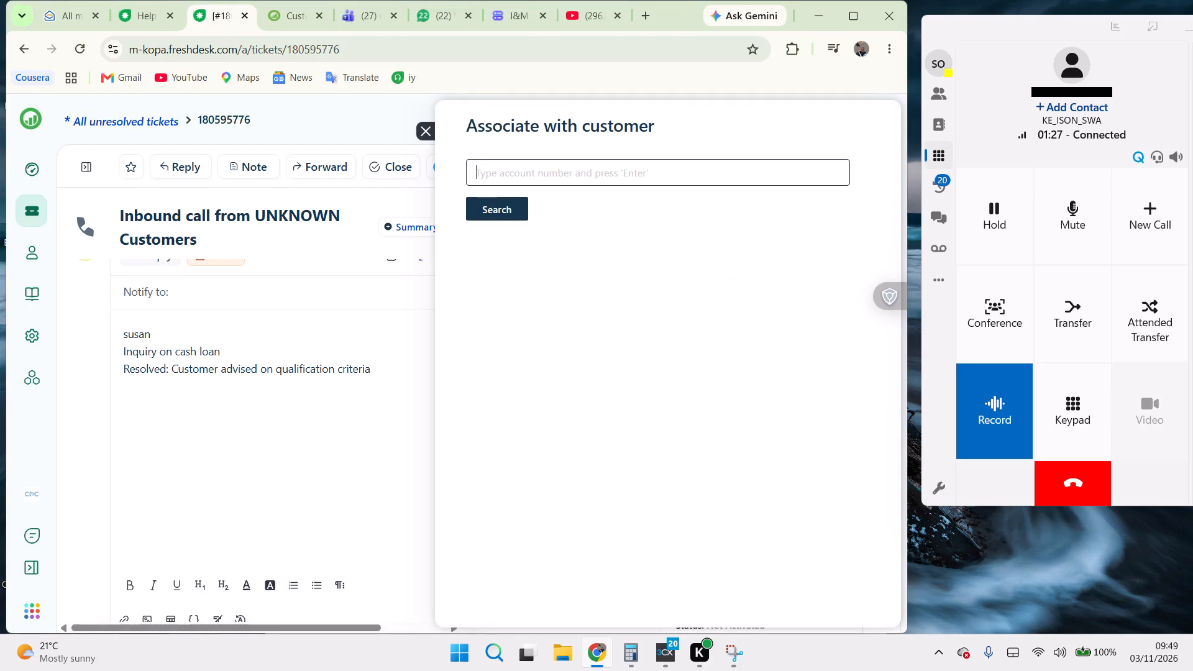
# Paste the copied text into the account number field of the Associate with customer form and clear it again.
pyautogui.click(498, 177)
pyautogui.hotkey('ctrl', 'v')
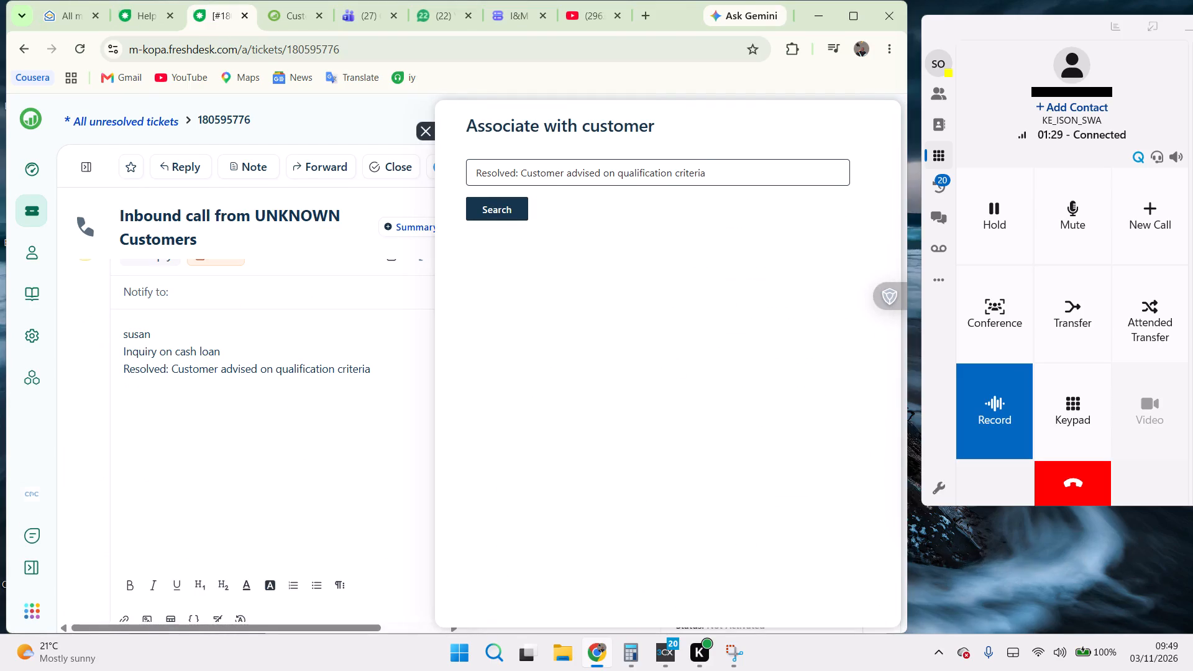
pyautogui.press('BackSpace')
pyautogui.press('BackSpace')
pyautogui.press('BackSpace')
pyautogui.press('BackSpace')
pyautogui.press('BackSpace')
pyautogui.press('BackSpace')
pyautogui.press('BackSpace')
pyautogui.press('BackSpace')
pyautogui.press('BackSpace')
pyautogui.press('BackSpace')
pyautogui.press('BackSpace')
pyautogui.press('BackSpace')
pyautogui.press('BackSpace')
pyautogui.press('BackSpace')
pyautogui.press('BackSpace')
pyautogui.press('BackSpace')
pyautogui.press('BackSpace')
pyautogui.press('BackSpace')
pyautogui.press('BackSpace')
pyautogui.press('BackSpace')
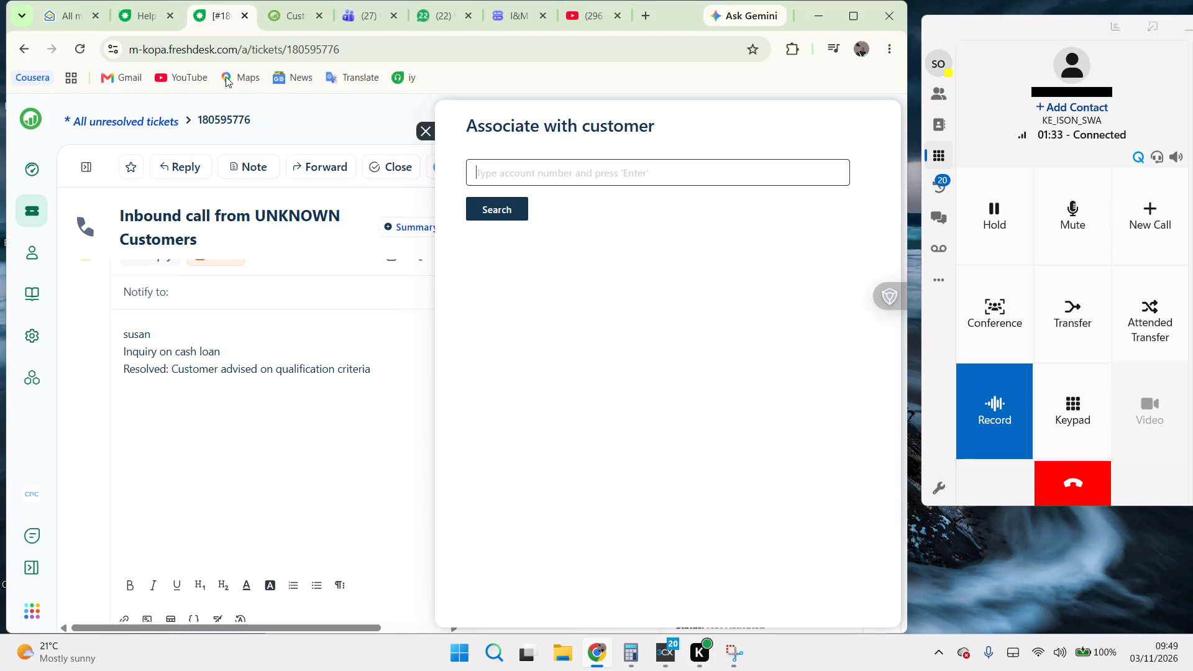
pyautogui.click(284, 11)
pyautogui.doubleClick(42, 167)
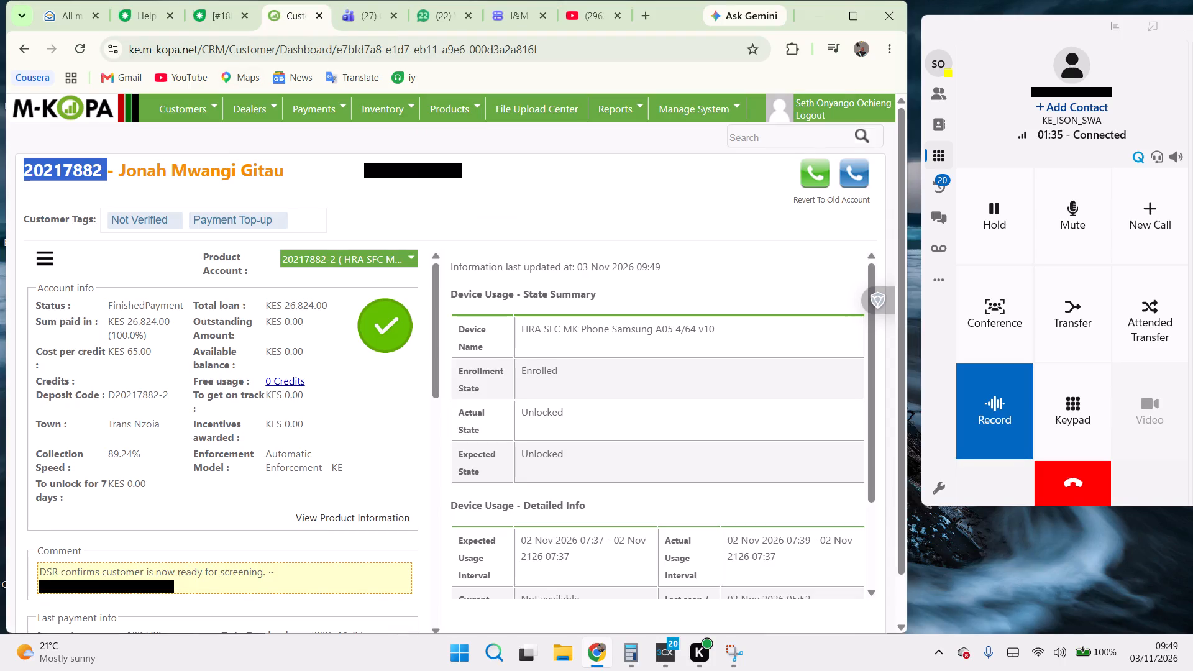
pyautogui.rightClick(42, 167)
pyautogui.click(76, 183)
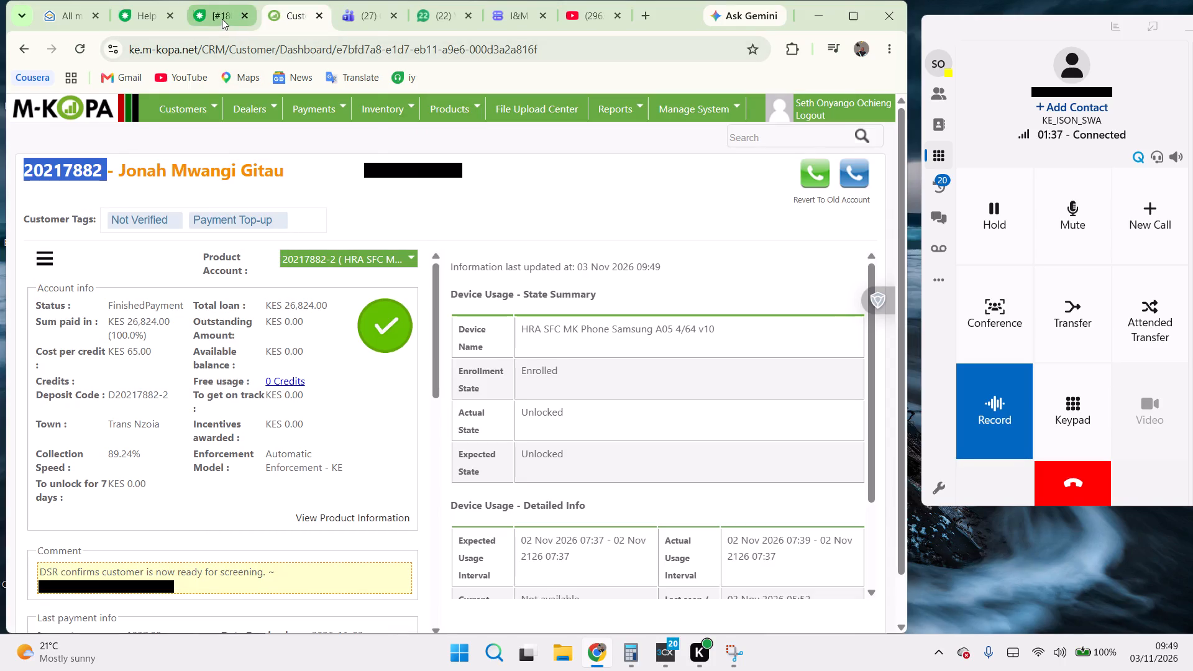
pyautogui.click(222, 19)
pyautogui.click(491, 171)
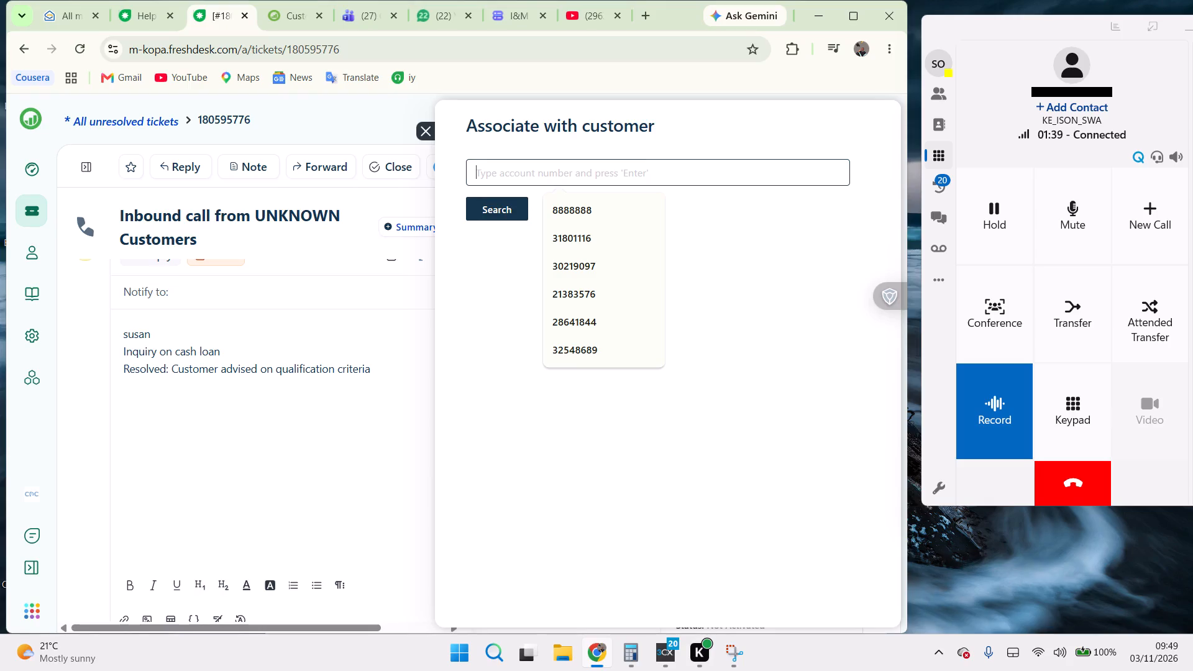
pyautogui.hotkey('ctrl', 'v')
pyautogui.press('BackSpace')
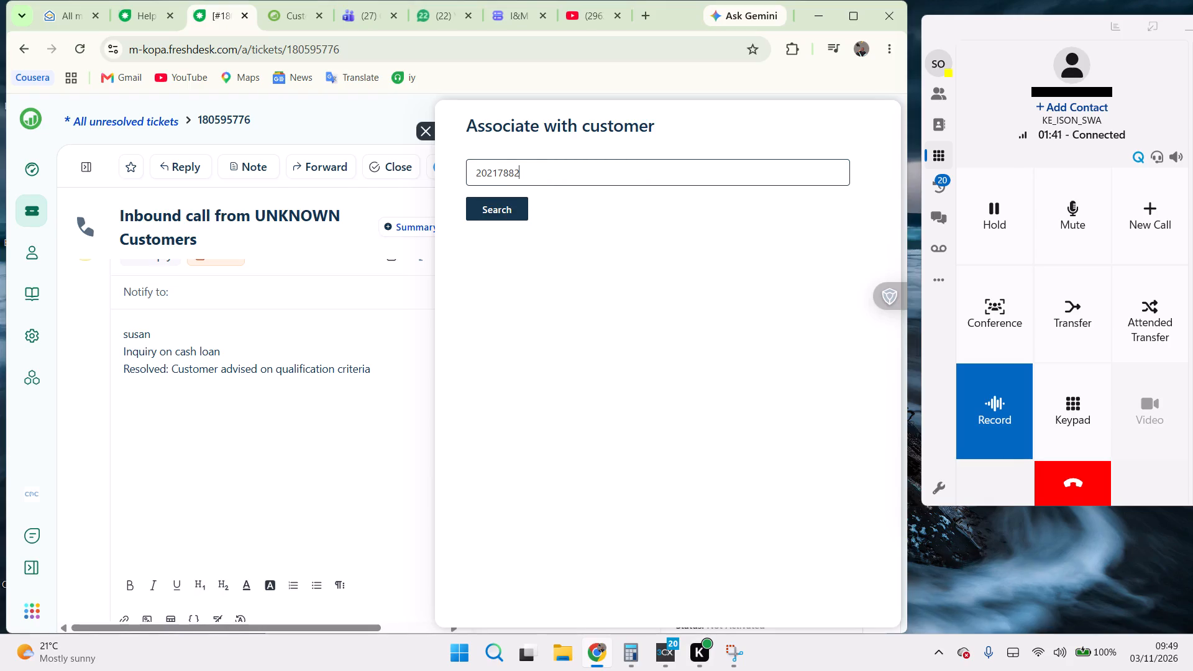
pyautogui.click(491, 204)
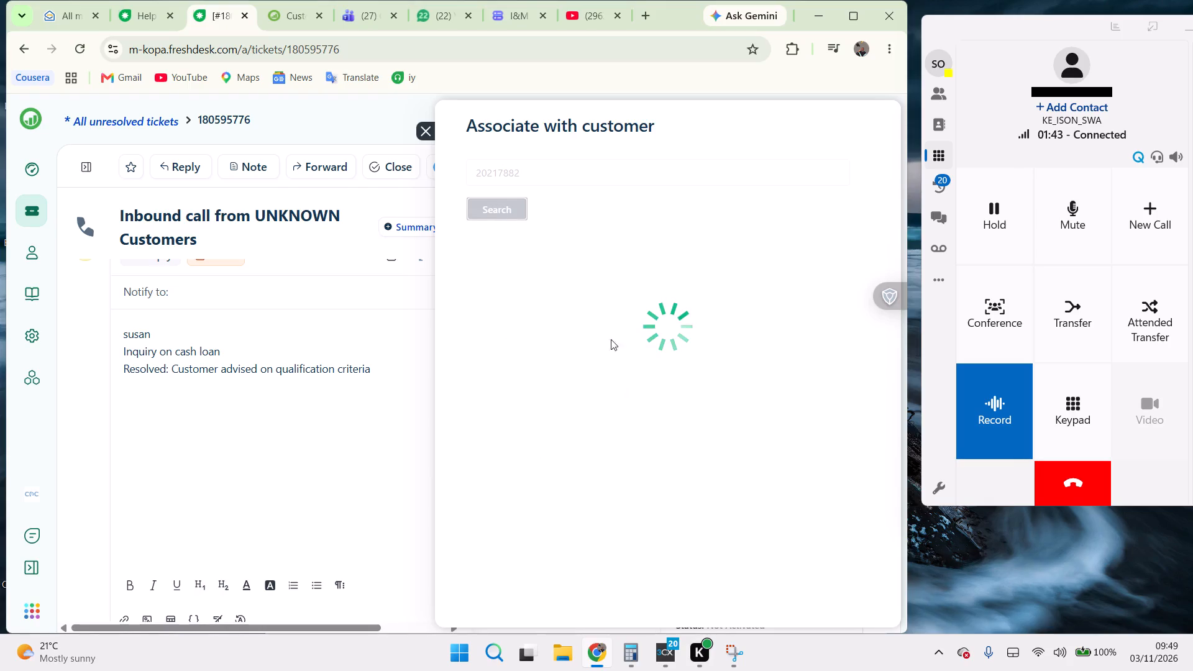
pyautogui.click(531, 385)
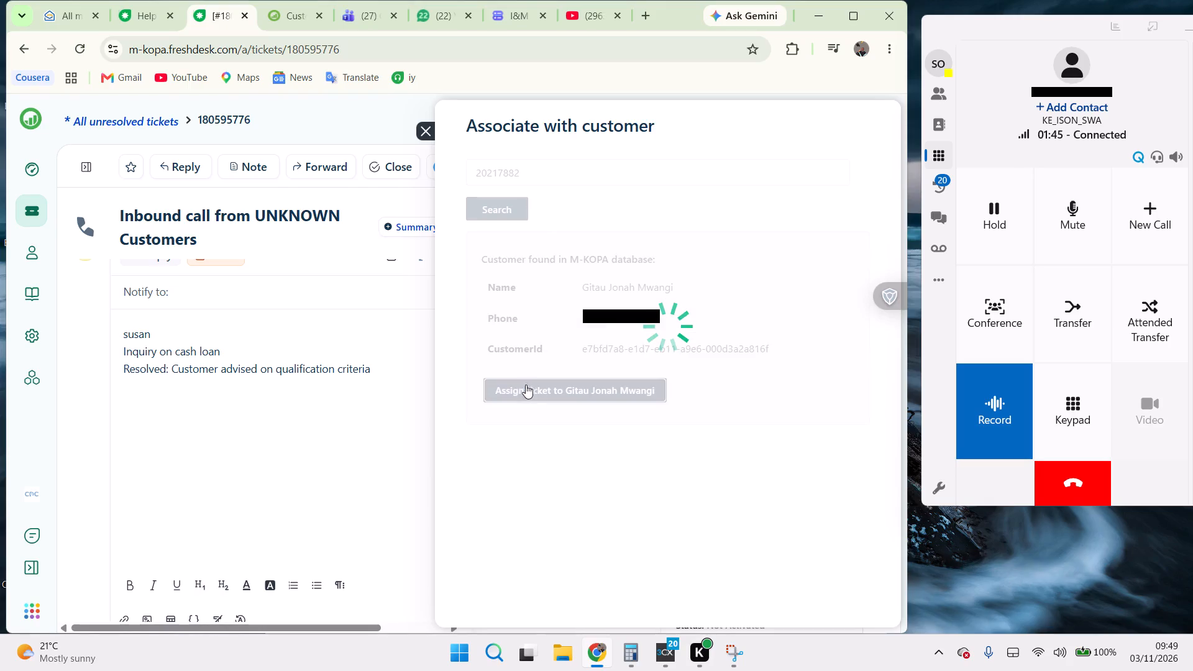
# Open the customer's Update Information form in the CRM and check the date of birth.
pyautogui.click(281, 14)
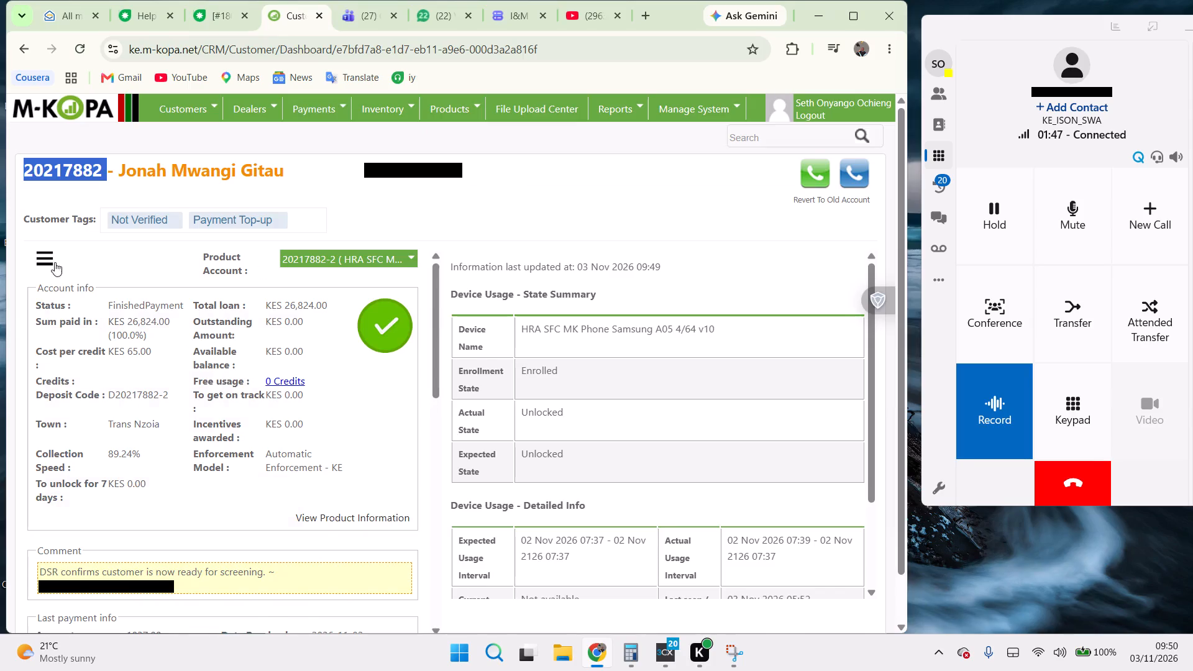
pyautogui.click(65, 387)
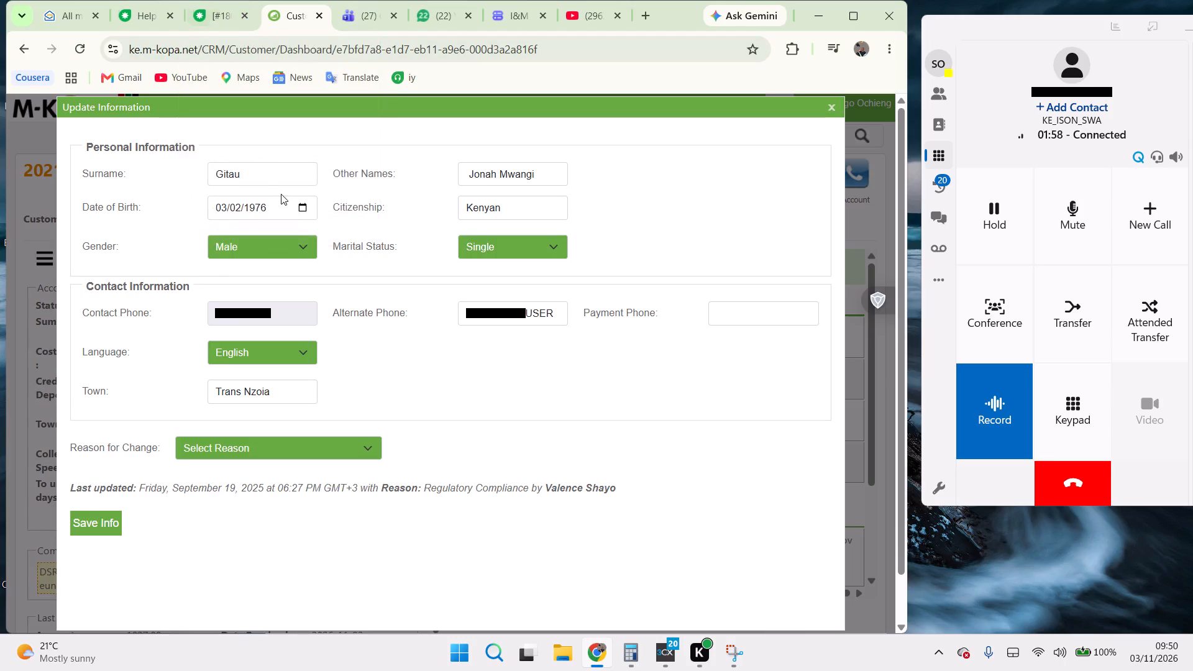
pyautogui.click(299, 207)
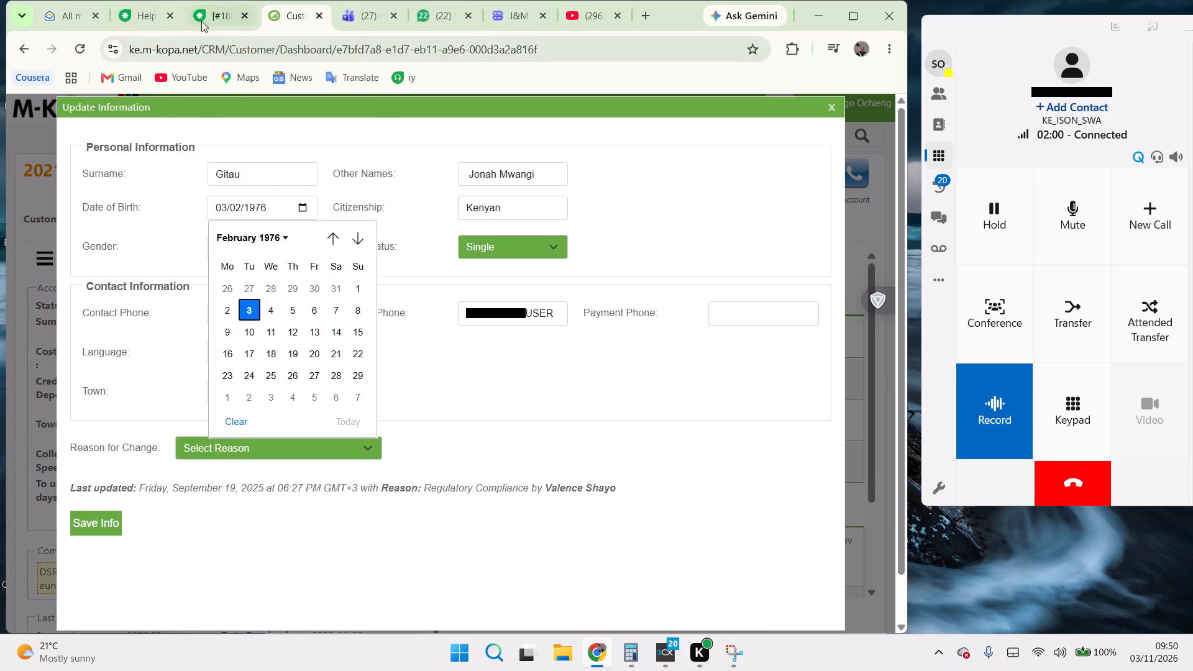
# Change the ticket's sub-reason to KYC failed and outcome to "Resolved: Does not know their full DOB", and update the ticket properties.
pyautogui.click(201, 17)
pyautogui.scroll(-1, 395, 518)
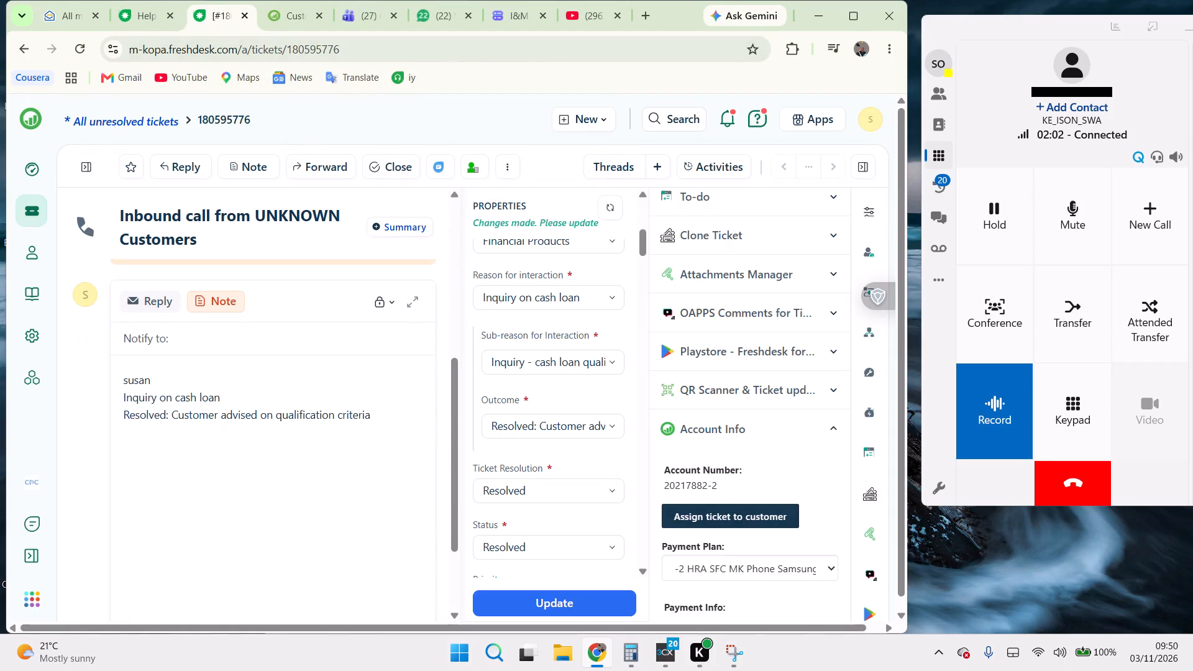
pyautogui.click(557, 358)
pyautogui.press('BackSpace')
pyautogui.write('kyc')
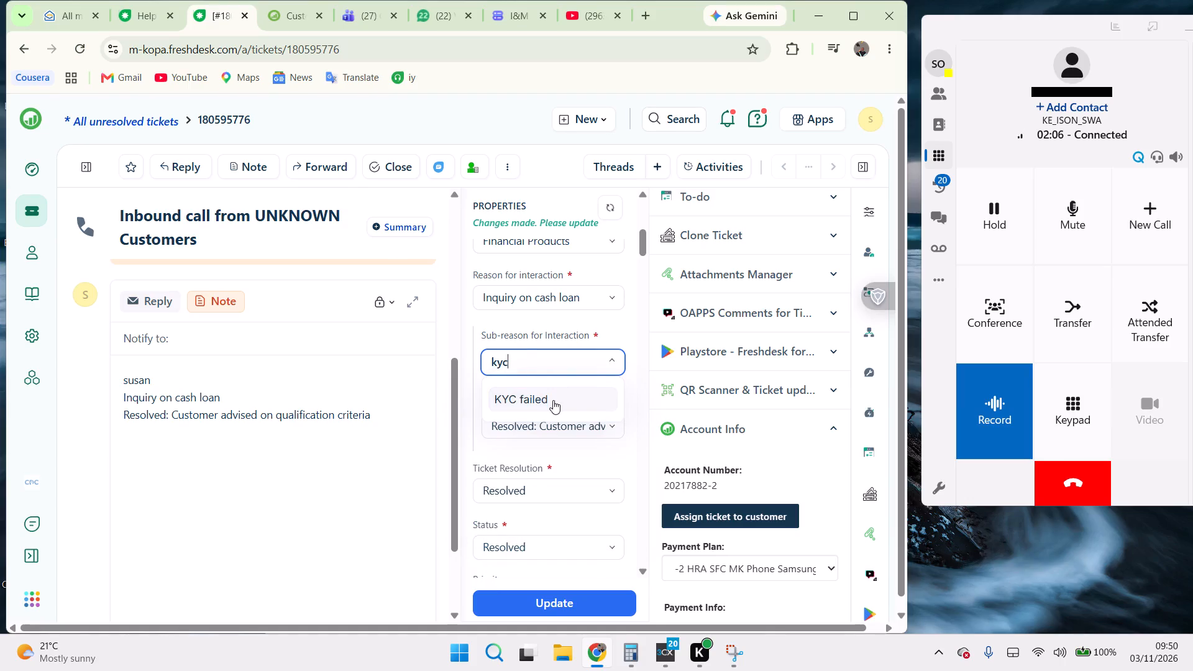
pyautogui.click(553, 400)
pyautogui.click(551, 435)
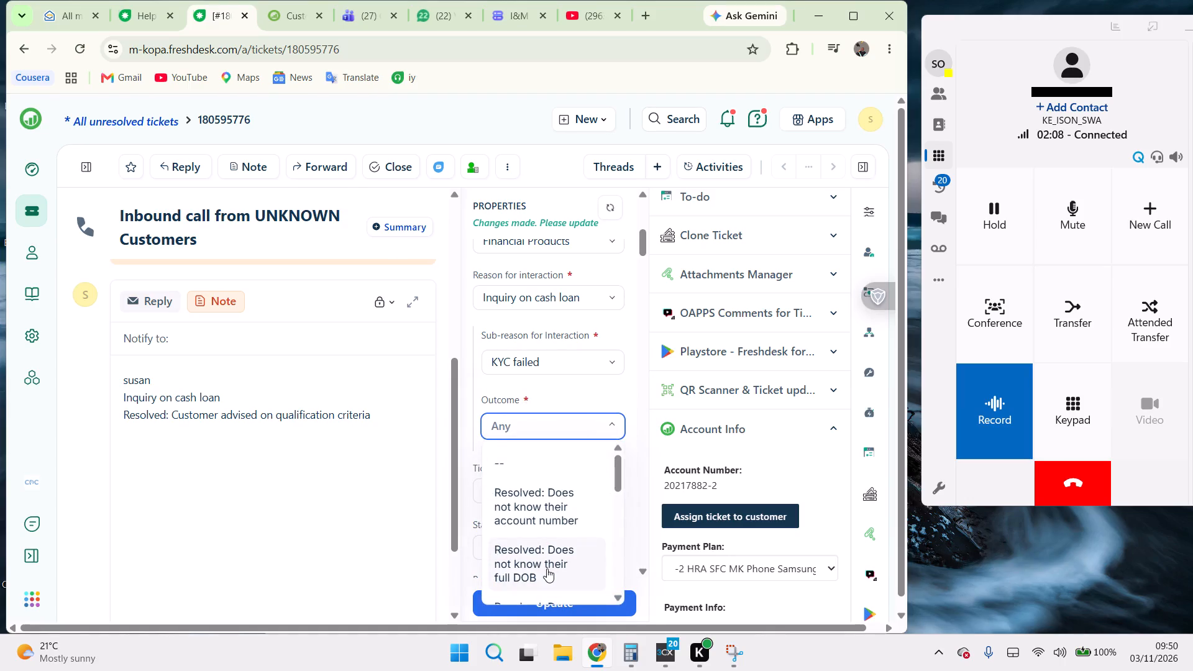
pyautogui.click(547, 568)
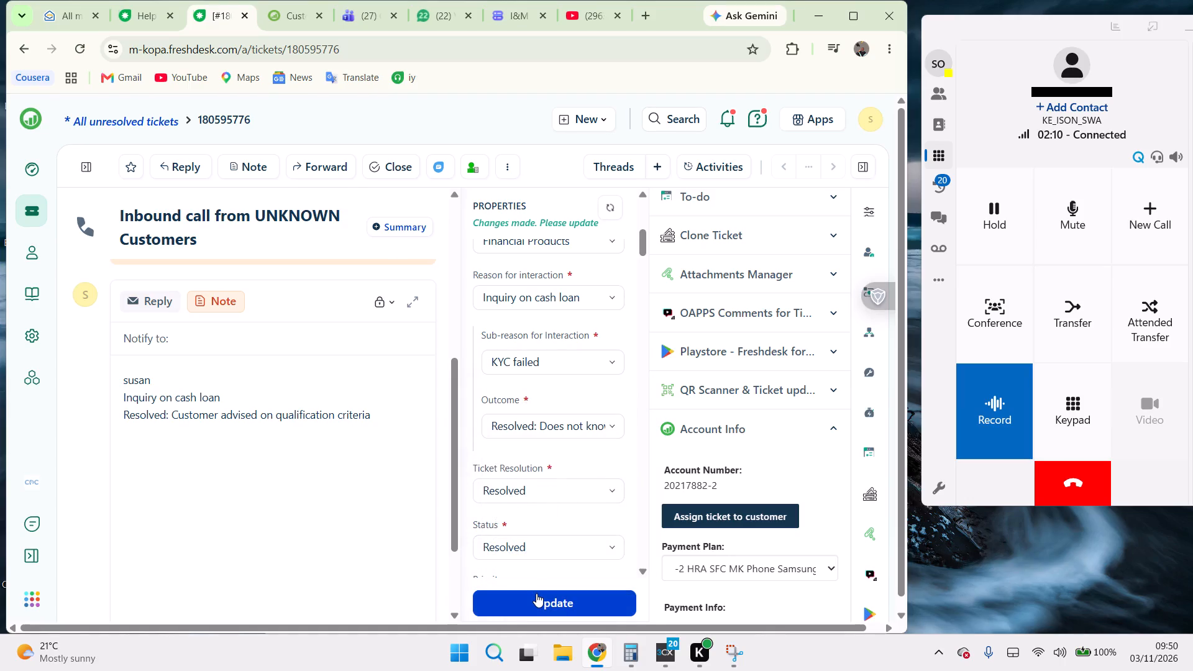
pyautogui.click(534, 597)
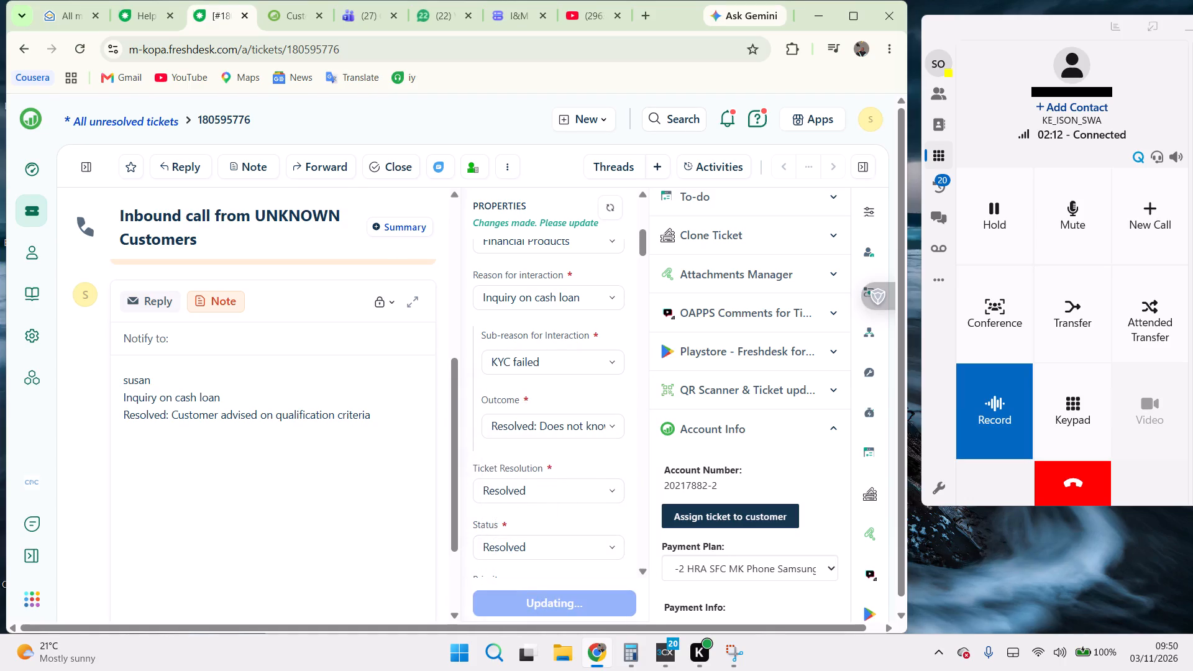
# Copy the sub-reason "KYC failed" from the ticket properties.
pyautogui.click(500, 356)
pyautogui.rightClick(500, 356)
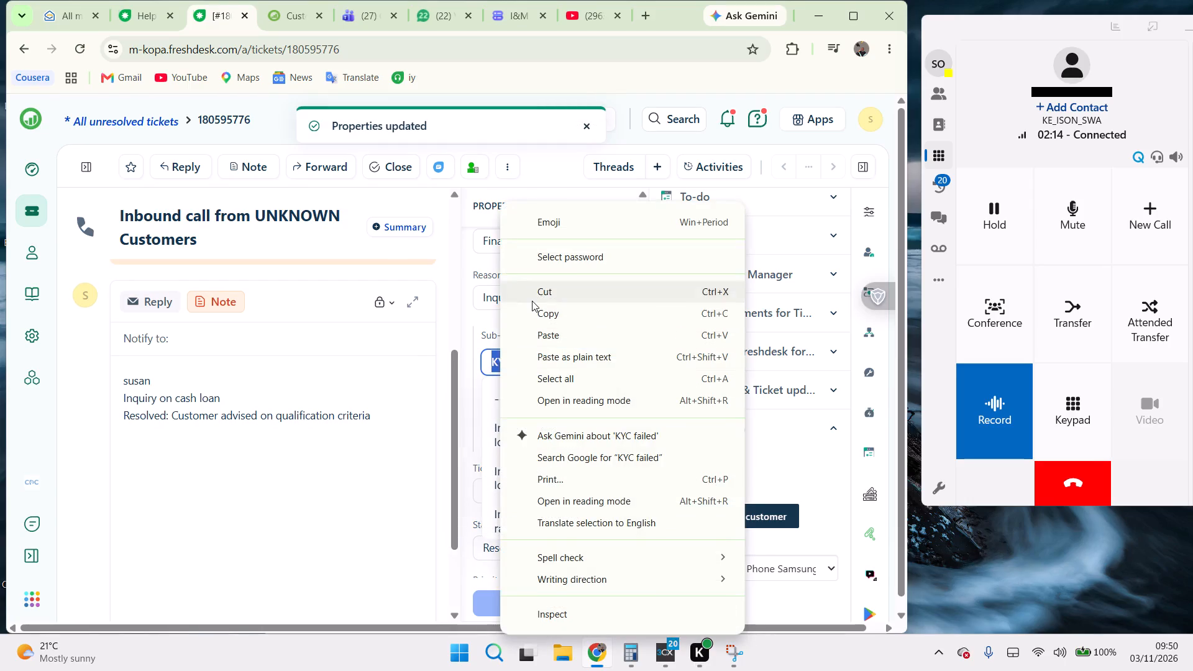
# Replace the "Resolved: Customer advised on qualification criteria" line of the ticket note with the copied sub-reason "KYC failed".
pyautogui.click(545, 311)
pyautogui.moveTo(119, 415); pyautogui.dragTo(413, 417)
pyautogui.press('BackSpace')
pyautogui.hotkey('ctrl', 'v')
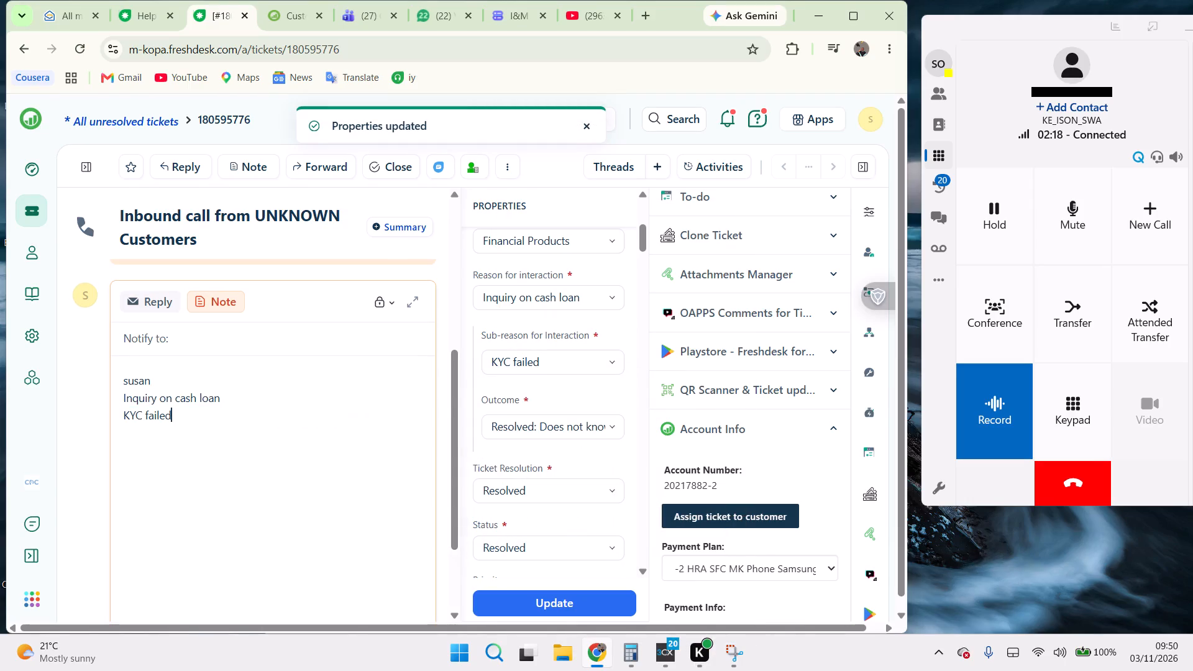
pyautogui.scroll(-3, 413, 418)
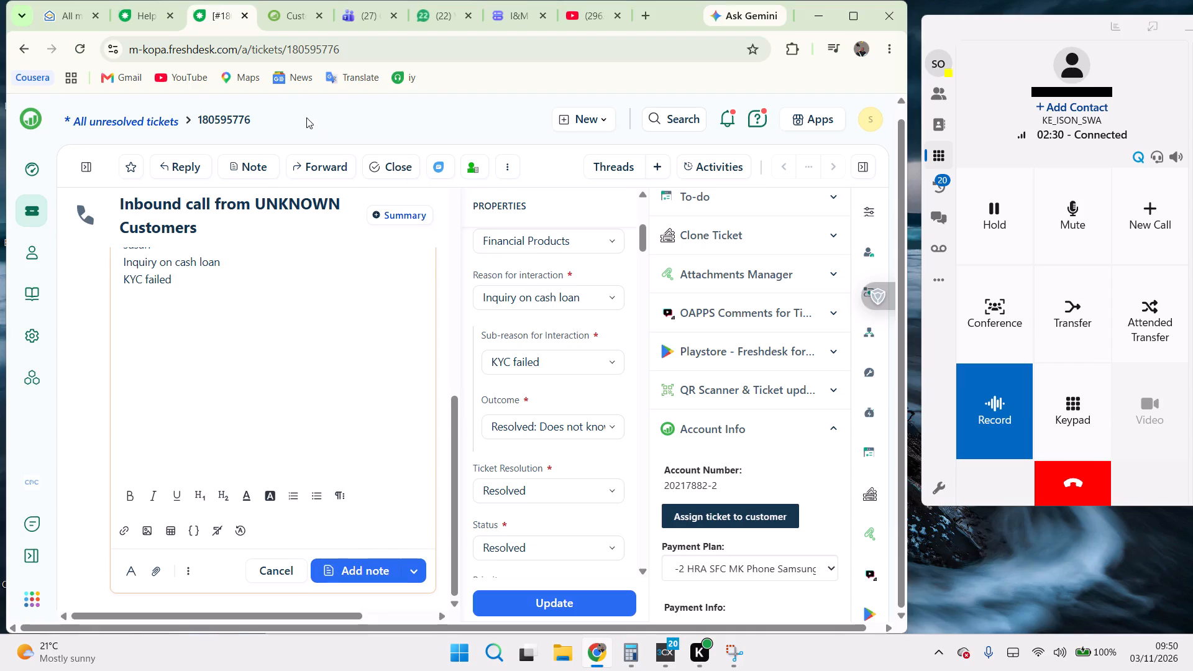
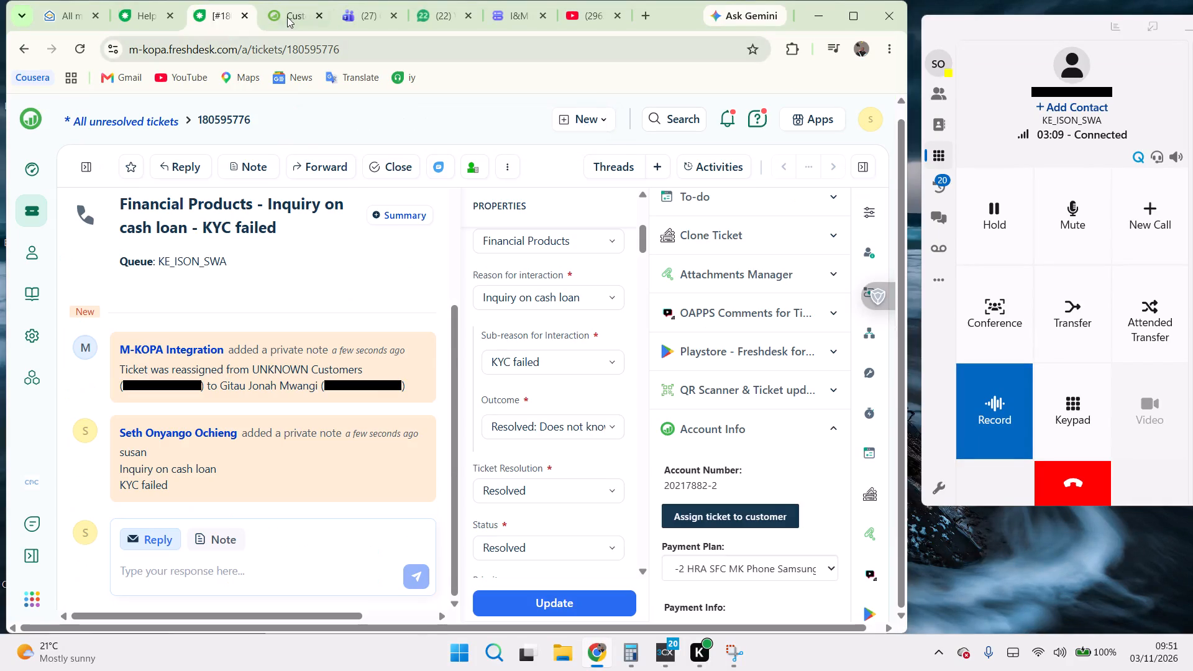
# Return to the customer's CRM dashboard to review the account's payment and device information.
pyautogui.click(295, 11)
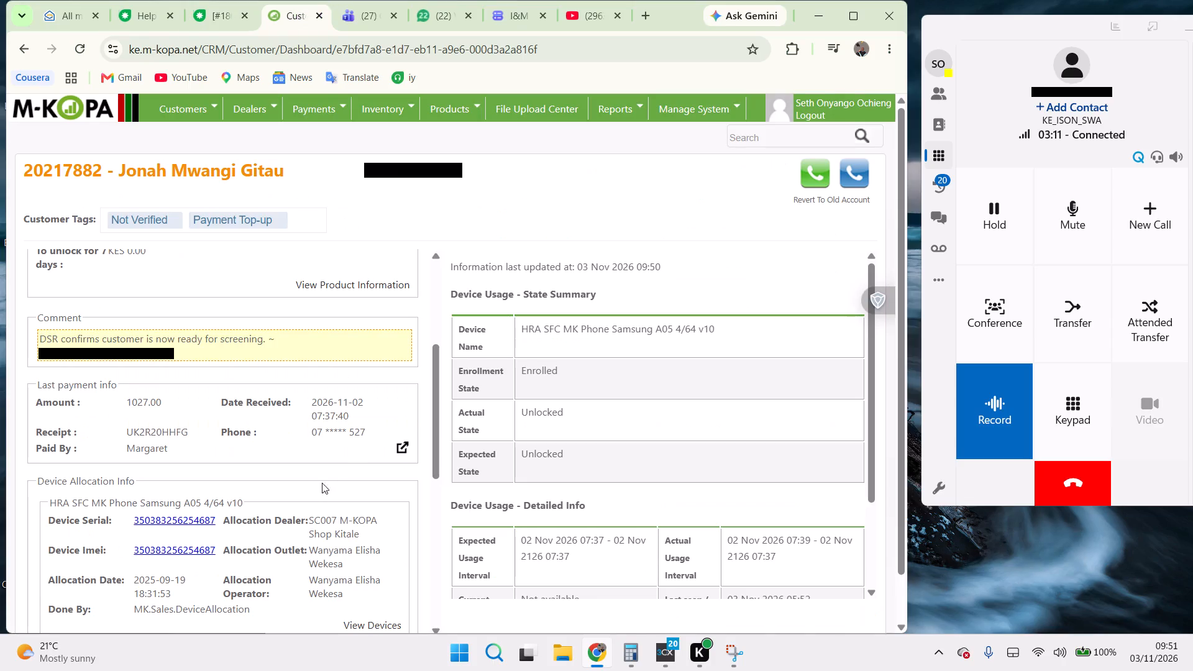
# Open the customer's full payment history from the last payment info and review the payment dates, payers and amounts.
pyautogui.click(400, 445)
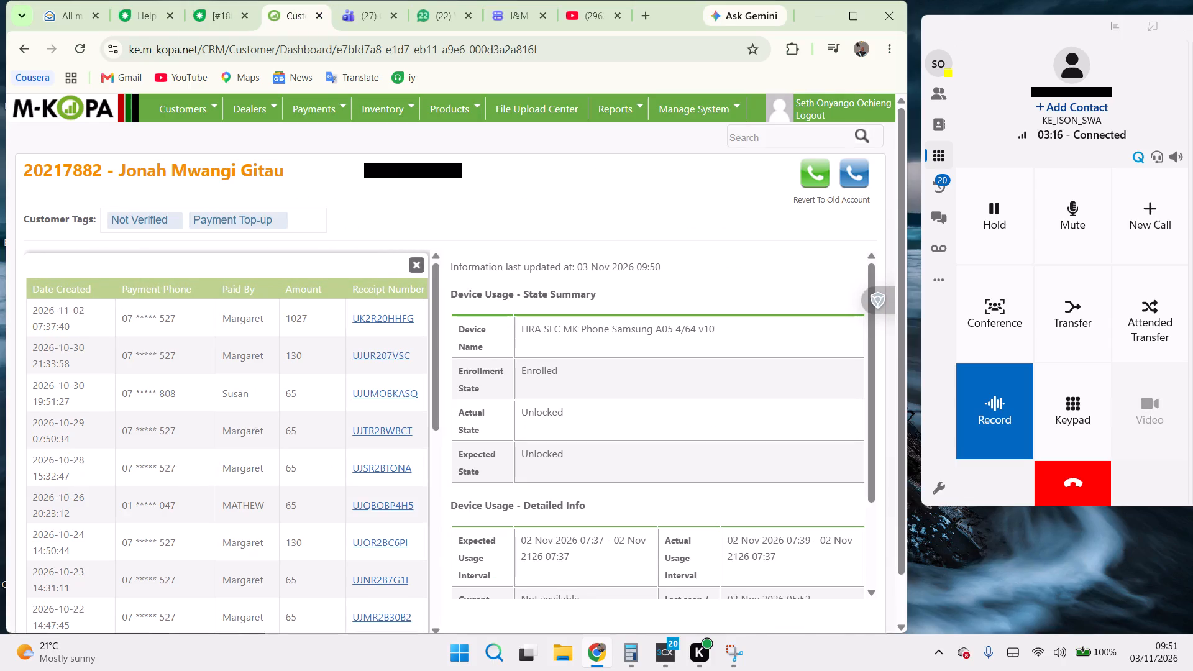
pyautogui.scroll(-2, 232, 462)
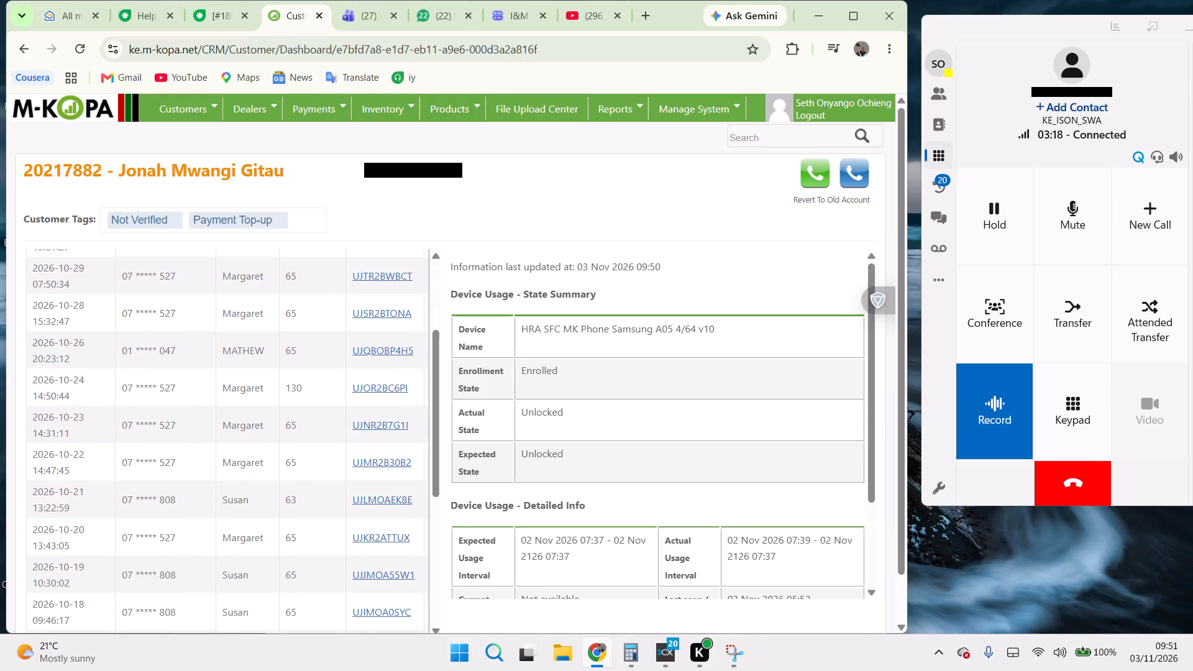
pyautogui.scroll(-6, 232, 462)
pyautogui.scroll(3, 232, 462)
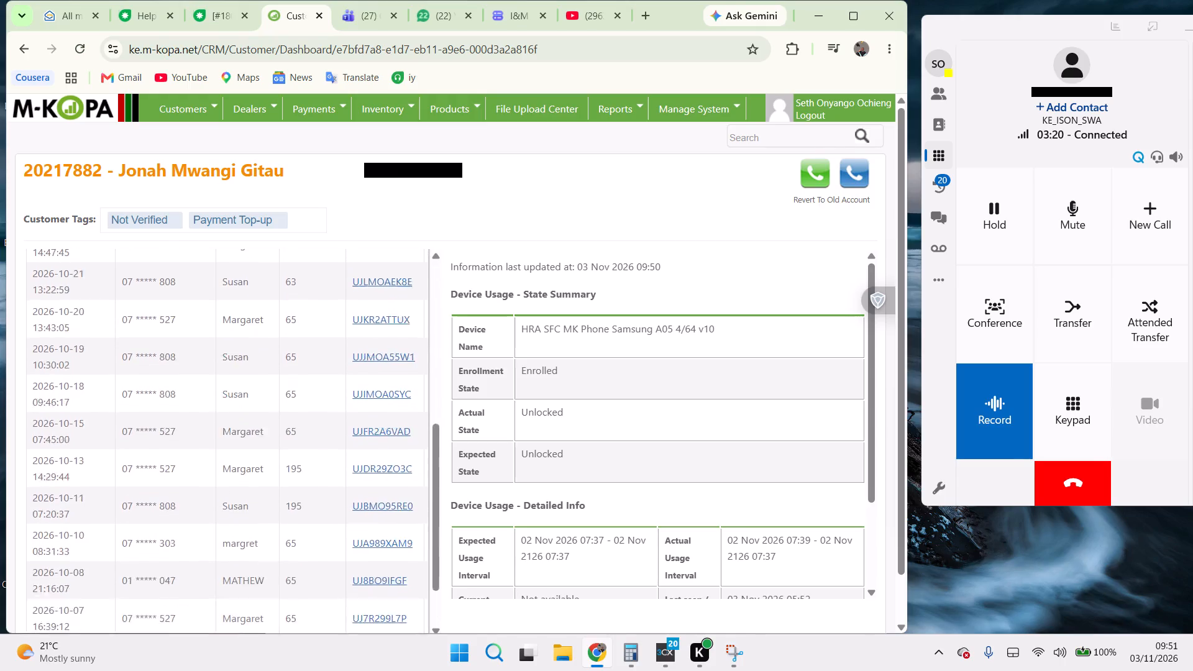
pyautogui.scroll(1, 232, 462)
pyautogui.scroll(-1, 232, 462)
pyautogui.scroll(1, 232, 462)
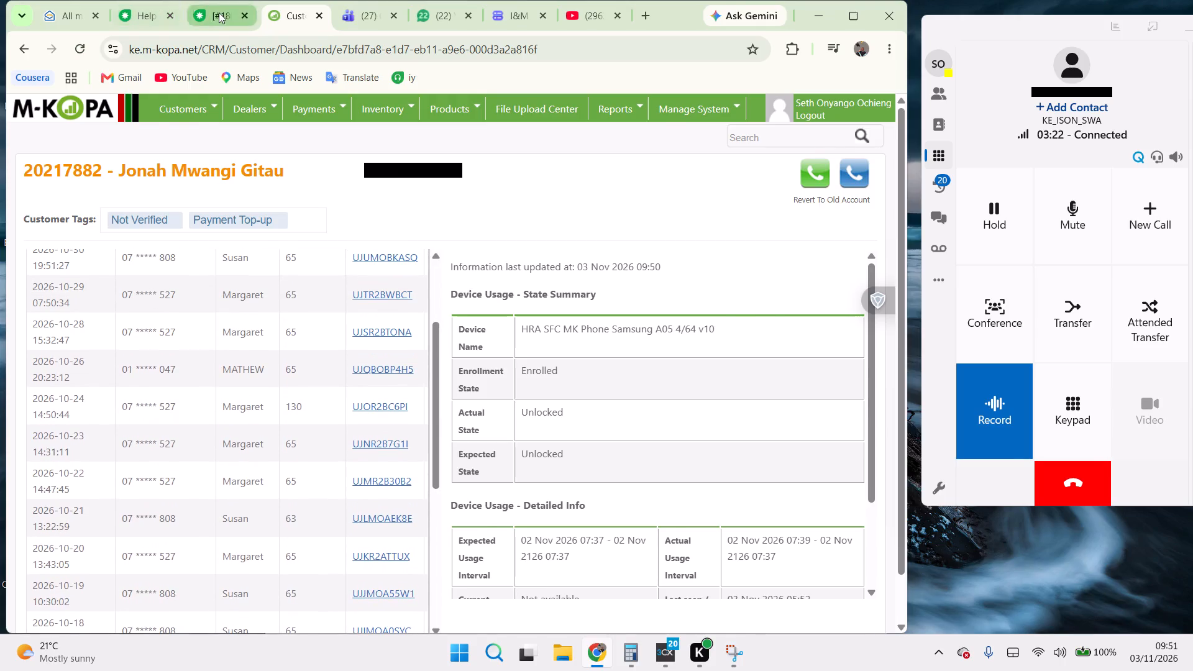
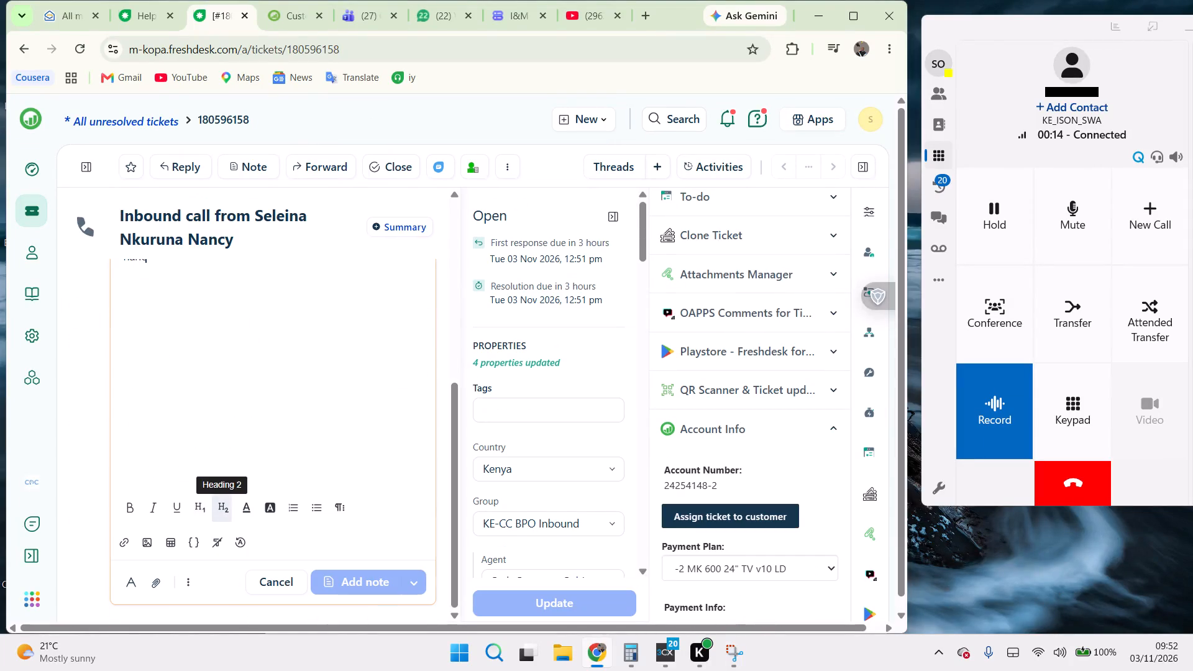
# Finish entering the caller's first name on its own line in the inbound call ticket's private note.
pyautogui.press('y')
pyautogui.press('Return')
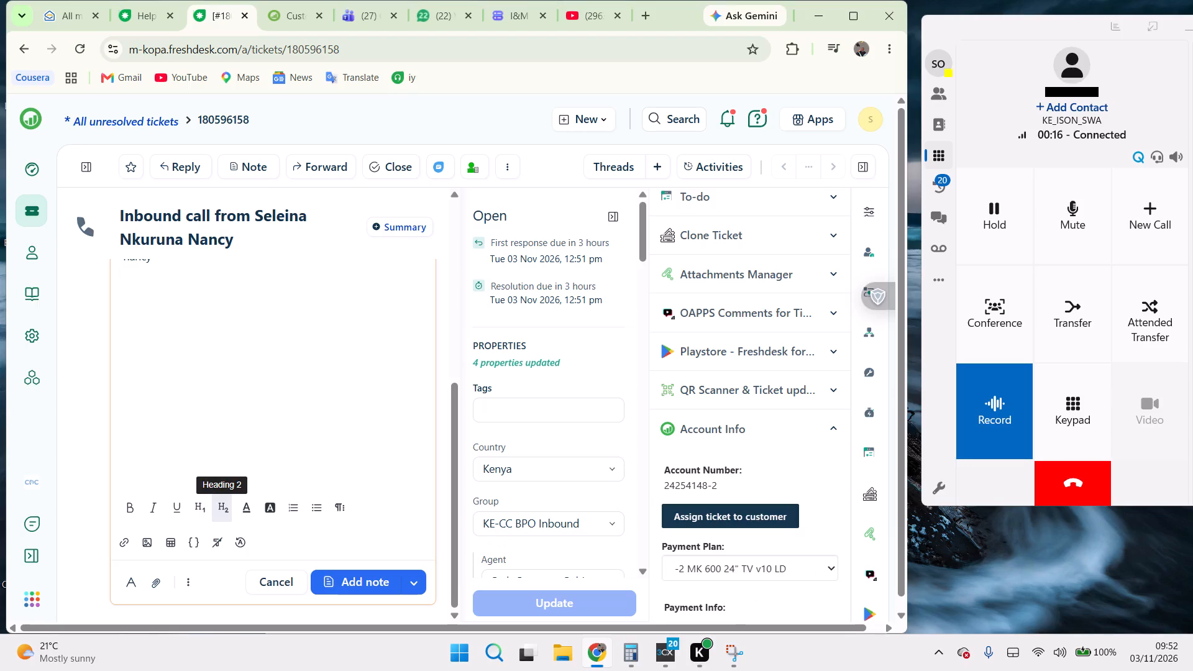
pyautogui.scroll(2, 306, 439)
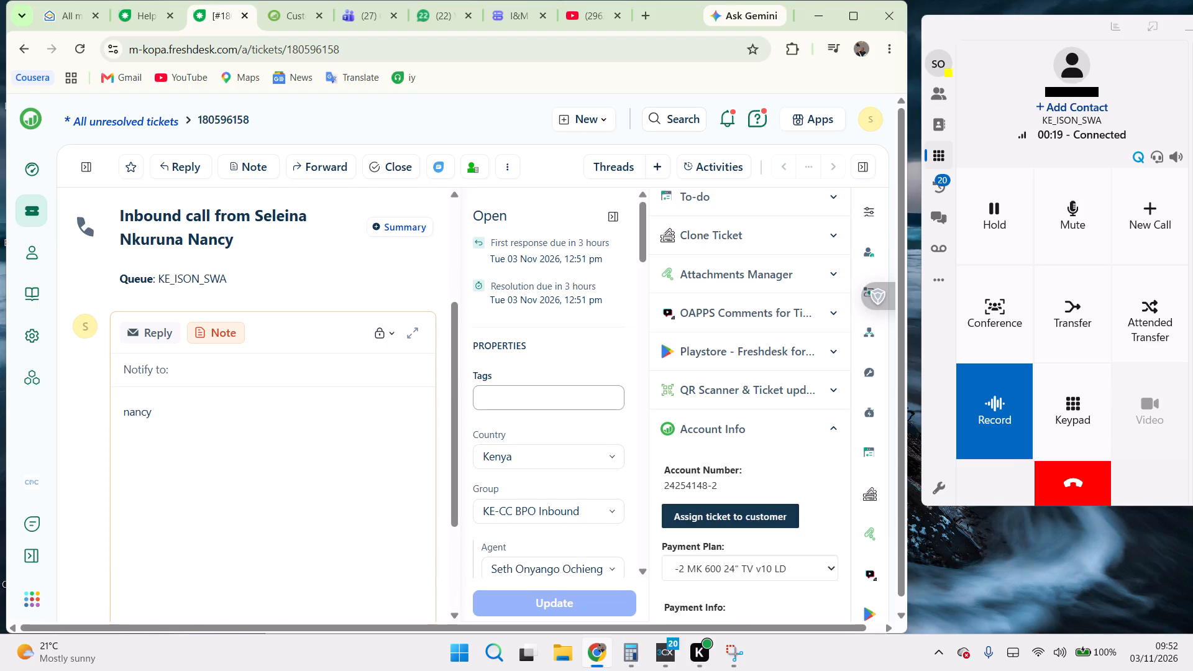
pyautogui.click(470, 170)
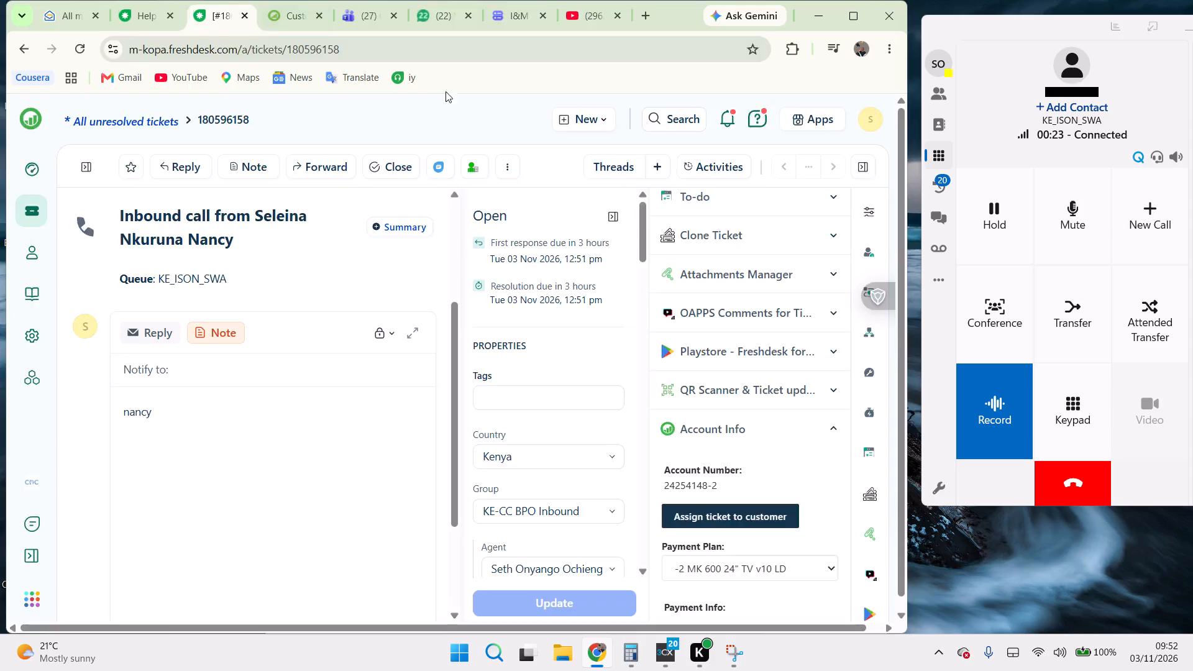
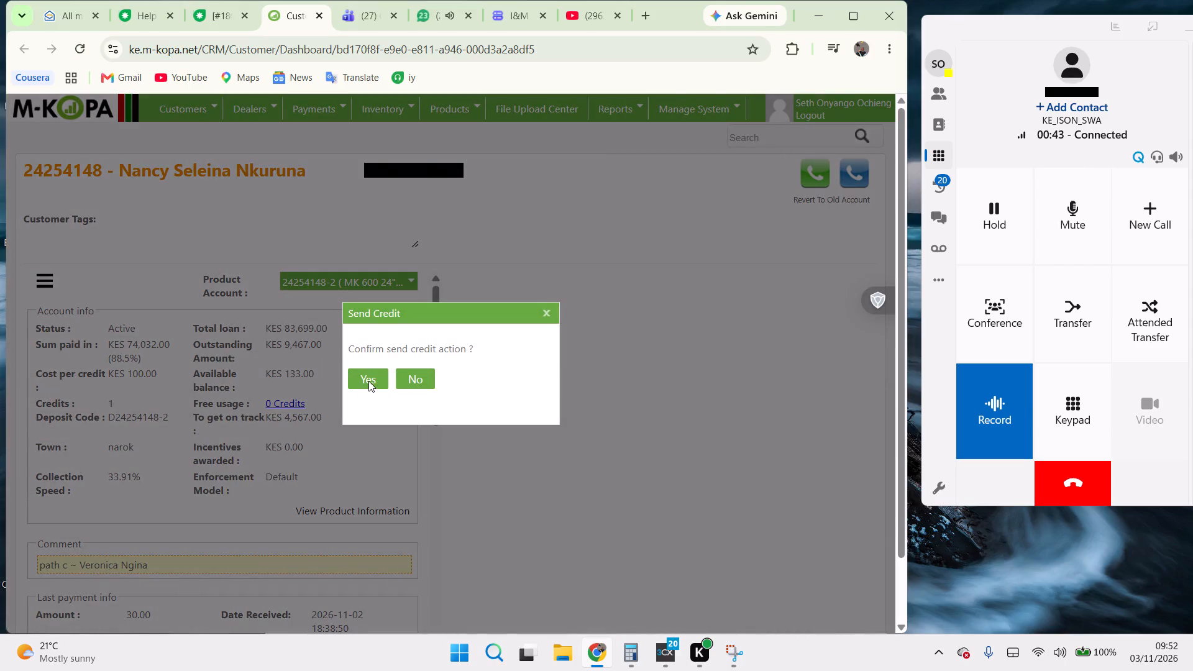
# Confirm sending credit to the device on the customer's MK 600 product account and dismiss the dialog.
pyautogui.moveTo(368, 381); pyautogui.dragTo(358, 374)
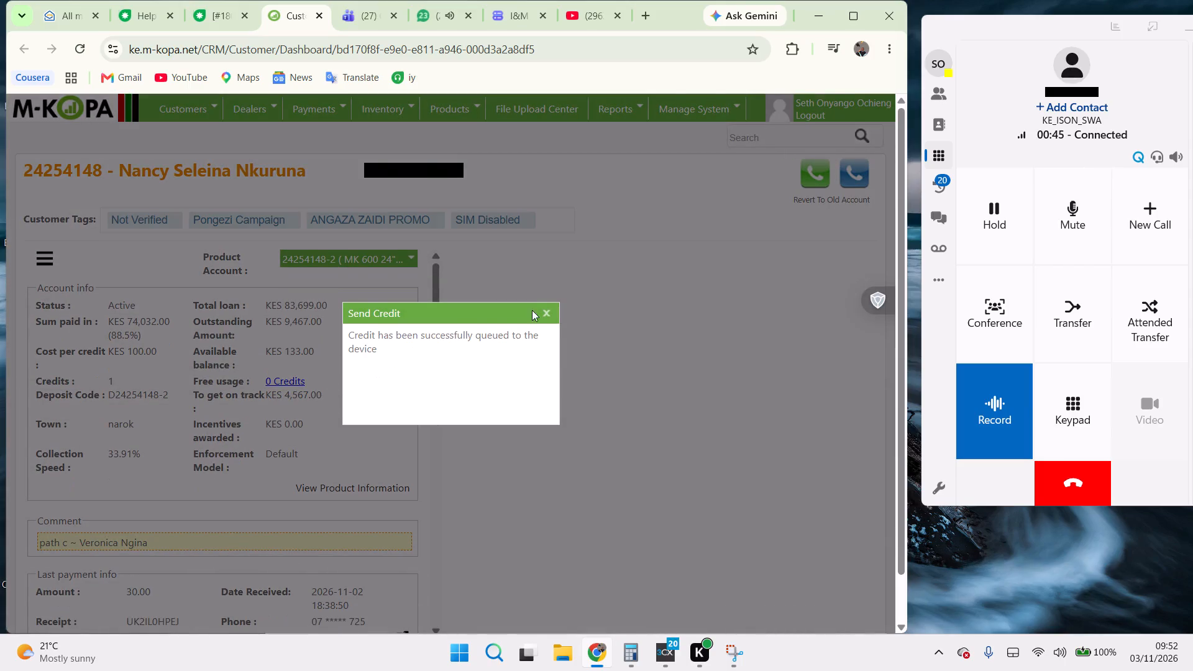
pyautogui.click(552, 315)
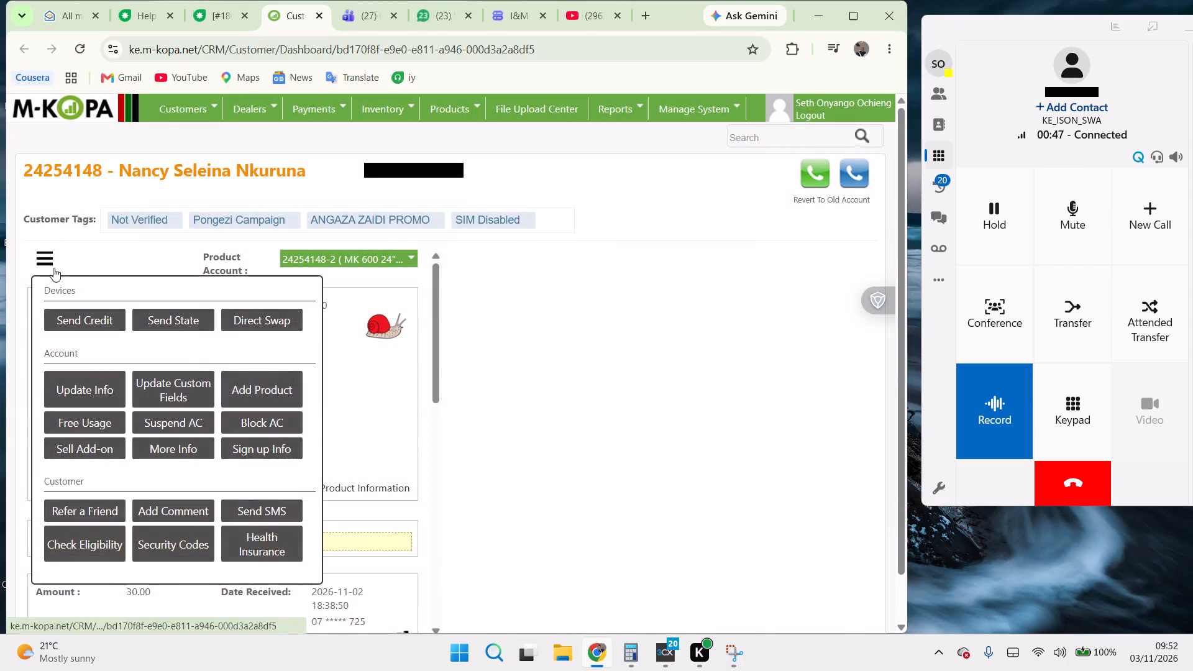
# Send the state to the device on the customer's MK 600 product account, confirming the action.
pyautogui.click(175, 316)
pyautogui.click(367, 381)
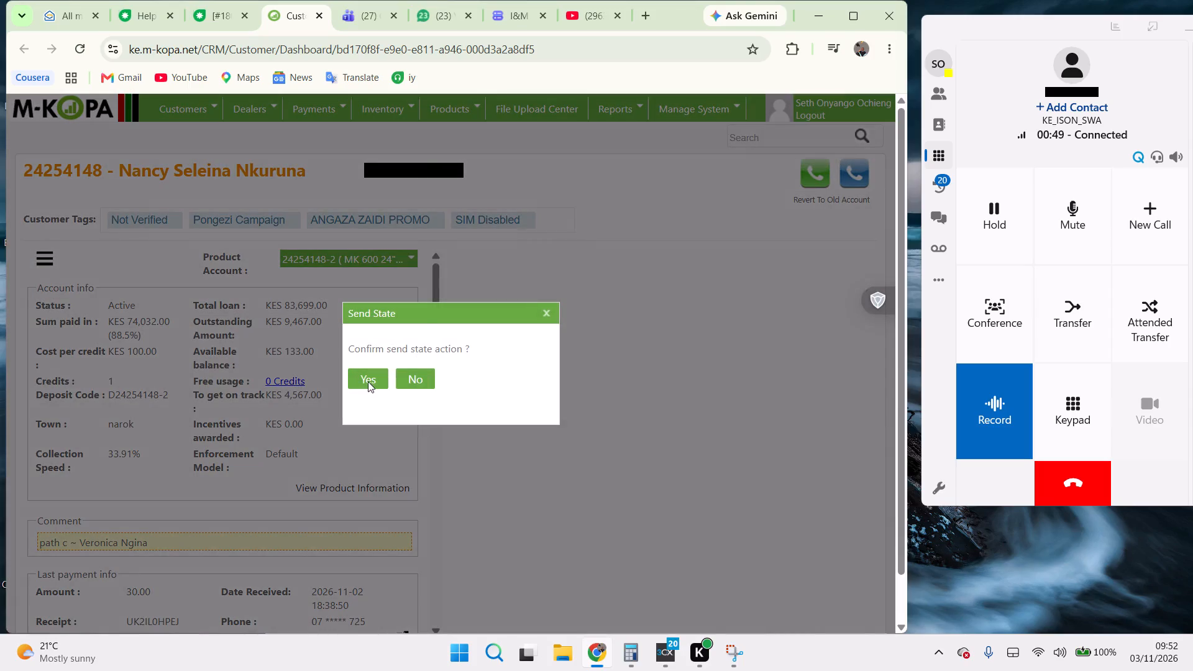
pyautogui.click(544, 313)
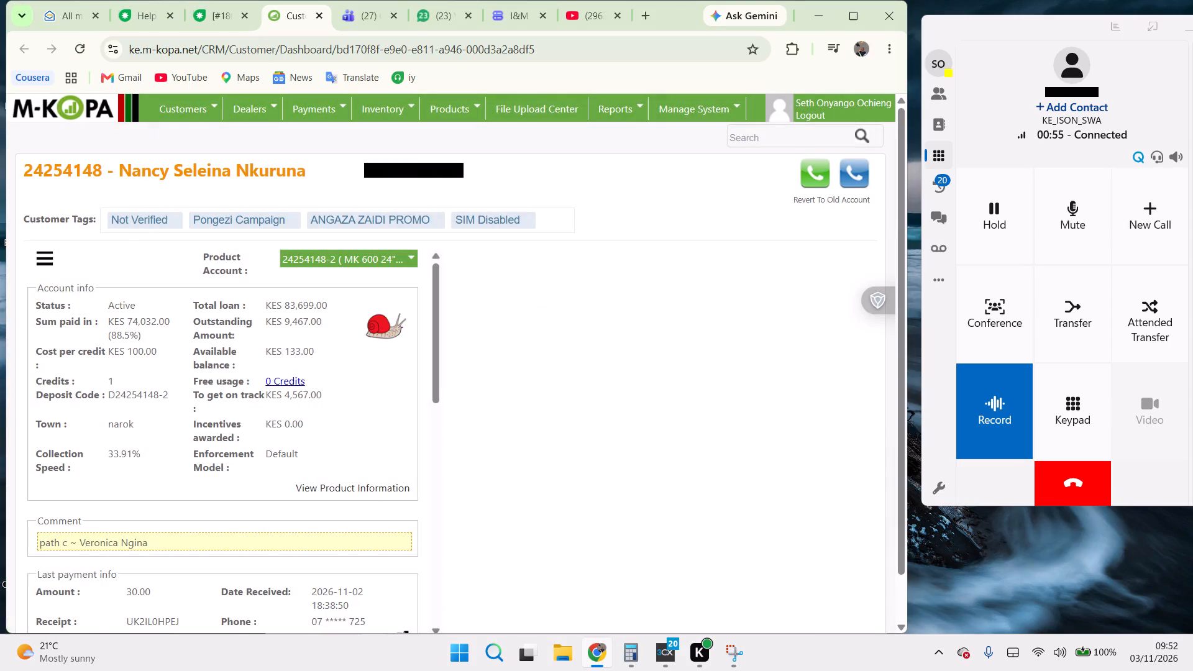
# Switch back to the caller's open inbound call ticket in Freshdesk.
pyautogui.click(219, 15)
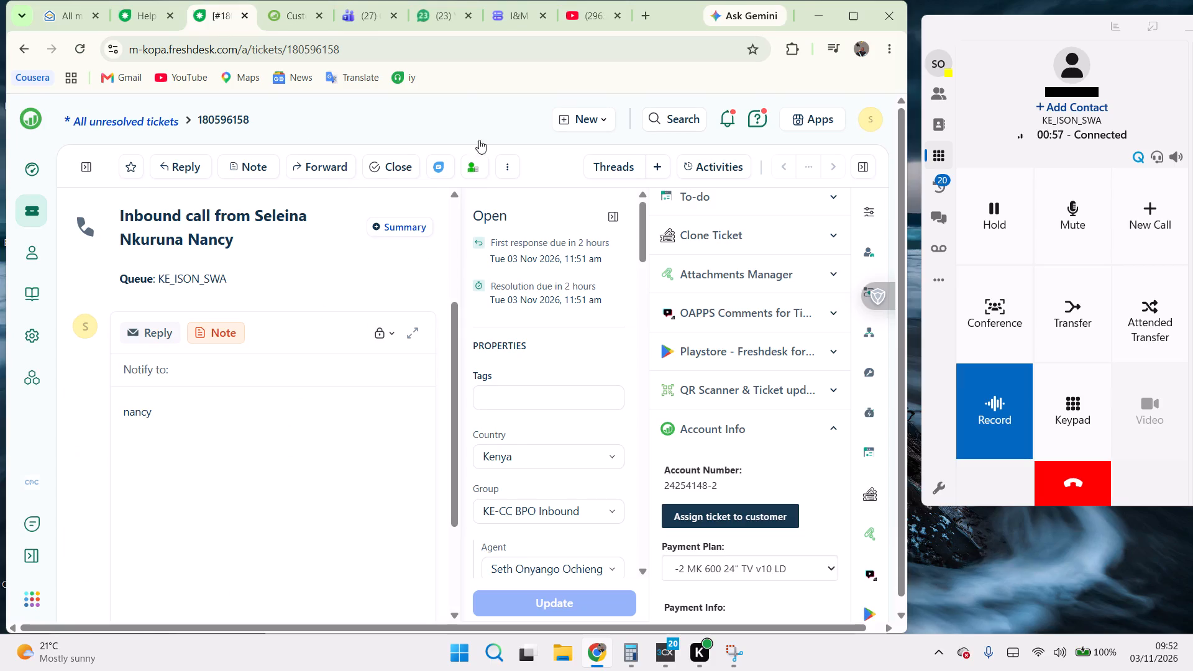
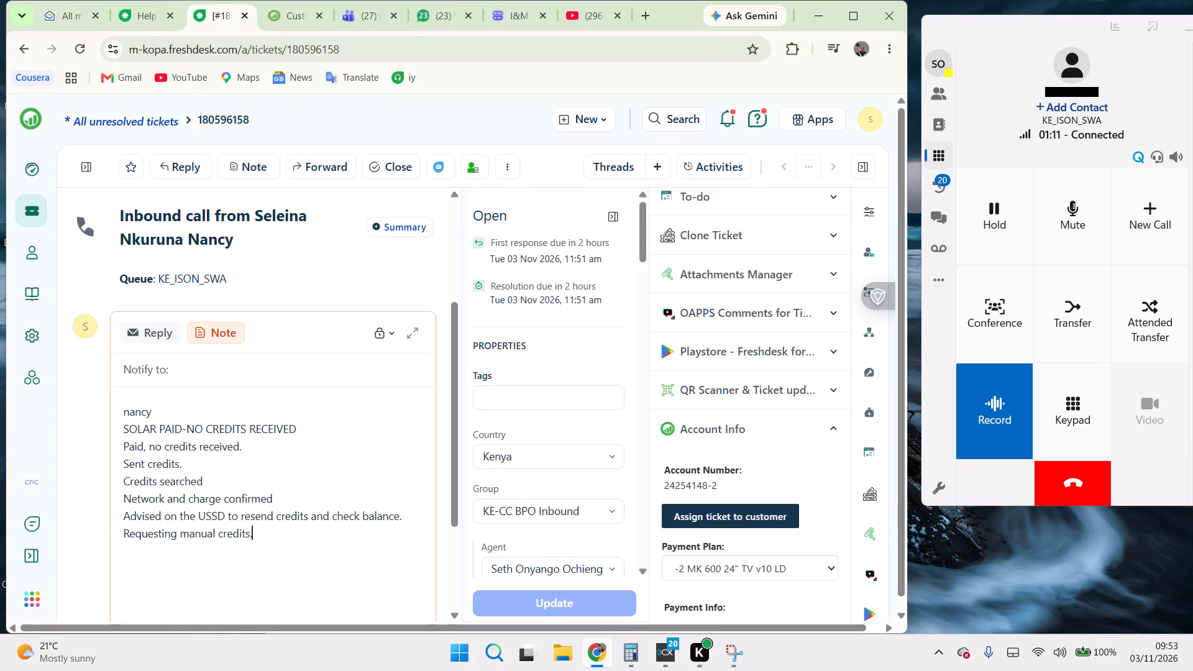
# Switch to the customer's CRM dashboard and copy the MK 600 24" TV v10 LD device allocation details.
pyautogui.click(295, 17)
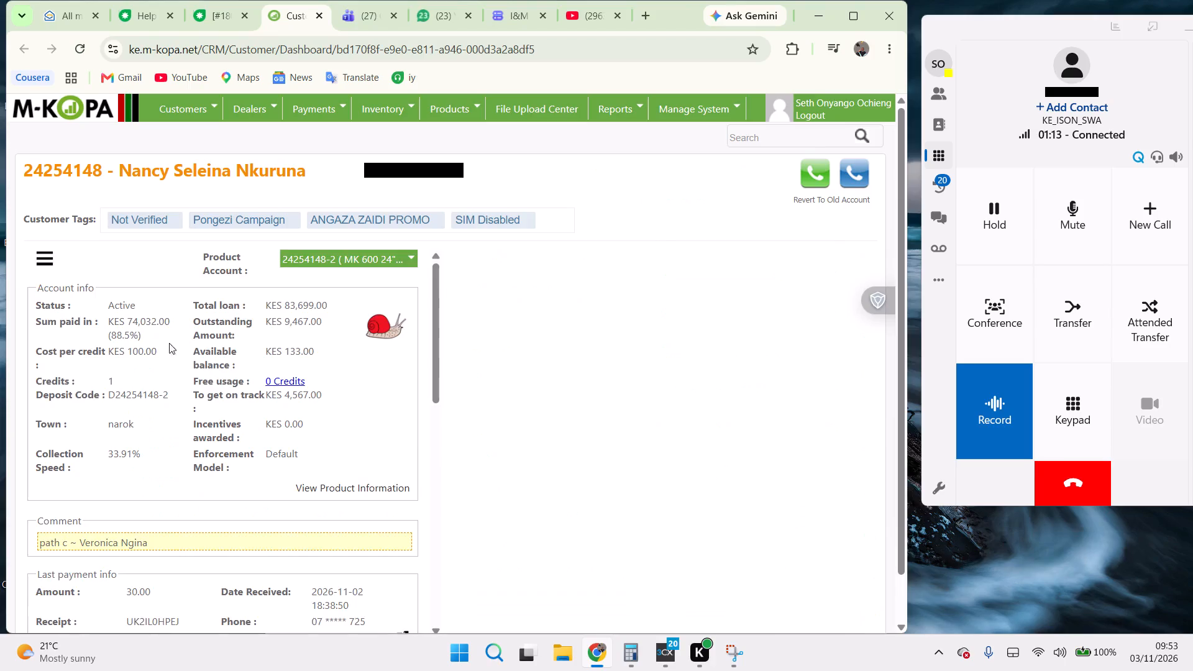
pyautogui.scroll(-2, 163, 351)
pyautogui.scroll(1, 163, 351)
pyautogui.scroll(-2, 163, 351)
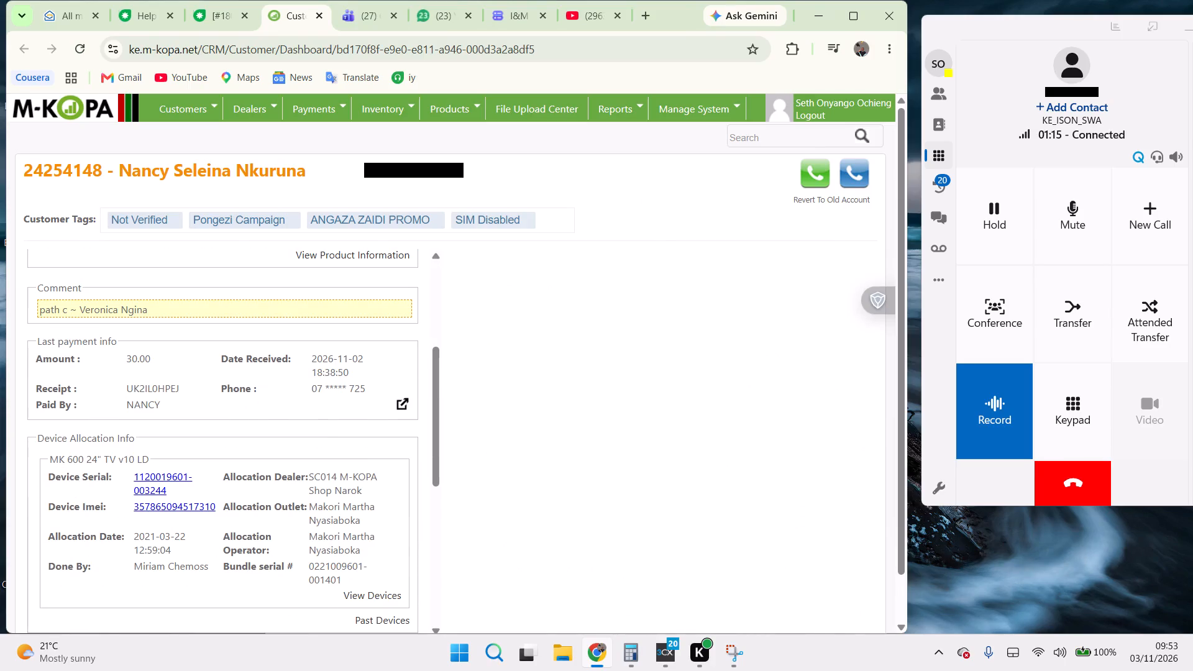
pyautogui.moveTo(50, 460); pyautogui.dragTo(363, 584)
pyautogui.rightClick(363, 584)
pyautogui.click(413, 399)
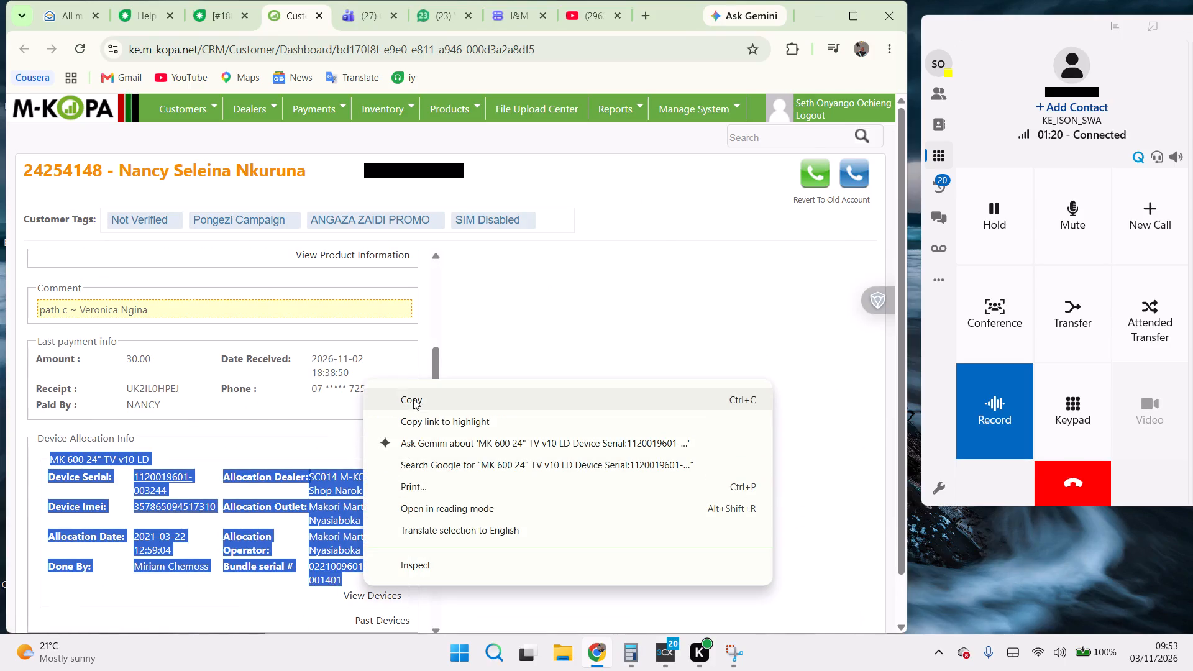
# Paste the copied device allocation details below "Requesting manual credits." in the Freshdesk ticket's note and review the note.
pyautogui.click(216, 11)
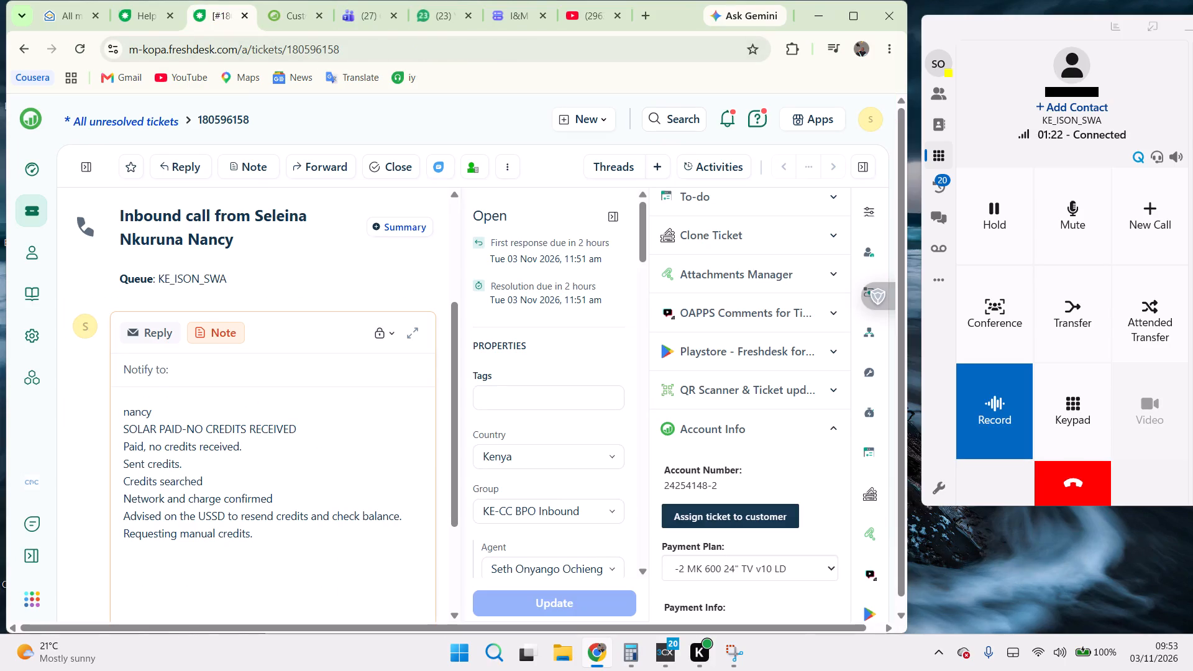
pyautogui.click(270, 541)
pyautogui.press('Return')
pyautogui.hotkey('ctrl', 'v')
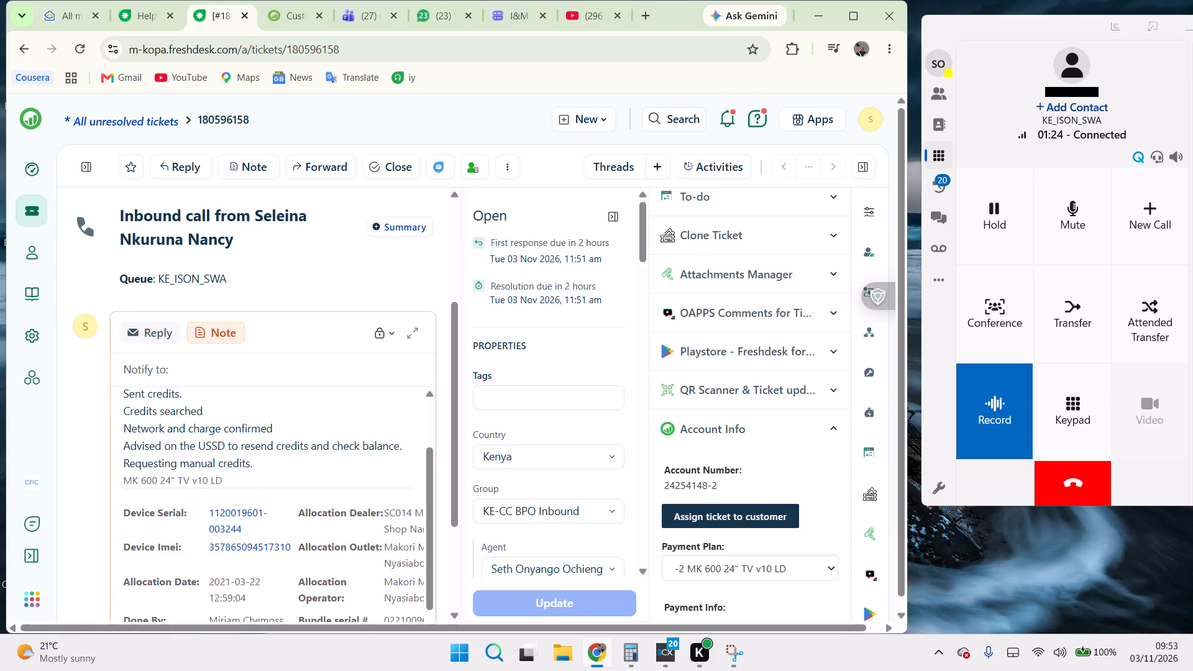
pyautogui.scroll(-3, 285, 436)
pyautogui.scroll(5, 285, 436)
pyautogui.scroll(-1, 285, 436)
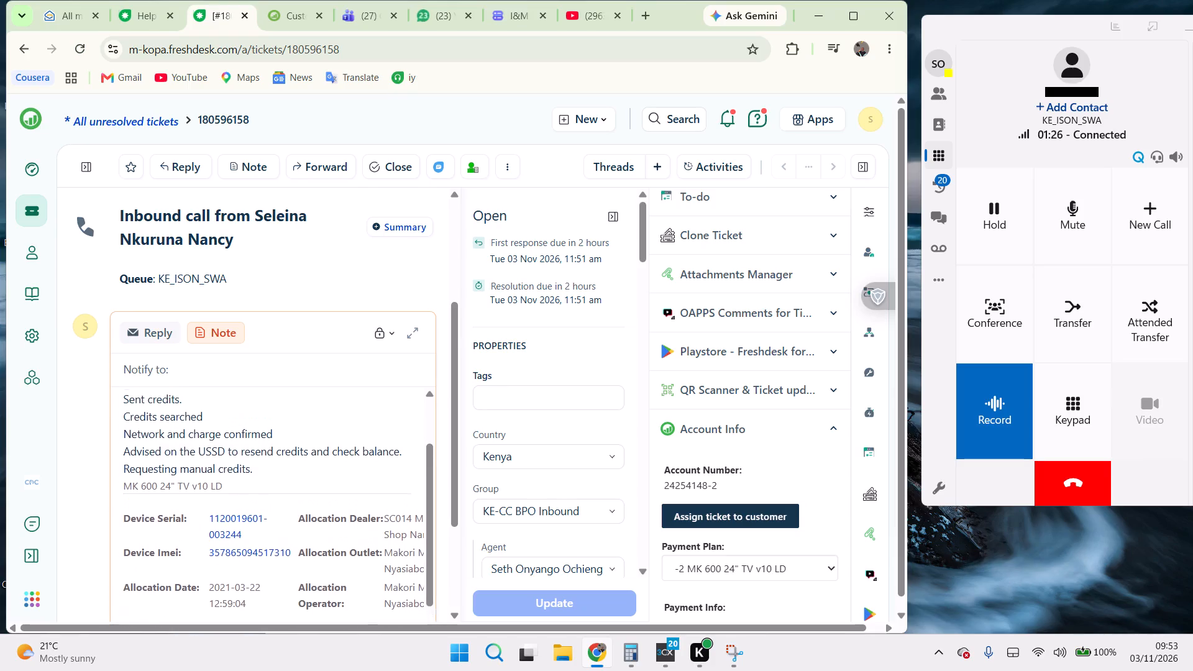
pyautogui.scroll(-3, 285, 436)
pyautogui.scroll(1, 285, 436)
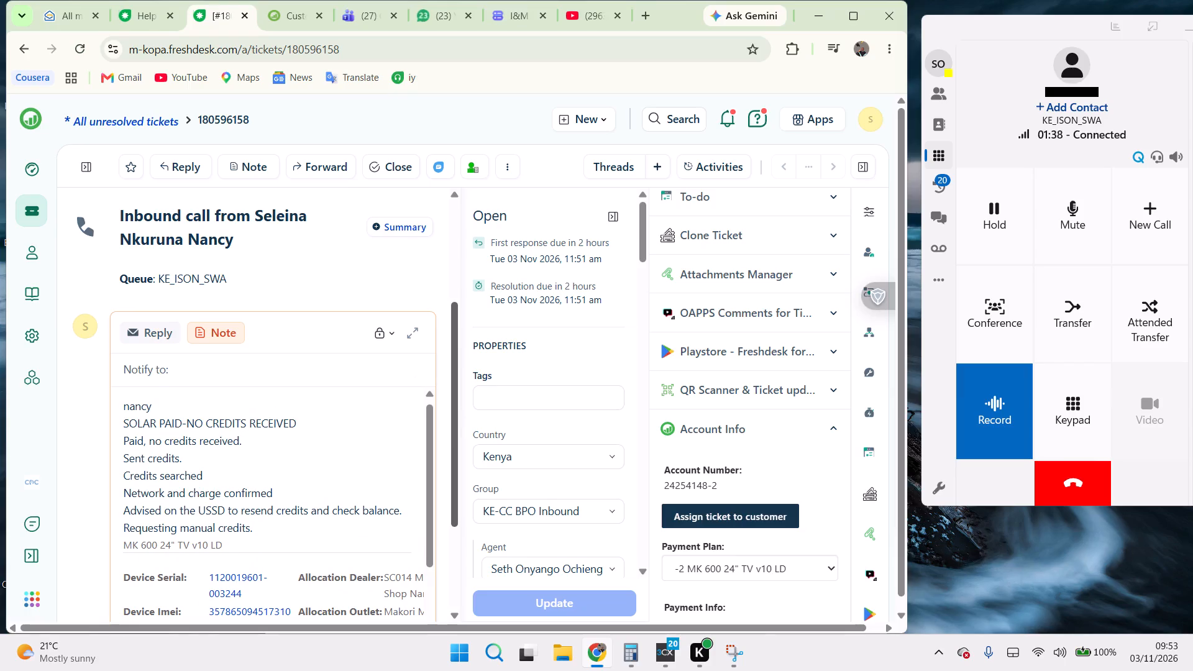
# Set the ticket's interaction category to Solar (TV).
pyautogui.scroll(-2, 525, 429)
pyautogui.doubleClick(528, 480)
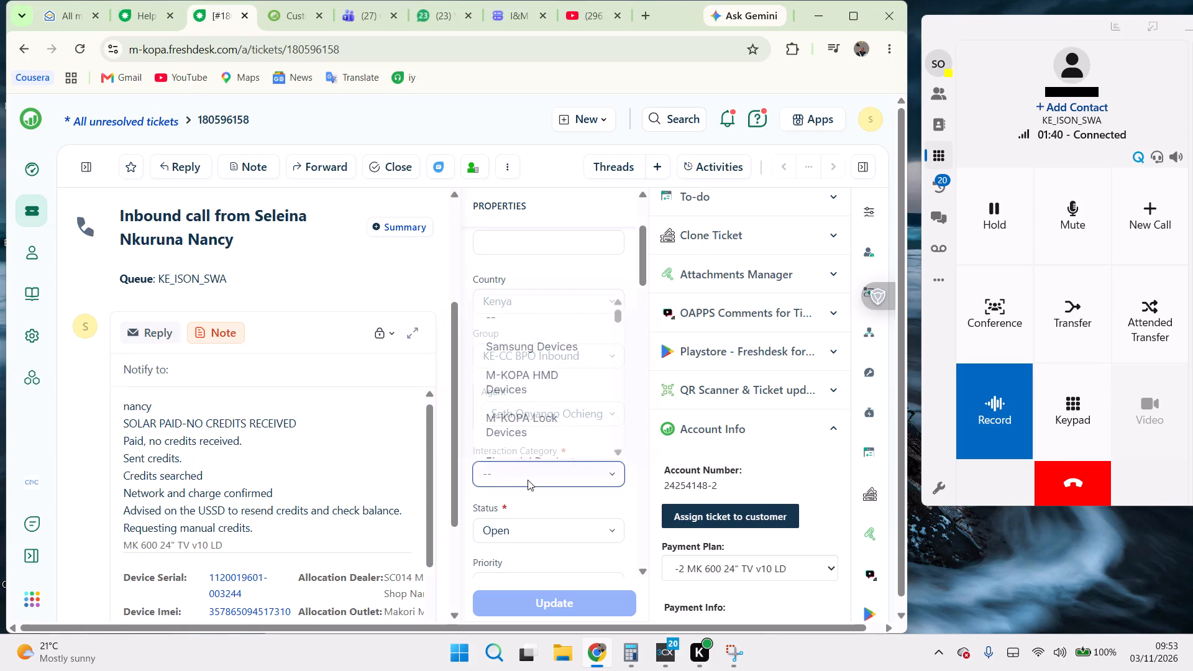
pyautogui.write('tv')
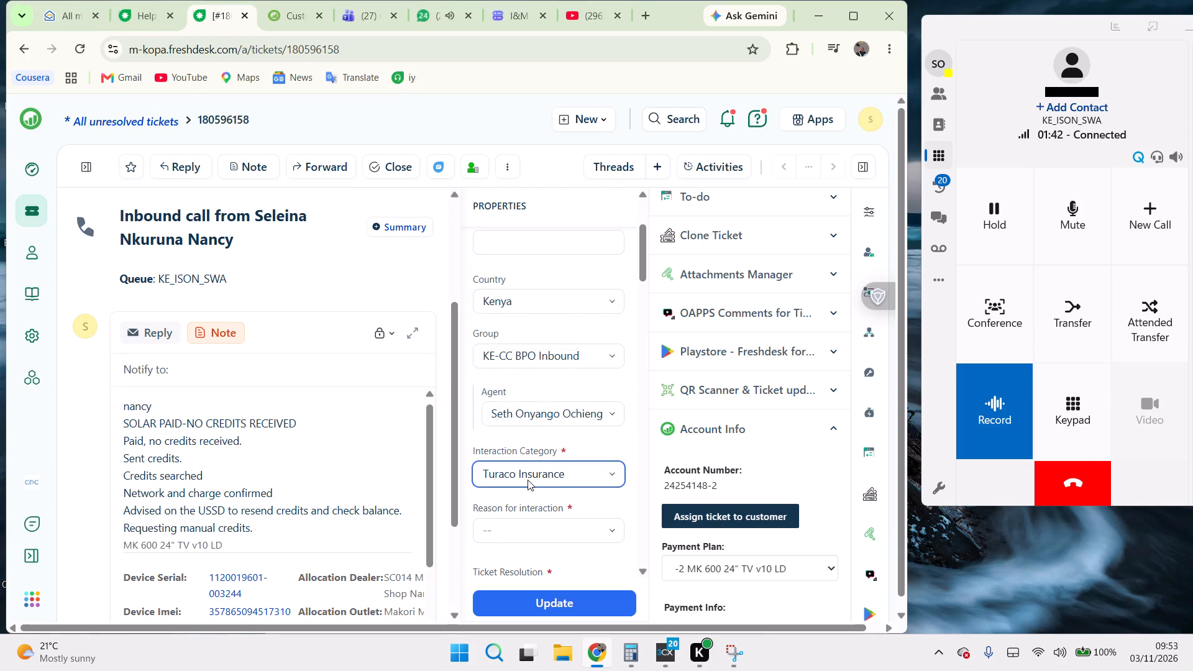
pyautogui.click(526, 477)
pyautogui.press('BackSpace')
pyautogui.write('tv')
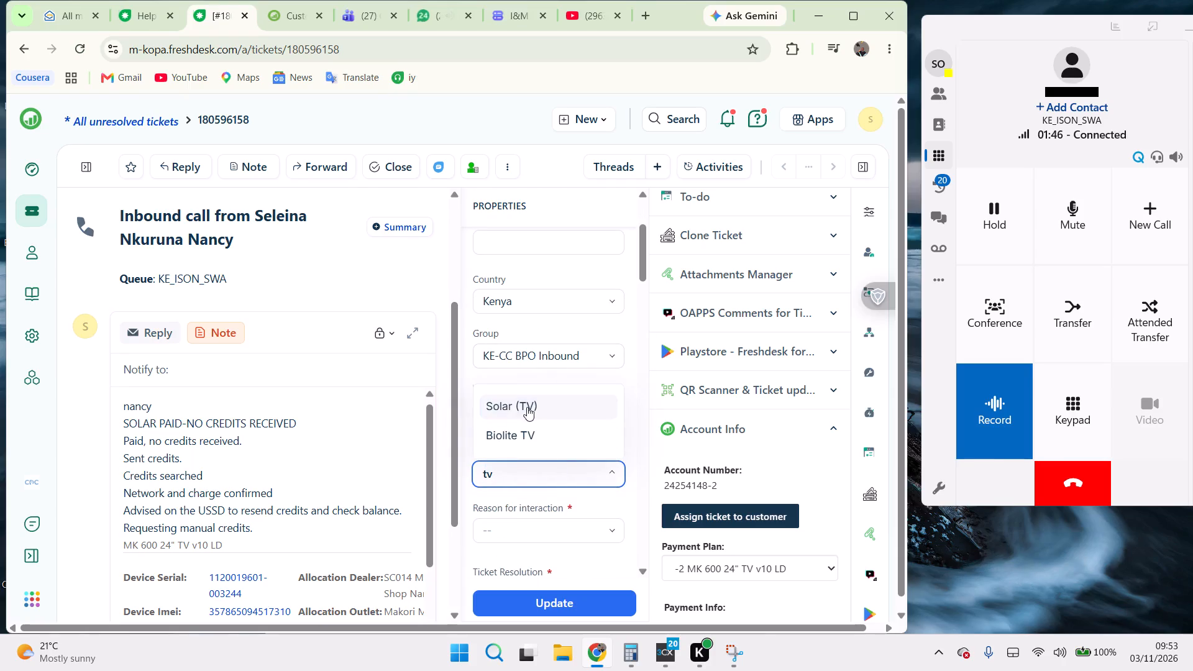
pyautogui.click(527, 407)
# Set the ticket's reason for interaction to Credit issue.
pyautogui.scroll(-1, 537, 450)
pyautogui.scroll(2, 537, 450)
pyautogui.scroll(-1, 537, 450)
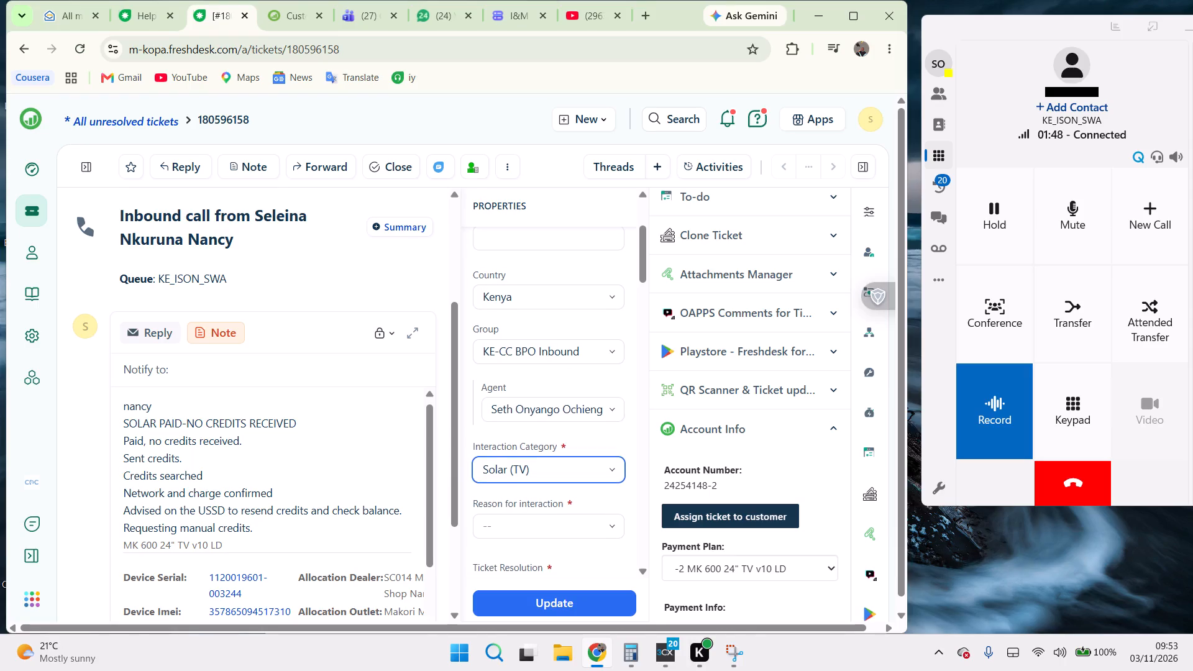
pyautogui.scroll(-1, 537, 450)
pyautogui.click(549, 454)
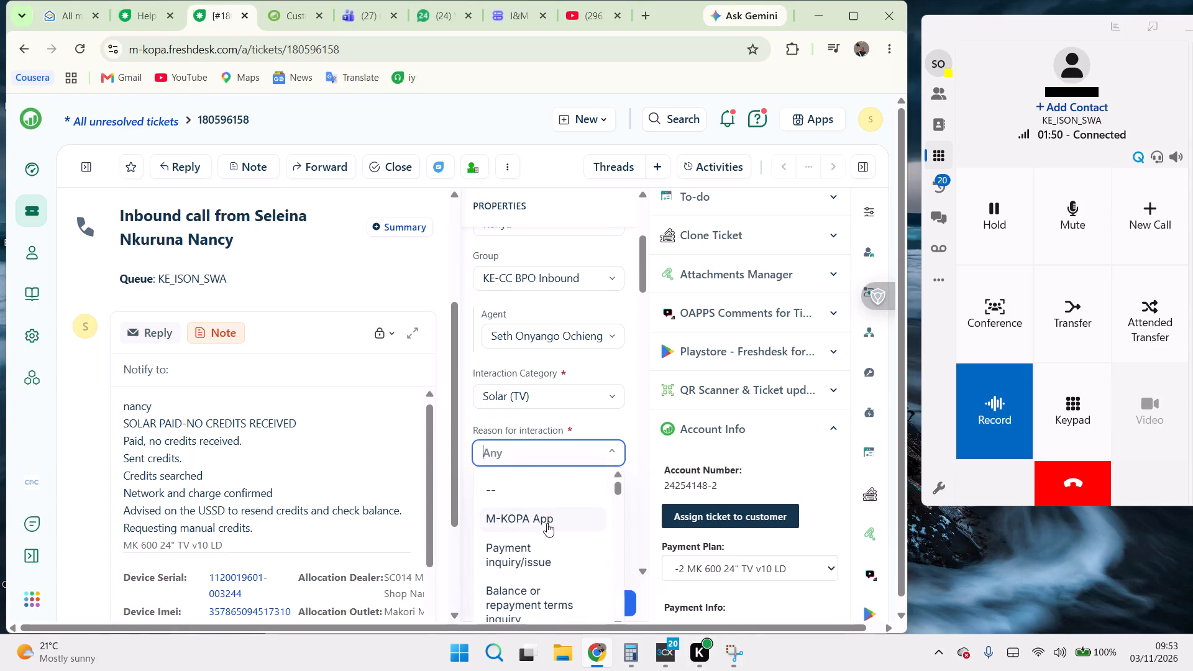
pyautogui.write('cred')
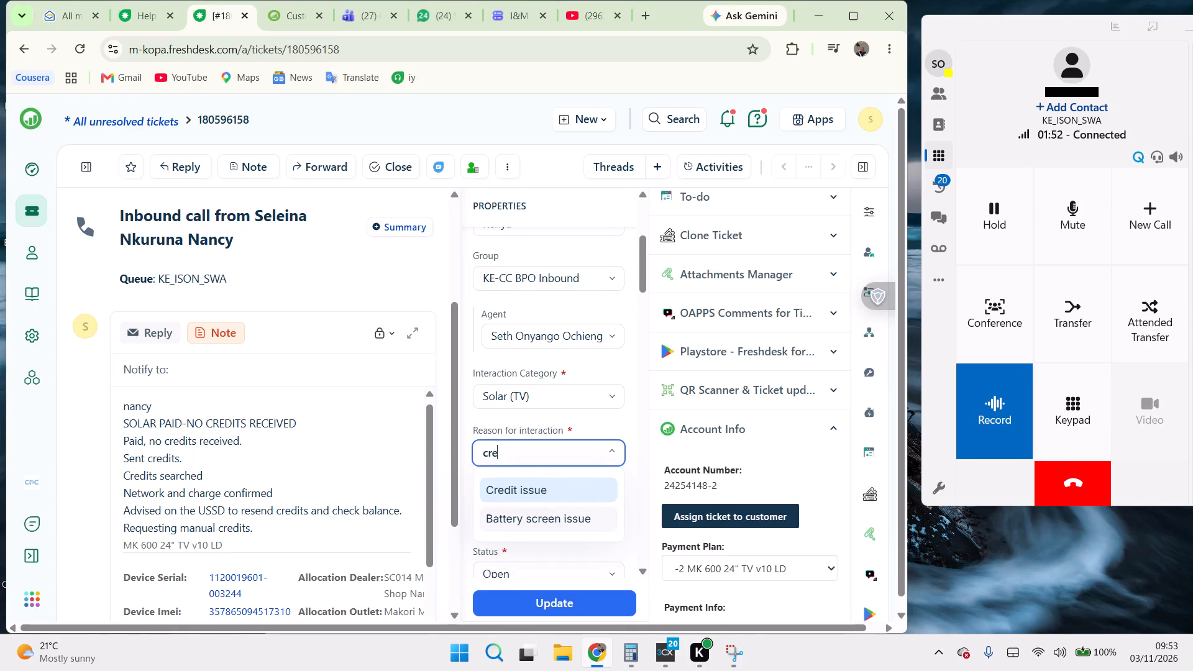
pyautogui.click(519, 480)
# Open the sub-reason choices for the credit issue and check the device details in the note.
pyautogui.scroll(-3, 557, 473)
pyautogui.scroll(2, 557, 473)
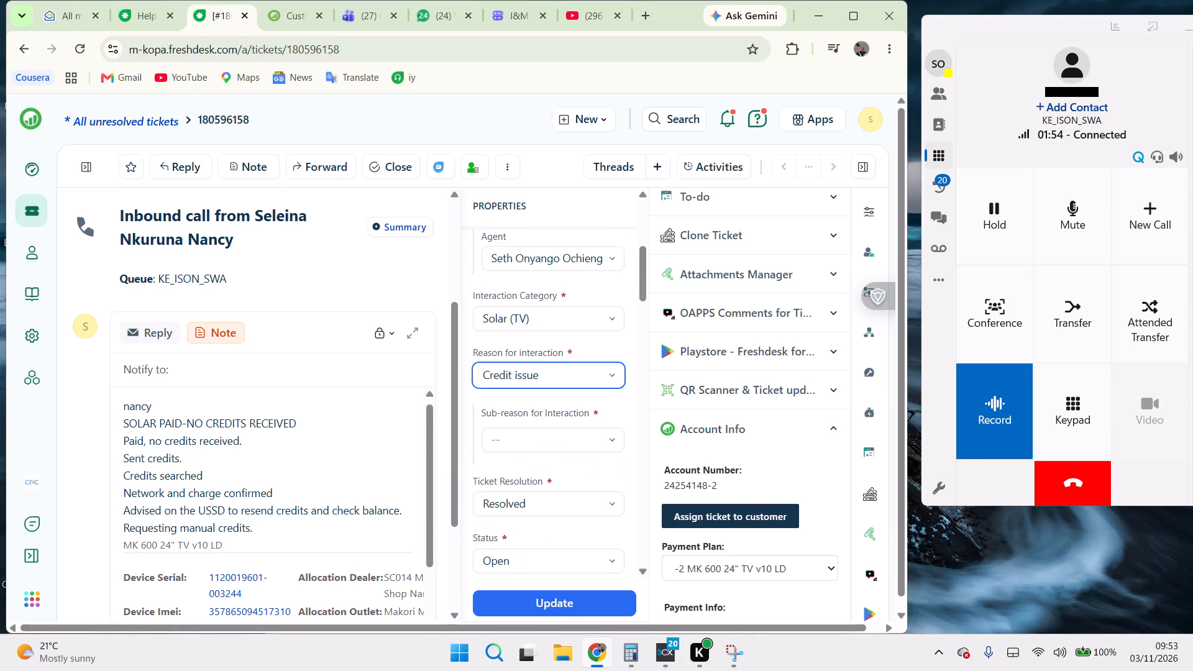
pyautogui.click(542, 434)
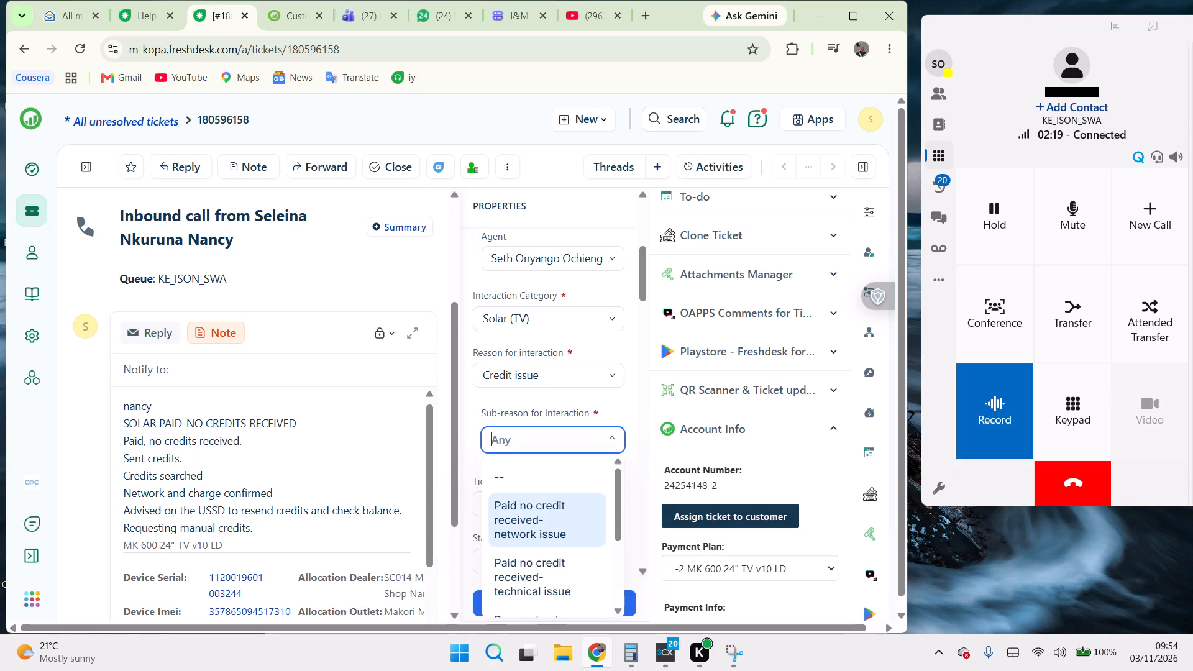
pyautogui.scroll(-5, 292, 483)
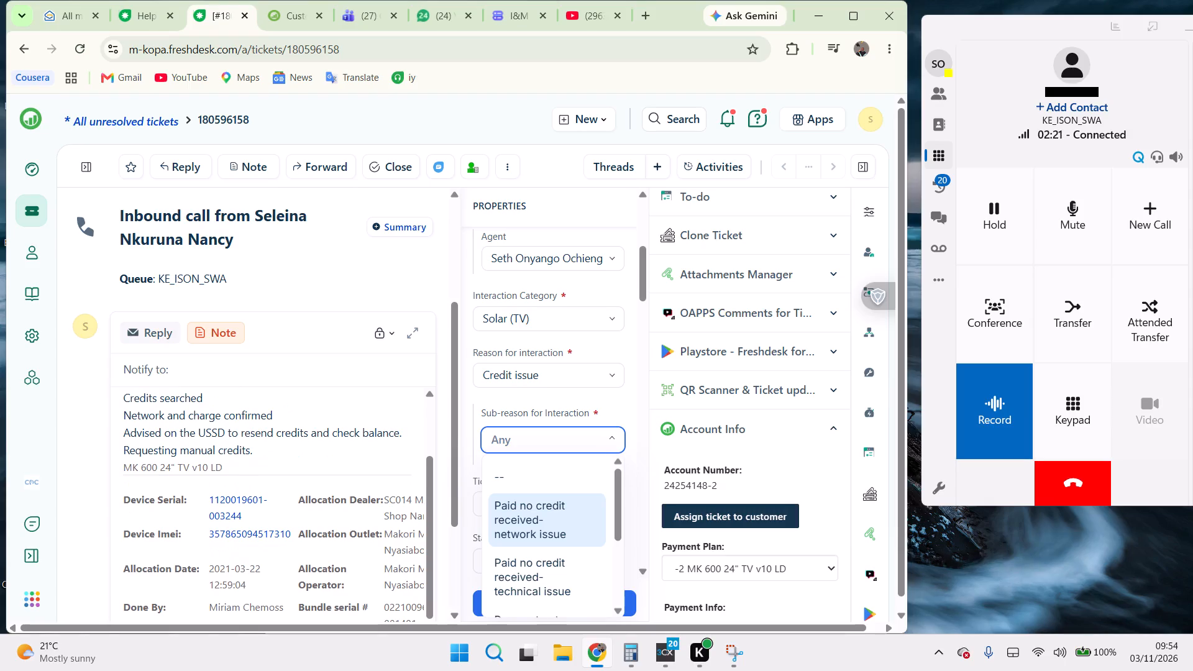
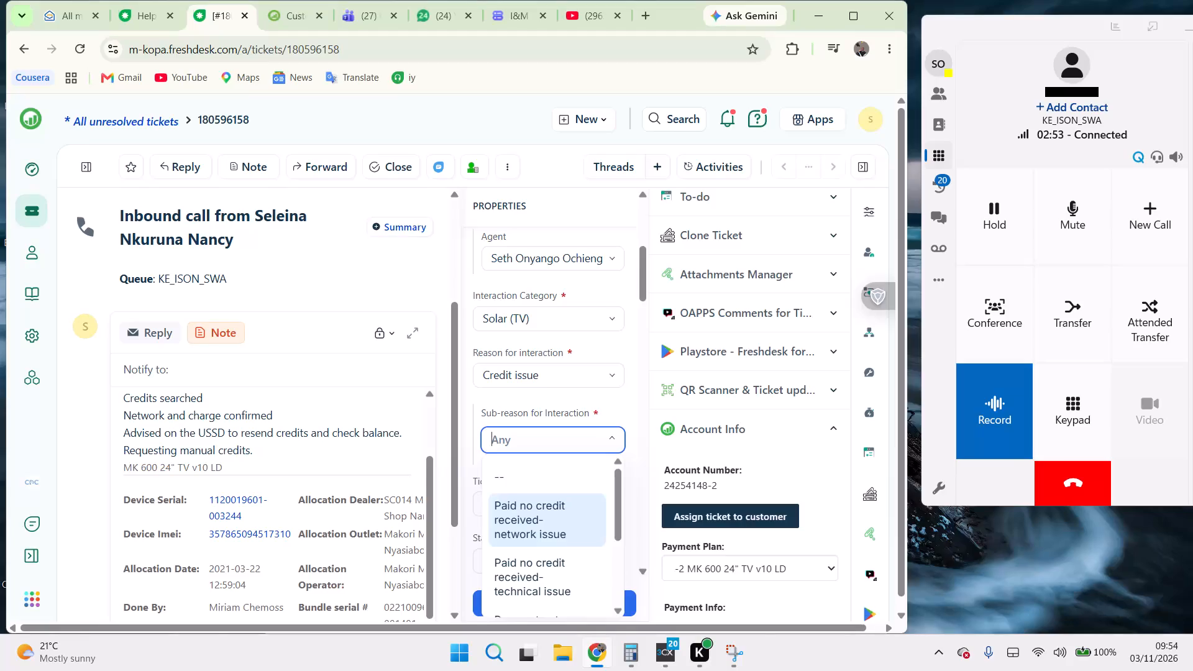
# Set the ticket's sub-reason for interaction to Paid no credit received-technical issue.
pyautogui.scroll(-2, 286, 472)
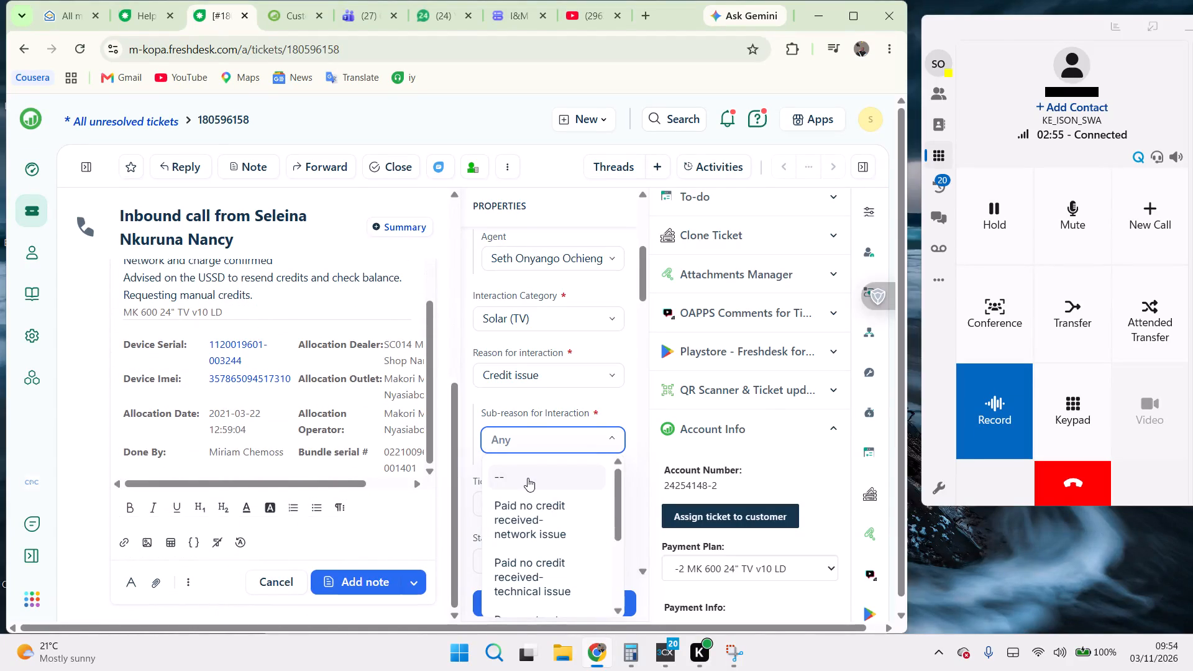
pyautogui.scroll(-1, 528, 478)
pyautogui.scroll(1, 528, 478)
pyautogui.scroll(-4, 528, 478)
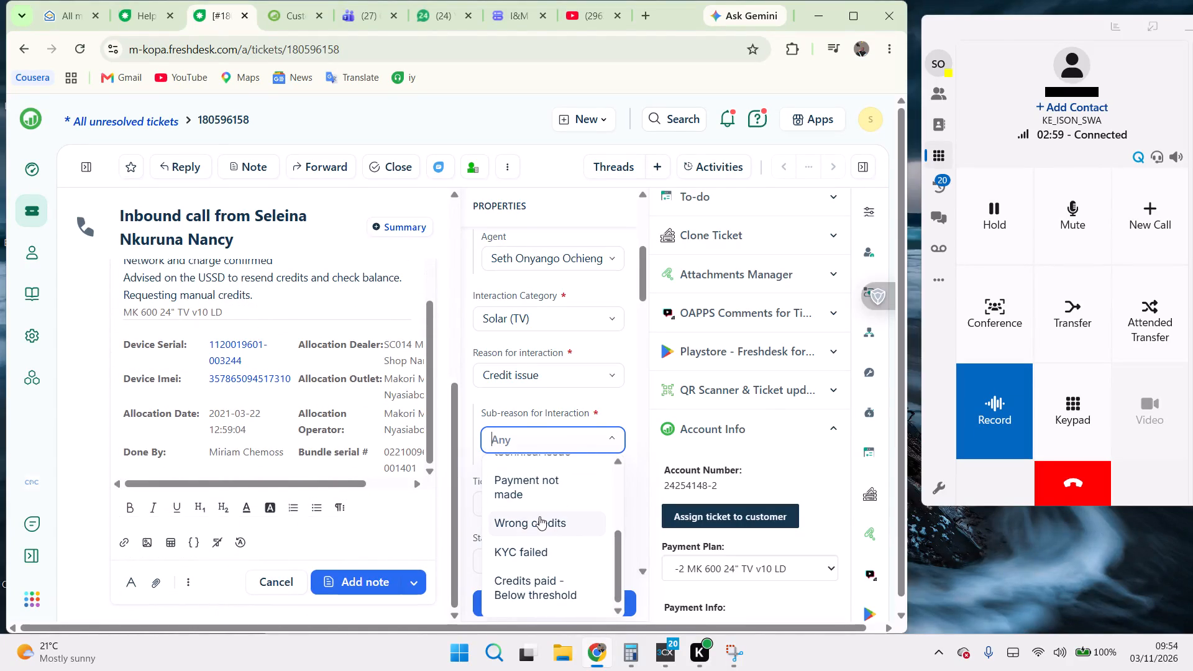
pyautogui.scroll(1, 539, 516)
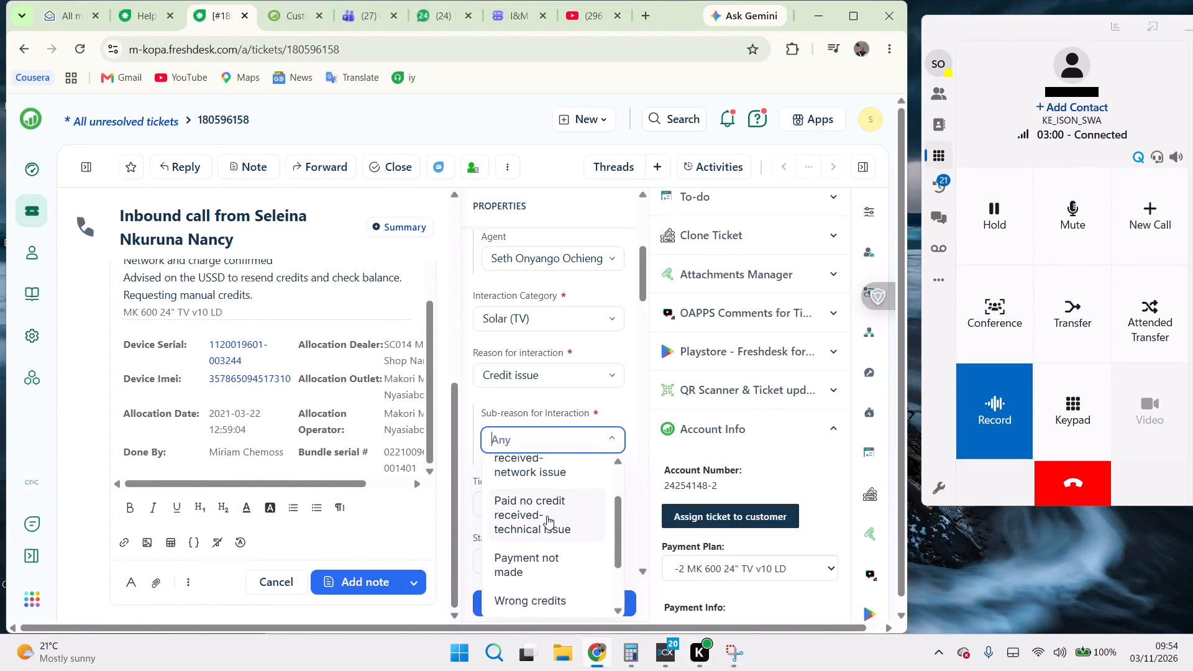
pyautogui.click(539, 517)
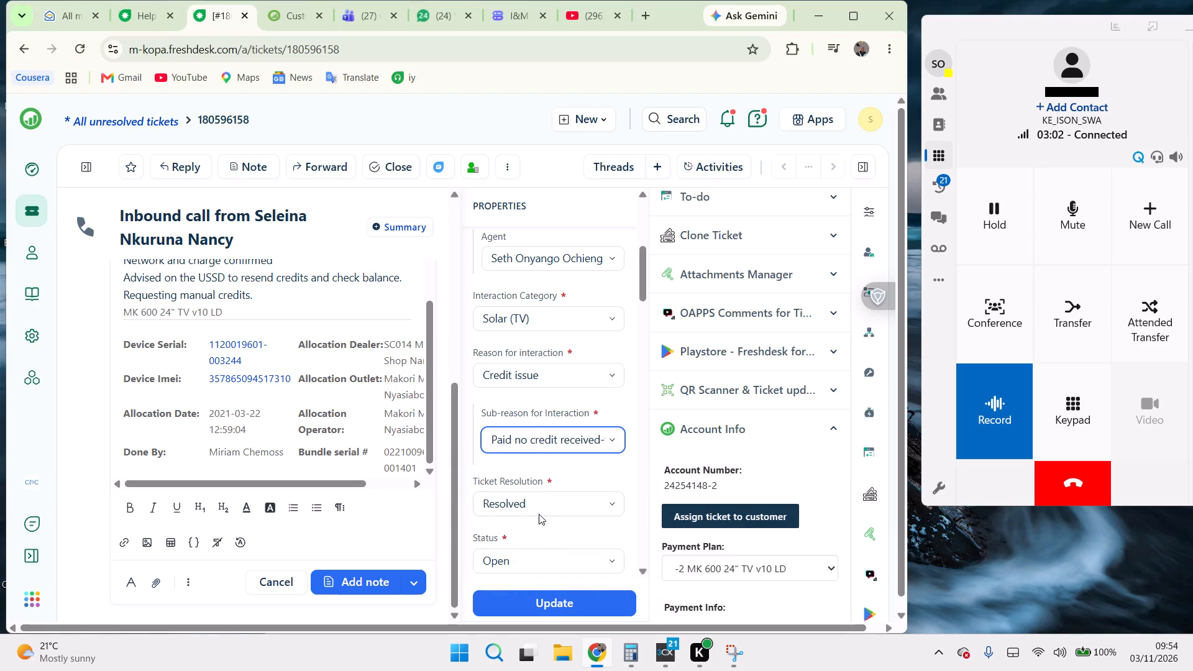
# Set the ticket resolution to Escalated to Escalations Team.
pyautogui.click(539, 505)
pyautogui.press('BackSpace')
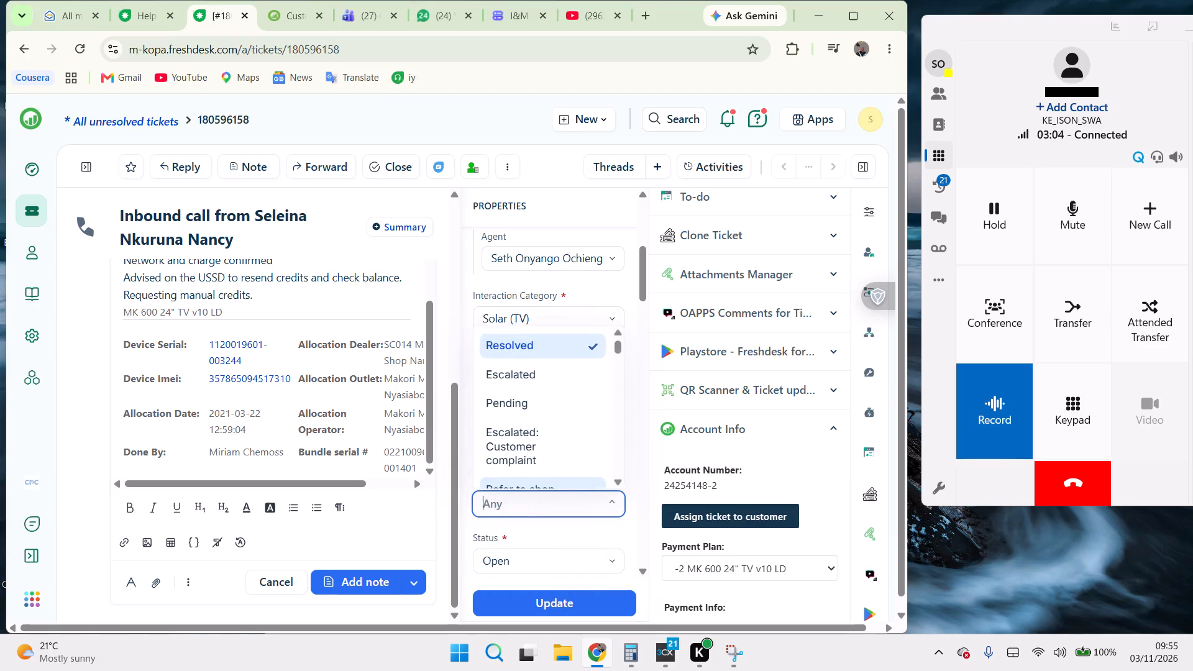
pyautogui.write('escal')
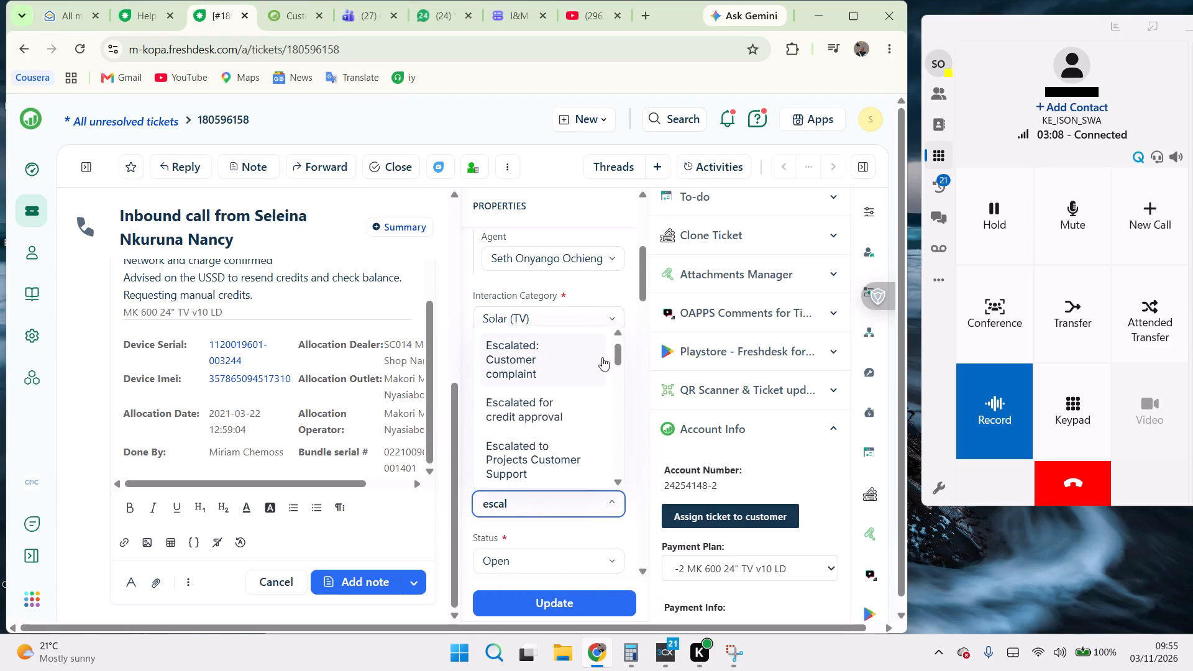
pyautogui.moveTo(618, 359); pyautogui.dragTo(615, 370)
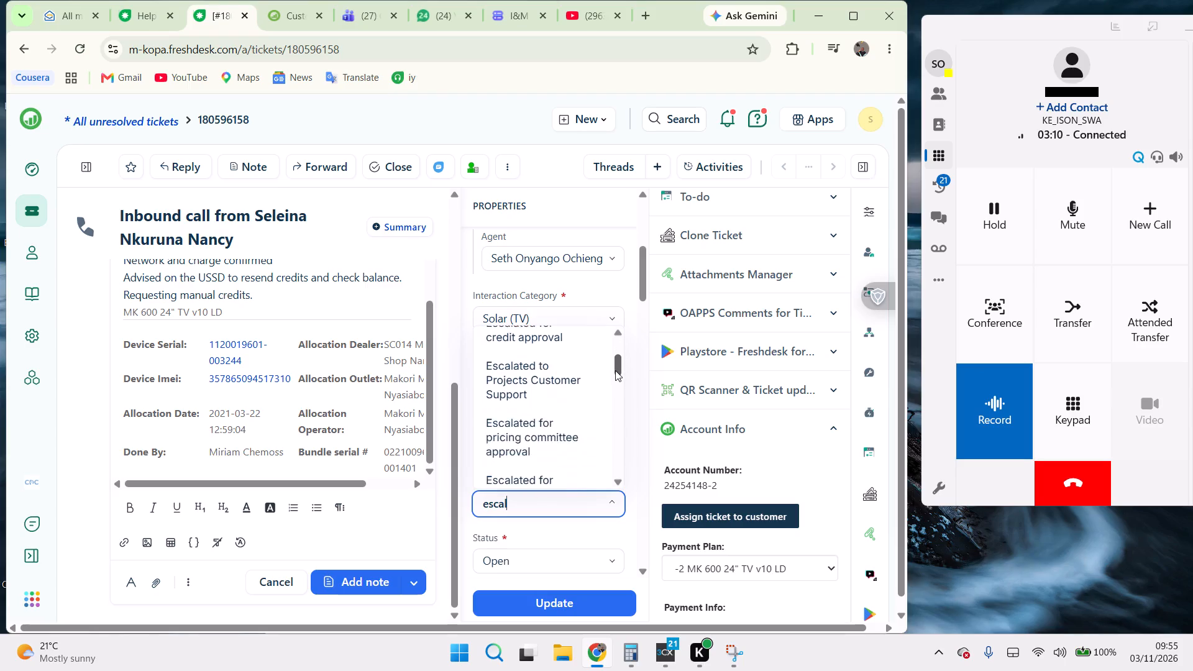
pyautogui.moveTo(615, 370); pyautogui.dragTo(623, 398)
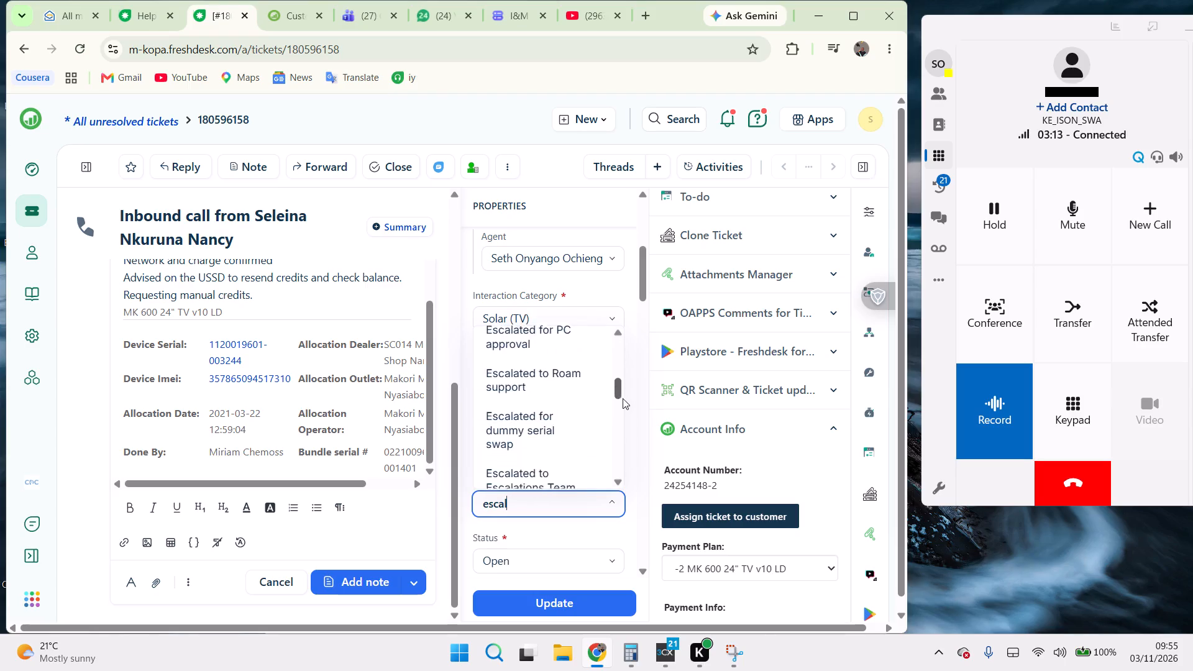
pyautogui.moveTo(623, 398); pyautogui.dragTo(626, 409)
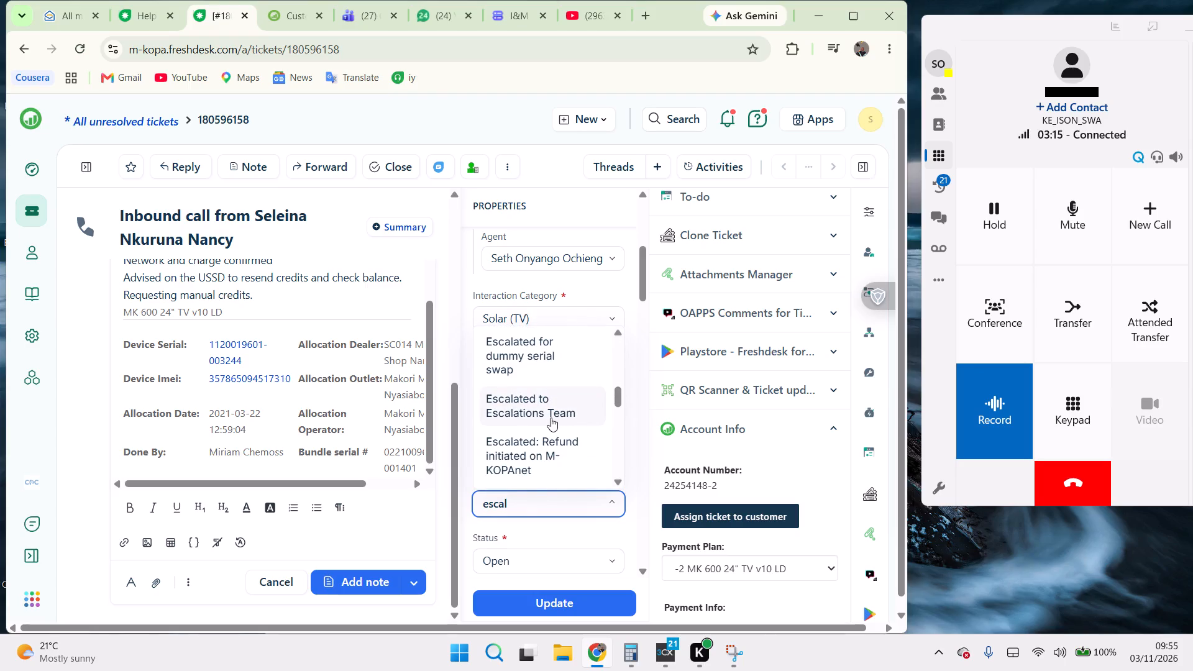
pyautogui.click(551, 418)
# Open the ticket's status choices and review the note text and call details.
pyautogui.click(533, 564)
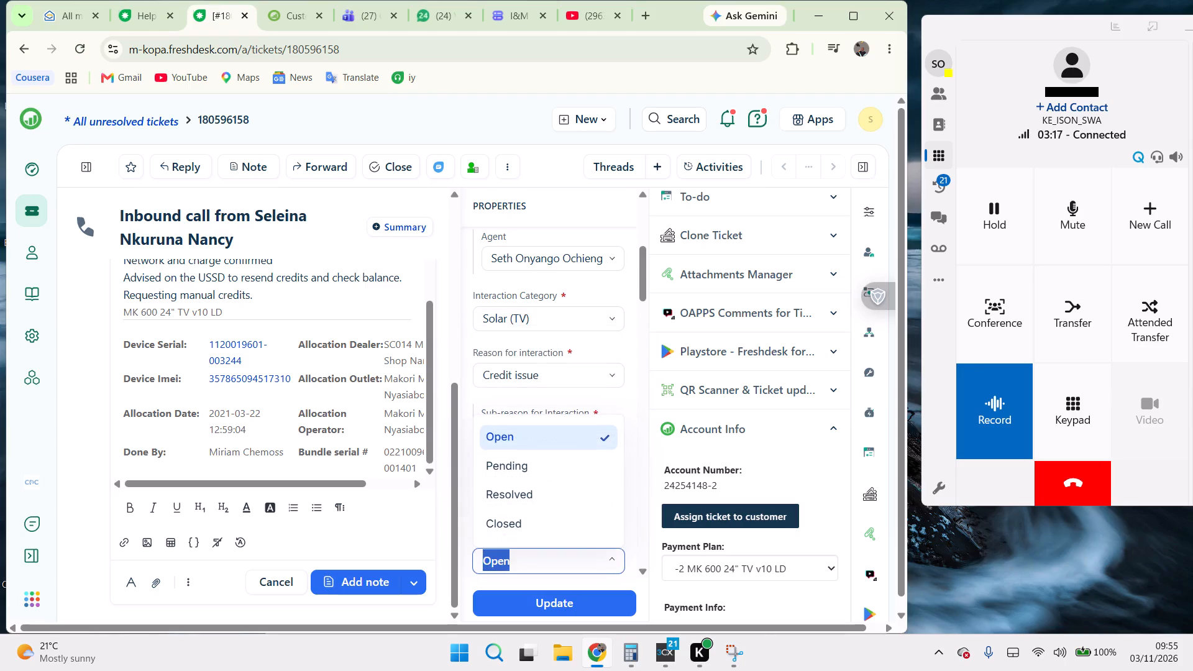
pyautogui.scroll(1, 225, 398)
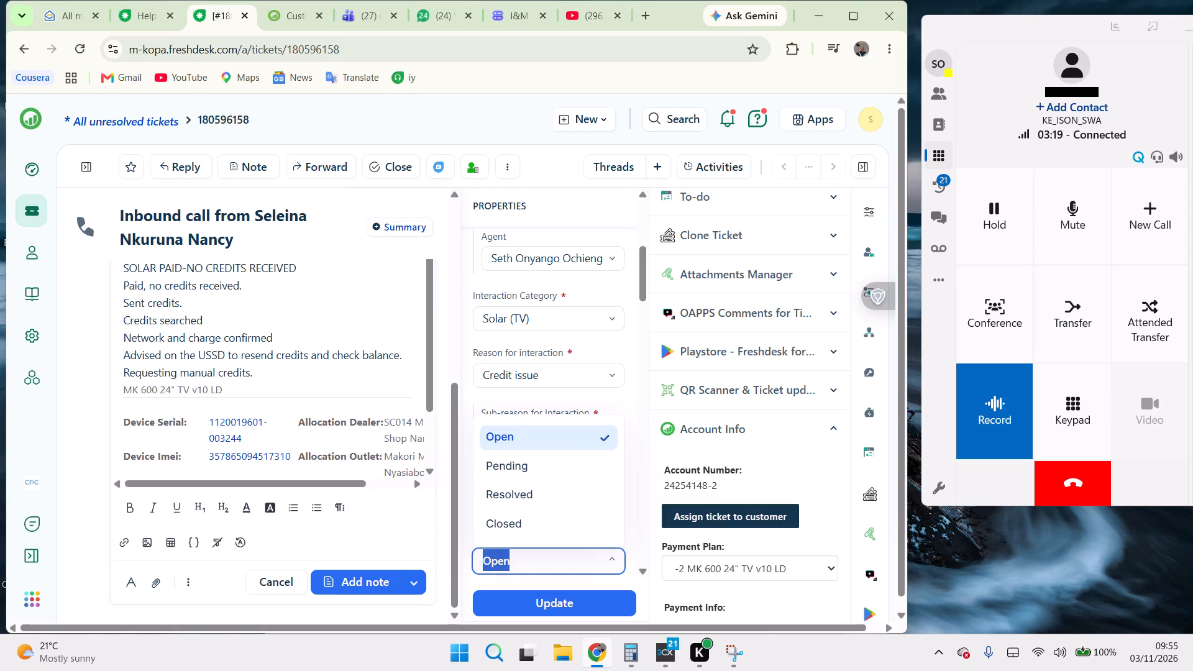
pyautogui.scroll(1, 225, 398)
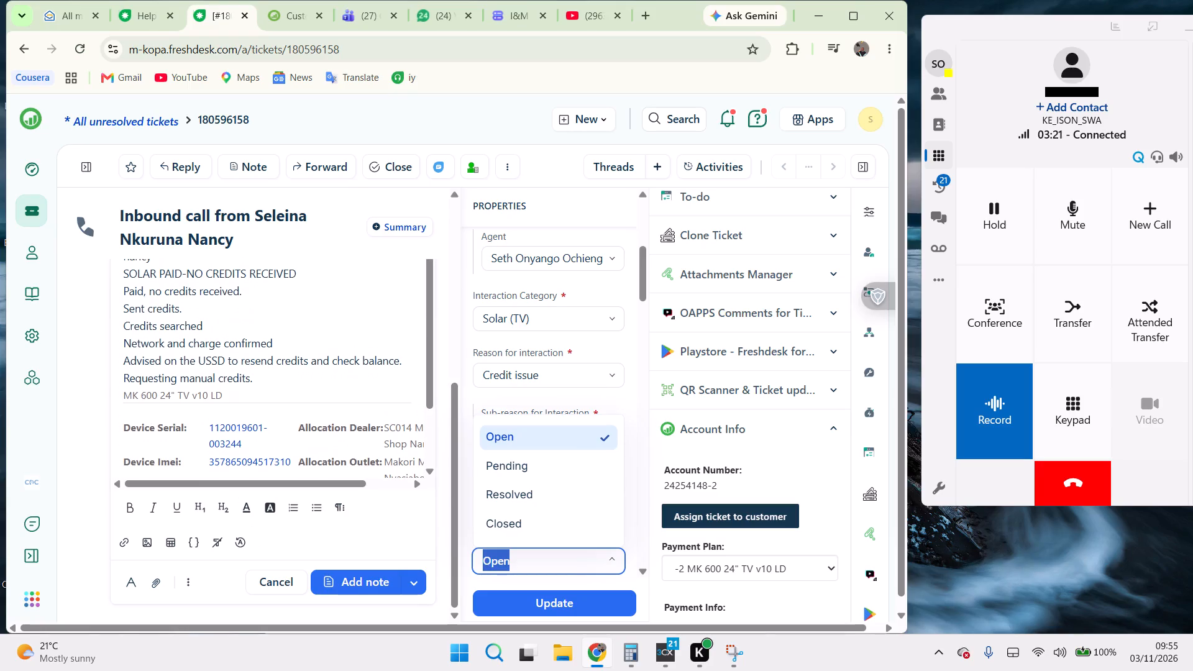
pyautogui.scroll(4, 225, 398)
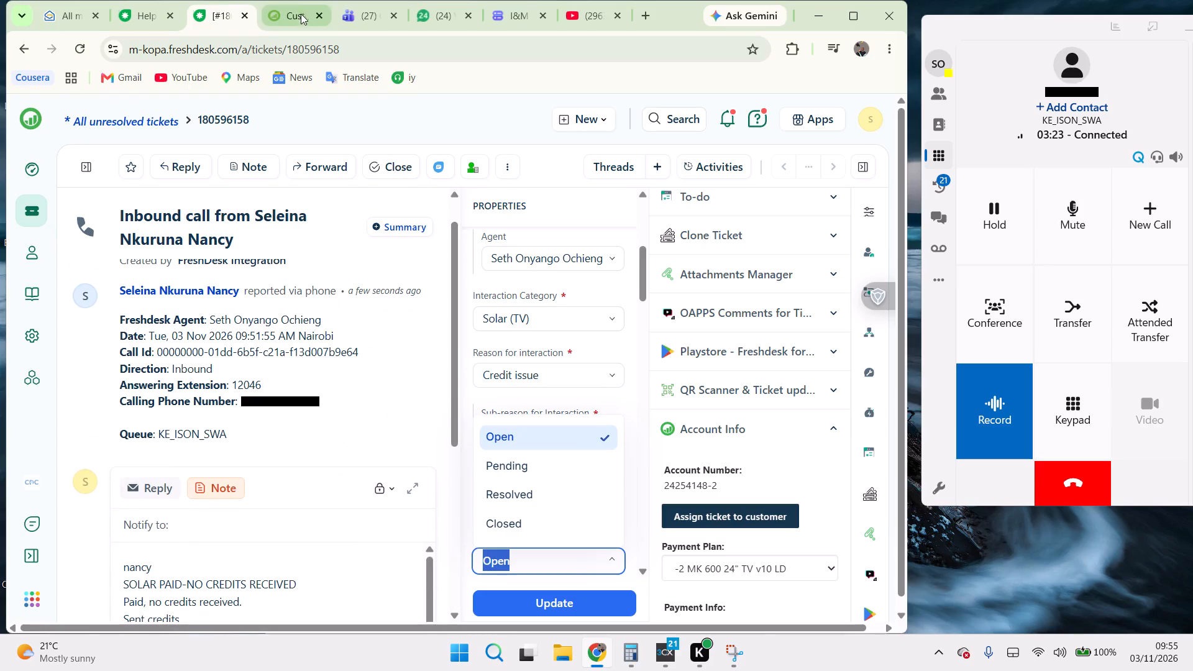
# Copy the customer's account number from the M-KOPA CRM dashboard and search for it from the Freshdesk dashboard.
pyautogui.click(300, 14)
pyautogui.doubleClick(37, 168)
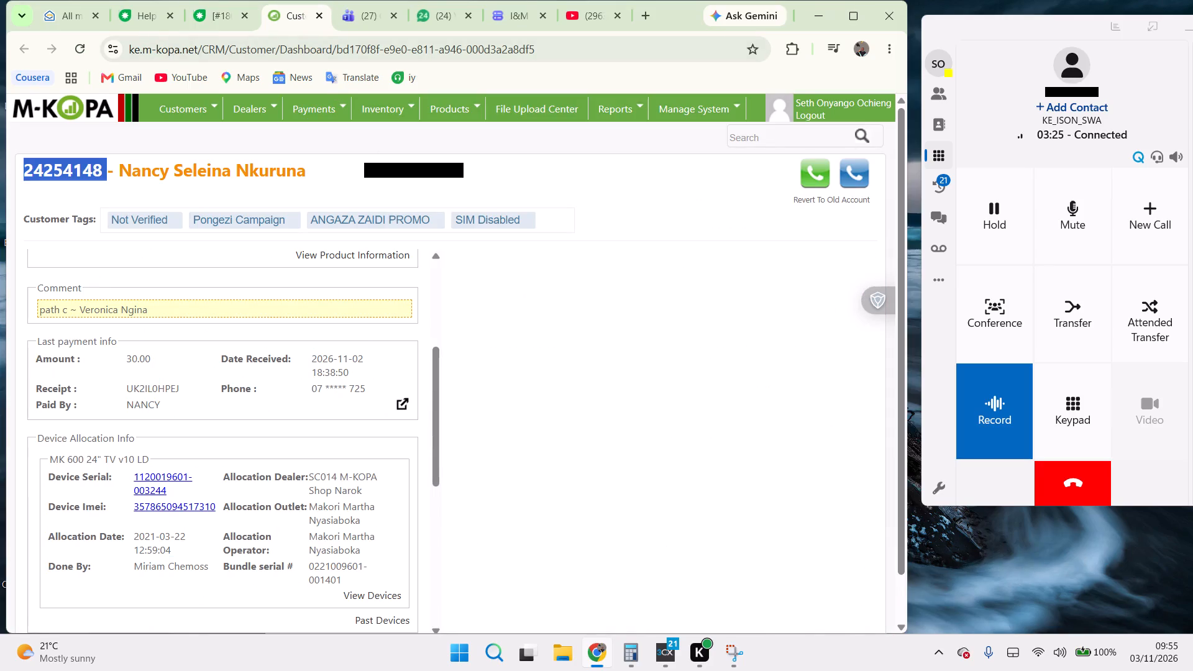
pyautogui.rightClick(37, 168)
pyautogui.click(98, 191)
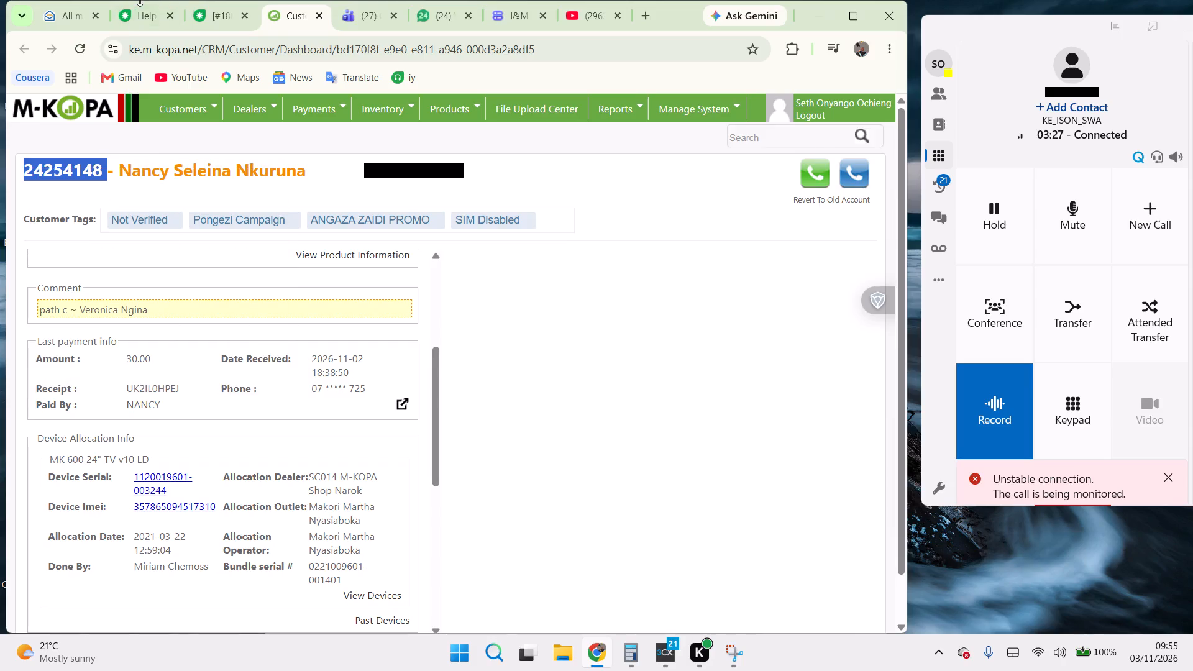
pyautogui.click(134, 11)
pyautogui.click(687, 121)
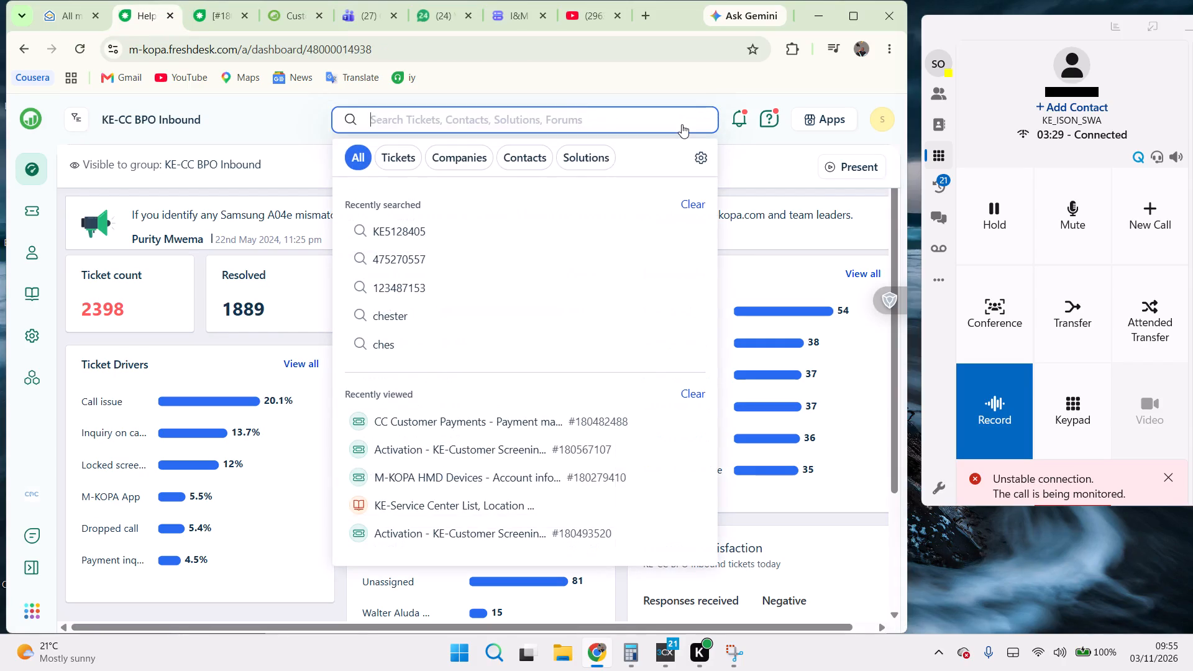
pyautogui.hotkey('ctrl', 'v')
pyautogui.press('Return')
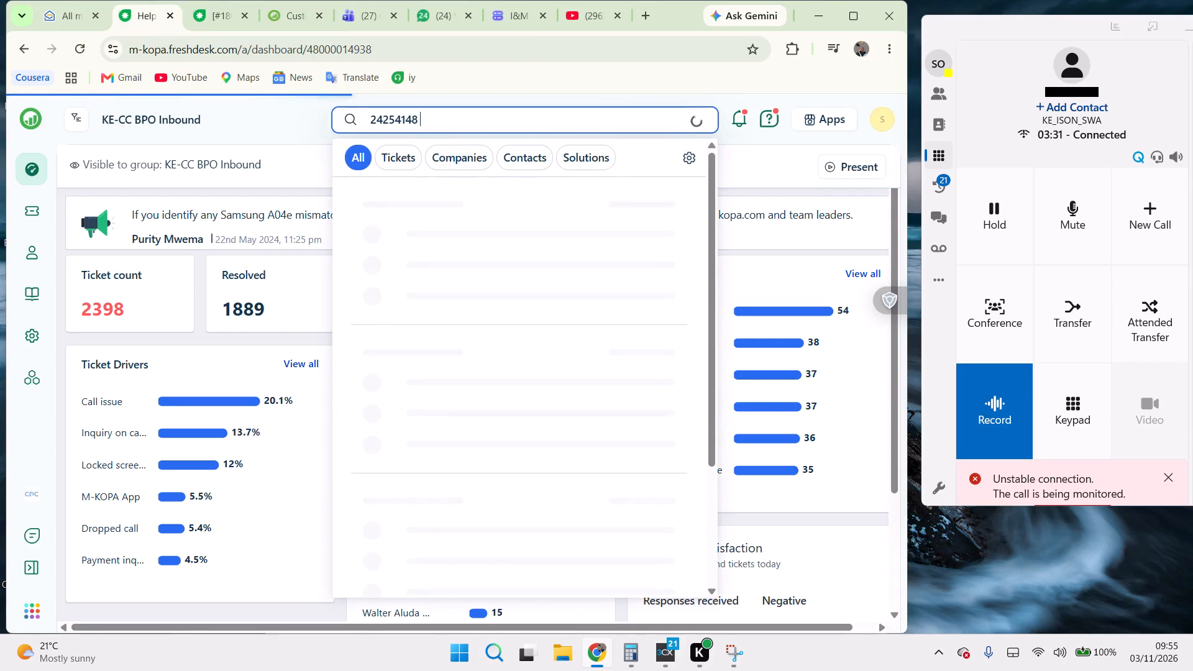
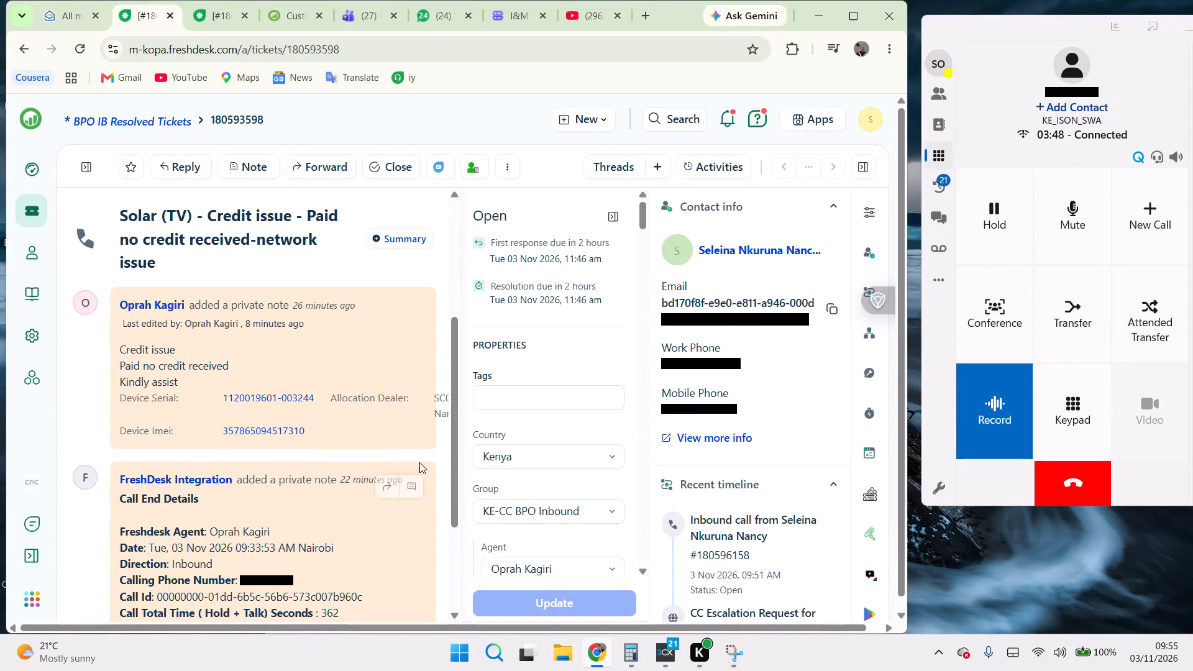
pyautogui.scroll(1, 531, 416)
pyautogui.scroll(-1, 531, 416)
pyautogui.scroll(3, 531, 416)
pyautogui.scroll(-3, 531, 416)
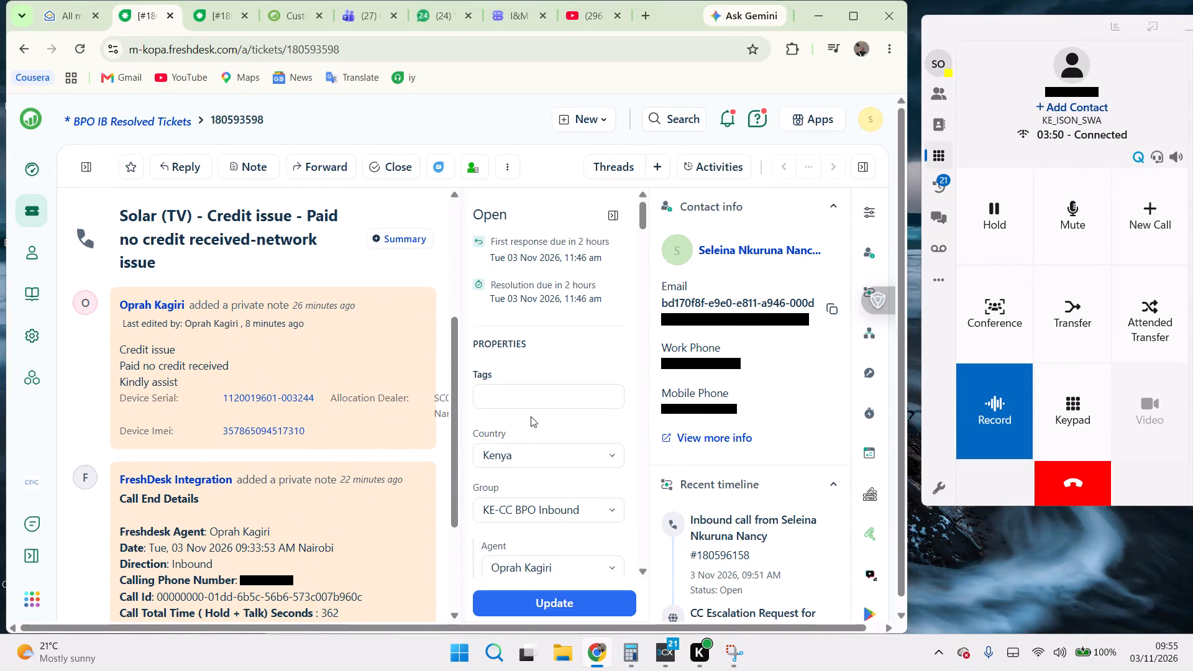
pyautogui.scroll(-2, 531, 416)
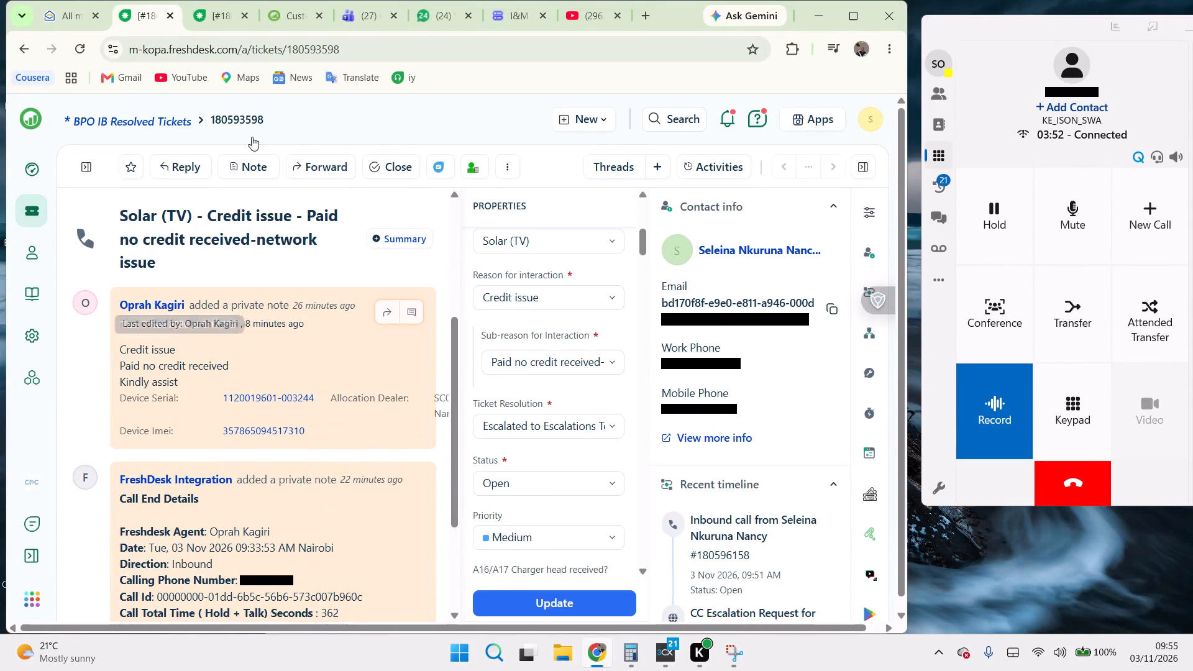
pyautogui.click(217, 22)
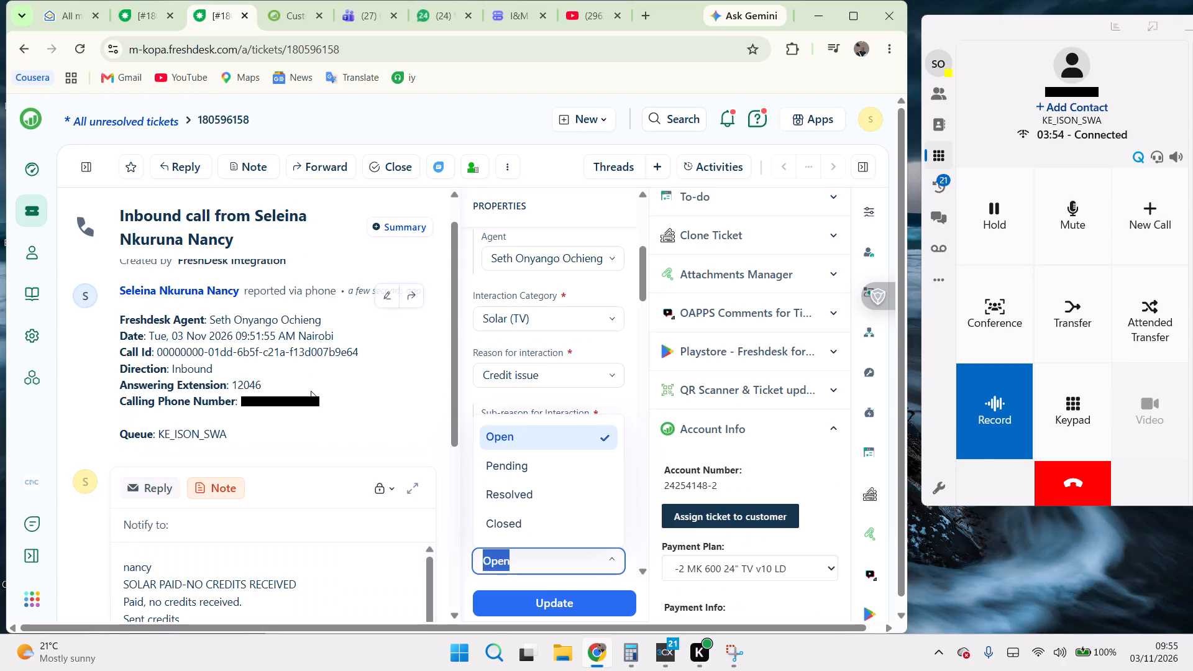
pyautogui.scroll(-2, 311, 391)
pyautogui.scroll(1, 311, 391)
pyautogui.scroll(-2, 311, 391)
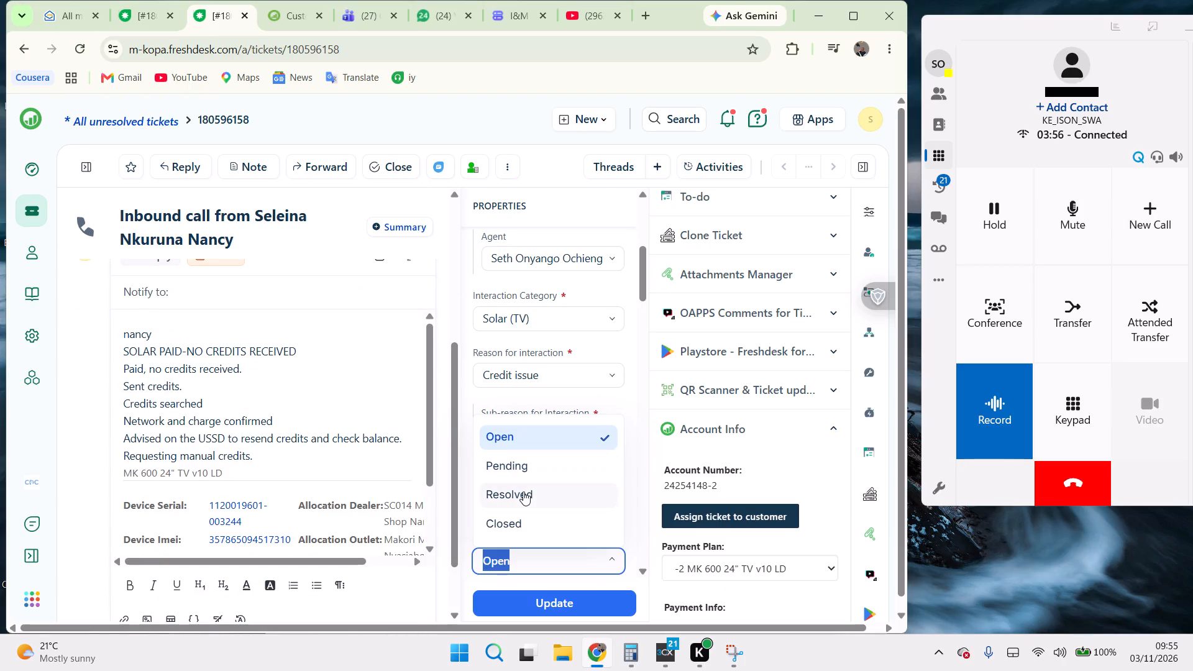
pyautogui.click(523, 491)
pyautogui.click(532, 505)
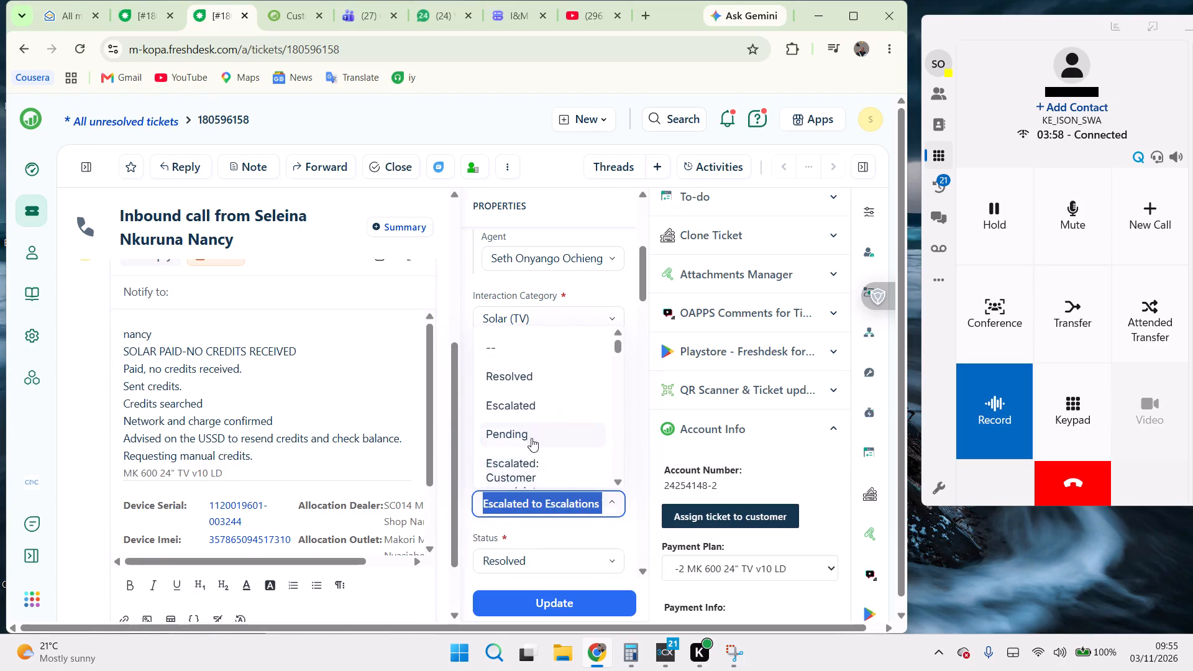
pyautogui.click(516, 371)
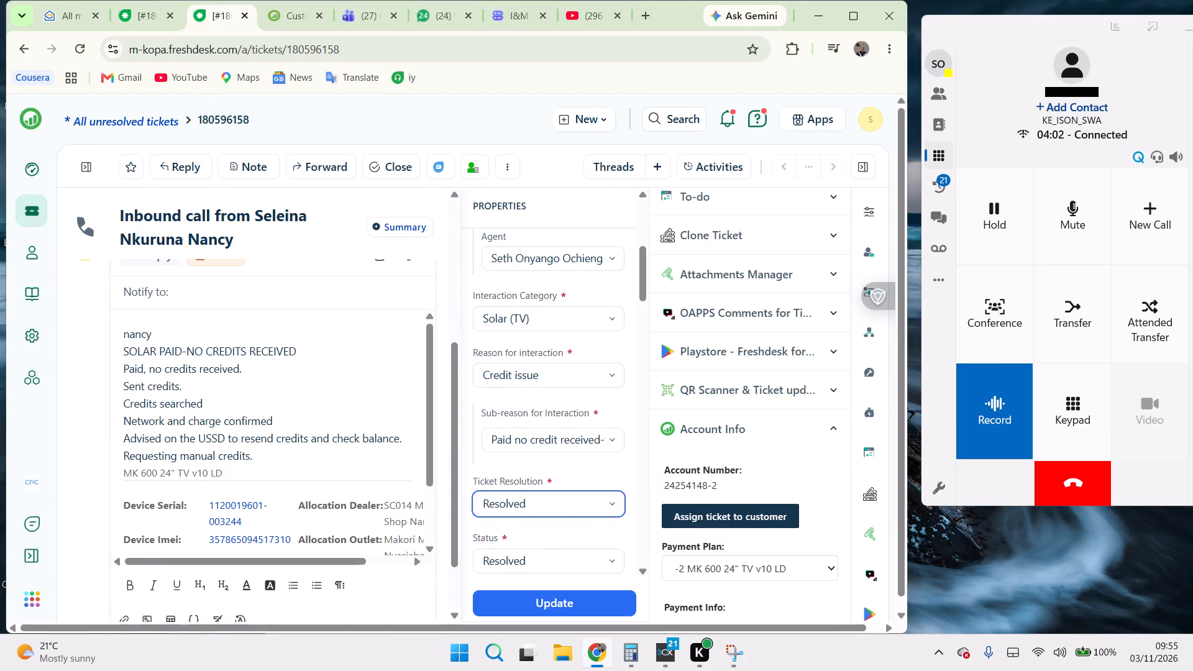
# Add a new line reading "escalate at" below "Requesting manual credits." in the ticket's note.
pyautogui.scroll(-6, 291, 402)
pyautogui.scroll(1, 291, 402)
pyautogui.scroll(-3, 291, 402)
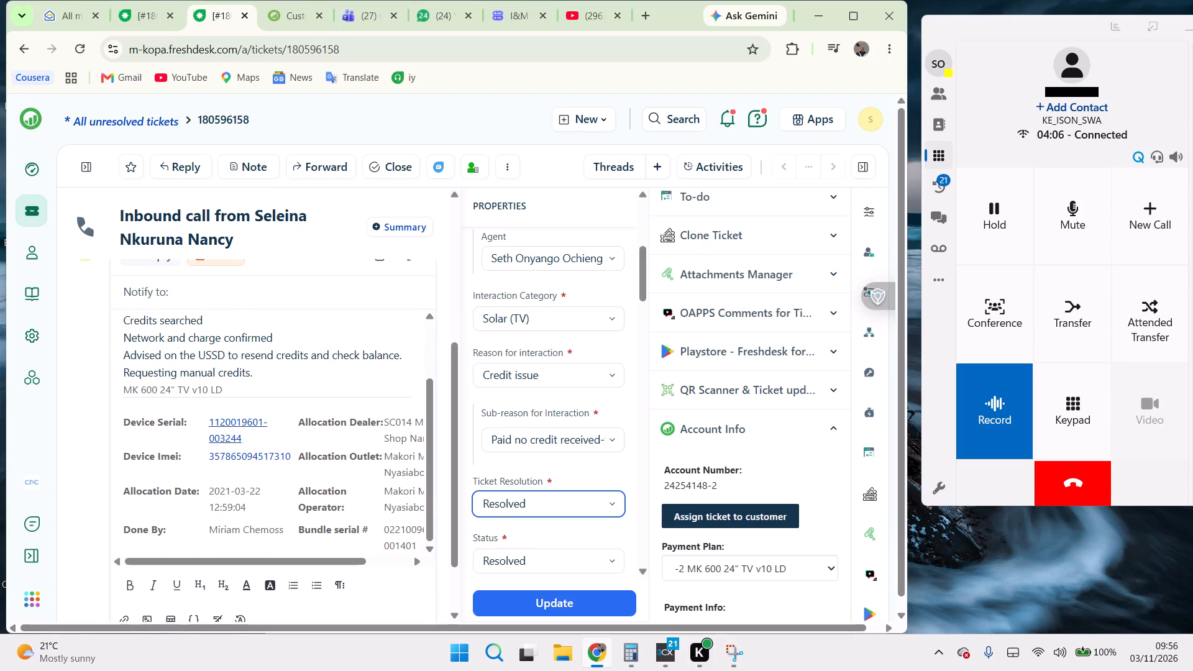
pyautogui.scroll(1, 249, 402)
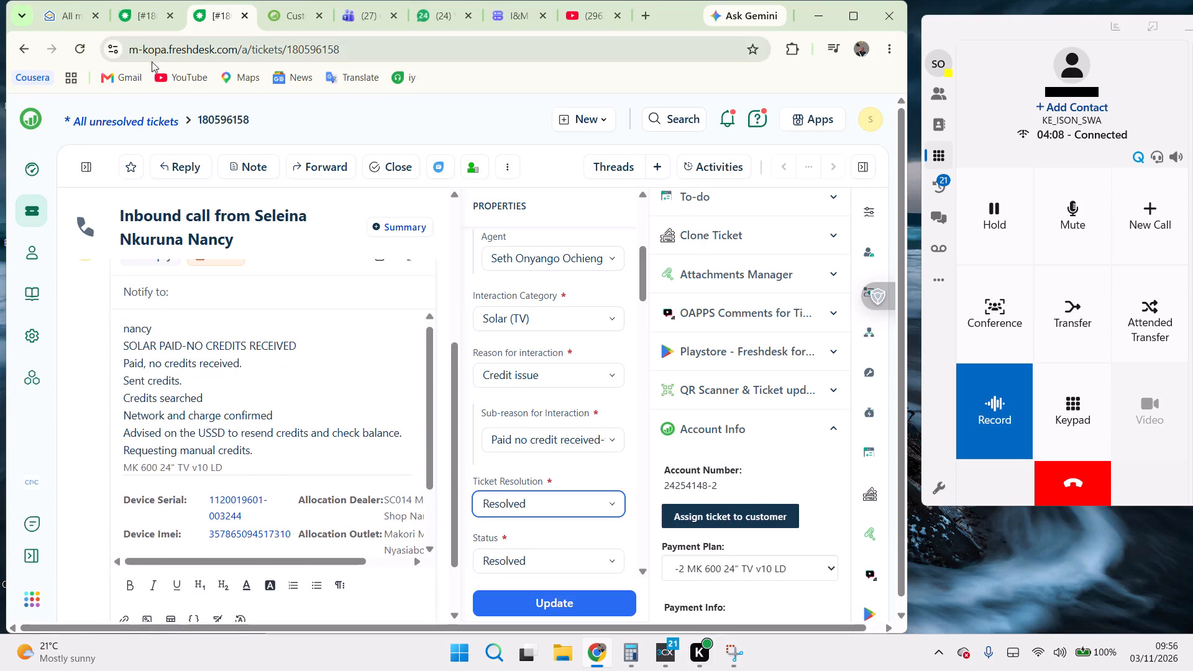
pyautogui.click(265, 447)
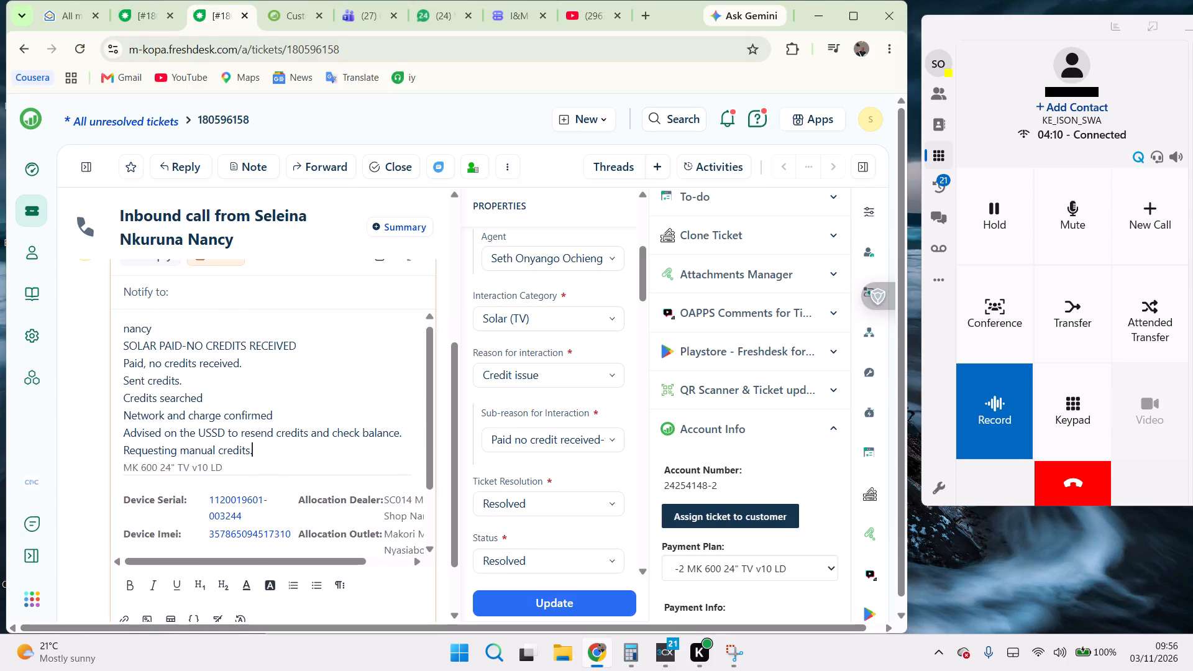
pyautogui.press('Return')
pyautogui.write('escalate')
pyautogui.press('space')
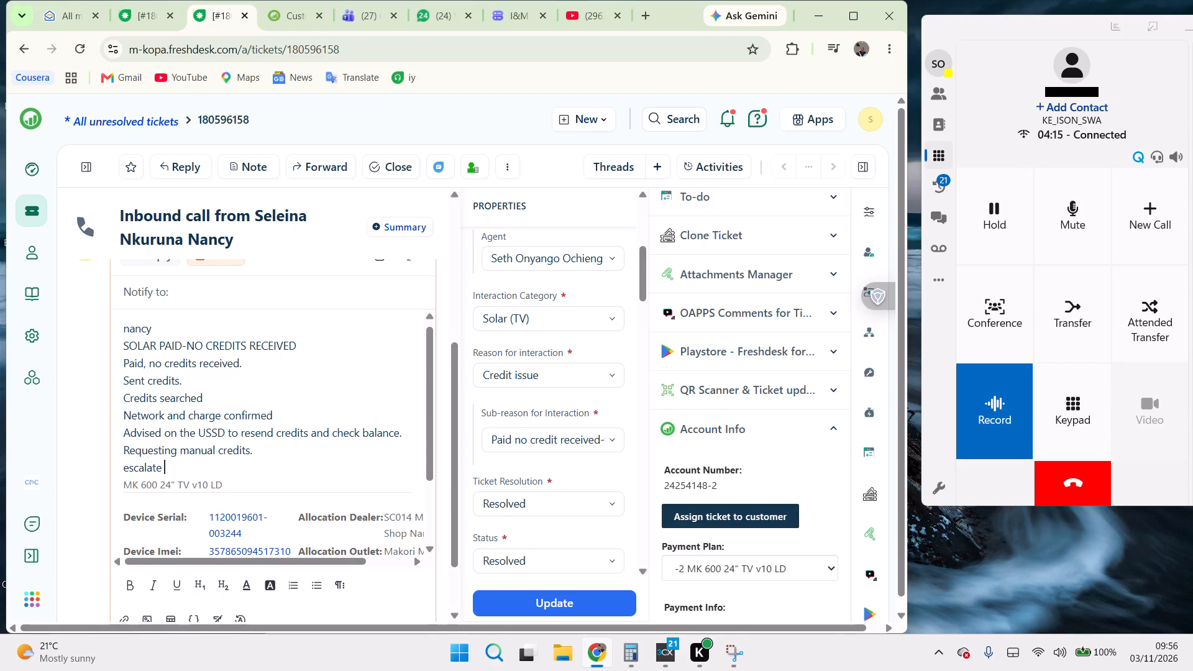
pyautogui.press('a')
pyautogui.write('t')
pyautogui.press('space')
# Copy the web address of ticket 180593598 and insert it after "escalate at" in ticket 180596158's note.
pyautogui.click(140, 17)
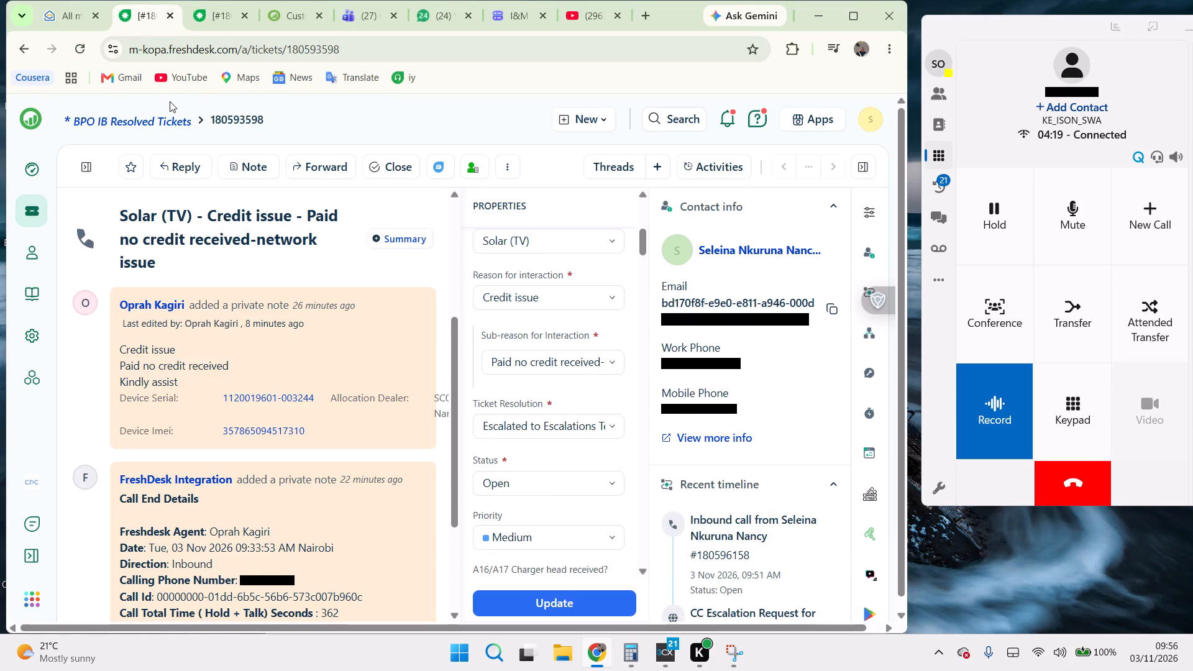
pyautogui.moveTo(127, 48); pyautogui.dragTo(149, 43)
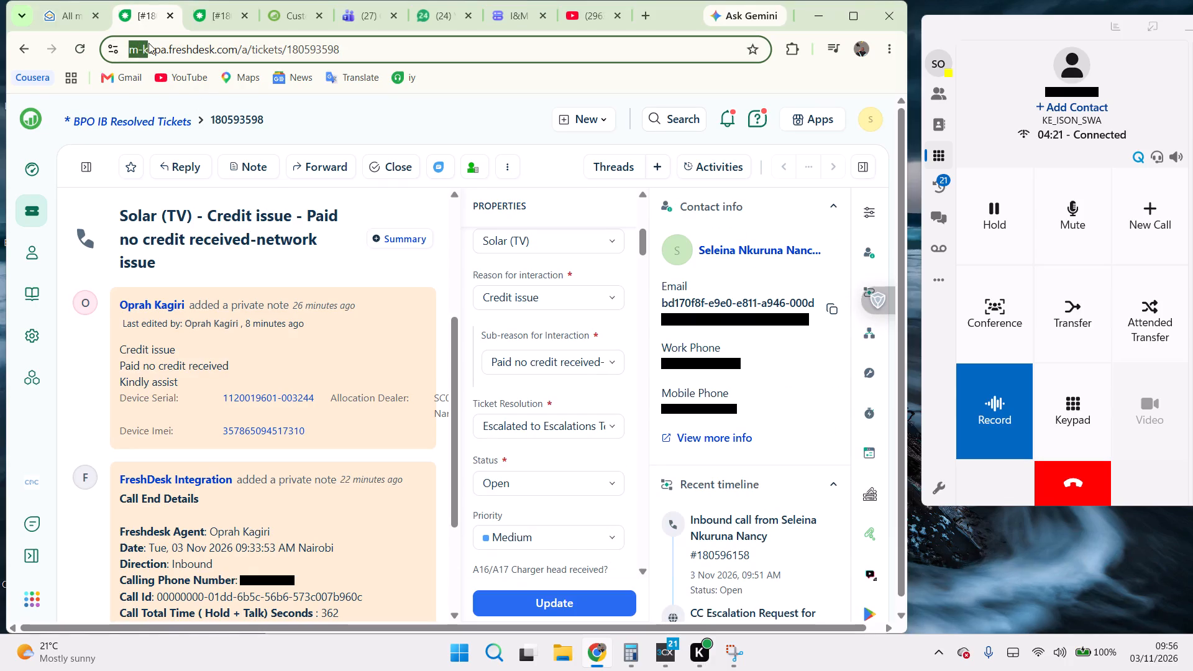
pyautogui.moveTo(149, 43); pyautogui.dragTo(365, 46)
pyautogui.rightClick(365, 46)
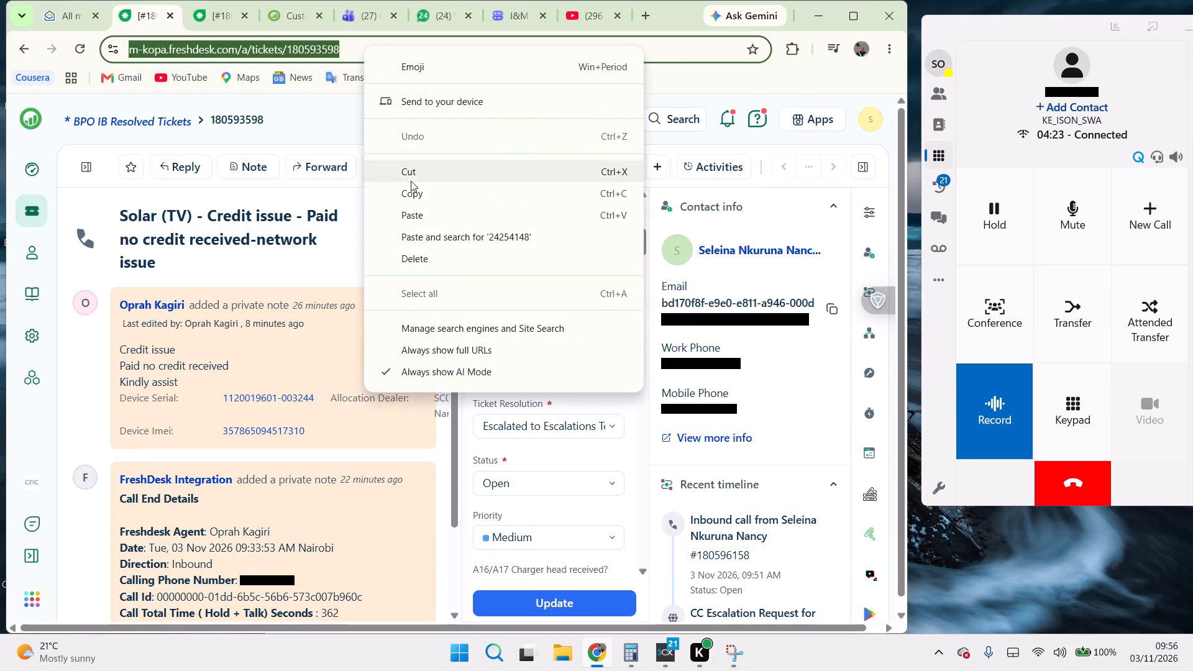
pyautogui.click(409, 193)
pyautogui.click(215, 12)
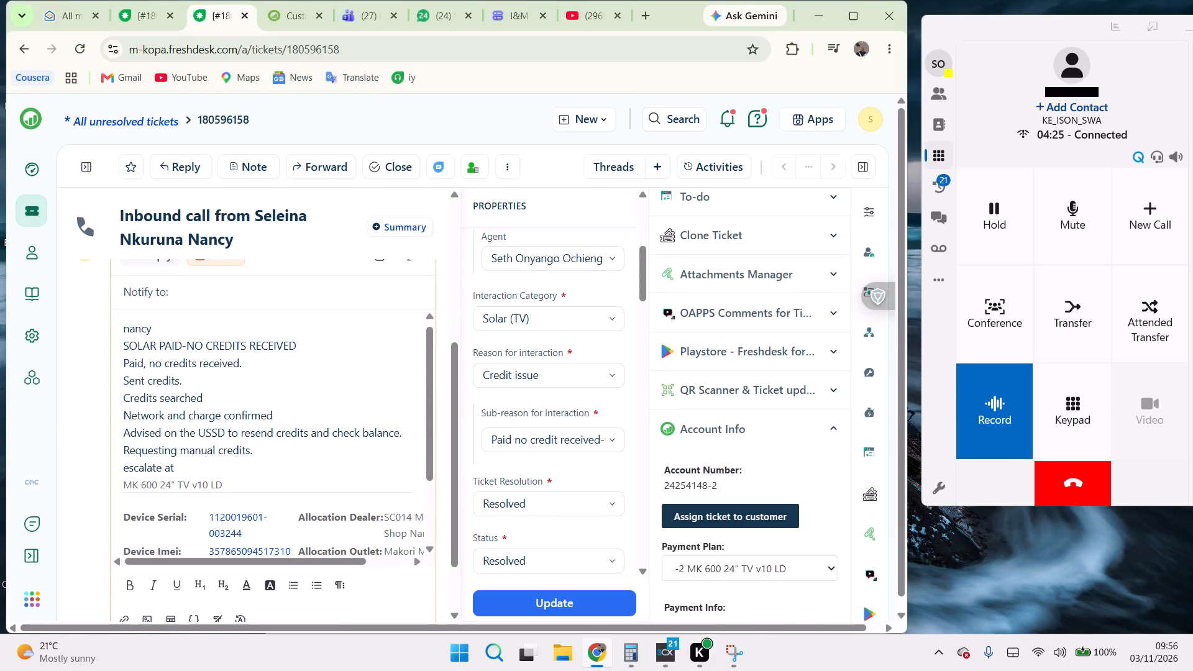
pyautogui.rightClick(210, 467)
pyautogui.click(256, 311)
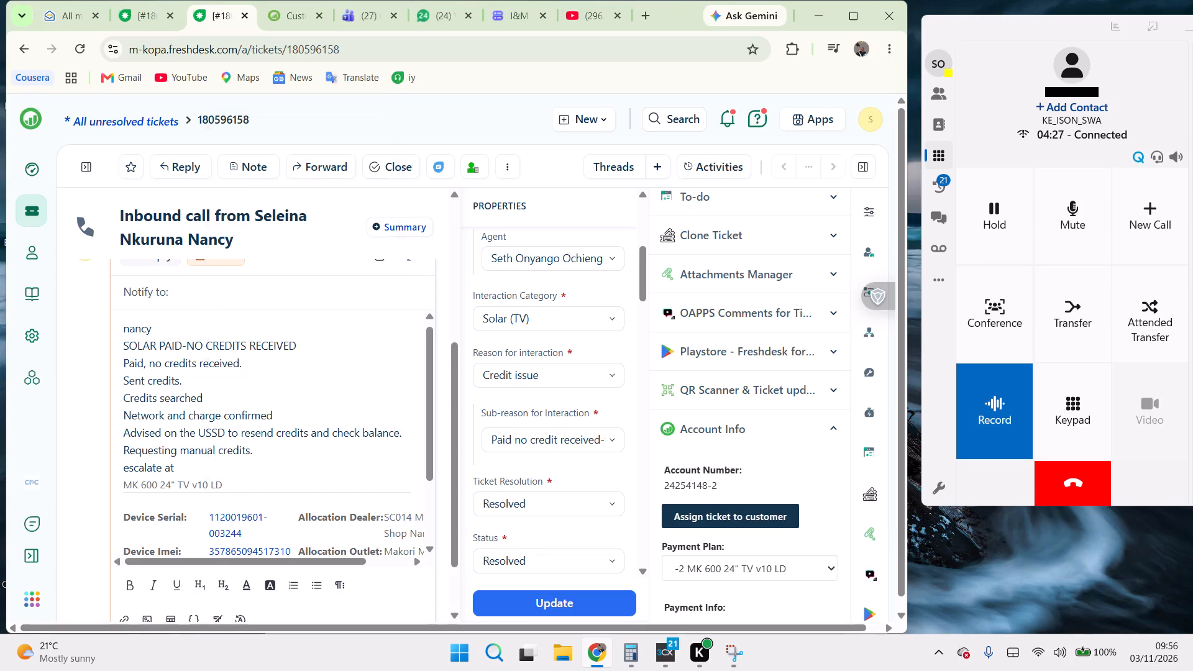
pyautogui.scroll(-1, 374, 419)
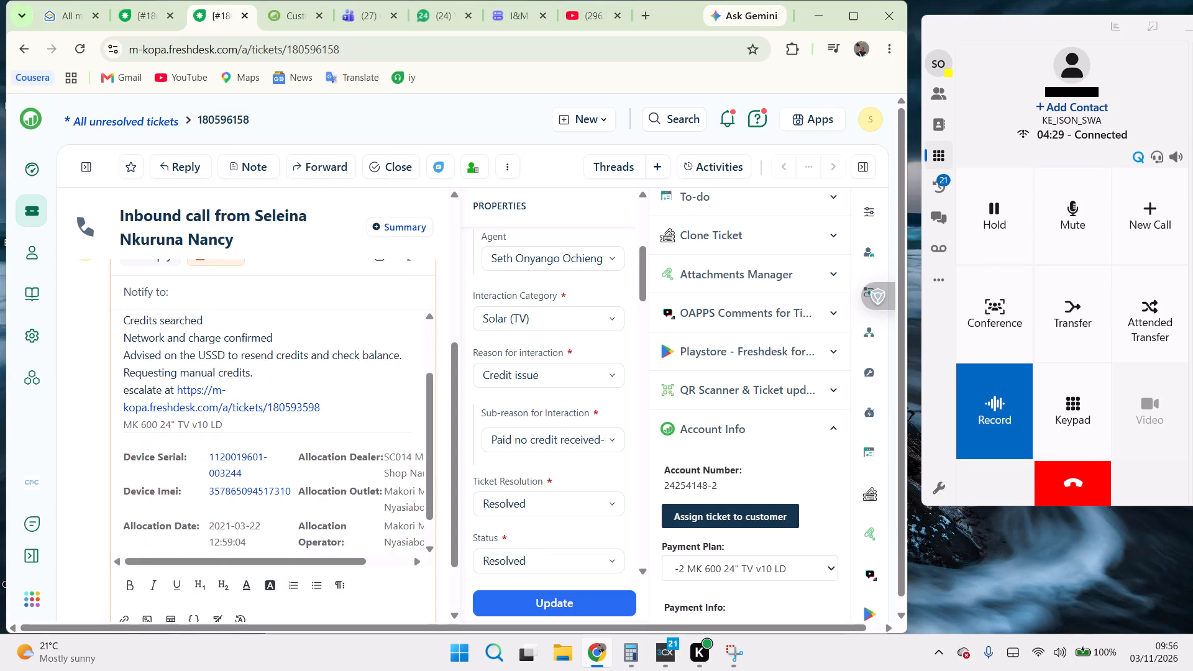
pyautogui.scroll(-2, 375, 419)
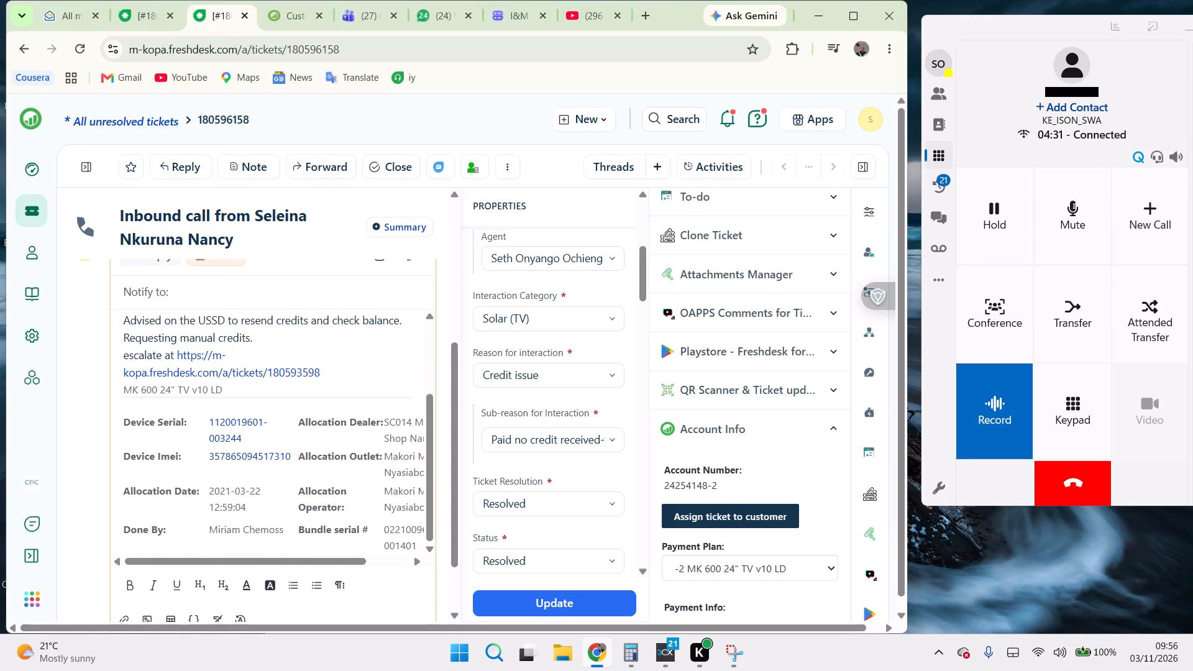
# Append "advised to be patient" after the ticket link and add the note to the ticket.
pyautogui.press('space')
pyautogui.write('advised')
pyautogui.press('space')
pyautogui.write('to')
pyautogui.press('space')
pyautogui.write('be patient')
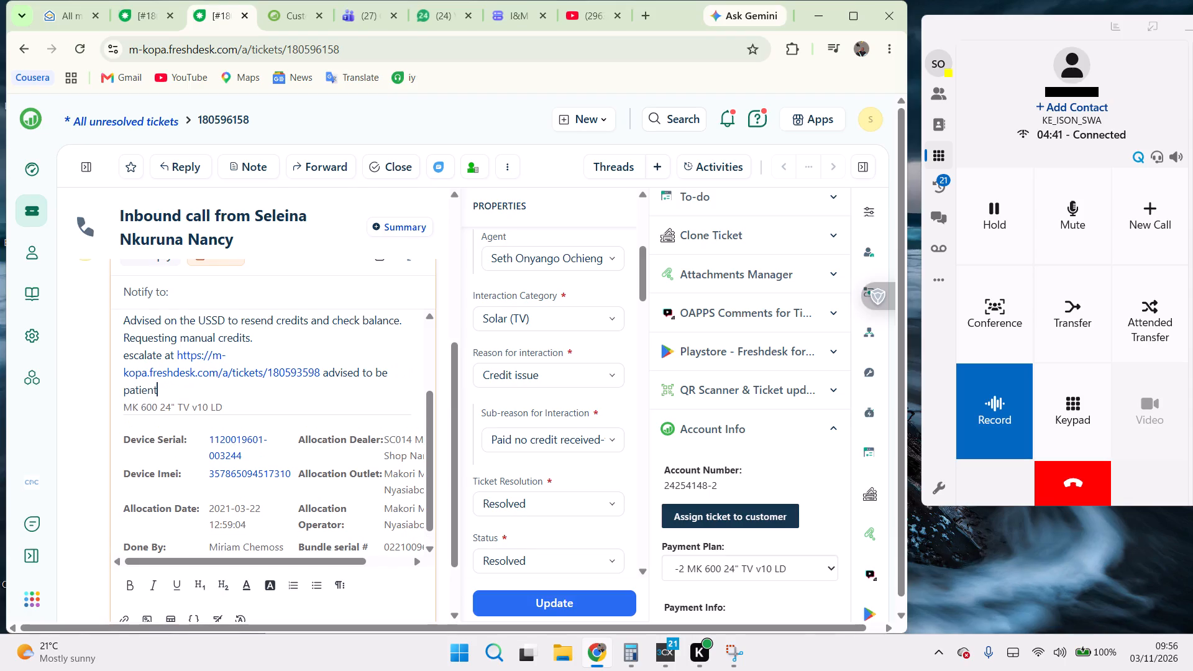
pyautogui.scroll(-4, 426, 416)
pyautogui.scroll(1, 426, 416)
pyautogui.scroll(2, 352, 645)
pyautogui.scroll(-8, 398, 557)
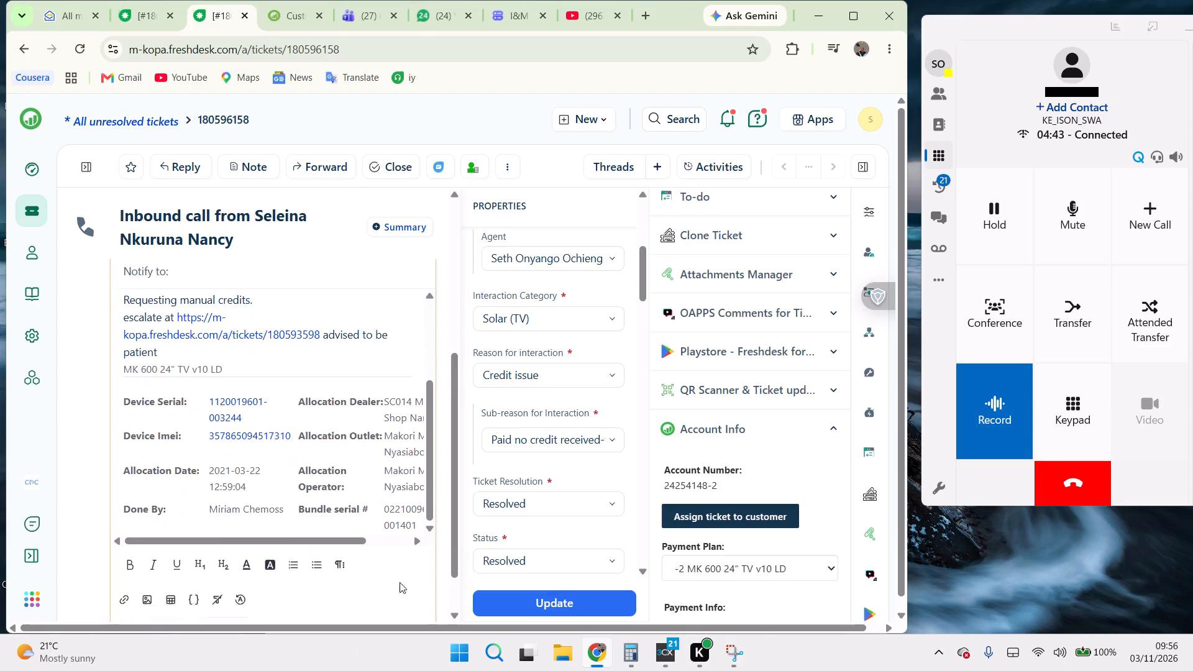
pyautogui.click(368, 590)
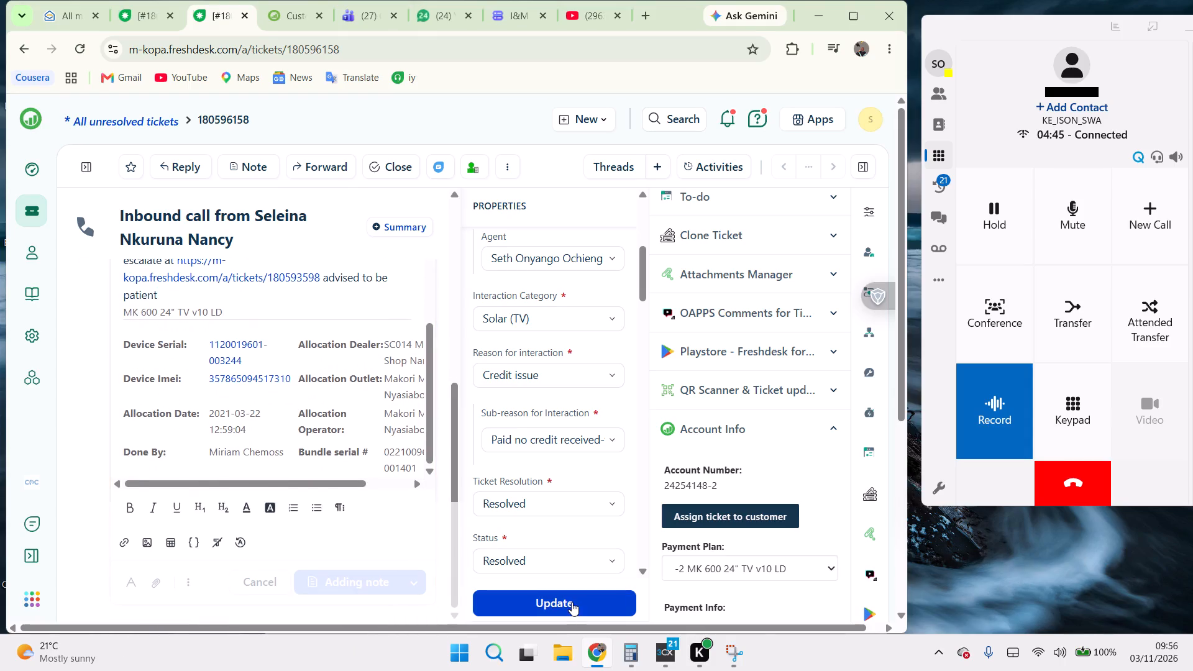
pyautogui.click(572, 602)
pyautogui.click(1086, 481)
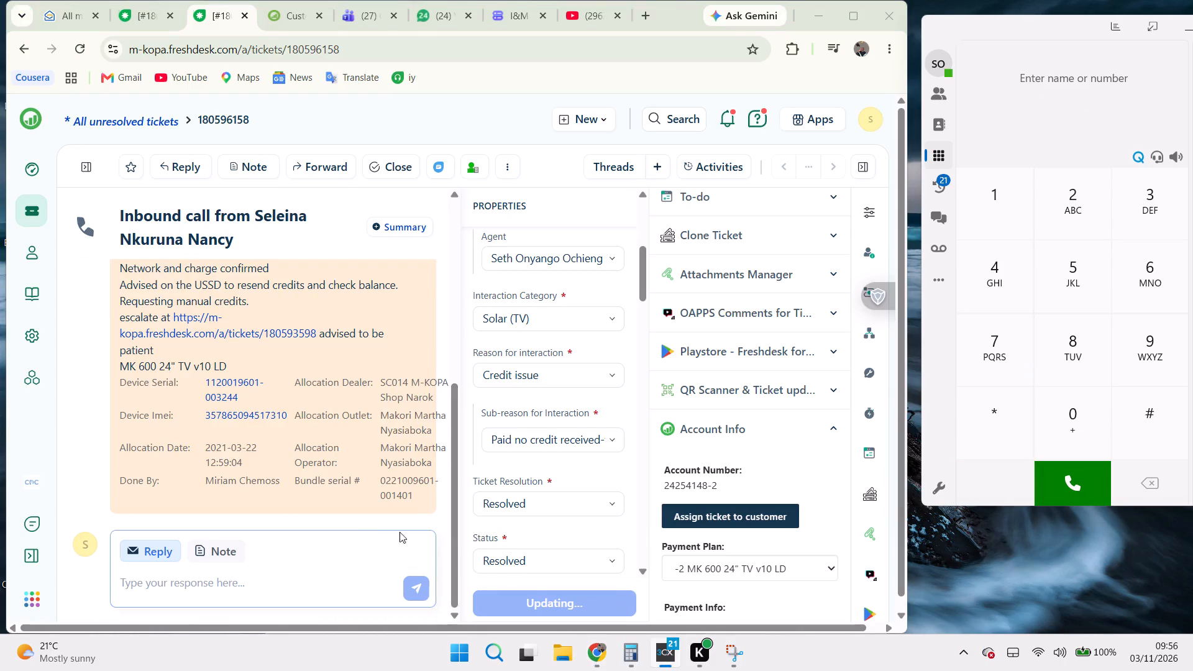
pyautogui.scroll(4, 331, 456)
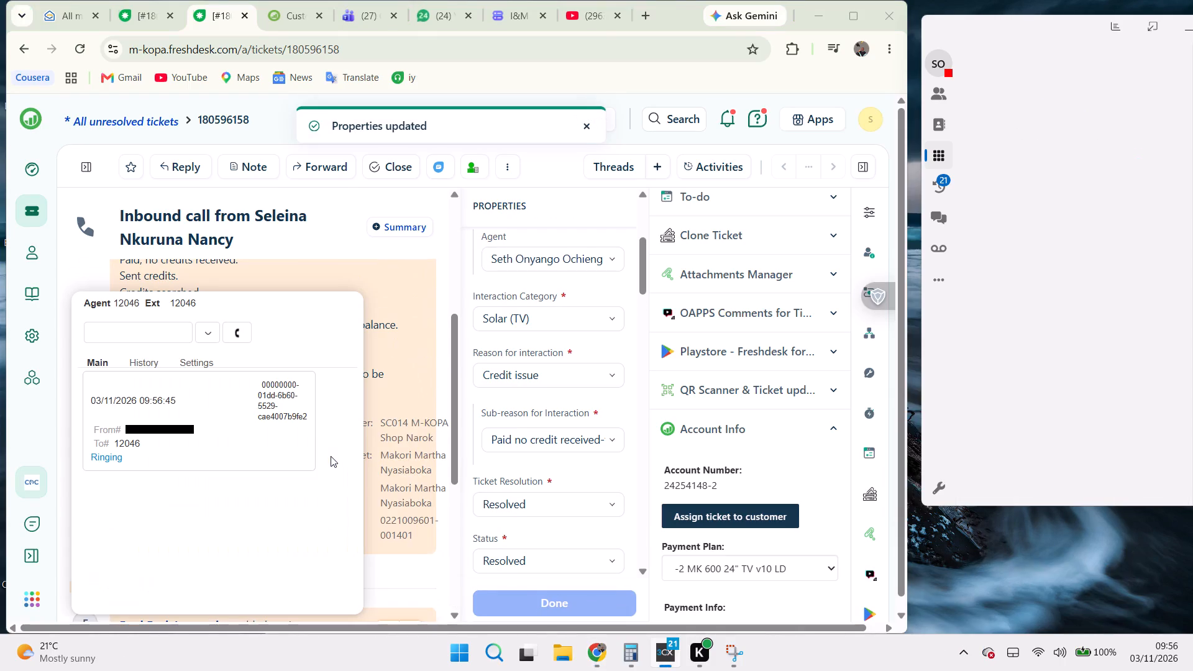
# Capture and copy a screenshot of the new call's 3CX window with the Snipping Tool.
pyautogui.click(40, 489)
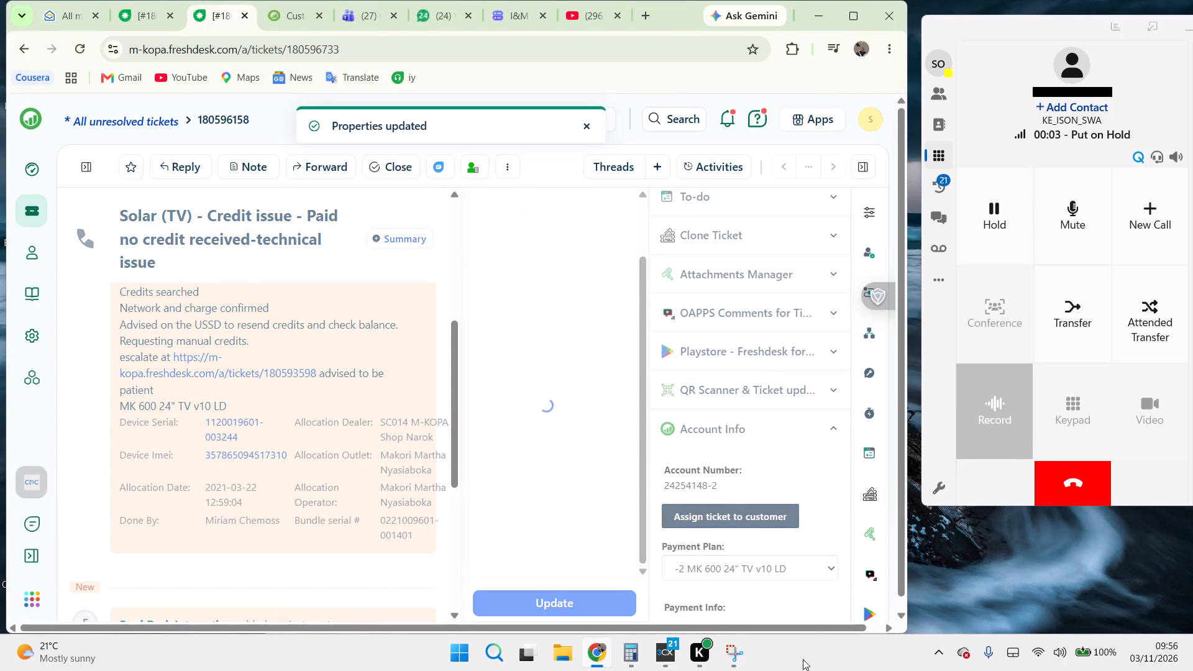
pyautogui.click(728, 657)
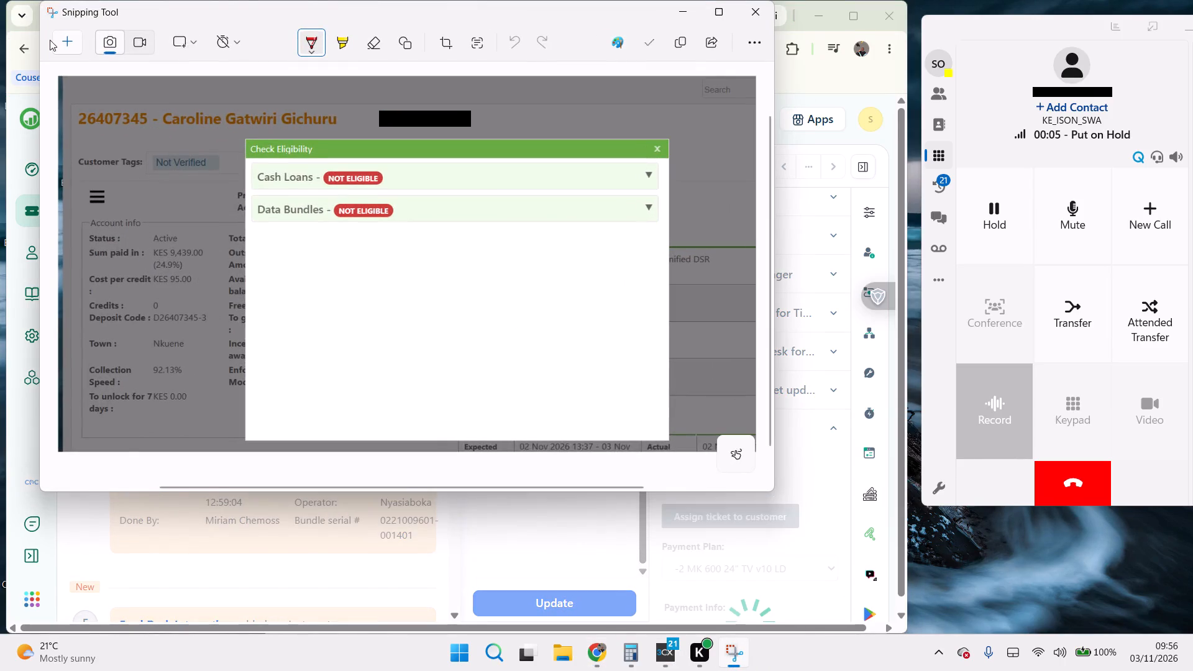
pyautogui.click(58, 43)
pyautogui.moveTo(908, 23); pyautogui.dragTo(1122, 198)
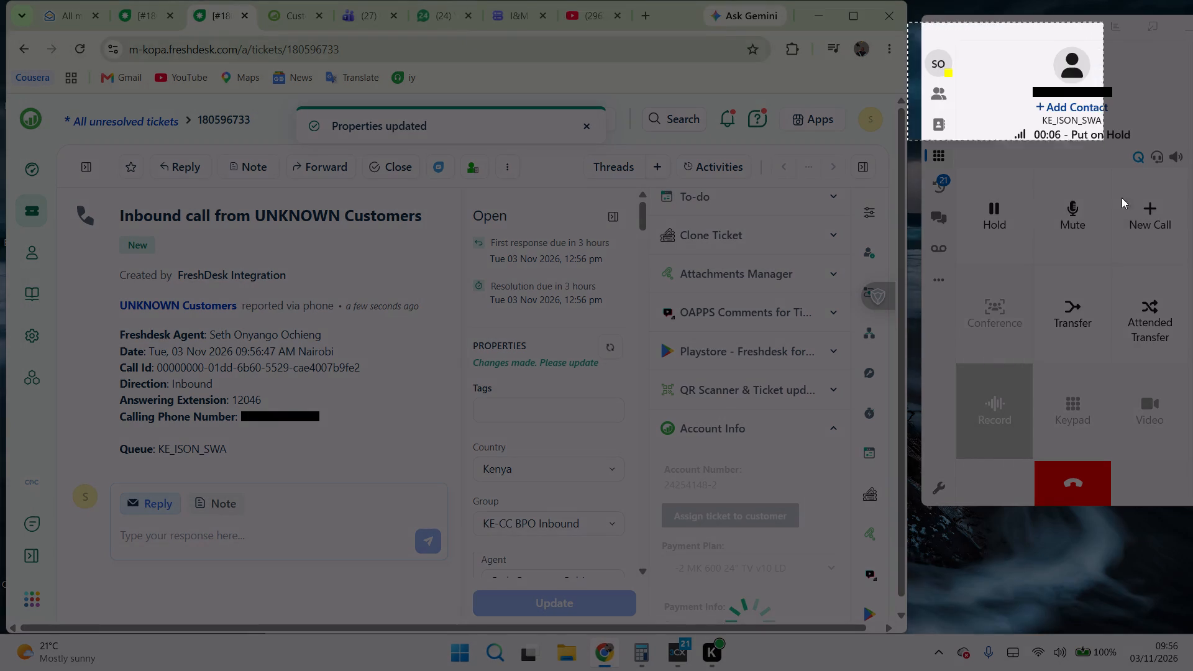
pyautogui.moveTo(1122, 198); pyautogui.dragTo(1192, 480)
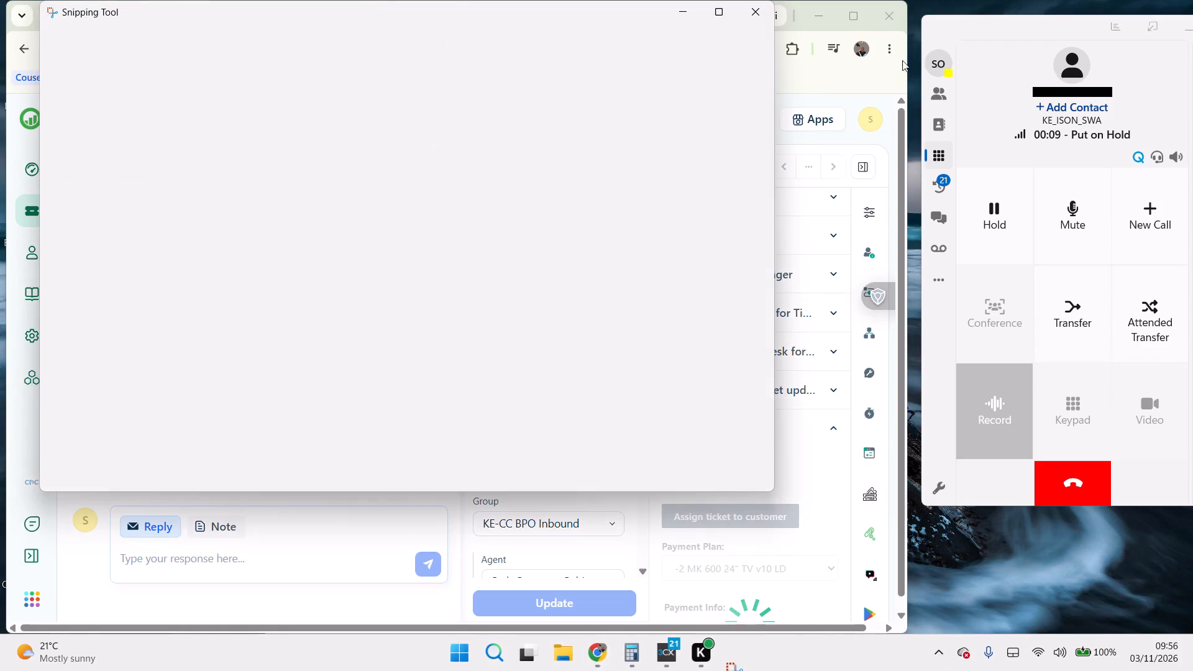
pyautogui.click(682, 42)
pyautogui.click(692, 9)
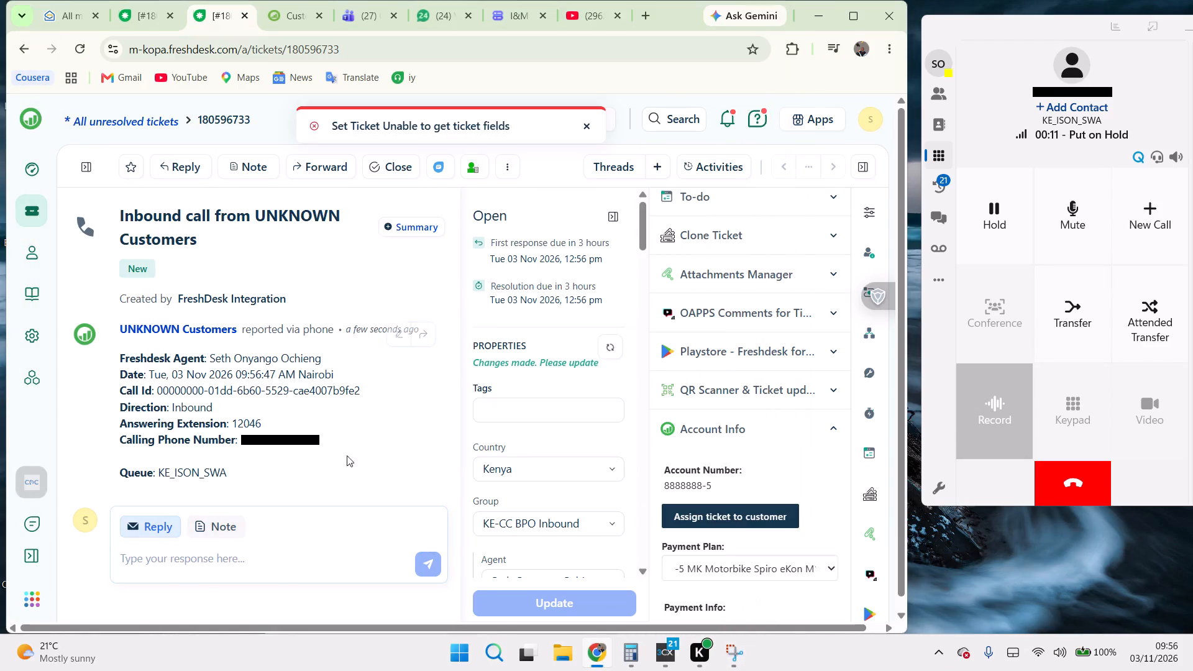
pyautogui.click(234, 530)
pyautogui.scroll(2, 193, 449)
pyautogui.click(193, 449)
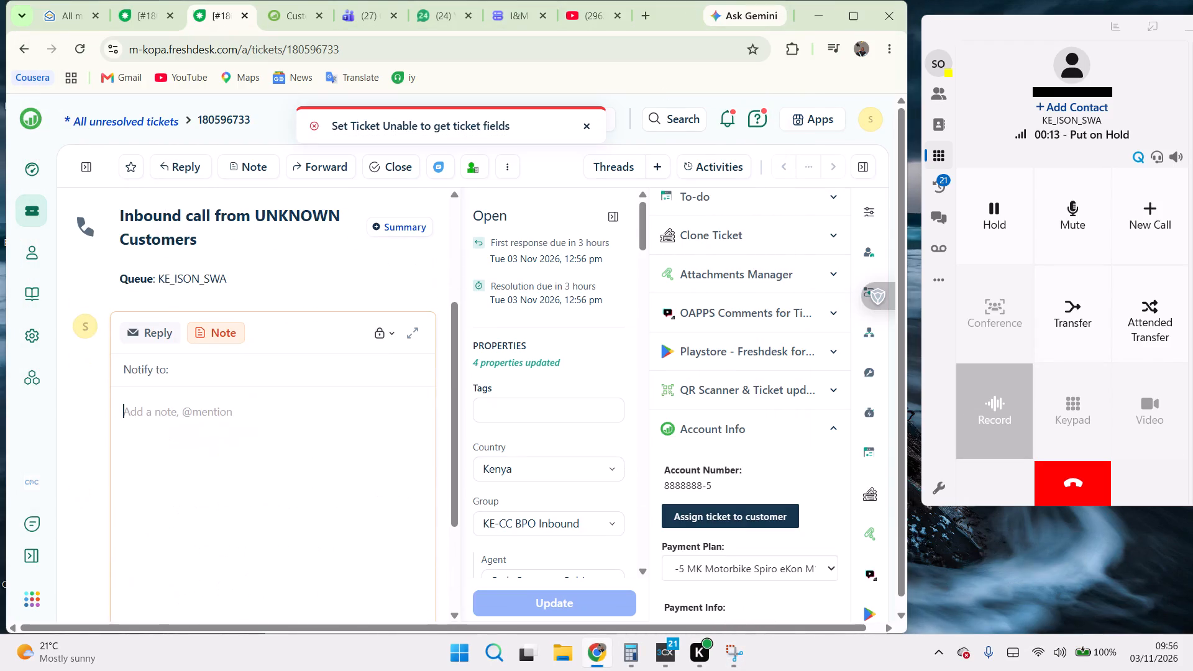
pyautogui.hotkey('ctrl', 'v')
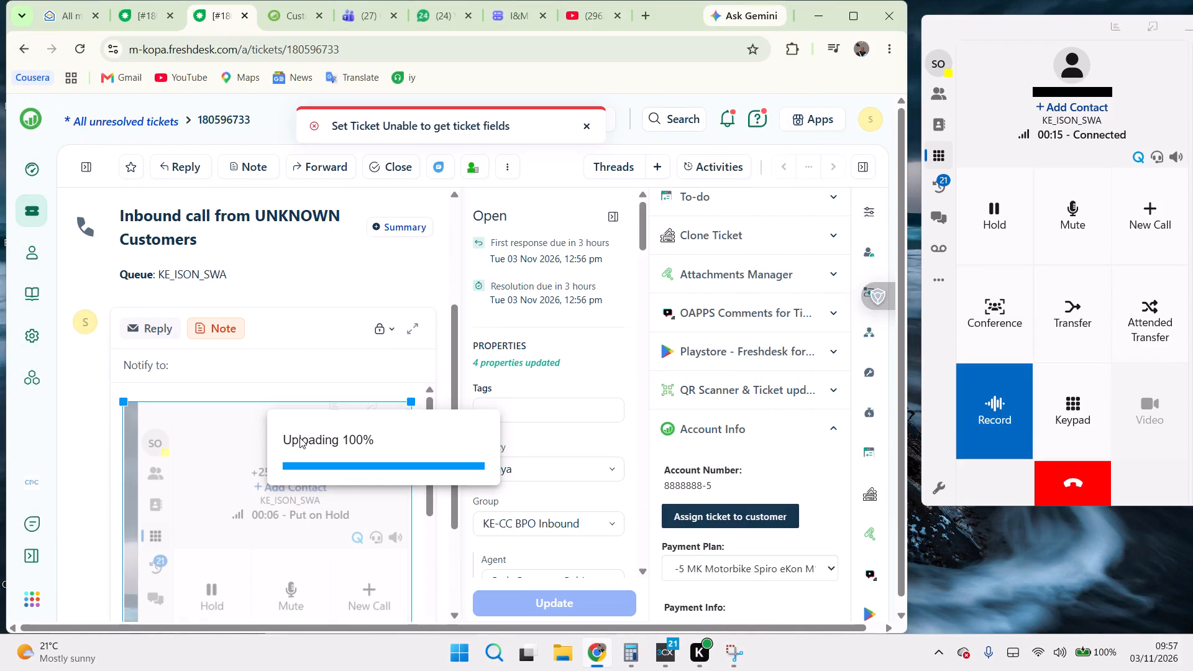
pyautogui.scroll(-3, 549, 358)
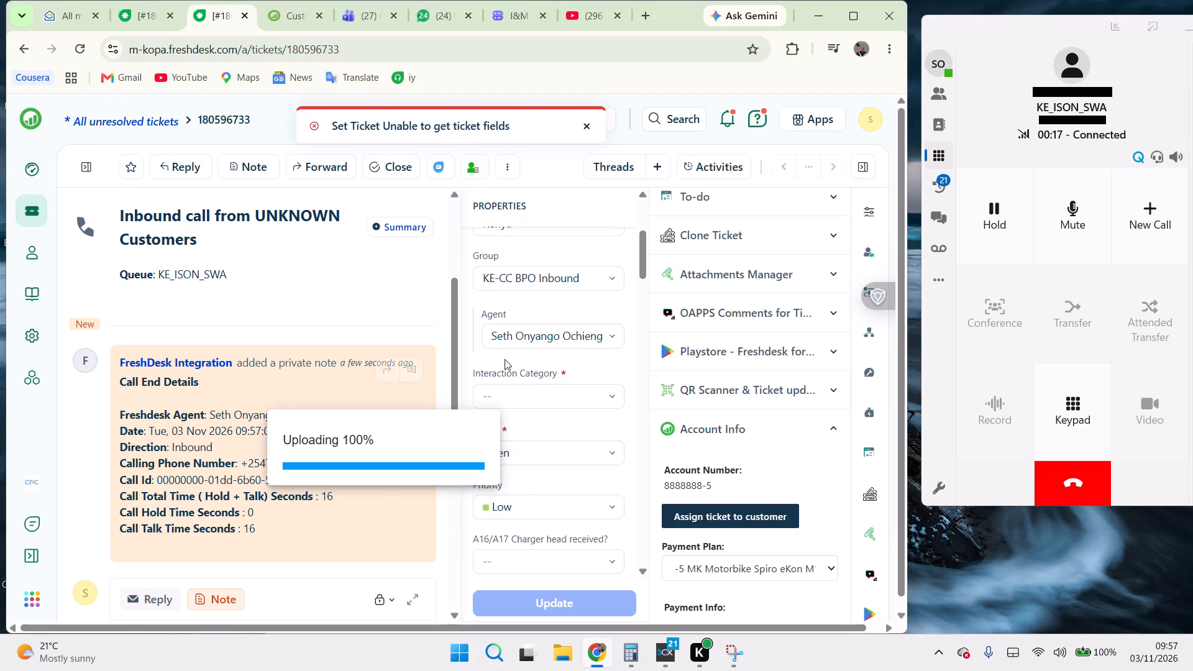
pyautogui.click(531, 390)
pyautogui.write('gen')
pyautogui.click(536, 441)
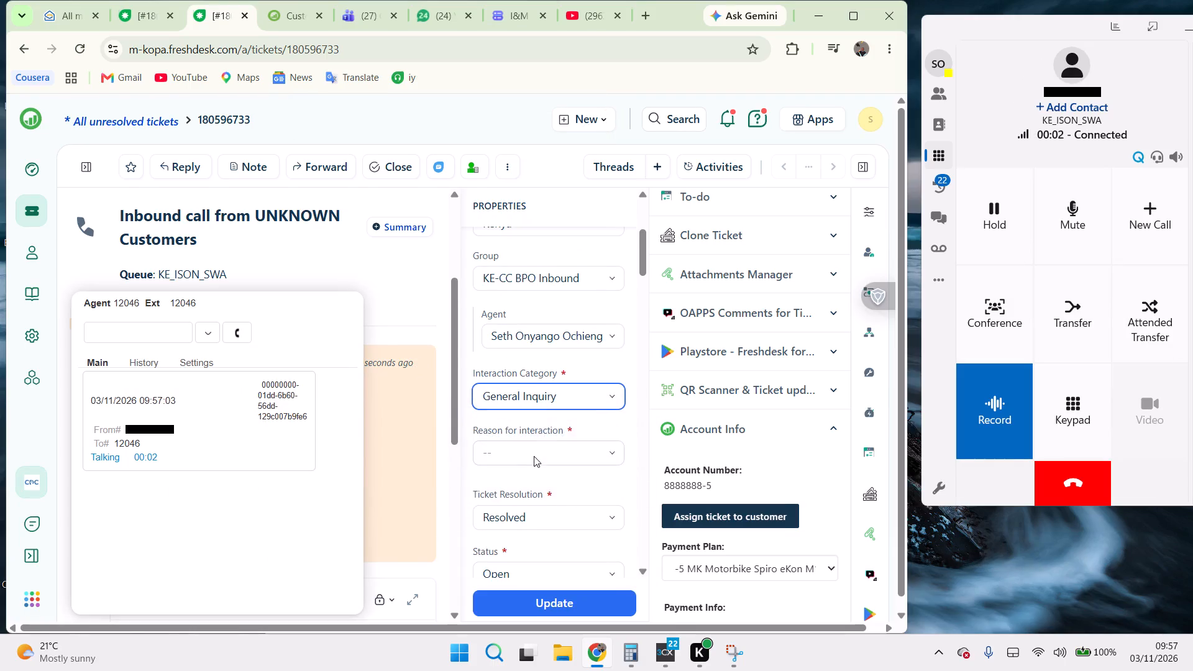
pyautogui.click(533, 457)
pyautogui.click(485, 229)
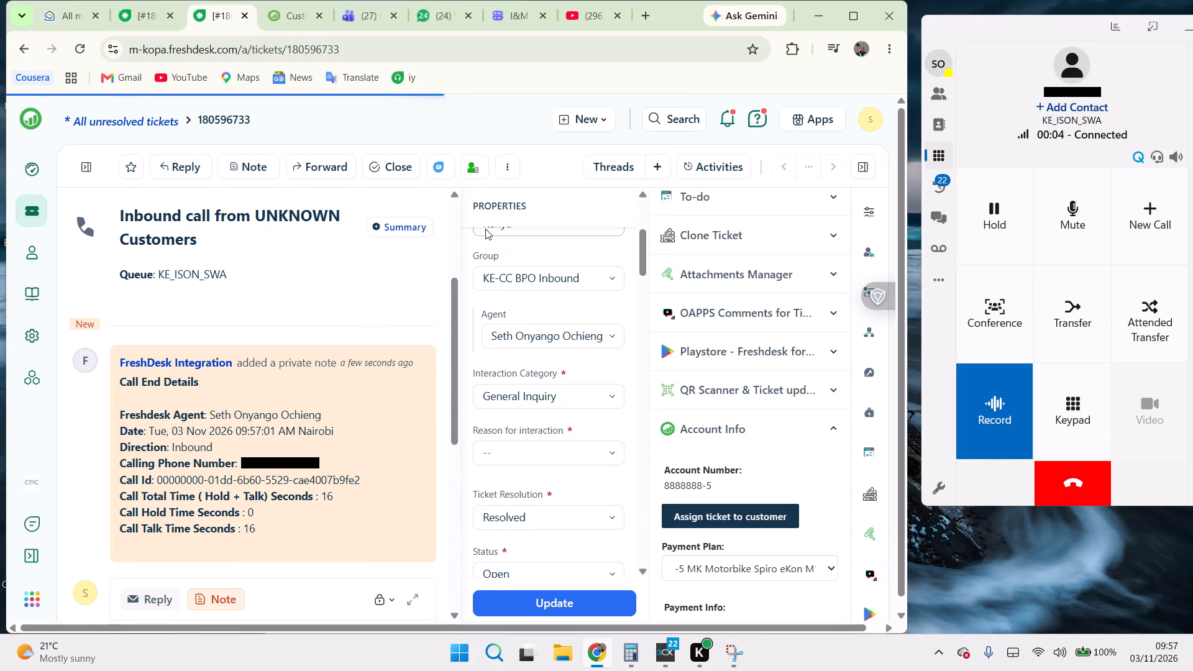
pyautogui.click(530, 454)
pyautogui.click(531, 451)
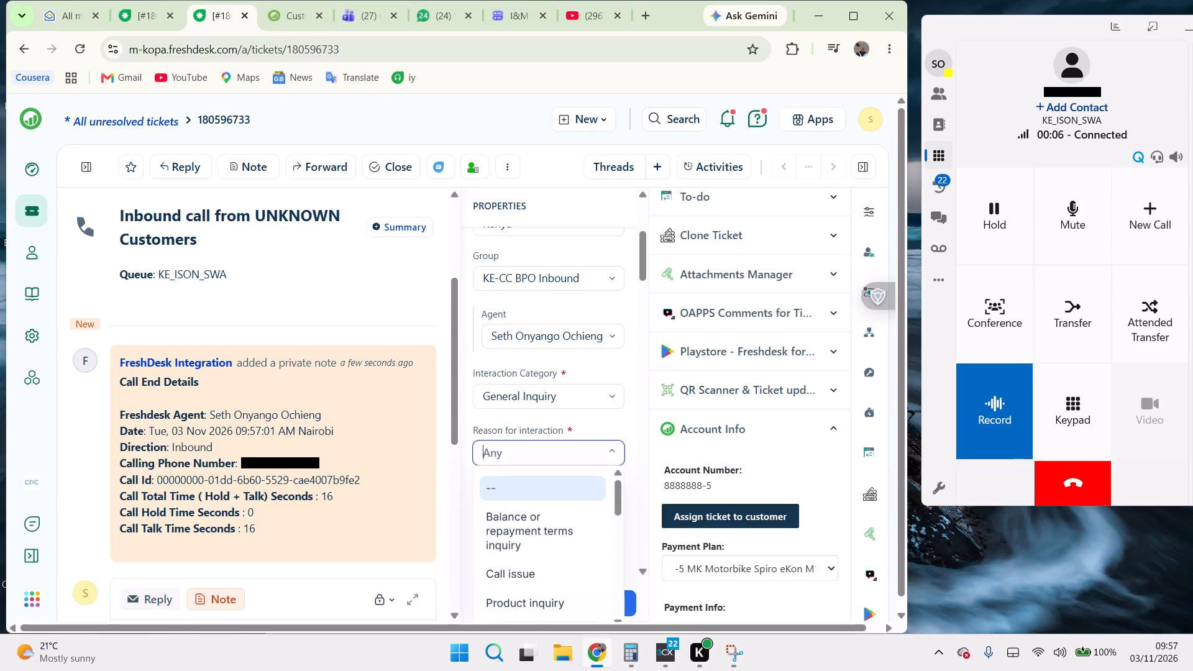
pyautogui.click(512, 577)
pyautogui.click(540, 518)
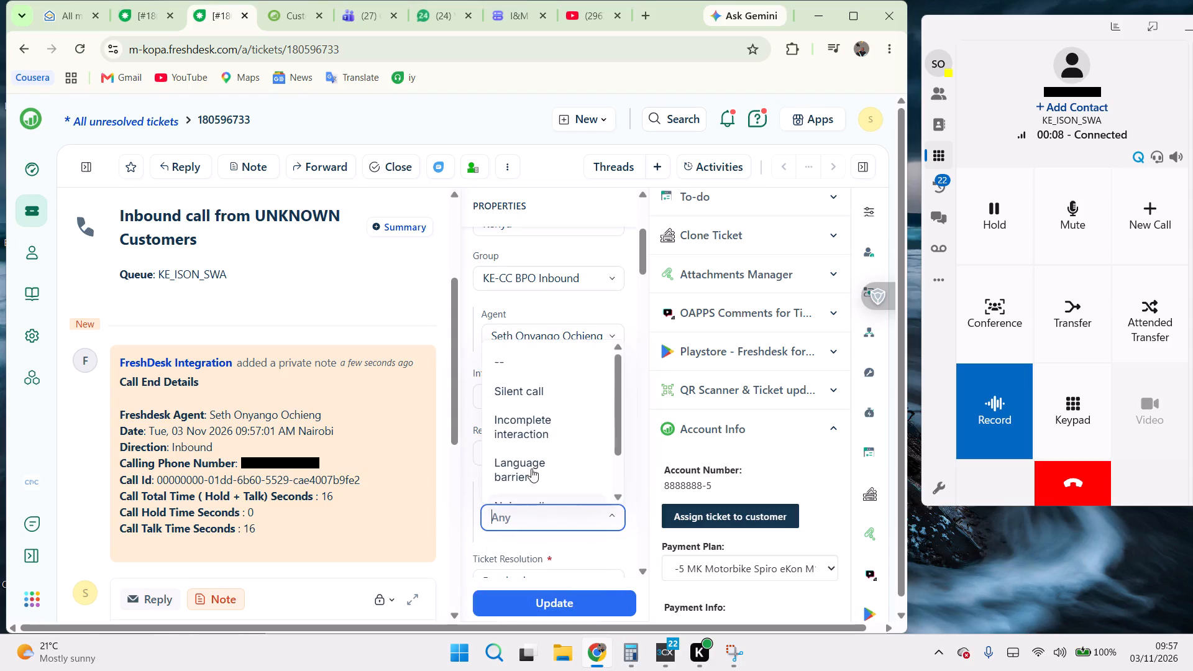
pyautogui.click(519, 386)
pyautogui.scroll(-2, 524, 408)
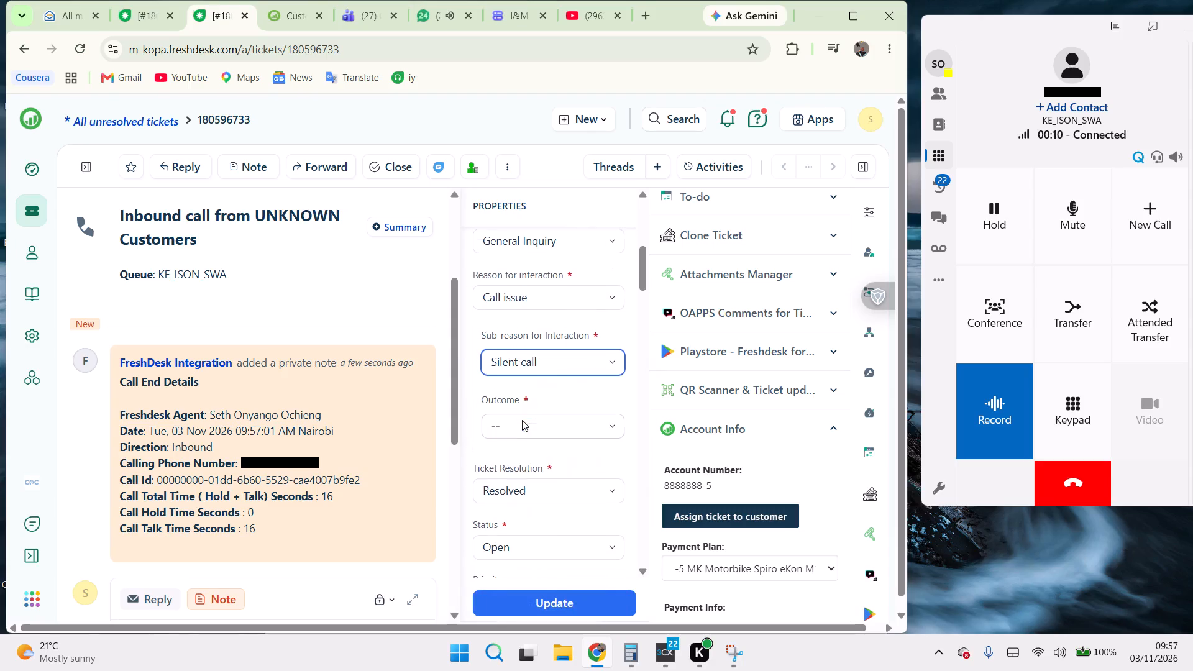
pyautogui.click(533, 421)
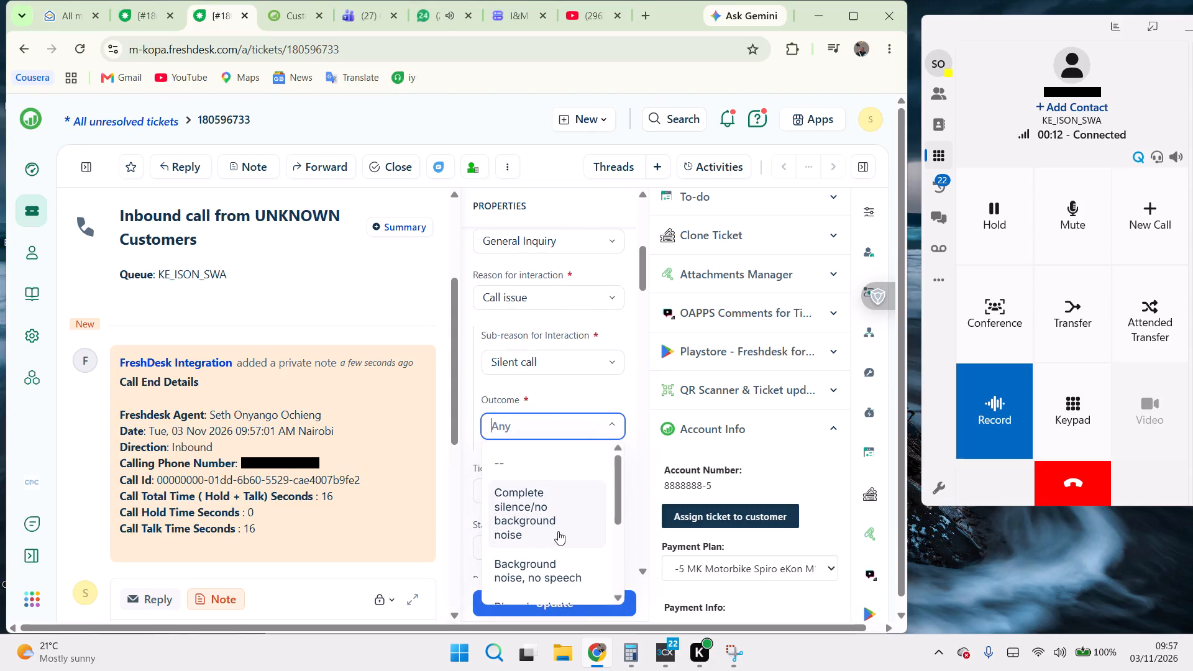
pyautogui.moveTo(617, 517); pyautogui.dragTo(618, 534)
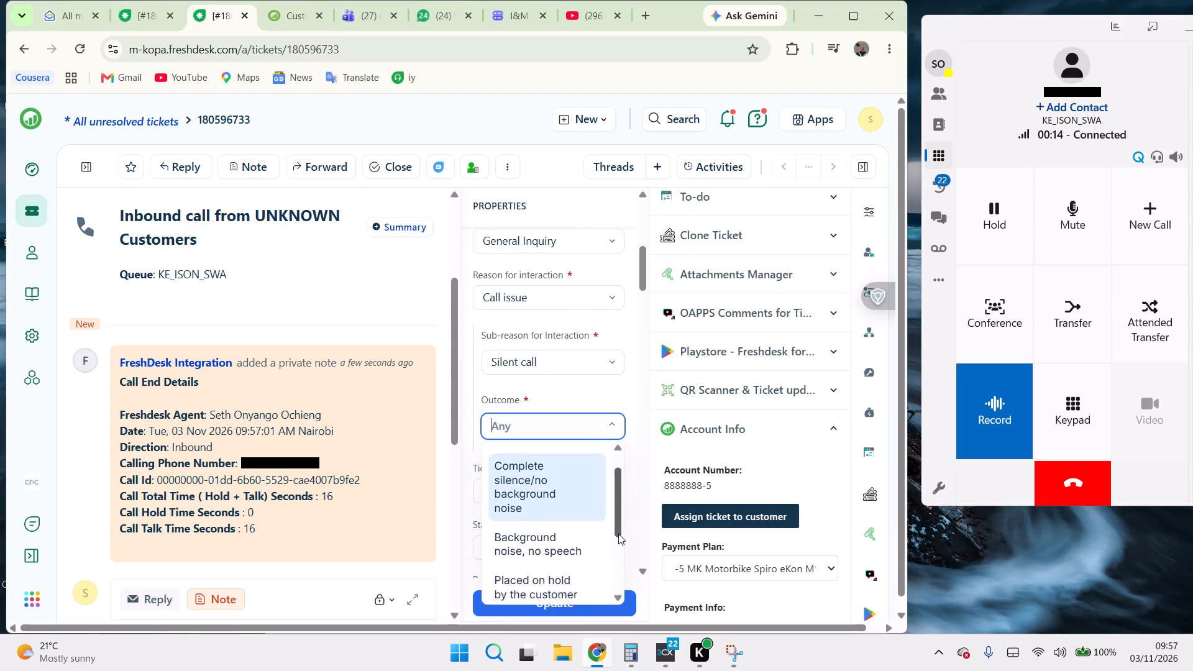
pyautogui.moveTo(618, 534); pyautogui.dragTo(618, 547)
pyautogui.click(546, 544)
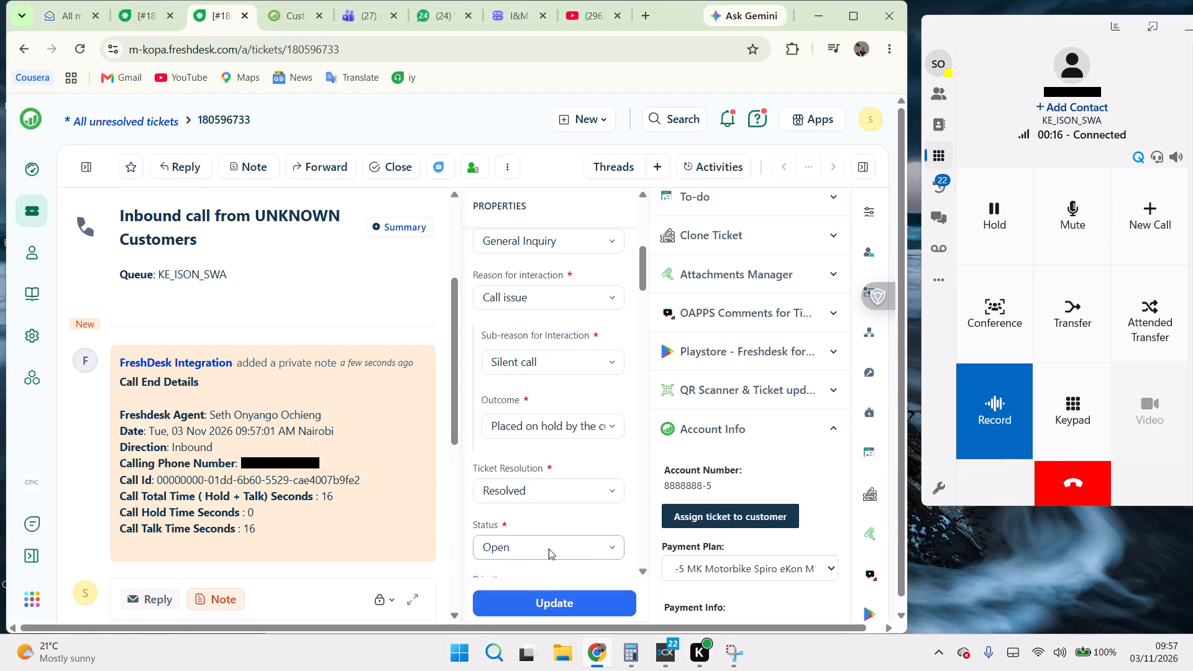
pyautogui.click(549, 549)
pyautogui.click(520, 476)
pyautogui.click(512, 596)
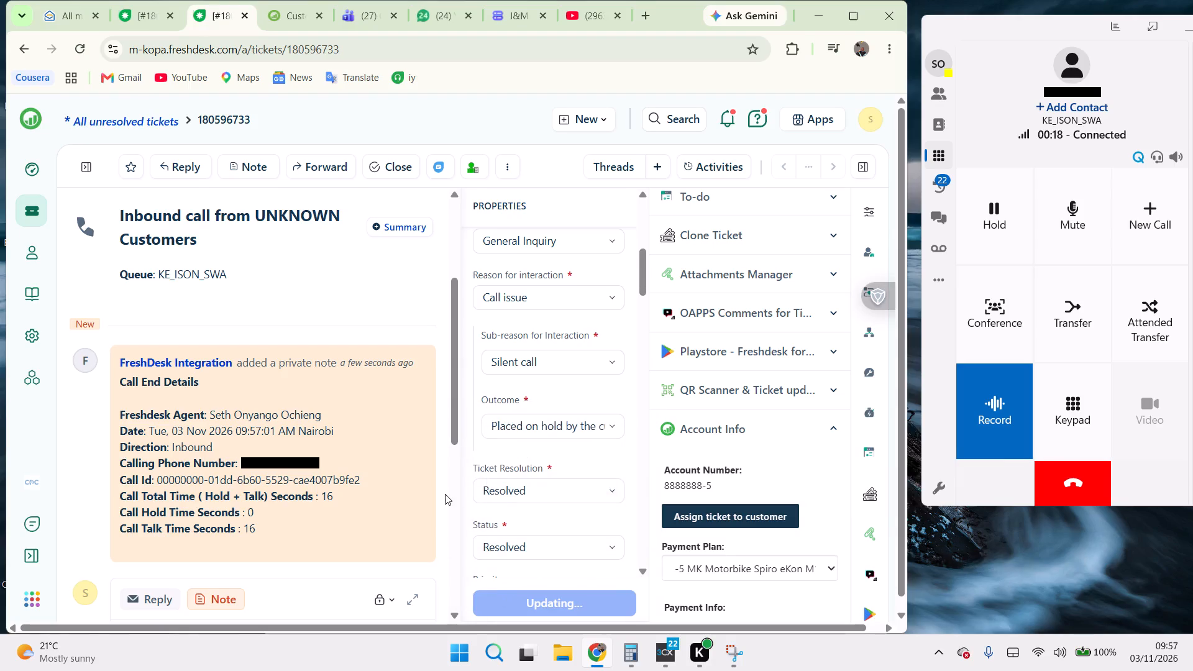
# Add the drafted note with the call screenshot to ticket 180596733.
pyautogui.moveTo(451, 435); pyautogui.dragTo(455, 648)
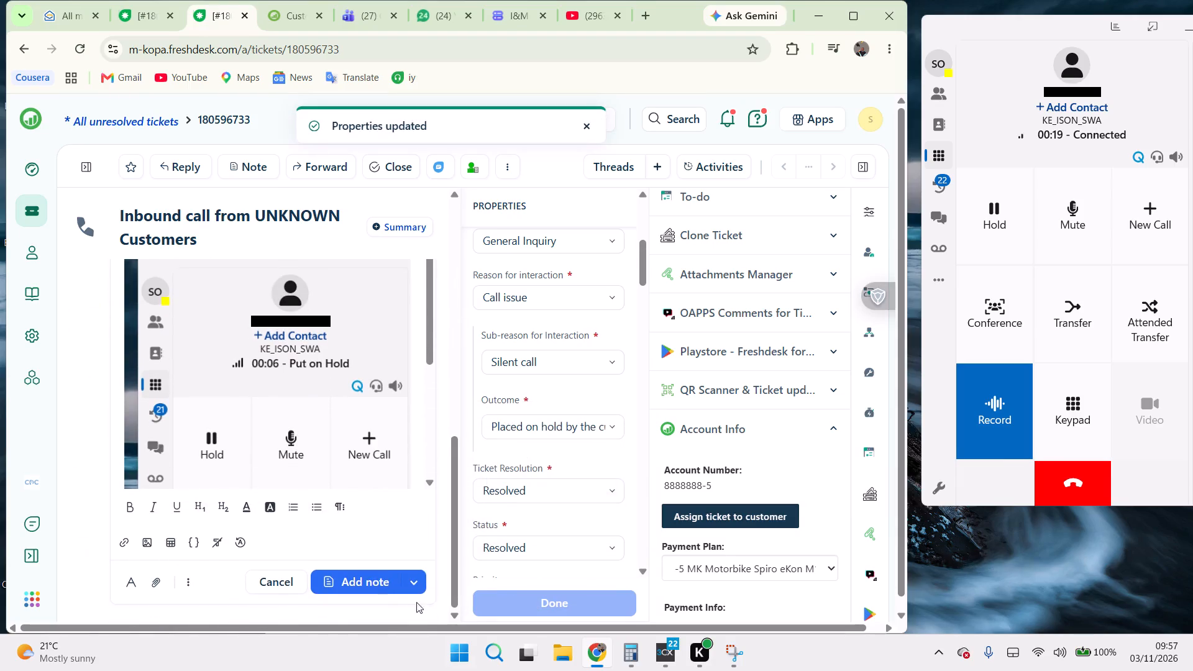
pyautogui.click(380, 578)
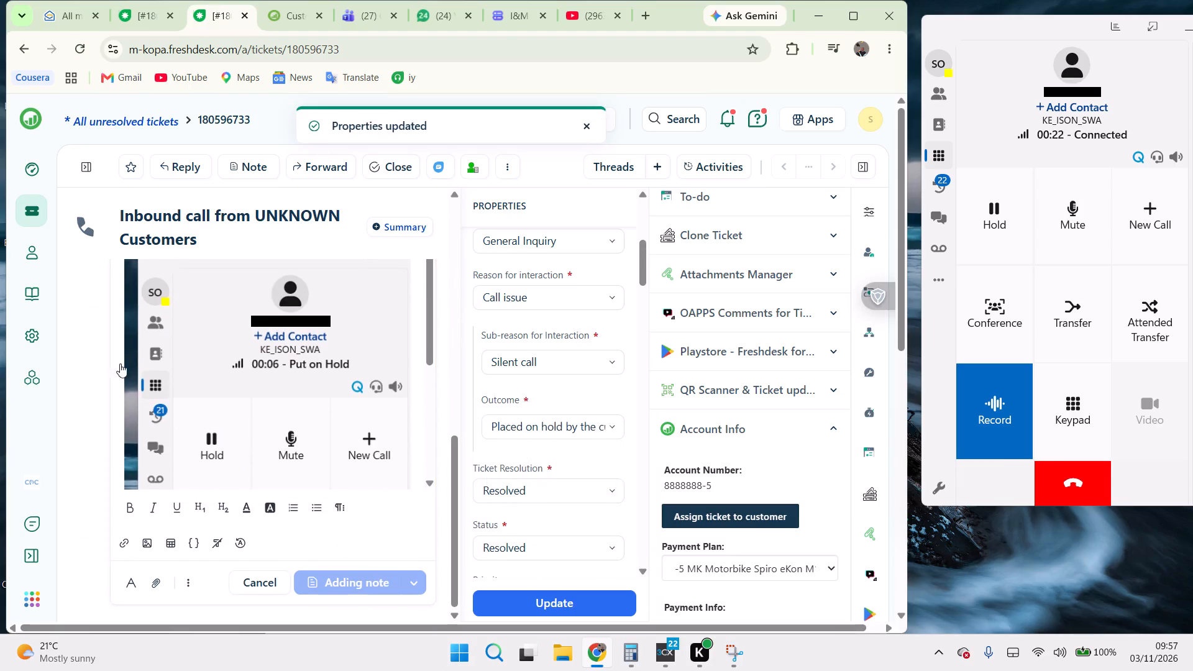
pyautogui.scroll(3, 428, 408)
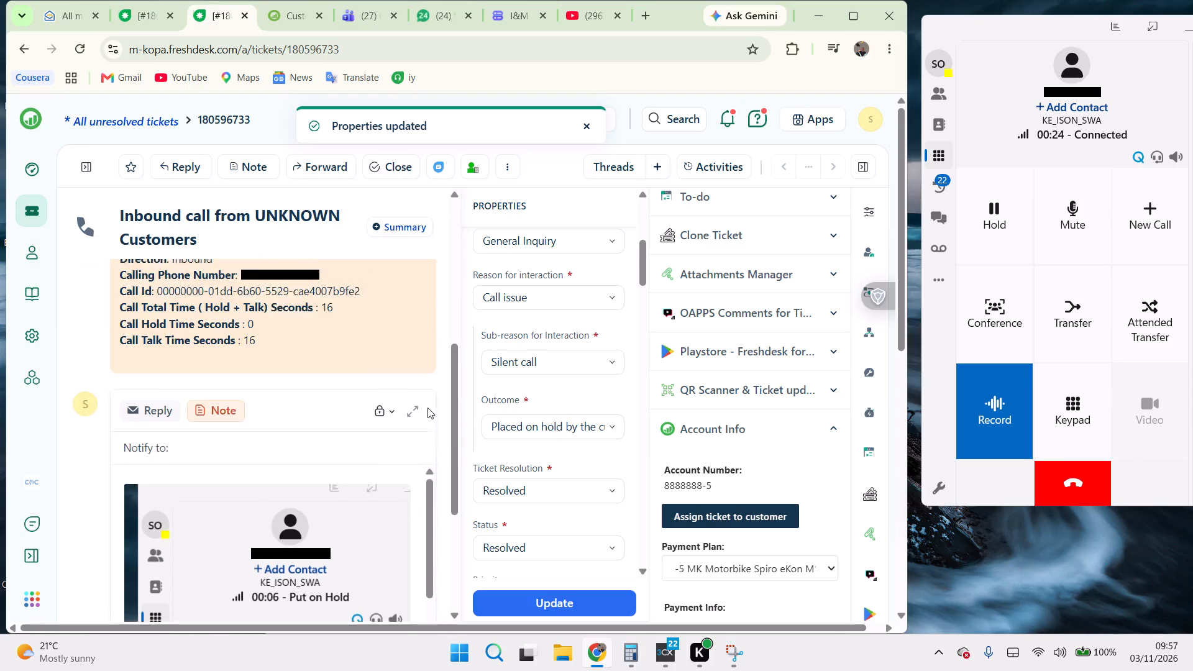
pyautogui.scroll(-4, 427, 408)
pyautogui.scroll(1, 427, 408)
pyautogui.click(580, 609)
pyautogui.scroll(-1, 424, 537)
pyautogui.scroll(1, 424, 537)
pyautogui.scroll(-2, 424, 537)
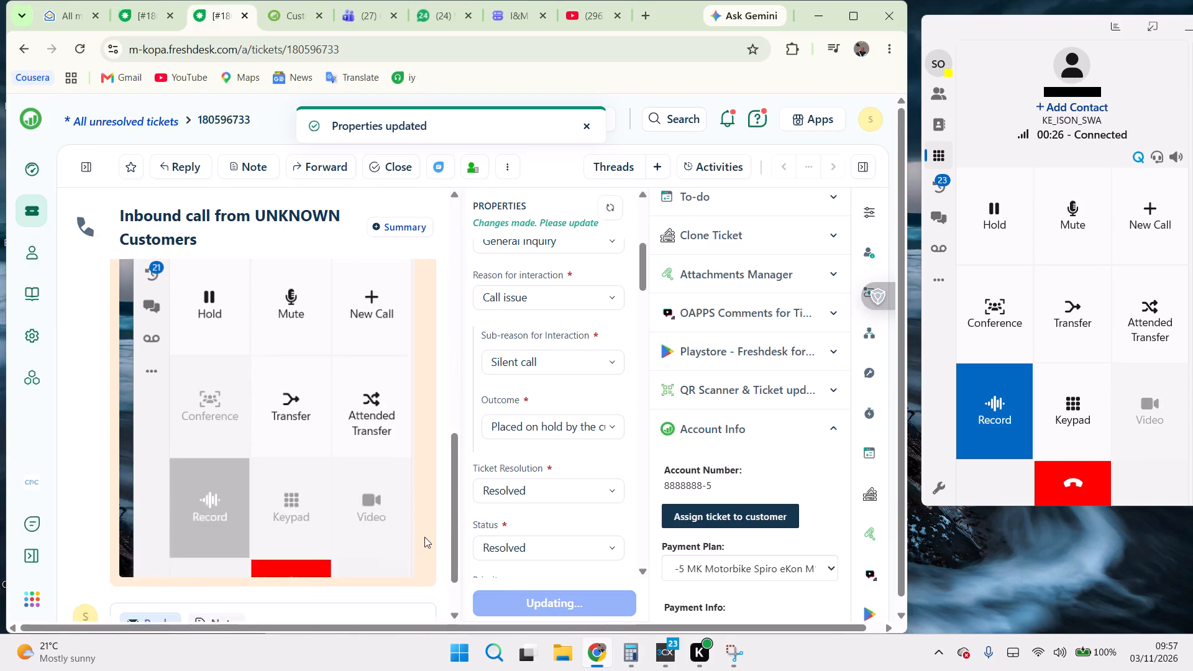
pyautogui.scroll(-1, 424, 537)
pyautogui.scroll(2, 424, 537)
pyautogui.scroll(-6, 423, 544)
pyautogui.scroll(3, 423, 544)
pyautogui.scroll(-1, 423, 544)
pyautogui.scroll(1, 423, 544)
pyautogui.scroll(-2, 423, 544)
pyautogui.scroll(1, 423, 544)
pyautogui.scroll(-3, 423, 544)
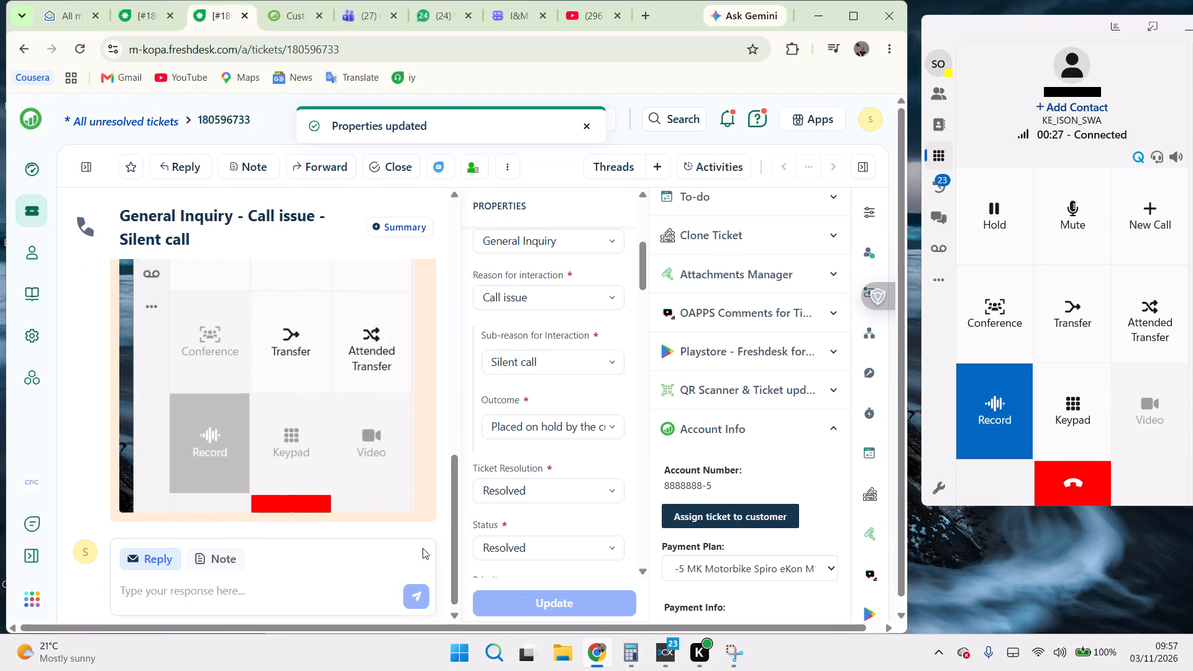
pyautogui.scroll(-3, 414, 552)
pyautogui.scroll(1, 414, 552)
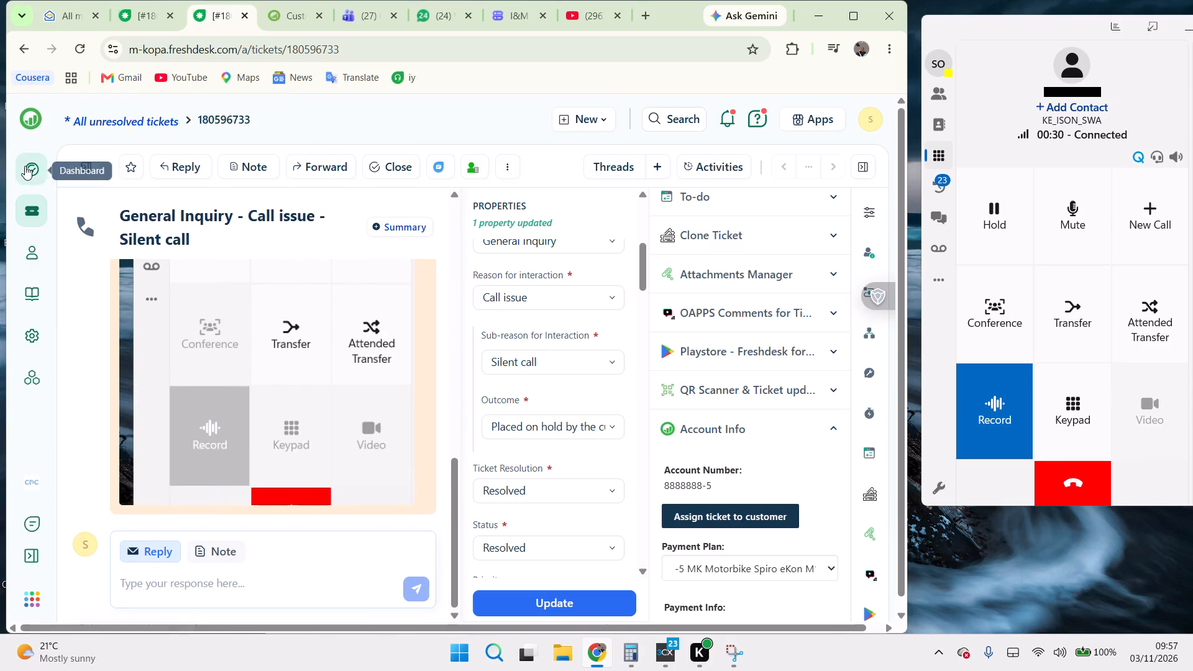
pyautogui.click(528, 601)
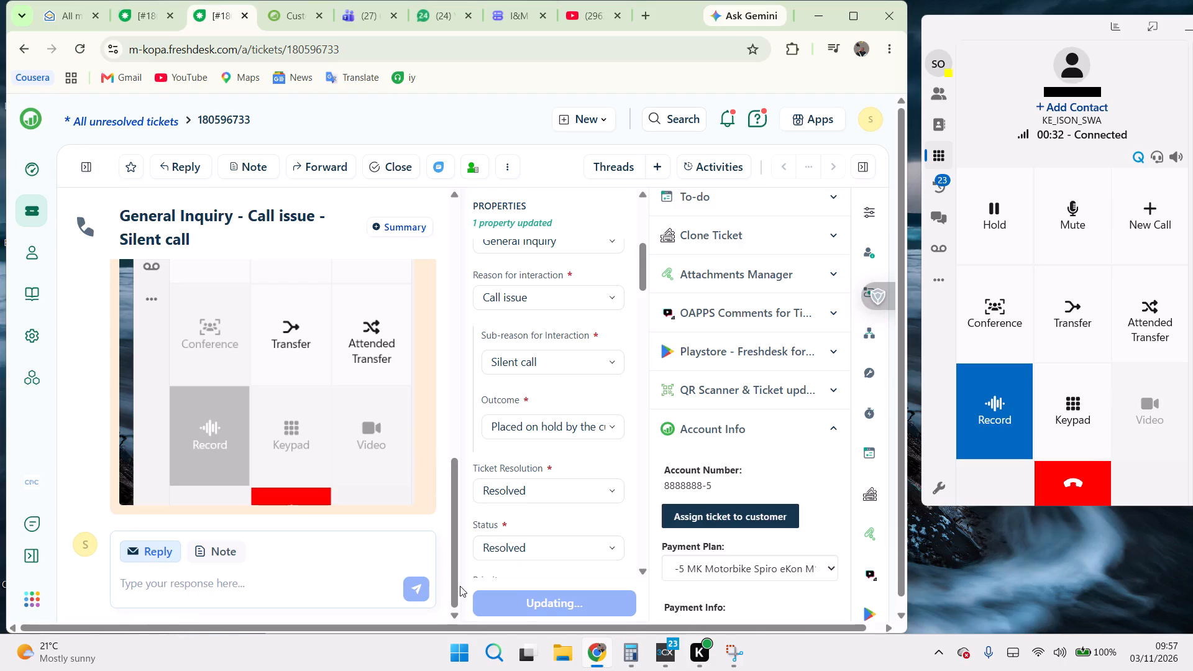
# Go to the dashboard's unresolved tickets and open the newest inbound call ticket 180596769.
pyautogui.click(34, 165)
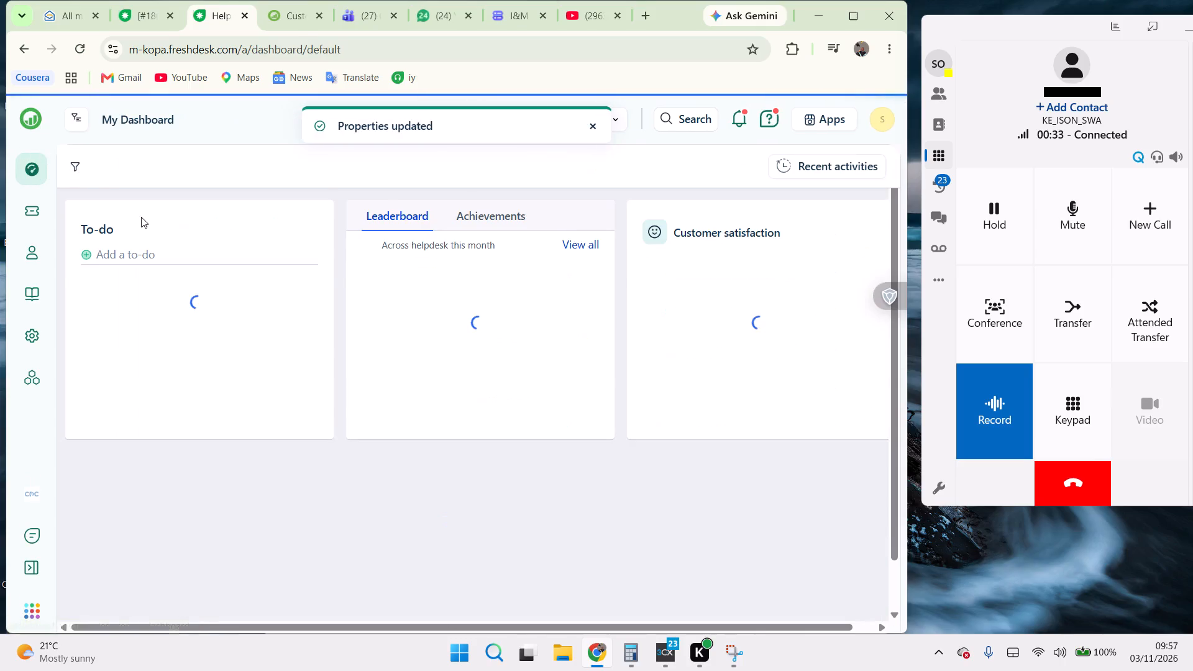
pyautogui.click(99, 219)
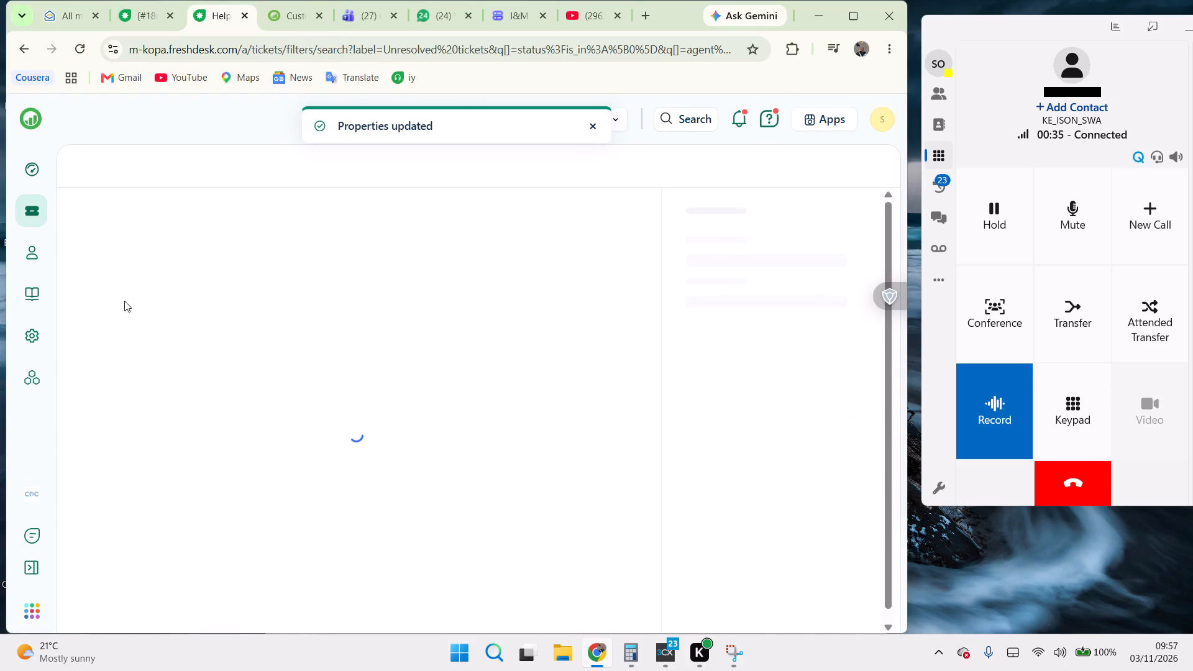
pyautogui.click(242, 237)
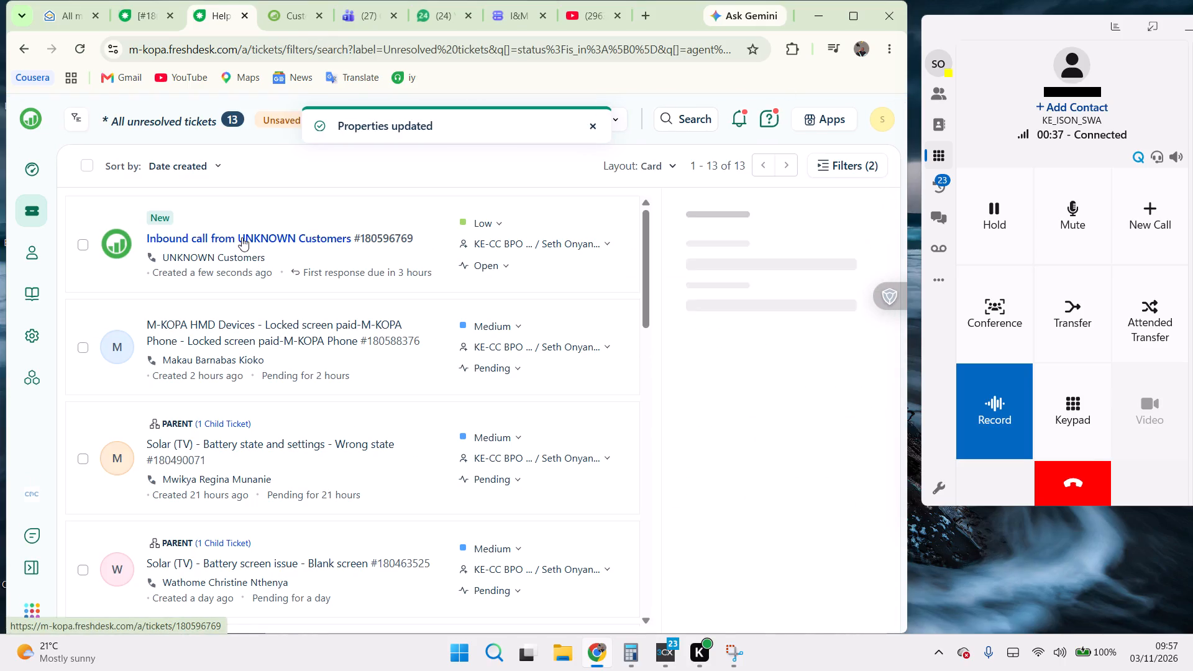
pyautogui.click(234, 506)
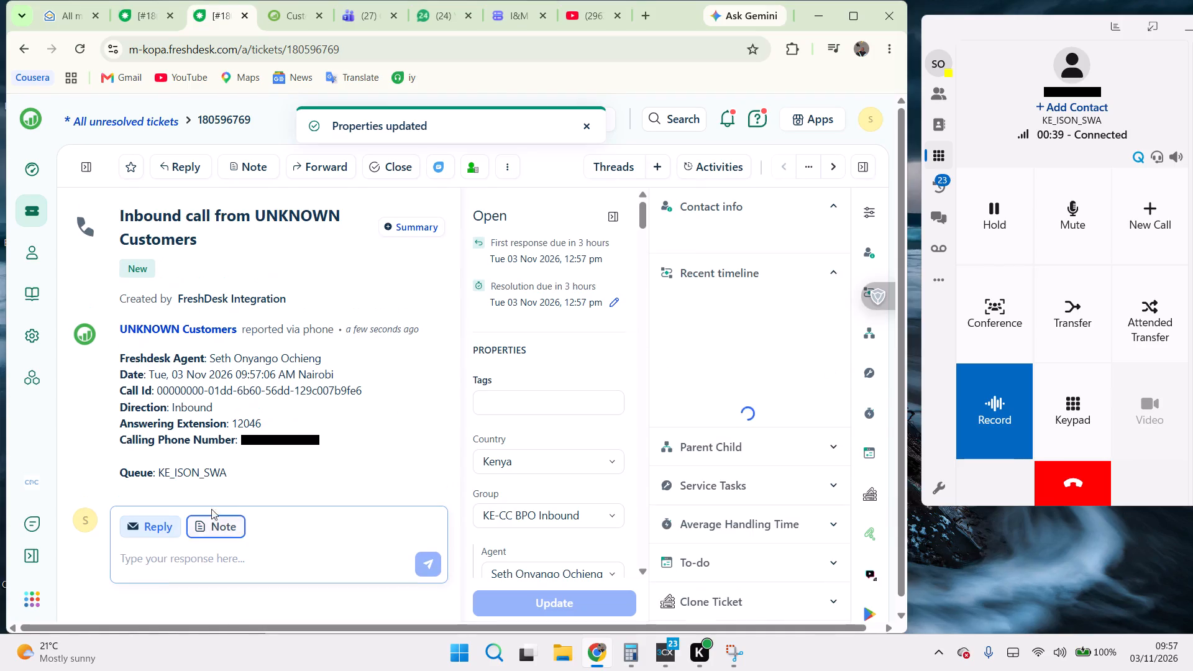
pyautogui.click(221, 527)
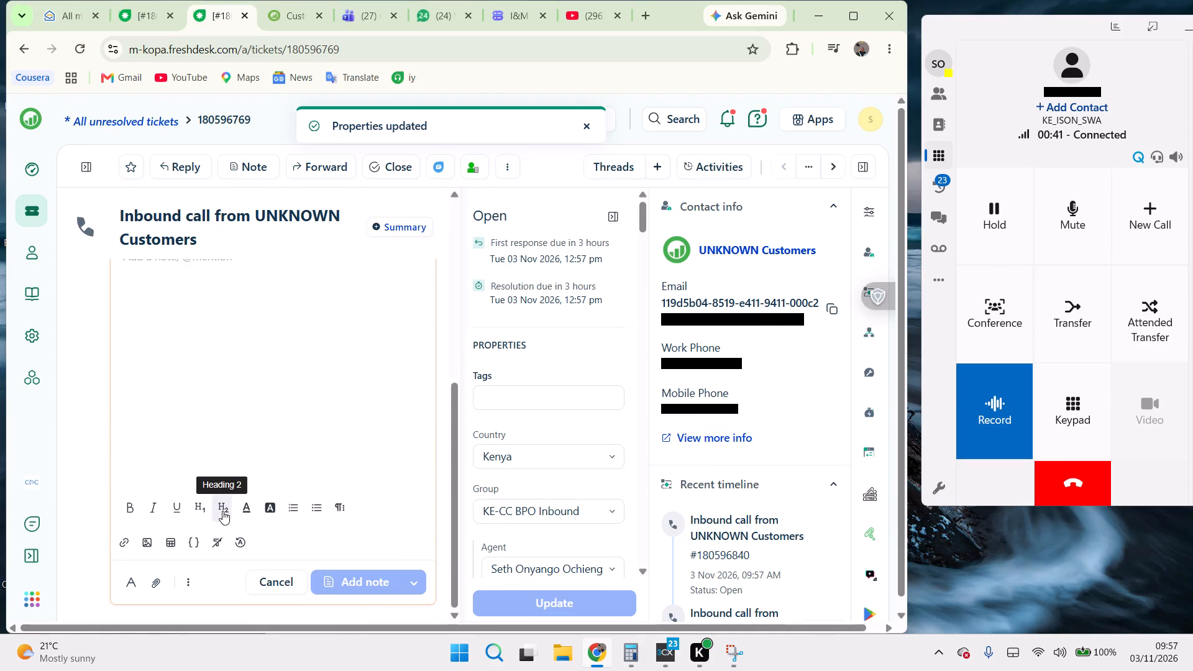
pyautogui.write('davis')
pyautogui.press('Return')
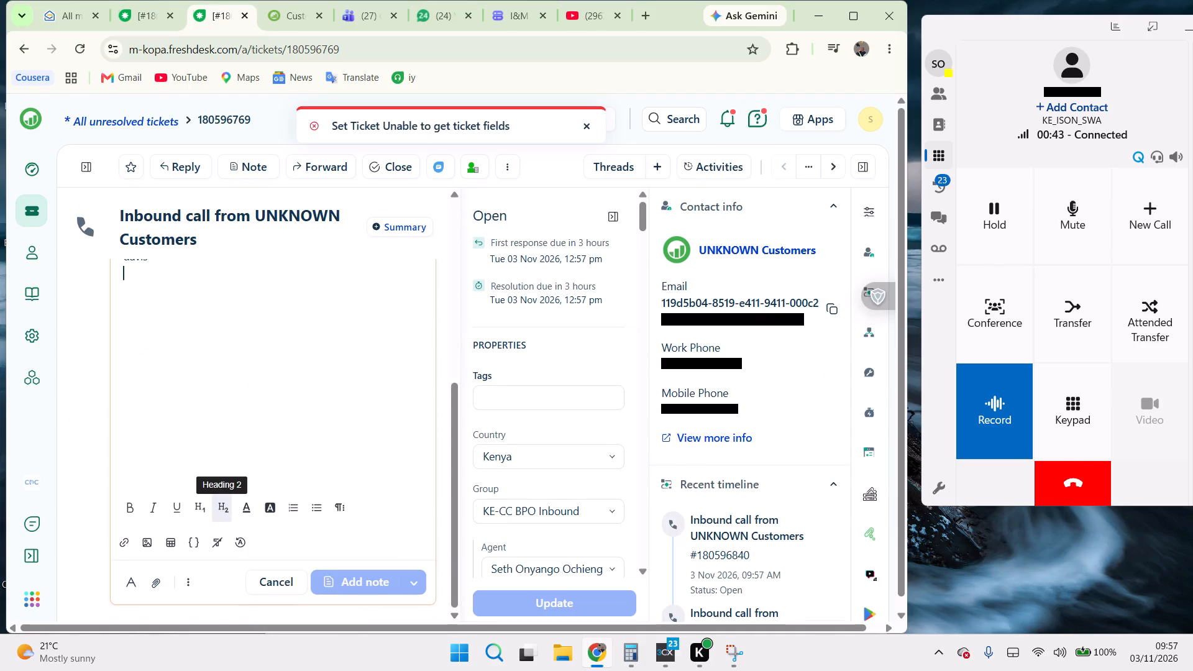
# Switch to the M-KOPA CRM, look up the caller's account, and copy the account number from the customer's record.
pyautogui.click(286, 13)
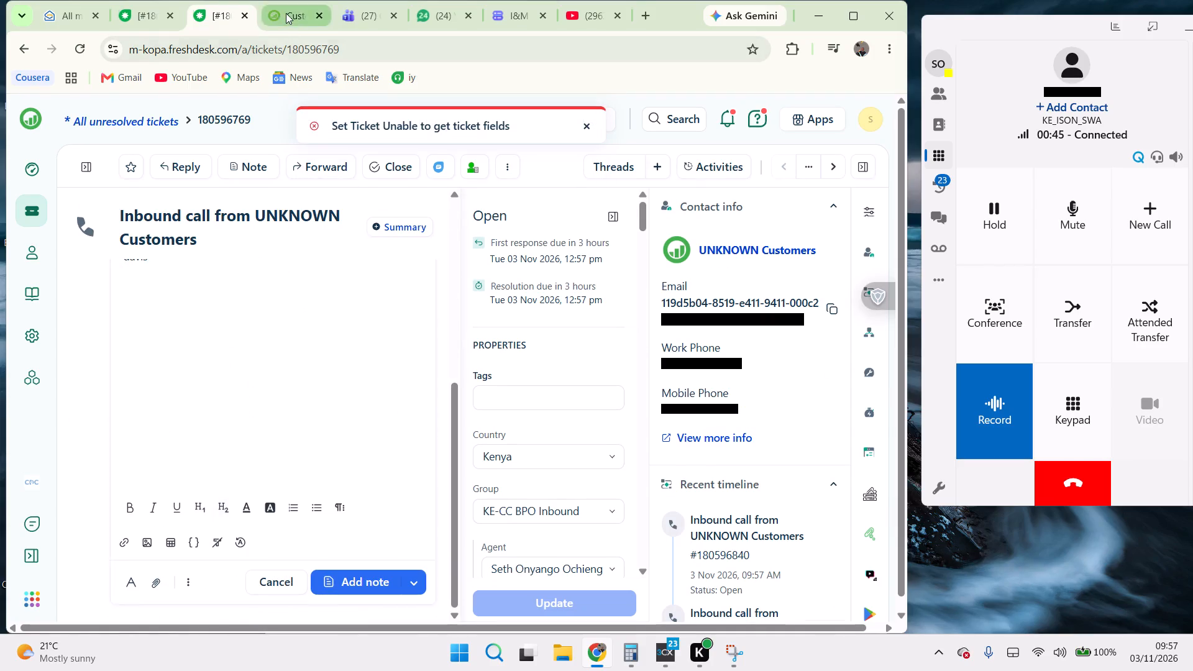
pyautogui.click(747, 137)
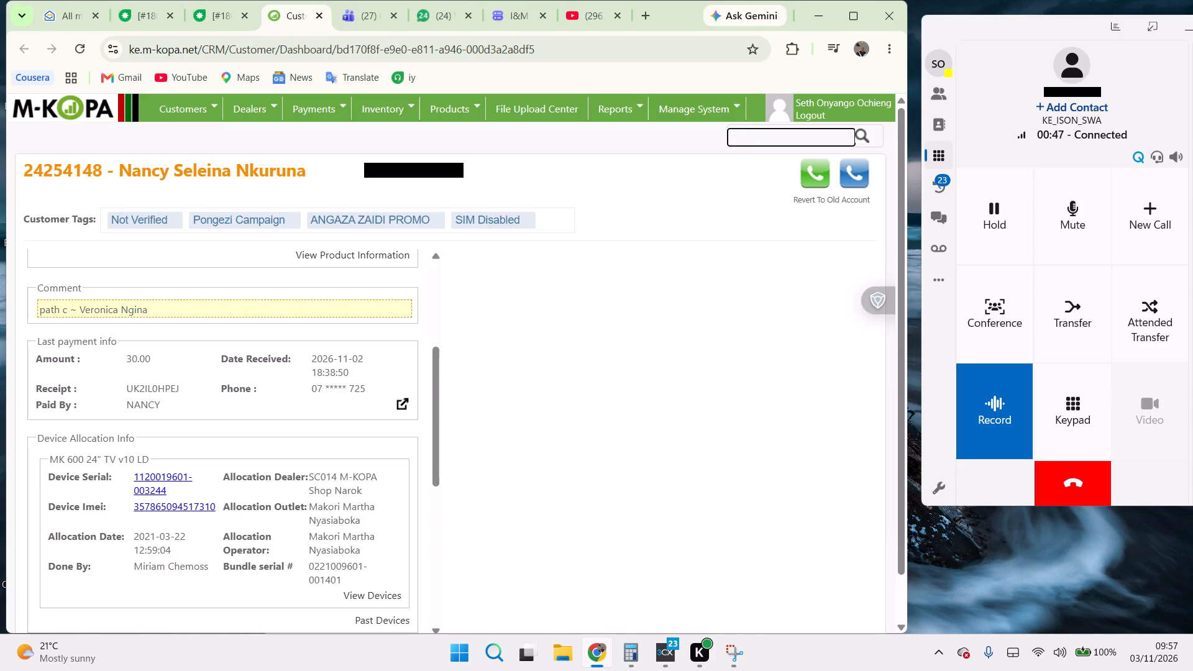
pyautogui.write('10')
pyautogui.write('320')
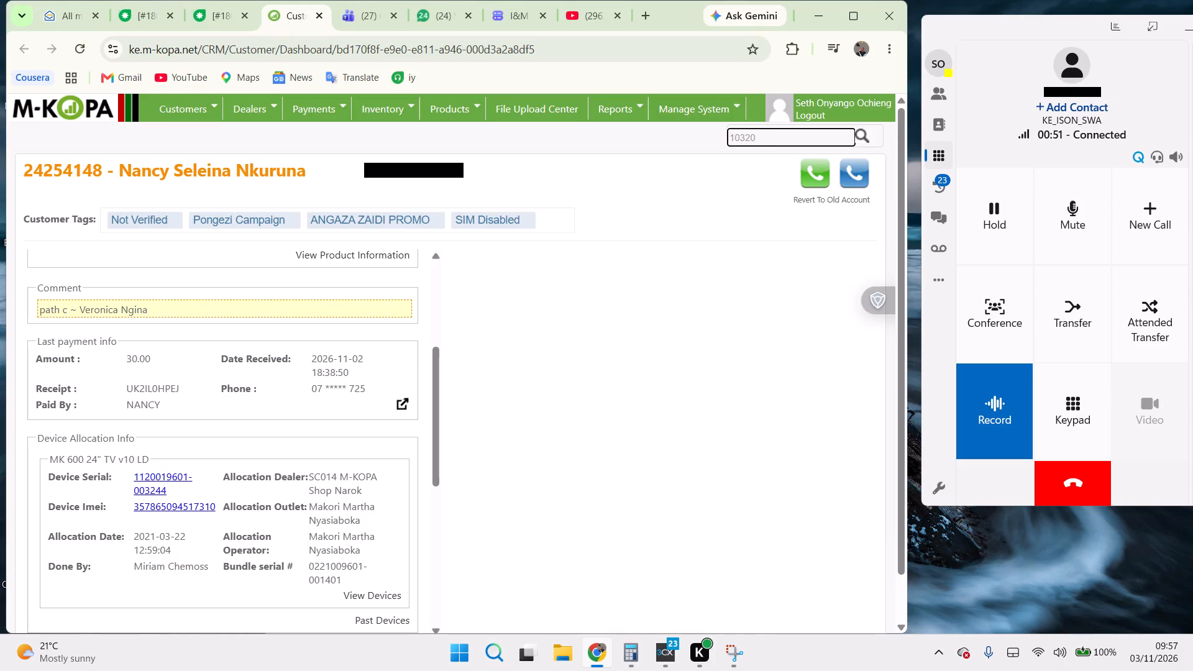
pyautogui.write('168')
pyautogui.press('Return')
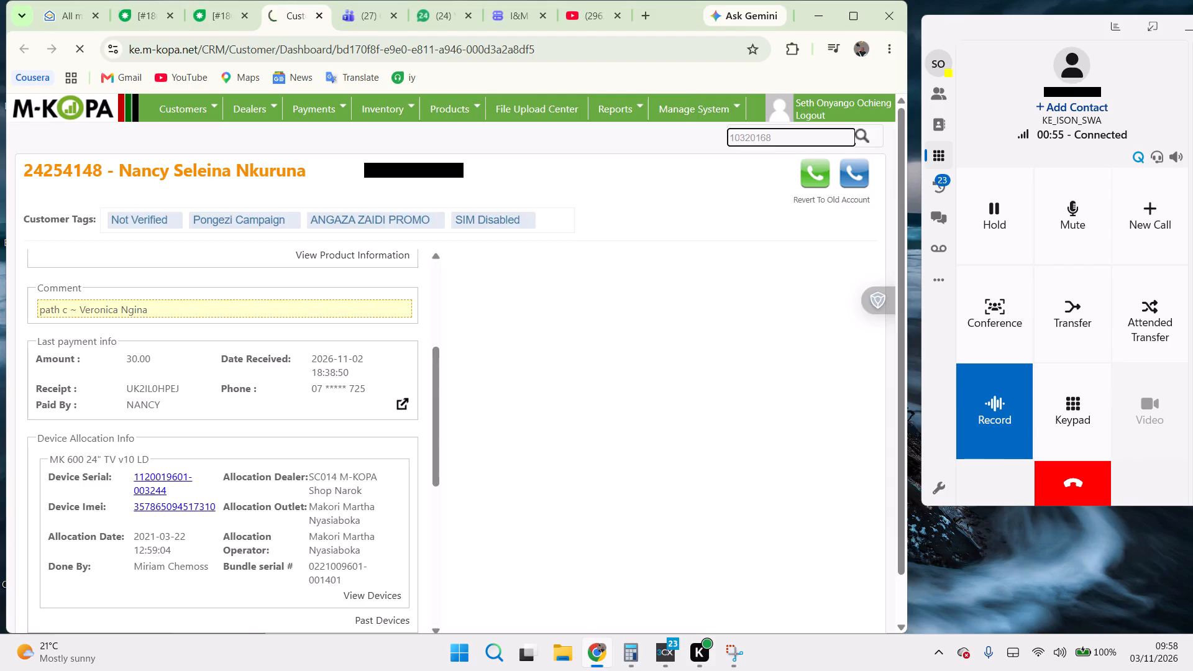
pyautogui.doubleClick(759, 137)
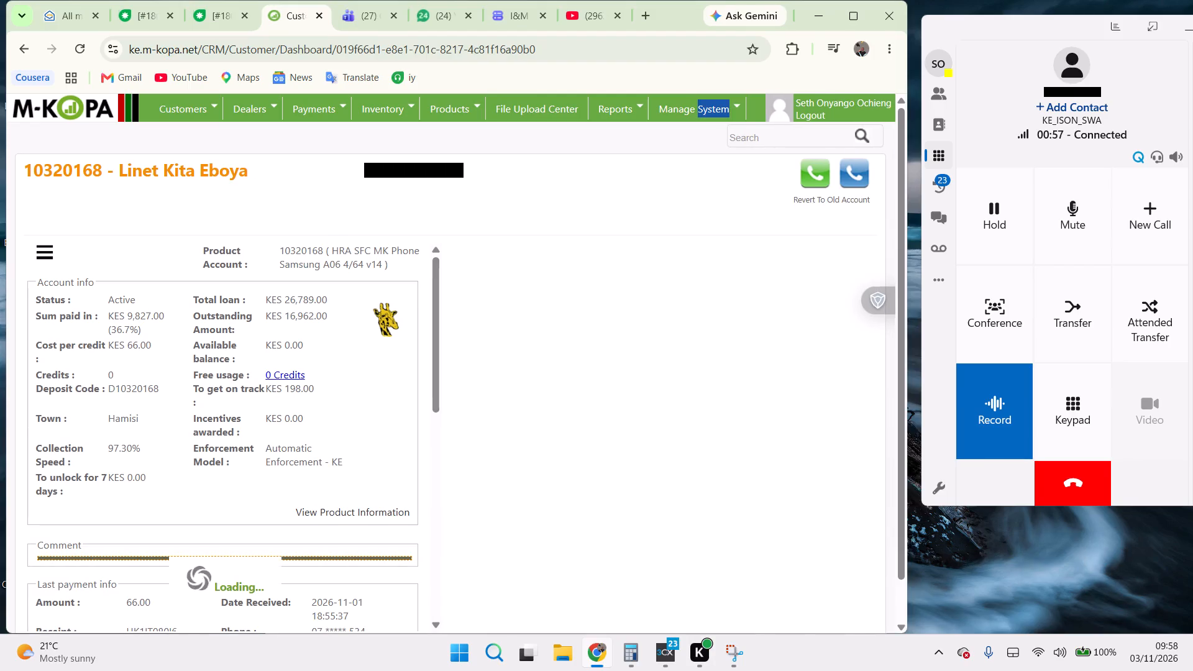
pyautogui.doubleClick(58, 164)
pyautogui.rightClick(59, 164)
pyautogui.click(114, 189)
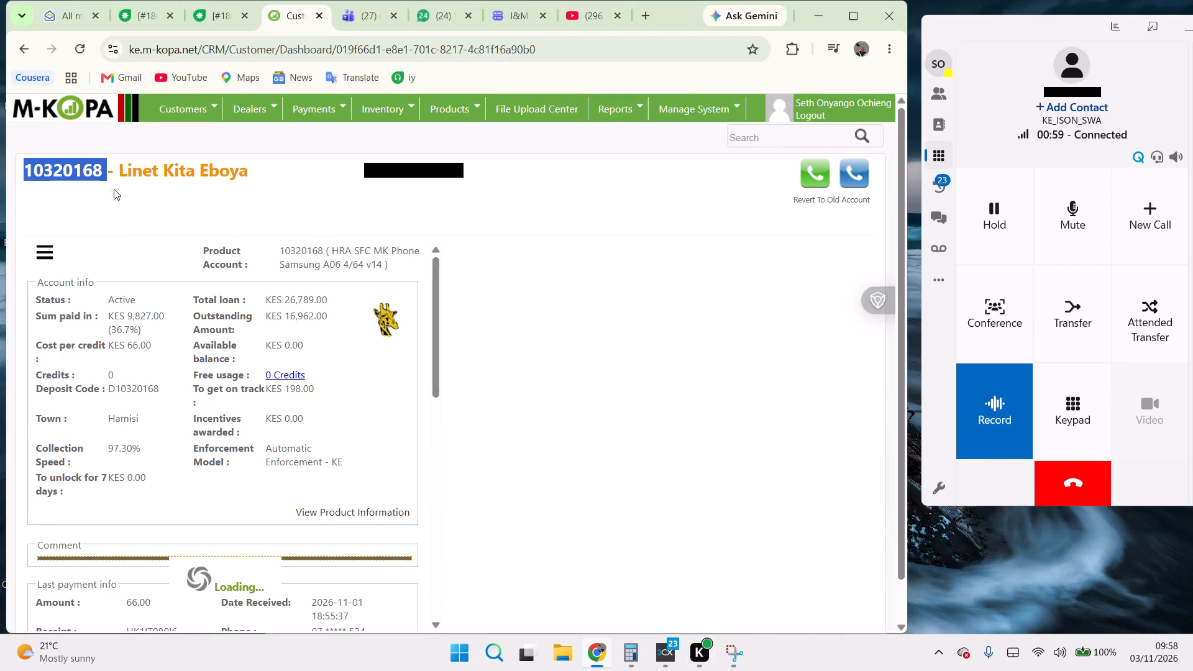
pyautogui.click(226, 16)
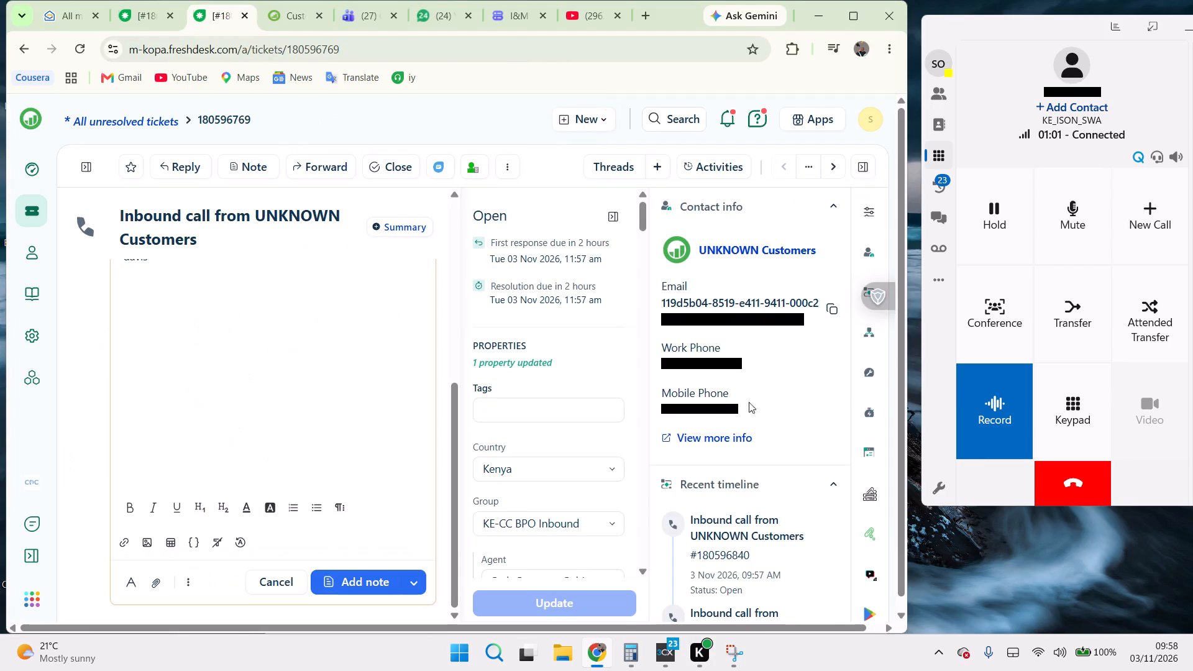
pyautogui.scroll(-1, 756, 392)
pyautogui.scroll(1, 756, 392)
pyautogui.scroll(-12, 756, 392)
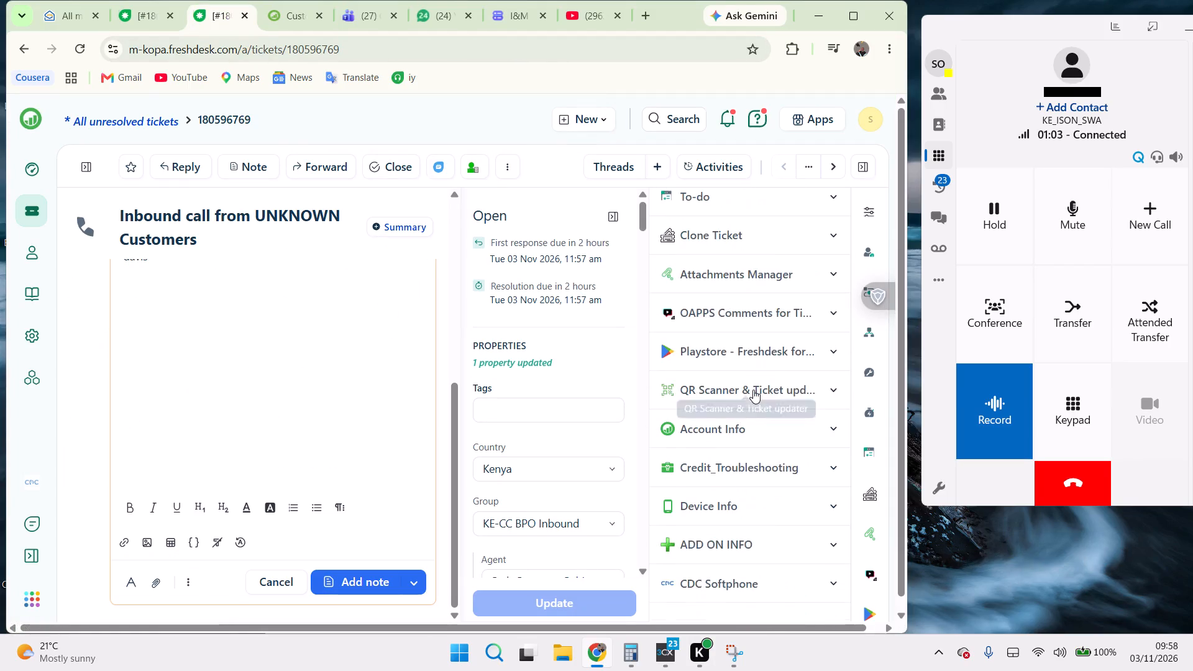
pyautogui.click(832, 427)
pyautogui.click(682, 510)
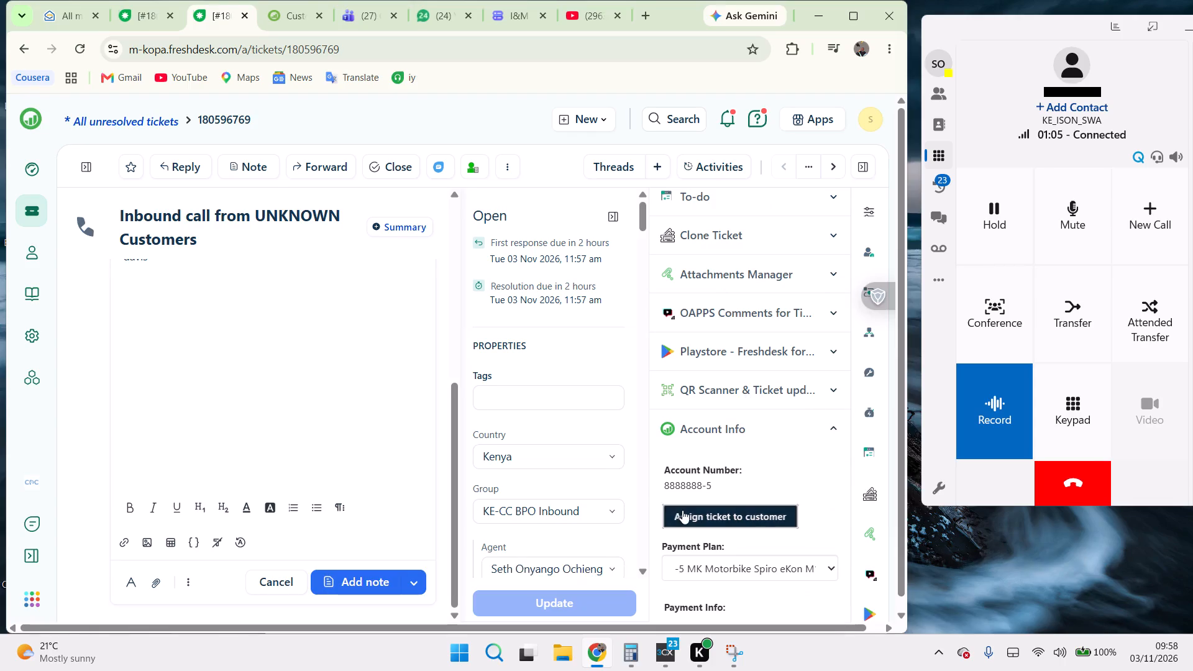
pyautogui.click(490, 165)
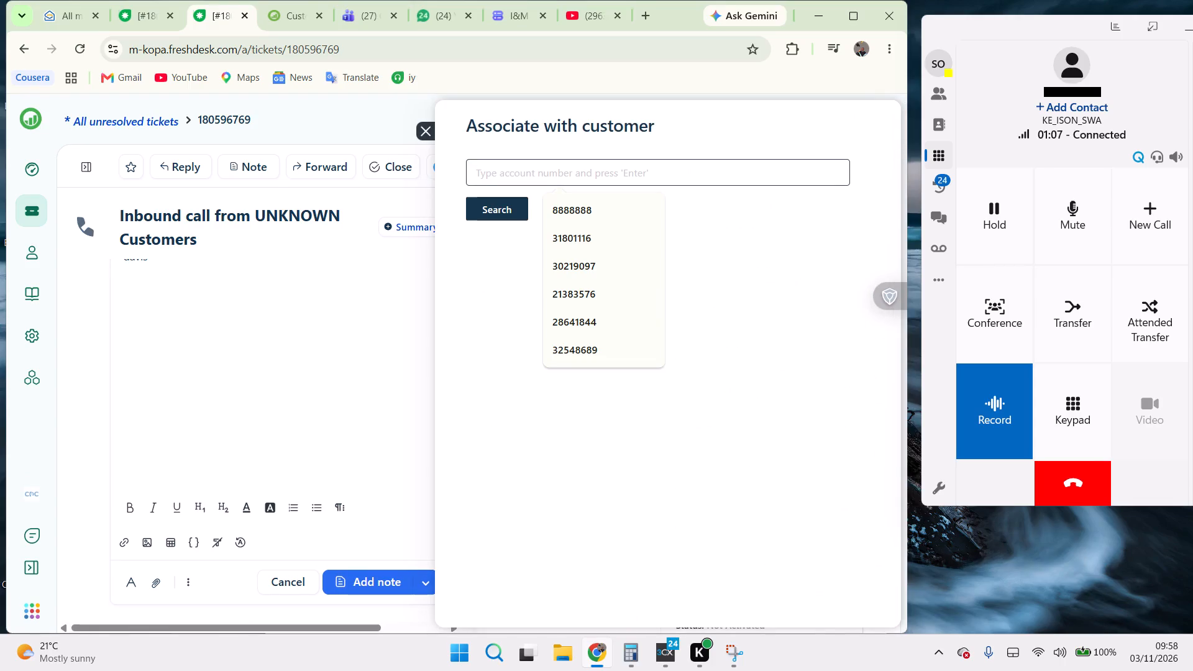
pyautogui.hotkey('ctrl', 'v')
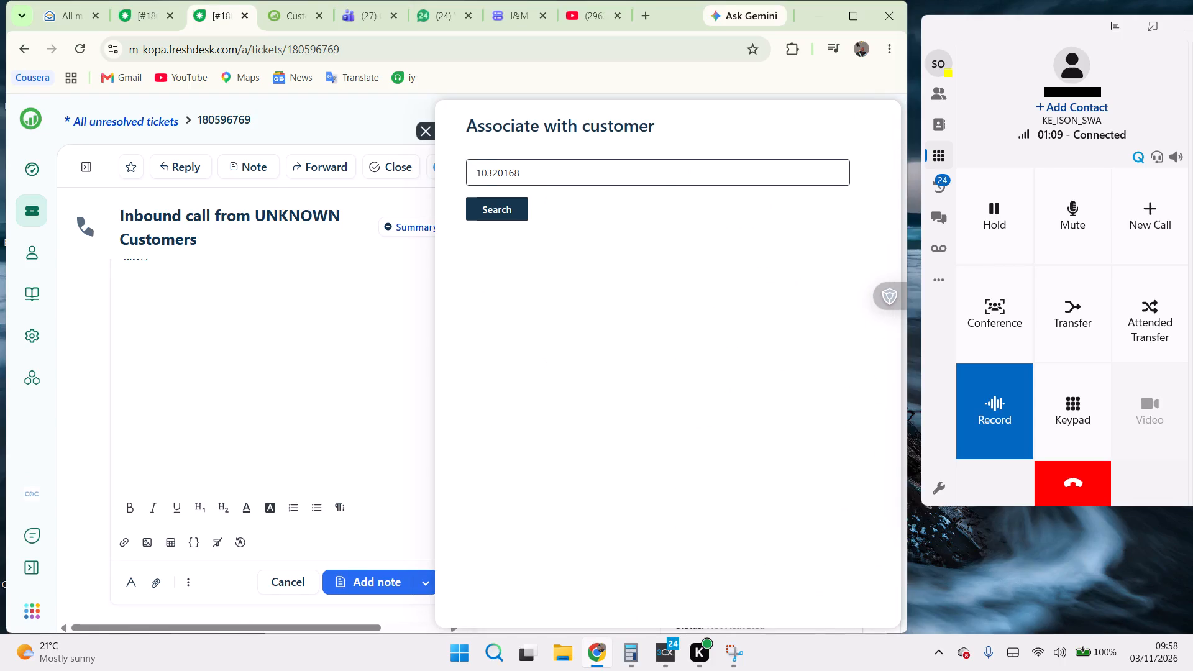
pyautogui.press('BackSpace')
pyautogui.press('BackSpace')
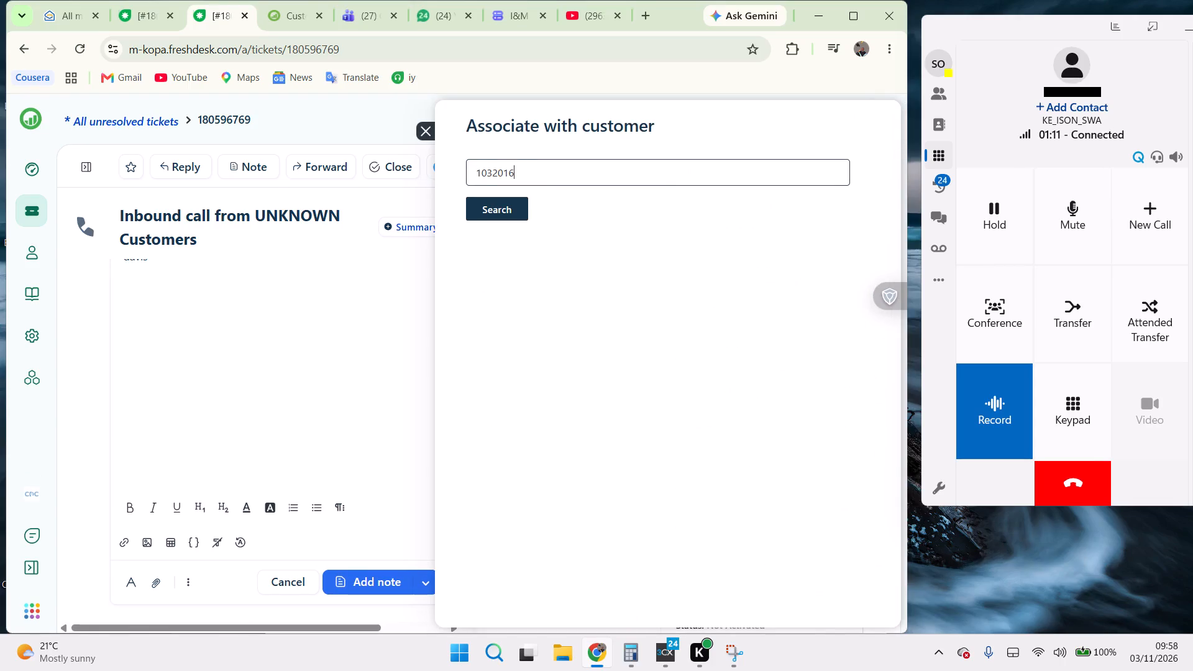
pyautogui.click(278, 10)
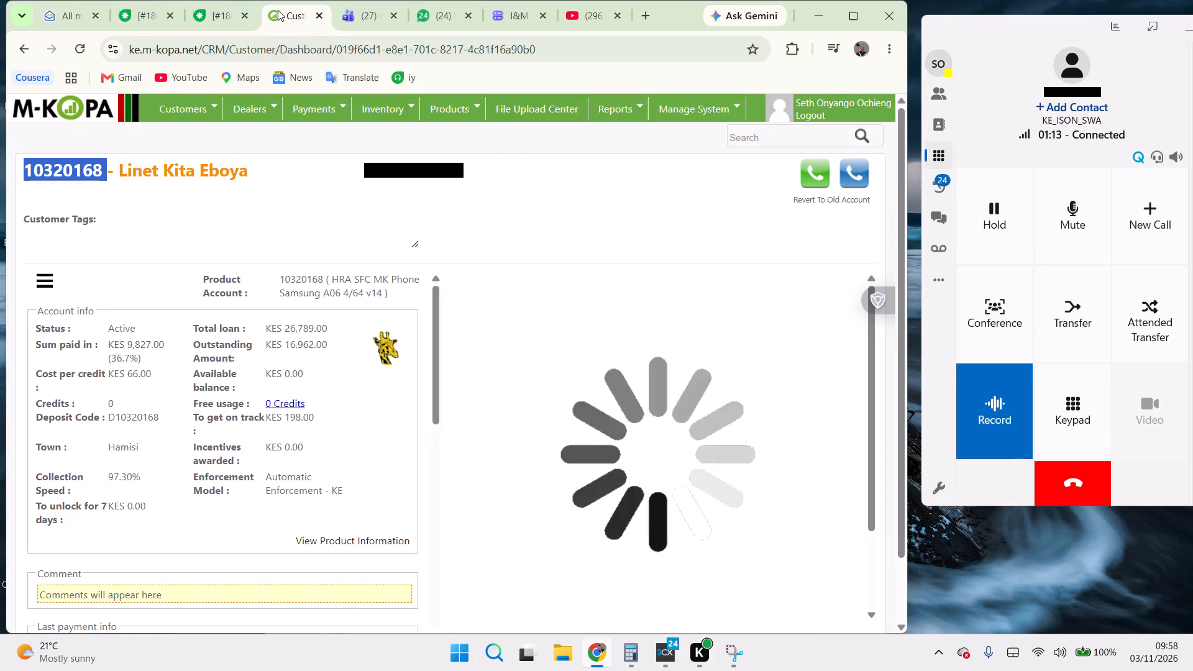
pyautogui.click(196, 16)
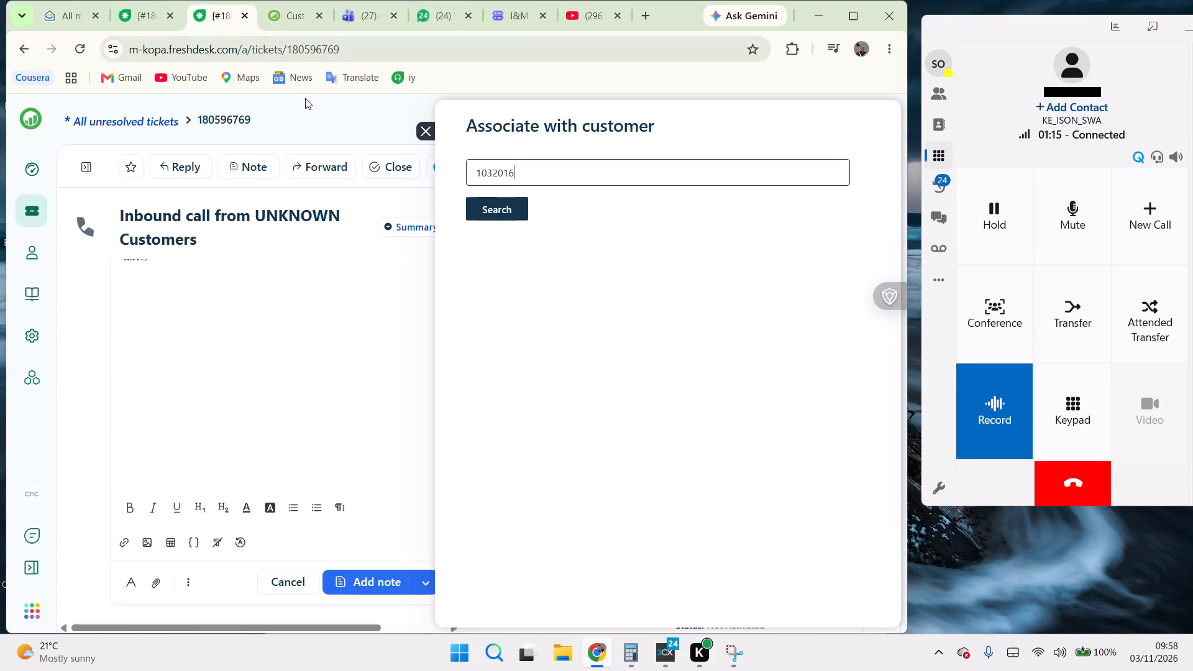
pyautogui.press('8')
pyautogui.click(498, 208)
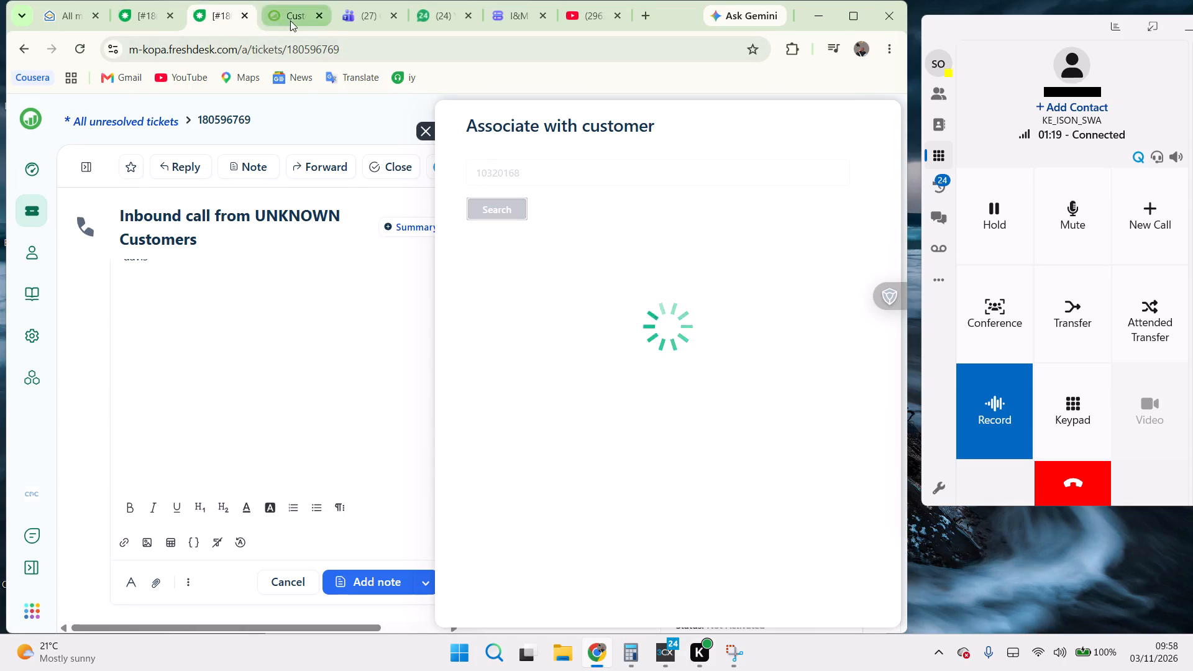
# In the M-KOPA CRM, review the customer's account, device state and last payment, and open the Update Information form.
pyautogui.click(290, 21)
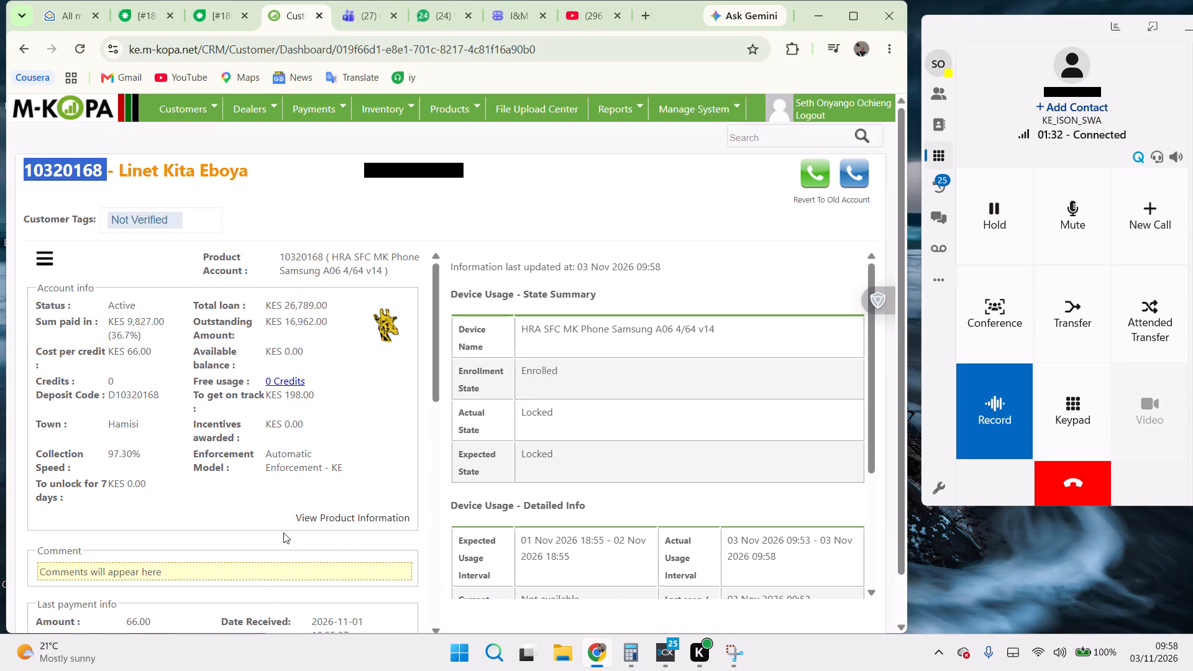
pyautogui.scroll(-2, 296, 500)
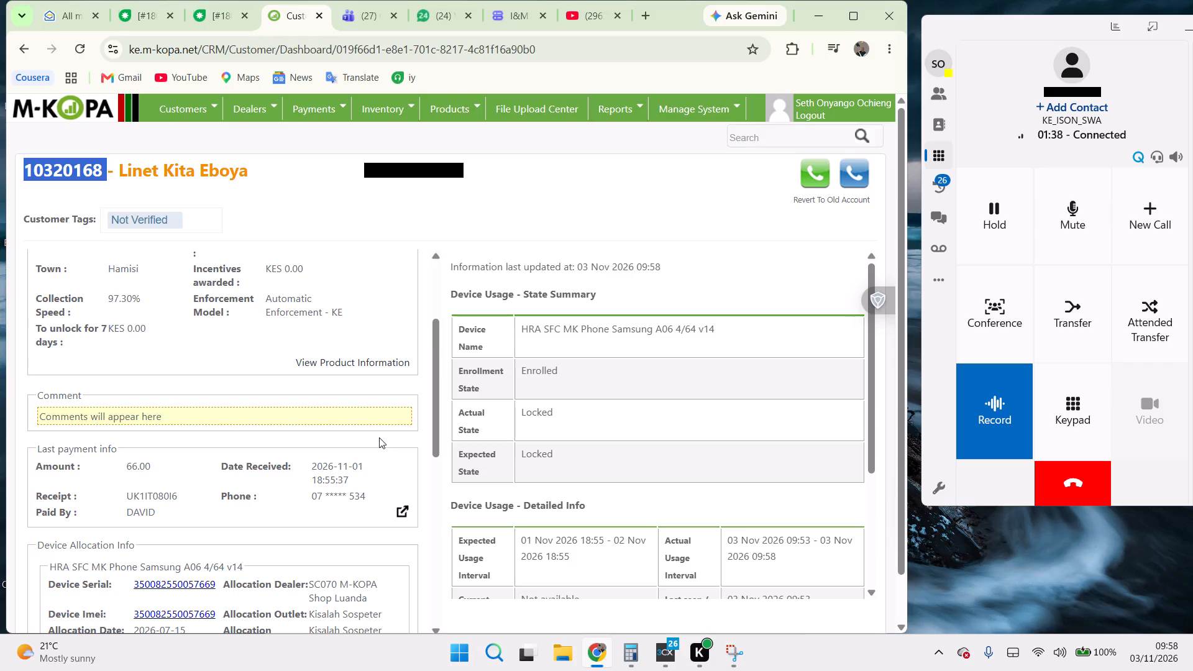
pyautogui.scroll(1, 291, 311)
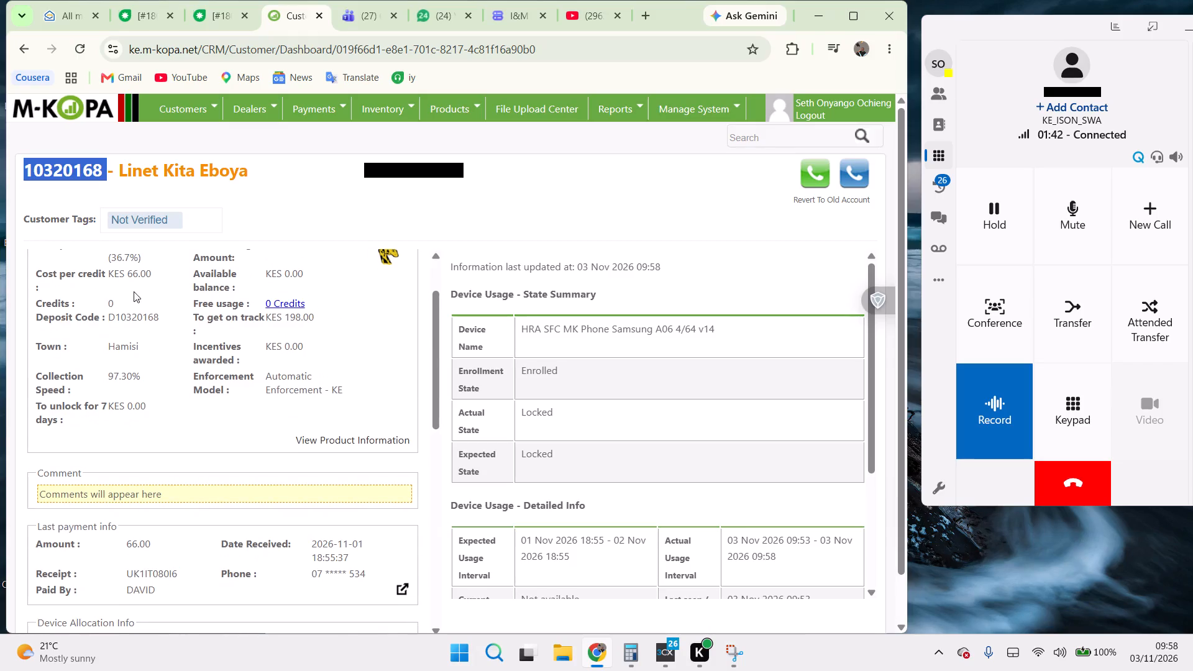
pyautogui.scroll(2, 134, 291)
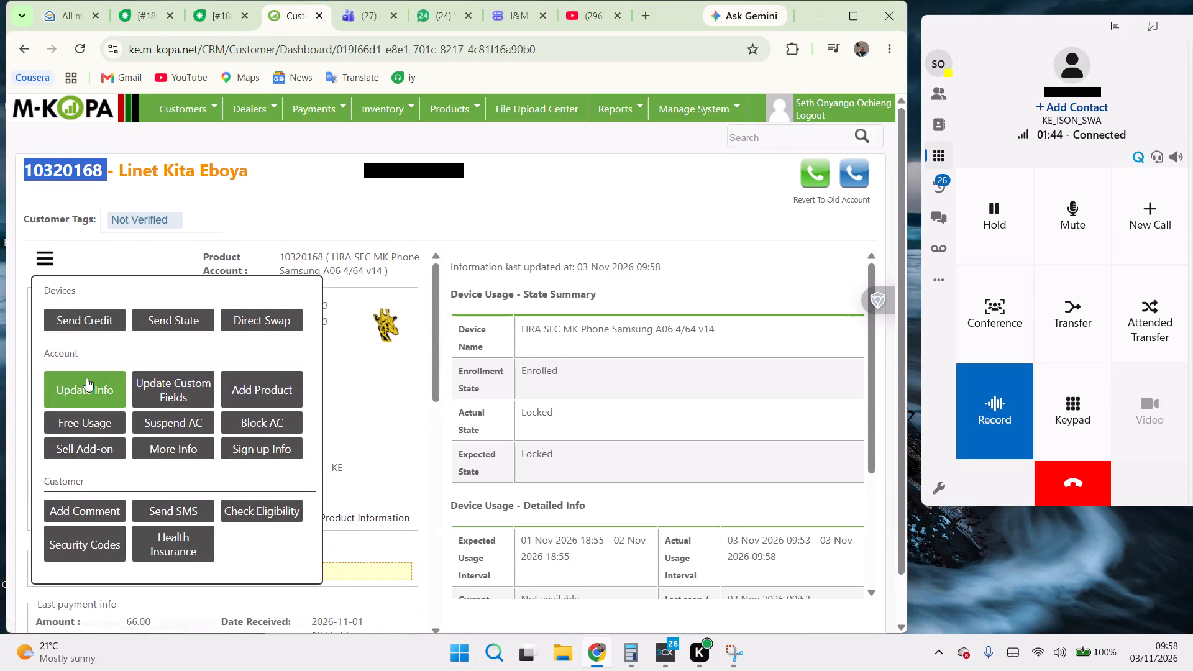
pyautogui.click(86, 378)
pyautogui.click(85, 386)
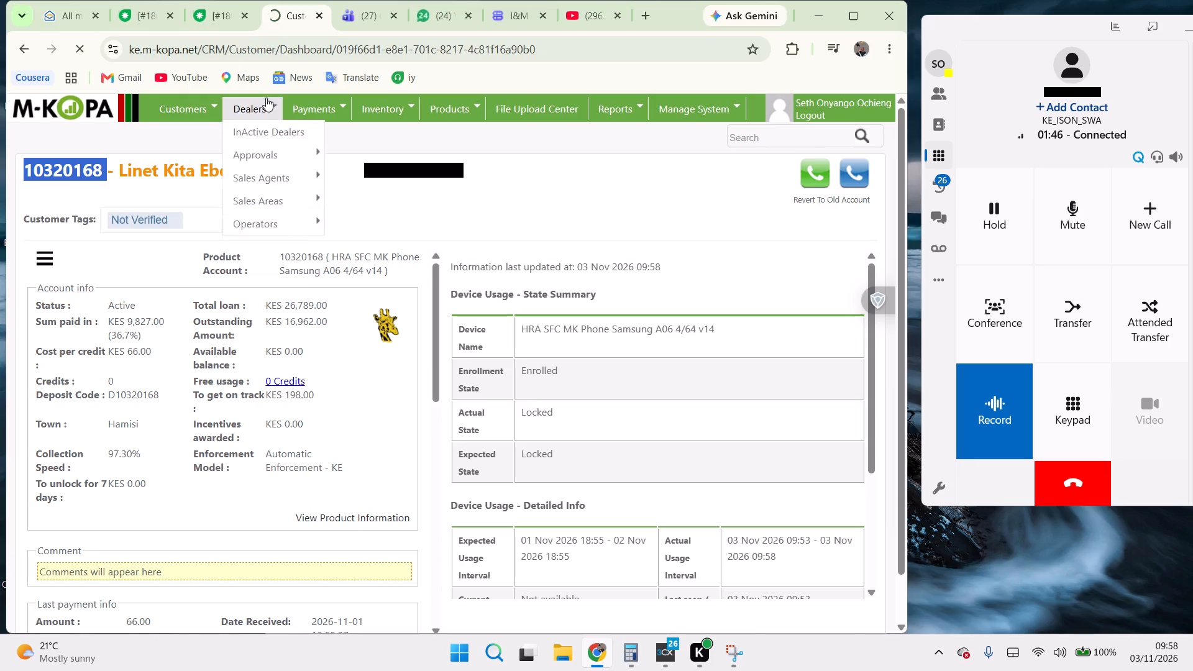
pyautogui.click(196, 7)
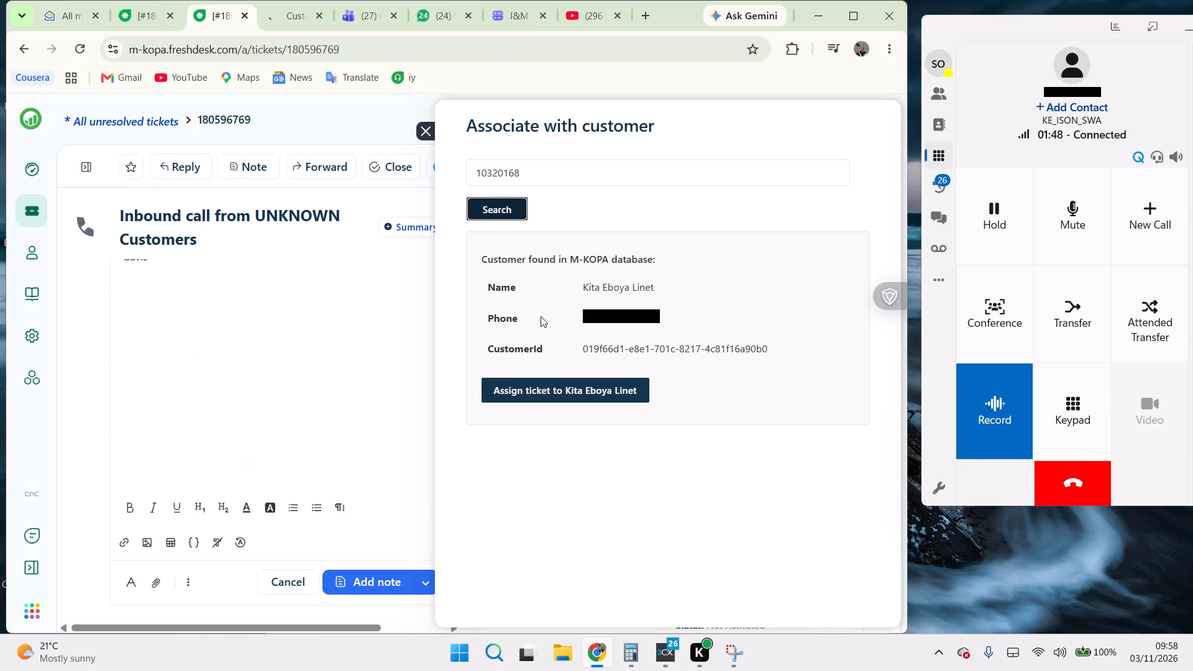
pyautogui.click(518, 391)
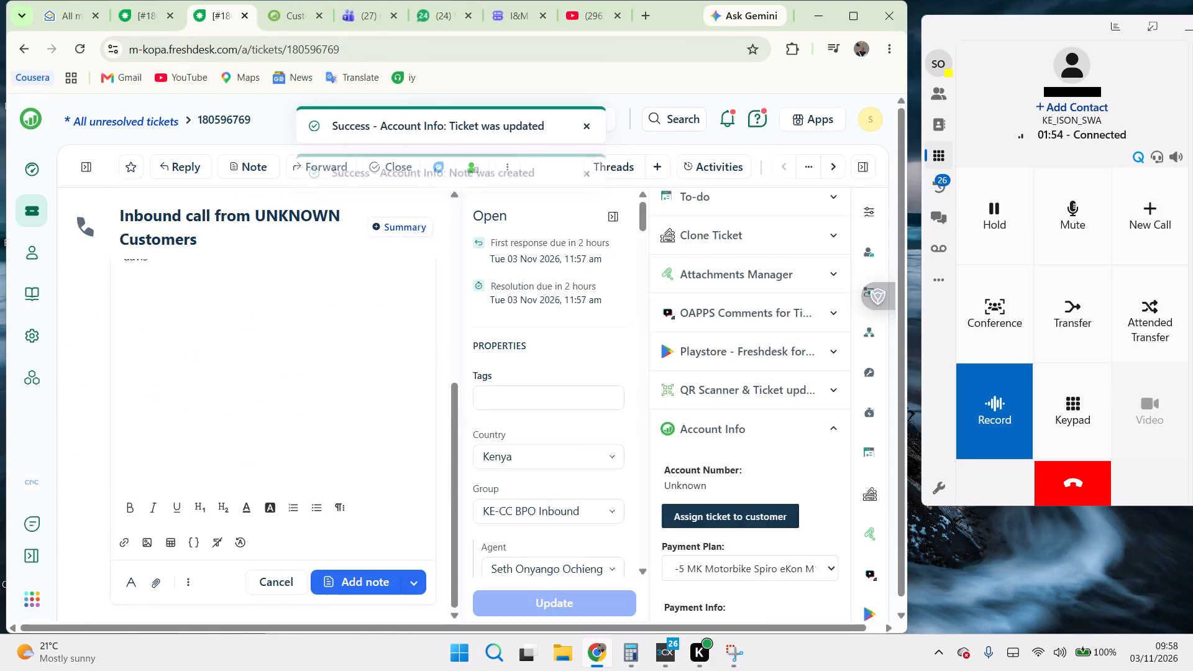
pyautogui.scroll(1, 289, 370)
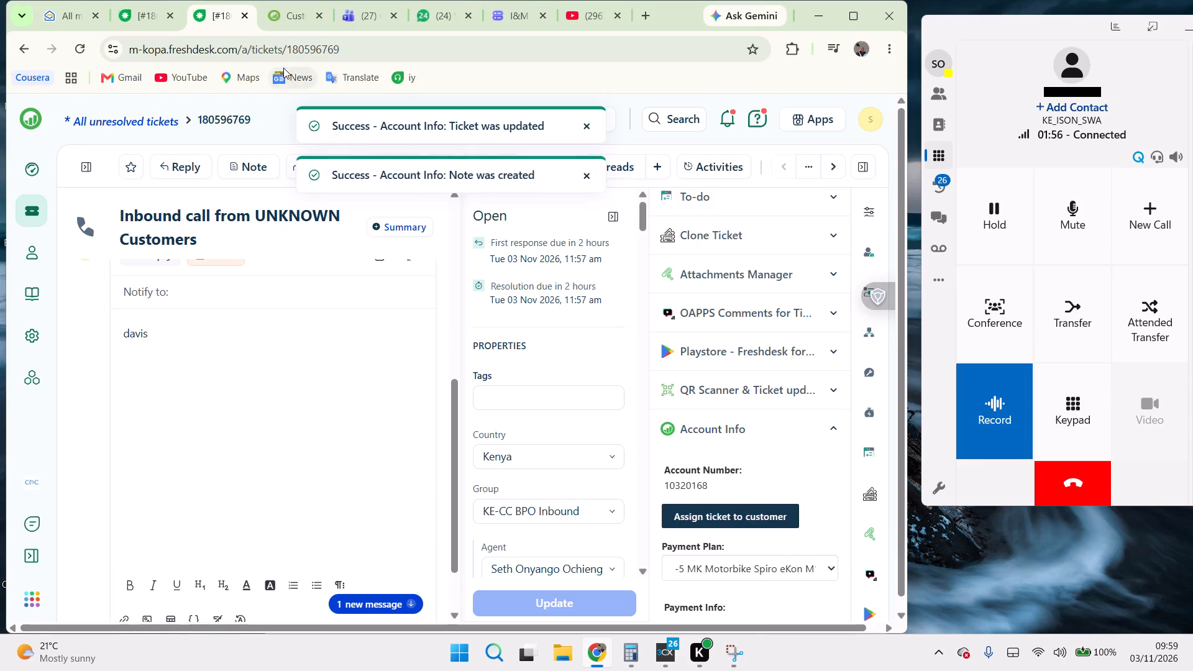
# In the CRM, close the customer's blank Update Information form and open it again.
pyautogui.click(285, 8)
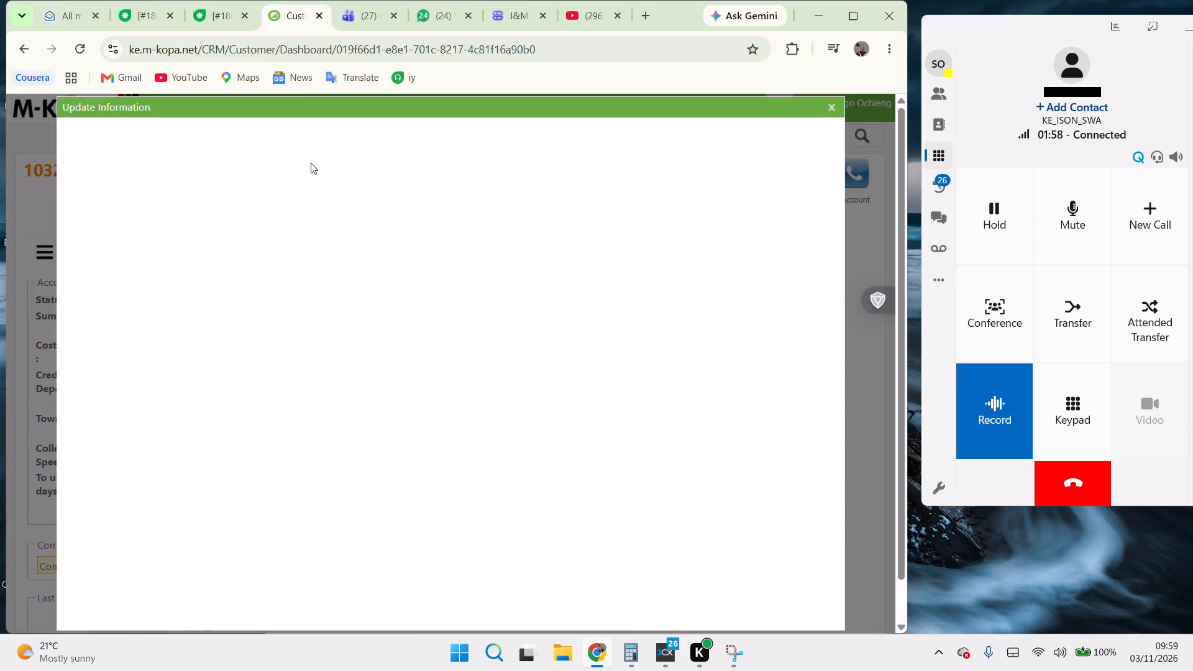
pyautogui.click(830, 109)
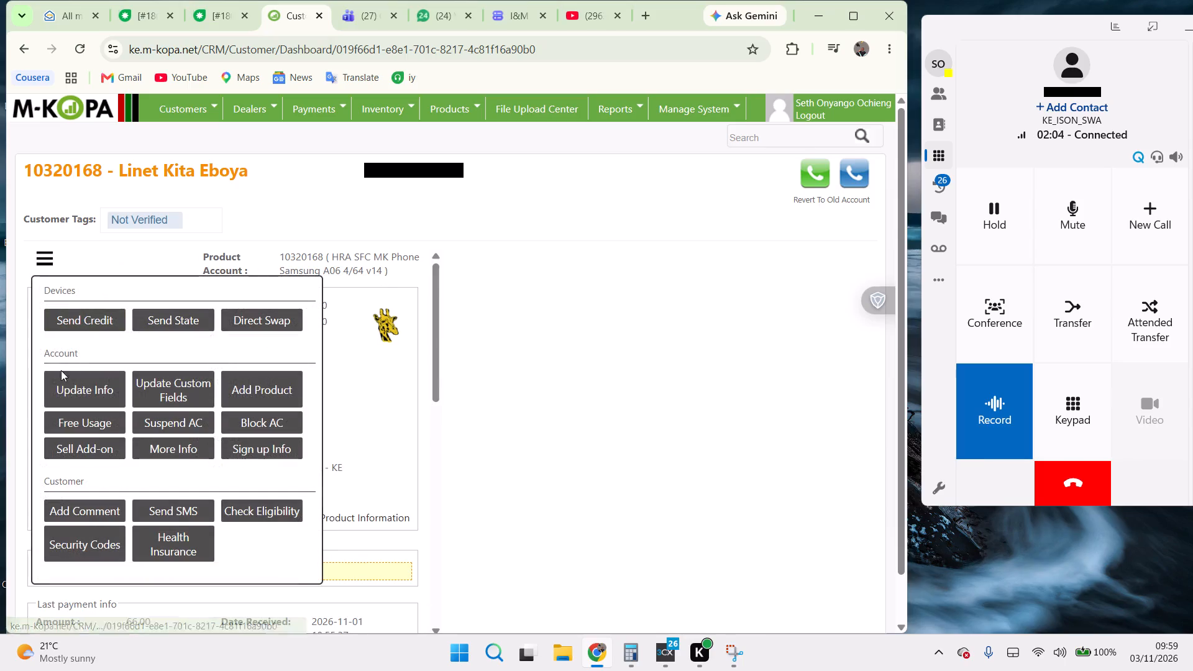
pyautogui.click(66, 385)
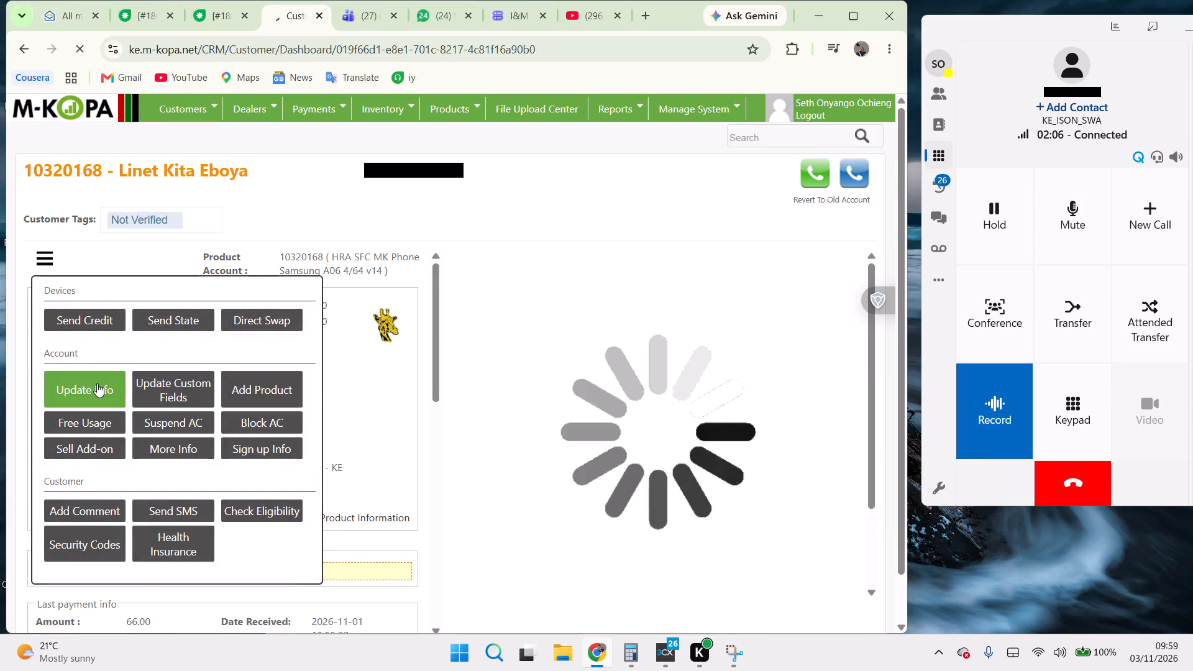
pyautogui.doubleClick(88, 386)
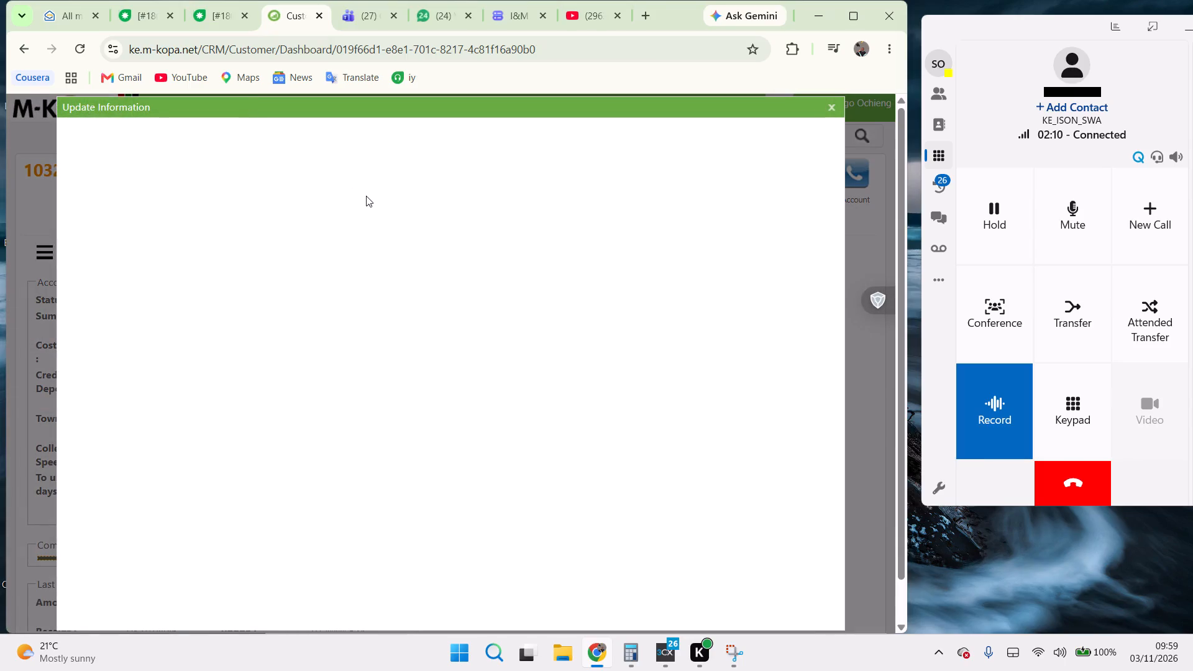
pyautogui.click(211, 18)
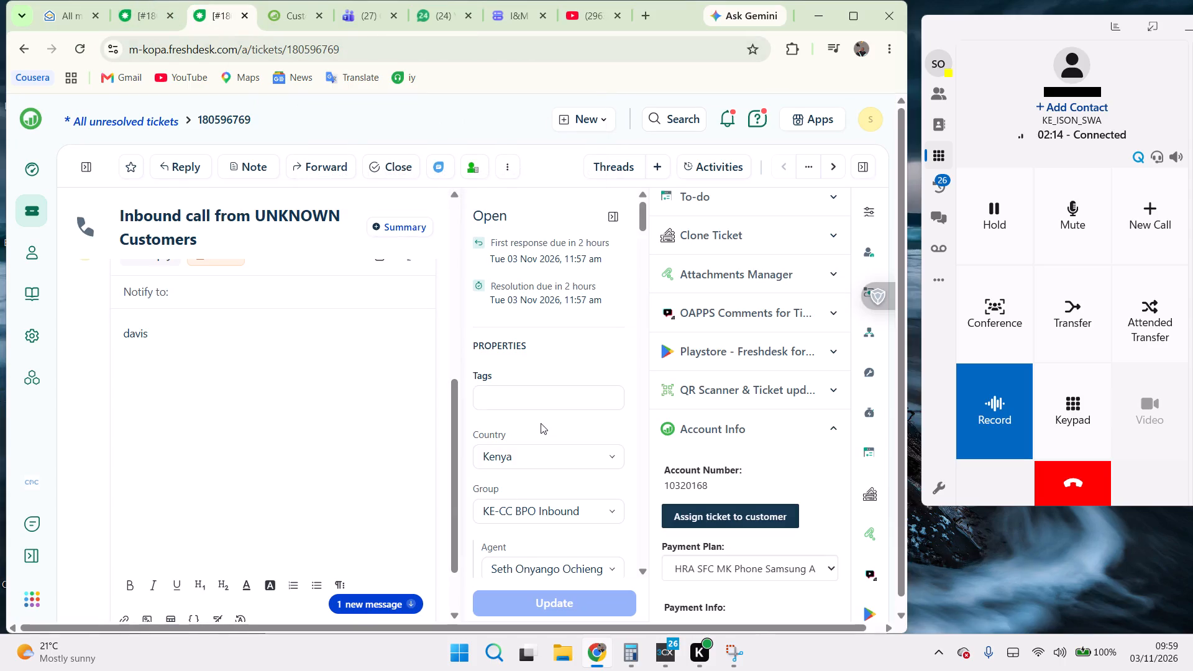
pyautogui.scroll(-3, 541, 423)
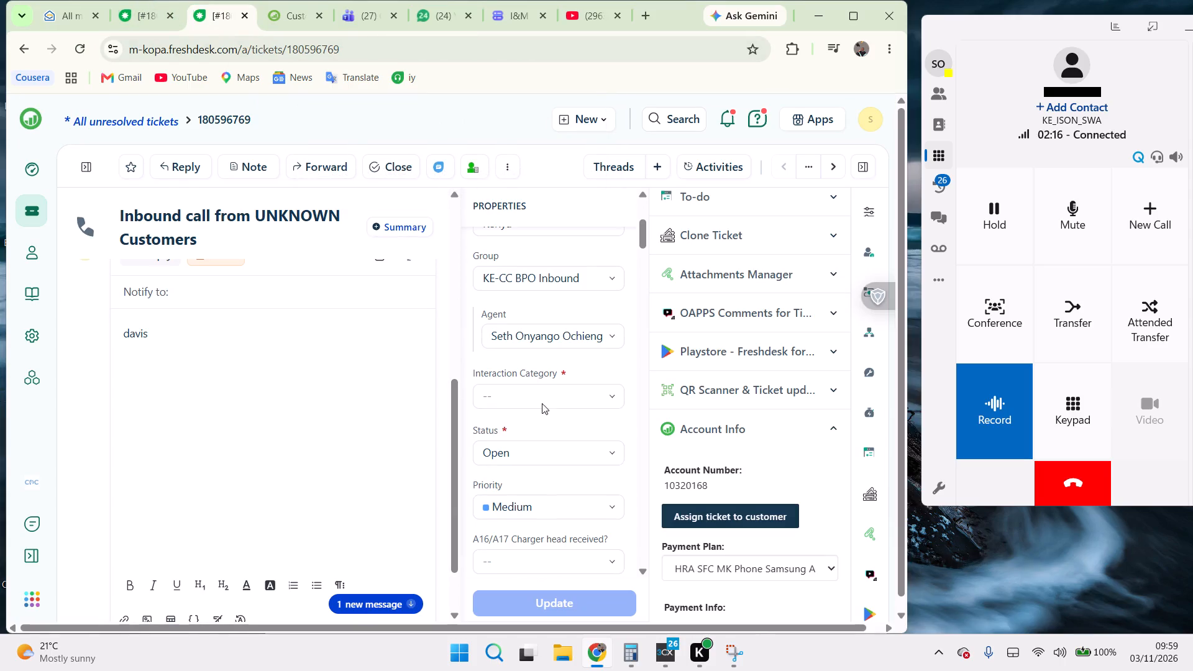
pyautogui.click(541, 390)
pyautogui.click(518, 460)
pyautogui.click(555, 455)
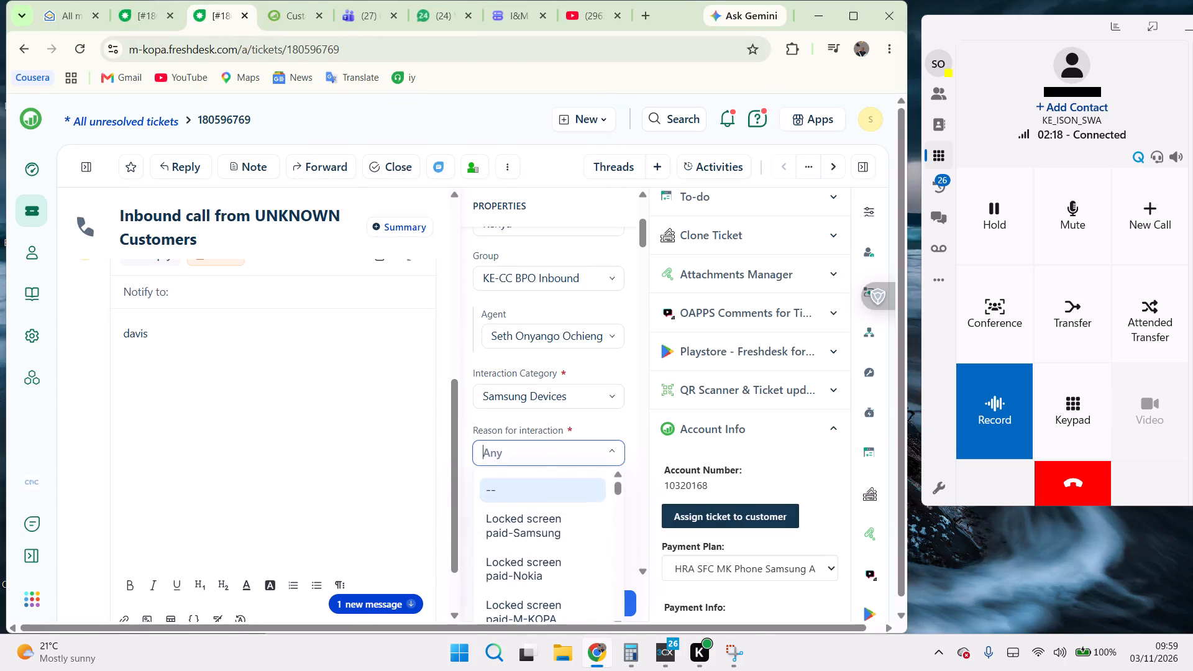
pyautogui.click(521, 529)
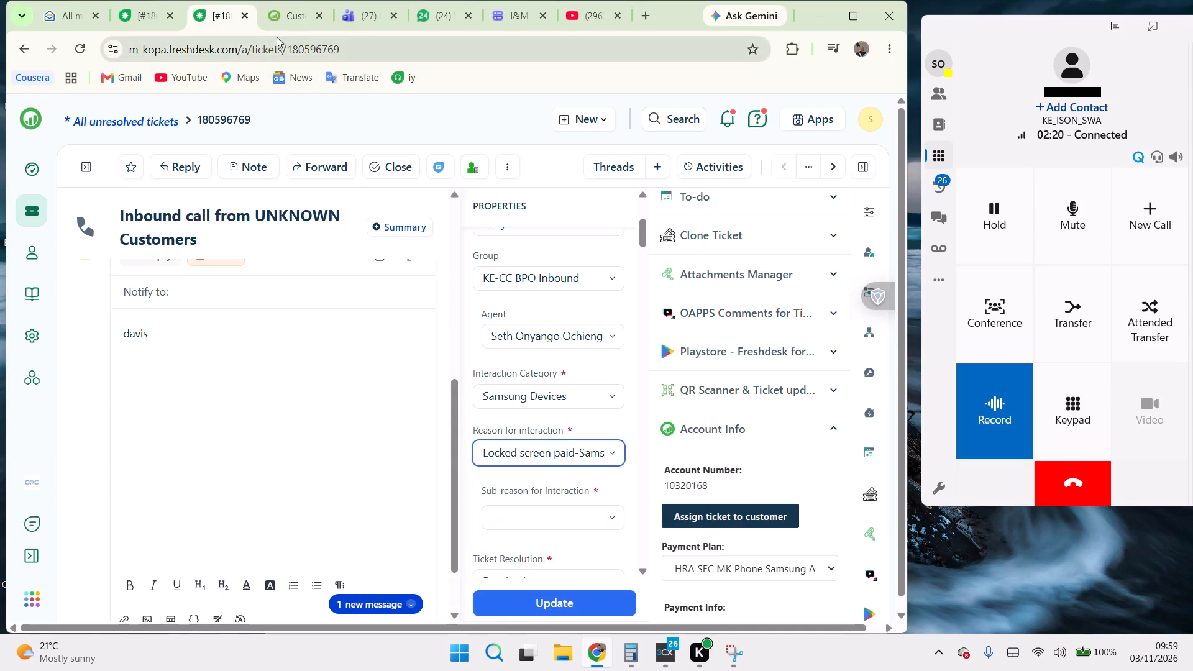
# Check the customer's personal and contact details in the CRM's Update Information form and close it without saving.
pyautogui.click(278, 6)
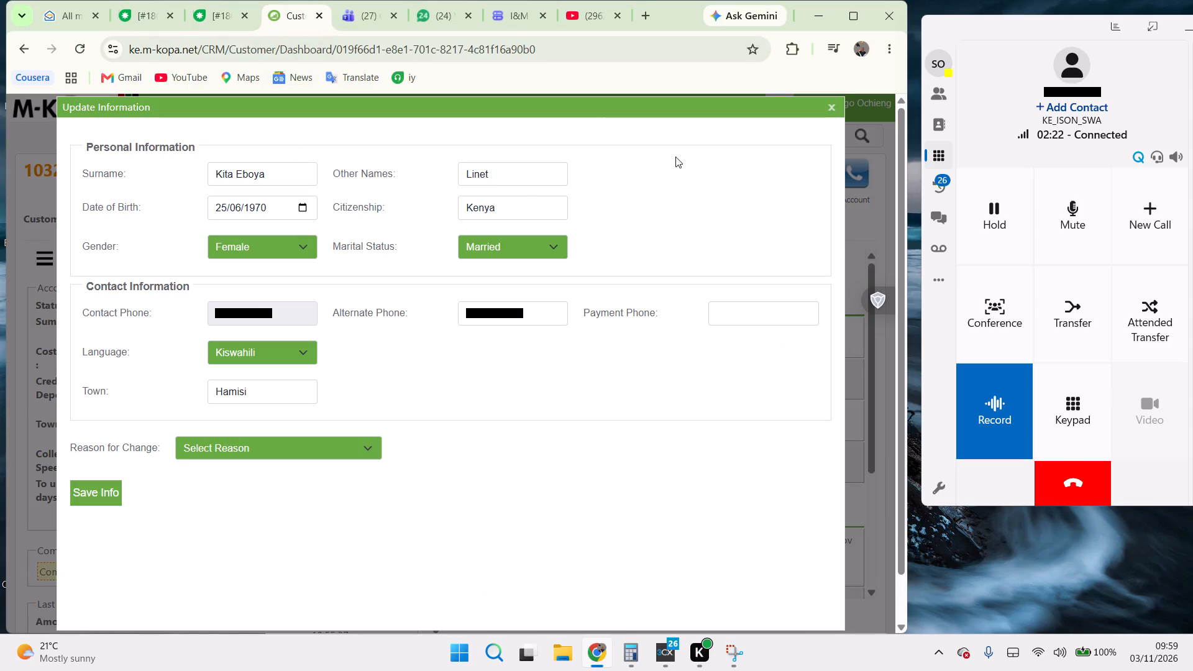
pyautogui.click(822, 106)
pyautogui.click(833, 106)
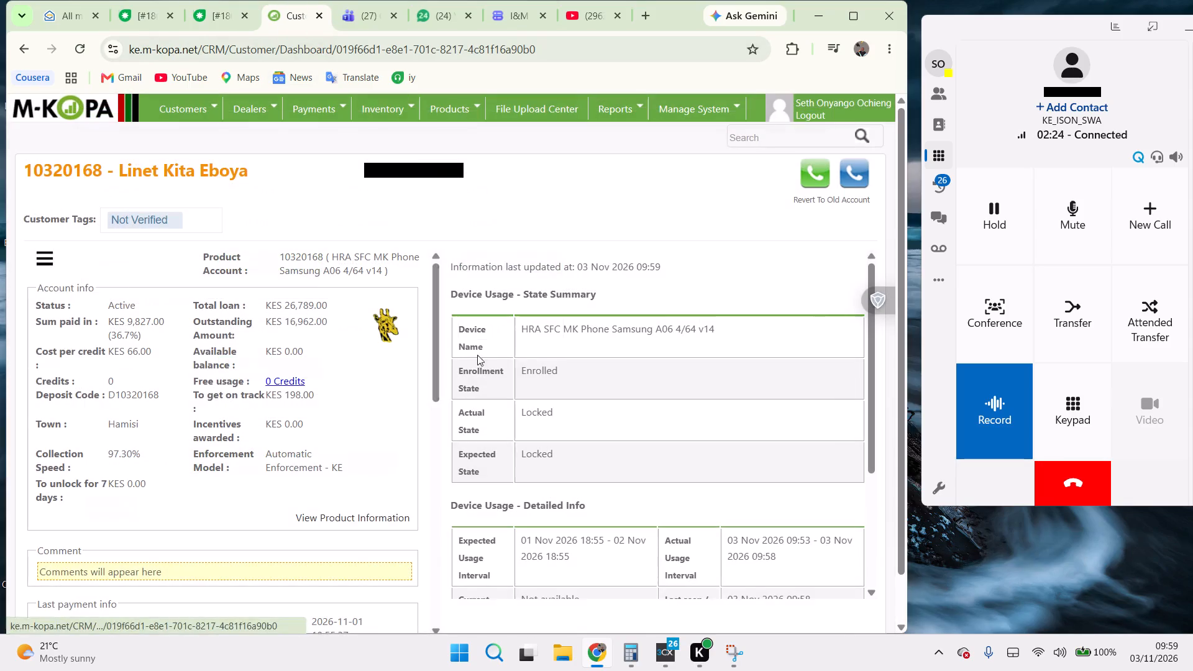
# Examine the customer's full payment history in the CRM, from the last payment info, and close the list.
pyautogui.click(206, 5)
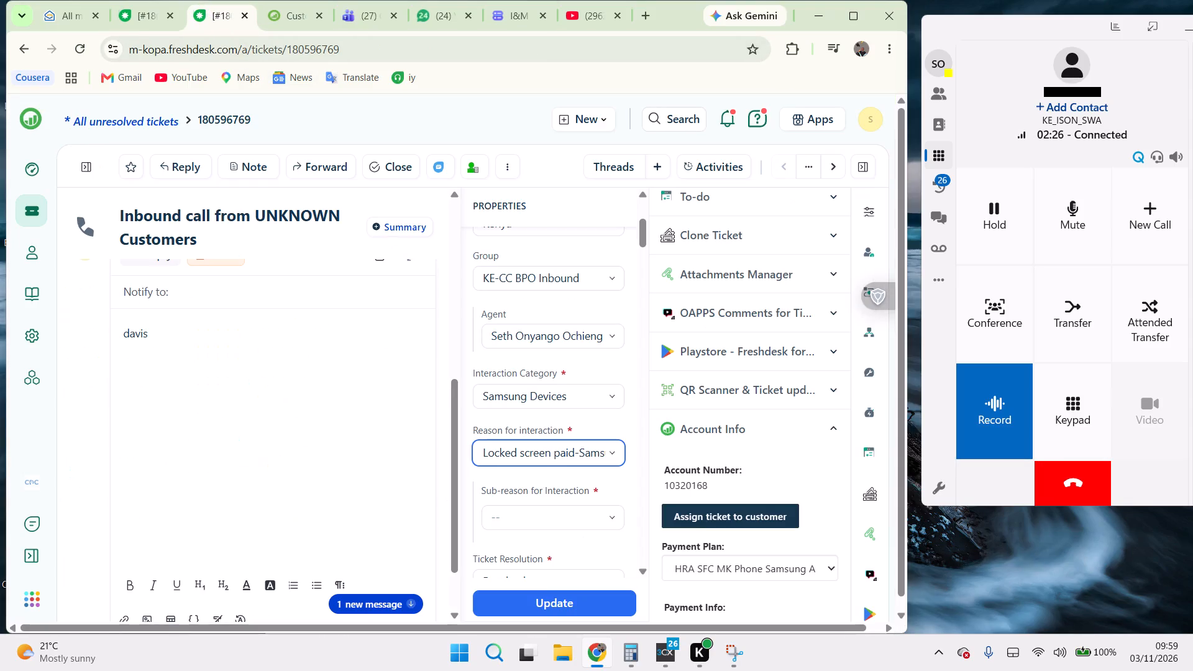
pyautogui.click(291, 20)
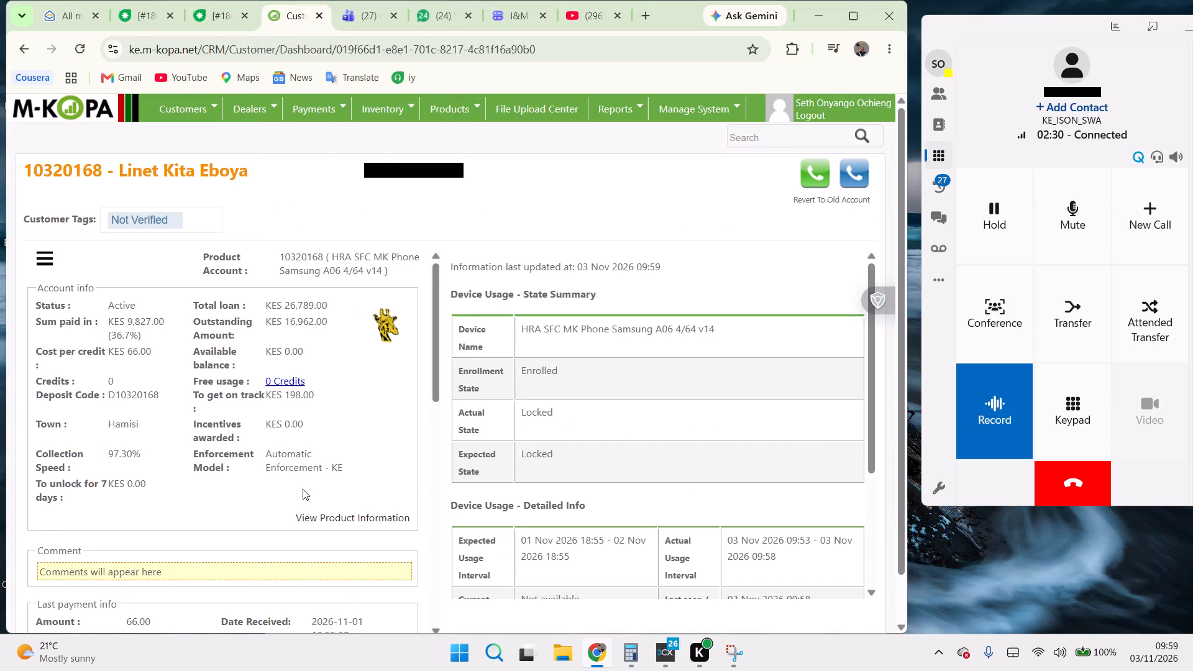
pyautogui.scroll(-1, 303, 489)
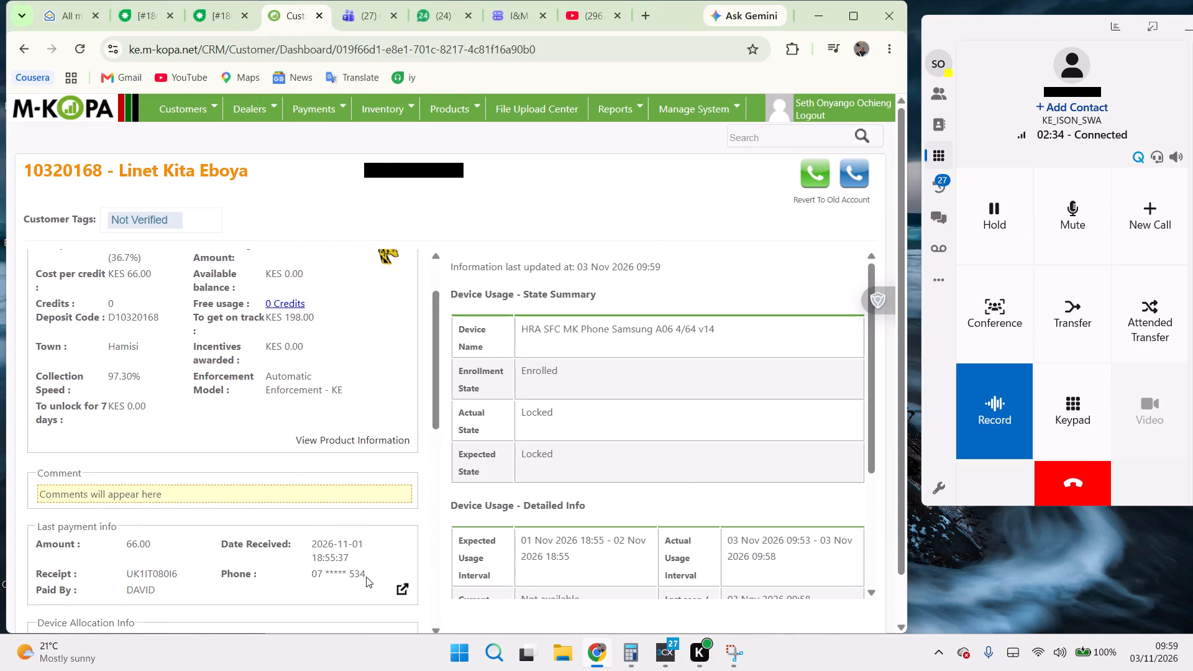
pyautogui.click(400, 587)
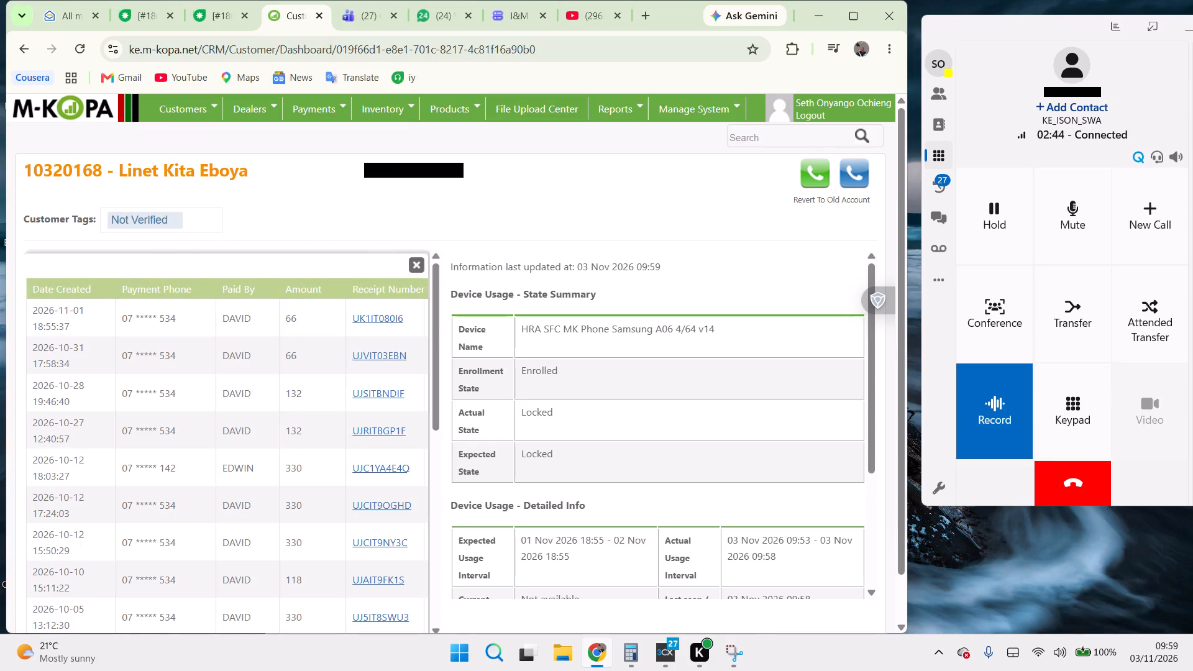
pyautogui.click(419, 260)
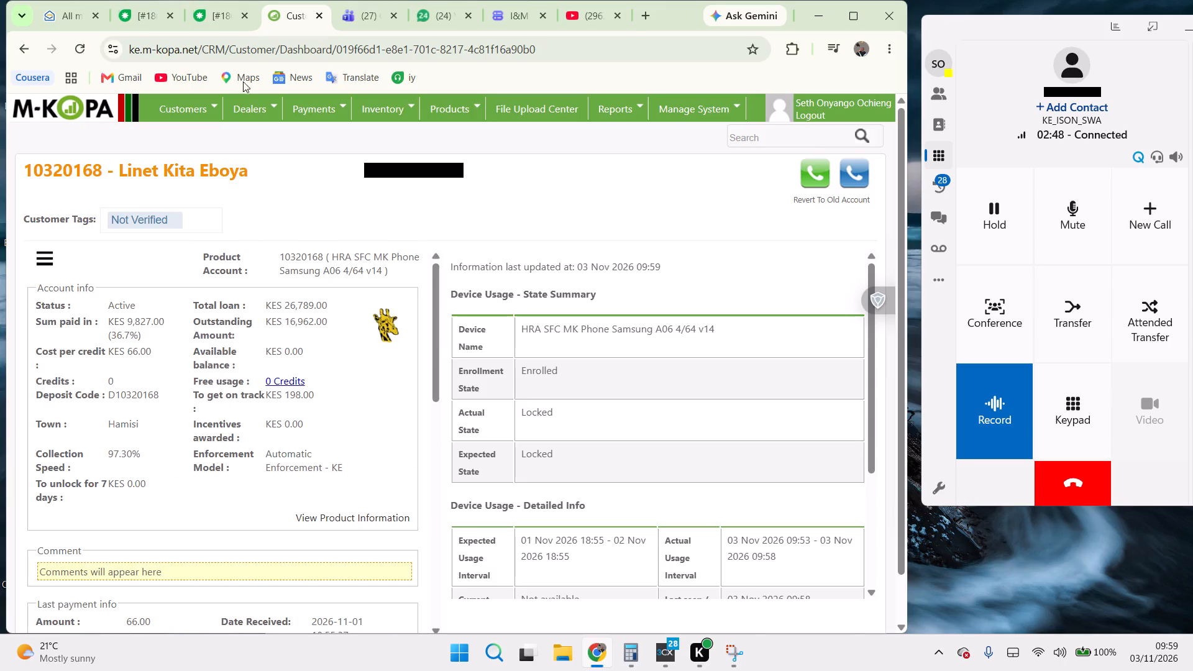
pyautogui.click(226, 13)
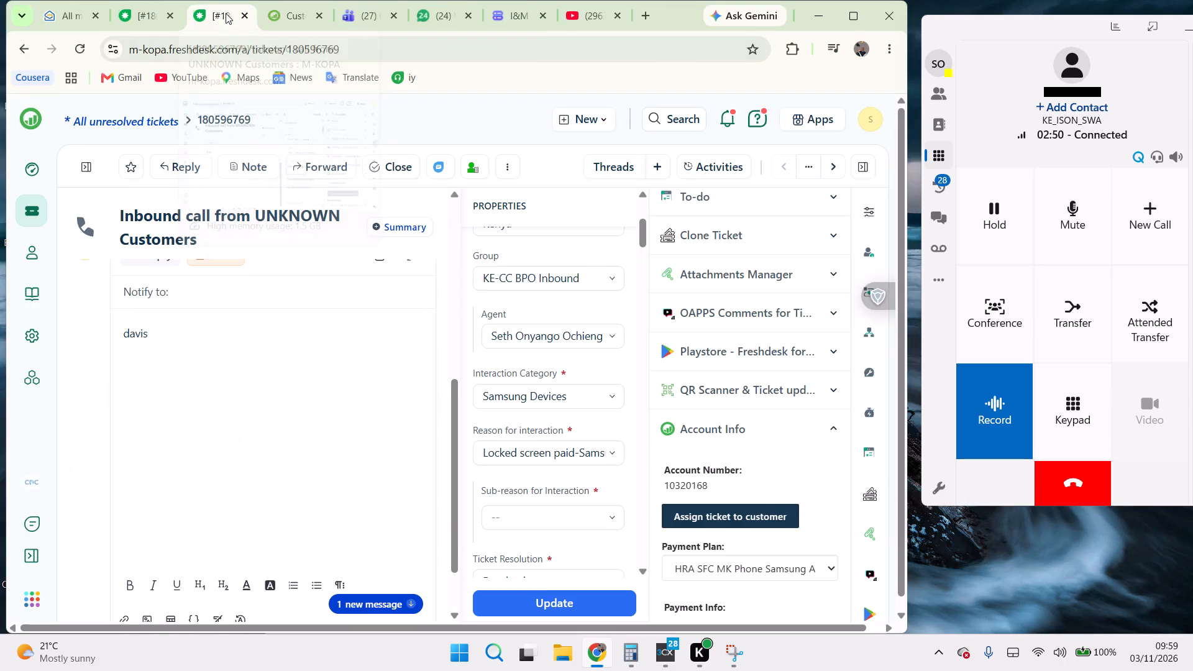
pyautogui.click(539, 519)
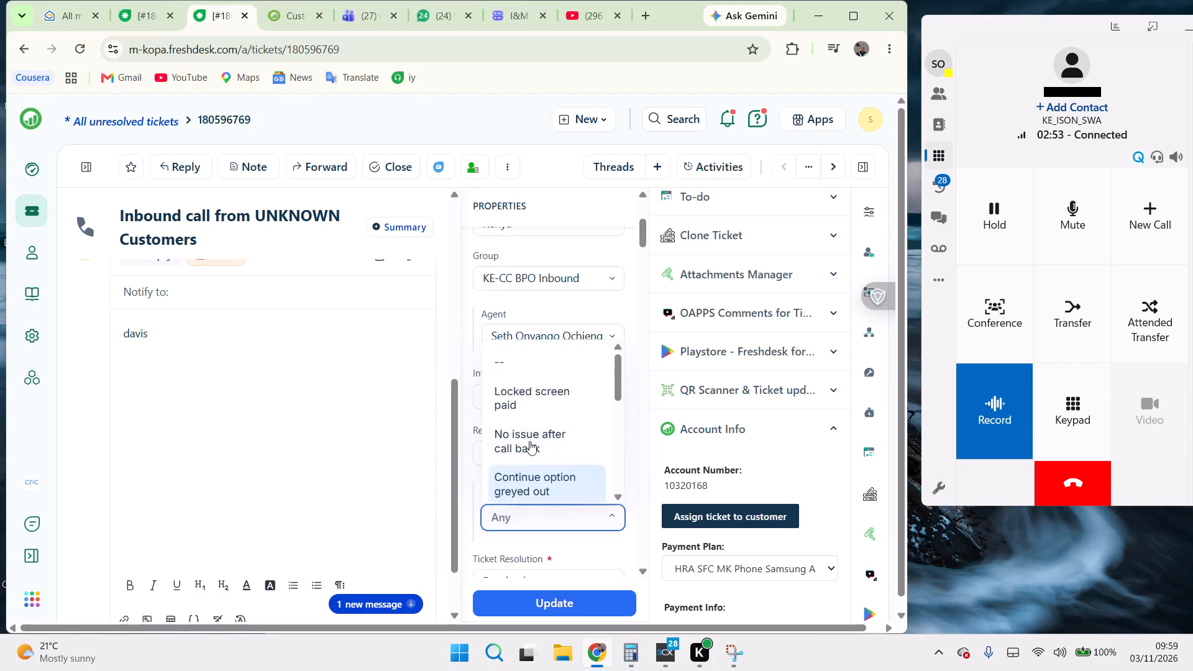
pyautogui.click(385, 459)
pyautogui.click(542, 451)
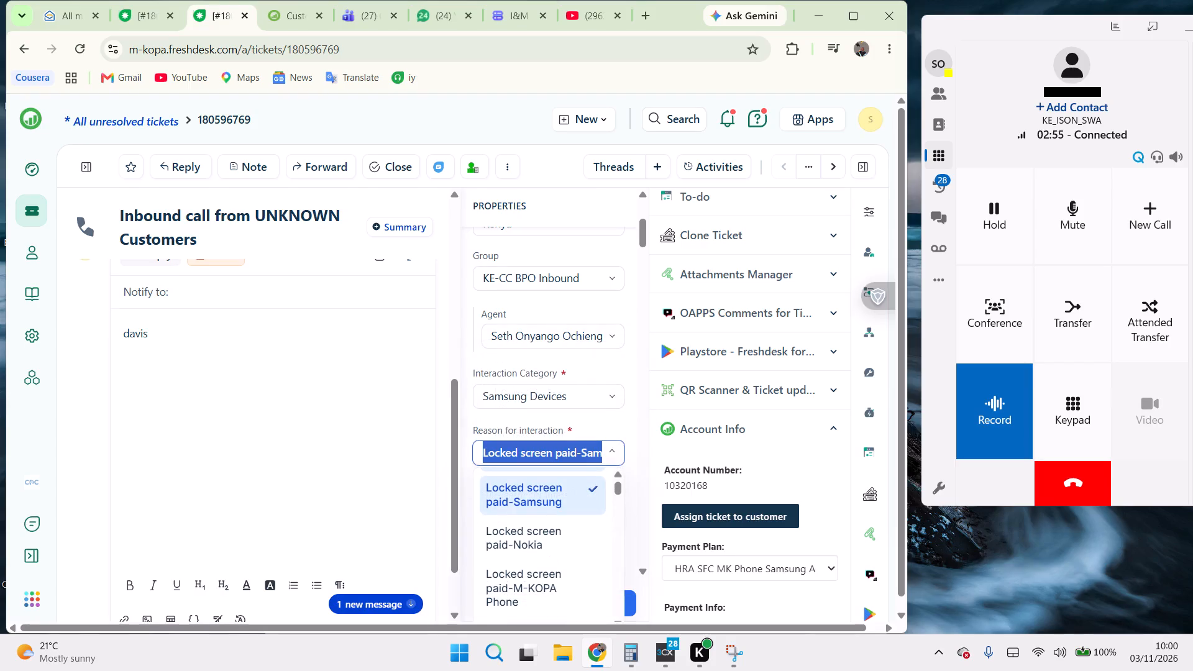
pyautogui.press('BackSpace')
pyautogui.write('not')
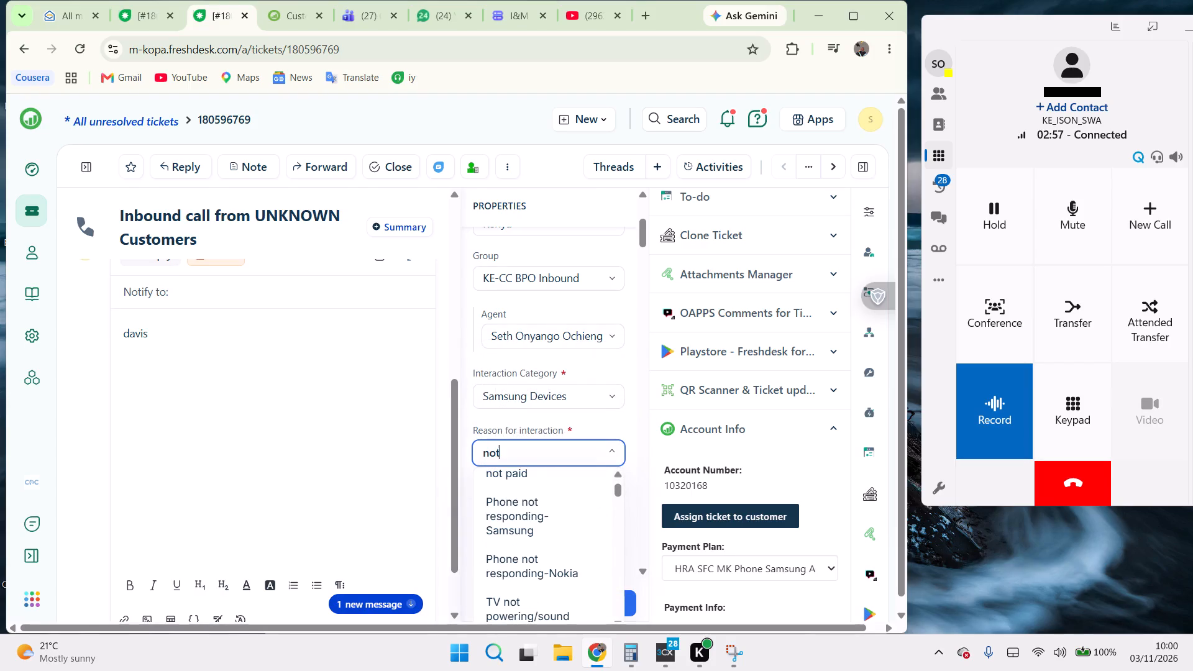
pyautogui.scroll(1, 537, 482)
pyautogui.click(535, 490)
pyautogui.click(542, 503)
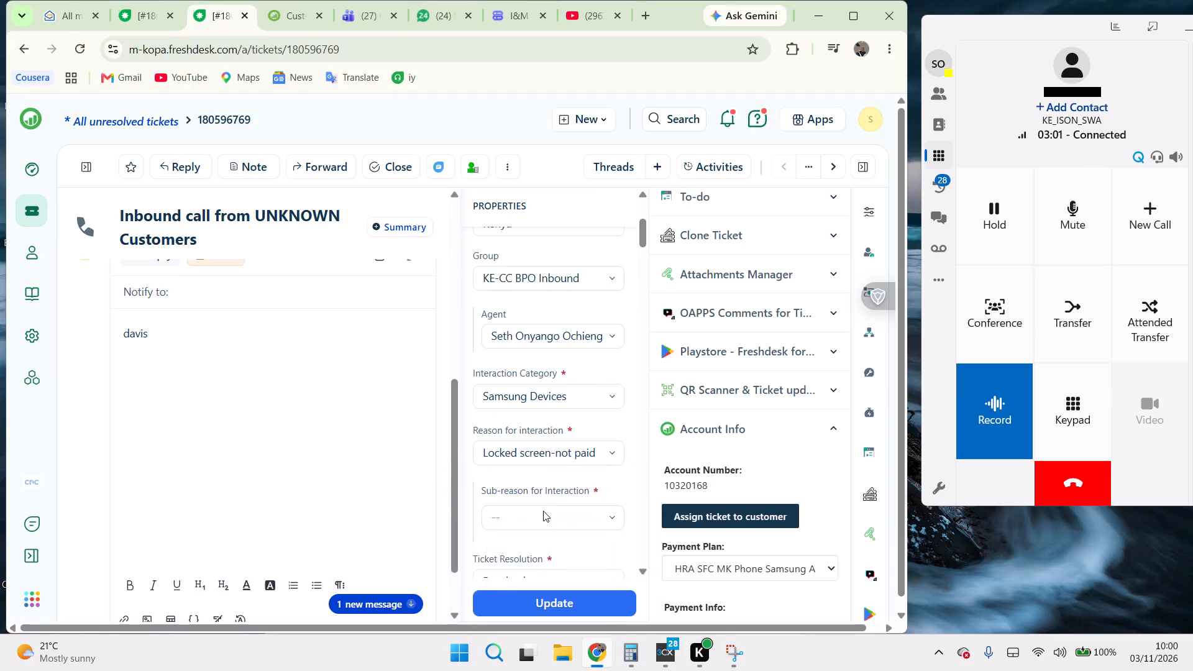
pyautogui.click(544, 521)
pyautogui.click(539, 398)
# Set the ticket's outcome to the Resolved option that starts with "Advised to" and its status to Resolved.
pyautogui.scroll(-2, 559, 479)
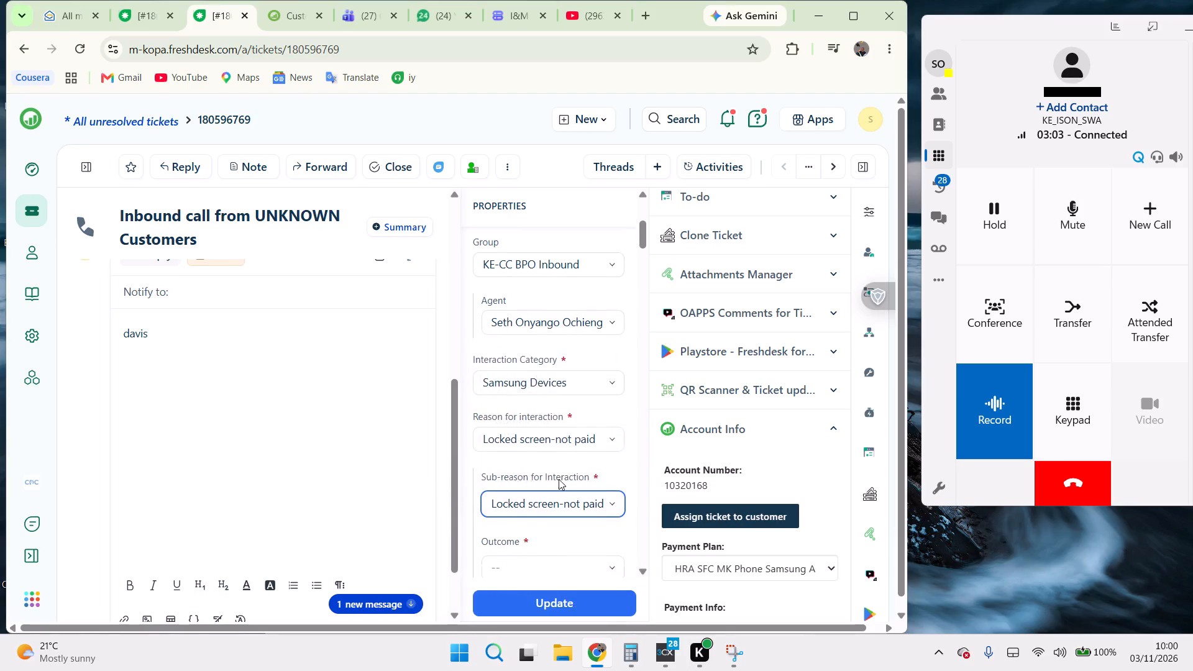
pyautogui.click(546, 421)
pyautogui.click(538, 501)
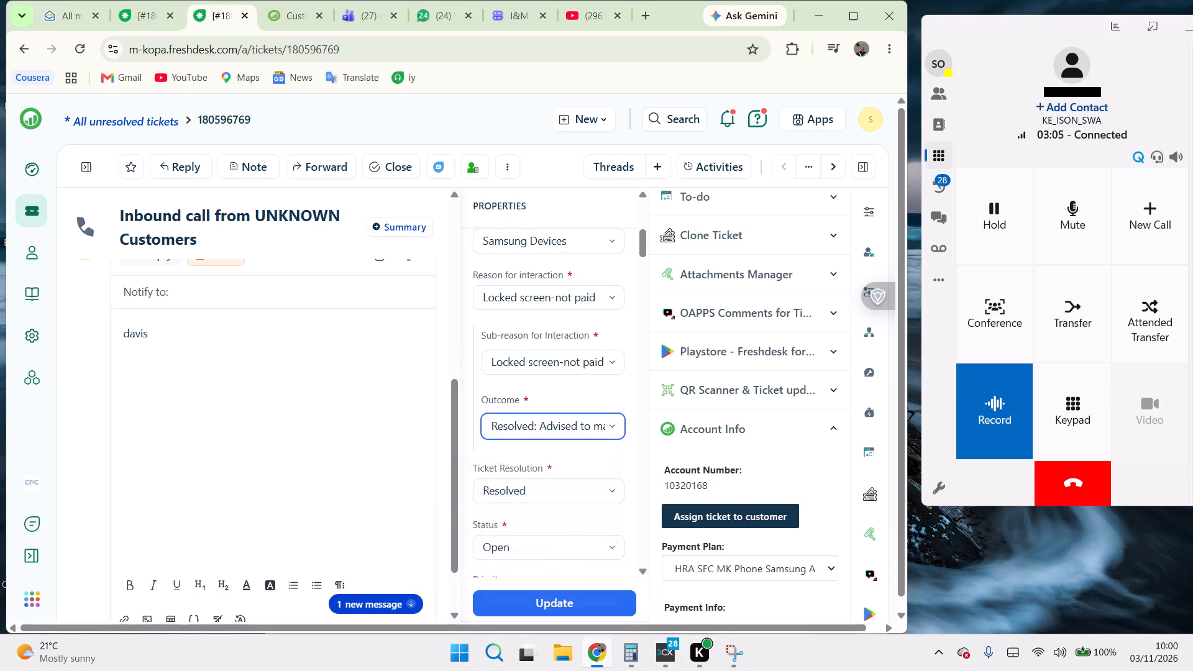
pyautogui.click(537, 552)
pyautogui.click(536, 478)
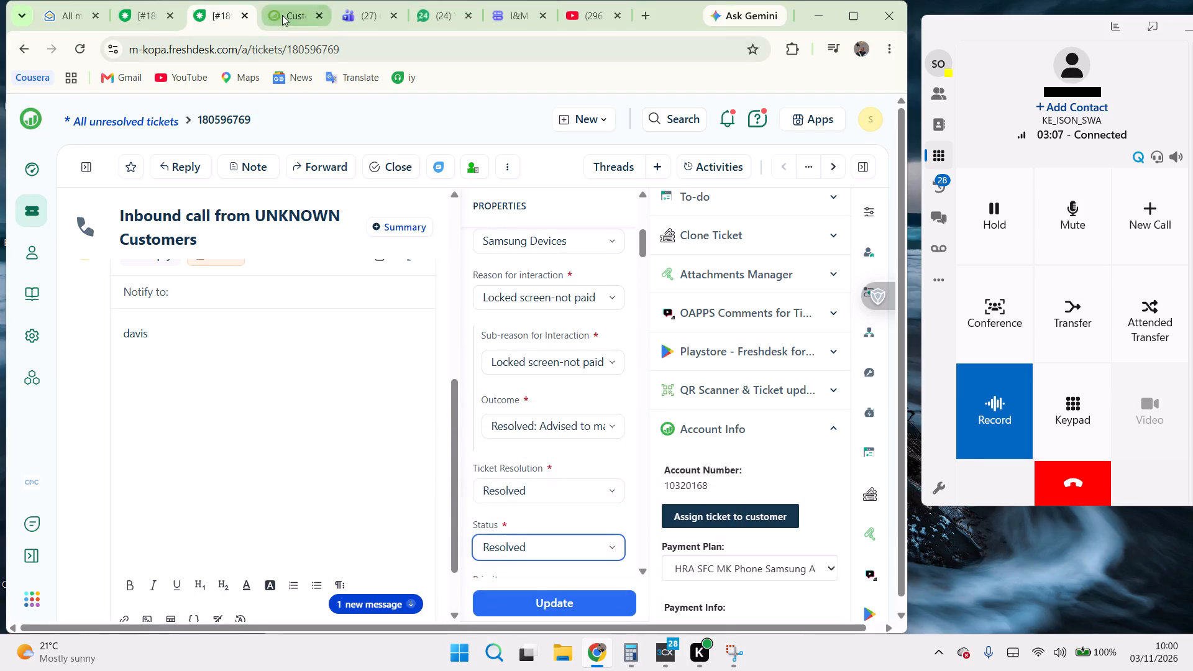
# Return to the customer's CRM page and open the CRM's Dealer Payments page.
pyautogui.click(282, 15)
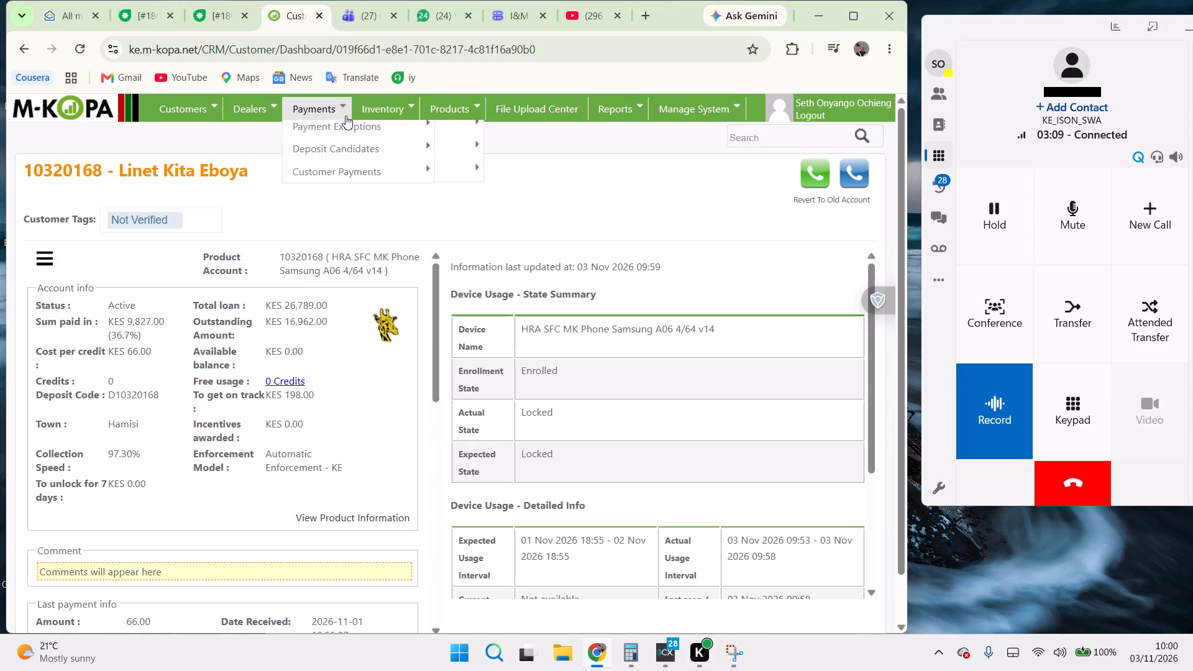
pyautogui.click(342, 176)
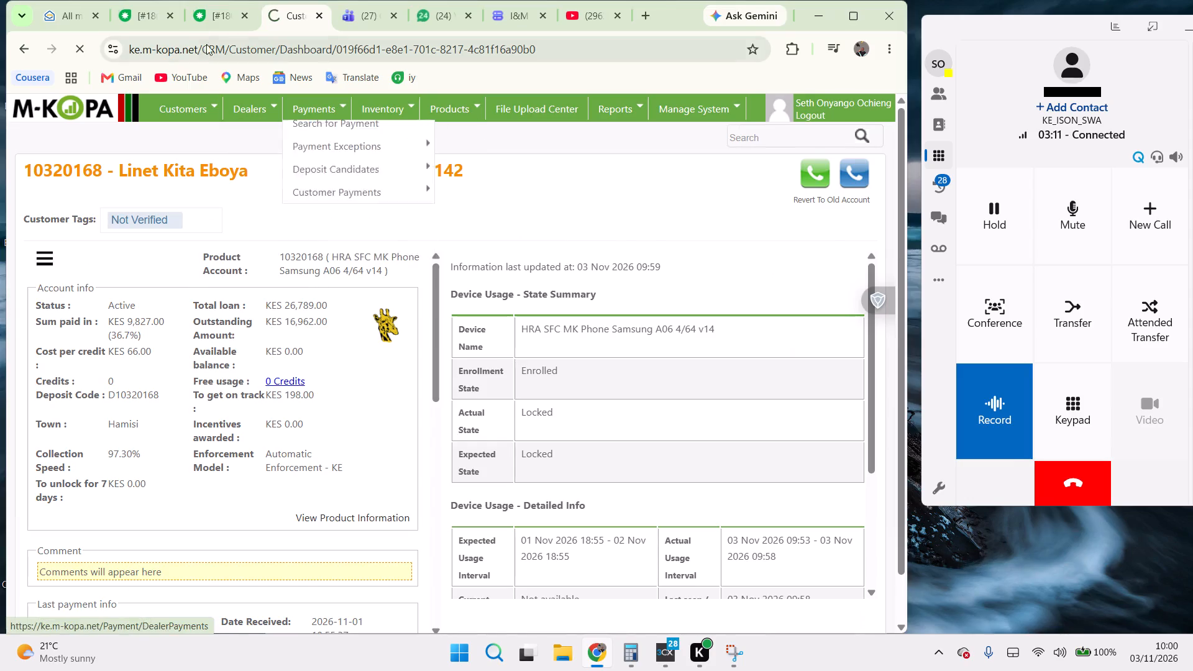
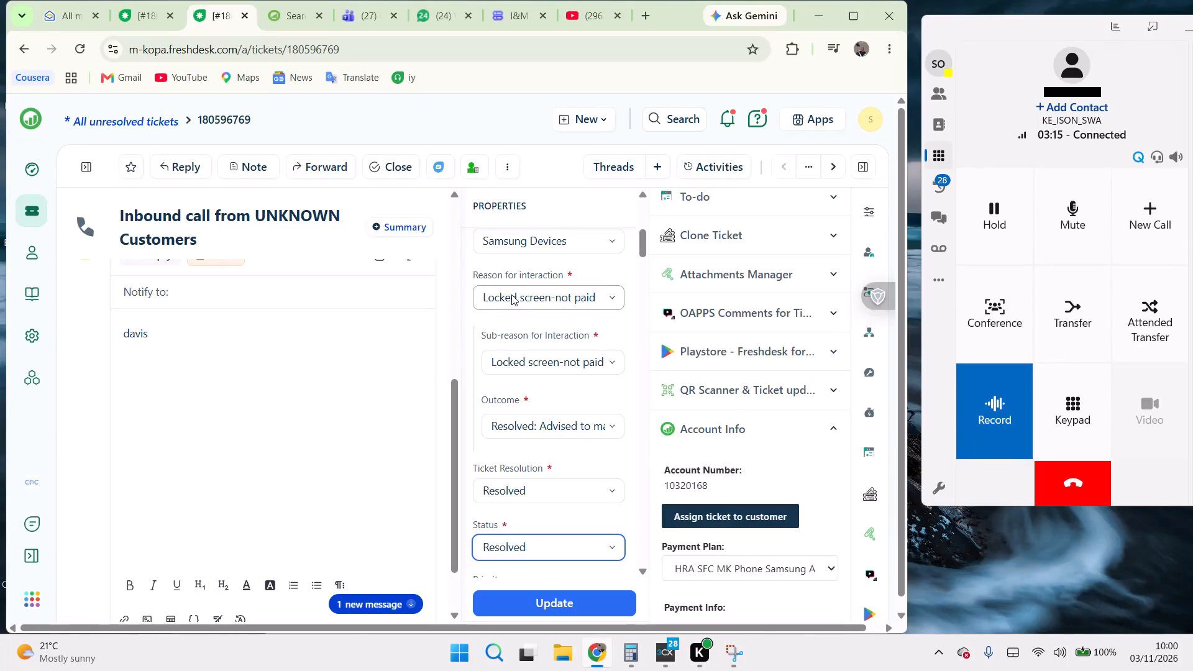
# Copy the ticket's reason for interaction, Locked screen-not paid, into the note on a line below the name.
pyautogui.click(511, 294)
pyautogui.rightClick(511, 294)
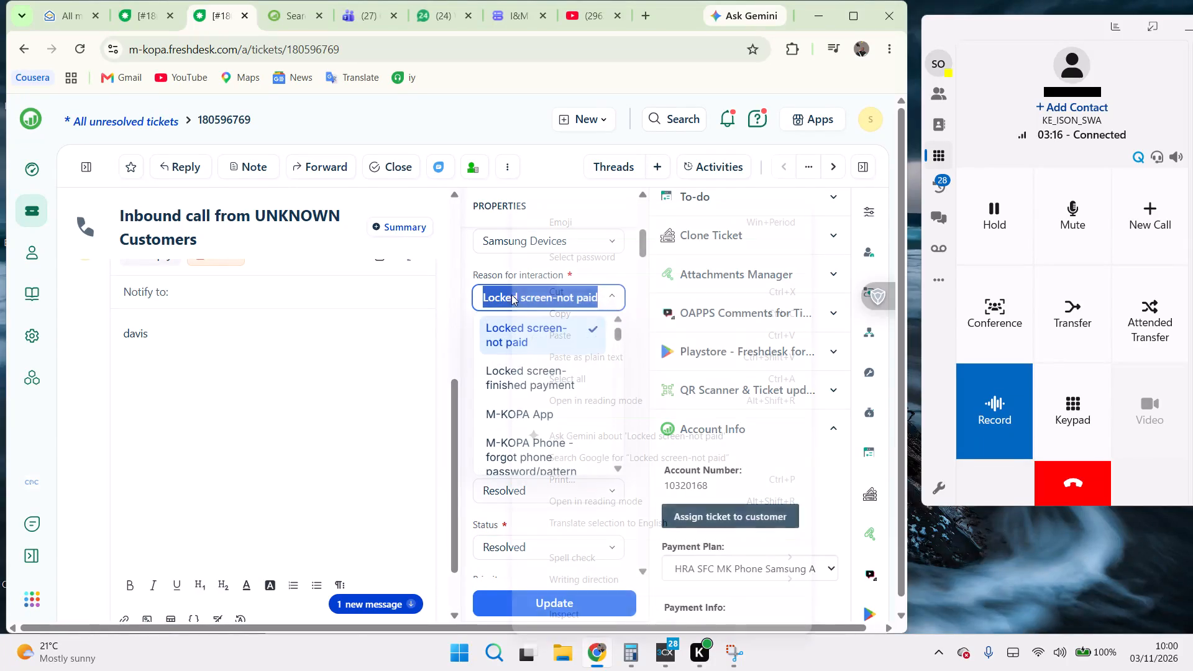
pyautogui.click(552, 311)
pyautogui.click(222, 359)
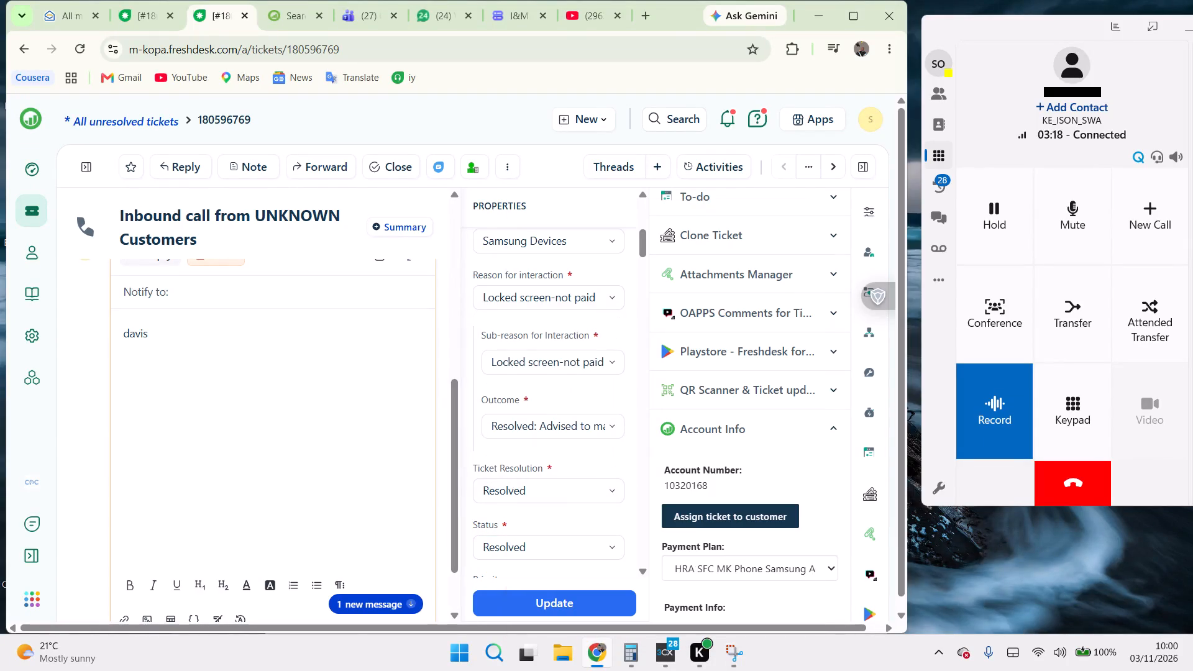
pyautogui.hotkey('ctrl', 'v')
pyautogui.press('Return')
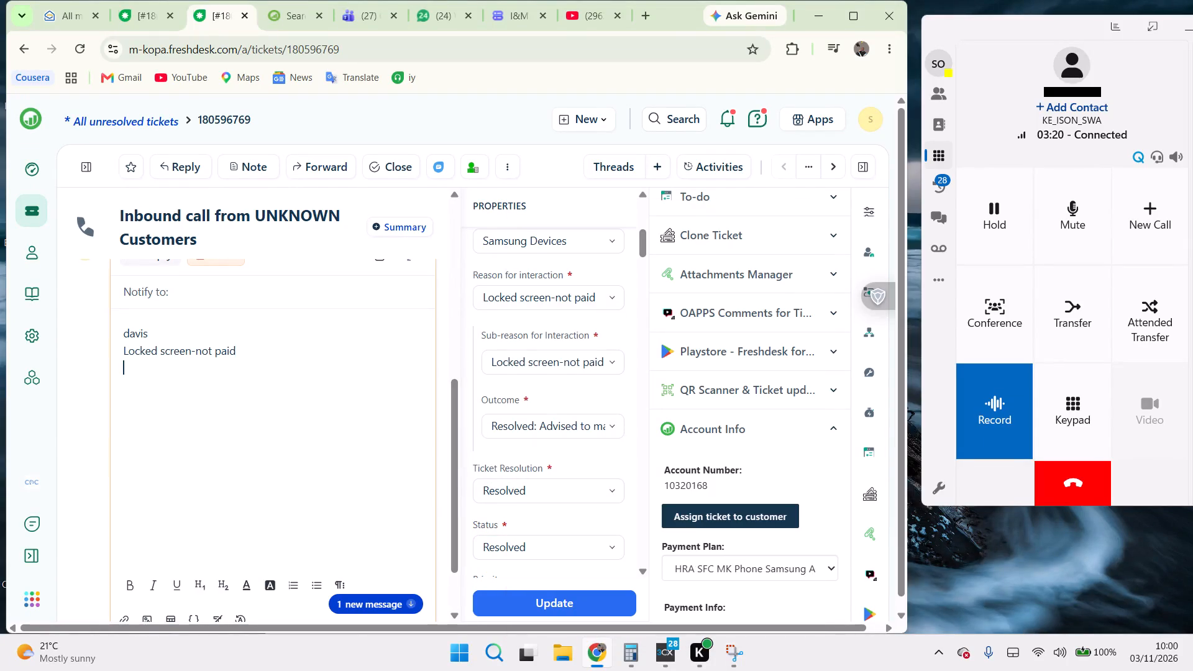
# Copy the ticket's outcome, Resolved: Advised to make payment, into the note on the line below the reason.
pyautogui.click(524, 422)
pyautogui.rightClick(524, 422)
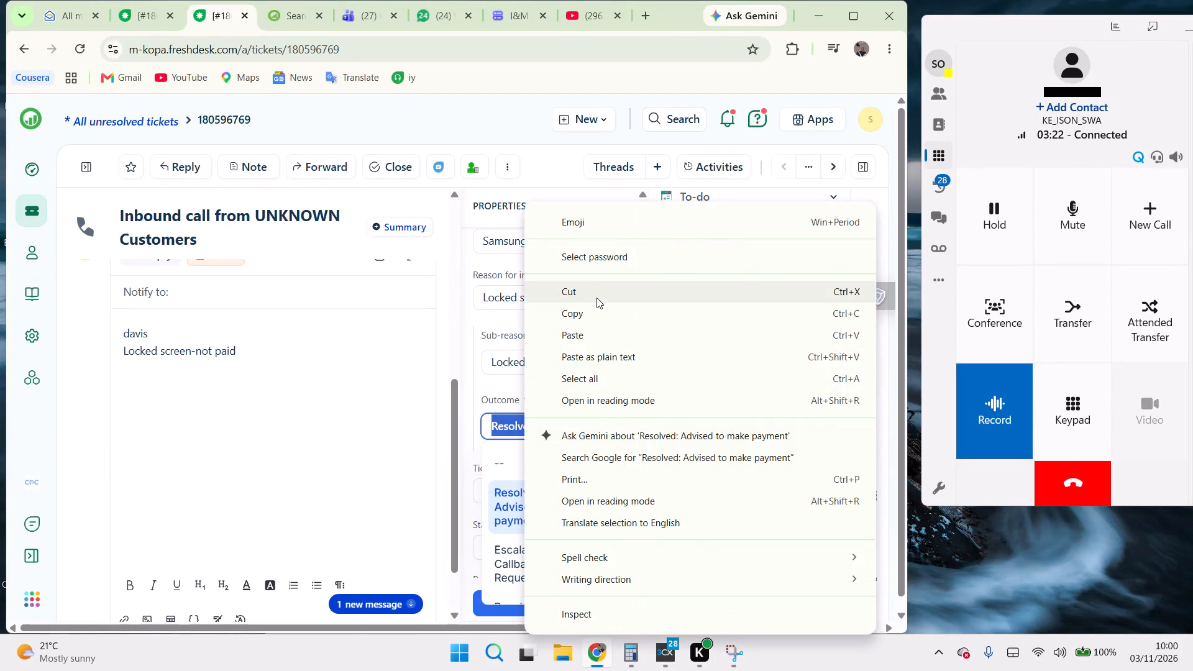
pyautogui.click(585, 308)
pyautogui.click(298, 354)
pyautogui.press('Return')
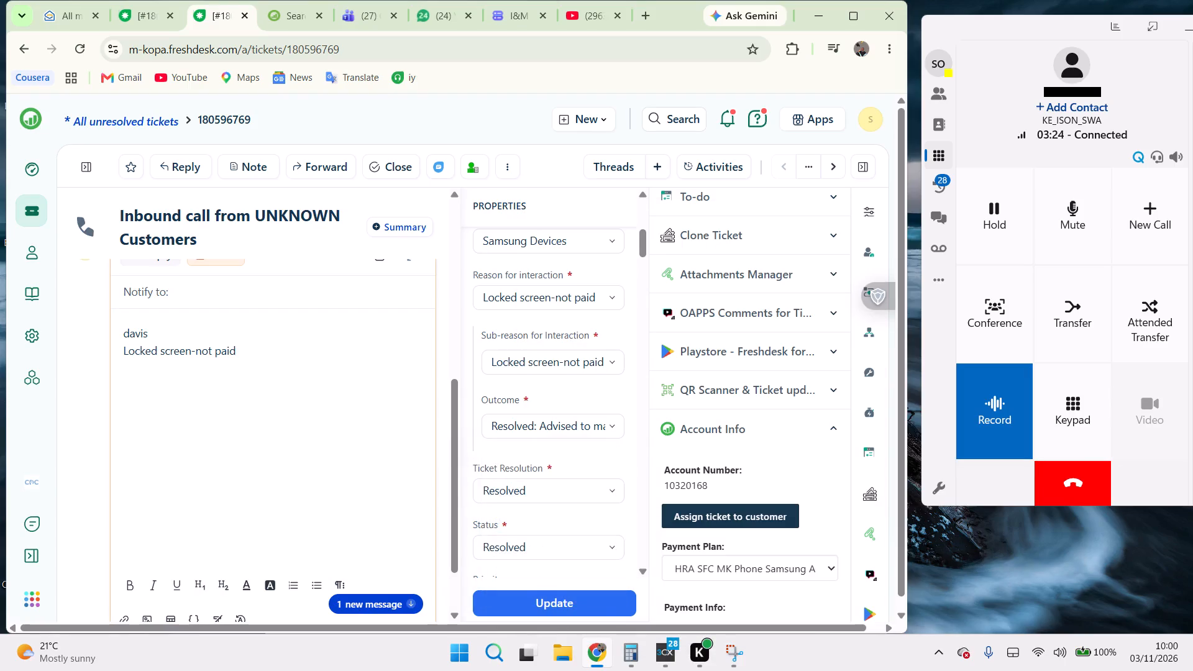
pyautogui.hotkey('ctrl', 'v')
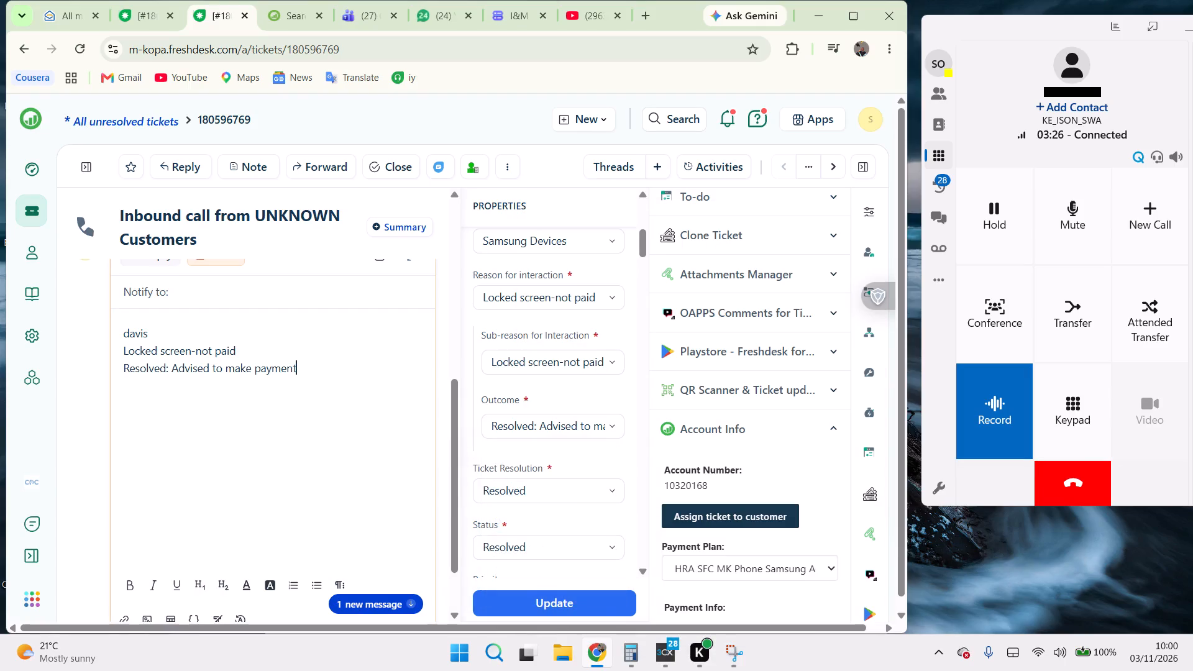
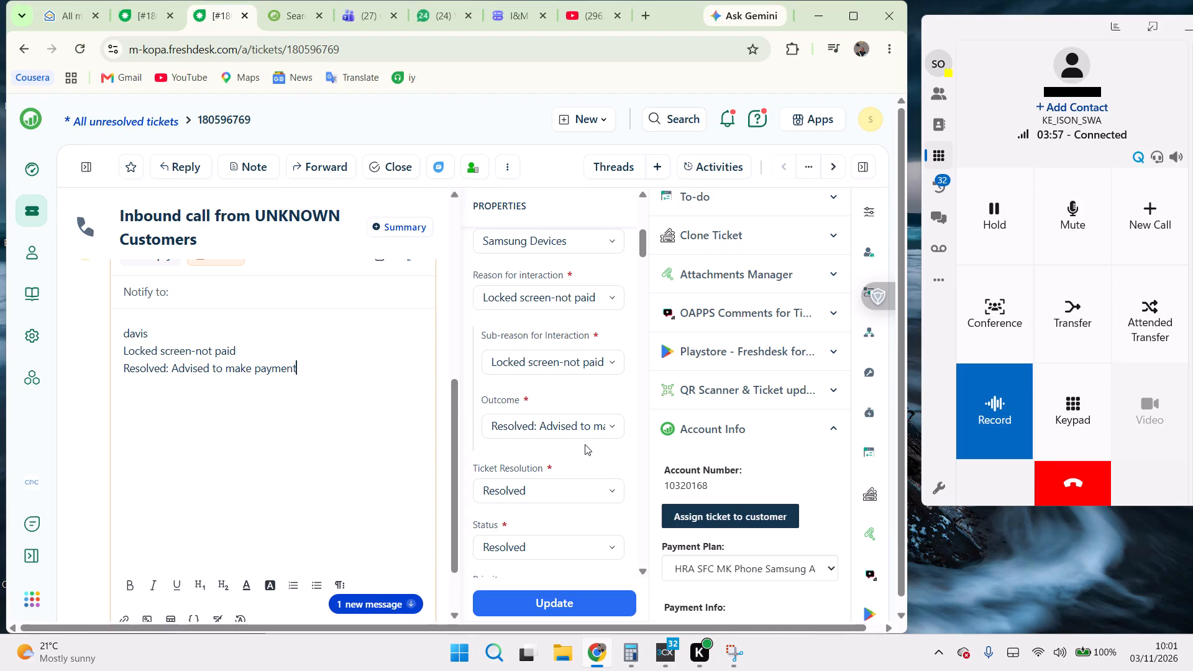
# Correct the spelling of the first name on the note's first line to david, keeping the lines below directly under it.
pyautogui.click(153, 332)
pyautogui.press('BackSpace')
pyautogui.press('d')
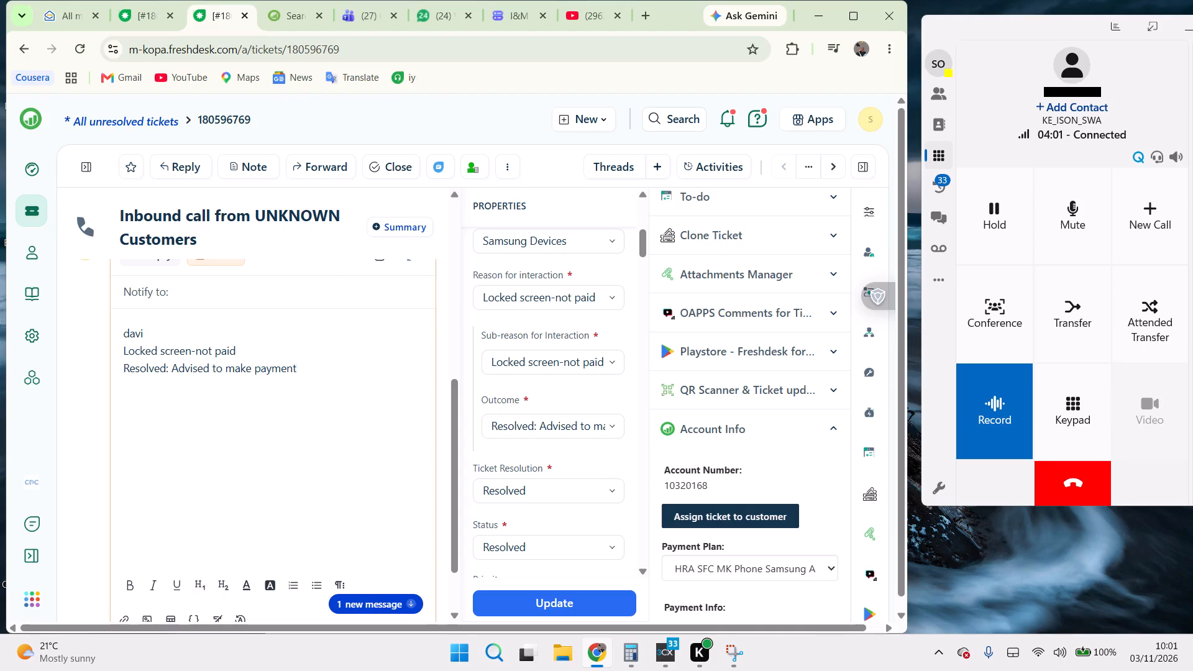
pyautogui.press('Return')
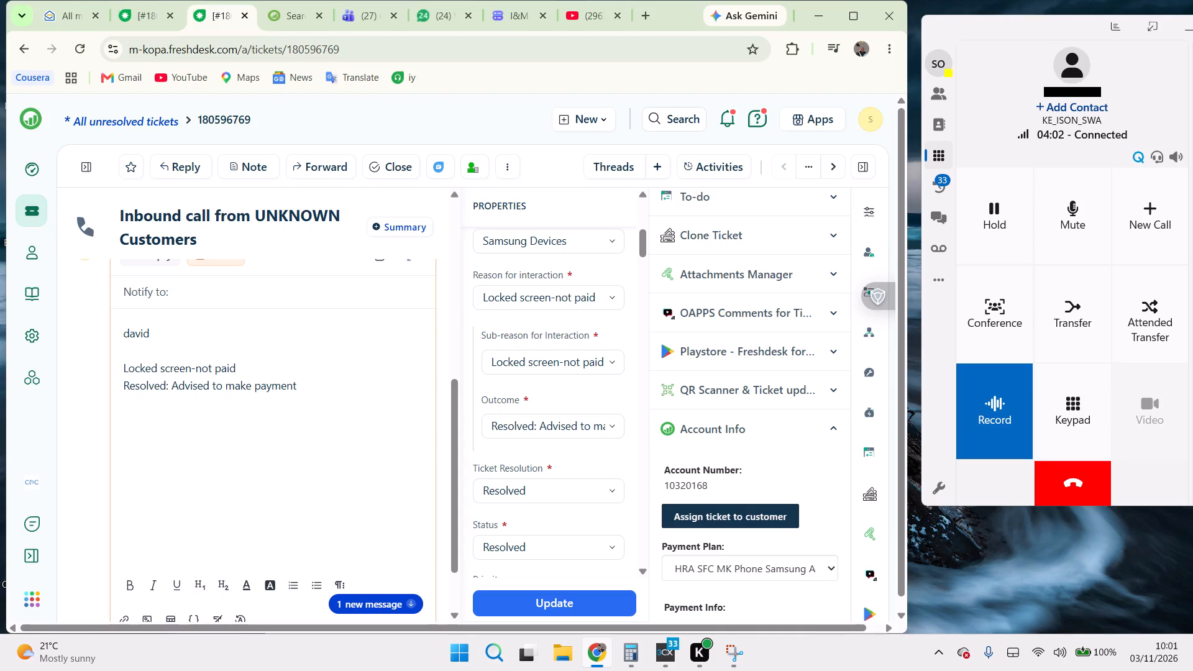
pyautogui.press('BackSpace')
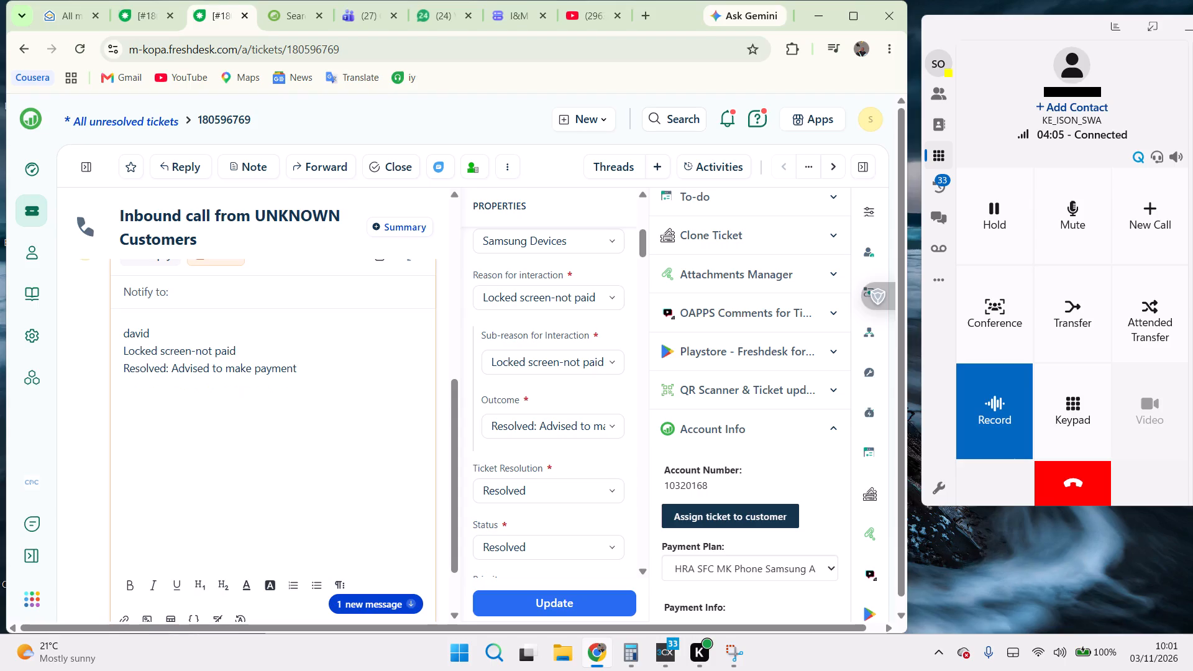
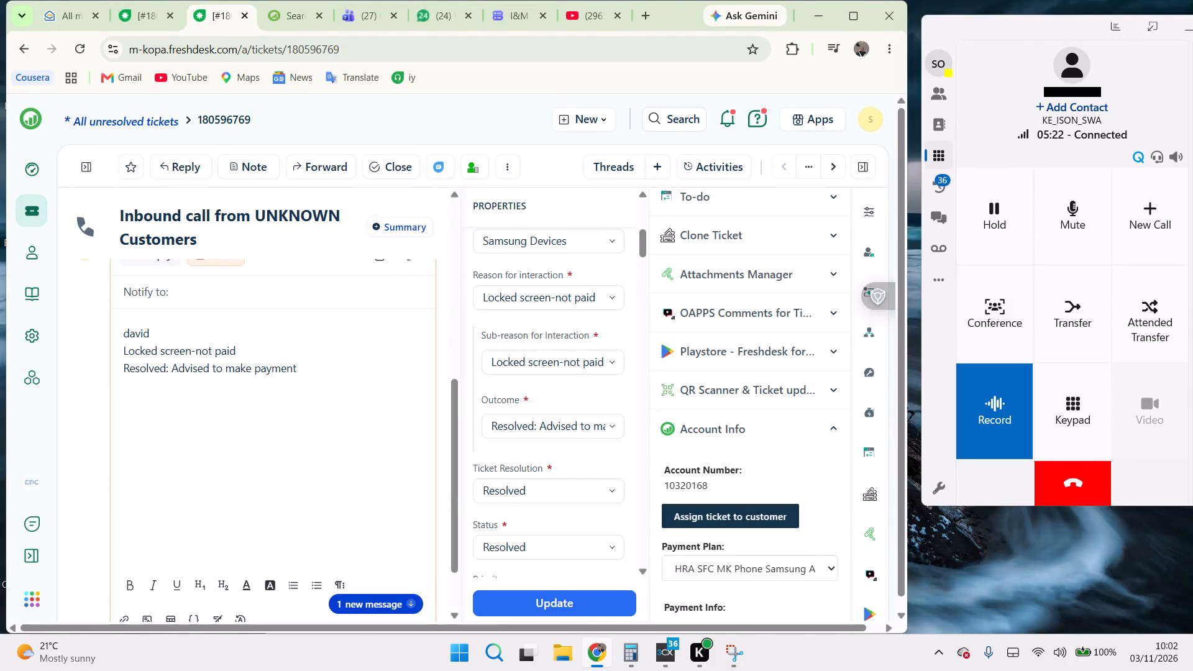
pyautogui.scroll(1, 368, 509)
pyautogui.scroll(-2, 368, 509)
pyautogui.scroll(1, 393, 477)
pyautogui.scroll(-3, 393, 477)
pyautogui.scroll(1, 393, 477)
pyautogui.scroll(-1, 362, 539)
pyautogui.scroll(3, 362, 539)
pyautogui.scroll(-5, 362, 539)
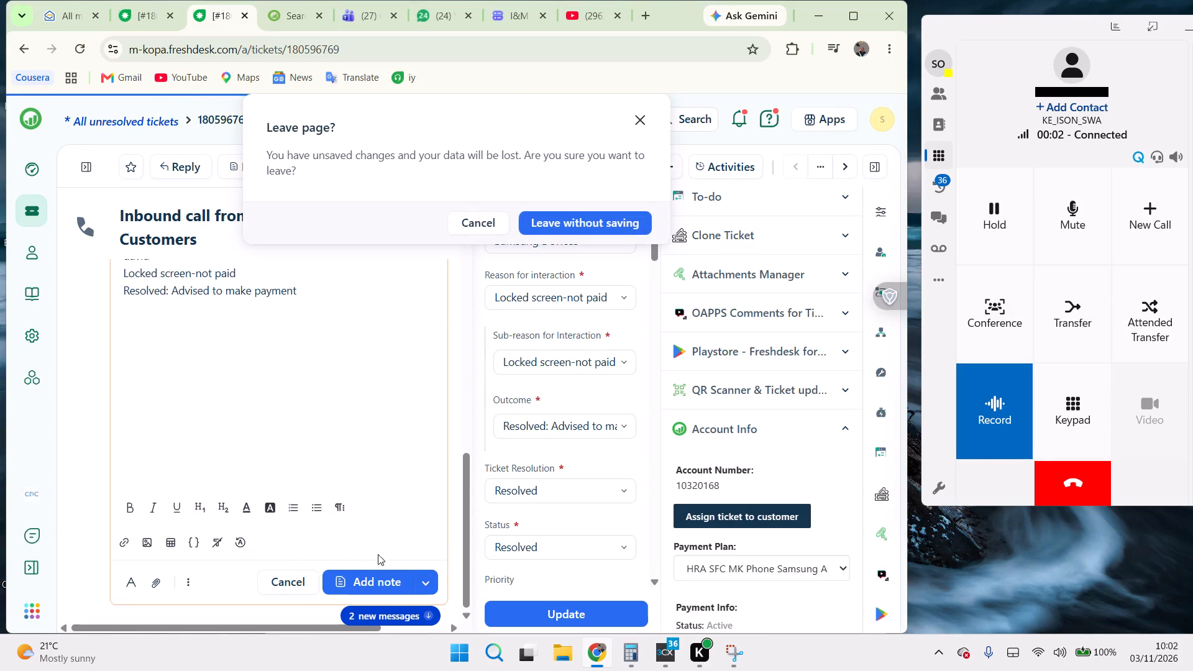
# Stay on the ticket page, save the ticket's resolved properties, and add the drafted private note.
pyautogui.click(471, 217)
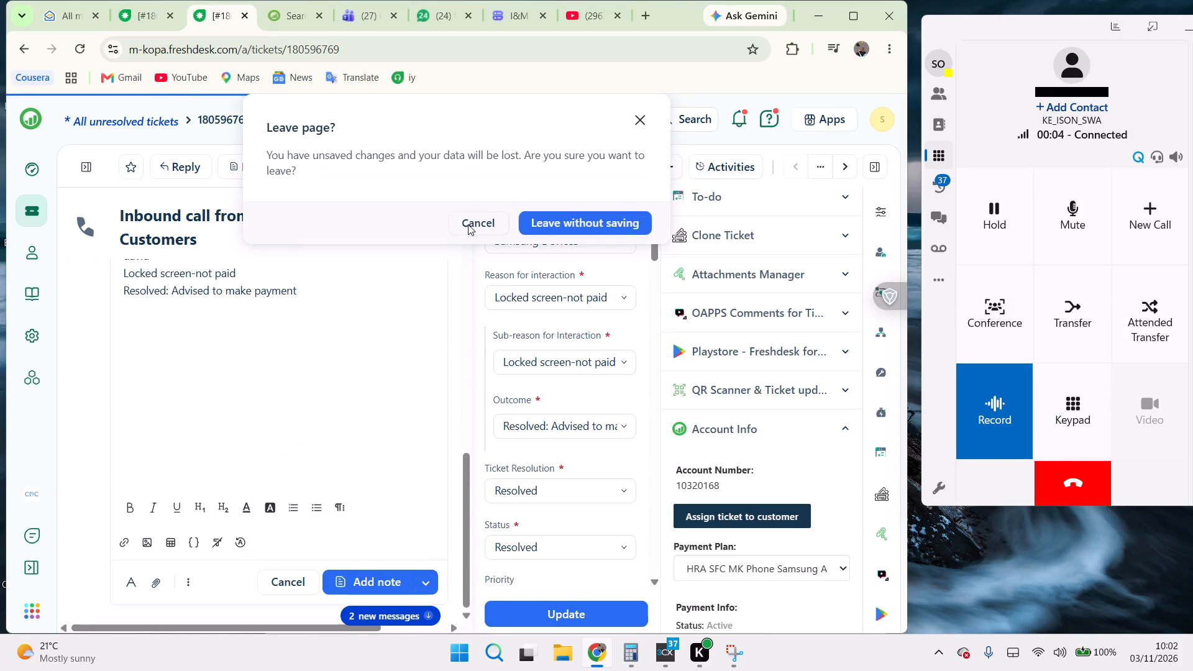
pyautogui.click(529, 599)
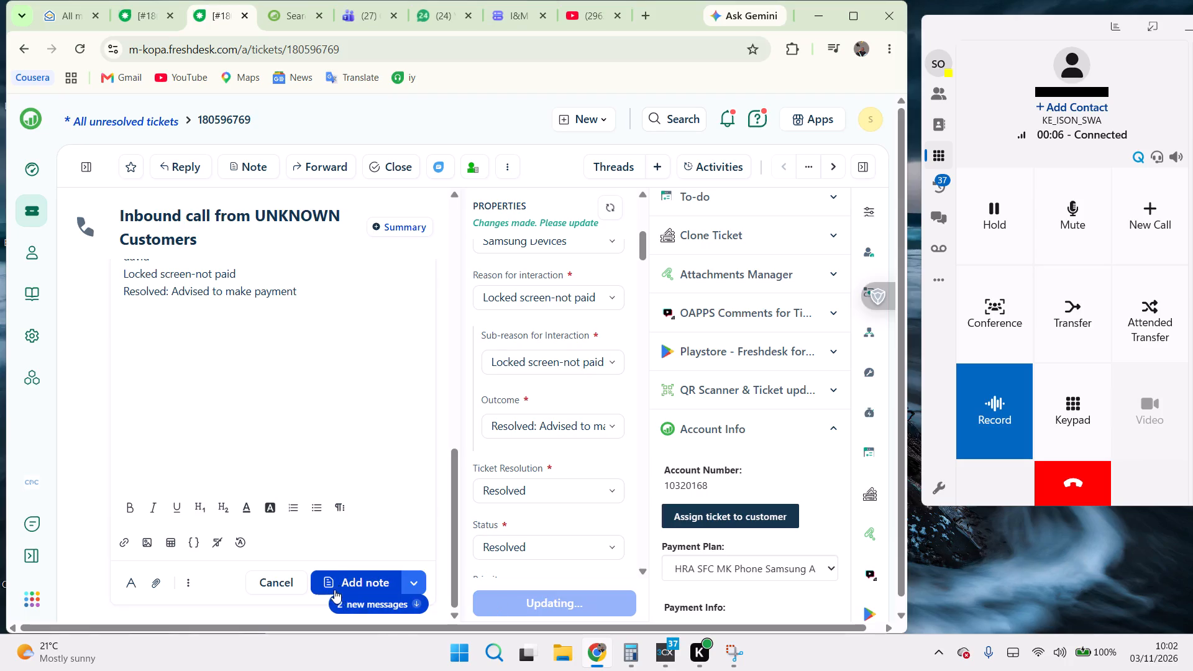
pyautogui.click(348, 578)
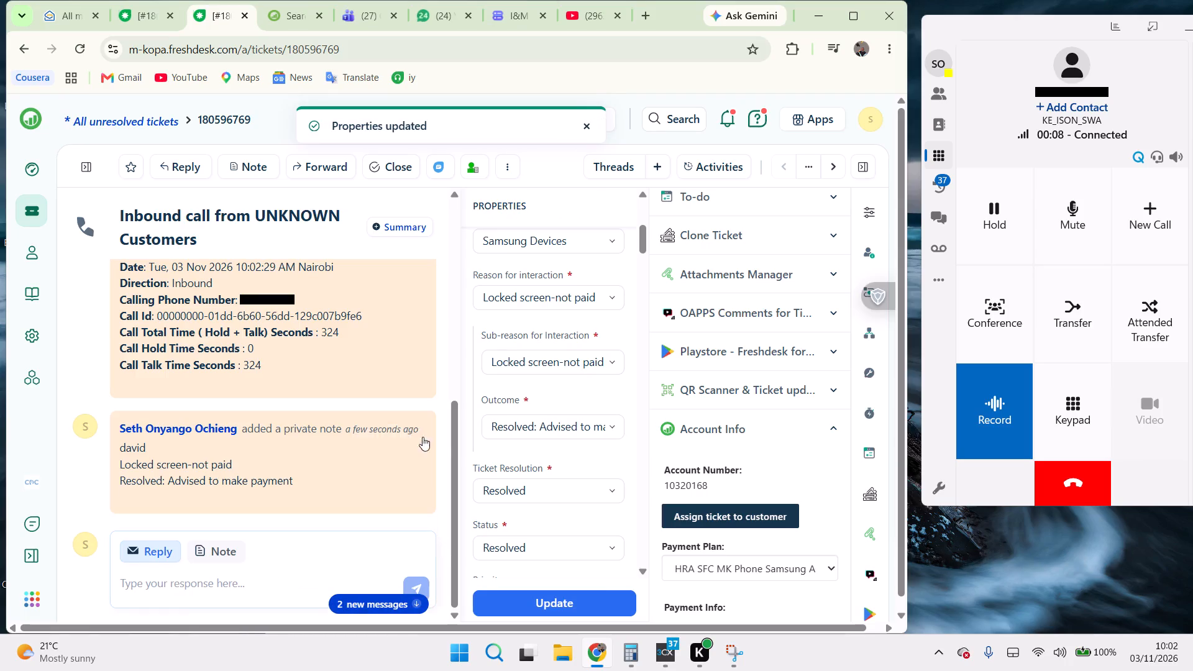
pyautogui.click(546, 603)
# Review the ticket's conversation, checking the reassignment note, the call end details and the added private note.
pyautogui.scroll(3, 345, 463)
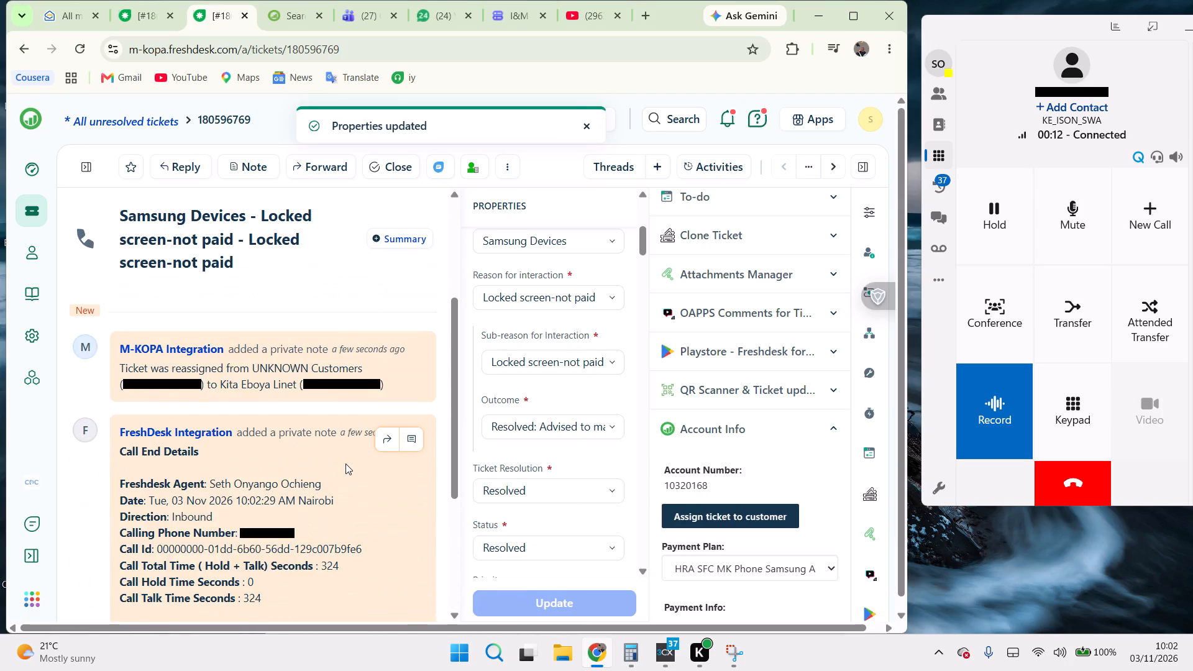
pyautogui.scroll(-1, 345, 463)
pyautogui.scroll(1, 345, 463)
pyautogui.scroll(-3, 345, 463)
pyautogui.scroll(1, 345, 463)
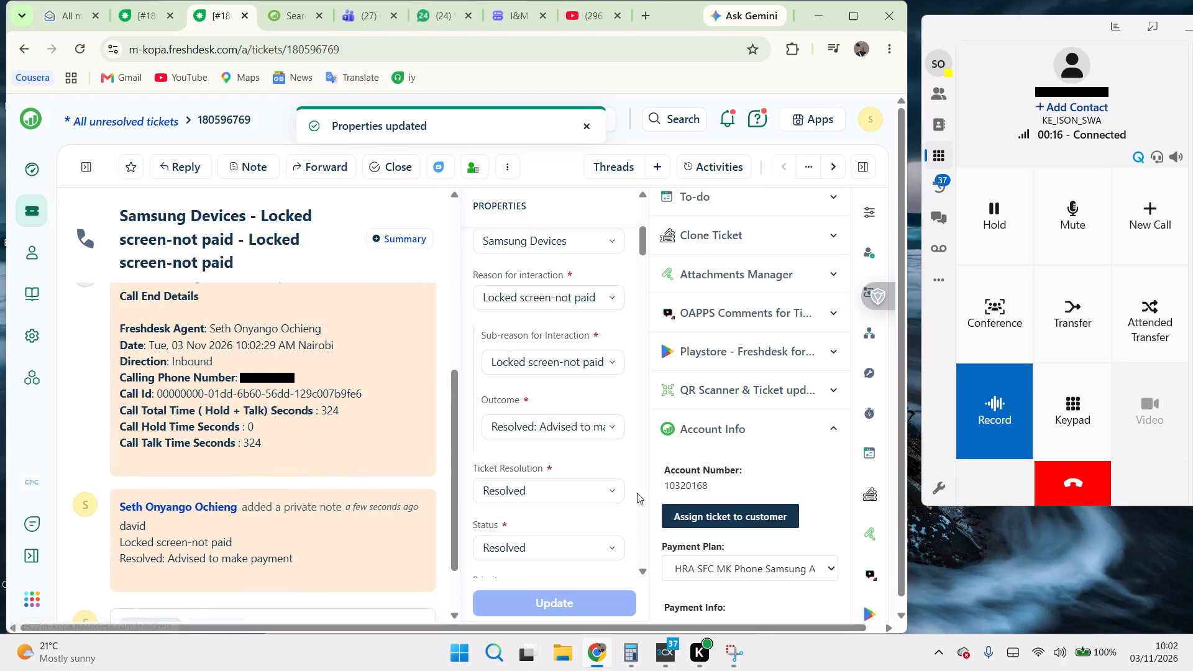
pyautogui.scroll(1, 344, 472)
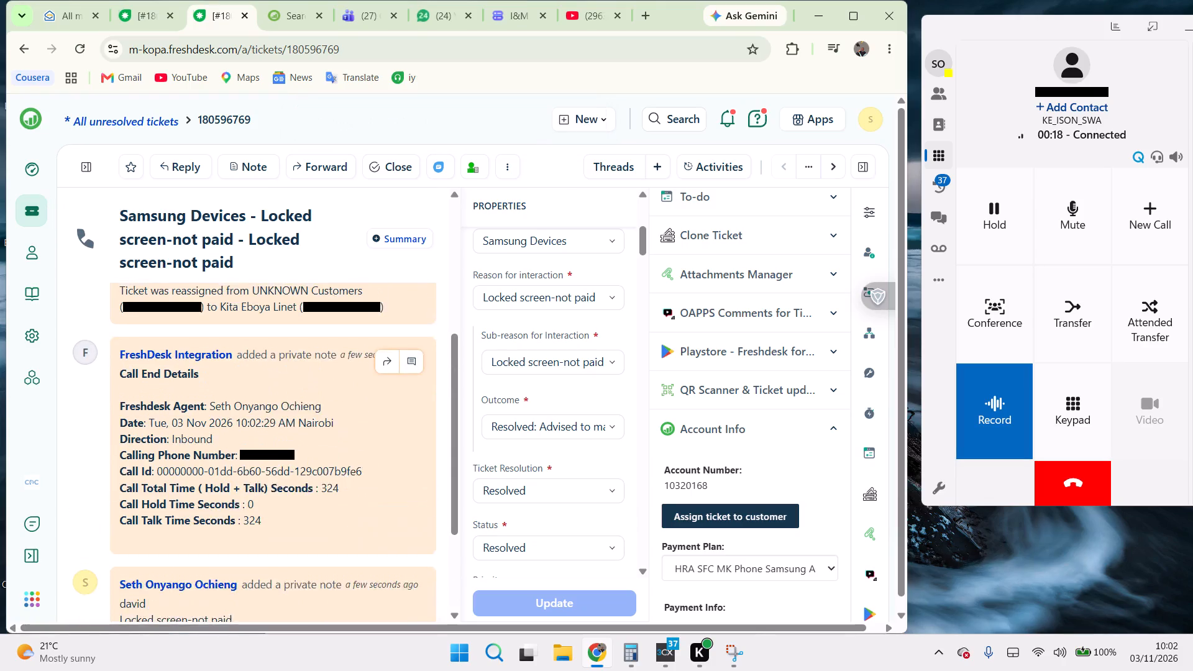
pyautogui.scroll(2, 344, 472)
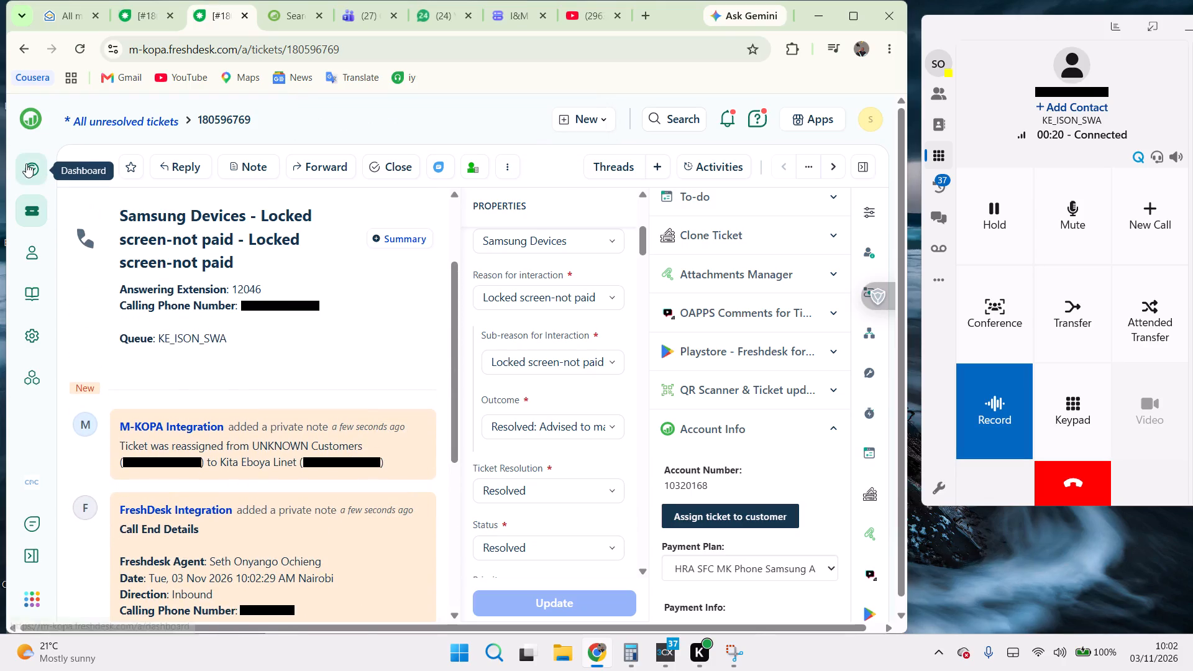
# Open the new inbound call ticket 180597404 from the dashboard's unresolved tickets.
pyautogui.click(27, 167)
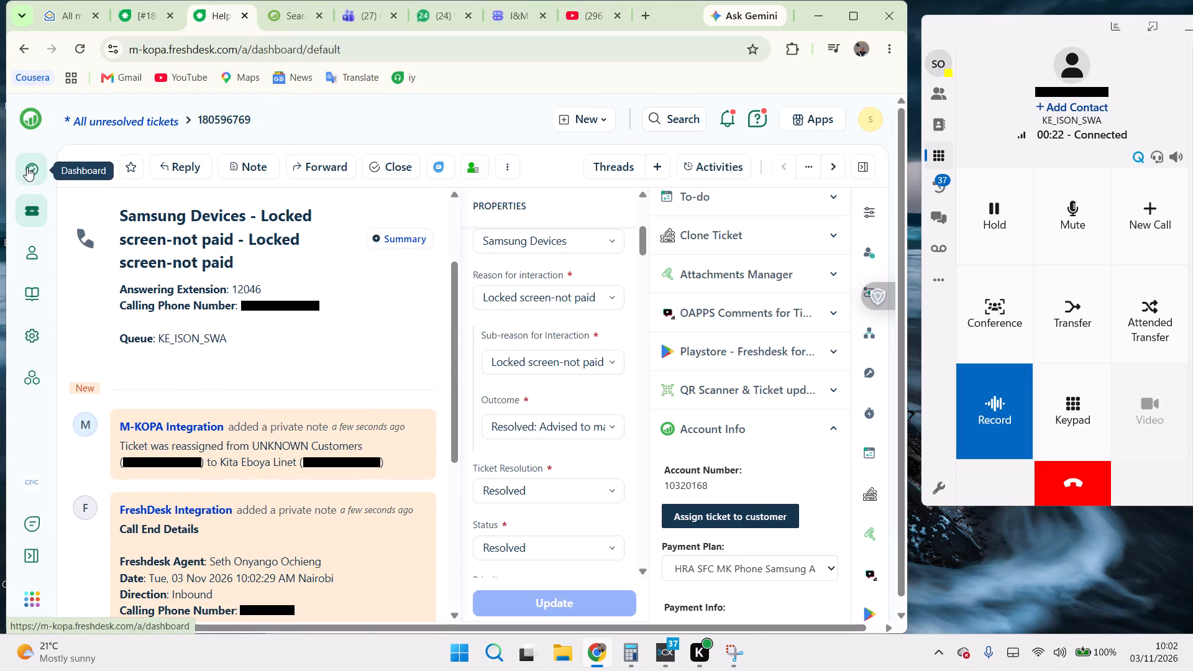
pyautogui.click(116, 222)
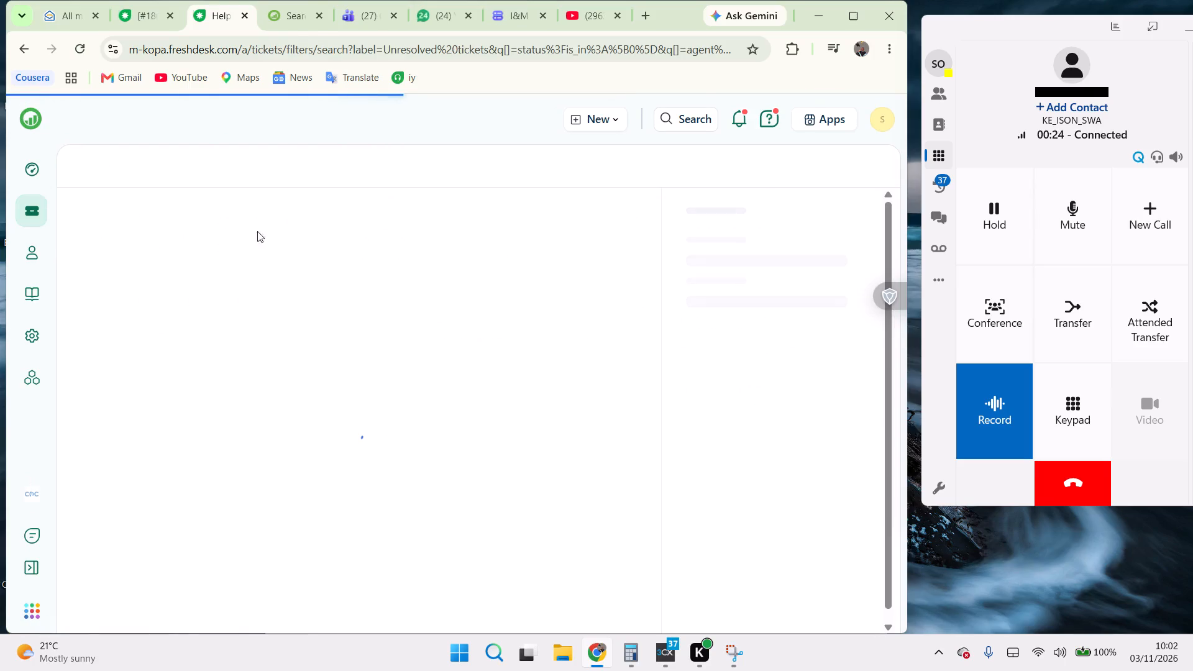
pyautogui.click(271, 232)
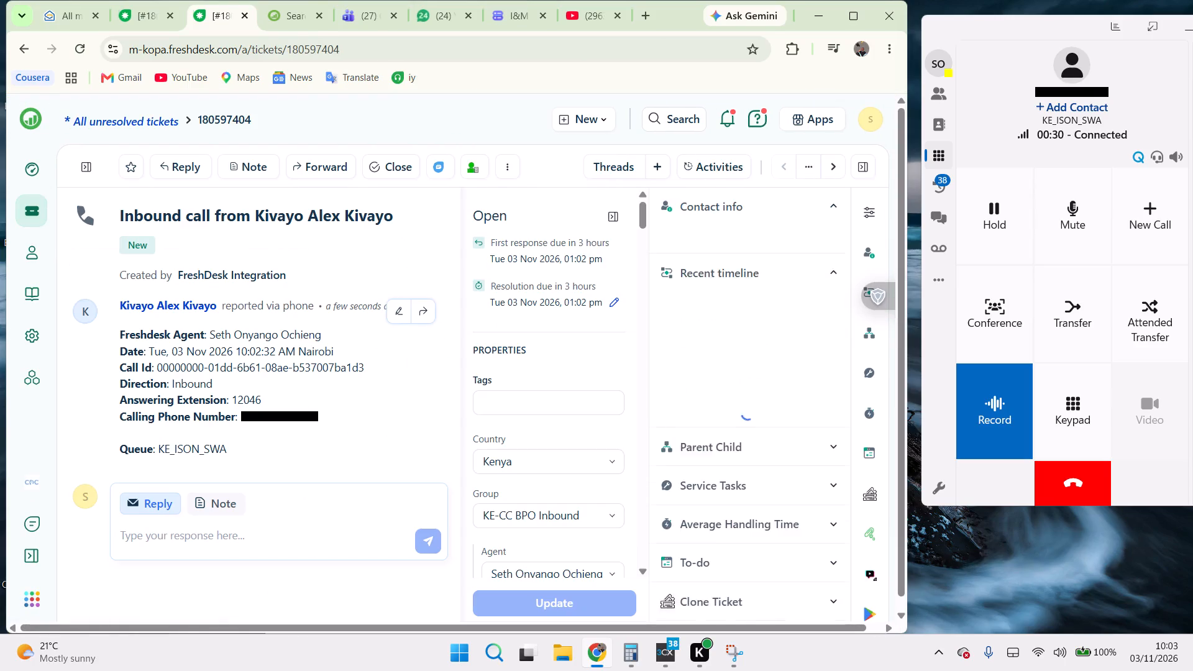
# Start a private note on the ticket with the caller's first name, Alex, on its first line.
pyautogui.click(219, 525)
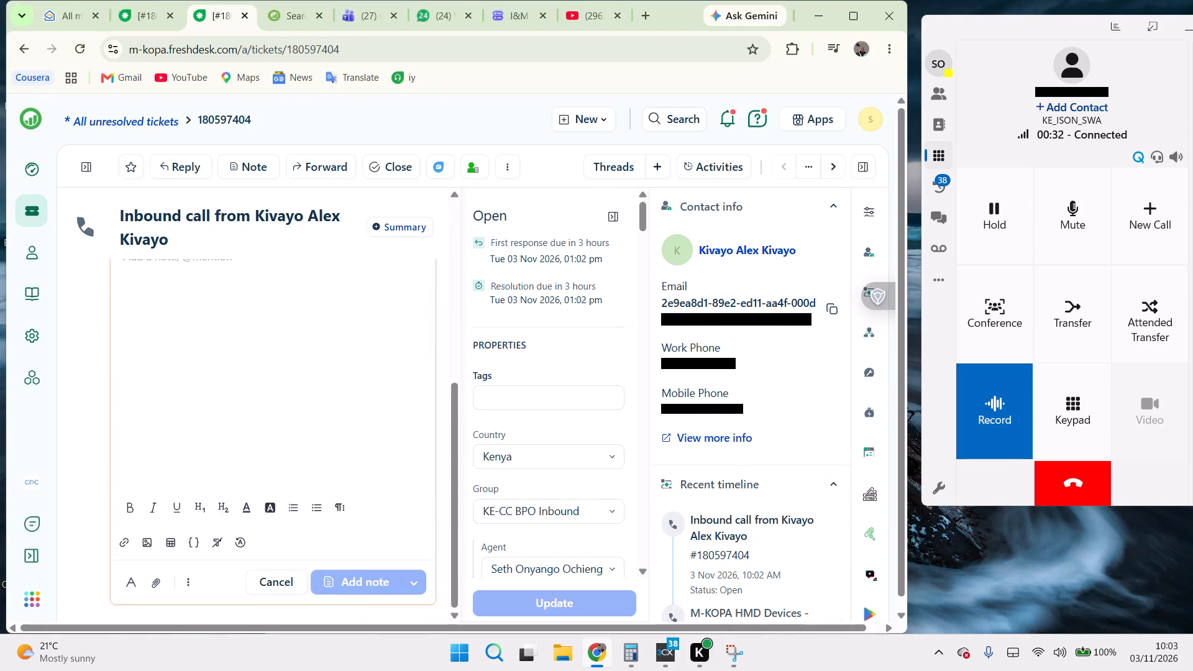
pyautogui.scroll(1, 231, 376)
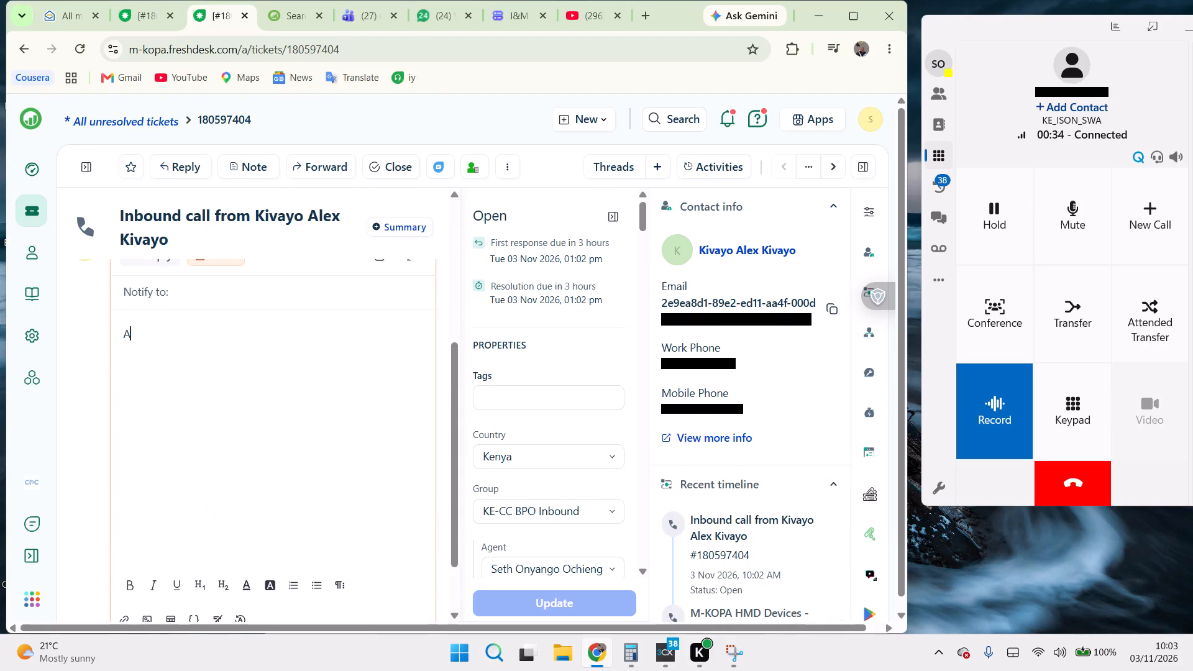
pyautogui.write('lex')
pyautogui.press('Return')
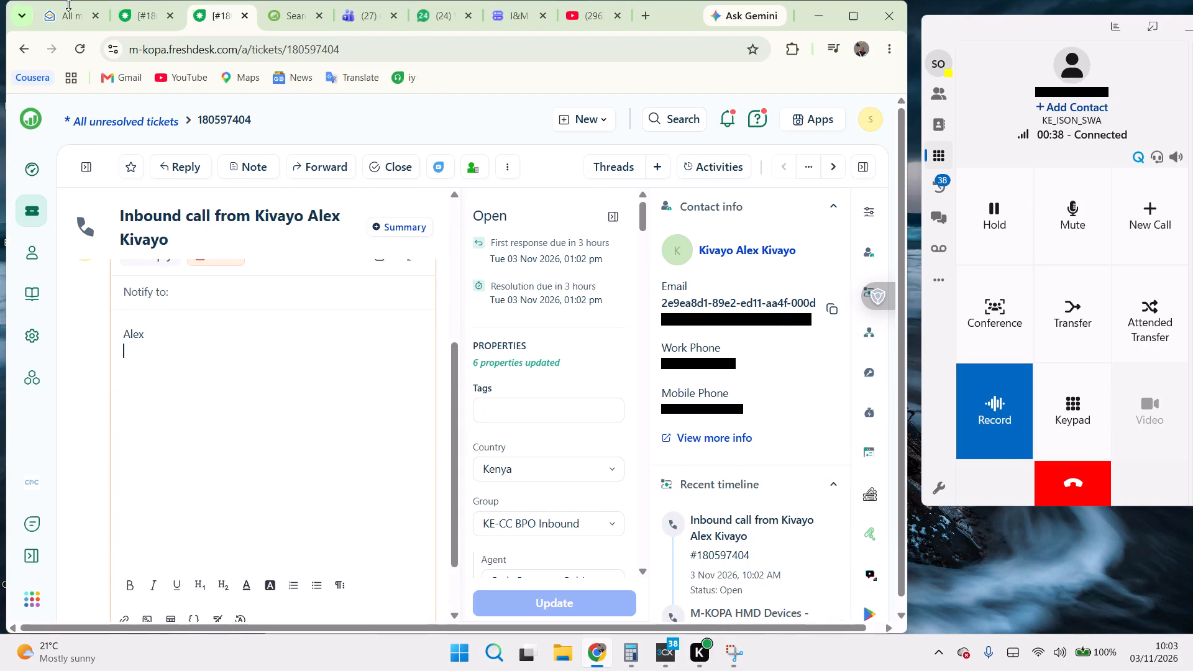
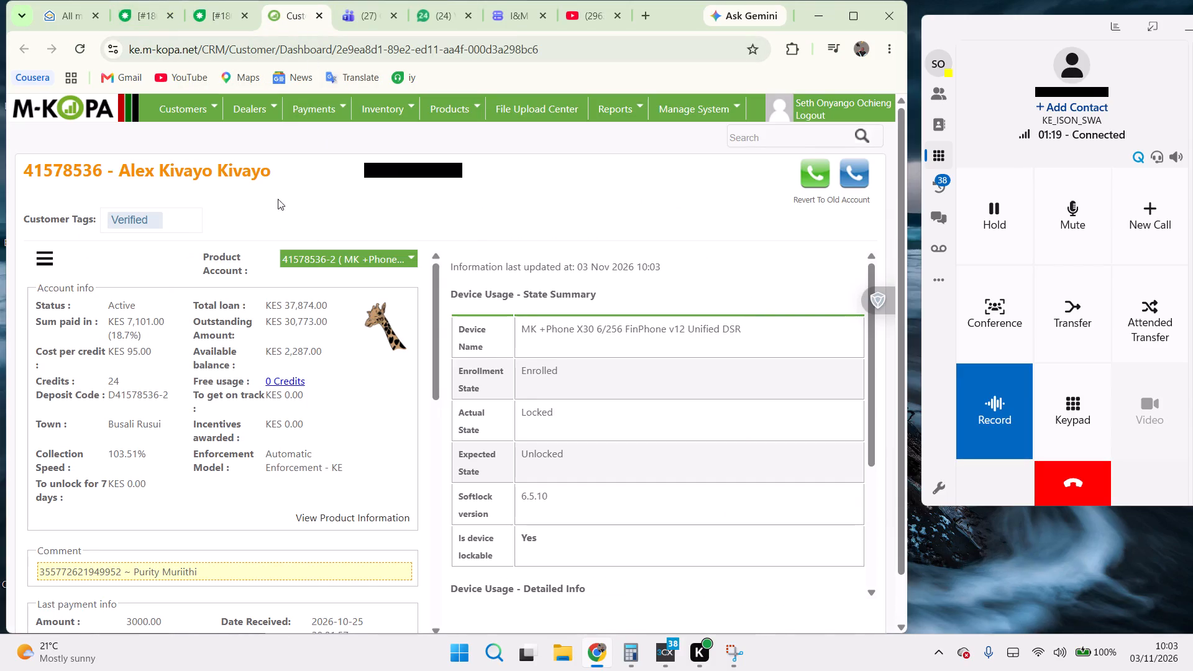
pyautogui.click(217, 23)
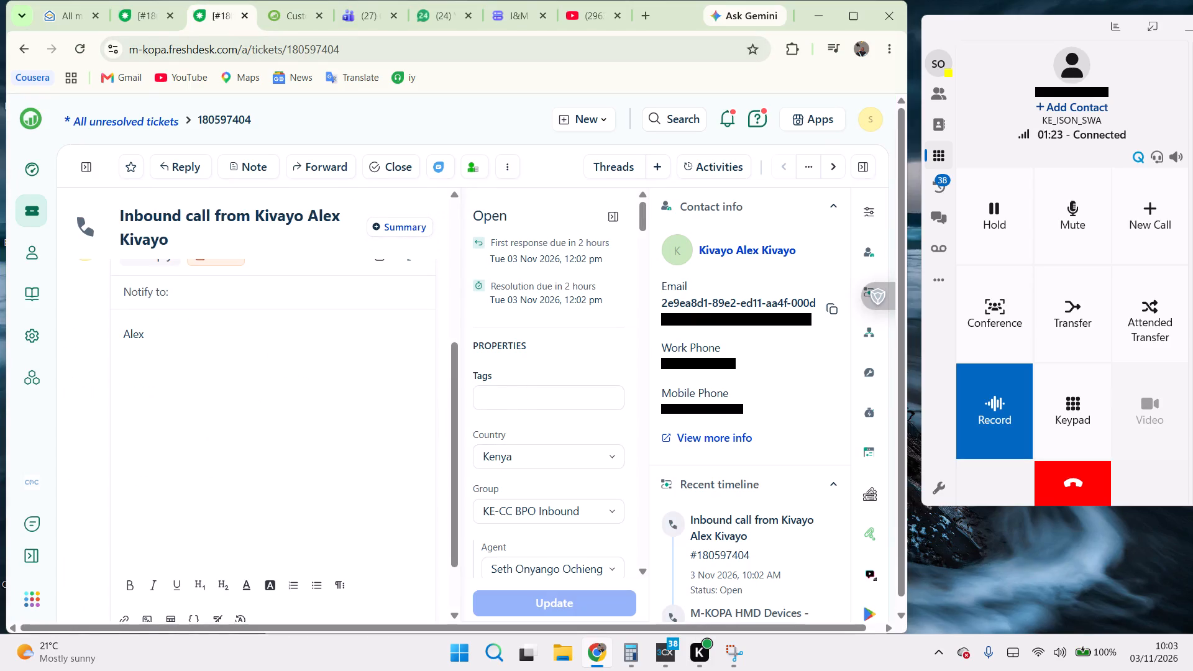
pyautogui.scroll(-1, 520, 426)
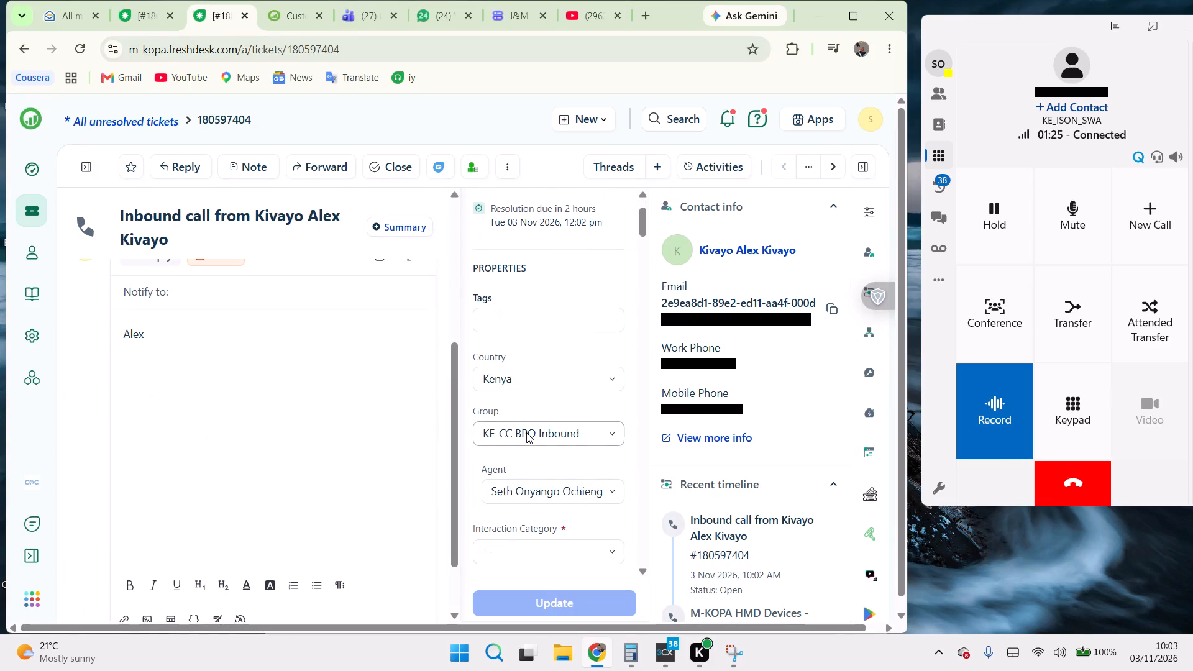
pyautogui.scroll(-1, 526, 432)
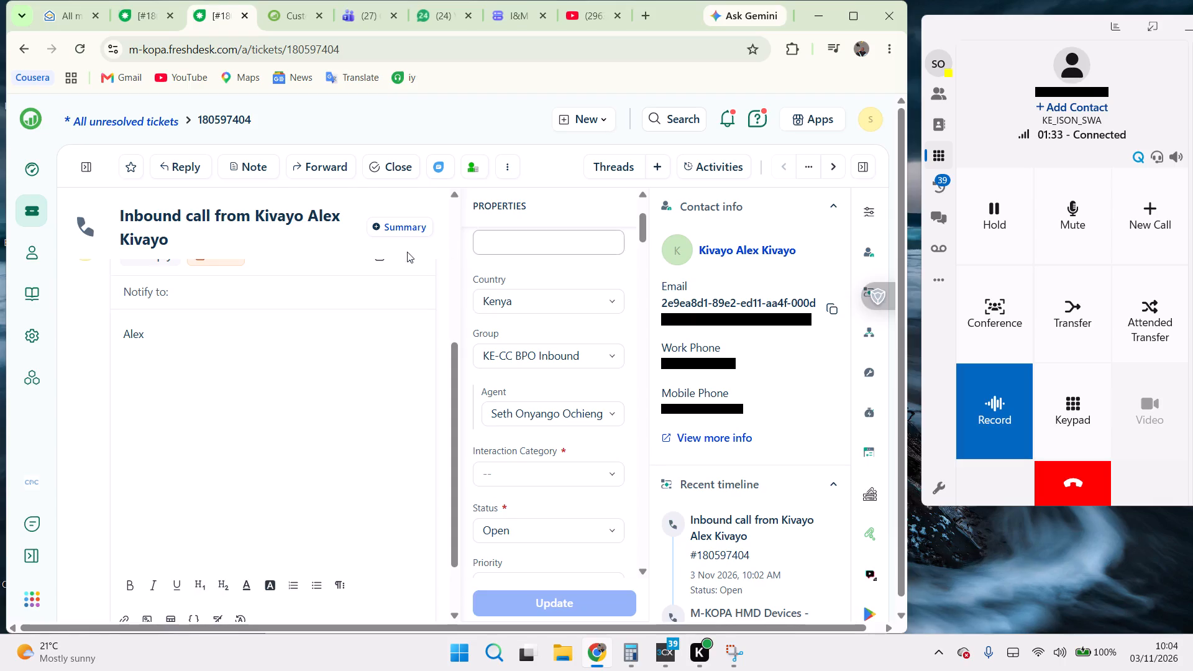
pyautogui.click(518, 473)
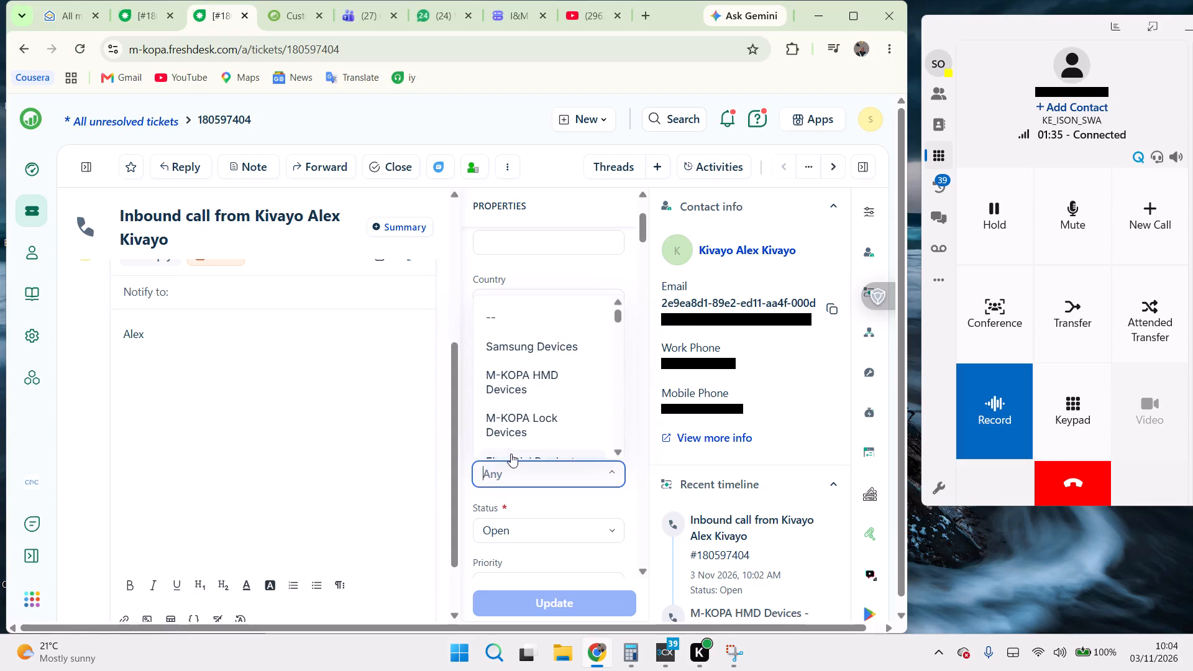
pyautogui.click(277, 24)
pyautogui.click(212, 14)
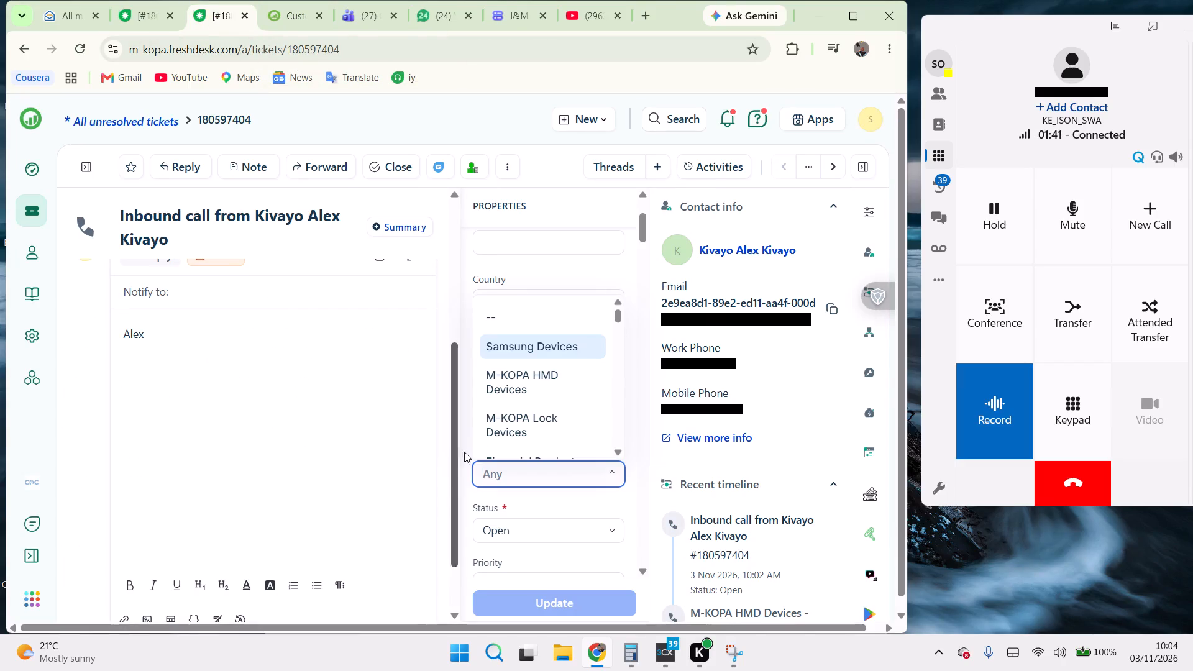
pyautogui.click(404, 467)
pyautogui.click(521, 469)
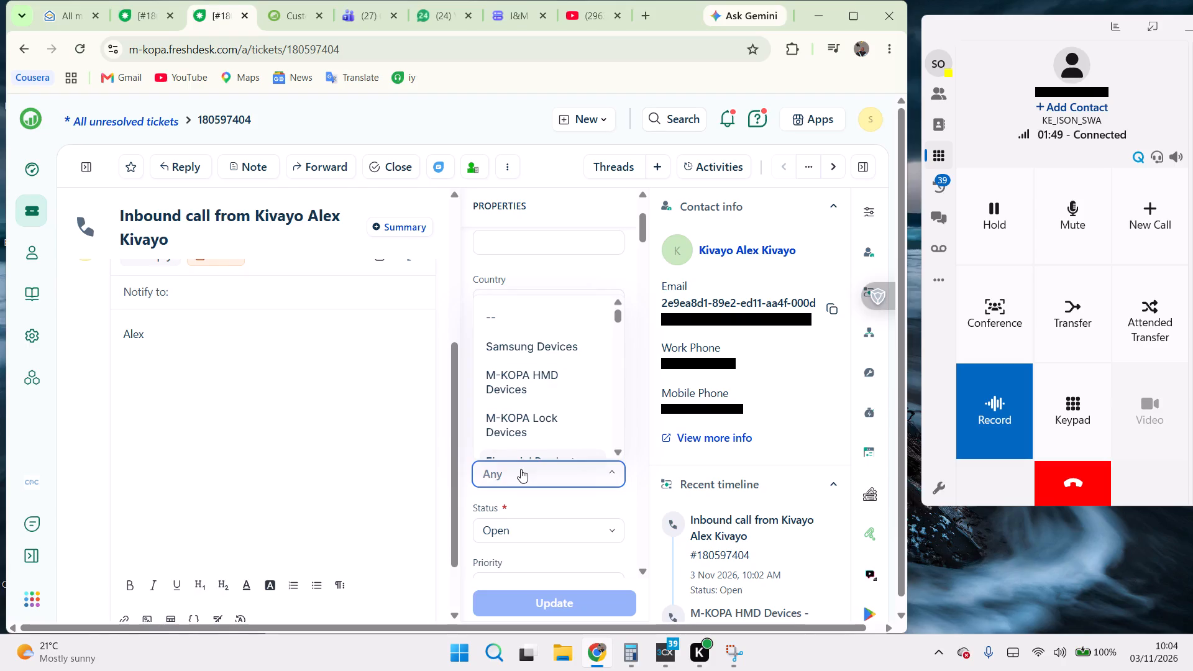
# Open the customer's Update Information form in the CRM, check the personal and contact details, and close it without saving.
pyautogui.click(296, 20)
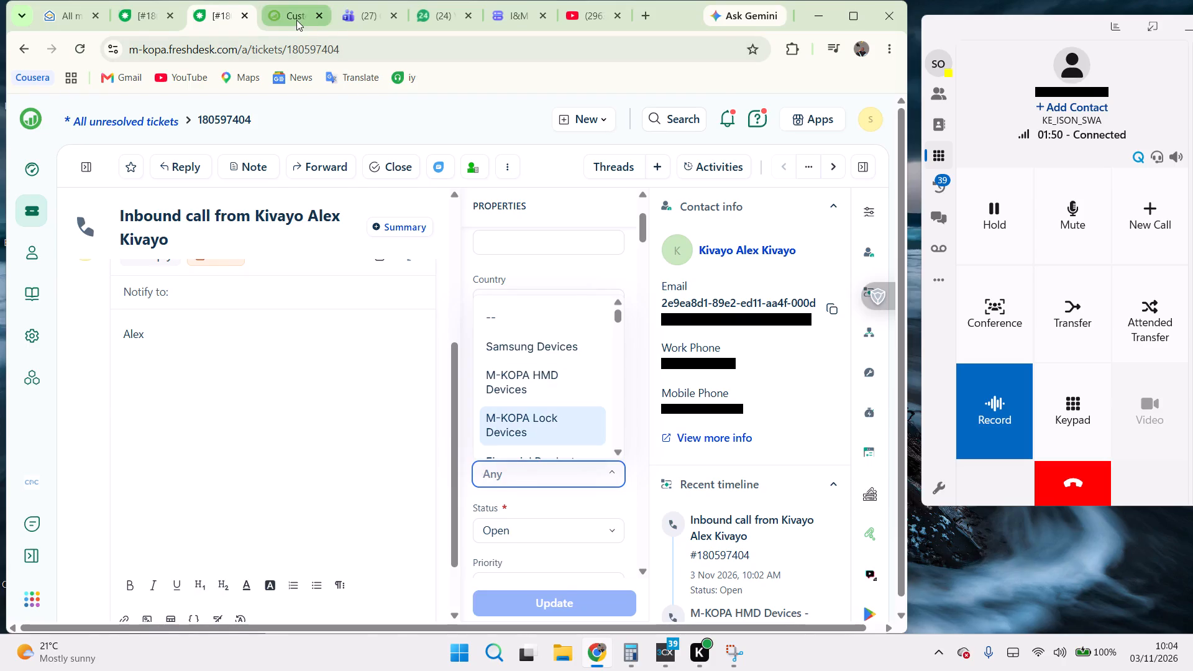
pyautogui.click(337, 253)
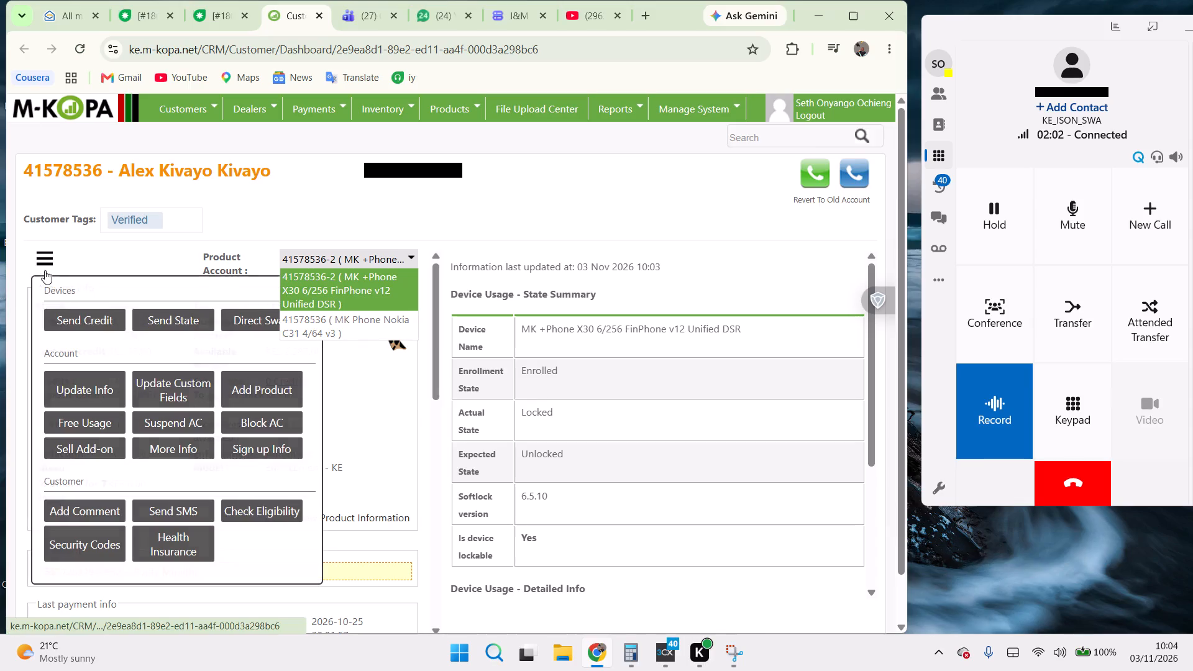
pyautogui.click(78, 383)
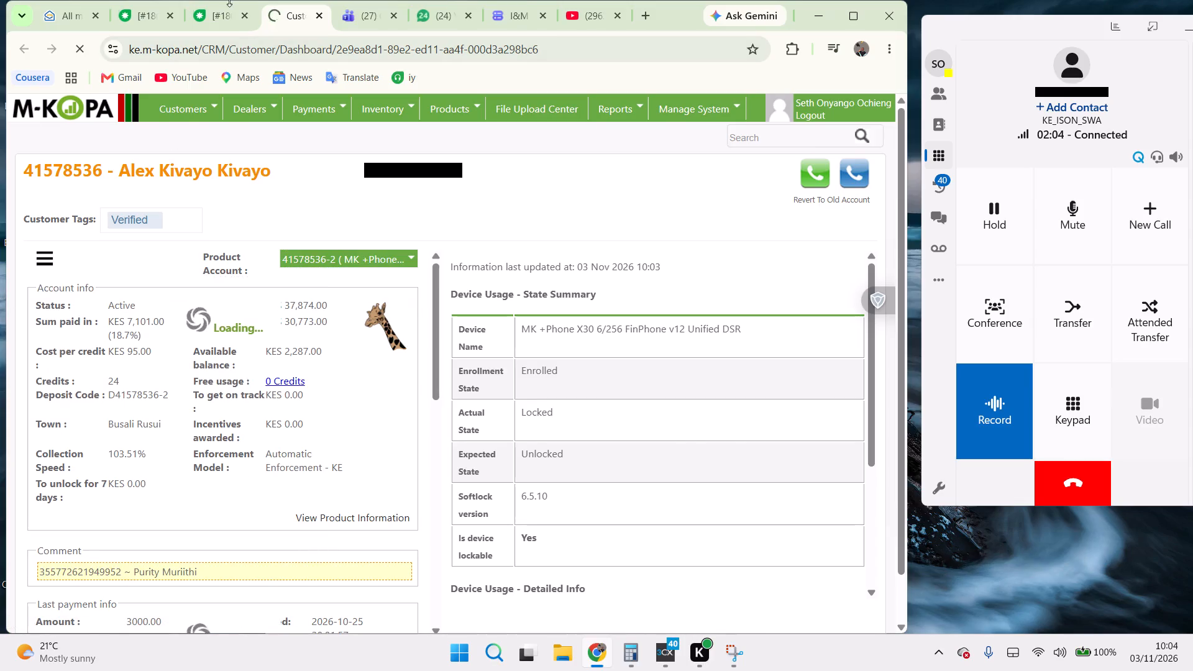
pyautogui.click(226, 11)
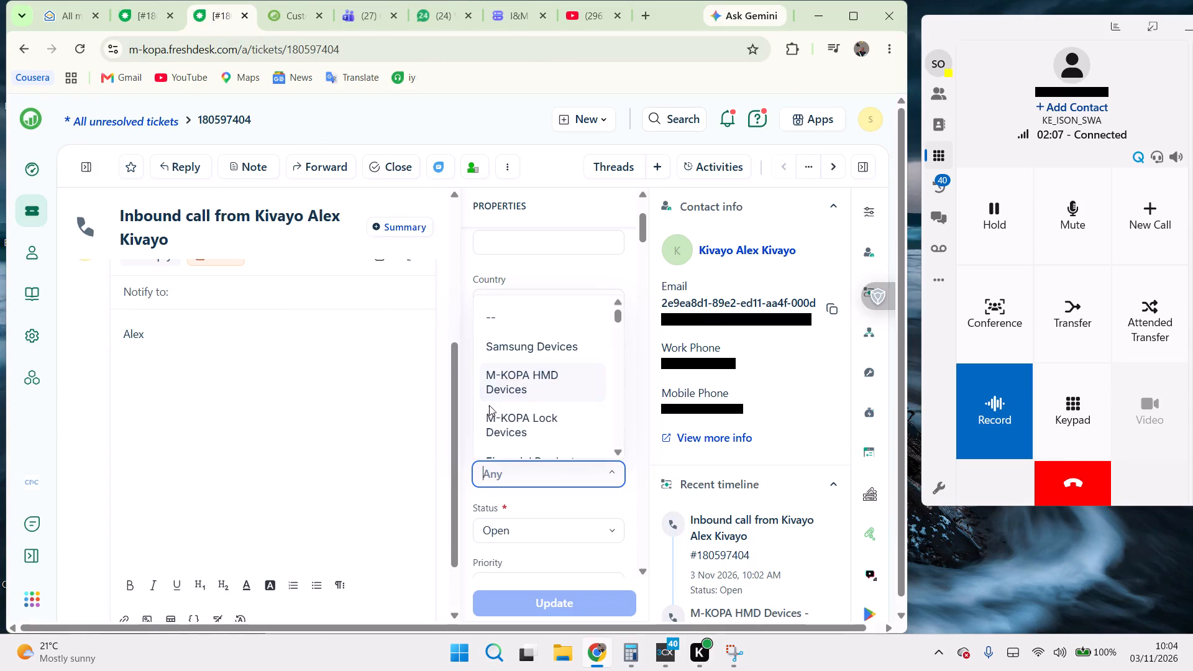
pyautogui.click(382, 423)
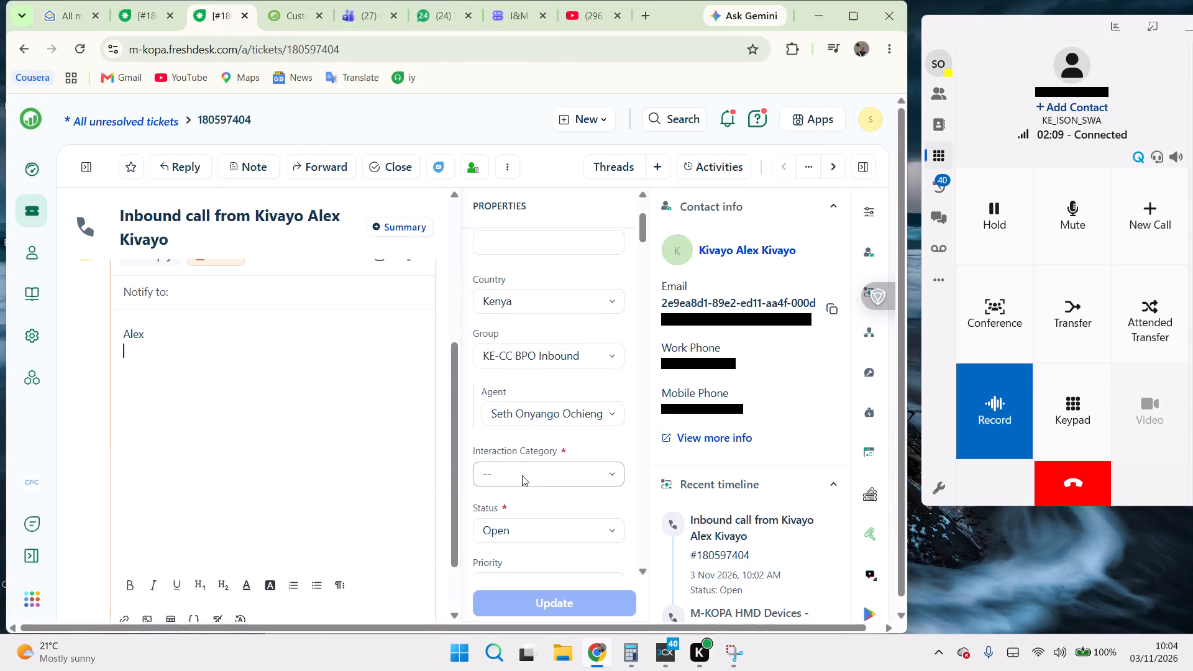
pyautogui.tripleClick(522, 475)
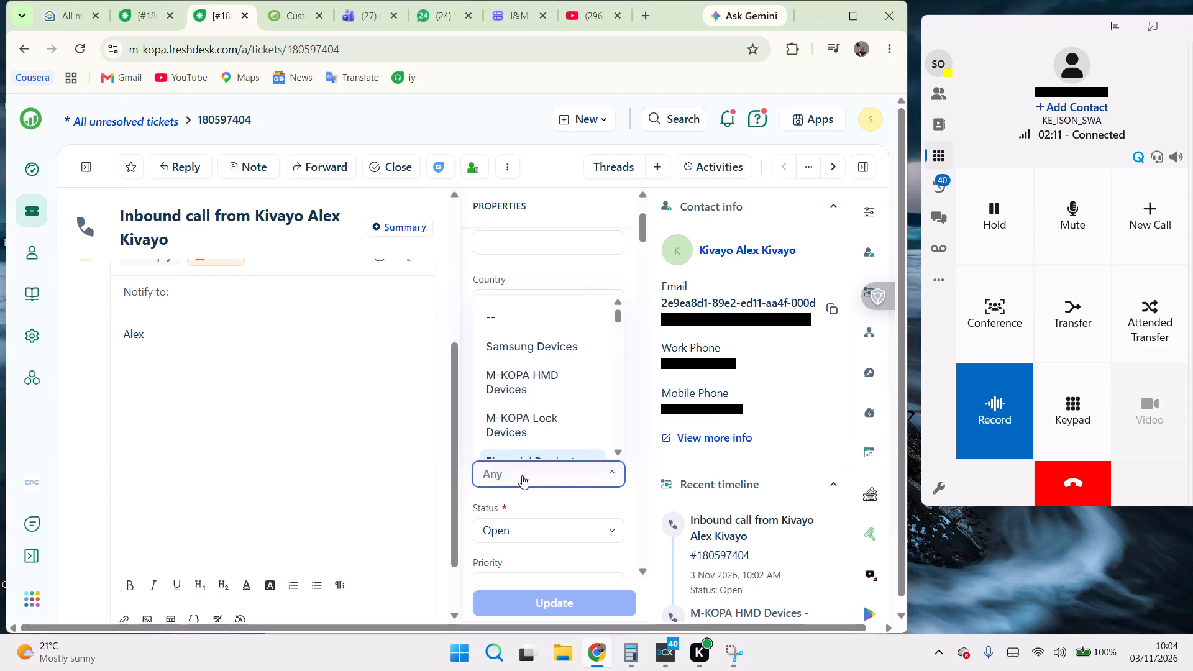
pyautogui.click(278, 15)
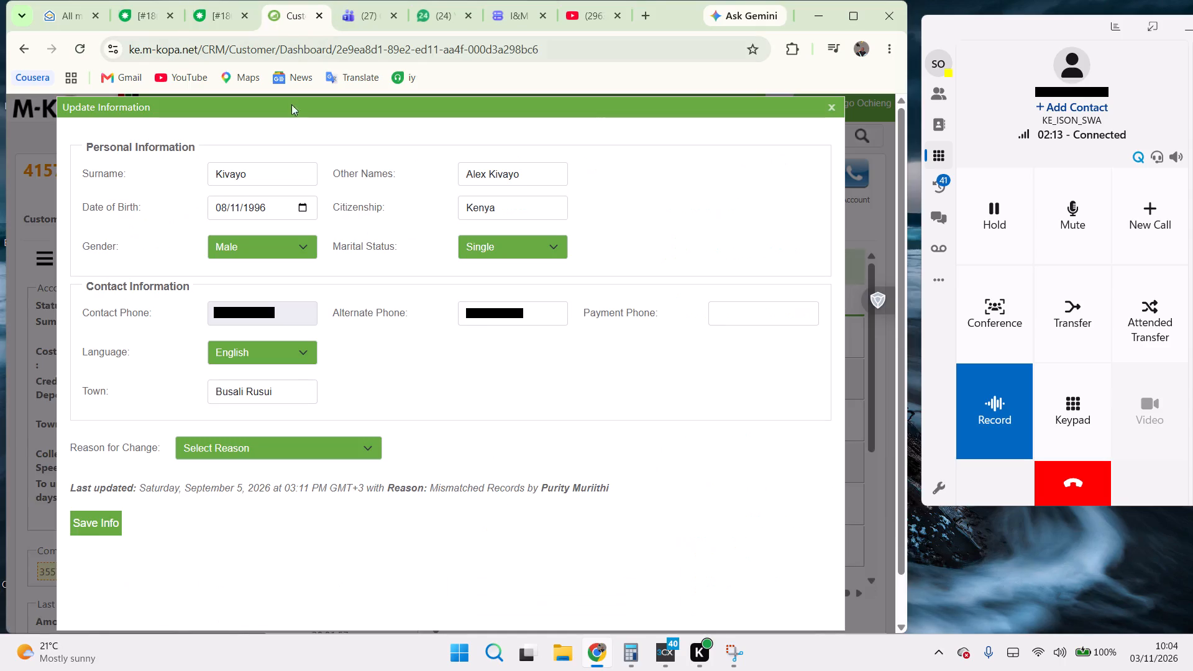
pyautogui.doubleClick(823, 107)
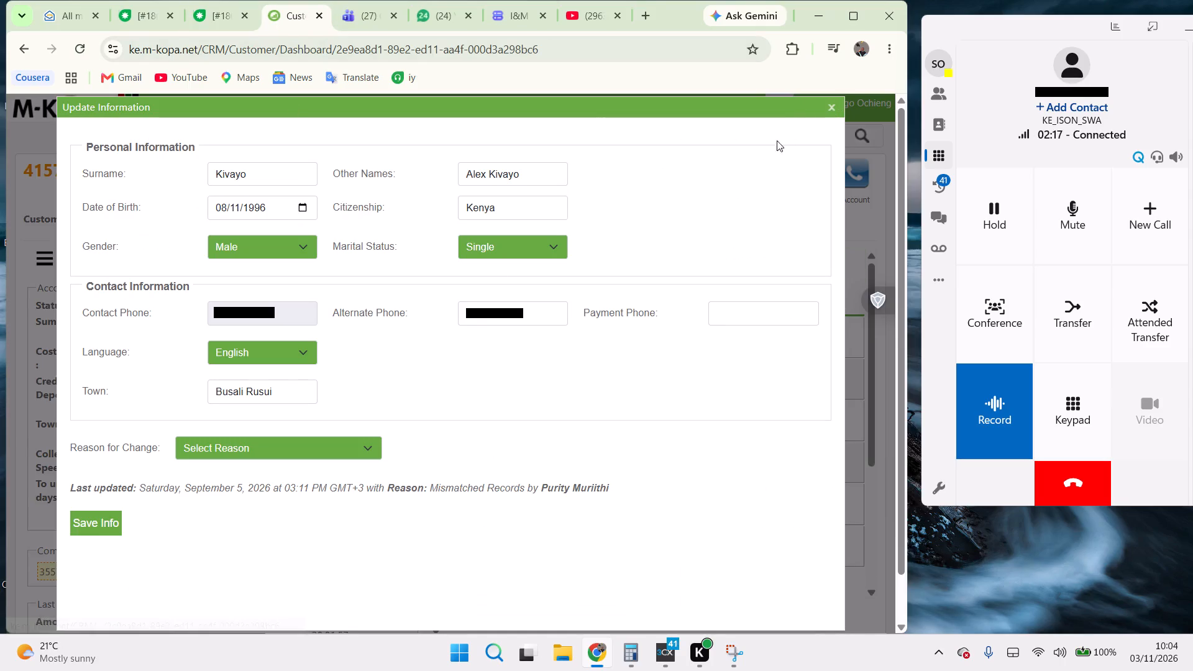
pyautogui.click(833, 106)
# Switch the CRM product account to the MK Phone Nokia C31 4/64 v3 and check its payment and device status.
pyautogui.click(327, 259)
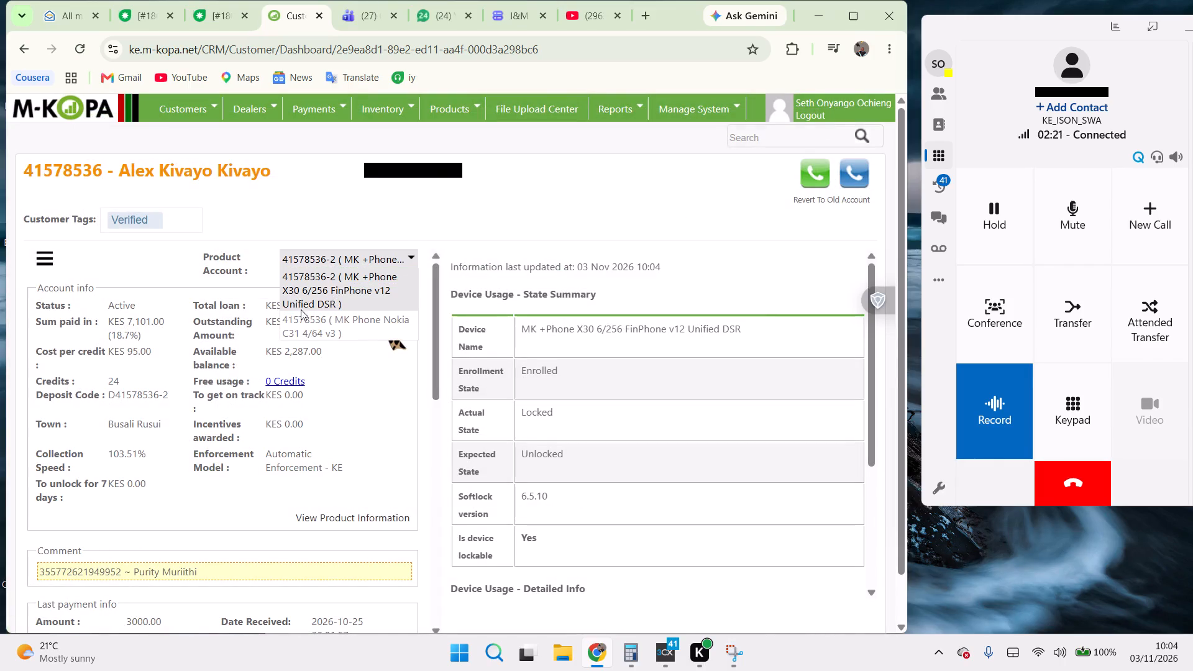
pyautogui.click(350, 327)
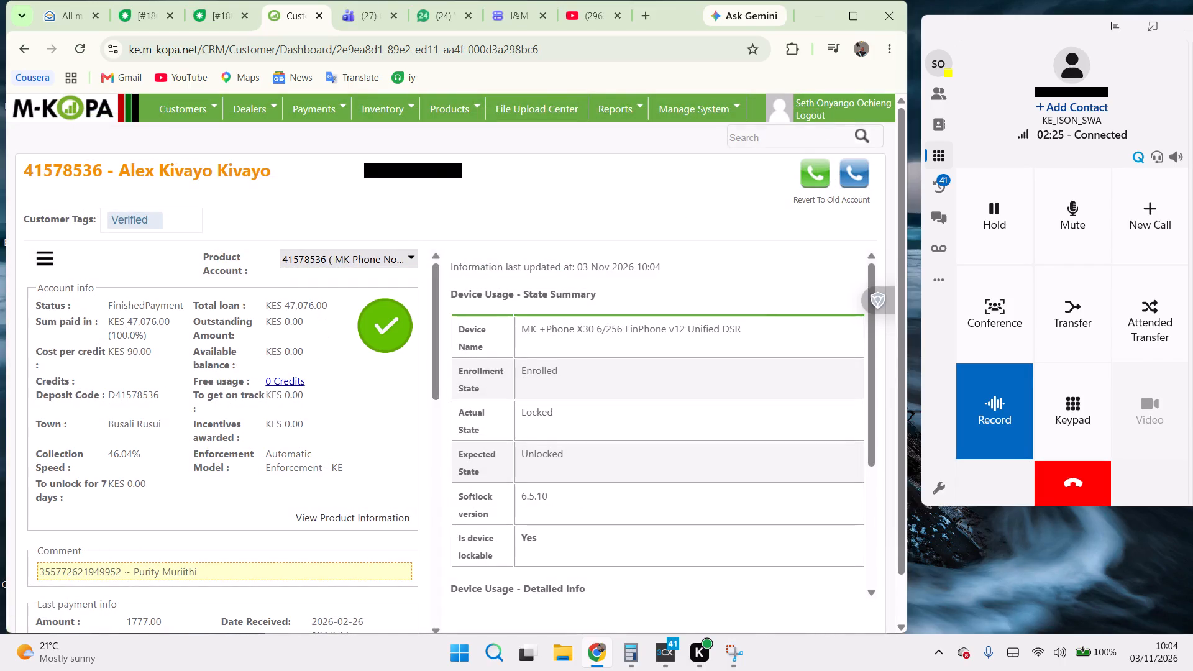
pyautogui.click(219, 20)
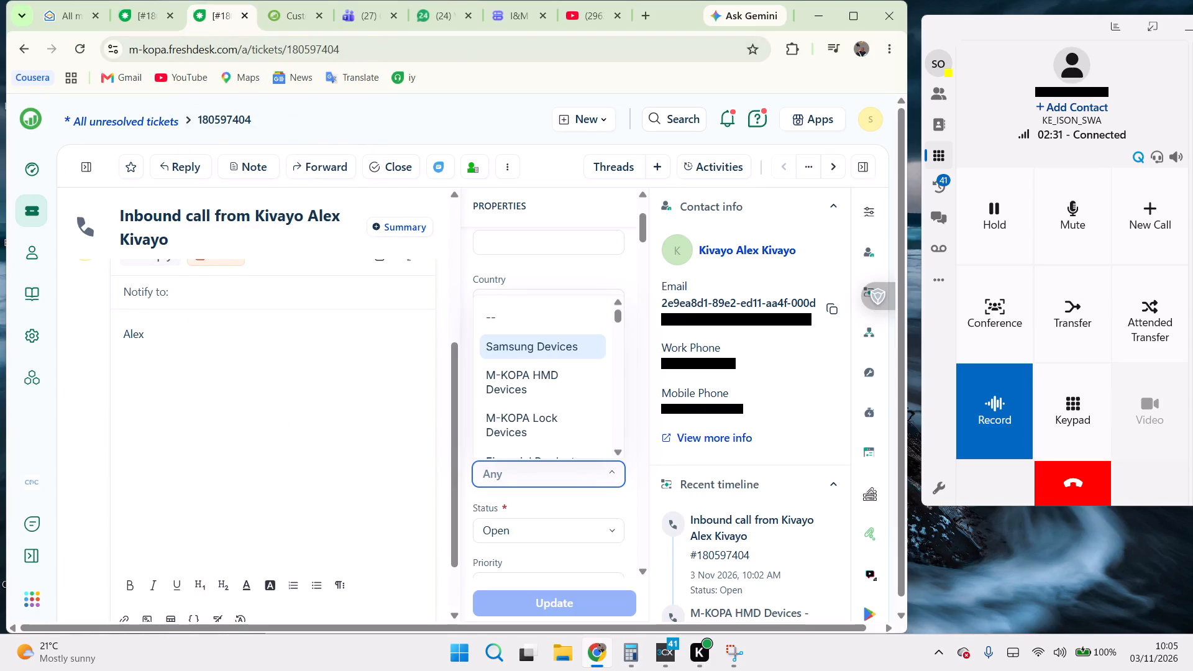
pyautogui.click(287, 11)
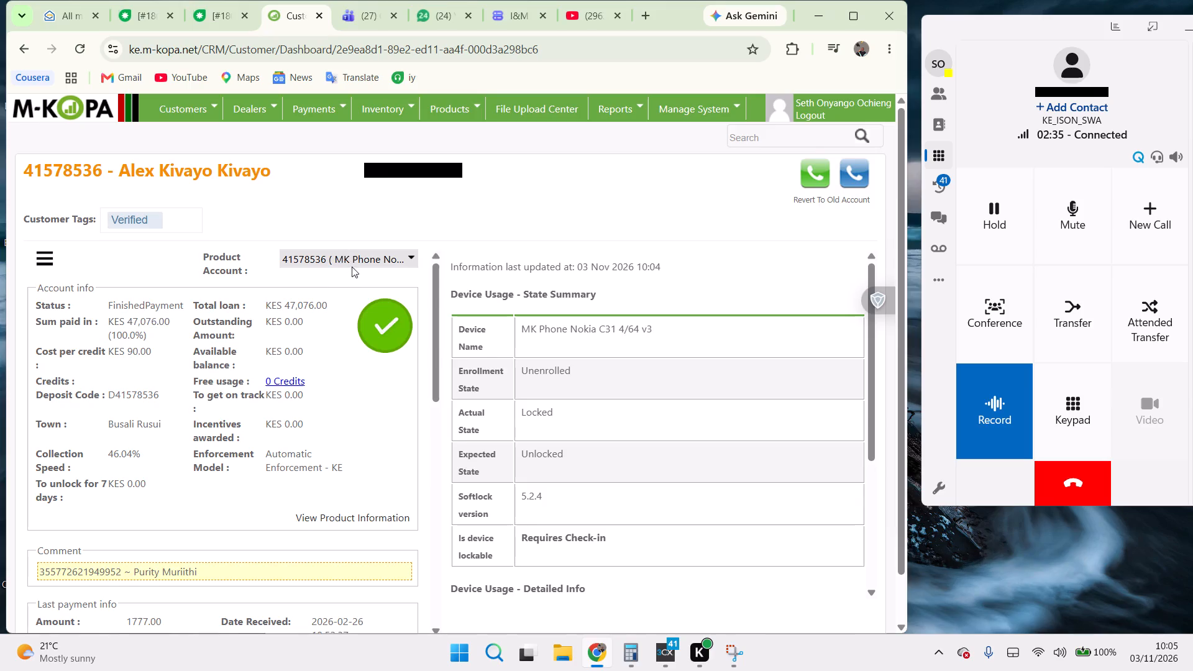
pyautogui.click(217, 12)
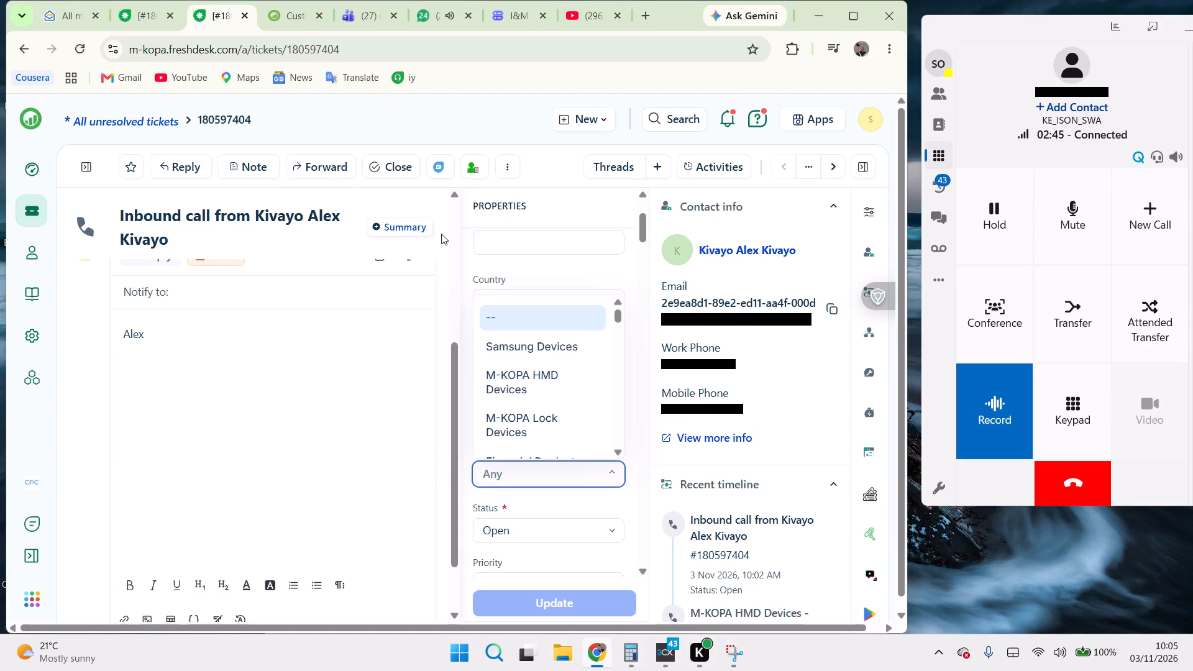
pyautogui.click(380, 460)
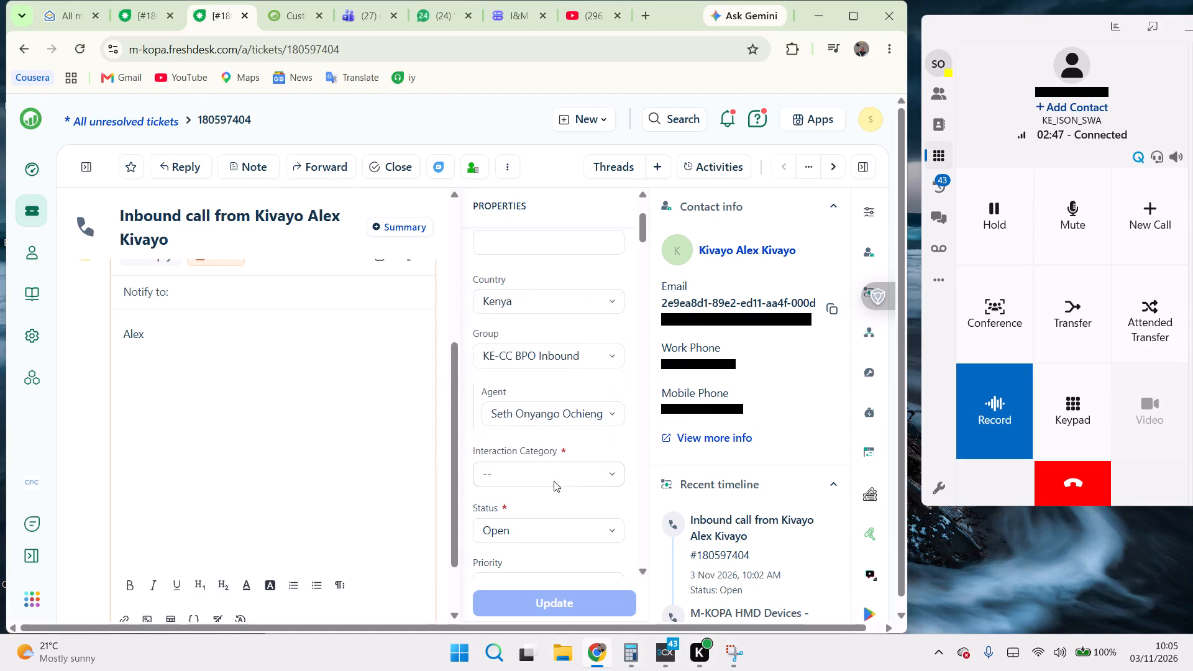
pyautogui.click(552, 481)
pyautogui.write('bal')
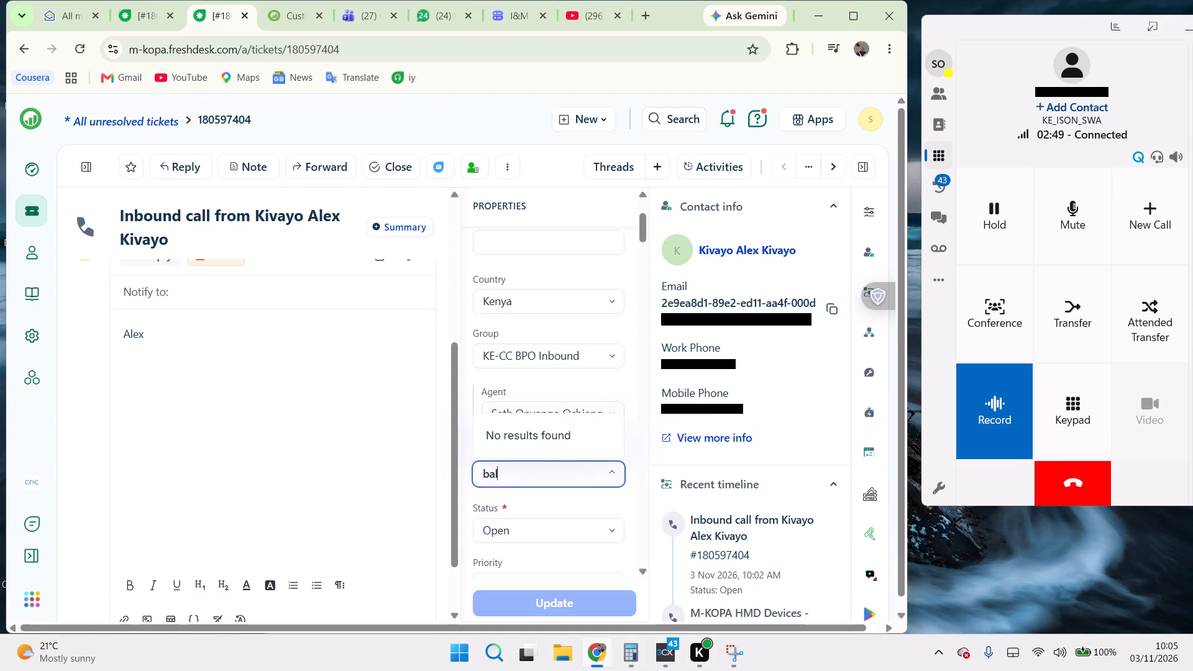
pyautogui.click(300, 467)
pyautogui.click(521, 471)
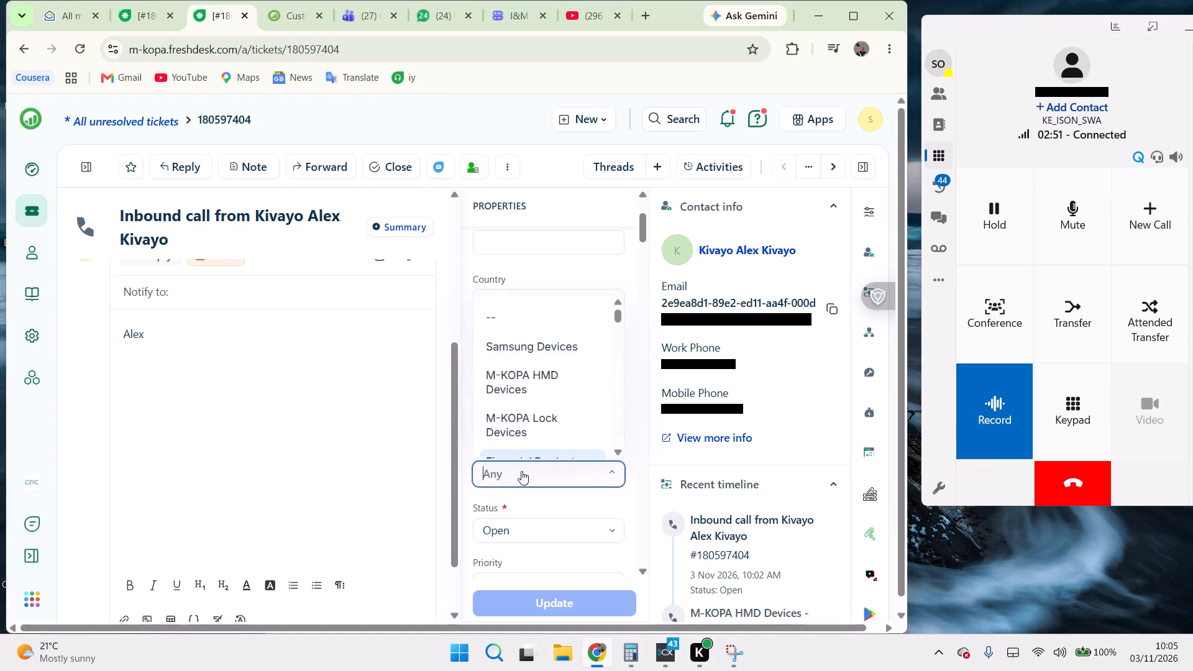
pyautogui.click(539, 378)
# Set the reason for interaction to Balance or repayment terms inquiry, with the sub-reason Loan balance or arrears.
pyautogui.scroll(-3, 555, 371)
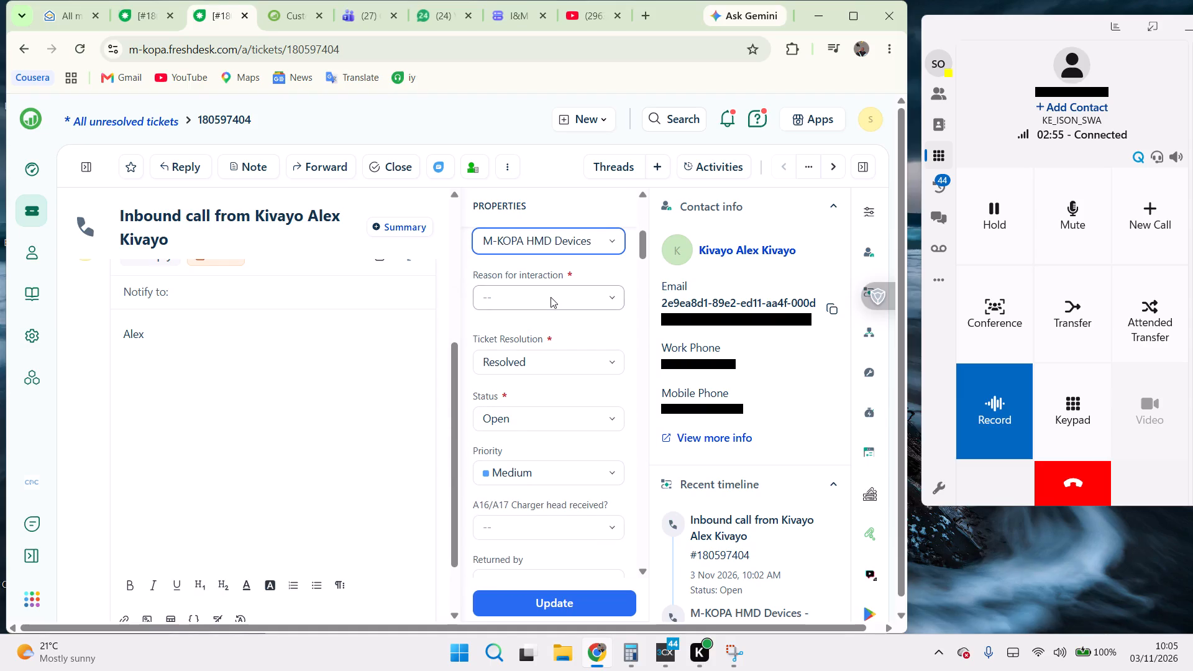
pyautogui.click(551, 297)
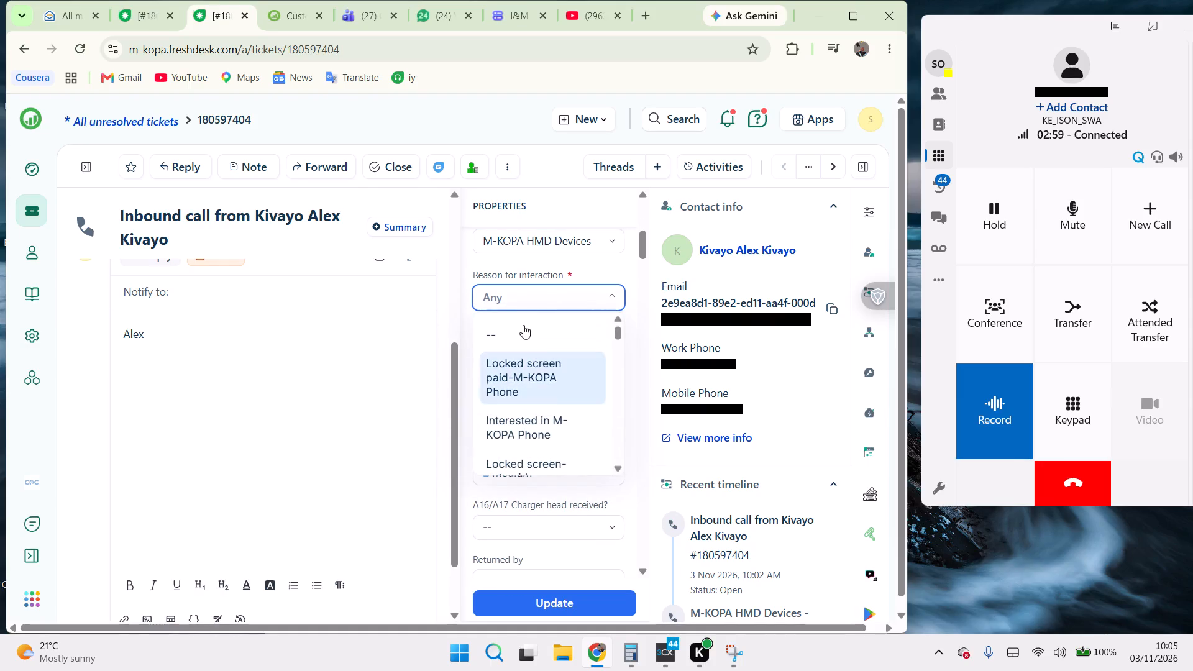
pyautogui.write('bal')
pyautogui.doubleClick(510, 345)
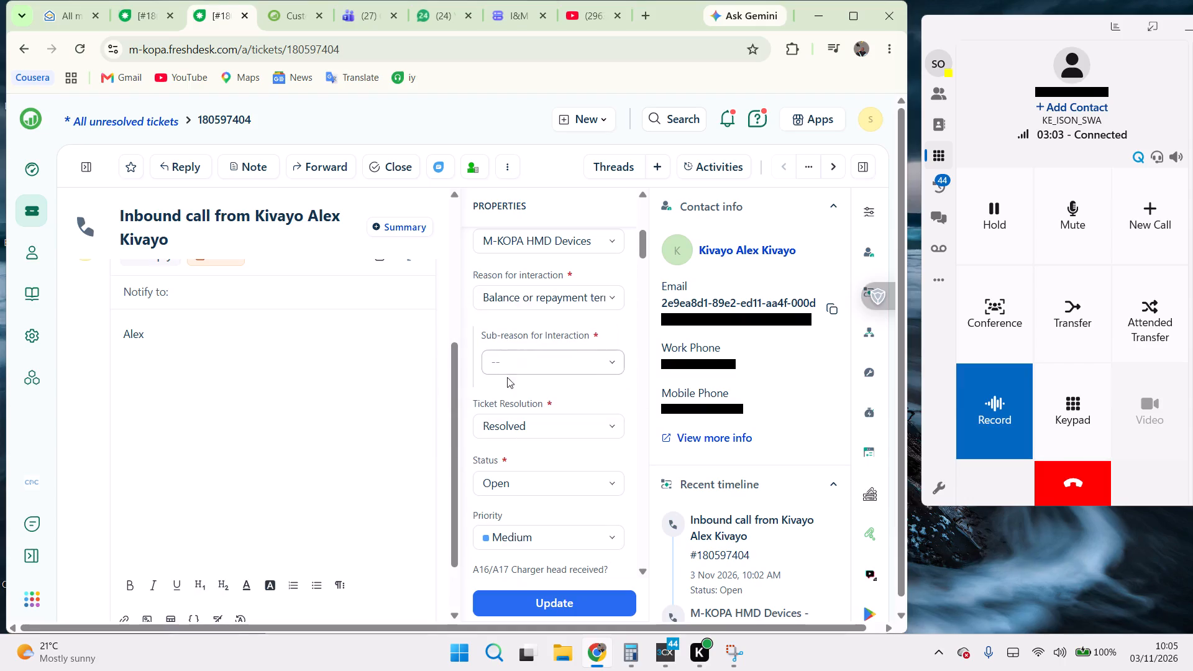
pyautogui.doubleClick(539, 355)
pyautogui.click(531, 358)
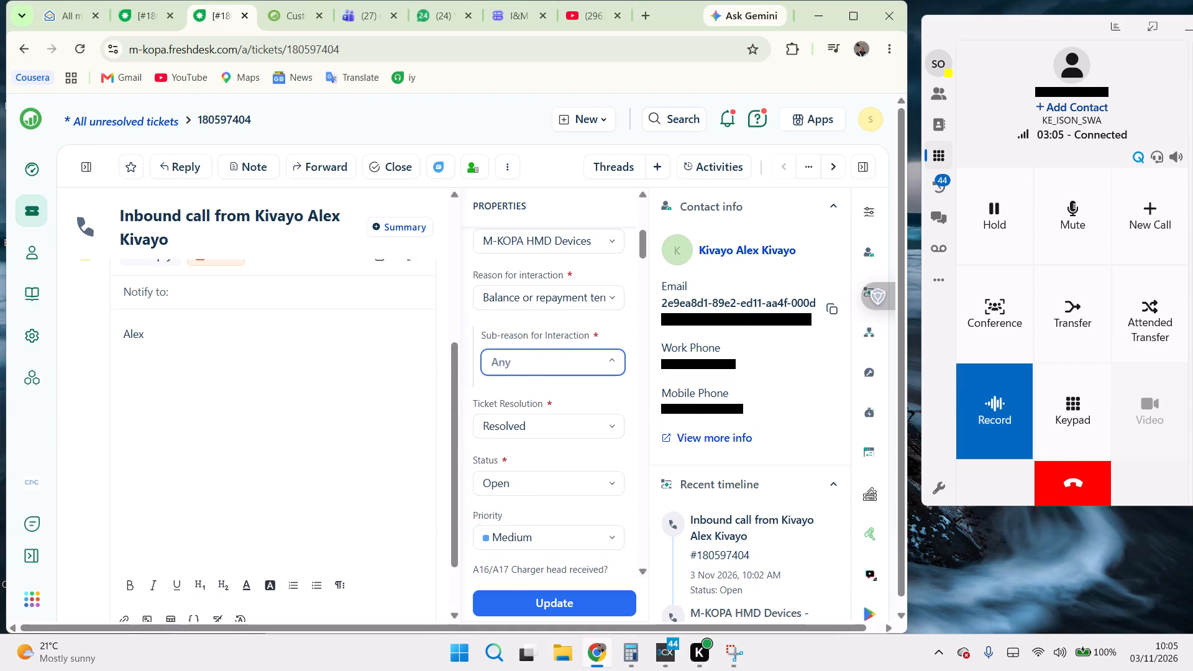
pyautogui.click(527, 429)
# Set the outcome to "Resolved: Customer advised on loan amount / arrears" and the ticket status to Resolved.
pyautogui.click(567, 426)
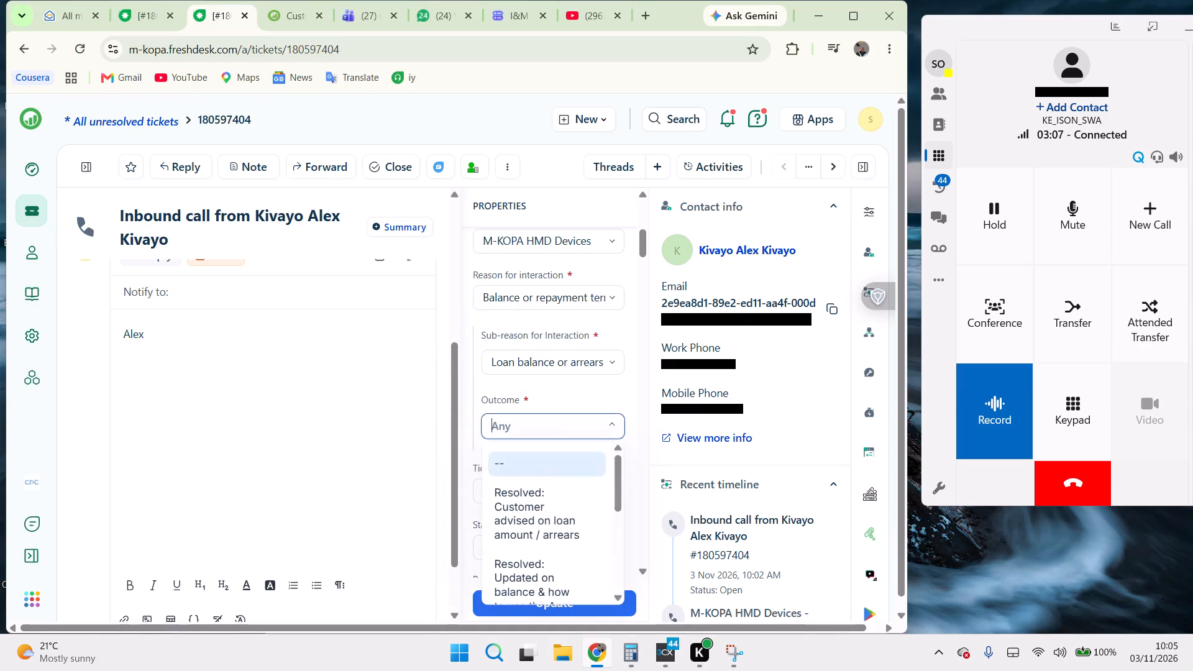
pyautogui.click(551, 523)
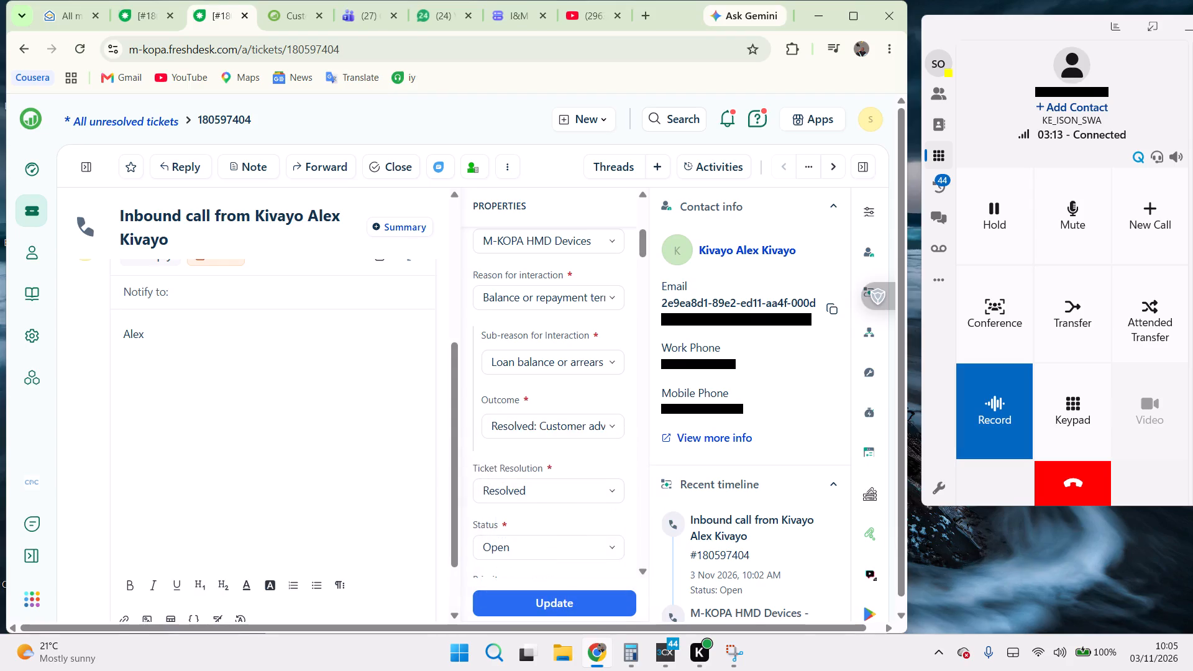
pyautogui.doubleClick(533, 547)
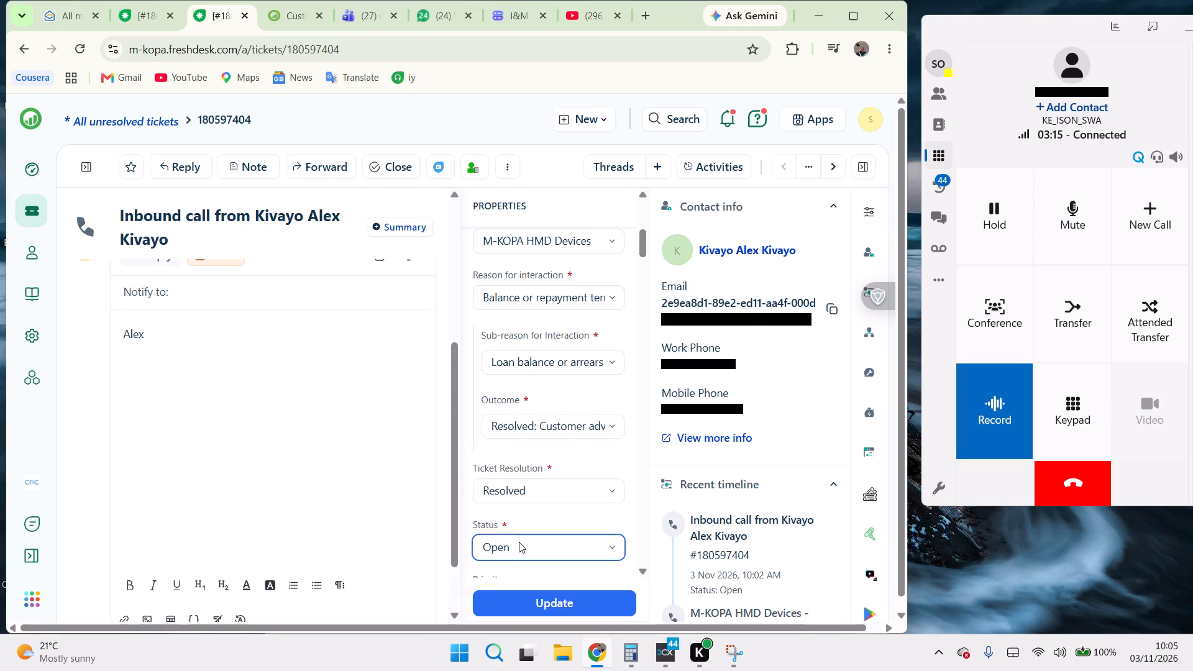
pyautogui.click(521, 543)
pyautogui.click(522, 478)
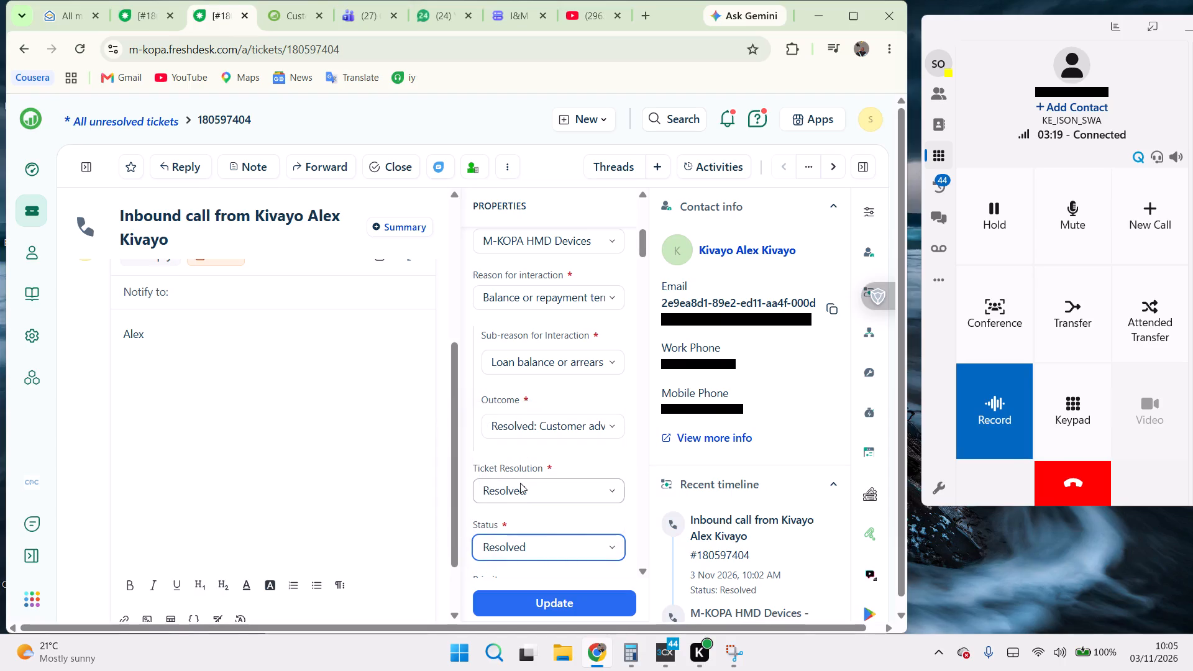
# Copy the reason for interaction, "Balance or repayment terms inquiry", into the private note below the caller's first name.
pyautogui.click(516, 295)
pyautogui.rightClick(516, 295)
pyautogui.click(558, 313)
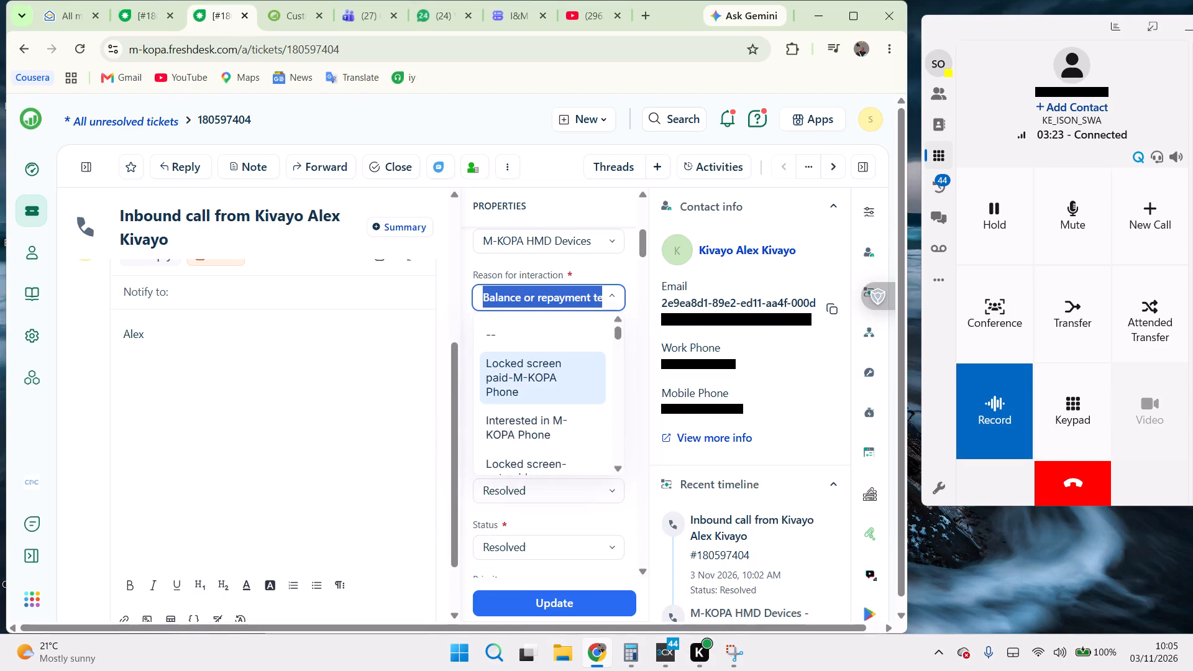
pyautogui.click(223, 395)
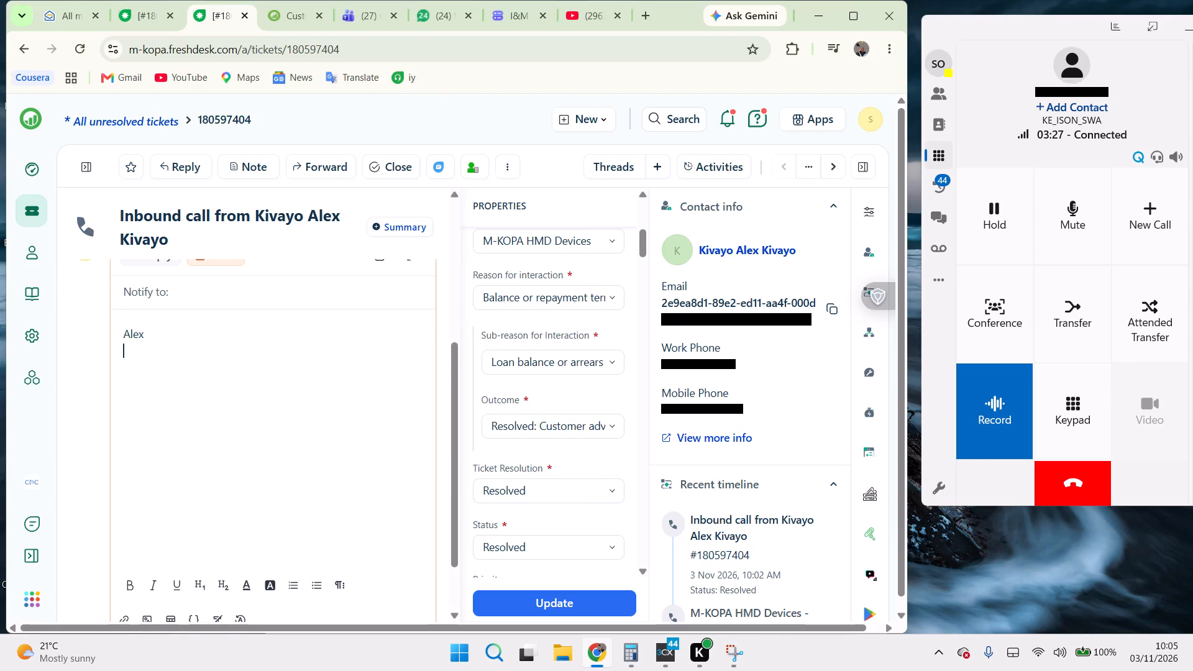
pyautogui.hotkey('ctrl', 'v')
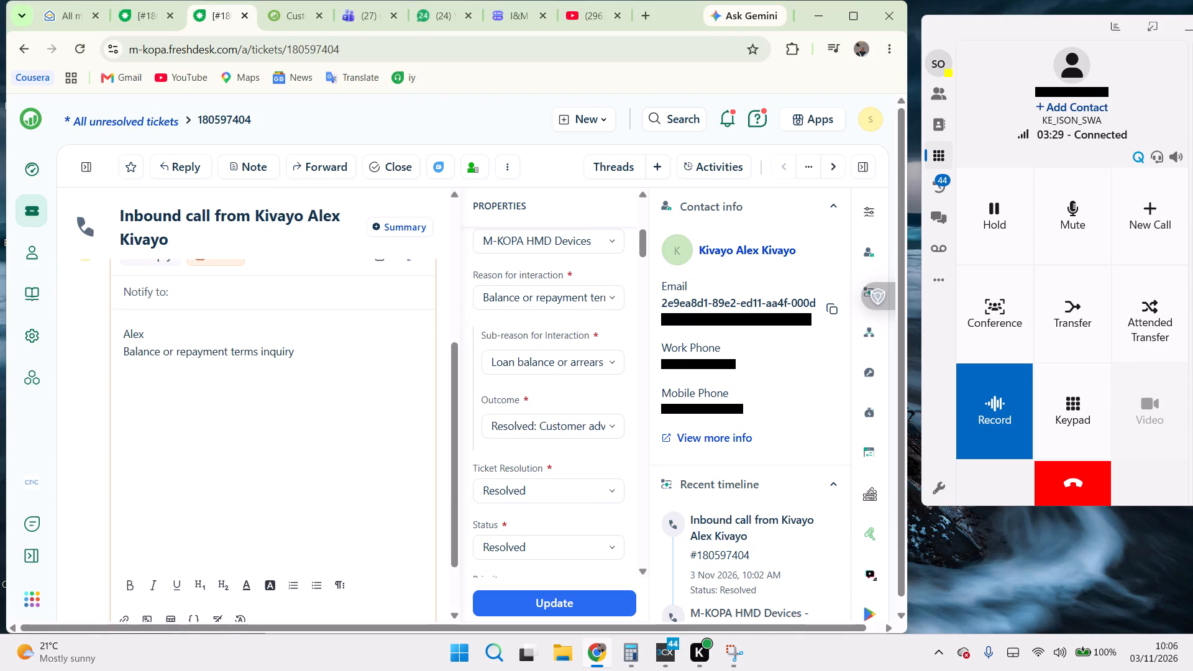
# Copy the outcome, "Resolved: Customer advised on loan amount / arrears", into the private note below the reason for interaction.
pyautogui.click(518, 421)
pyautogui.rightClick(518, 421)
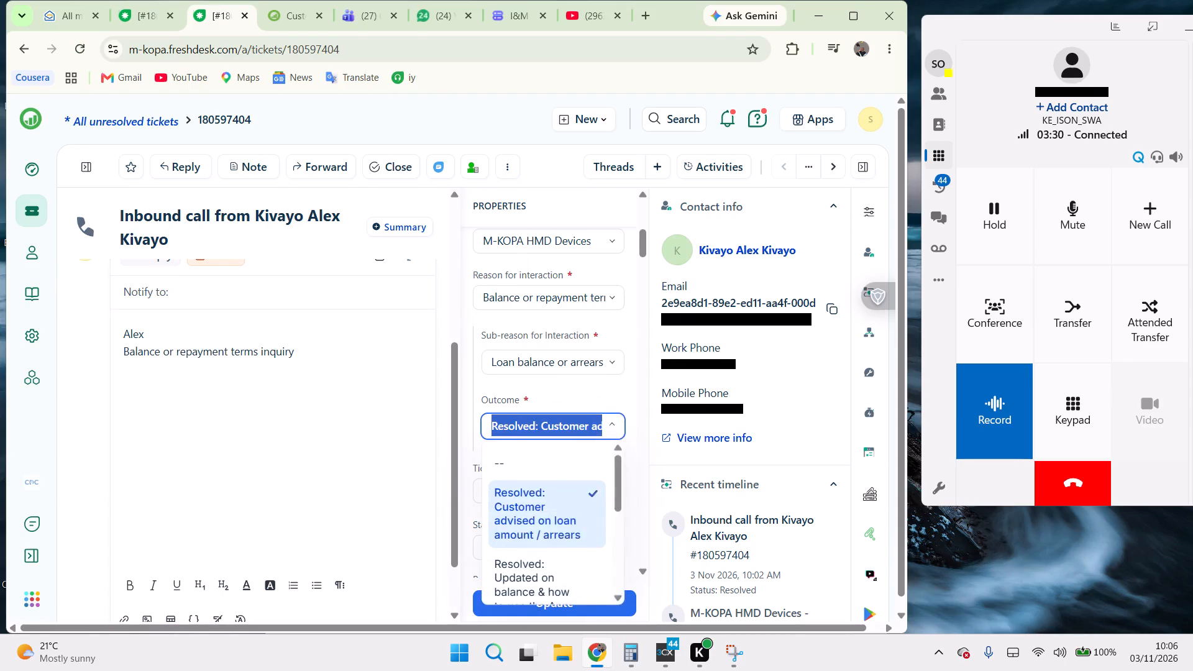
pyautogui.click(569, 309)
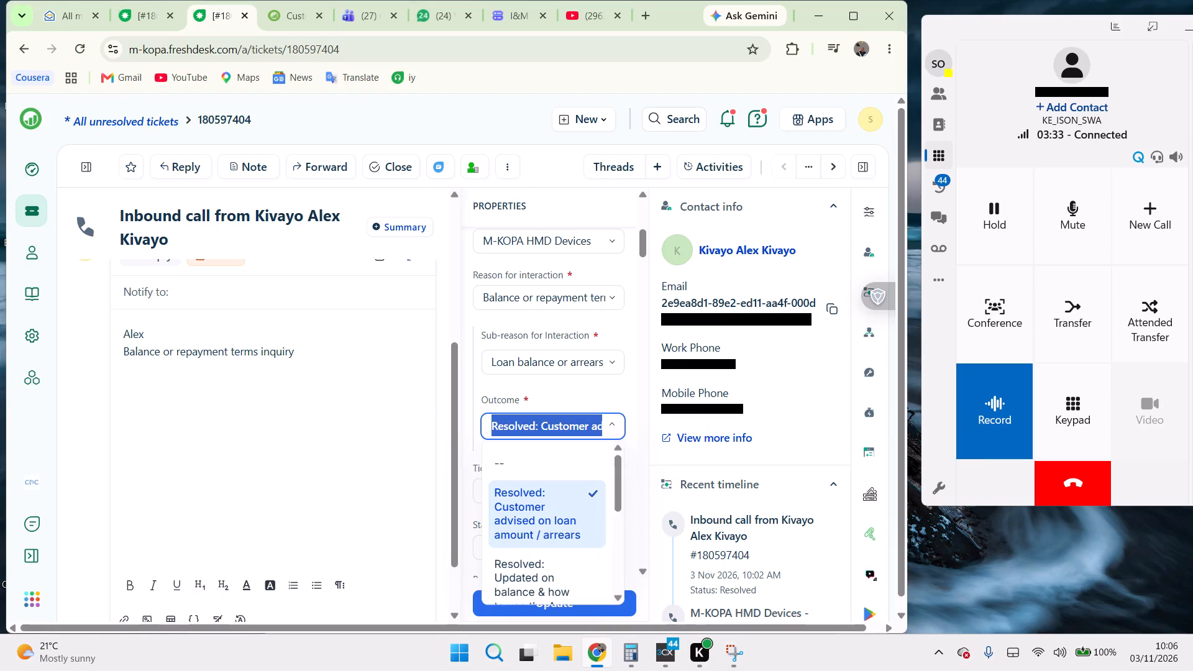
pyautogui.click(318, 366)
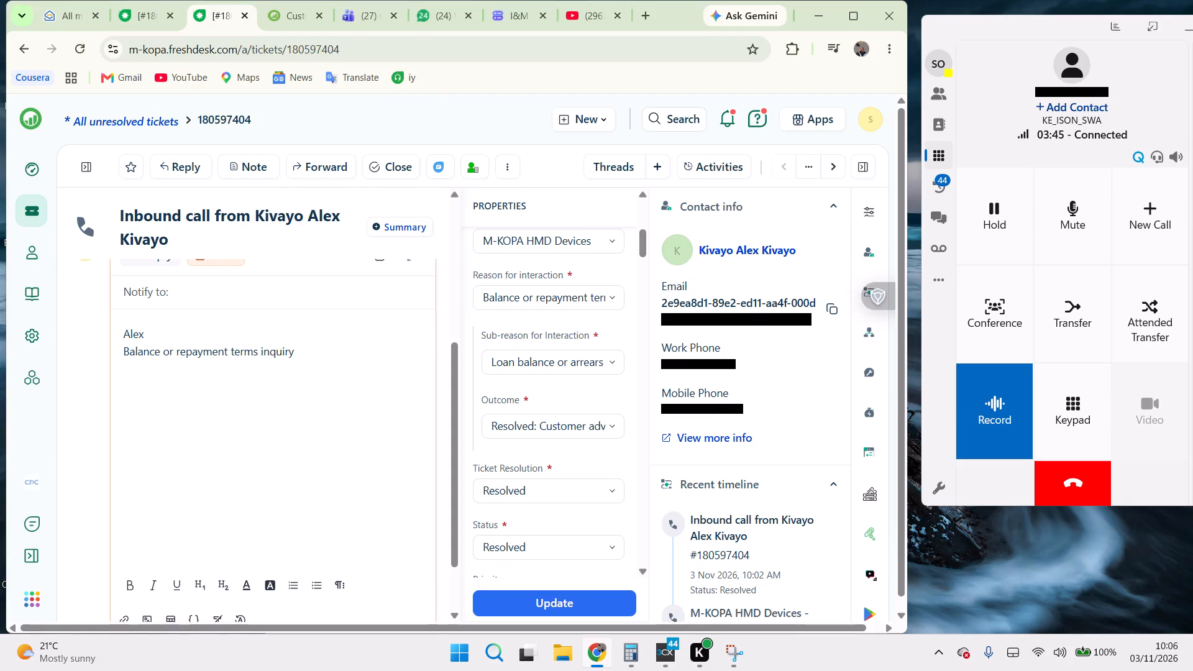
pyautogui.click(533, 422)
pyautogui.rightClick(533, 422)
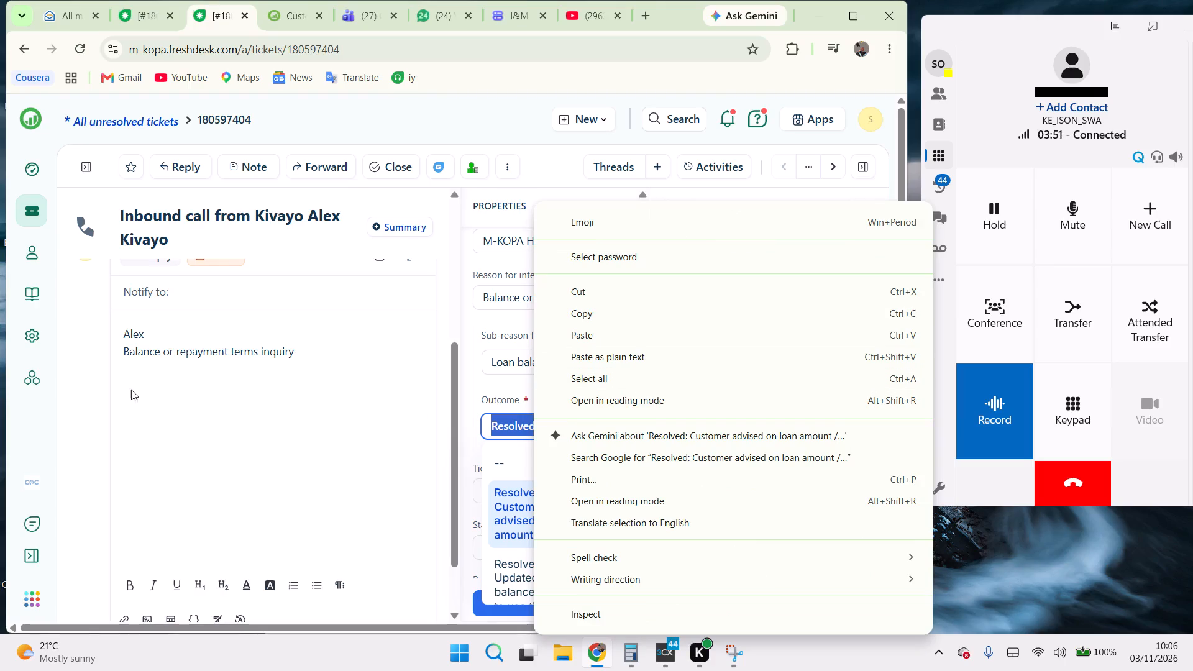
pyautogui.click(326, 350)
pyautogui.press('Return')
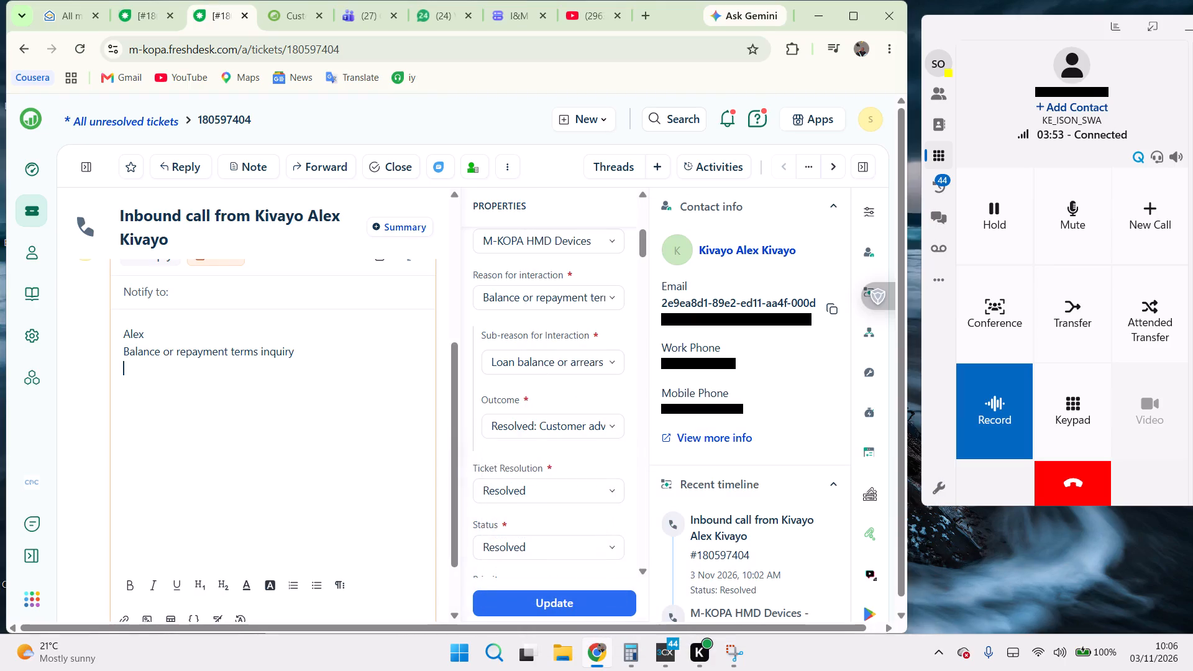
pyautogui.hotkey('ctrl', 'v')
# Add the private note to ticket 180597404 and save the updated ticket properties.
pyautogui.scroll(-2, 329, 352)
pyautogui.scroll(1, 329, 352)
pyautogui.scroll(-1, 329, 352)
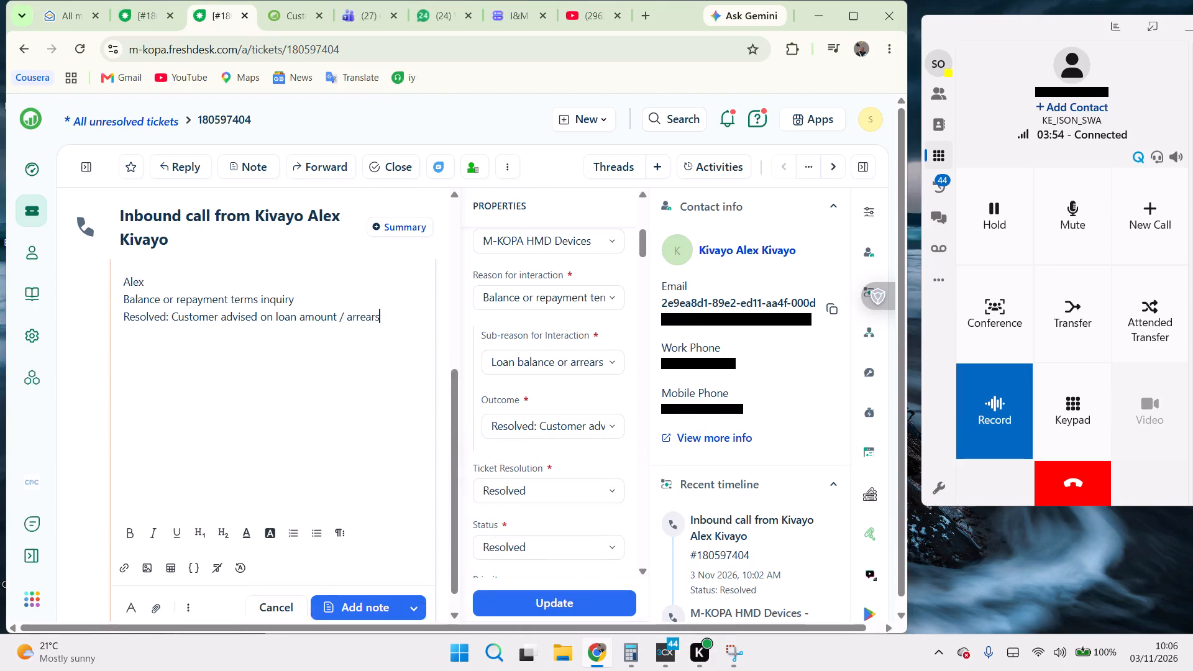
pyautogui.scroll(-1, 330, 416)
pyautogui.doubleClick(356, 569)
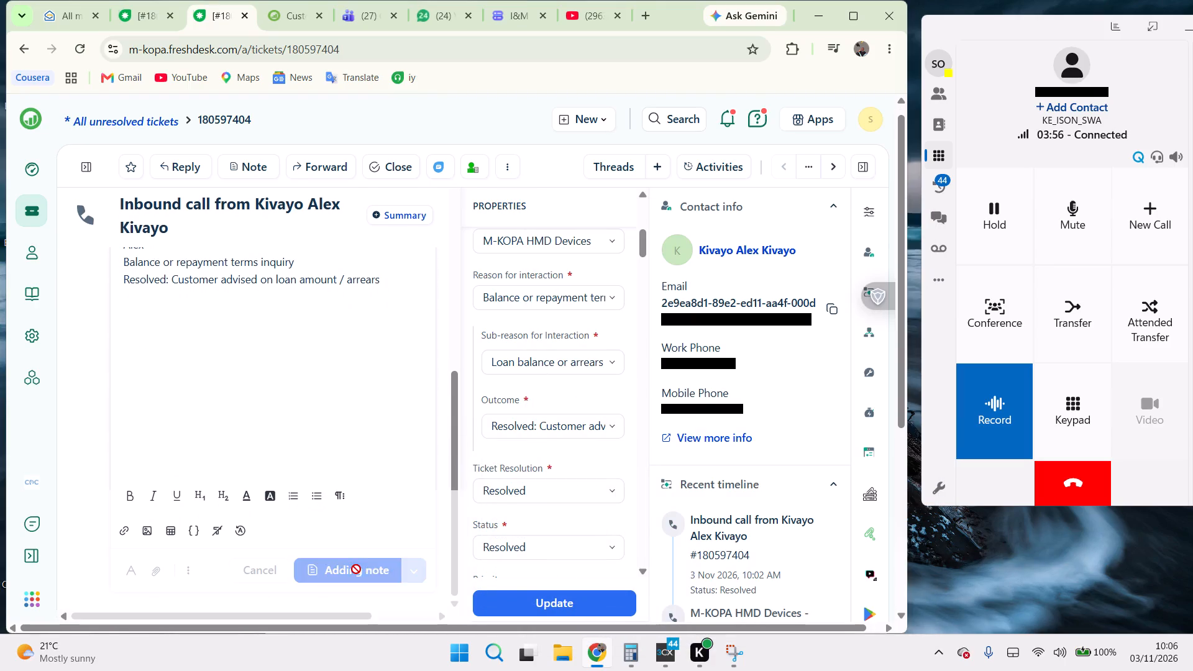
pyautogui.click(527, 598)
pyautogui.scroll(-1, 339, 435)
pyautogui.scroll(1, 339, 435)
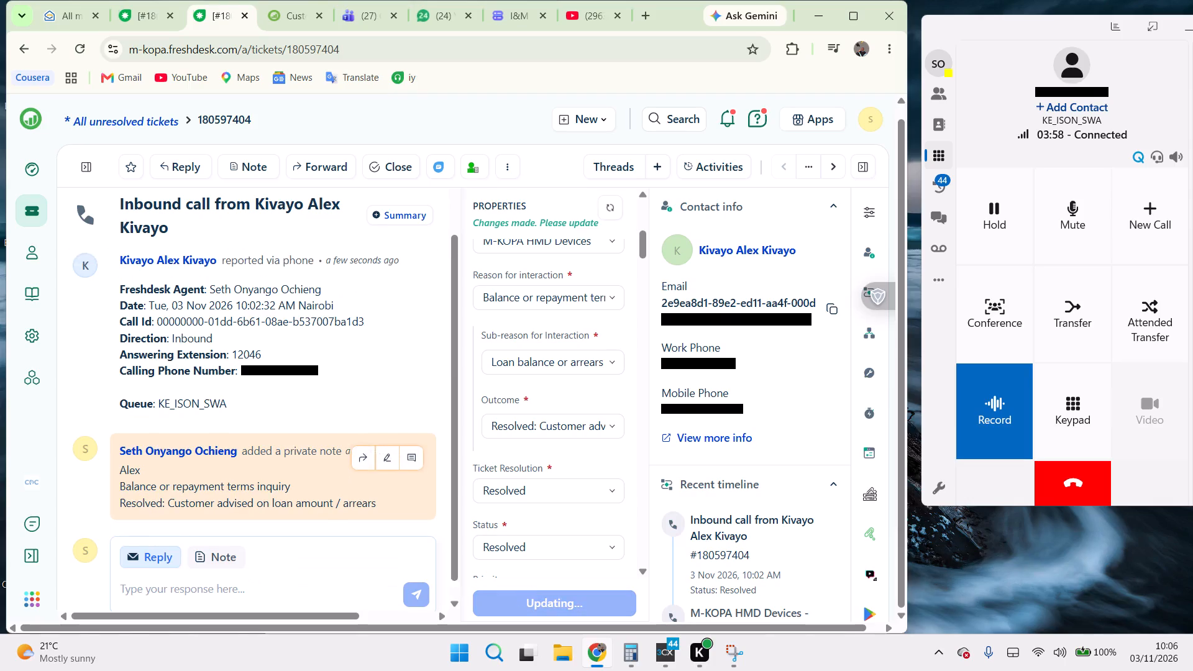
pyautogui.scroll(1, 339, 435)
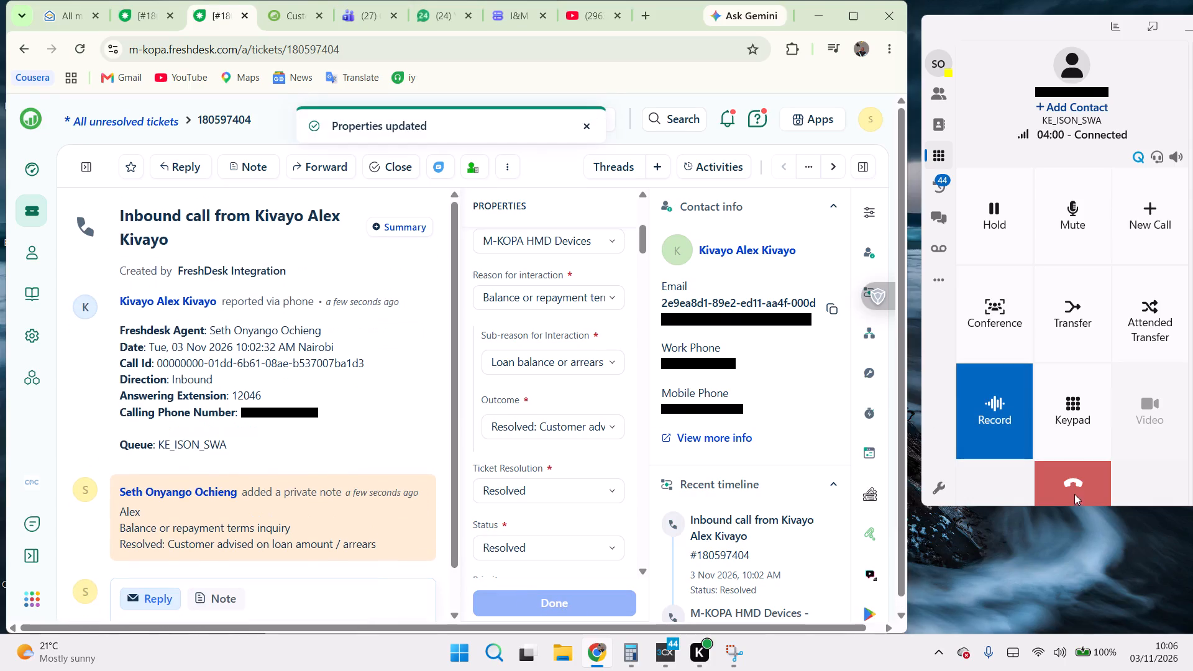
# End the connected call in the 3CX softphone.
pyautogui.doubleClick(1075, 489)
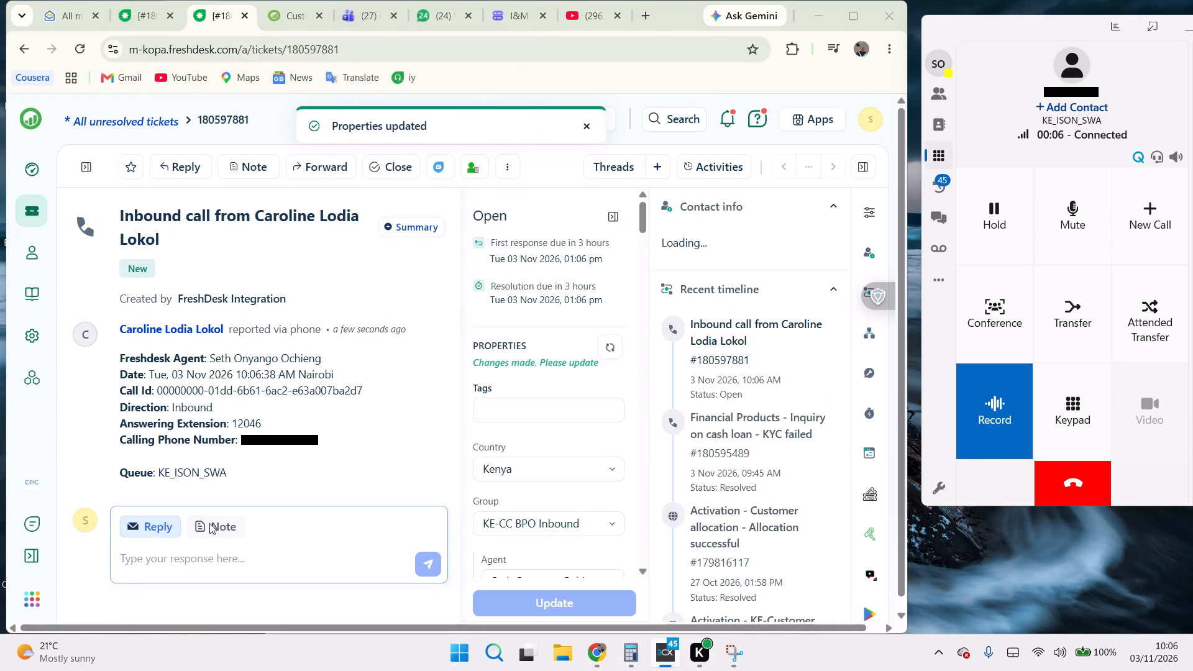
pyautogui.tripleClick(224, 525)
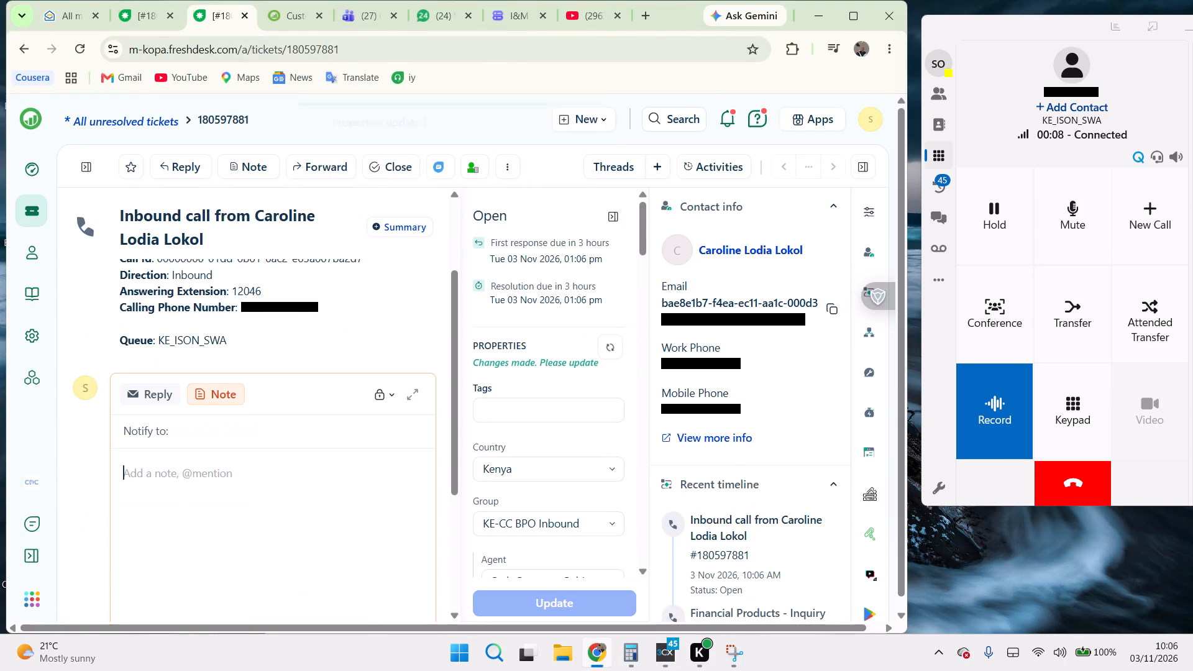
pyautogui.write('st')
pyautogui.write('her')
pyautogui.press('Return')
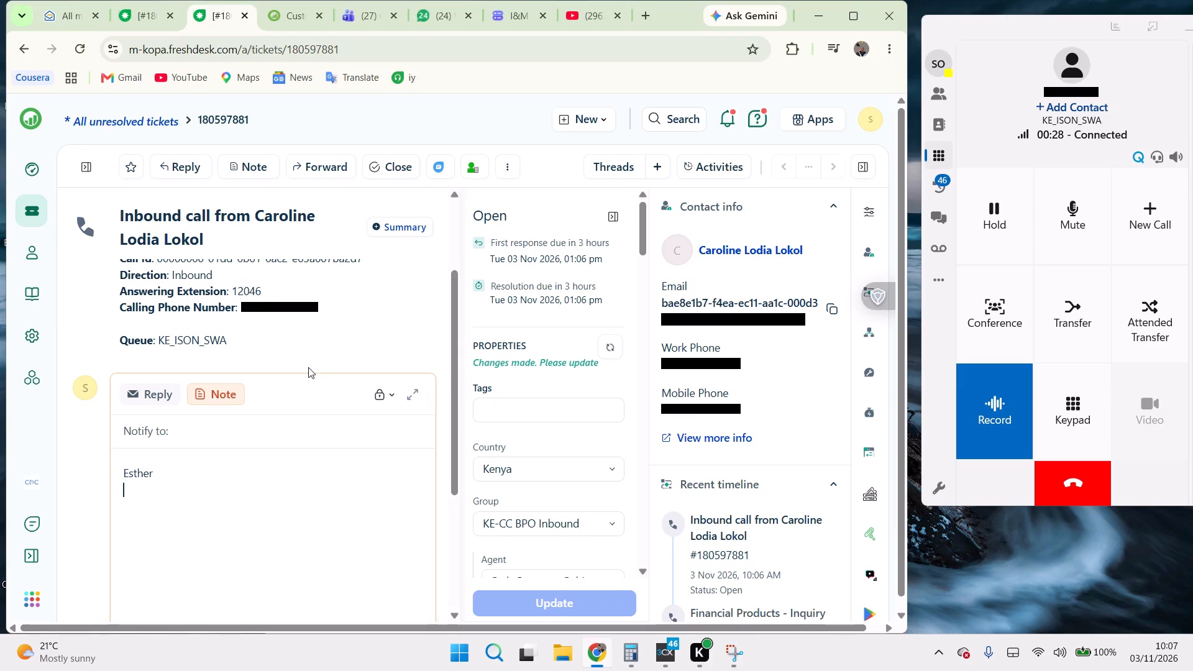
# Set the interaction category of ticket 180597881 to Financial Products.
pyautogui.scroll(-5, 308, 367)
pyautogui.scroll(-4, 525, 405)
pyautogui.scroll(3, 525, 405)
pyautogui.scroll(-1, 525, 405)
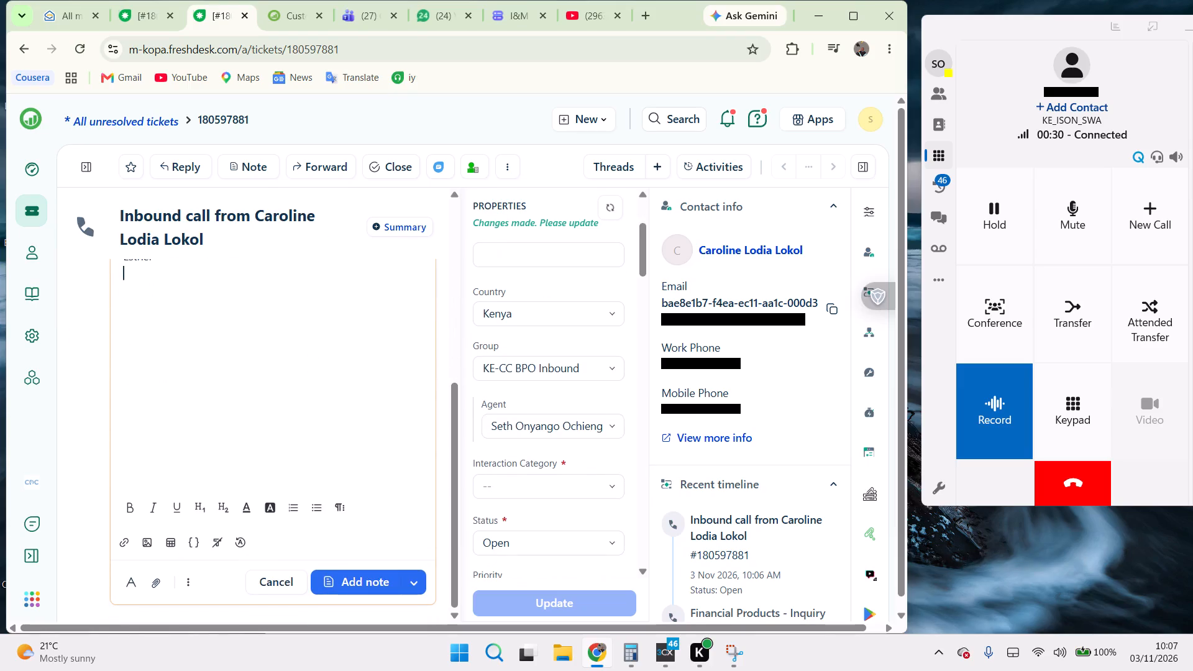
pyautogui.click(521, 480)
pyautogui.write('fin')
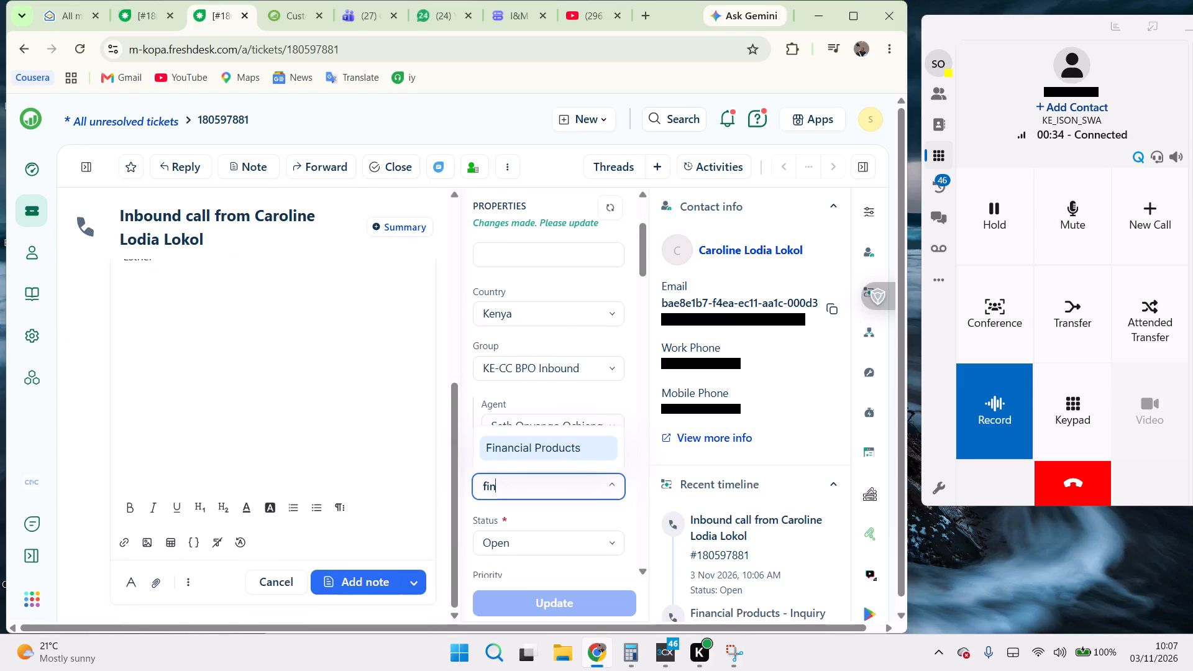
pyautogui.click(507, 442)
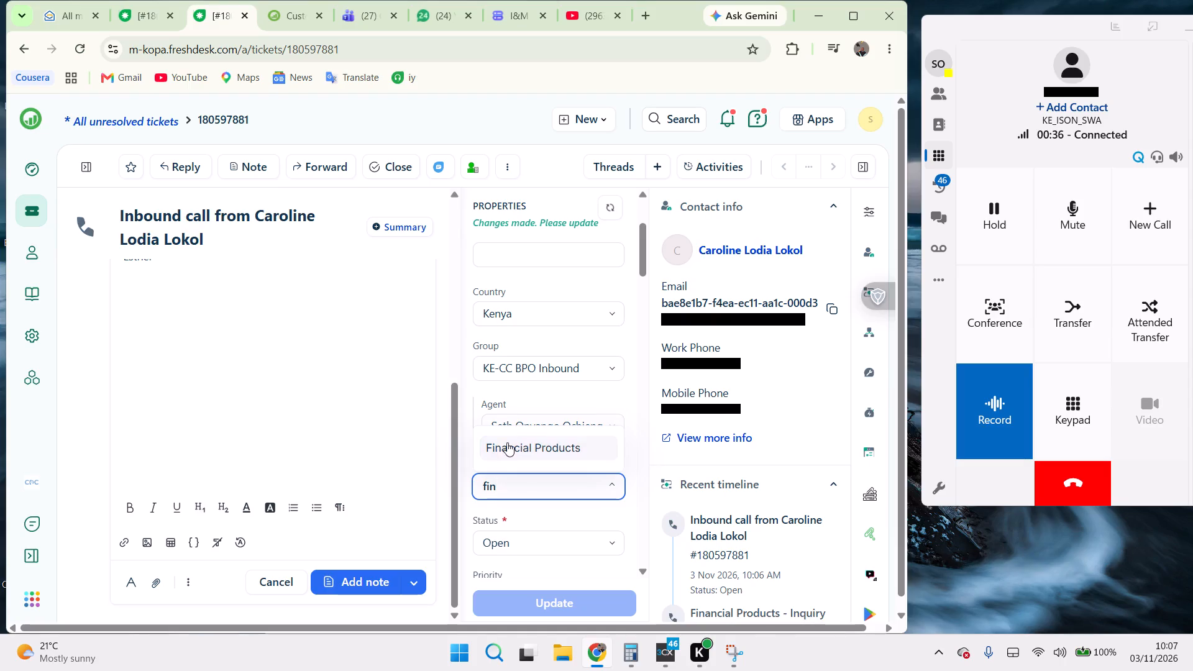
# Set the reason for interaction to Inquiry on cash loan, with the sub-reason Inquiry - cash loan qualification.
pyautogui.scroll(1, 324, 413)
pyautogui.scroll(-4, 324, 413)
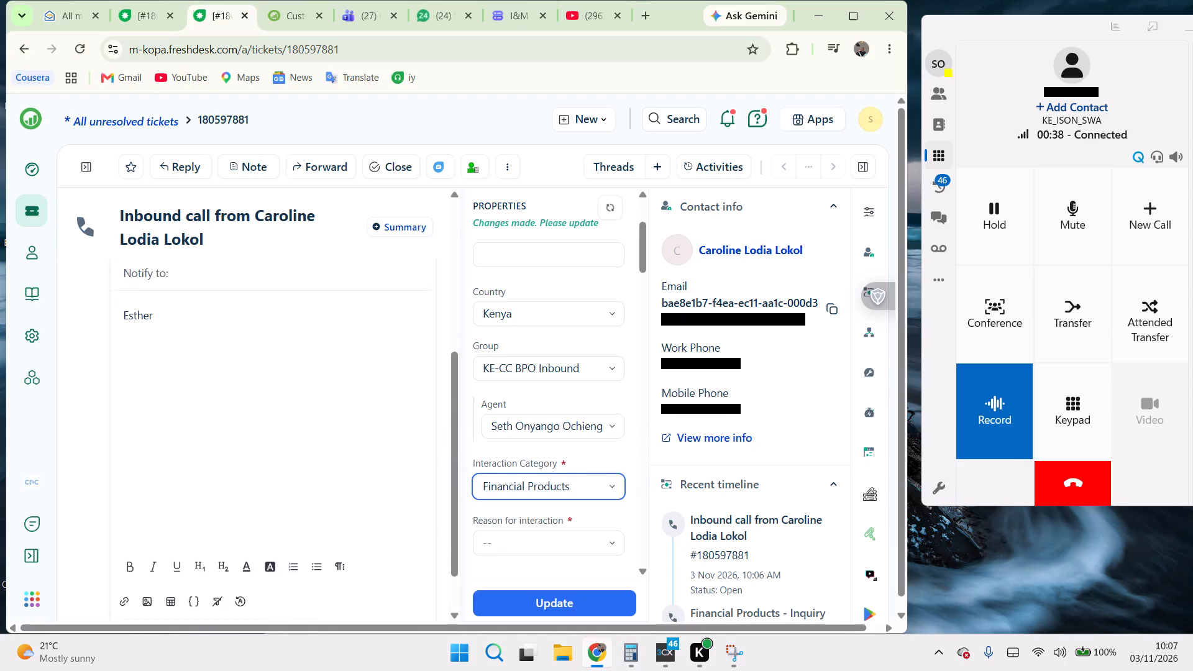
pyautogui.scroll(-4, 549, 439)
pyautogui.scroll(2, 537, 405)
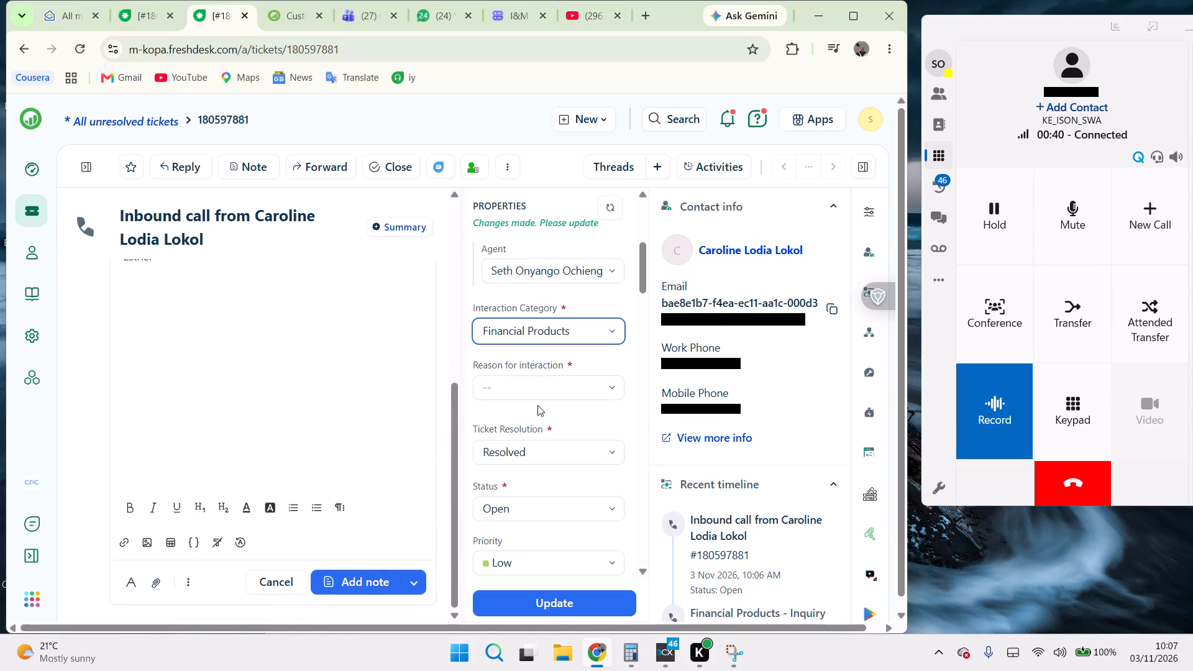
pyautogui.click(539, 384)
pyautogui.doubleClick(541, 447)
pyautogui.click(552, 449)
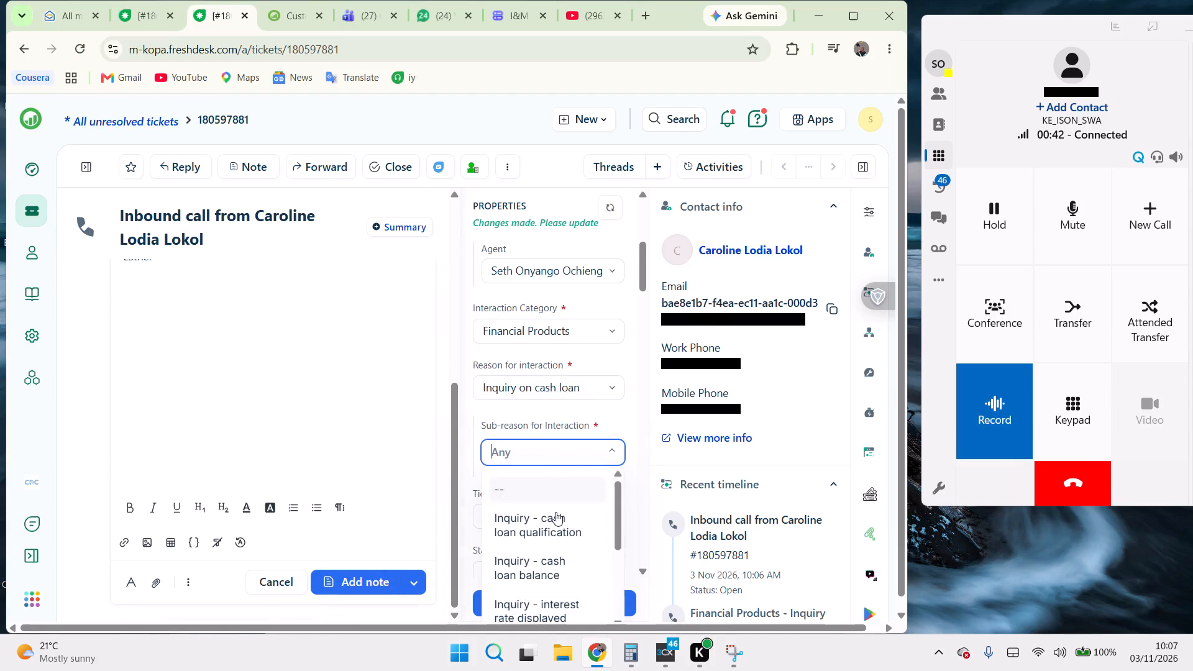
pyautogui.click(557, 527)
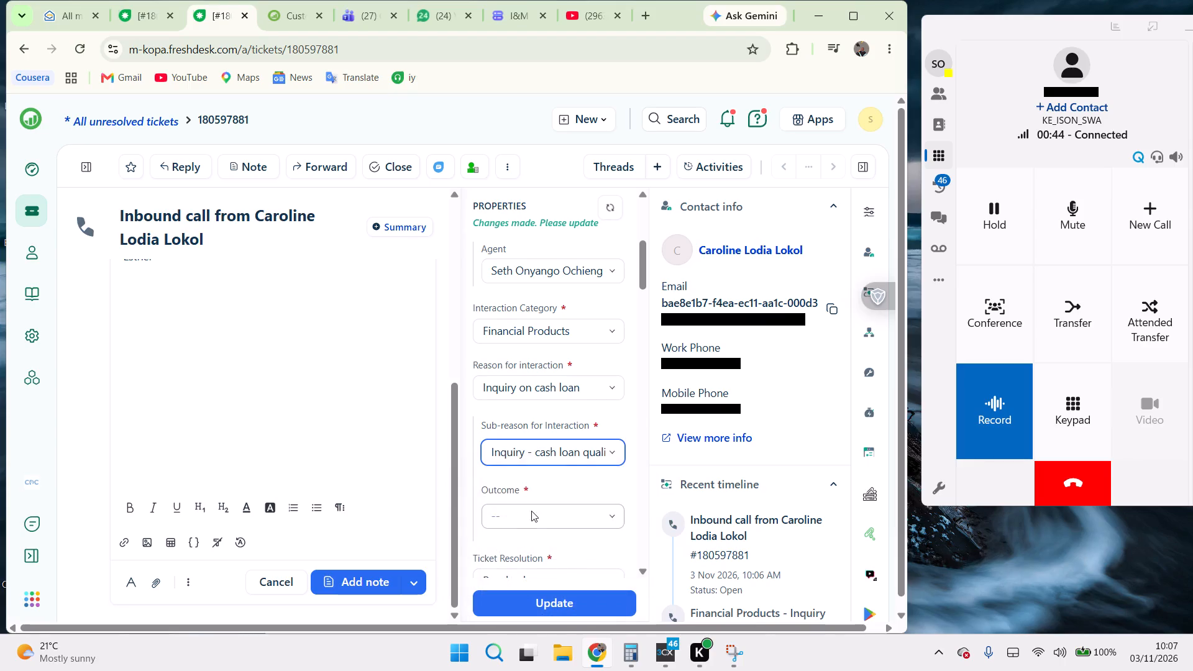
# Set the outcome to the second option beginning with "Resolved: Customer advised on".
pyautogui.click(529, 521)
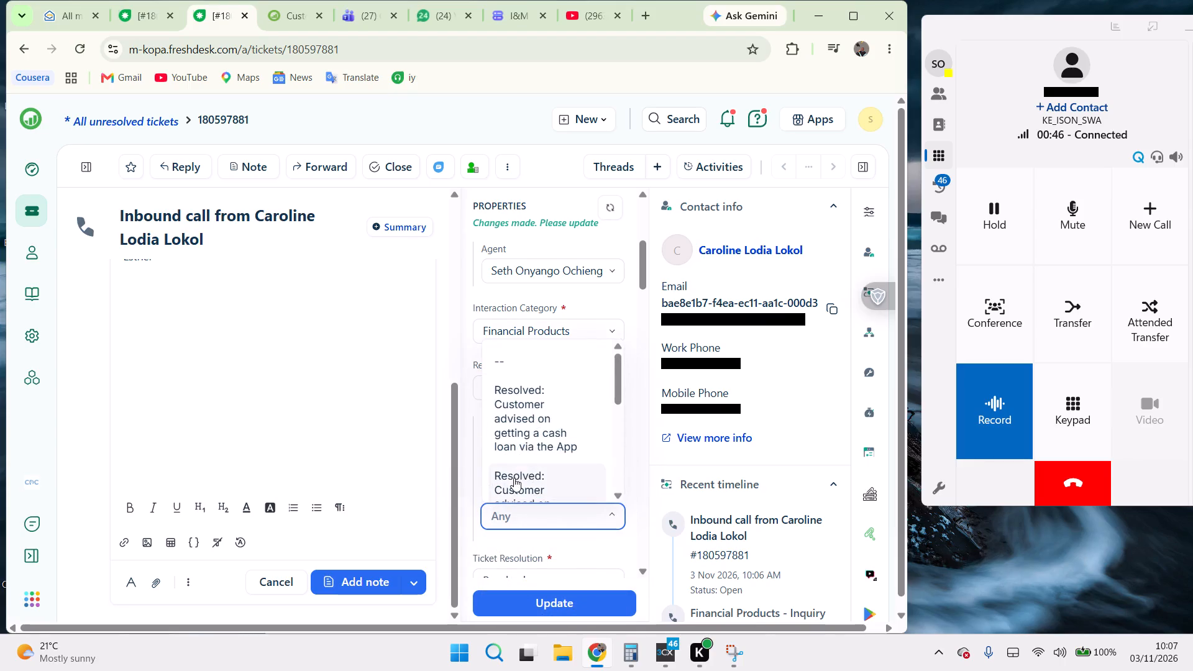
pyautogui.click(517, 471)
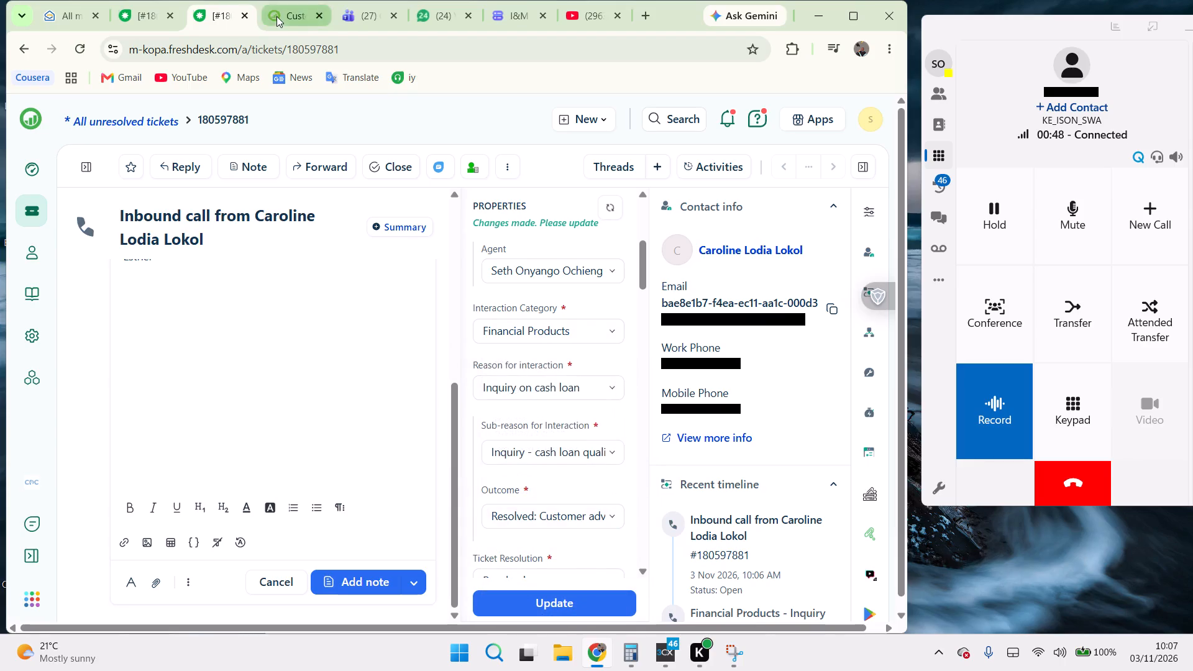
# Search the M-KOPA CRM for the customer by account number.
pyautogui.click(277, 16)
pyautogui.click(755, 134)
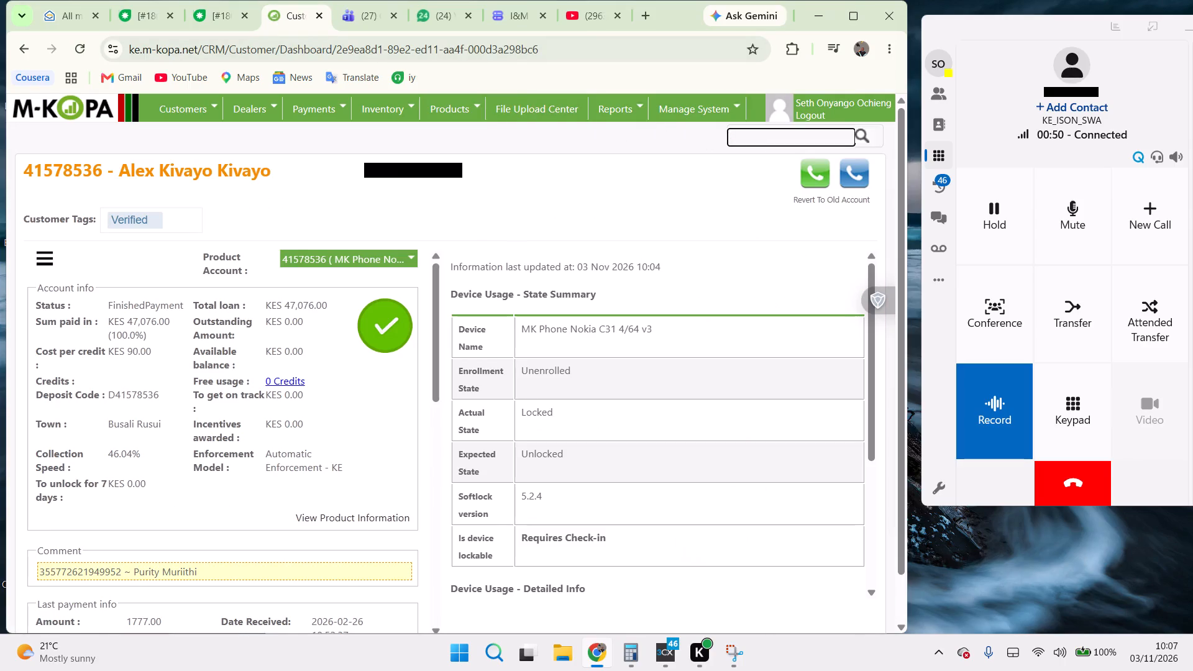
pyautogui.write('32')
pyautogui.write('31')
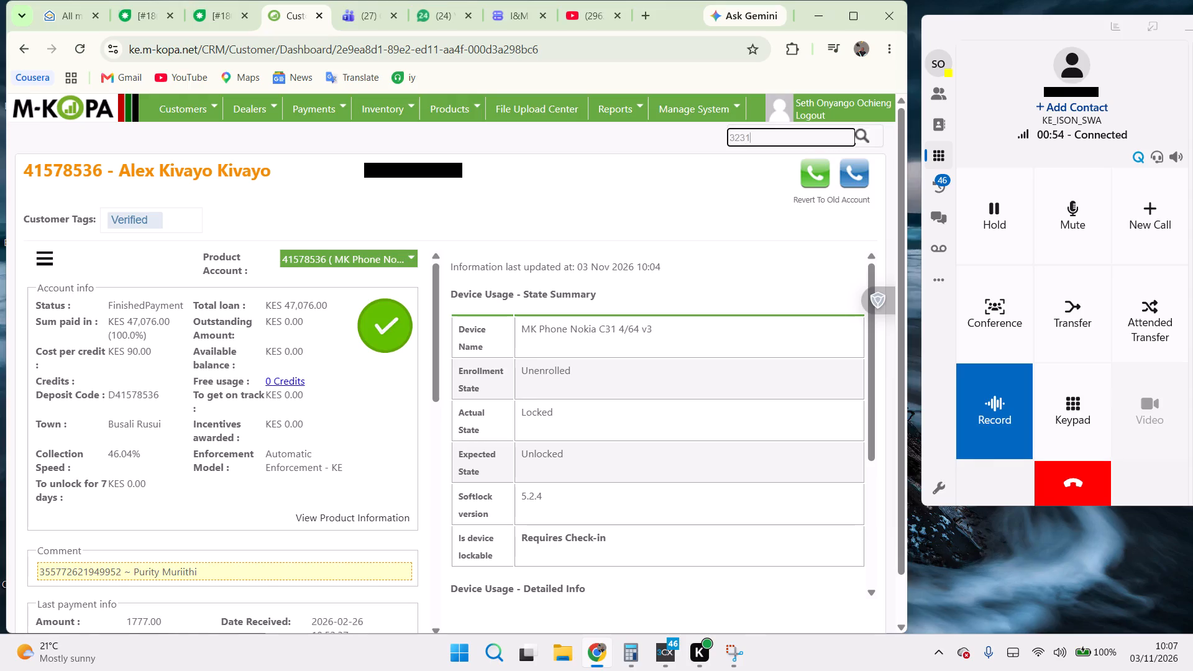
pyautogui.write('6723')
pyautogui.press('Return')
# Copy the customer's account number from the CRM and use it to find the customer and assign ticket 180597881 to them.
pyautogui.click(70, 167)
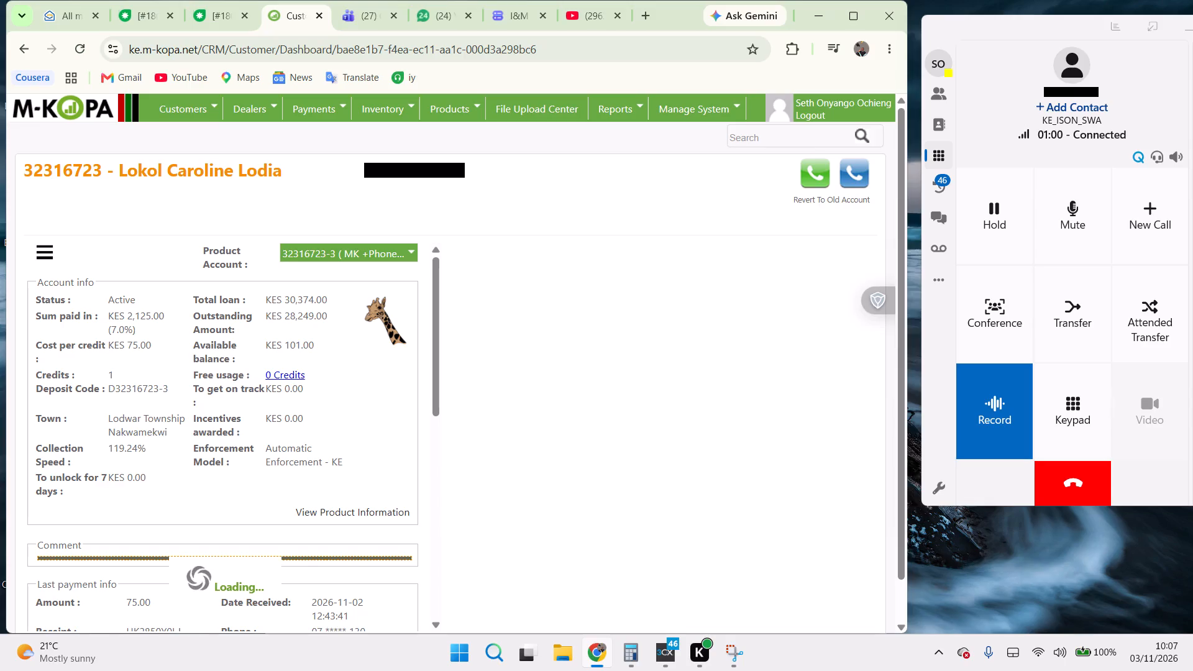
pyautogui.doubleClick(35, 169)
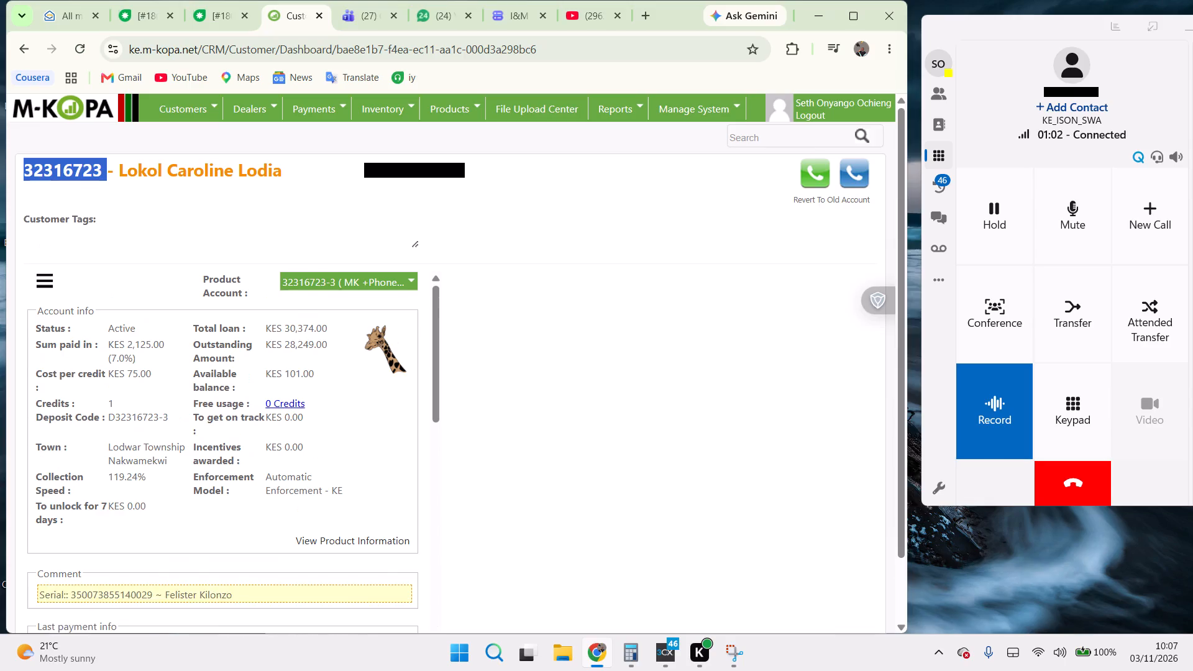
pyautogui.rightClick(35, 169)
pyautogui.doubleClick(87, 194)
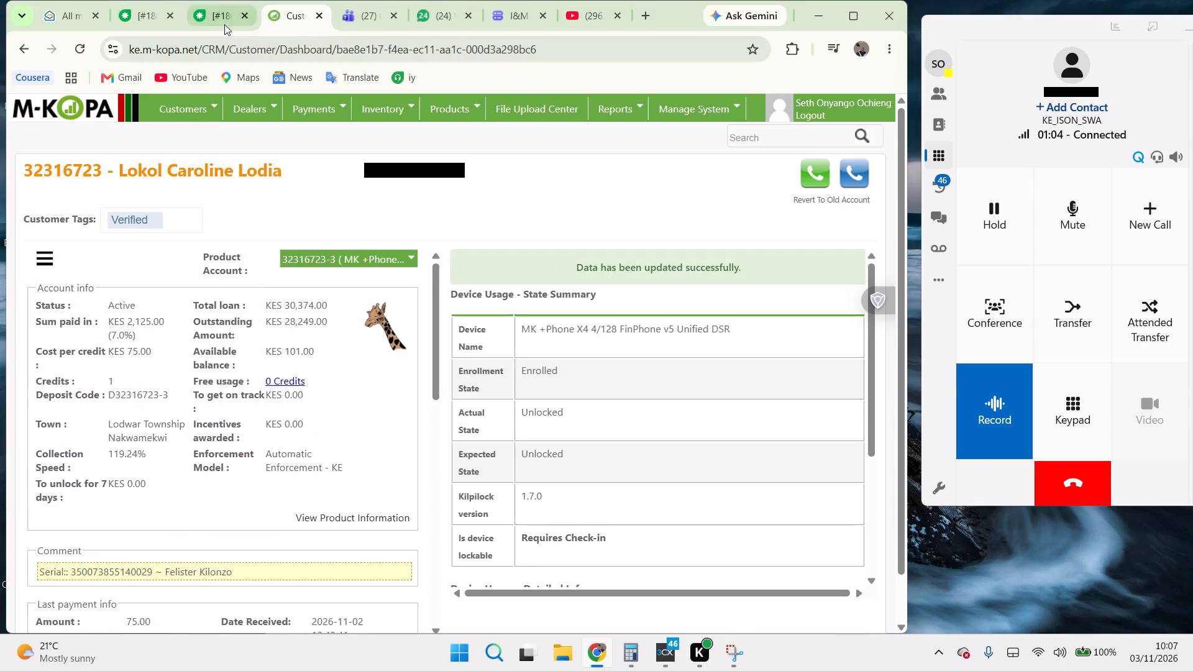
pyautogui.click(221, 18)
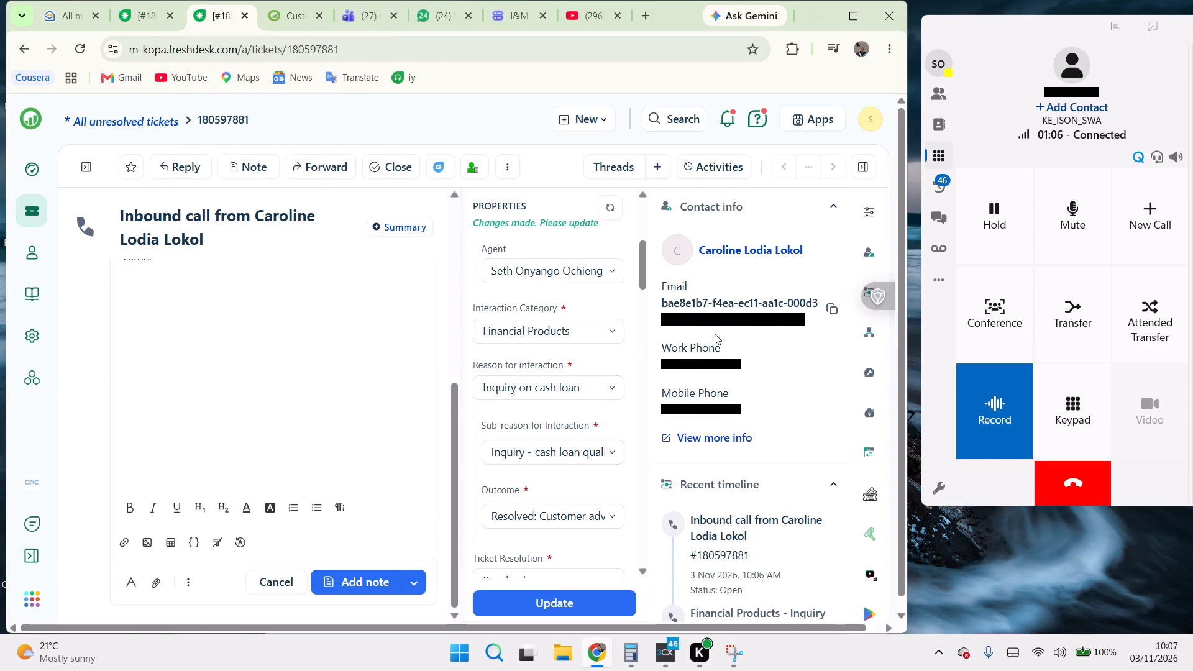
pyautogui.scroll(-8, 734, 347)
pyautogui.scroll(1, 737, 355)
pyautogui.scroll(-2, 737, 355)
pyautogui.scroll(1, 737, 355)
pyautogui.scroll(-5, 737, 355)
pyautogui.scroll(1, 737, 355)
pyautogui.scroll(-1, 737, 355)
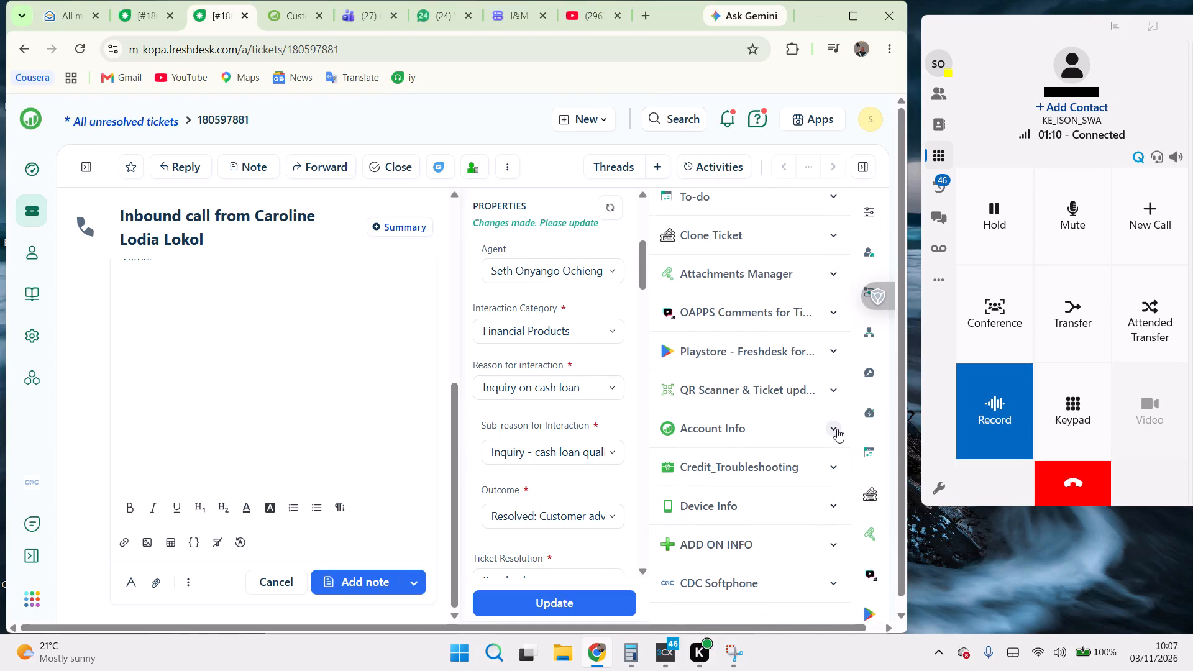
pyautogui.click(837, 429)
pyautogui.click(688, 516)
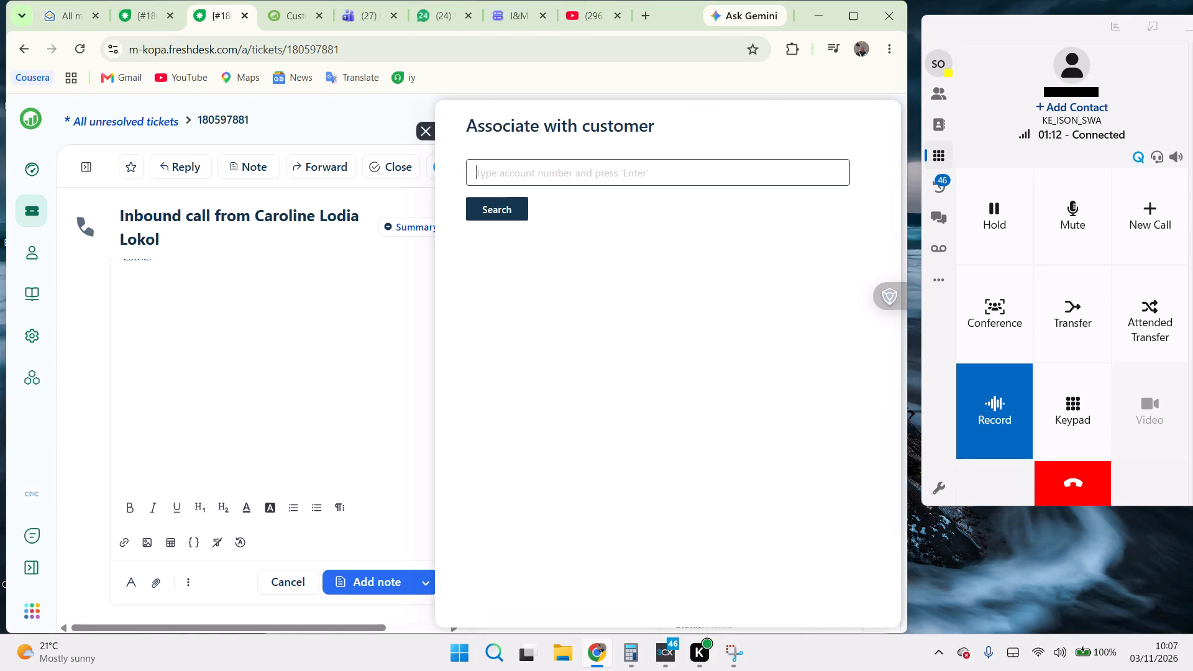
pyautogui.click(488, 163)
pyautogui.hotkey('ctrl', 'v')
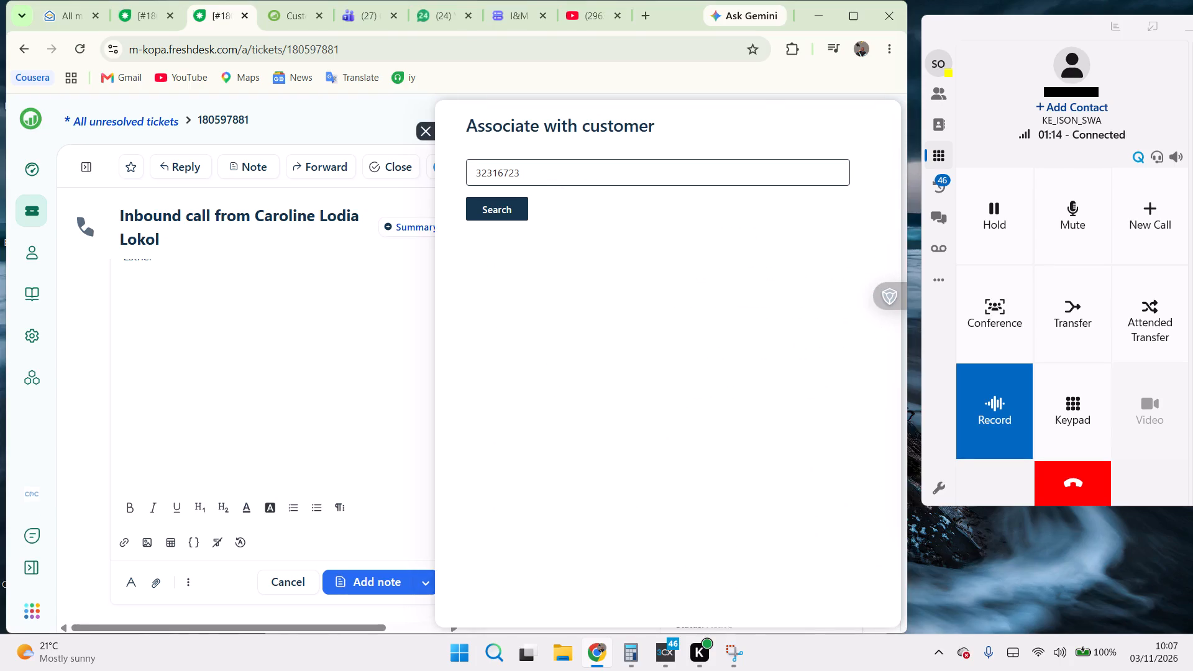
pyautogui.press('BackSpace')
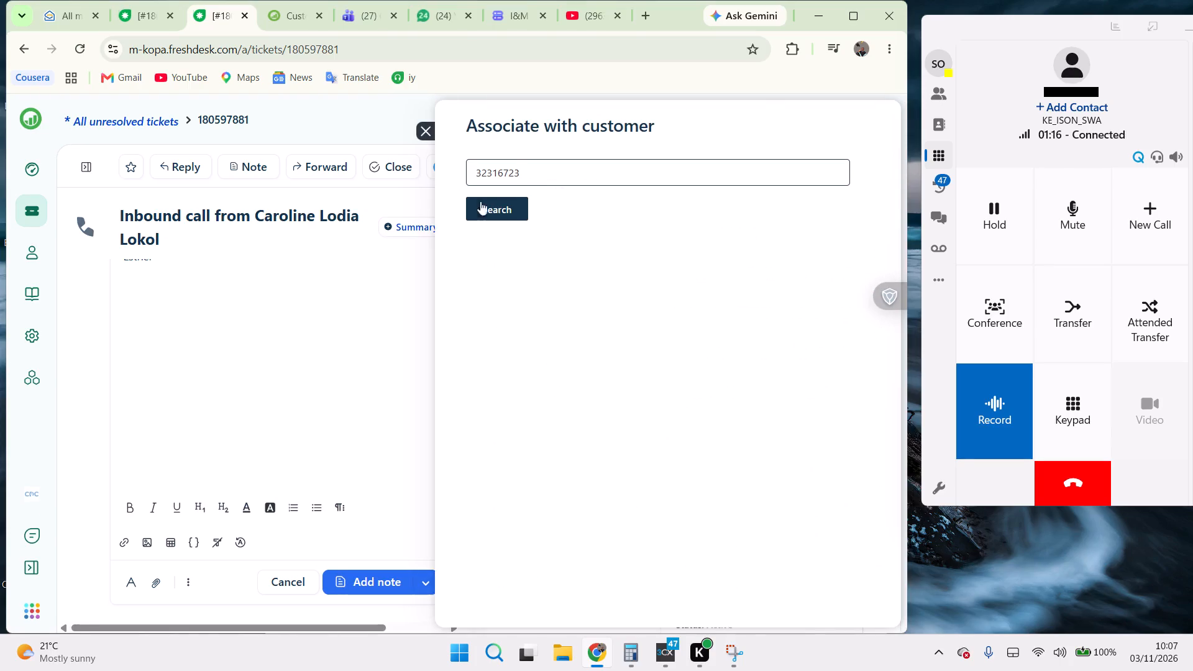
pyautogui.doubleClick(483, 204)
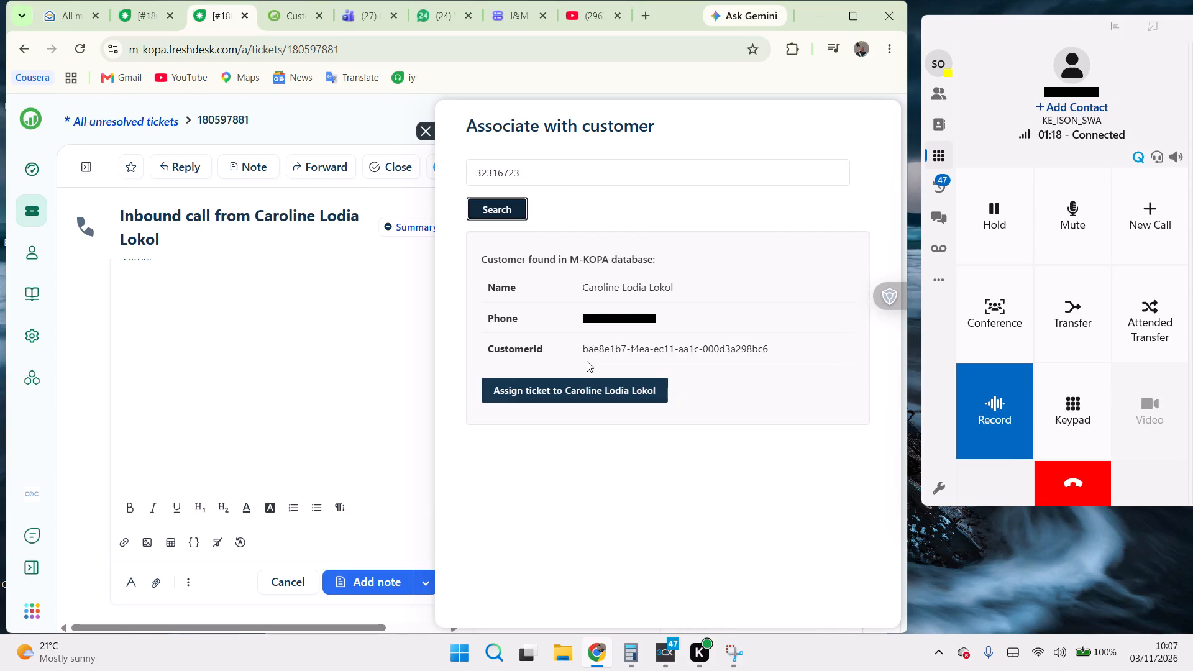
pyautogui.click(575, 384)
# Open the customer's Update Information form in the M-KOPA CRM to check the personal and contact details.
pyautogui.doubleClick(290, 29)
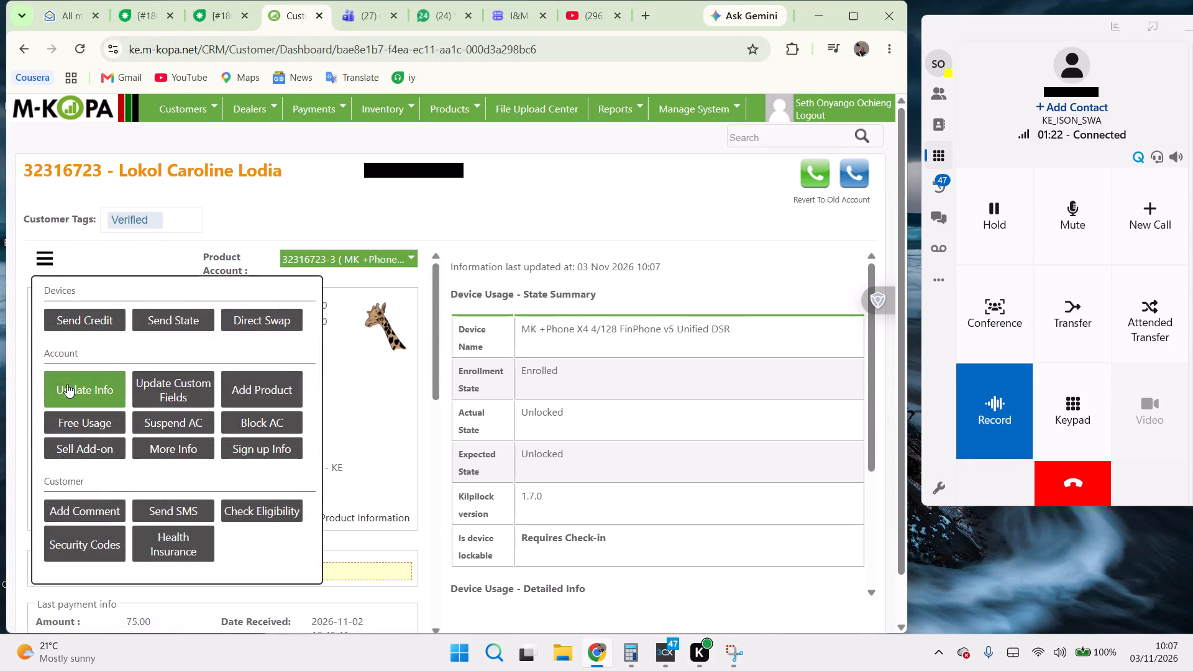
pyautogui.click(67, 384)
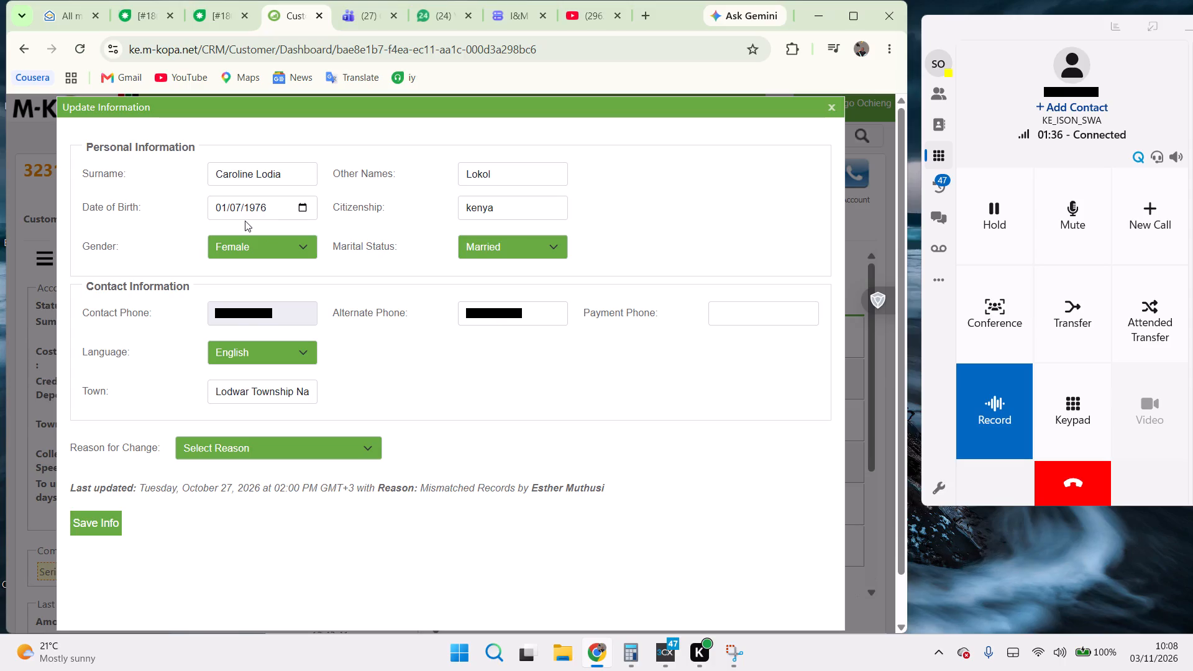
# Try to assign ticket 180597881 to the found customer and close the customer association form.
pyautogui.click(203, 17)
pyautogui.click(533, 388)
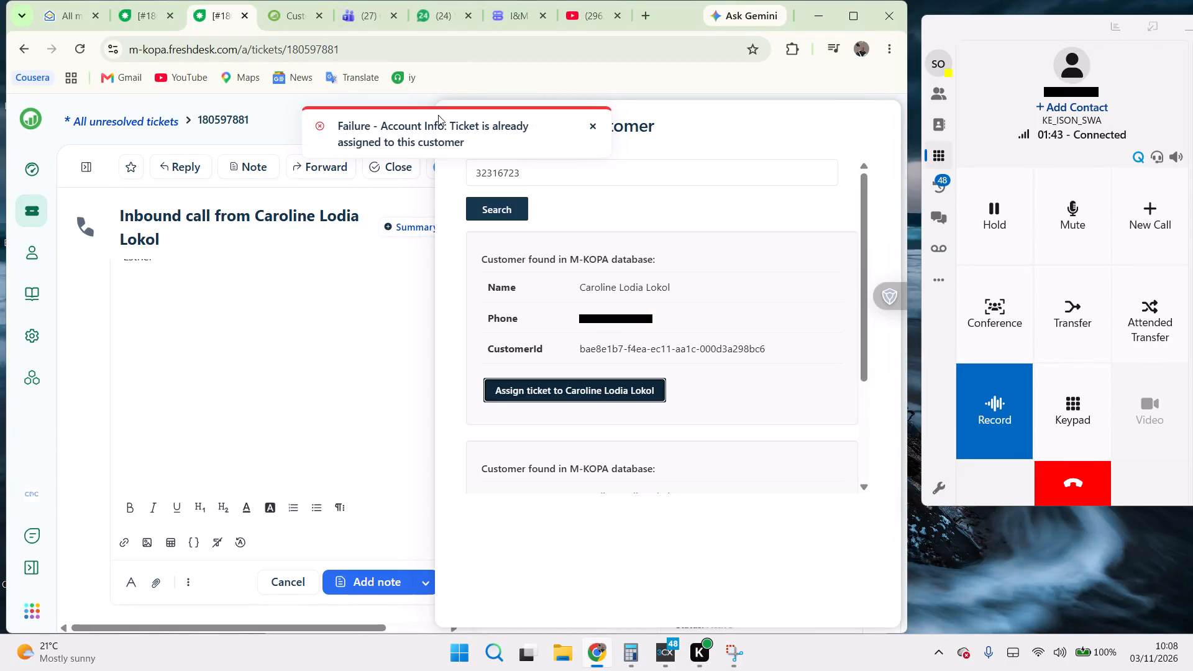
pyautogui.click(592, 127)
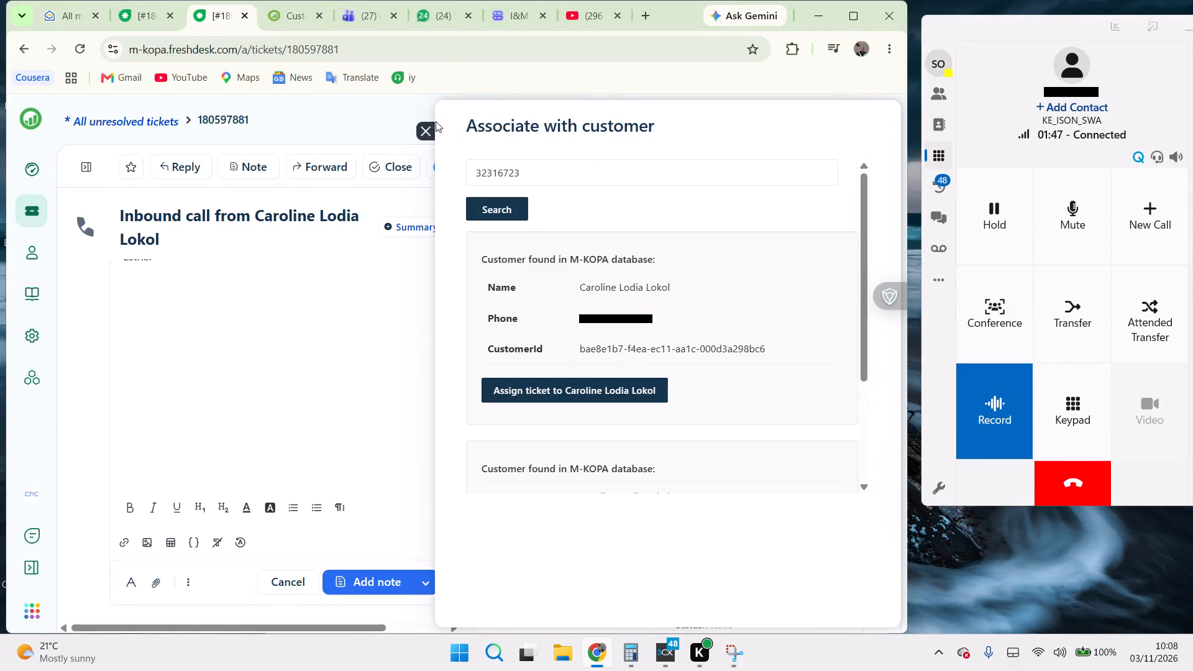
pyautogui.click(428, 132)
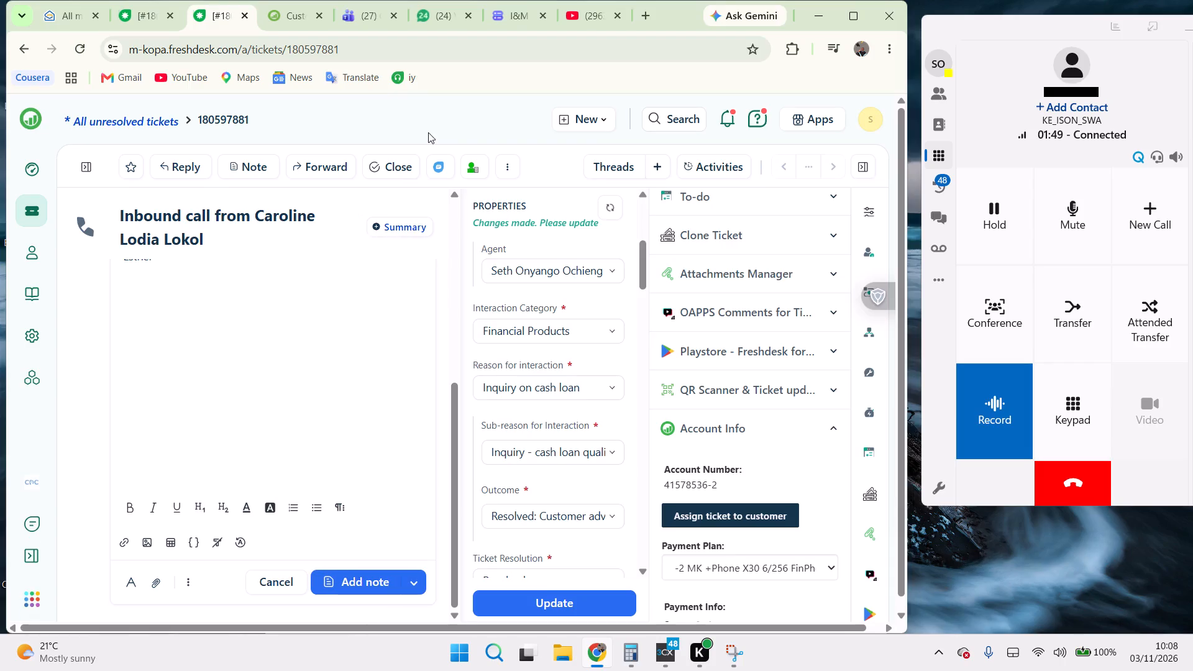
# Change the sub-reason for interaction to KYC failed and the outcome to the option beginning with "Resolved: Does not kno".
pyautogui.click(539, 447)
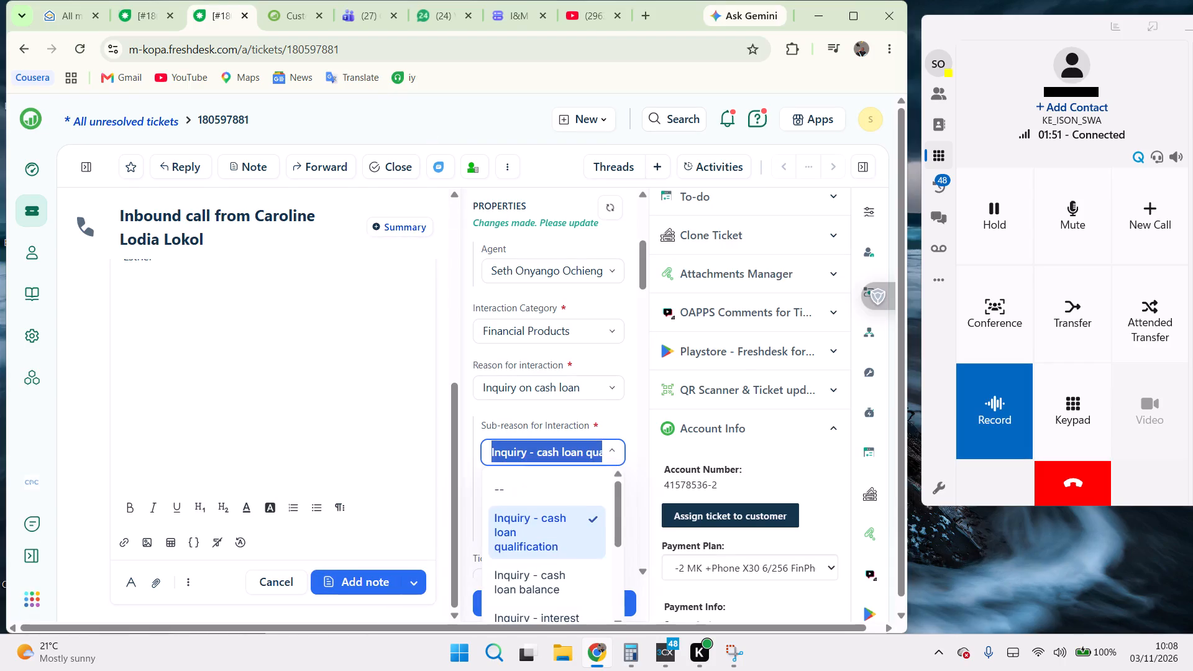
pyautogui.press('BackSpace')
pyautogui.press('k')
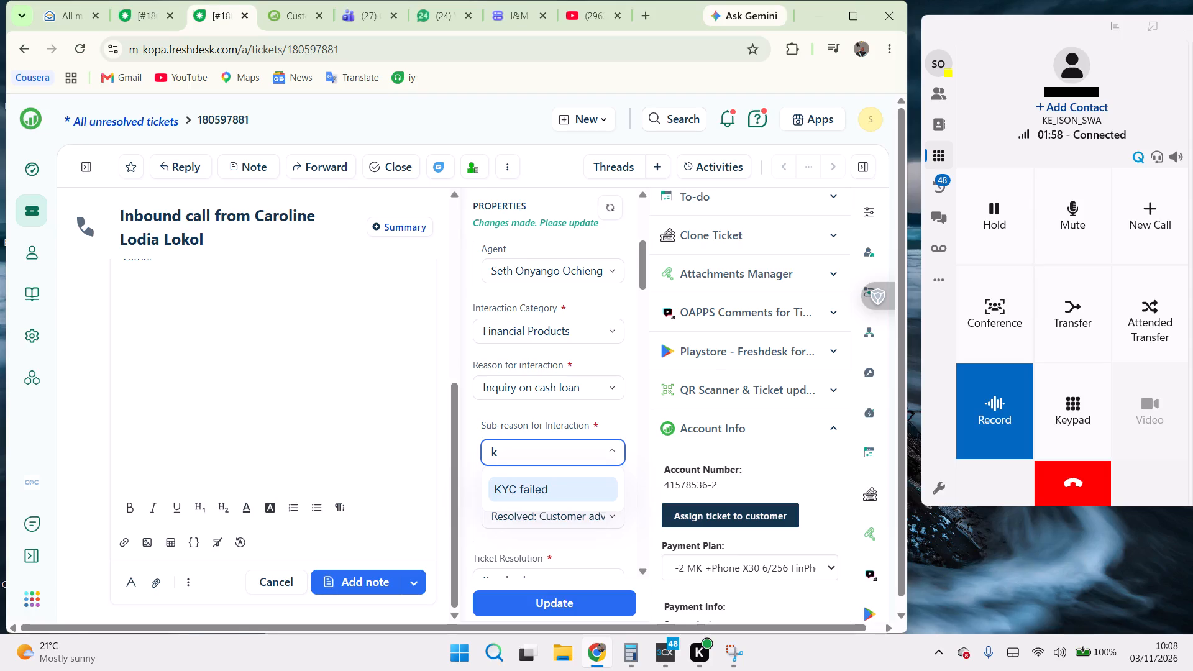
pyautogui.click(531, 488)
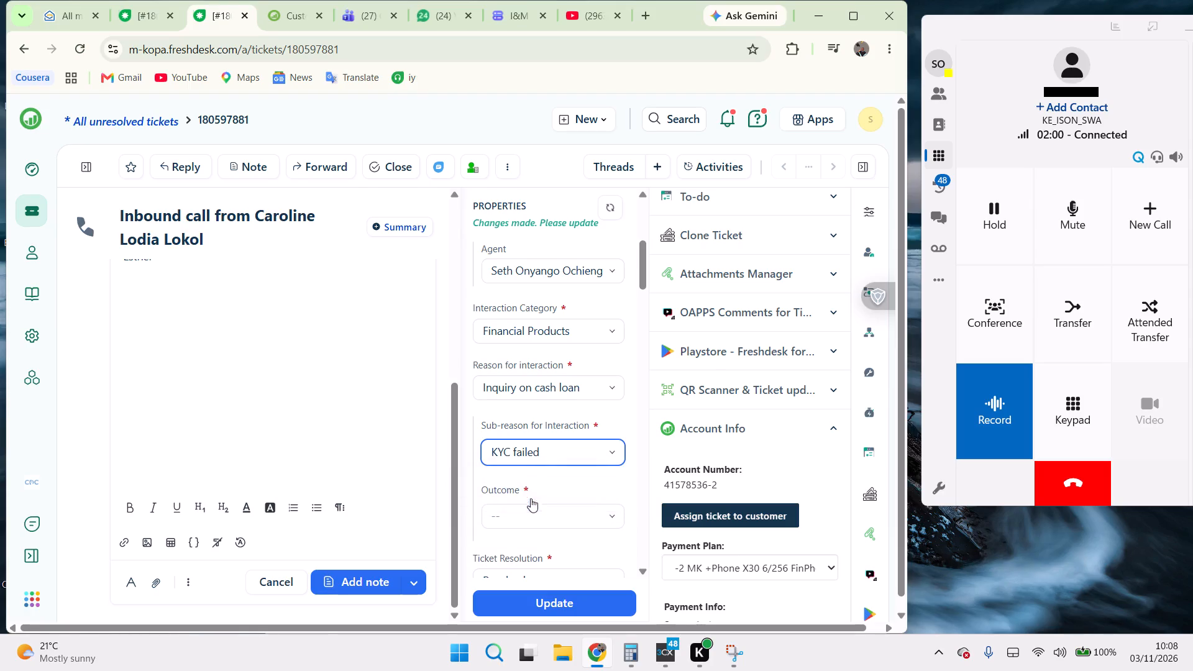
pyautogui.click(530, 503)
pyautogui.click(530, 516)
pyautogui.click(529, 459)
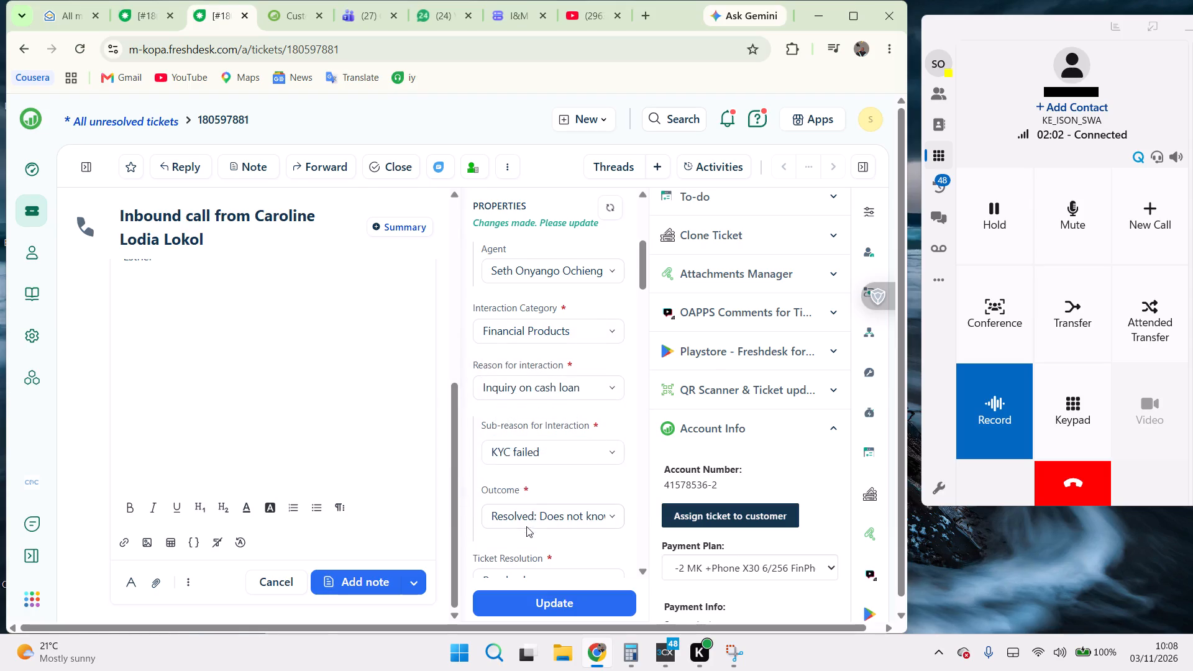
# Set the ticket's status to Resolved.
pyautogui.scroll(-3, 538, 509)
pyautogui.click(529, 403)
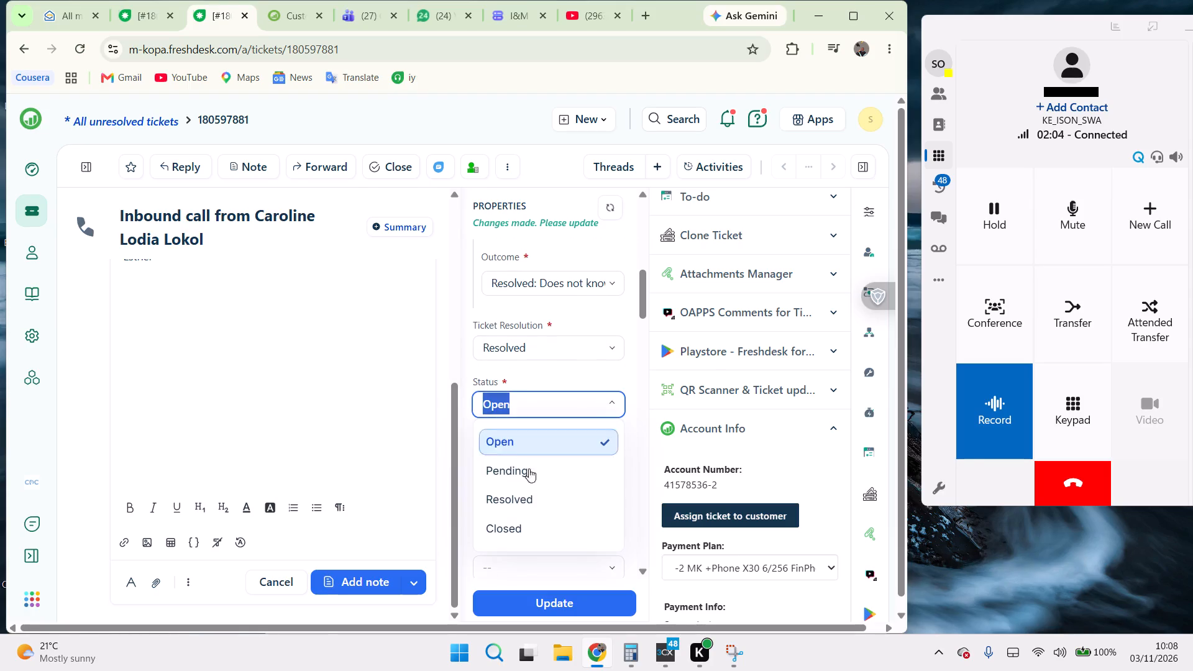
pyautogui.click(514, 500)
# Copy the reason for interaction, Inquiry on cash loan, onto a new line below the caller's name in the note.
pyautogui.scroll(-1, 533, 384)
pyautogui.scroll(4, 531, 377)
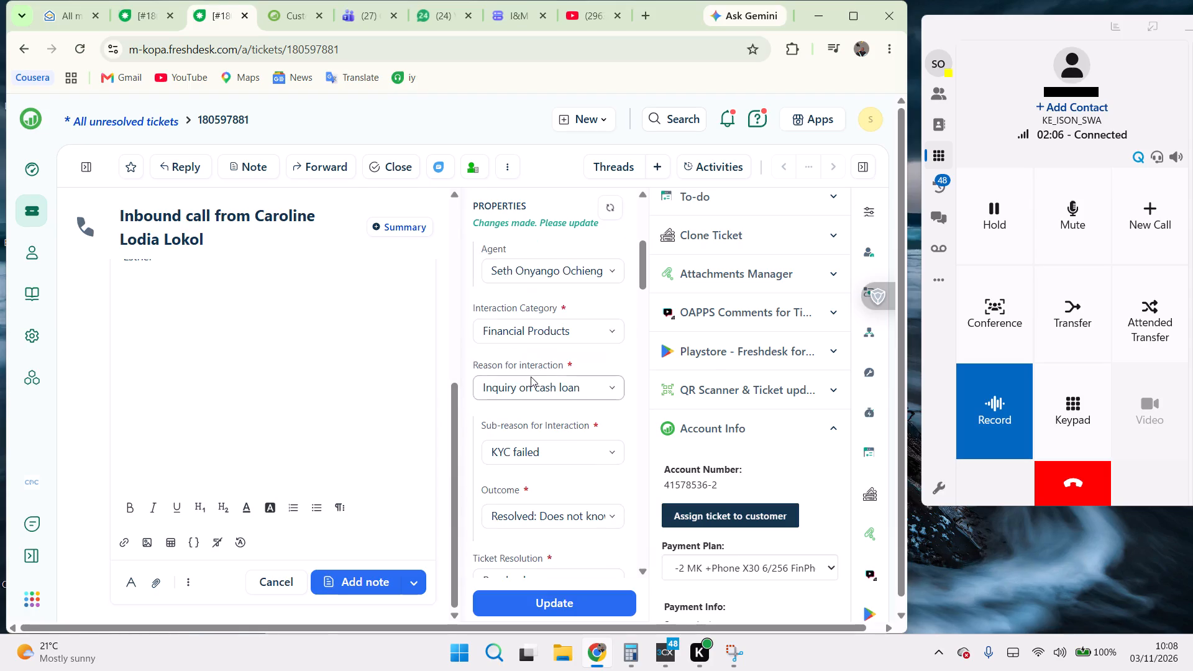
pyautogui.click(521, 383)
pyautogui.rightClick(521, 383)
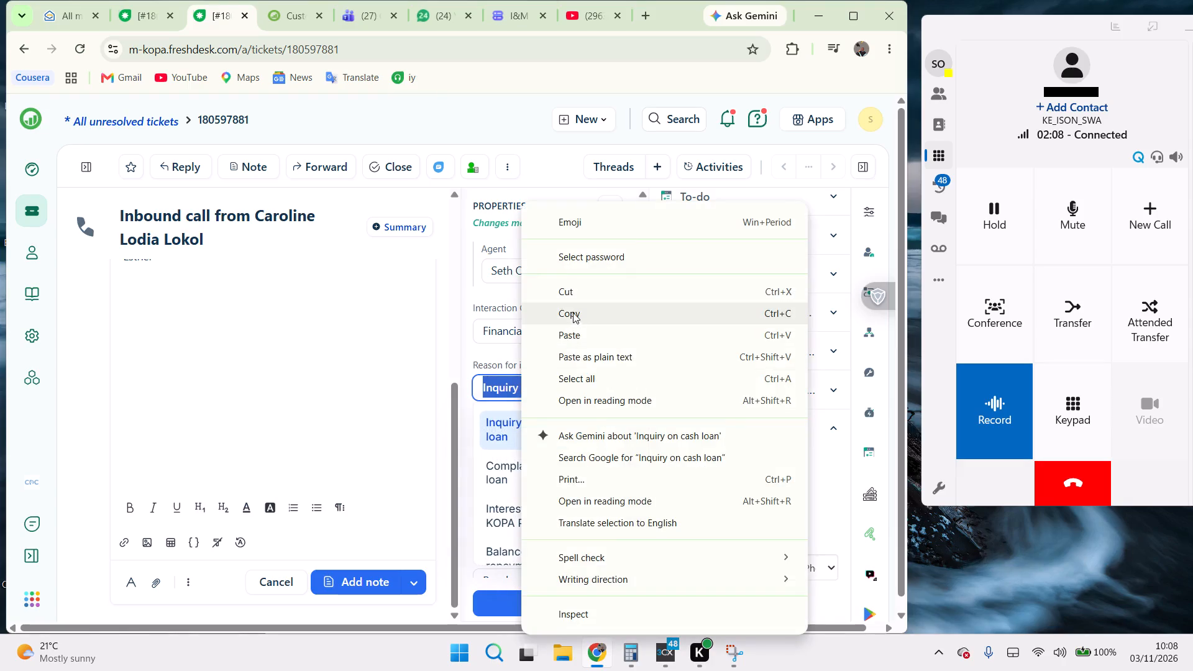
pyautogui.click(573, 313)
pyautogui.scroll(2, 265, 300)
pyautogui.click(196, 417)
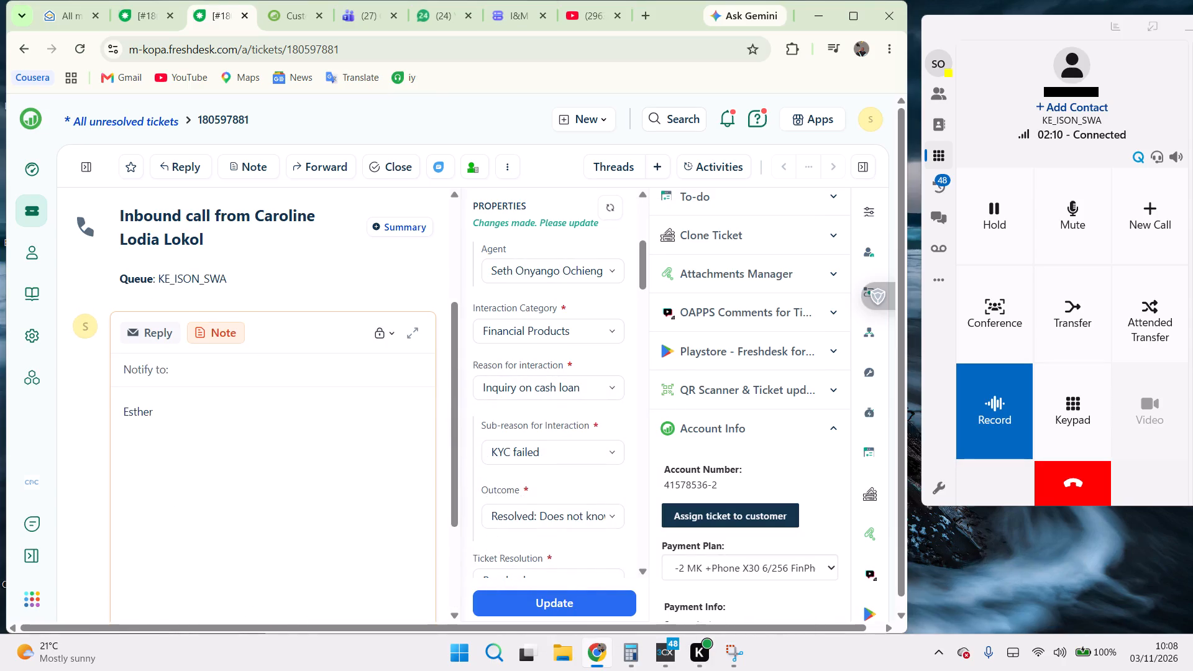
pyautogui.press('Return')
pyautogui.hotkey('ctrl', 'v')
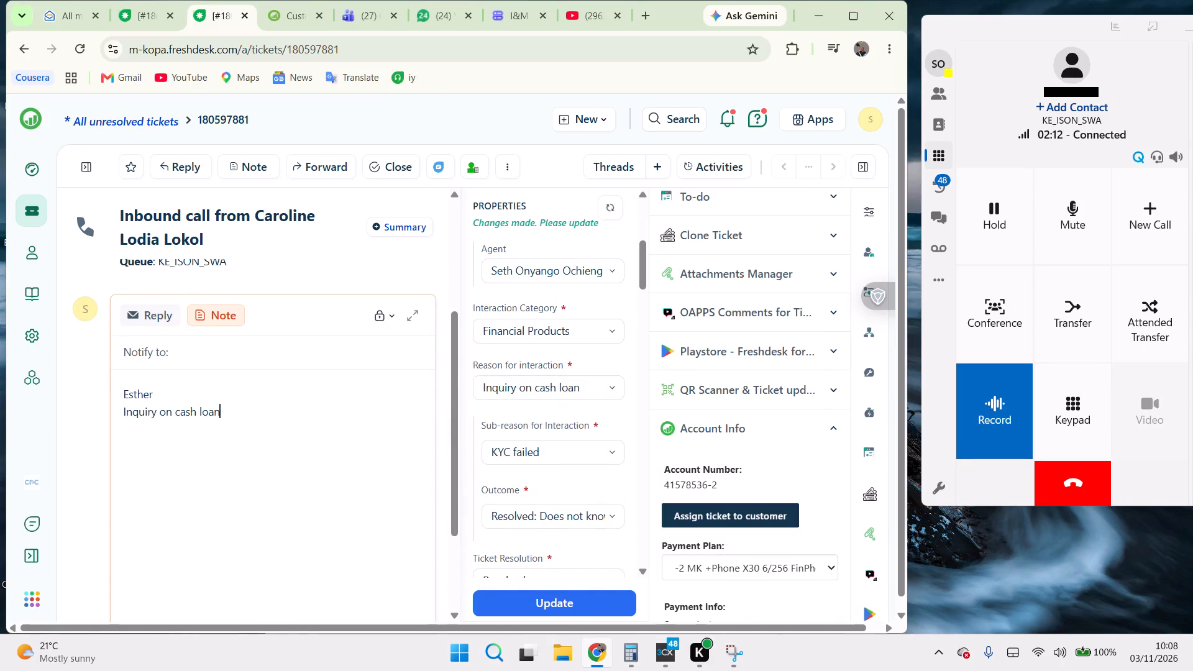
# Copy the sub-reason KYC failed onto a new line at the end of the note.
pyautogui.press('Return')
pyautogui.click(503, 446)
pyautogui.rightClick(503, 446)
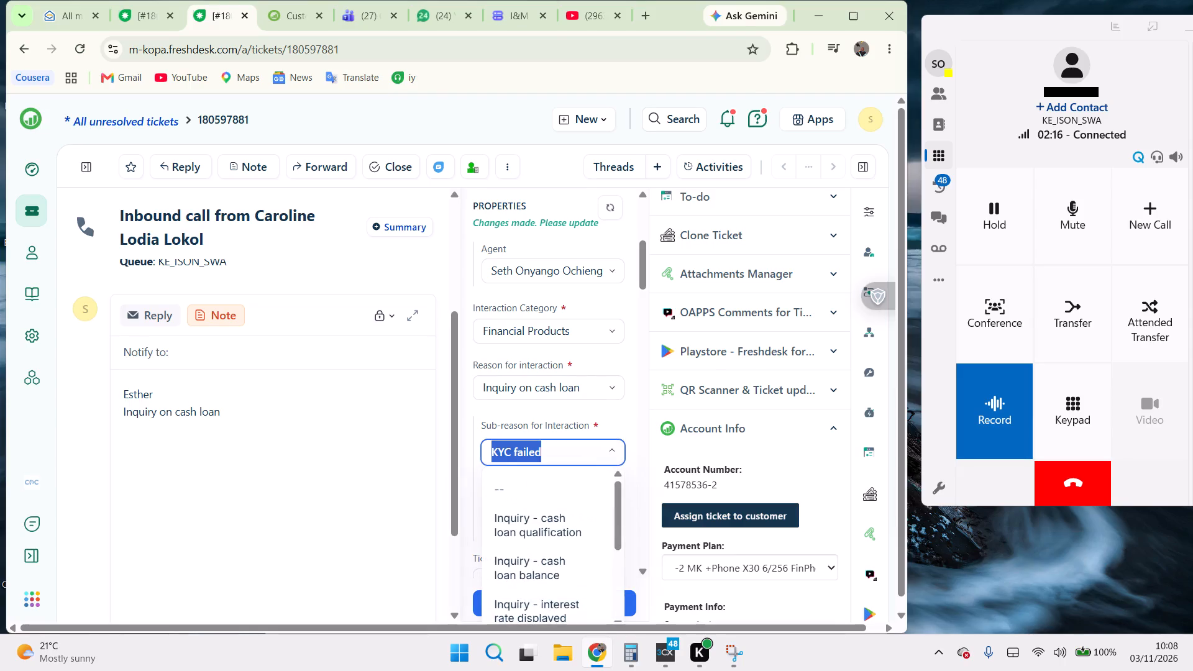
pyautogui.click(563, 127)
pyautogui.click(246, 419)
pyautogui.hotkey('ctrl', 'v')
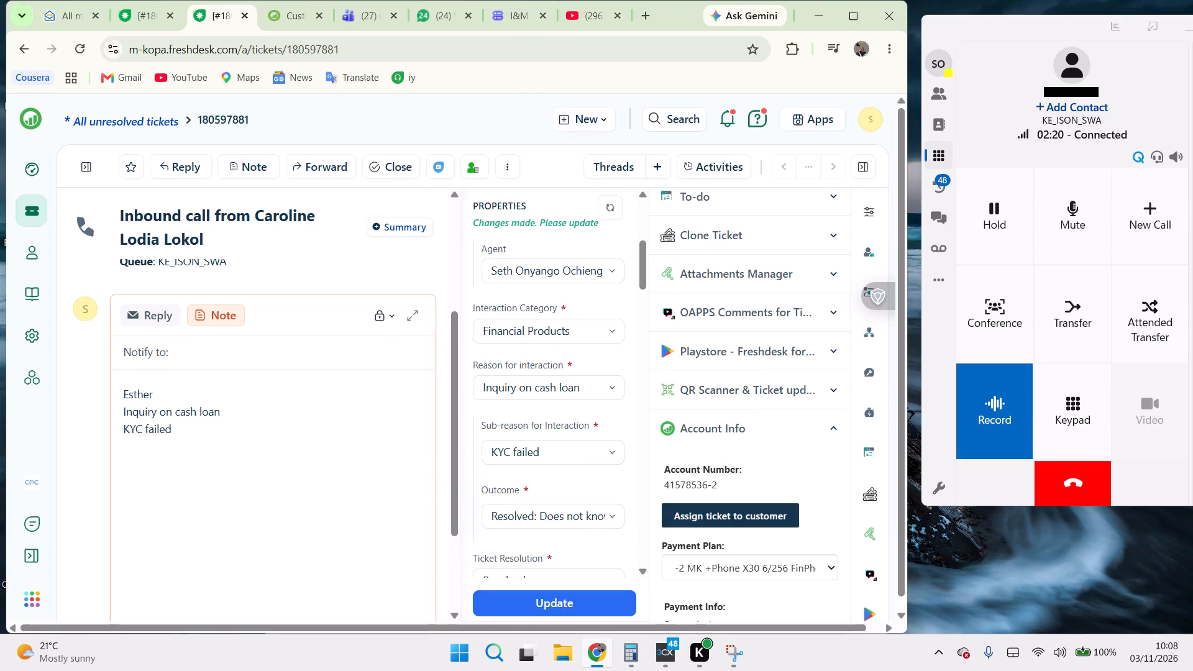
pyautogui.scroll(-6, 245, 419)
pyautogui.scroll(1, 253, 425)
pyautogui.scroll(-1, 253, 425)
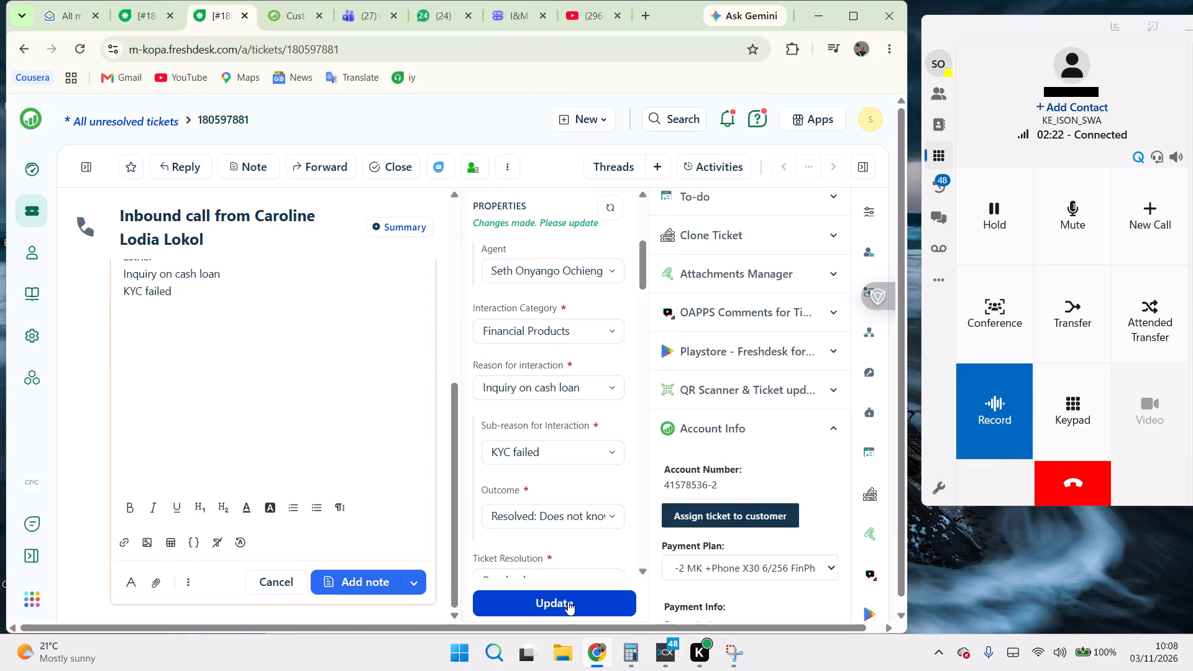
pyautogui.click(568, 599)
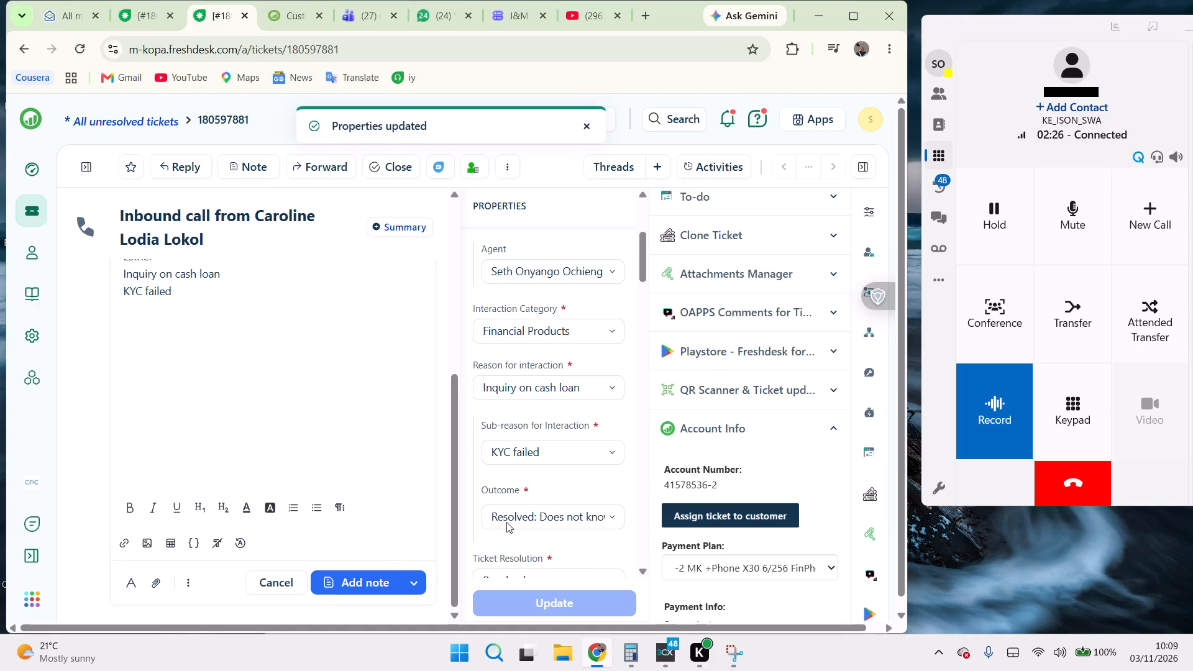
pyautogui.click(346, 583)
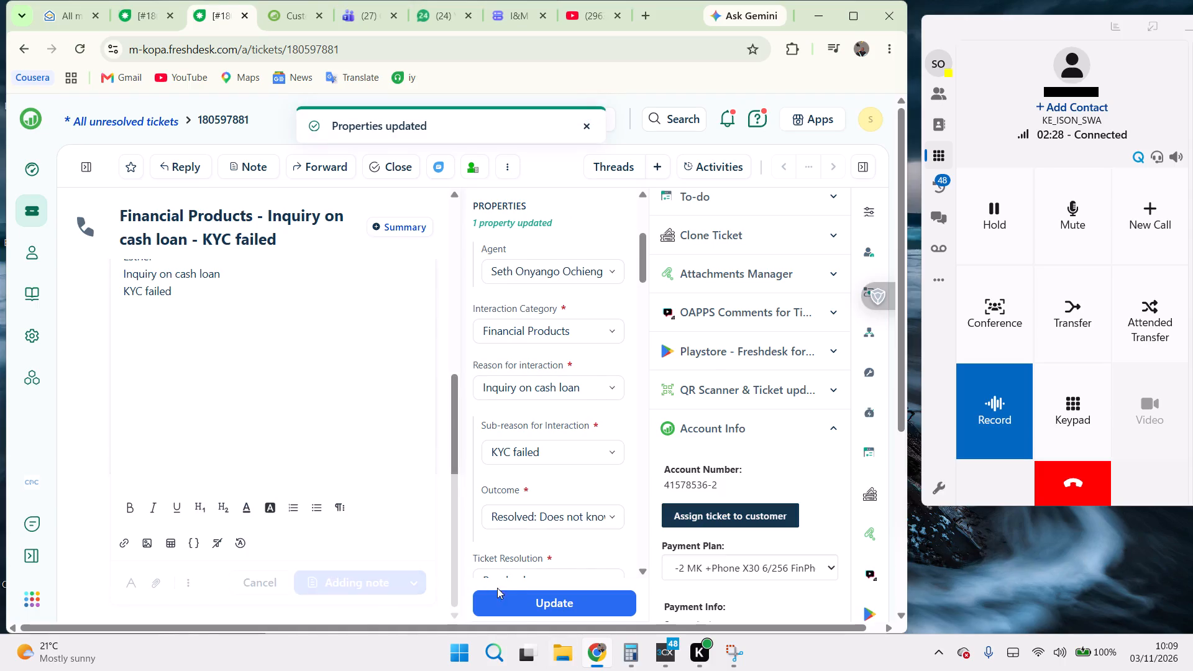
pyautogui.doubleClick(526, 605)
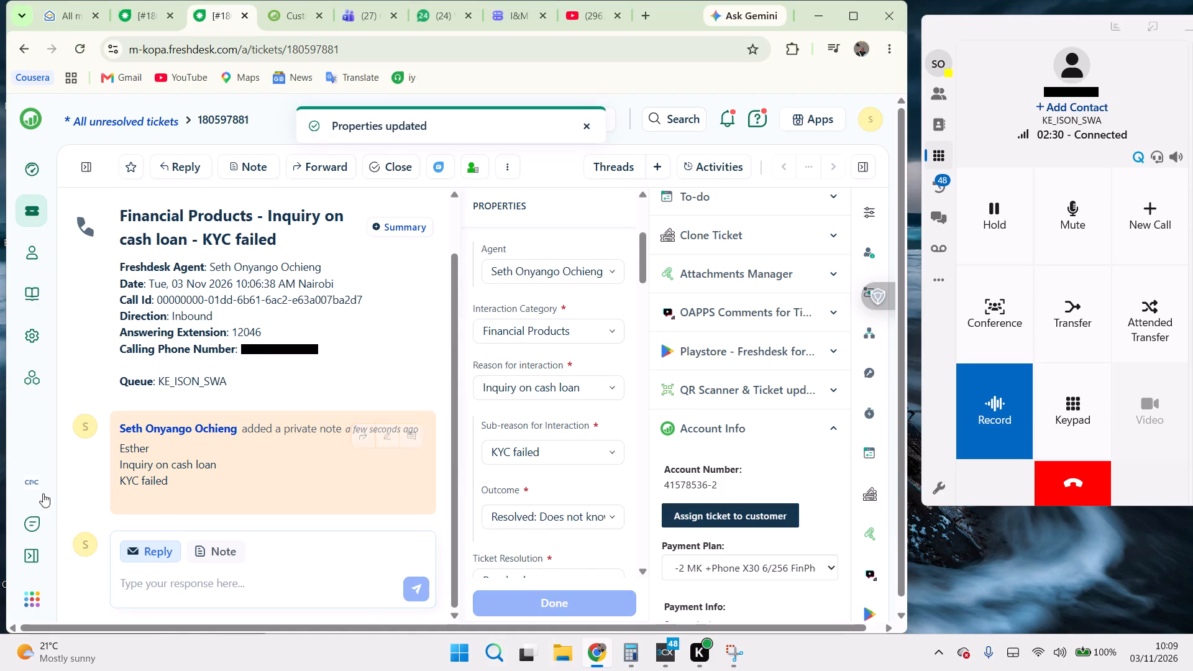
# End the connected call in the 3CX softphone.
pyautogui.click(37, 489)
pyautogui.click(37, 489)
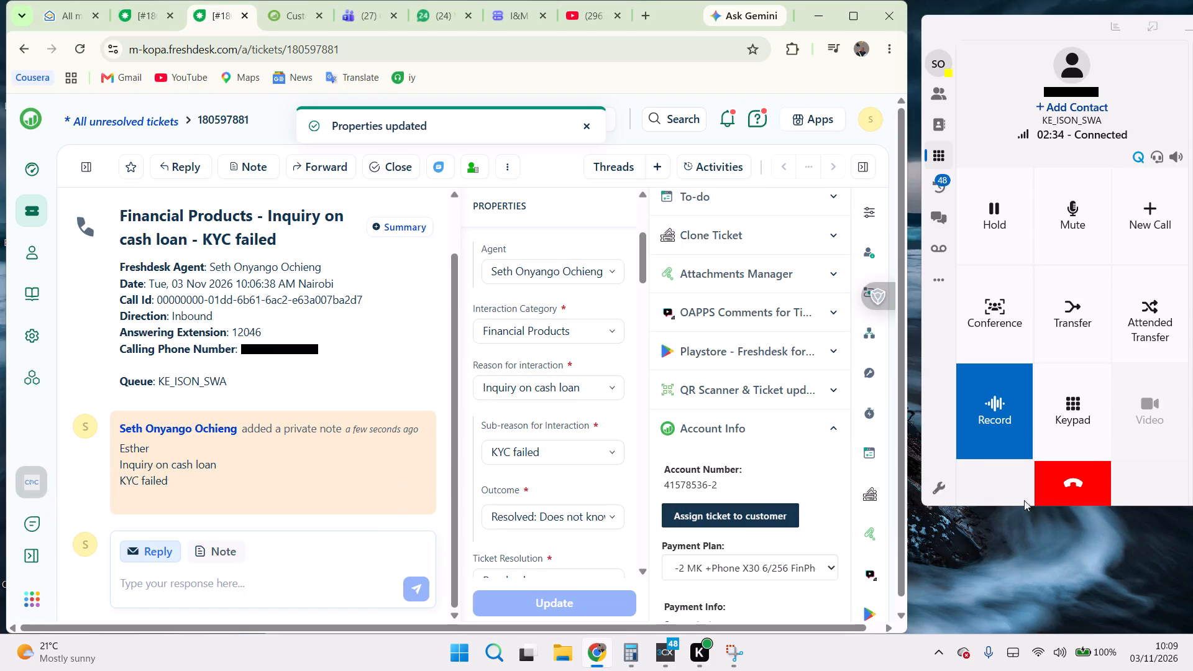
pyautogui.click(1064, 490)
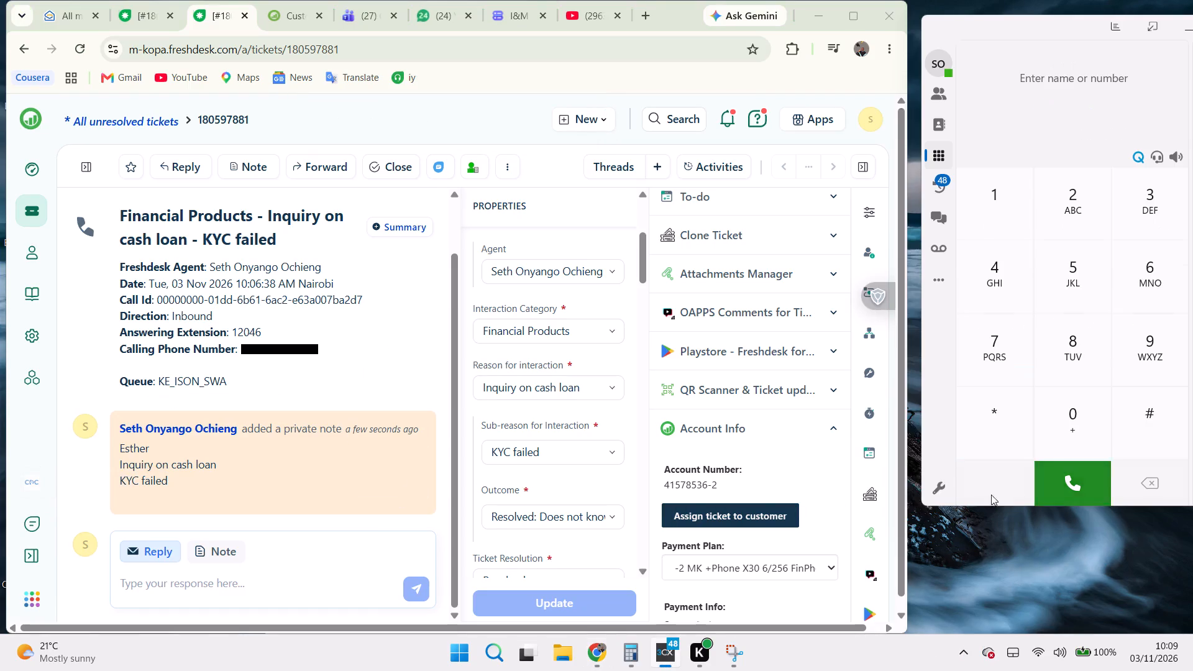
pyautogui.click(35, 481)
pyautogui.click(35, 481)
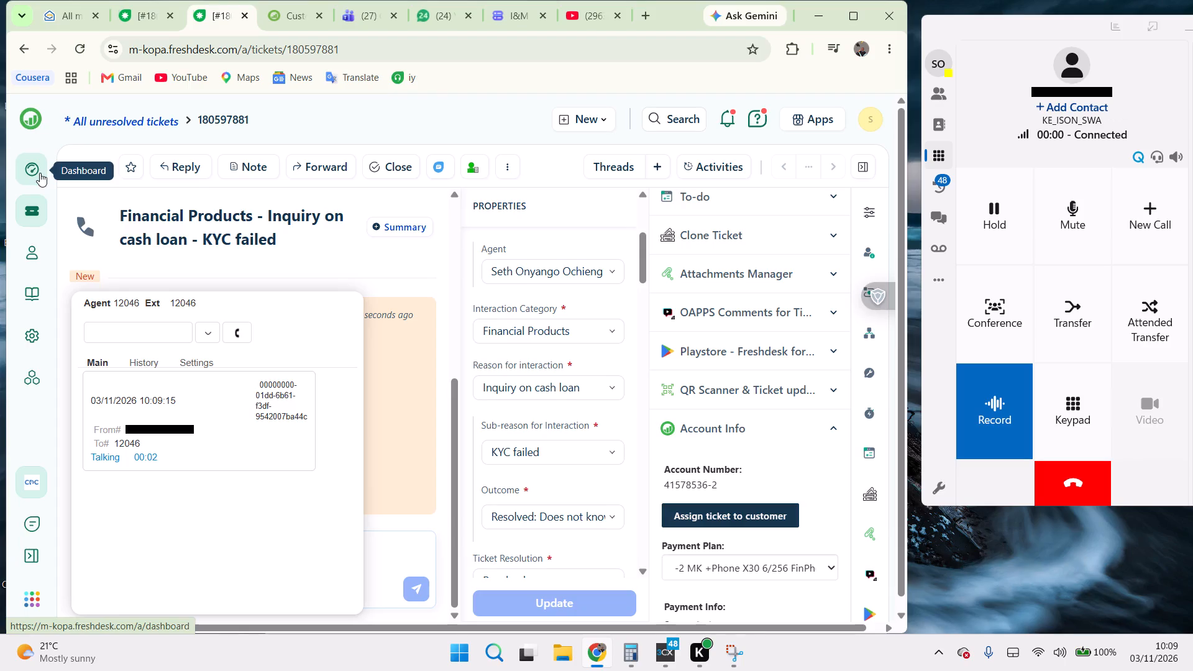
# Examine the full agent leaderboard on the KE-CC BPO Inbound dashboard.
pyautogui.click(130, 22)
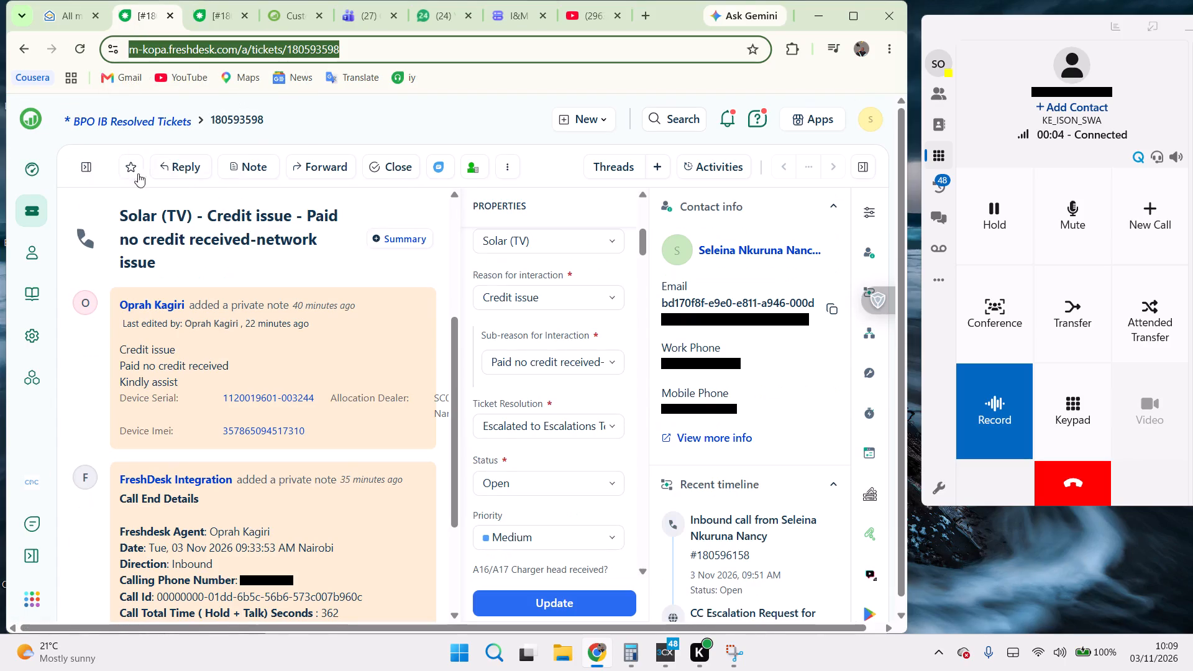
pyautogui.click(32, 107)
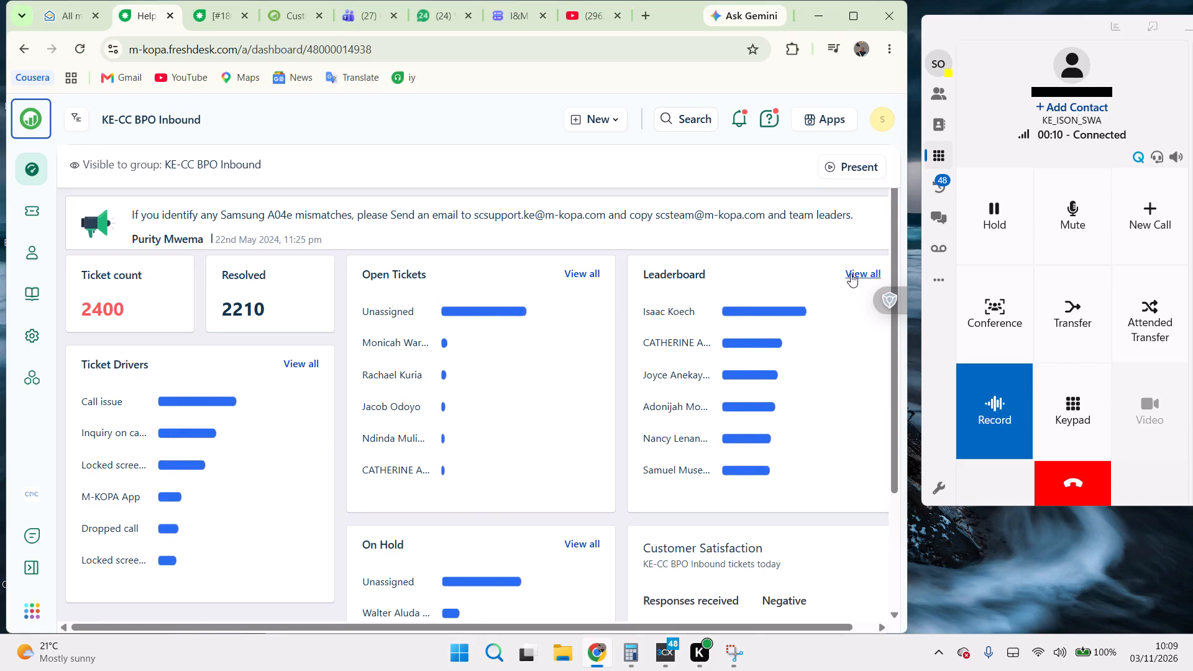
pyautogui.click(860, 272)
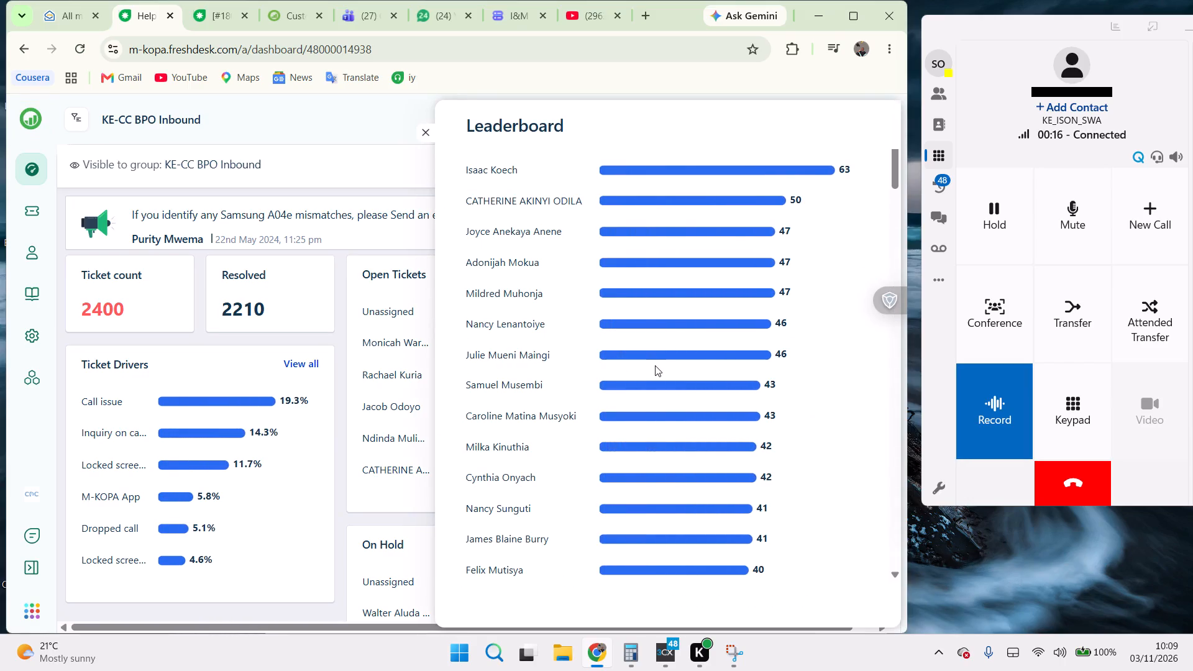
pyautogui.scroll(-1, 655, 365)
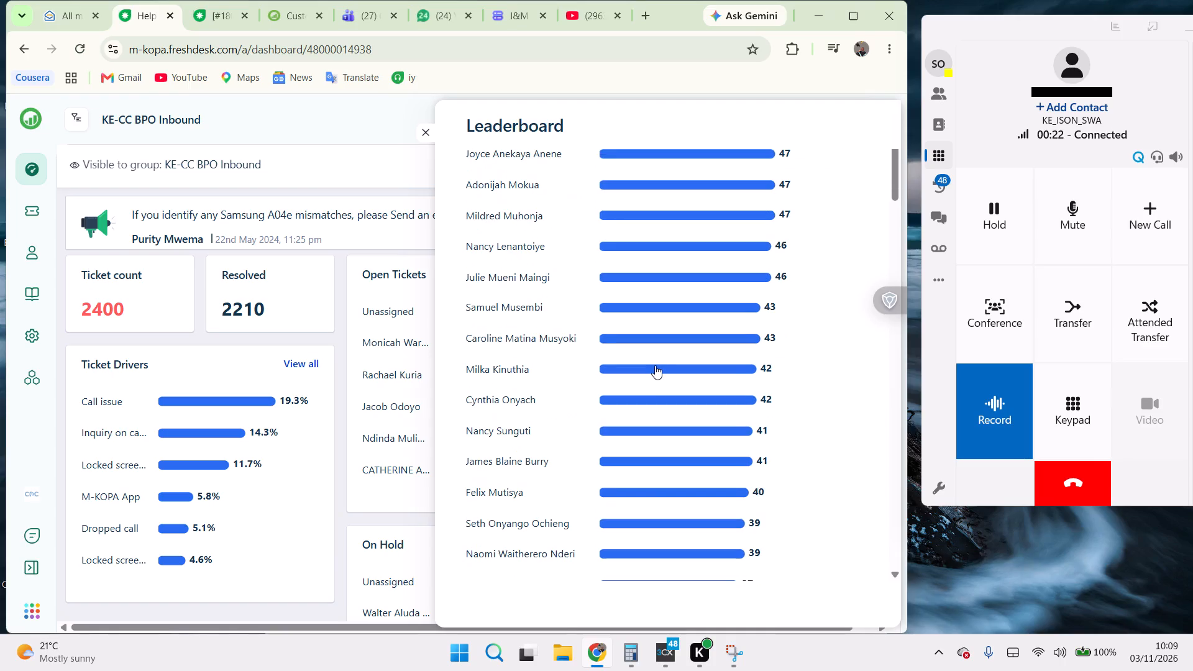
pyautogui.scroll(2, 624, 356)
pyautogui.scroll(-1, 624, 356)
pyautogui.scroll(1, 624, 356)
pyautogui.scroll(-1, 624, 356)
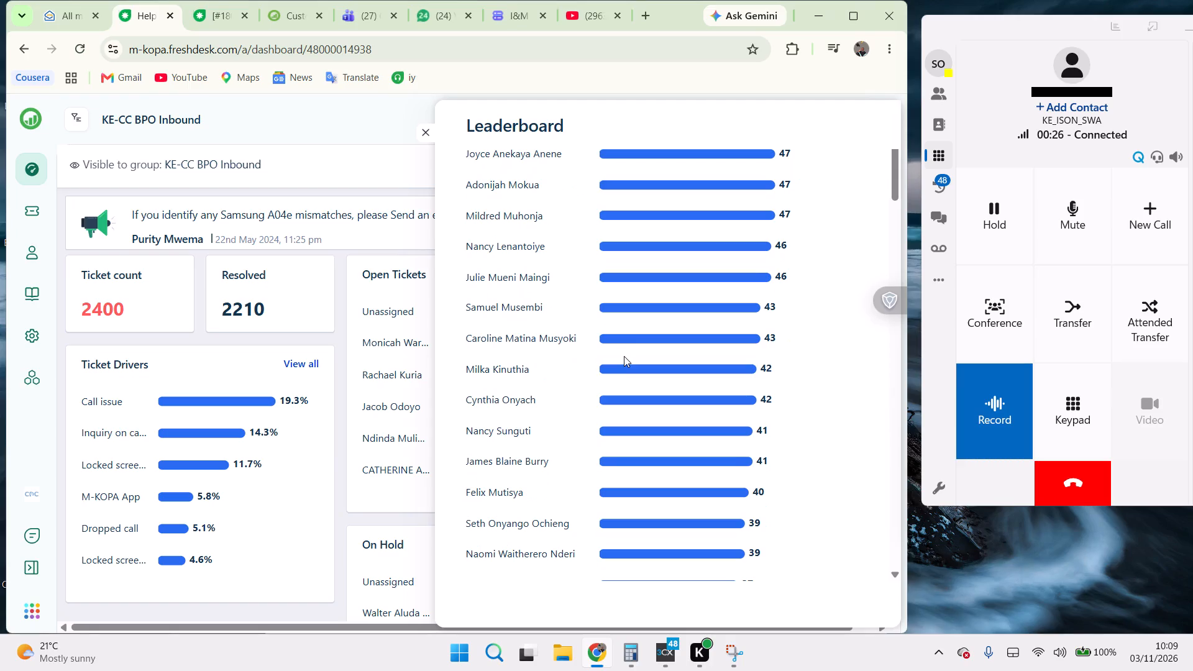
pyautogui.click(217, 19)
pyautogui.doubleClick(157, 509)
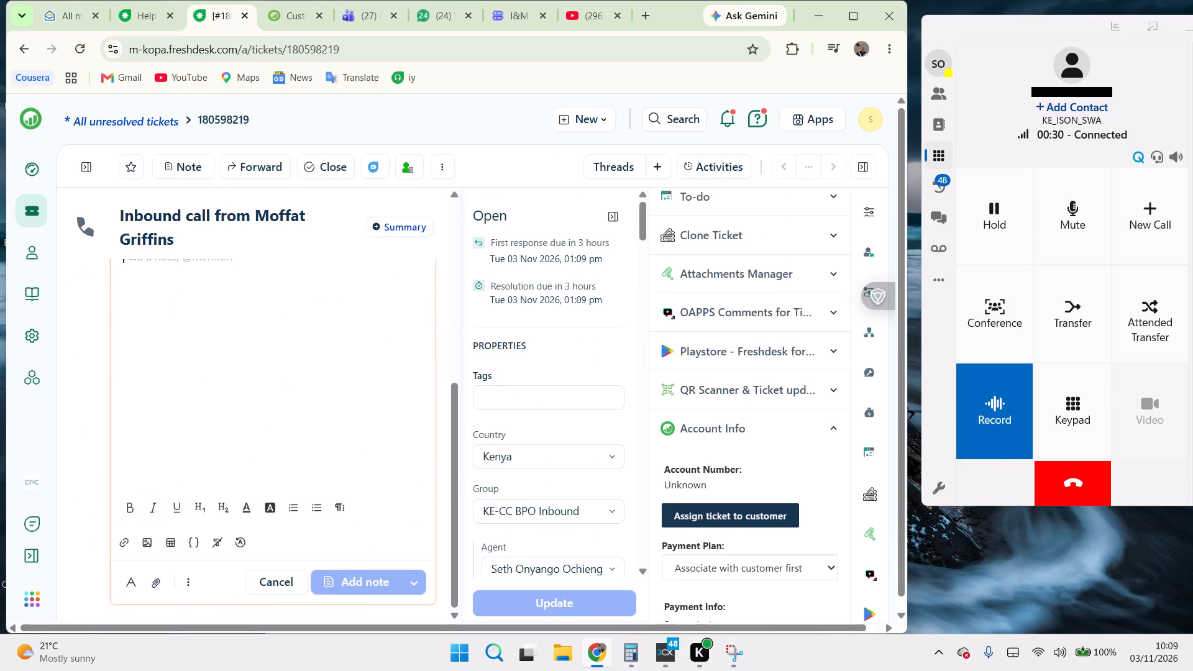
pyautogui.scroll(2, 197, 424)
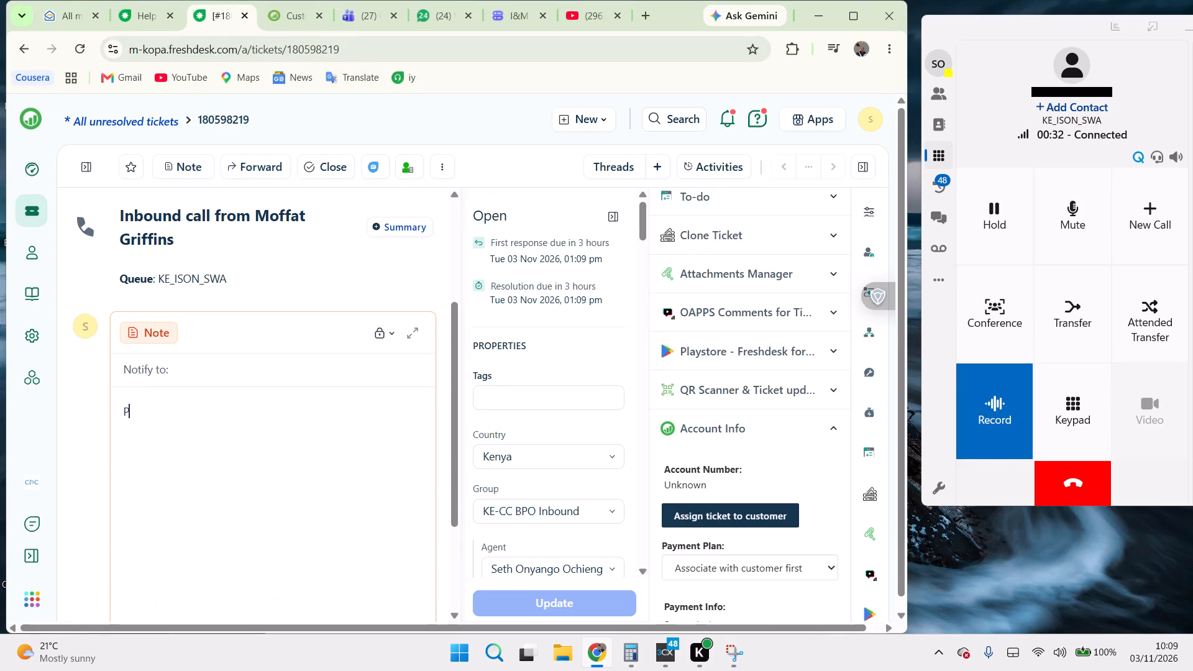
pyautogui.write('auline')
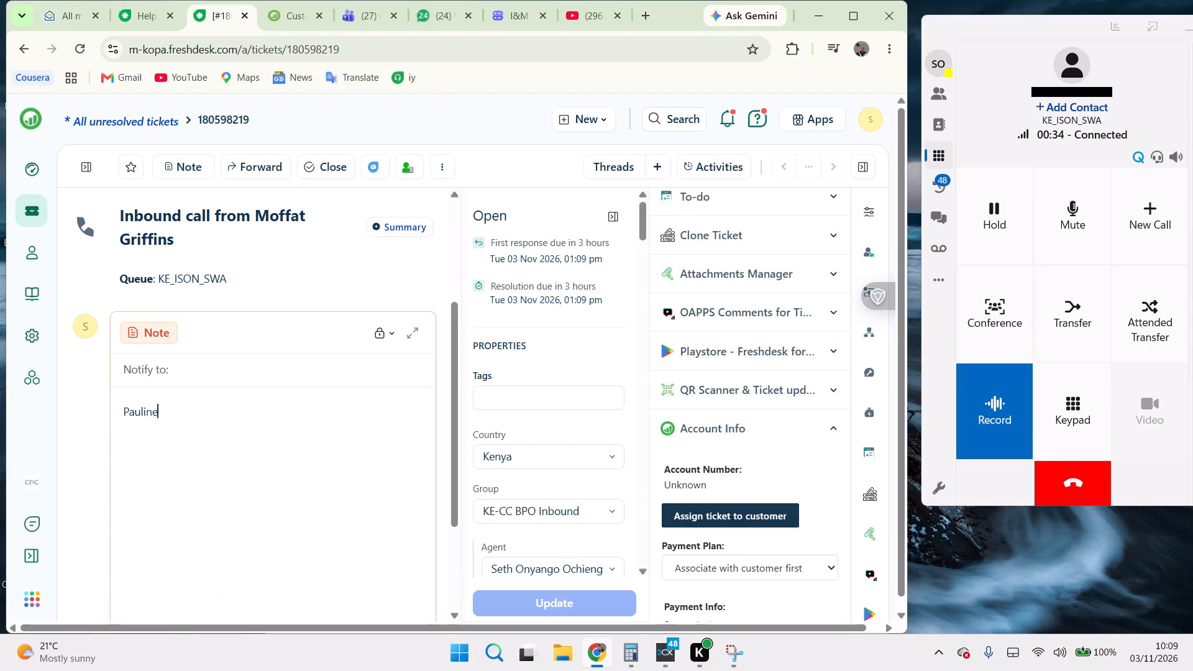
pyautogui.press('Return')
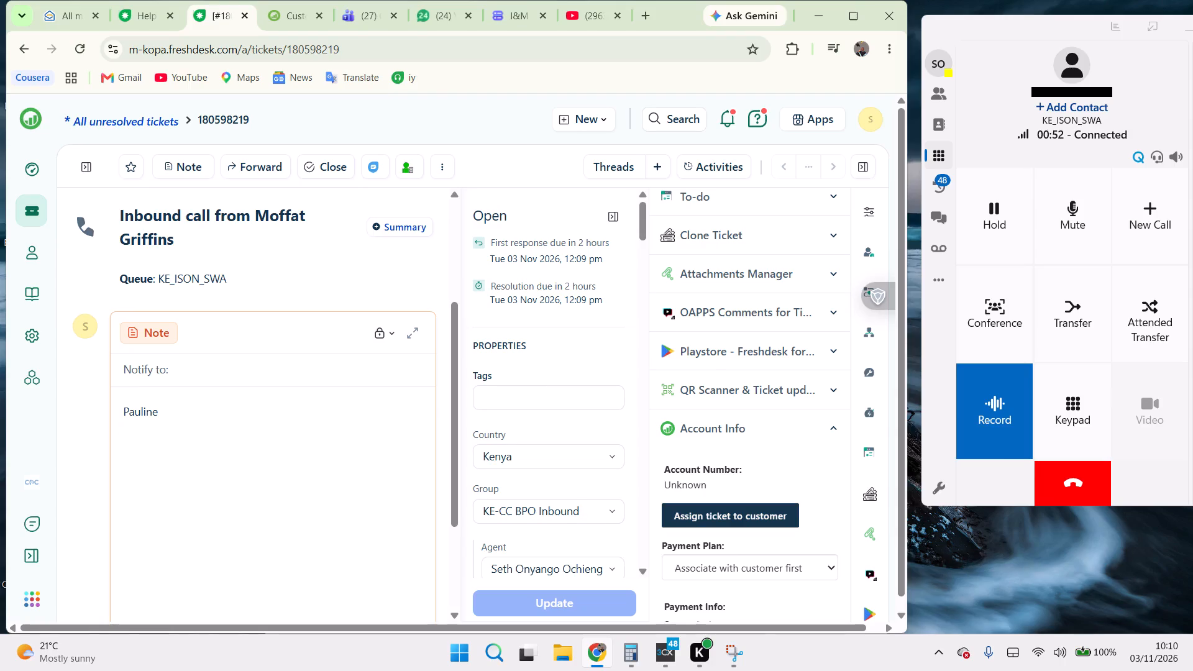
# Set the ticket's interaction category to Samsung Devices.
pyautogui.scroll(-2, 521, 445)
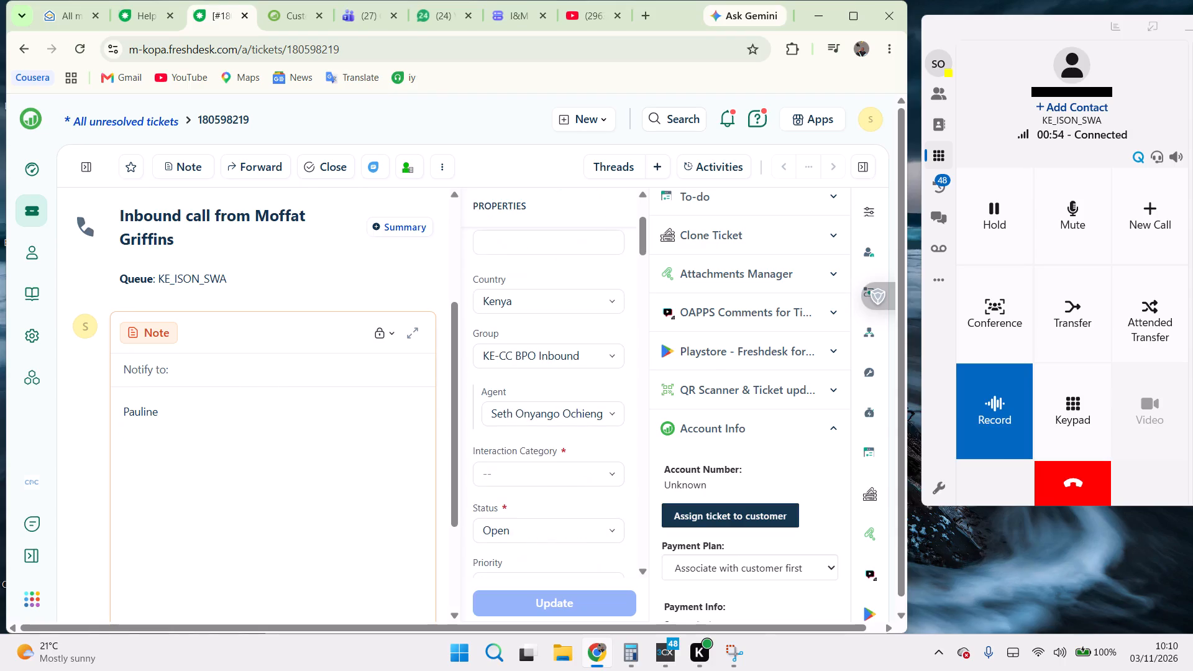
pyautogui.doubleClick(534, 479)
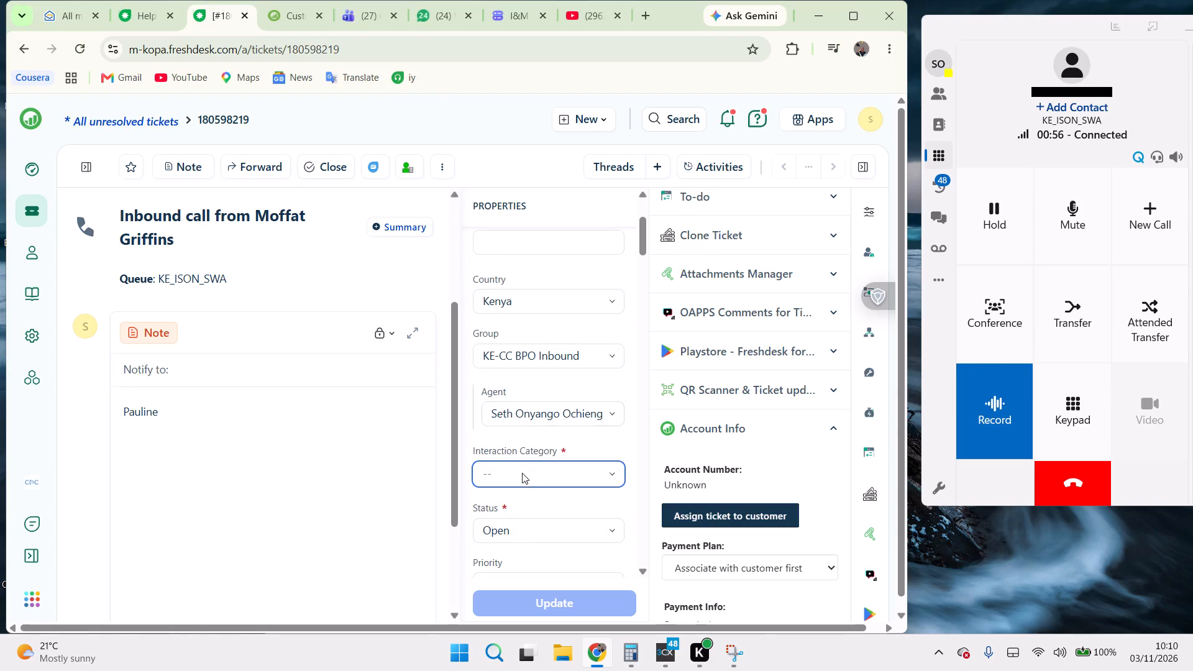
pyautogui.click(522, 473)
pyautogui.doubleClick(537, 348)
pyautogui.scroll(-2, 542, 382)
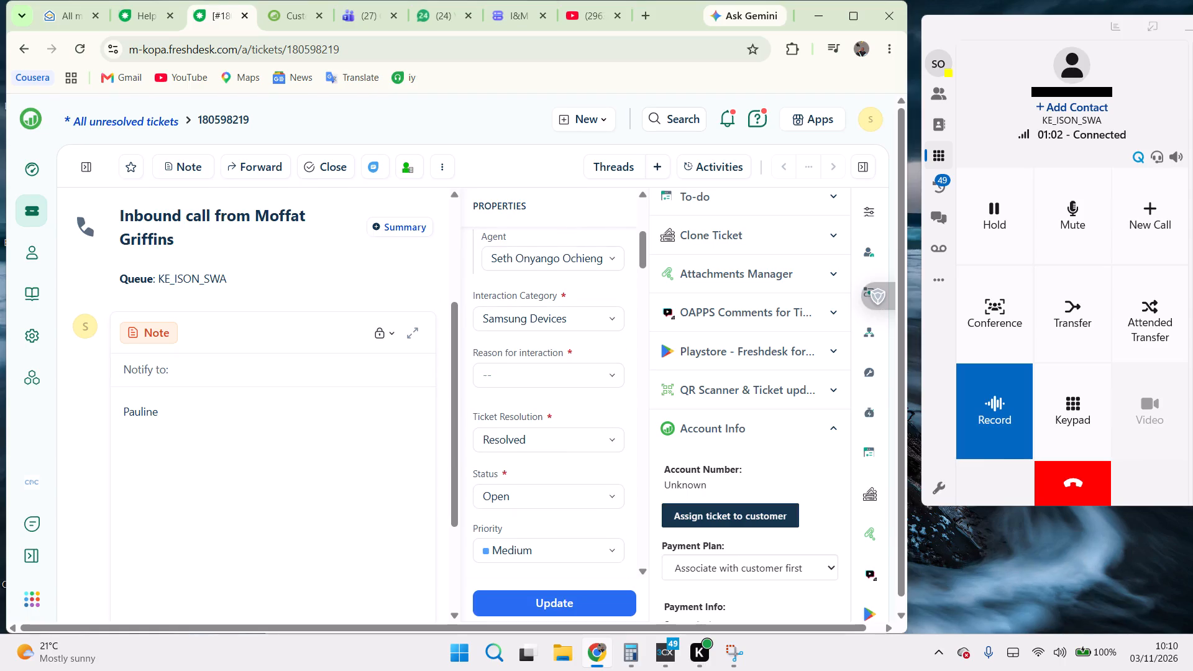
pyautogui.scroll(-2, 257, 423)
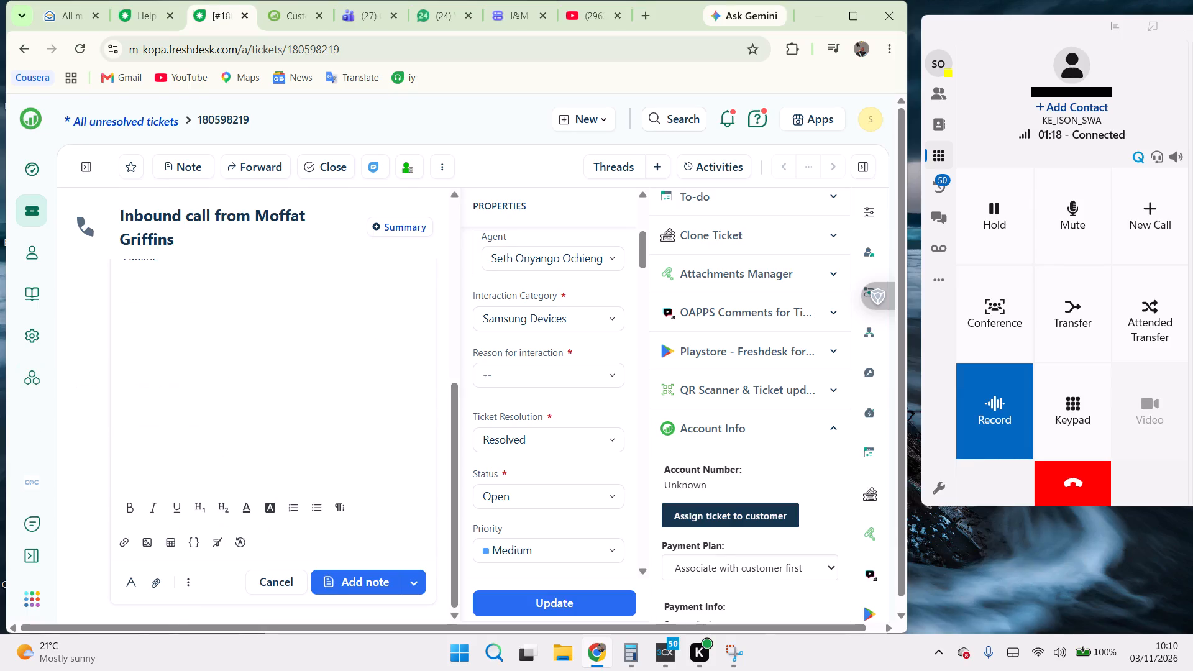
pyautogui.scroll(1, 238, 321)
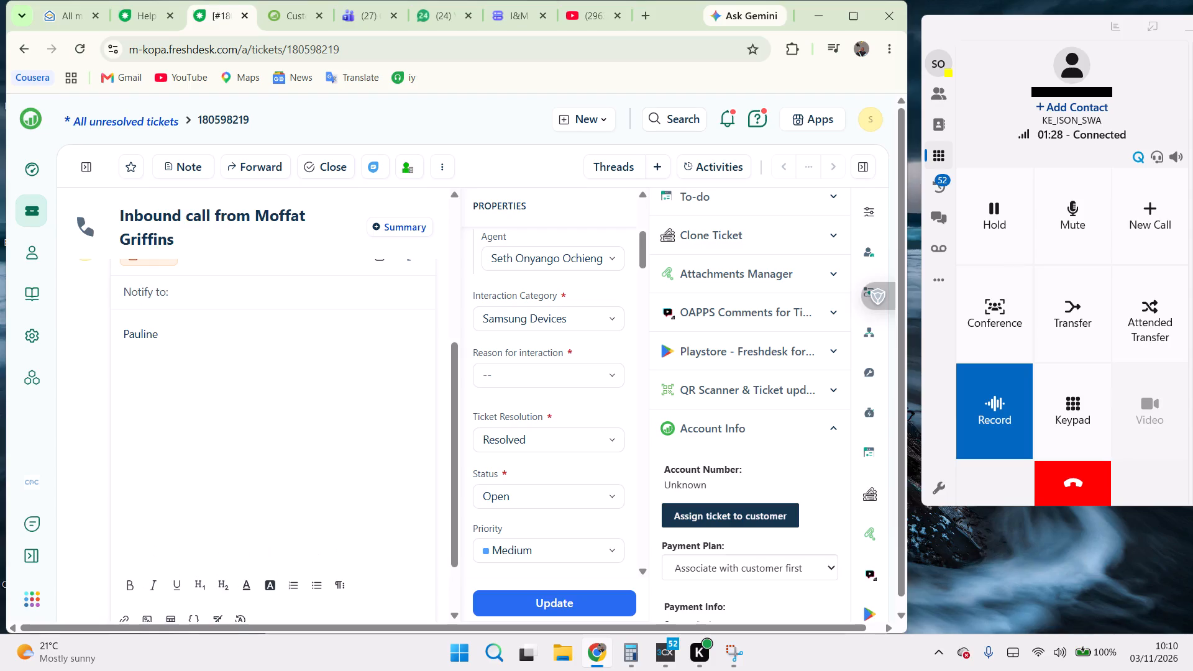
# Close the previous customer's Update Information form in the CRM and look up the caller's account by account number.
pyautogui.click(280, 18)
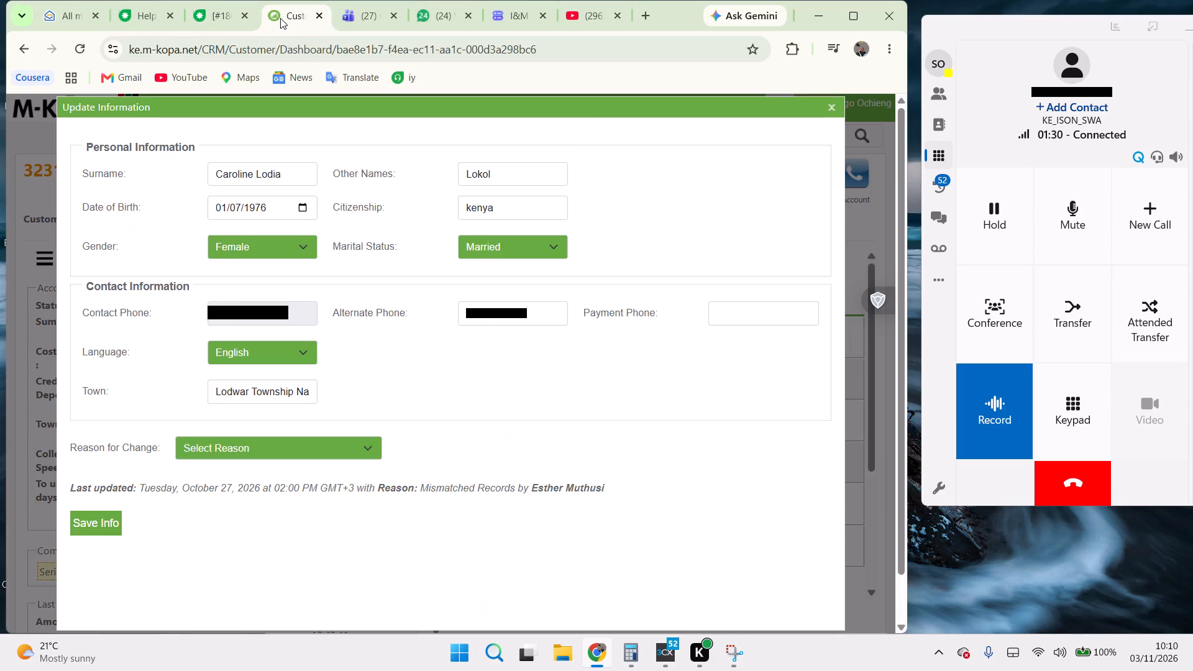
pyautogui.click(825, 103)
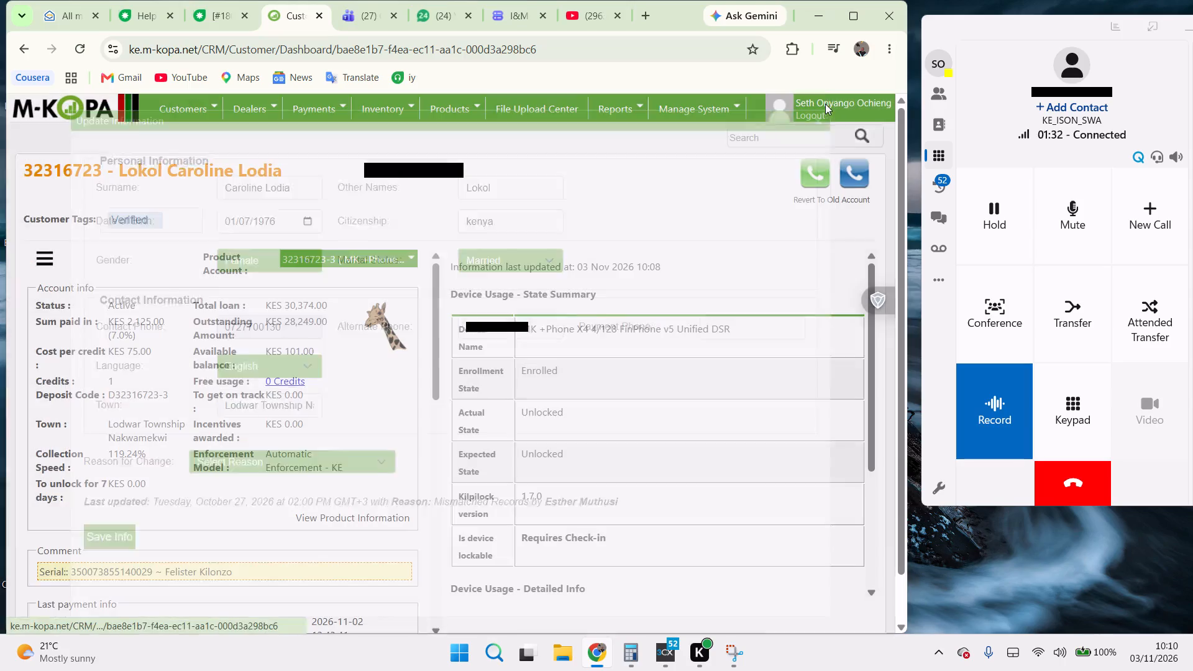
pyautogui.click(755, 132)
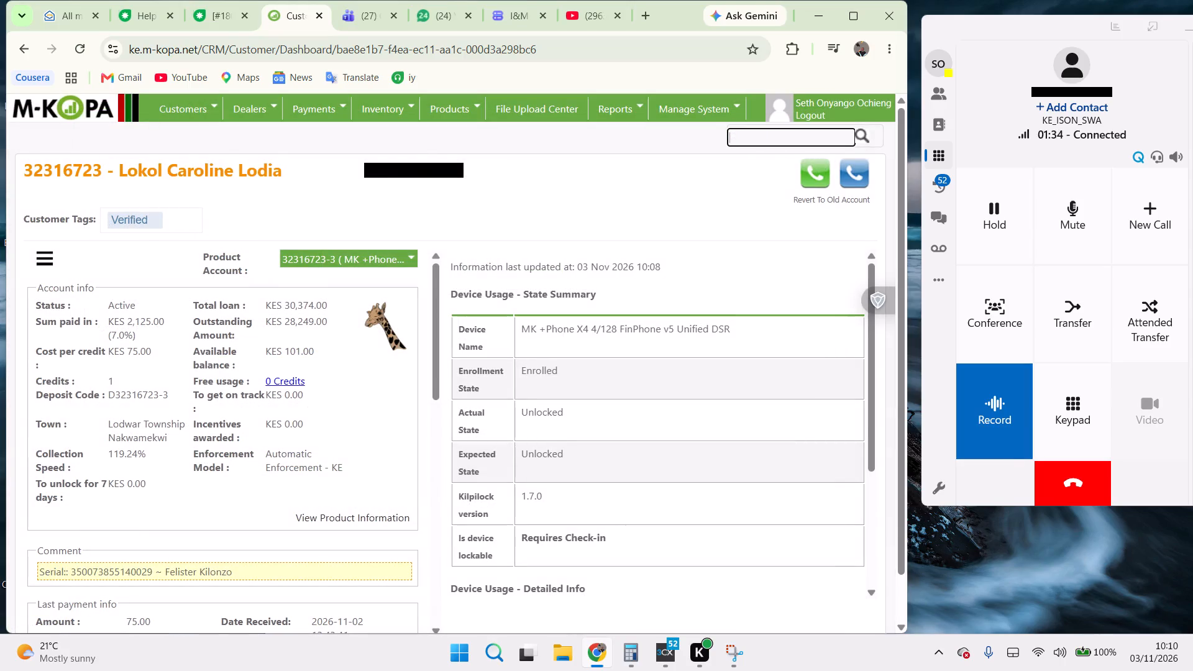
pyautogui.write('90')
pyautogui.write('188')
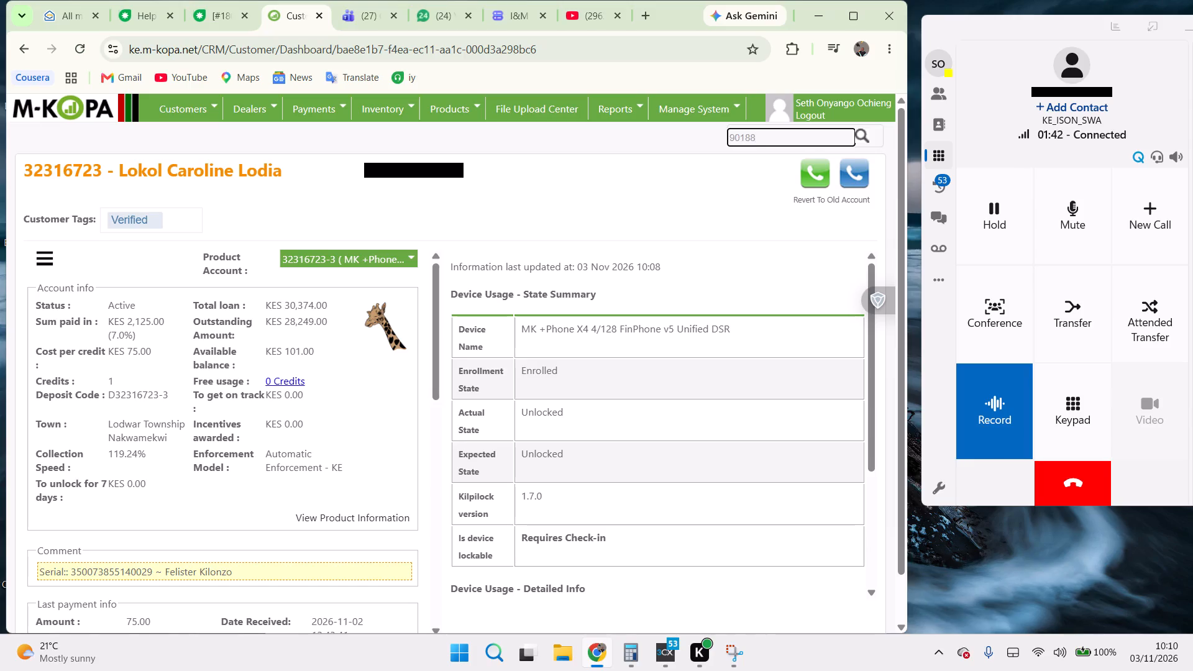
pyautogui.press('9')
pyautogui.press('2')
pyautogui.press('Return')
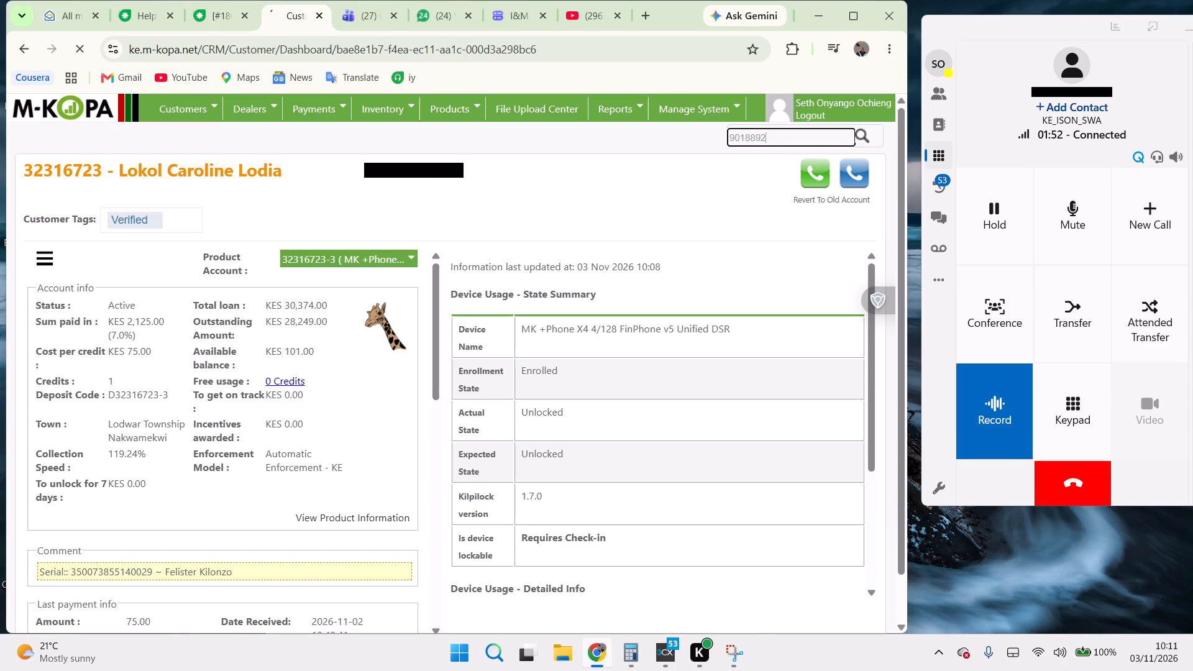
pyautogui.click(728, 139)
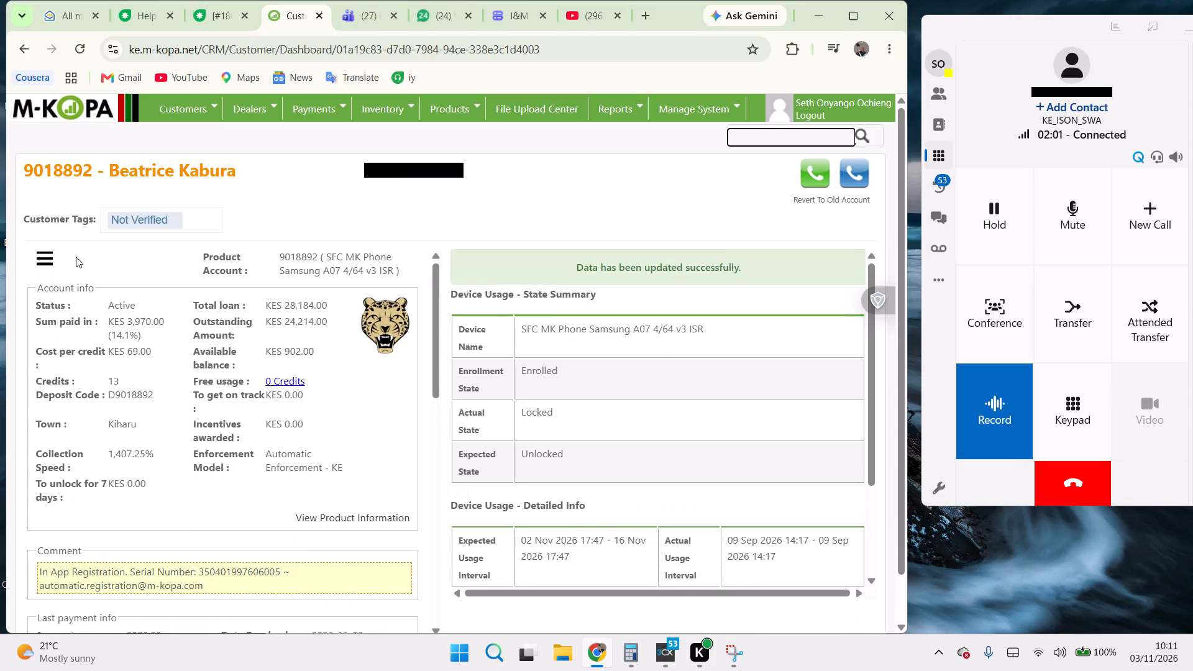
pyautogui.doubleClick(63, 169)
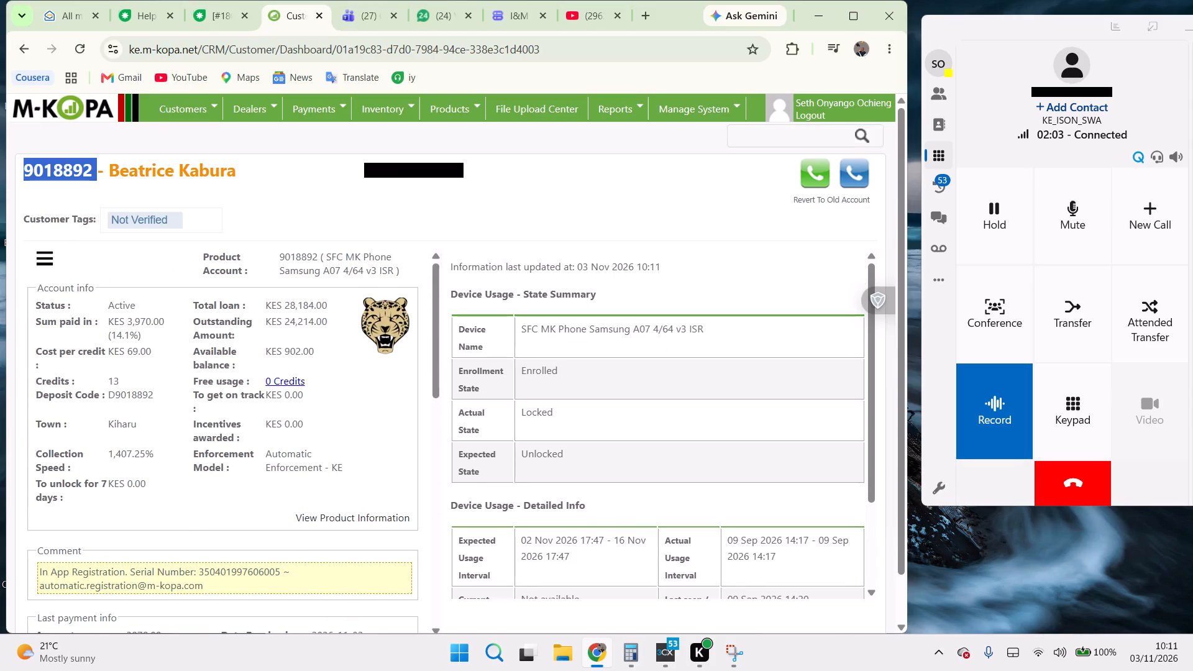
pyautogui.rightClick(63, 169)
pyautogui.click(107, 188)
pyautogui.click(222, 16)
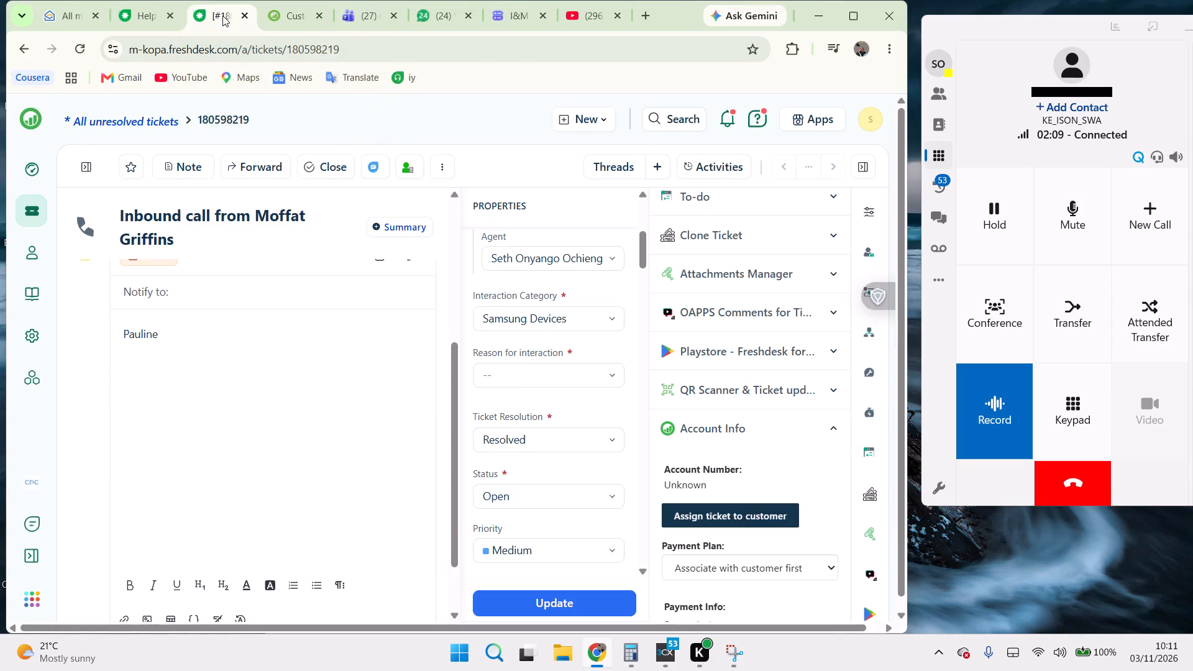
pyautogui.click(690, 514)
pyautogui.click(484, 173)
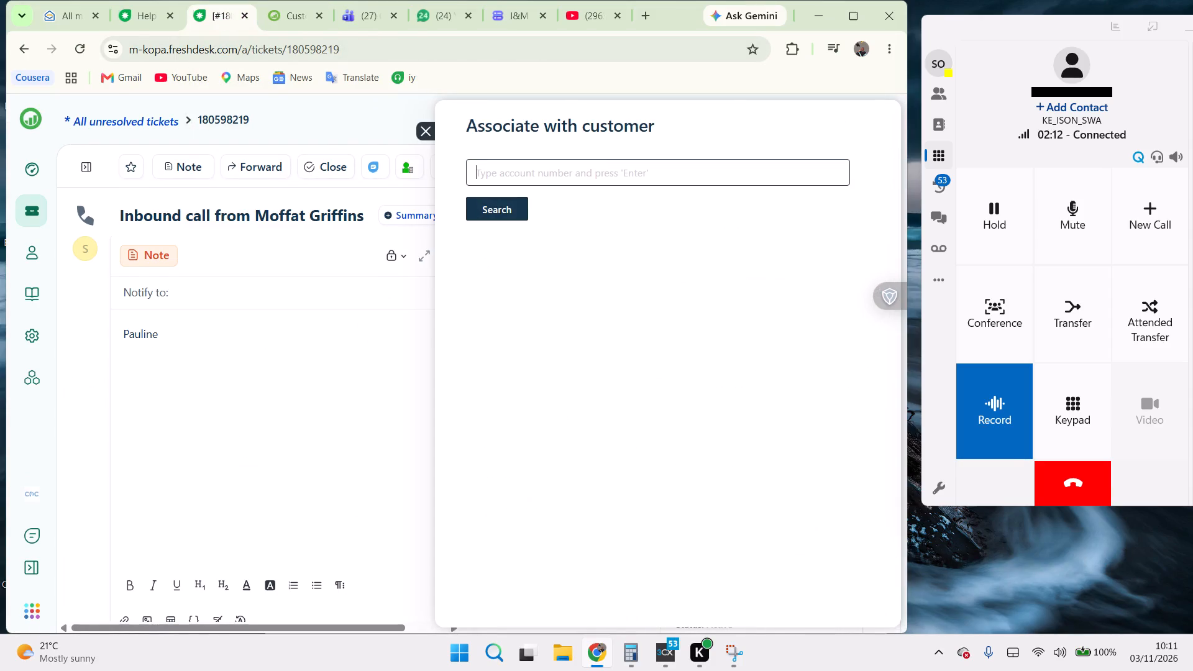
pyautogui.hotkey('ctrl', 'v')
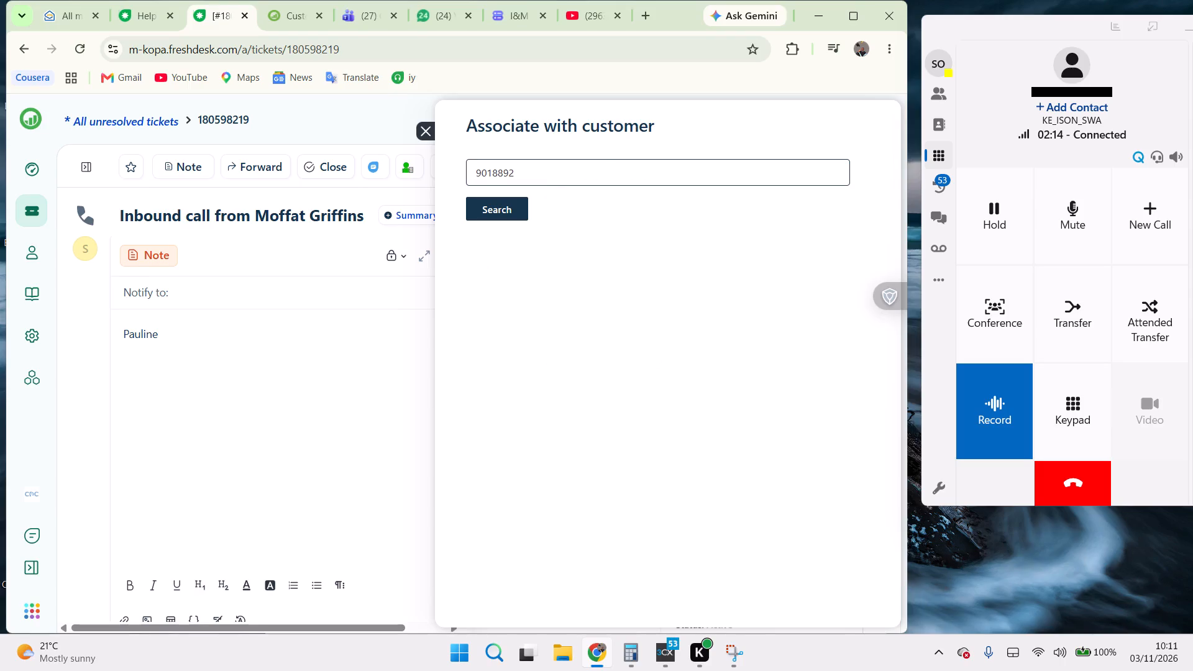
pyautogui.press('BackSpace')
pyautogui.doubleClick(496, 212)
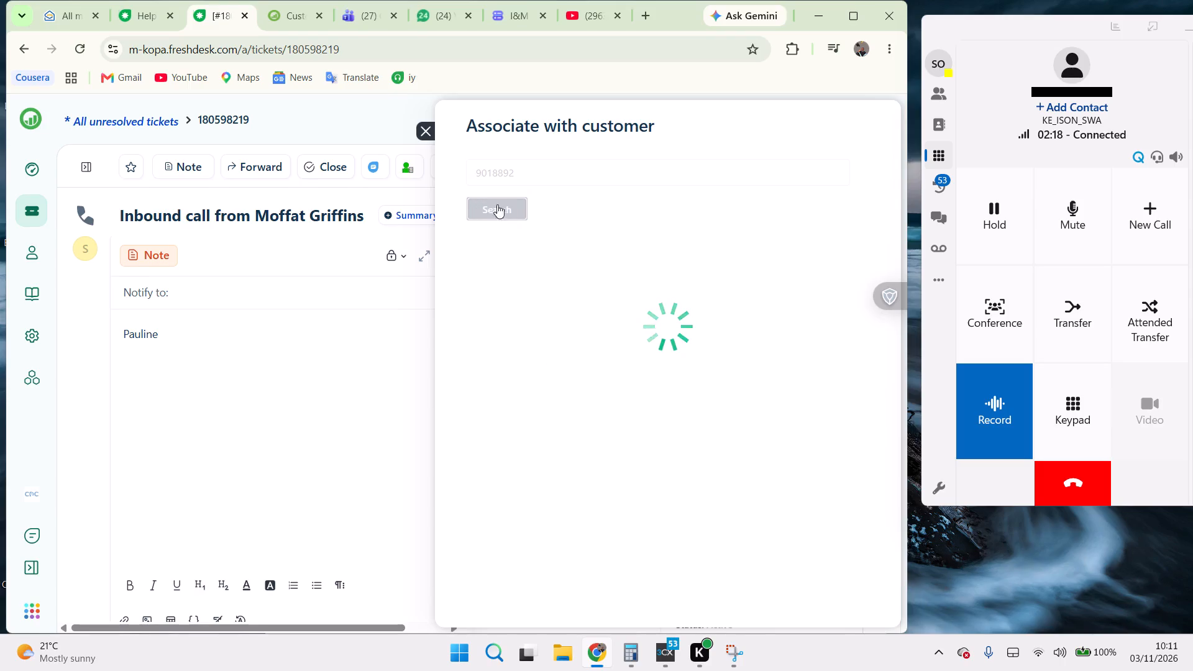
pyautogui.click(513, 391)
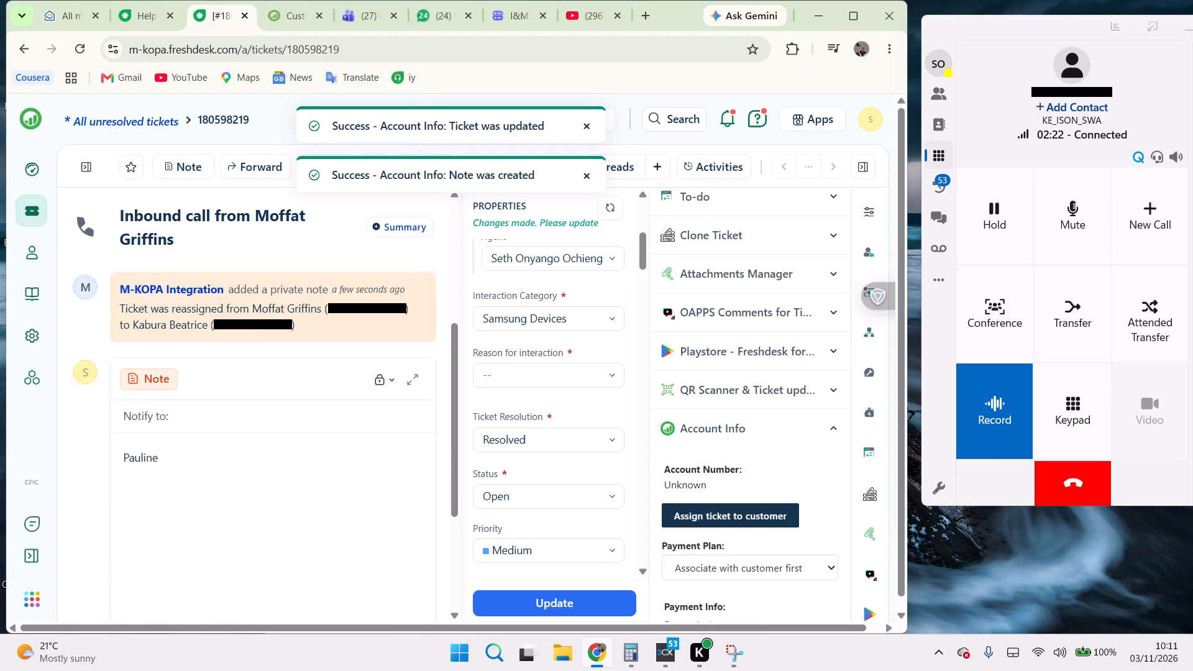
# Set the reason to Locked screen paid-Samsung, the sub-reason to Locked screen paid and the outcome to Resolved: No data bundle.
pyautogui.scroll(-2, 269, 434)
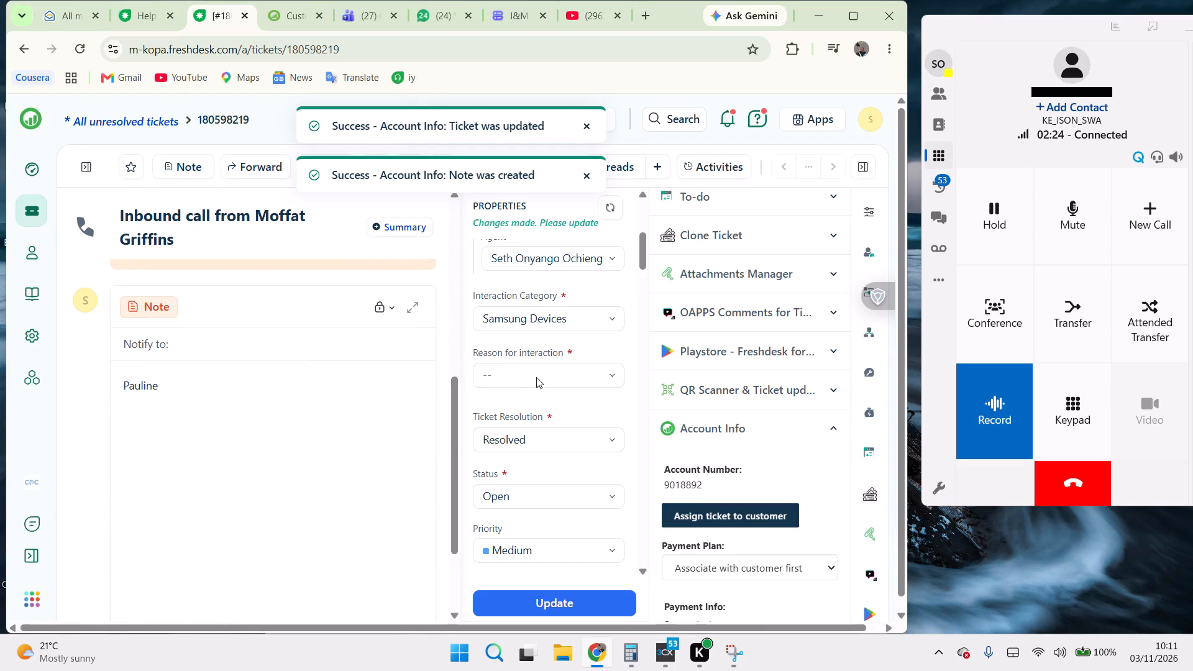
pyautogui.click(536, 377)
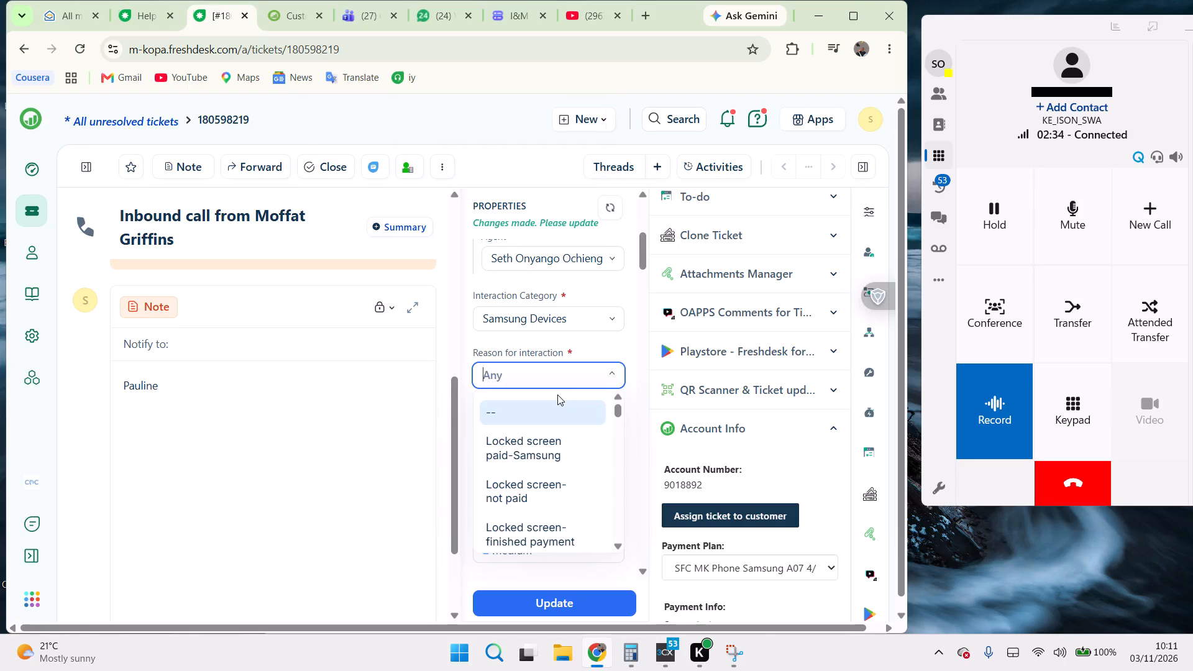
pyautogui.click(536, 455)
pyautogui.click(549, 442)
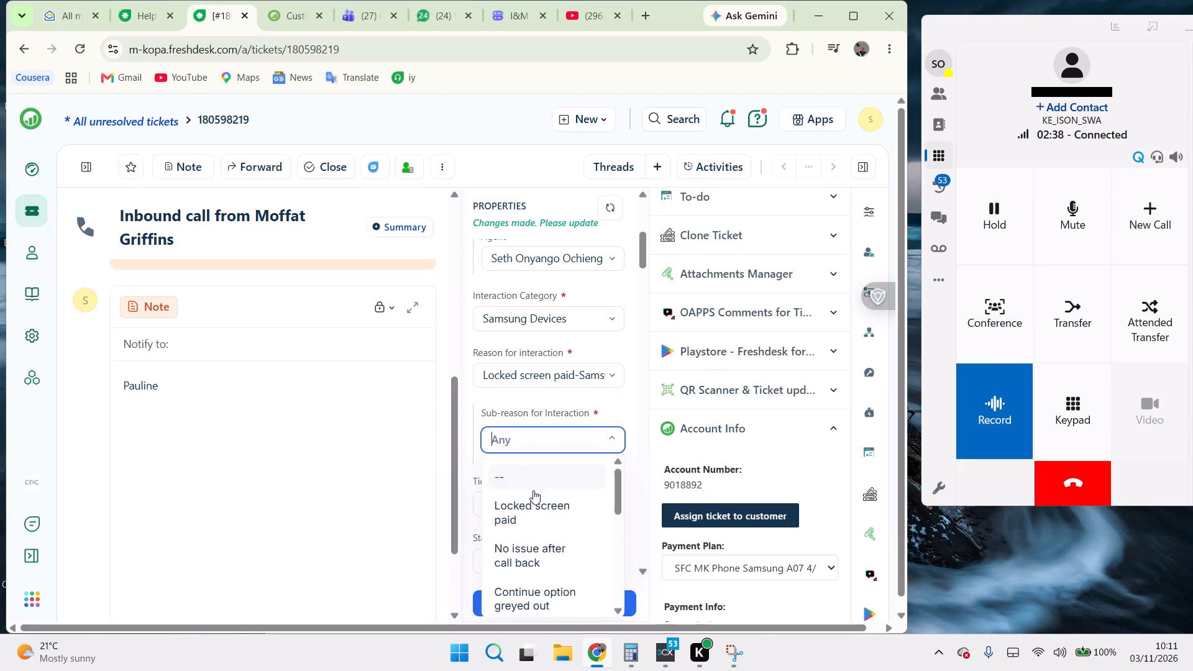
pyautogui.click(526, 508)
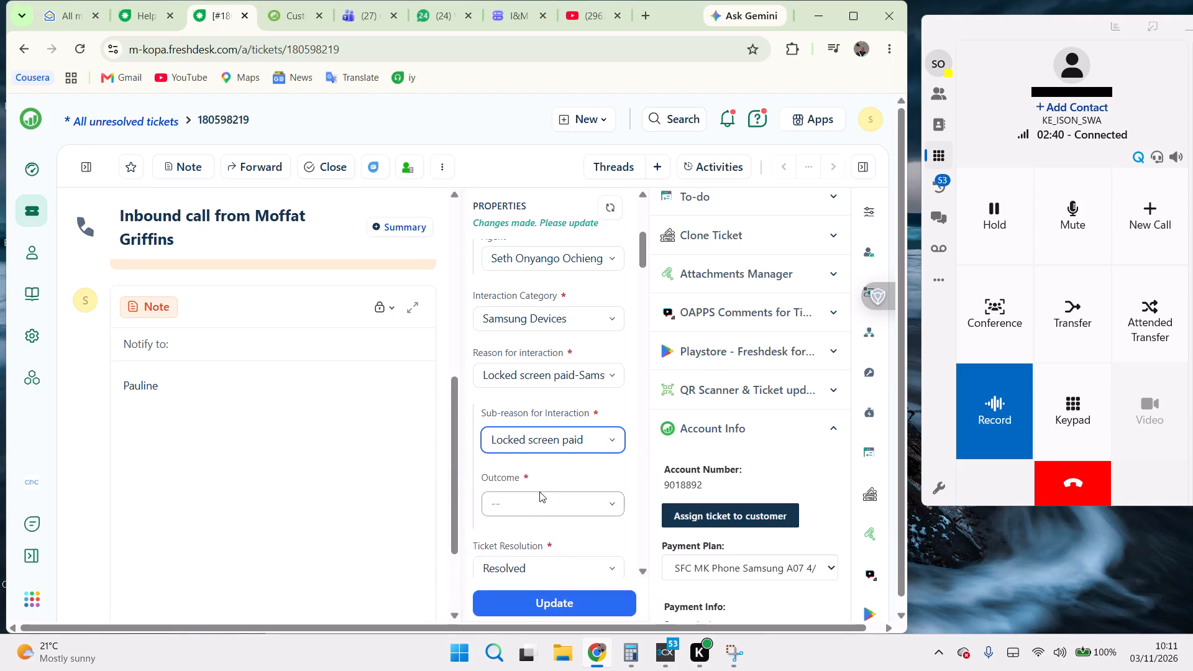
pyautogui.click(536, 498)
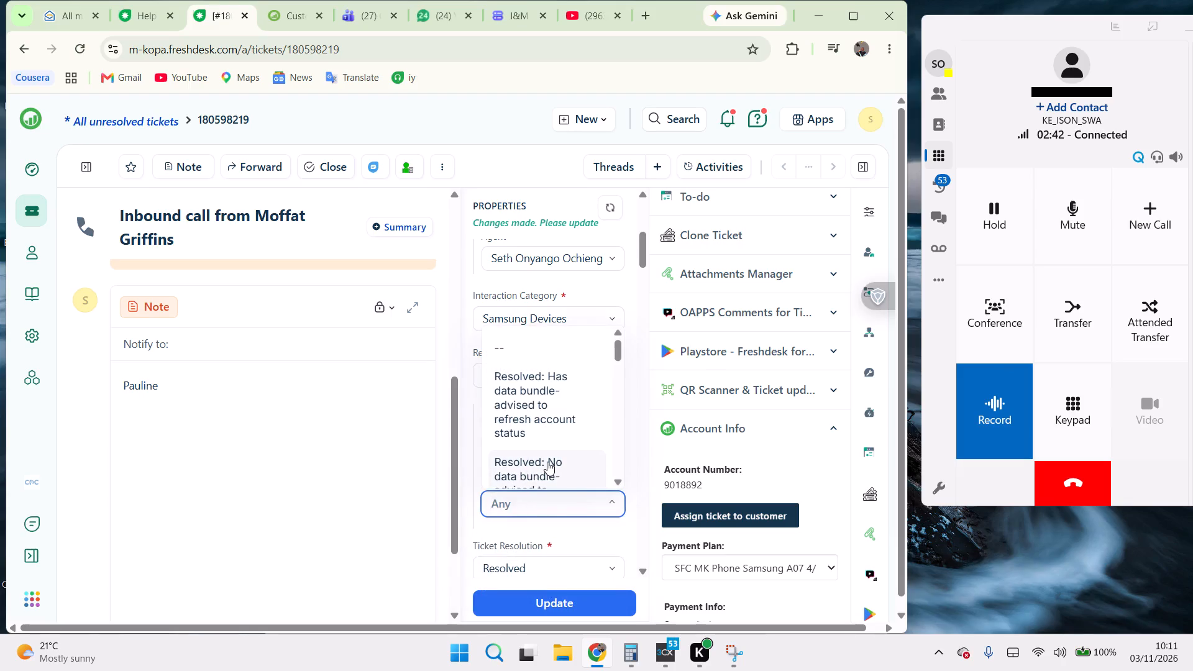
pyautogui.click(530, 463)
# Set the ticket status to Resolved.
pyautogui.scroll(-2, 554, 458)
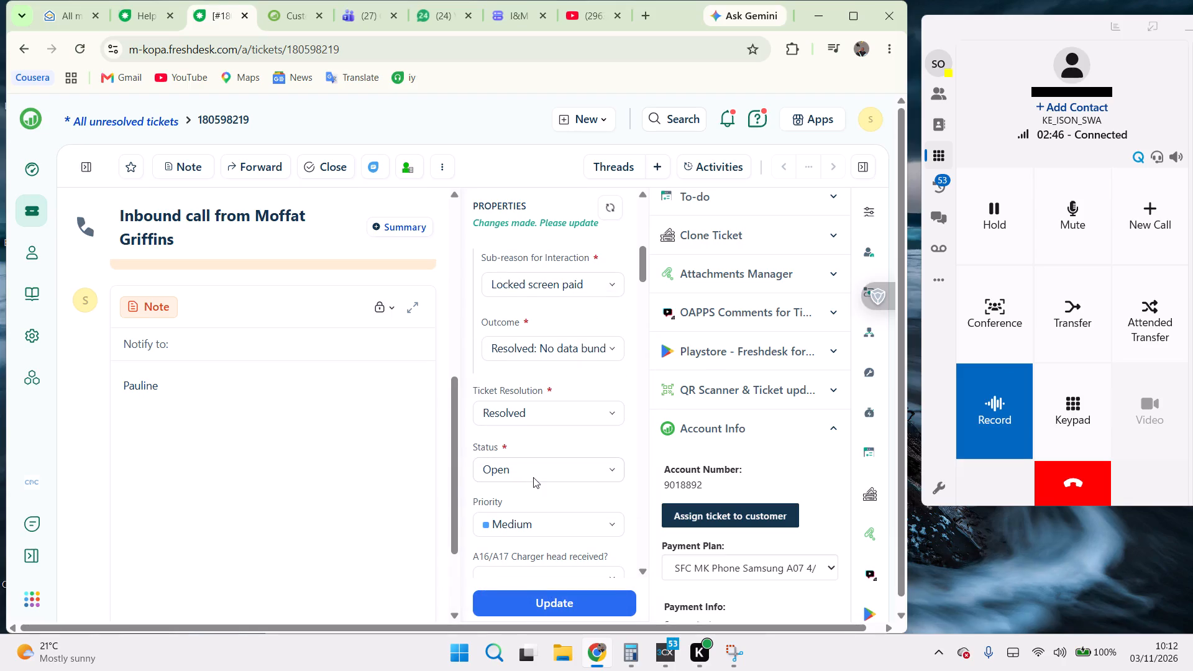
pyautogui.click(533, 477)
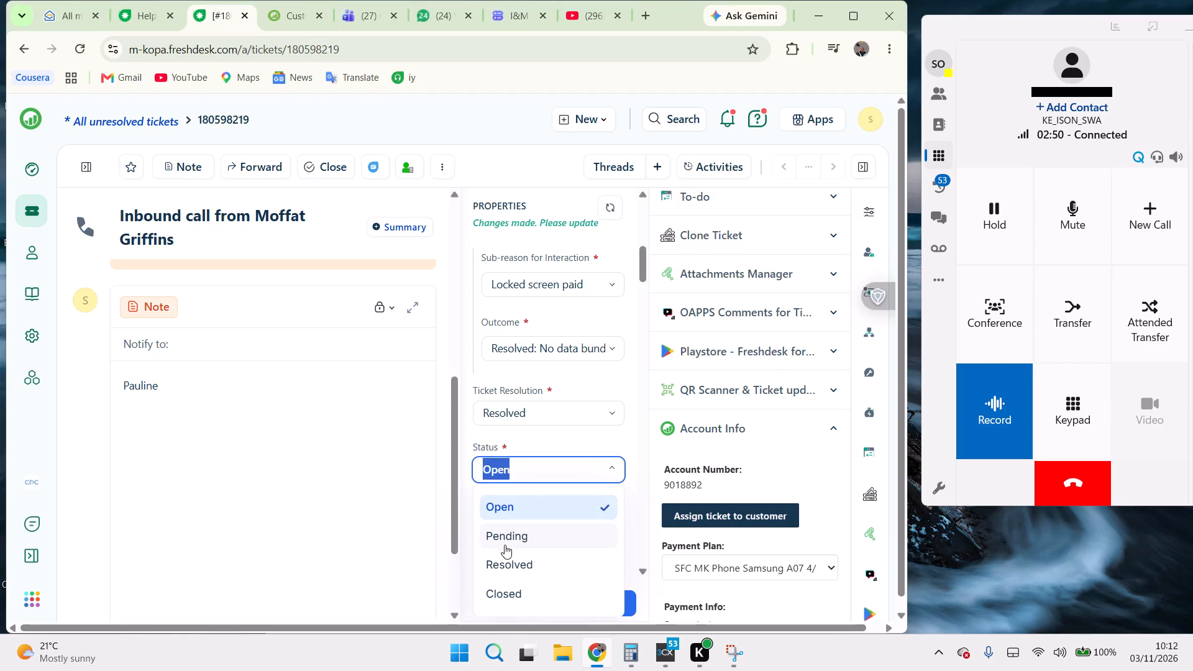
pyautogui.click(505, 560)
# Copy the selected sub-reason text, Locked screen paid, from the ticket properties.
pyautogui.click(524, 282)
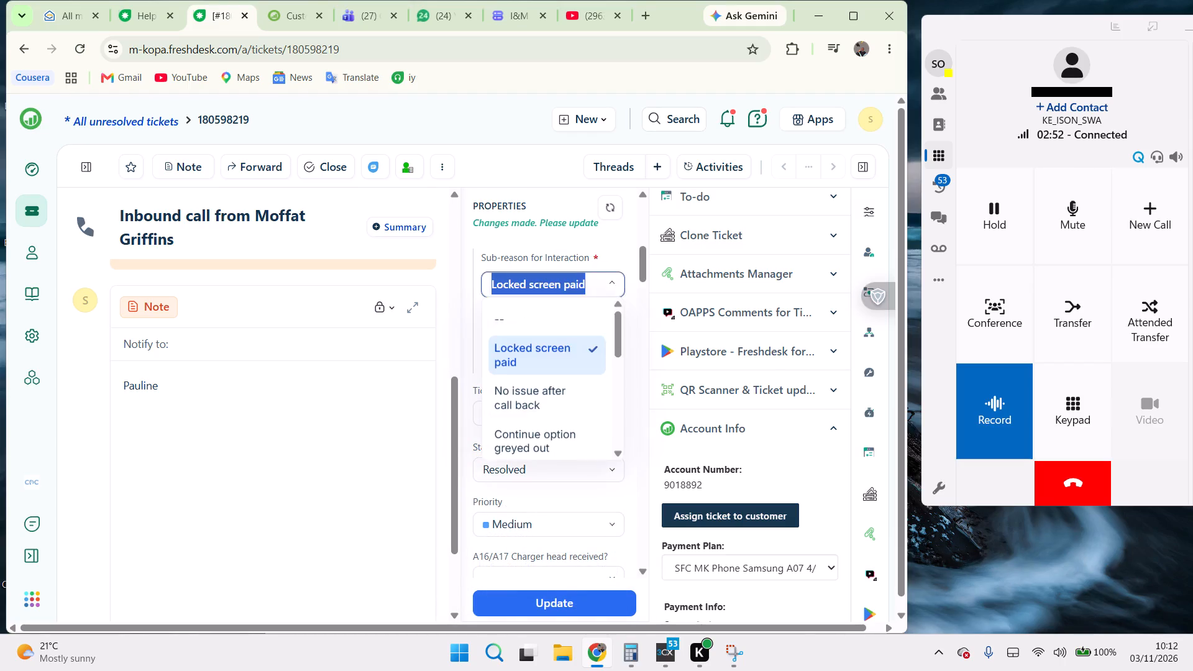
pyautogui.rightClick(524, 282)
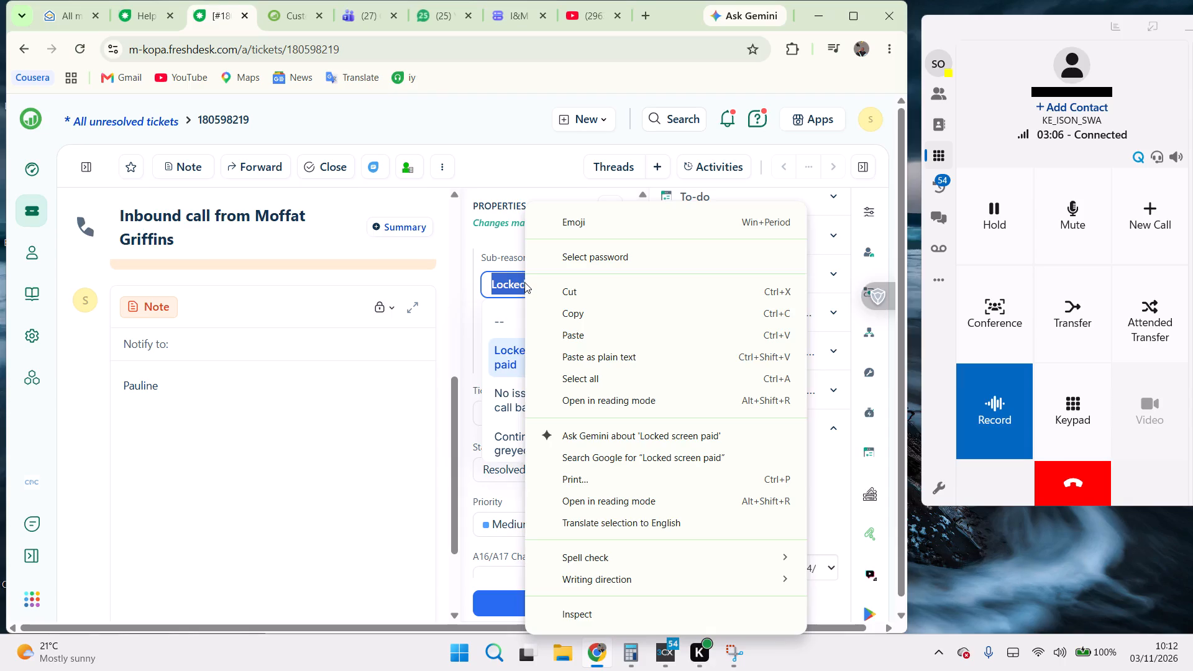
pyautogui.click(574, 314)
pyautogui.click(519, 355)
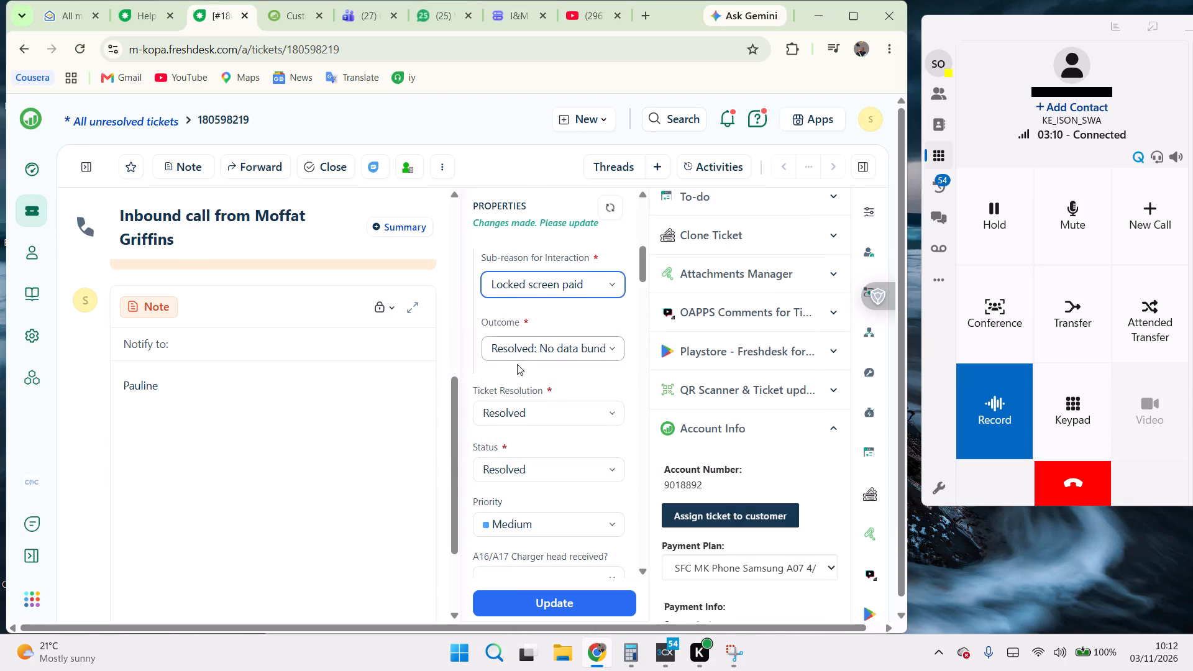
# Change the ticket outcome to Resolved: Has data bundle-advised to refresh account status.
pyautogui.click(533, 347)
pyautogui.scroll(2, 537, 401)
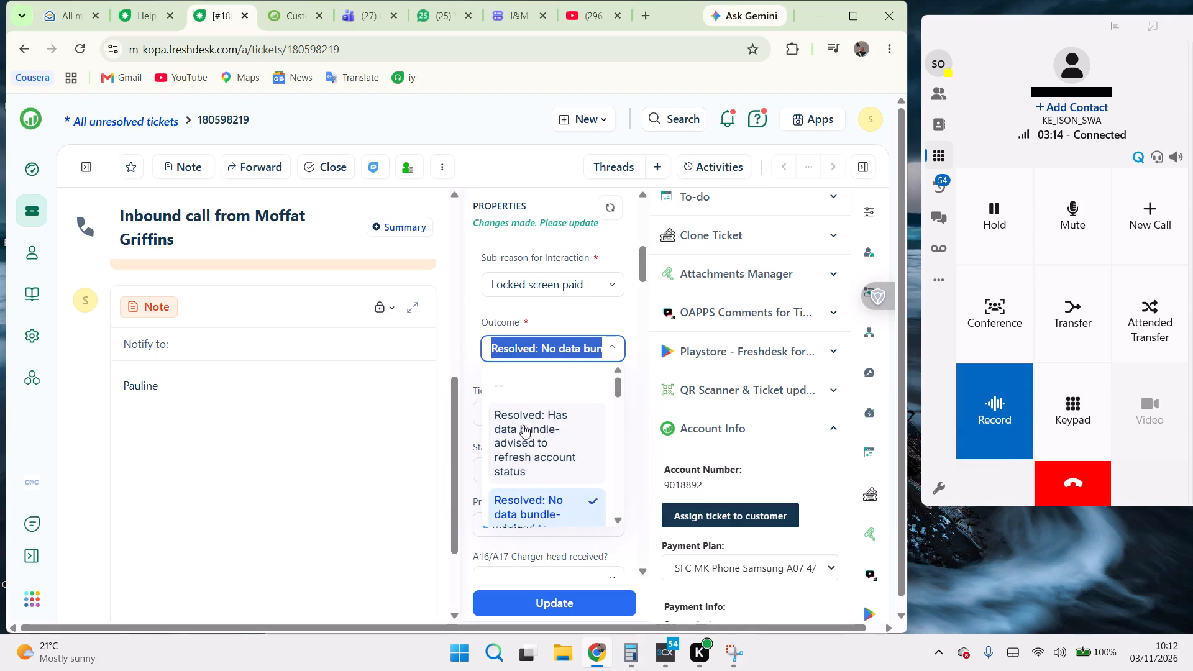
pyautogui.click(531, 424)
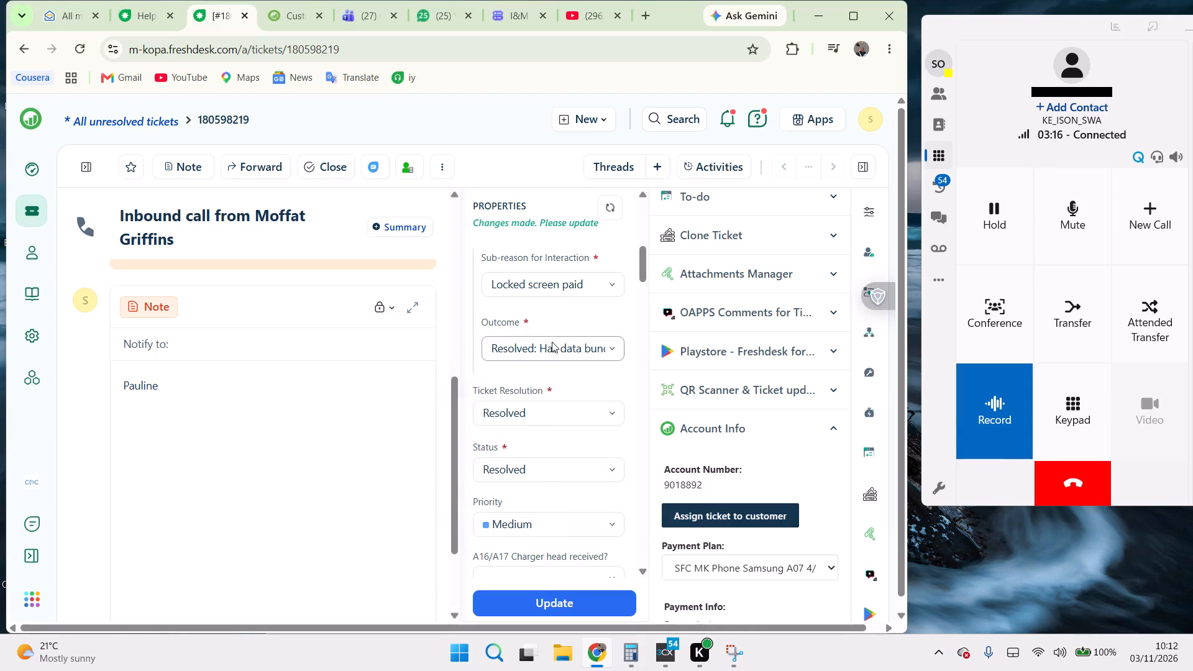
# Copy the selected outcome text and paste it into the private note below the caller's first name.
pyautogui.click(552, 342)
pyautogui.rightClick(552, 342)
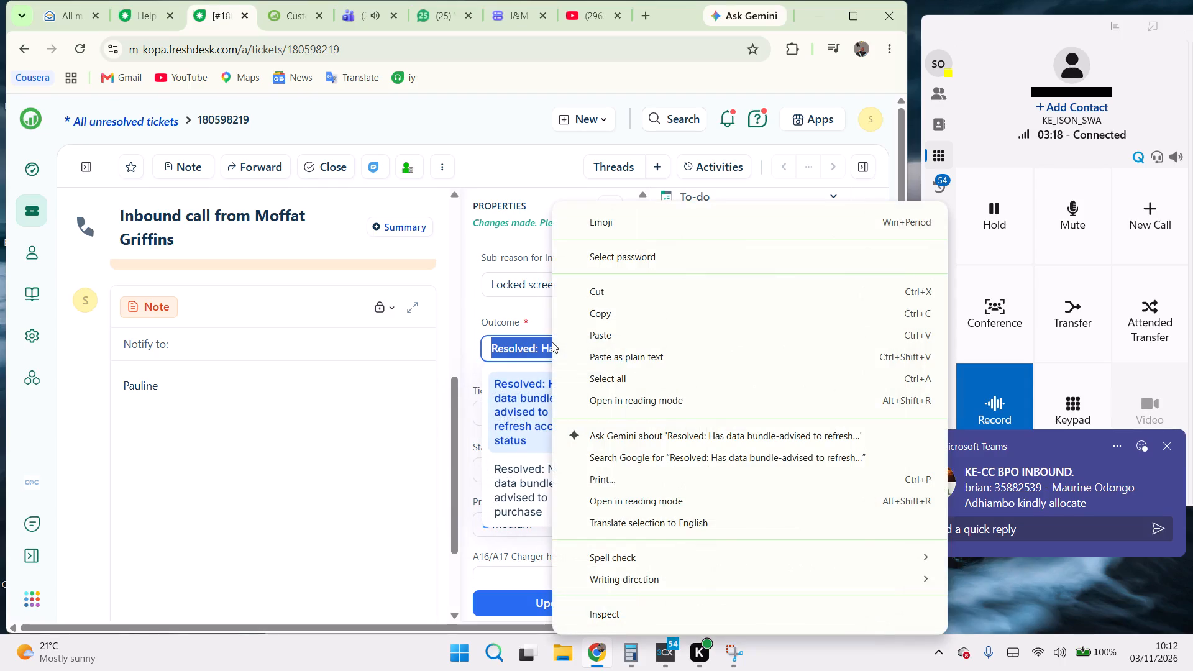
pyautogui.click(601, 318)
pyautogui.doubleClick(253, 425)
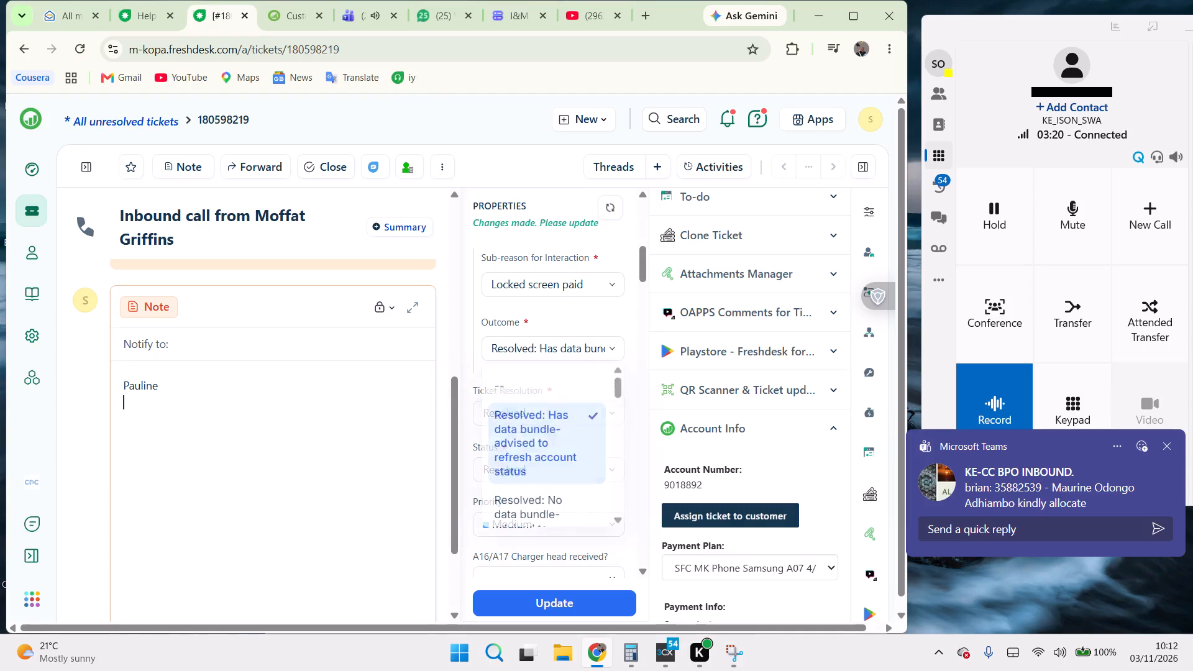
pyautogui.hotkey('ctrl', 'v')
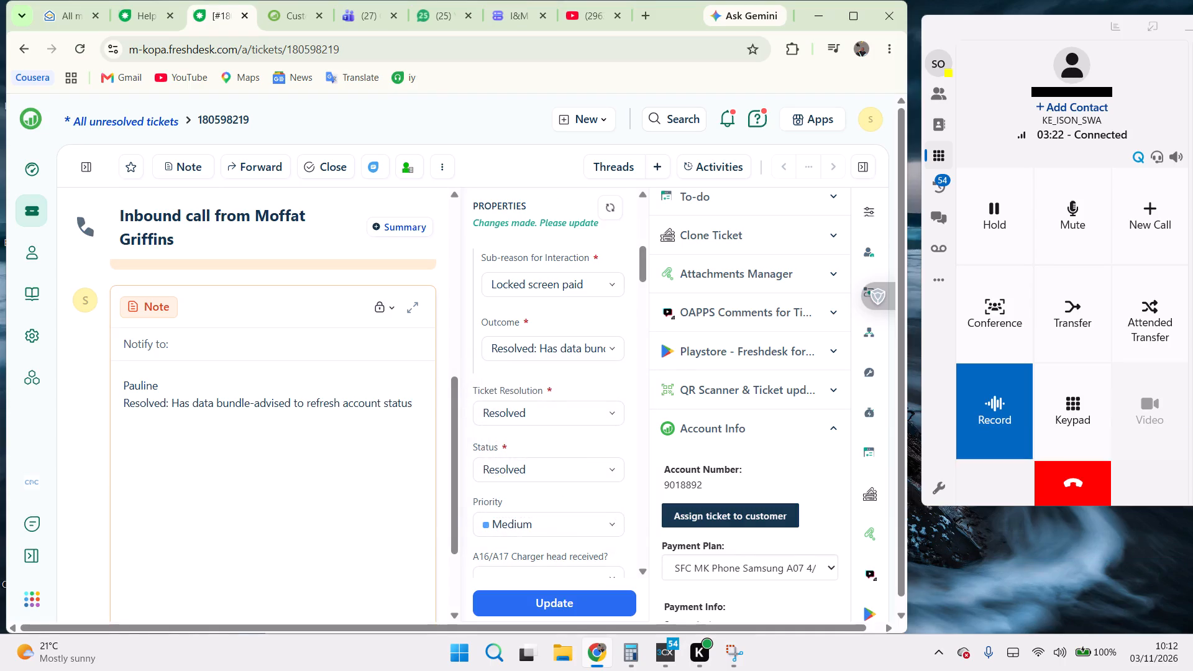
# Switch to Microsoft Edge and open the M-KOPA Device State page from yesterday's browsing history.
pyautogui.click(500, 654)
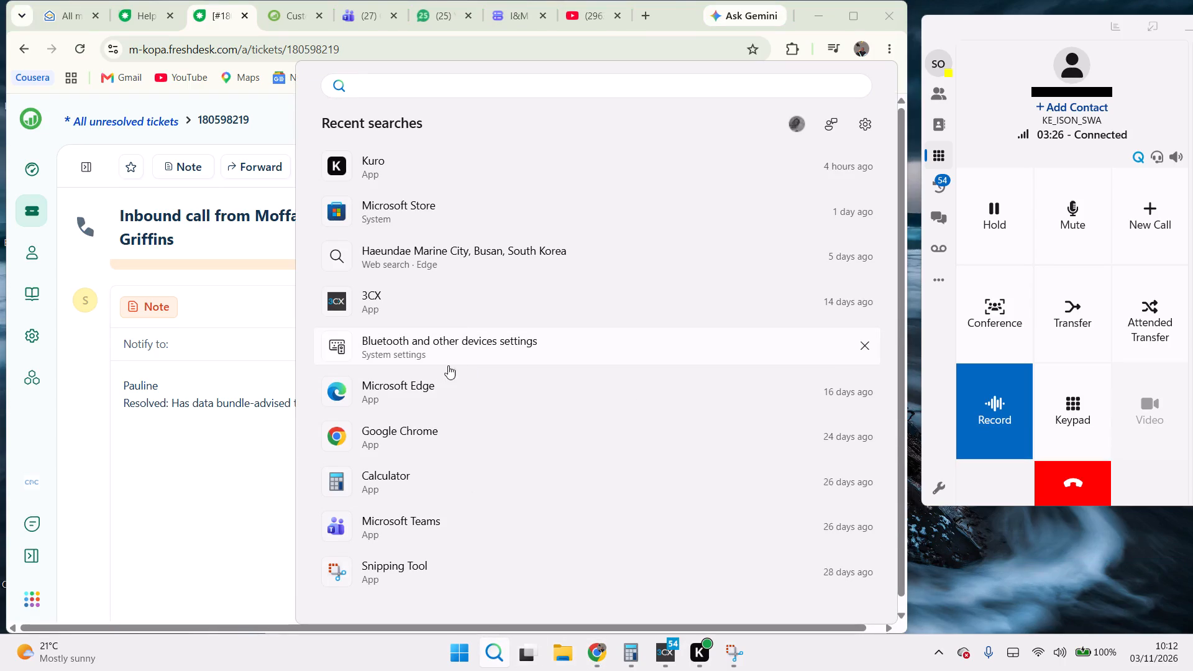
pyautogui.click(398, 390)
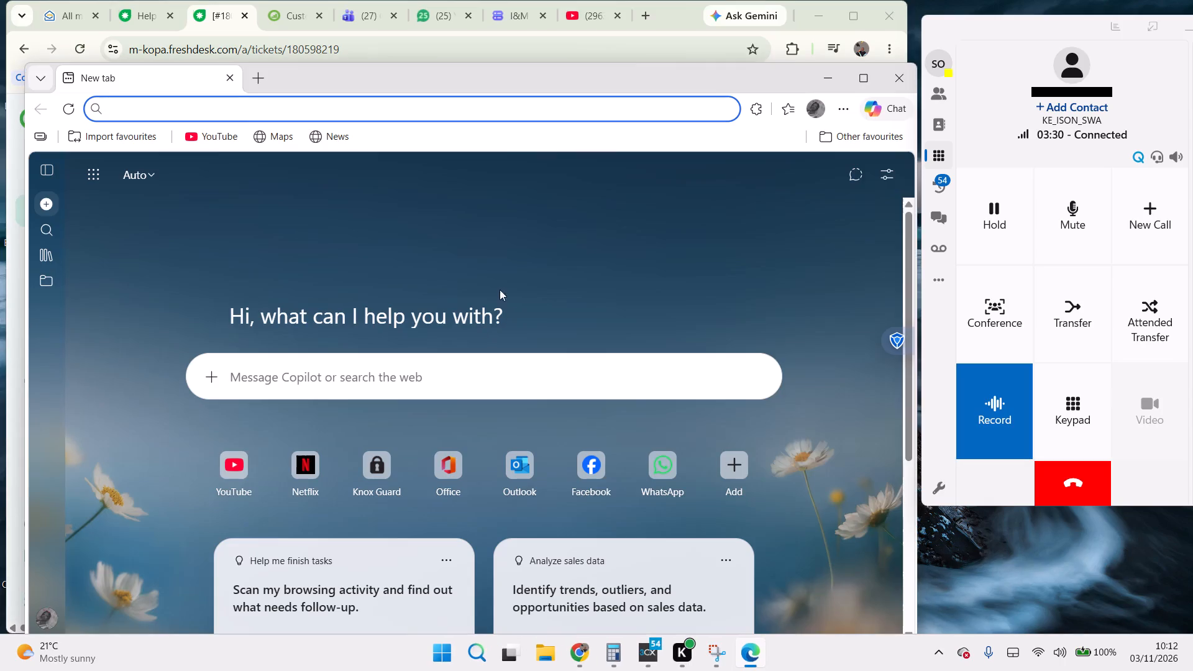
pyautogui.click(838, 107)
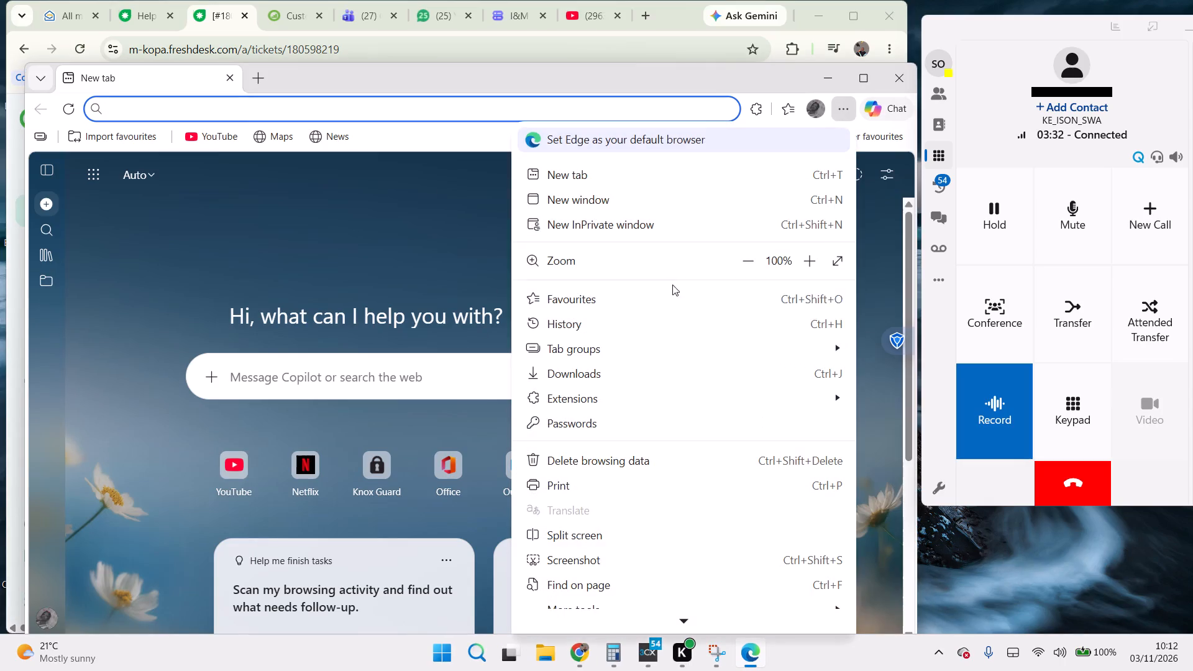
pyautogui.click(557, 318)
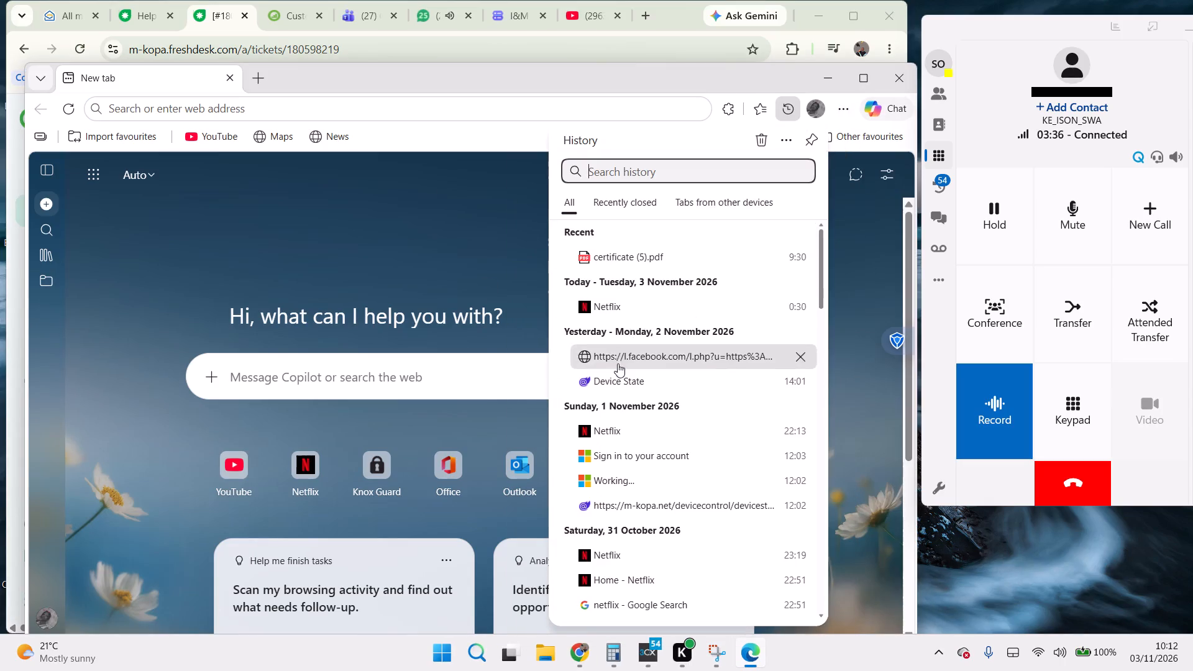
pyautogui.doubleClick(615, 370)
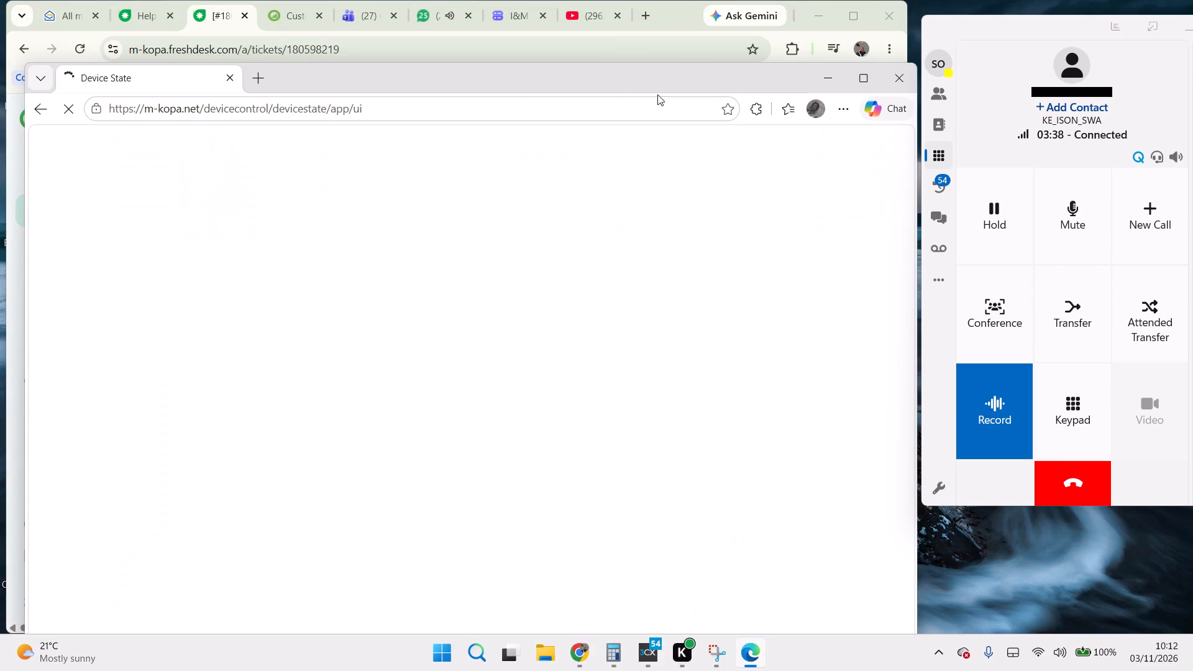
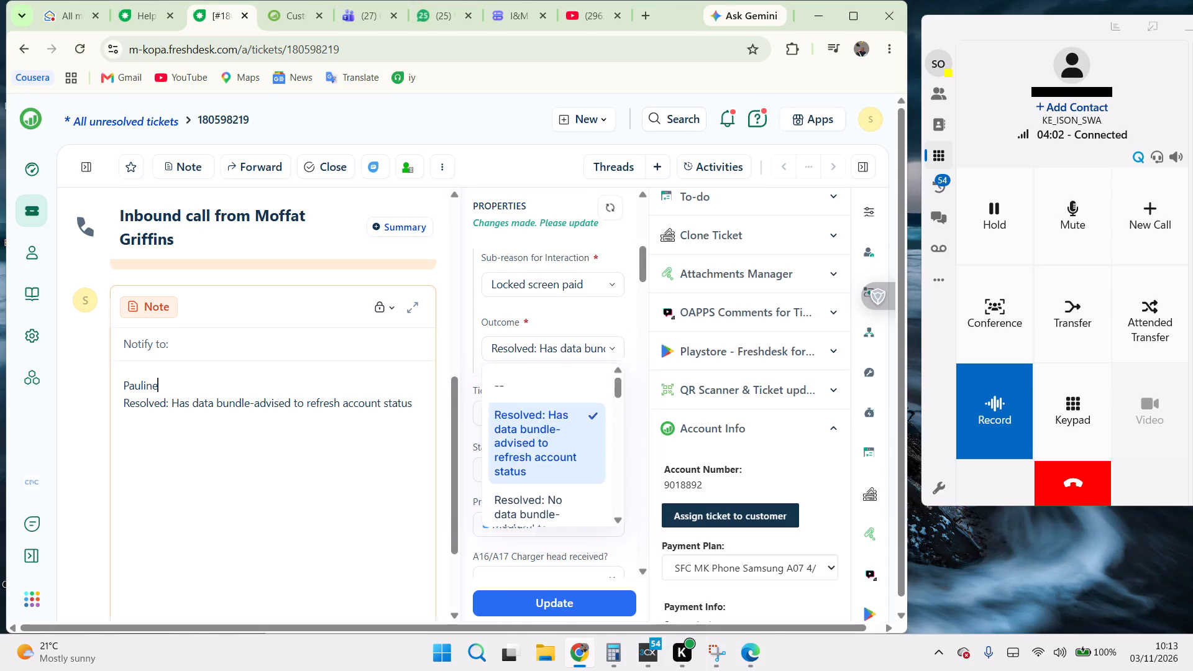
# Copy the selected sub-reason, Locked screen paid, and insert it in the private note between the caller's first name and the outcome line.
pyautogui.press('Return')
pyautogui.hotkey('ctrl', 'v')
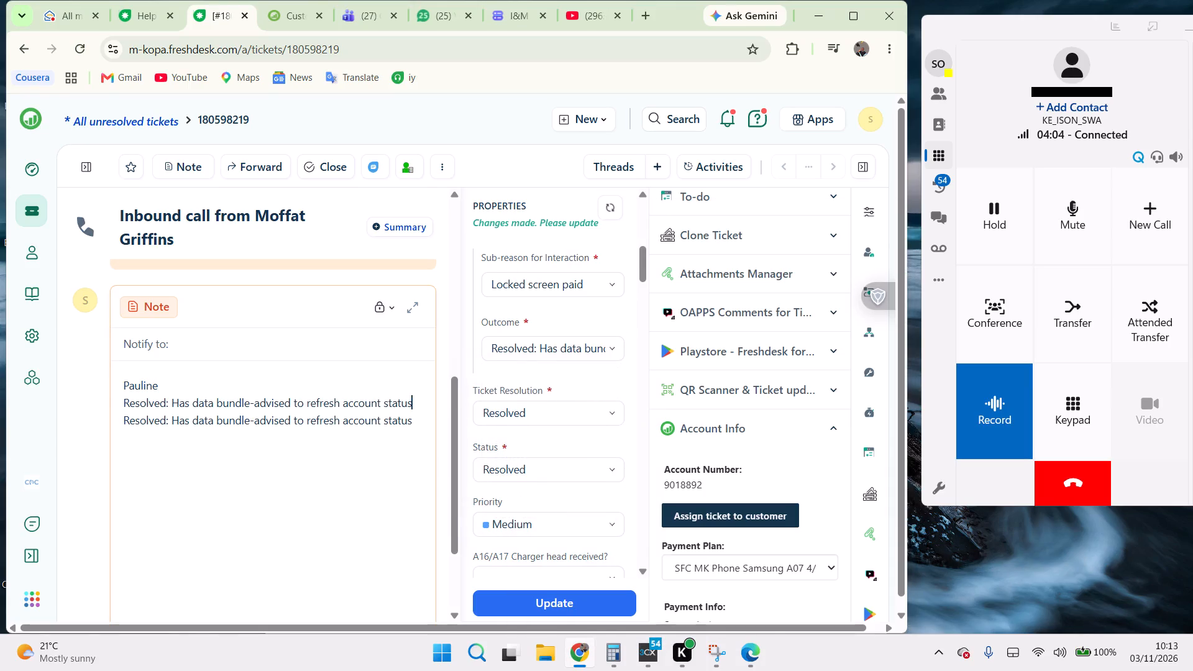
pyautogui.doubleClick(502, 282)
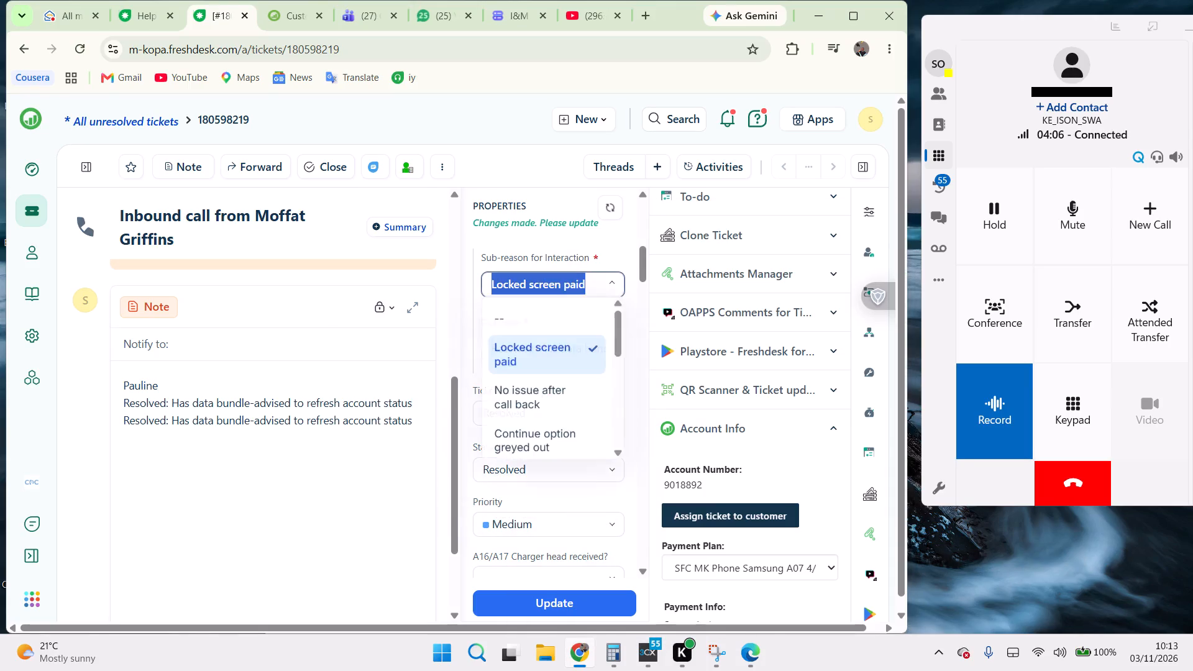
pyautogui.rightClick(499, 282)
pyautogui.click(543, 311)
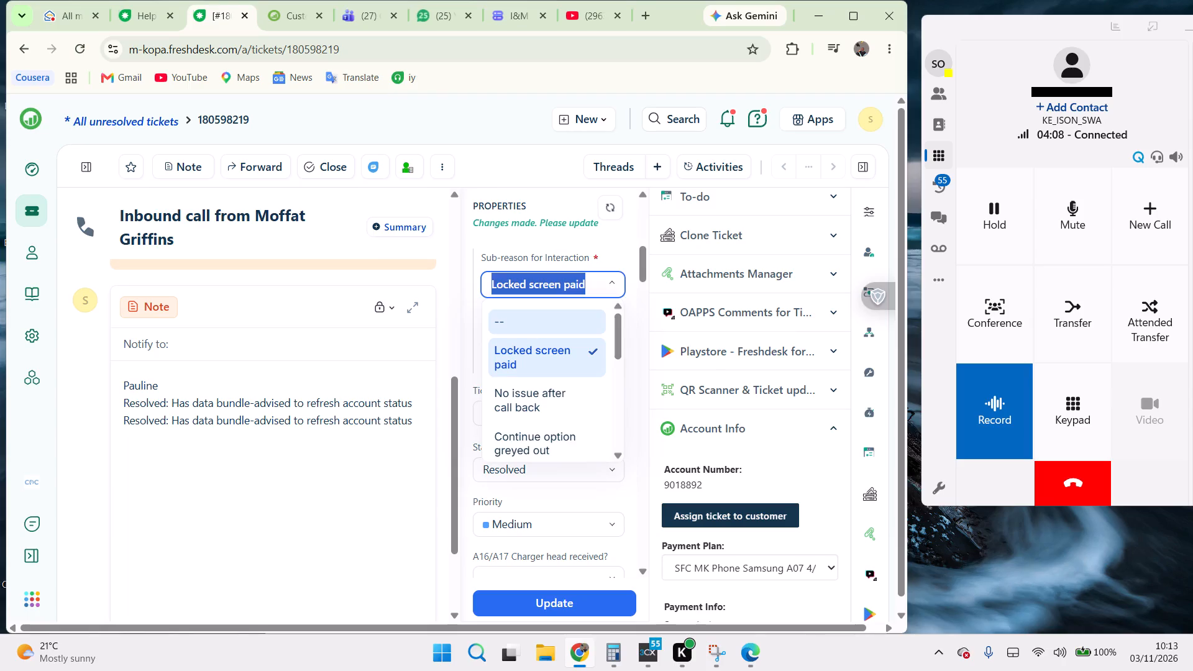
pyautogui.click(117, 399)
pyautogui.moveTo(117, 399); pyautogui.dragTo(411, 399)
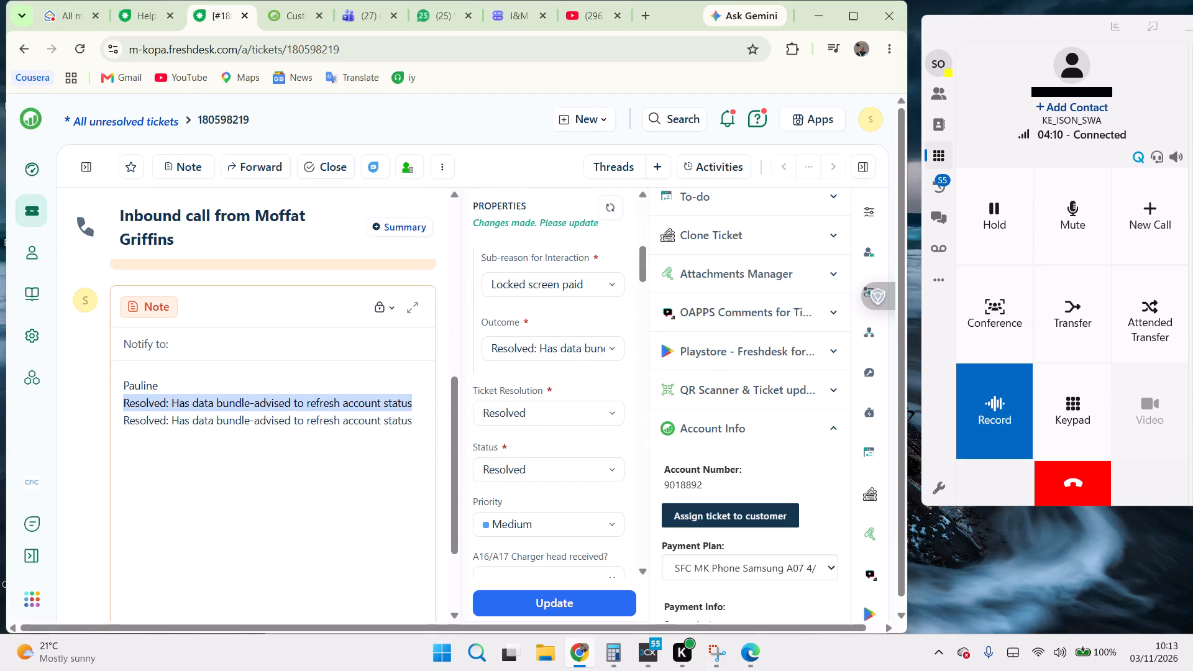
pyautogui.moveTo(411, 399); pyautogui.dragTo(413, 399)
pyautogui.press('BackSpace')
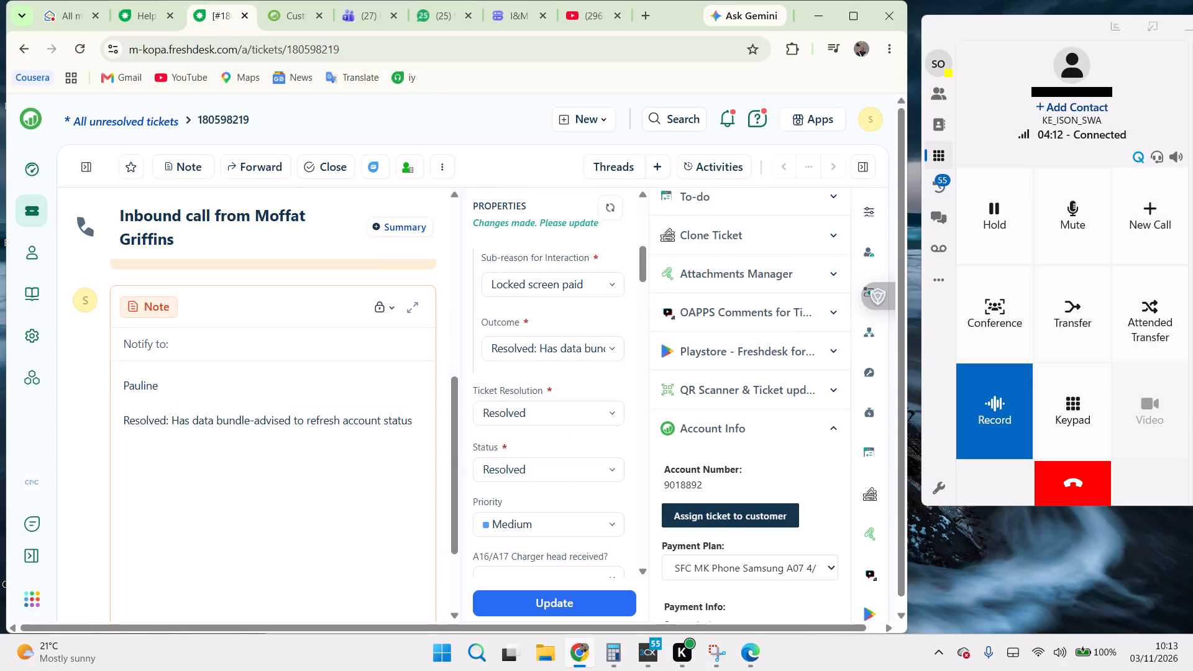
pyautogui.hotkey('ctrl', 'v')
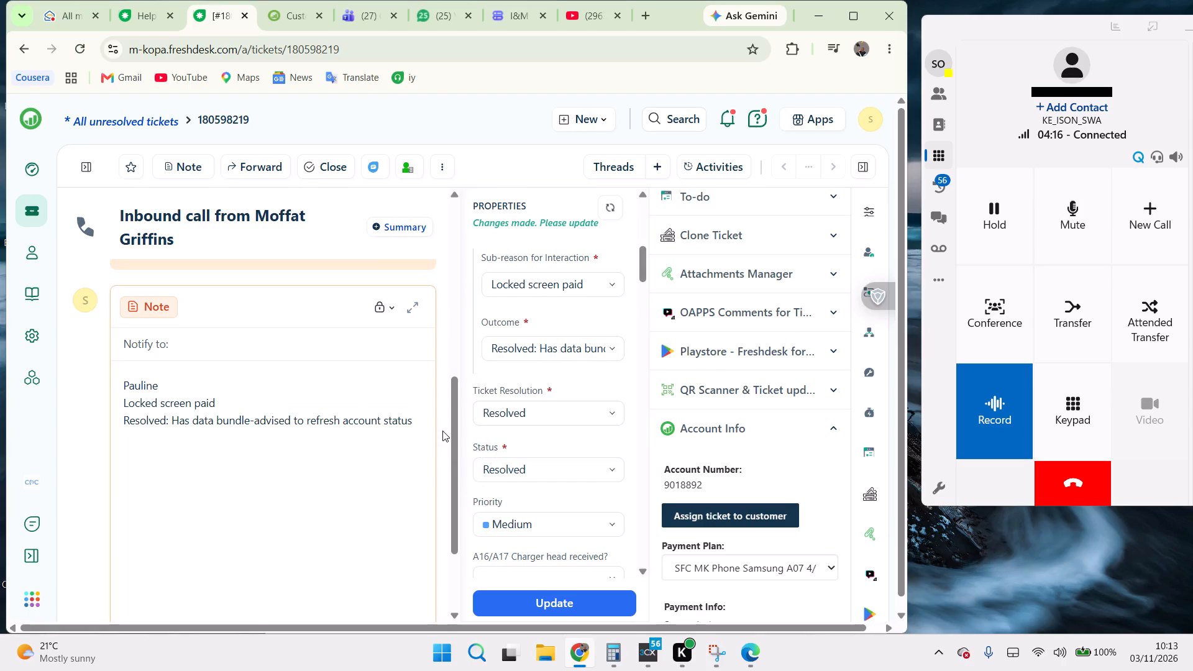
# Change the ticket outcome to Resolved: Customer instructed to restart phone.
pyautogui.click(551, 349)
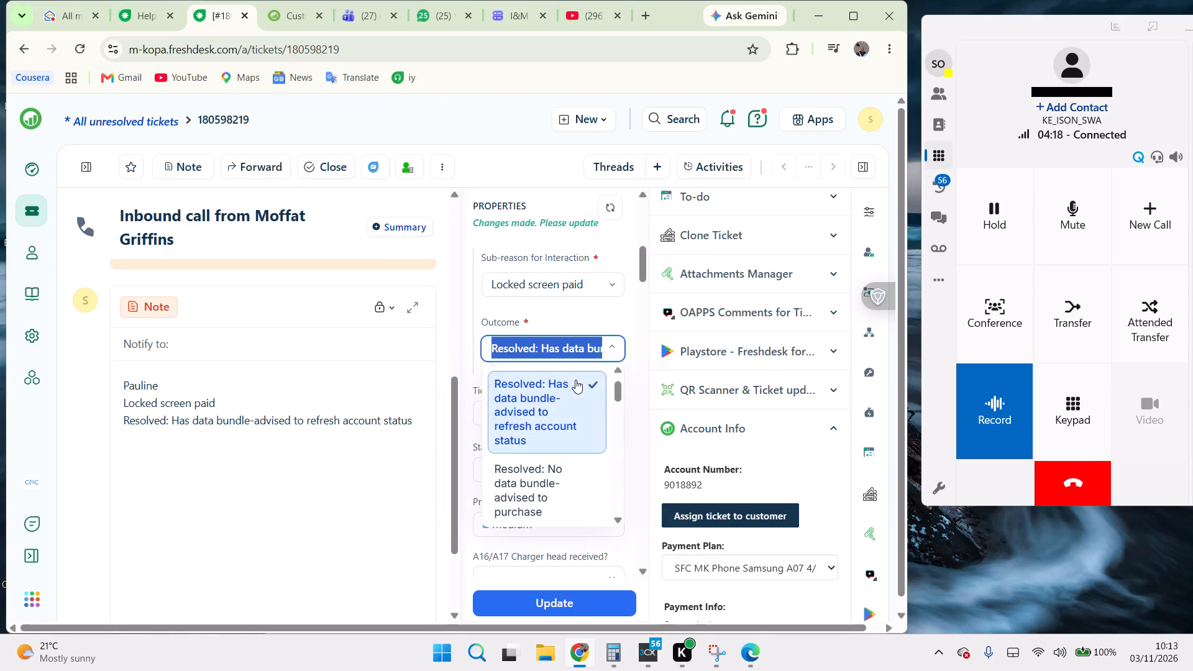
pyautogui.moveTo(615, 393); pyautogui.dragTo(609, 404)
pyautogui.click(615, 402)
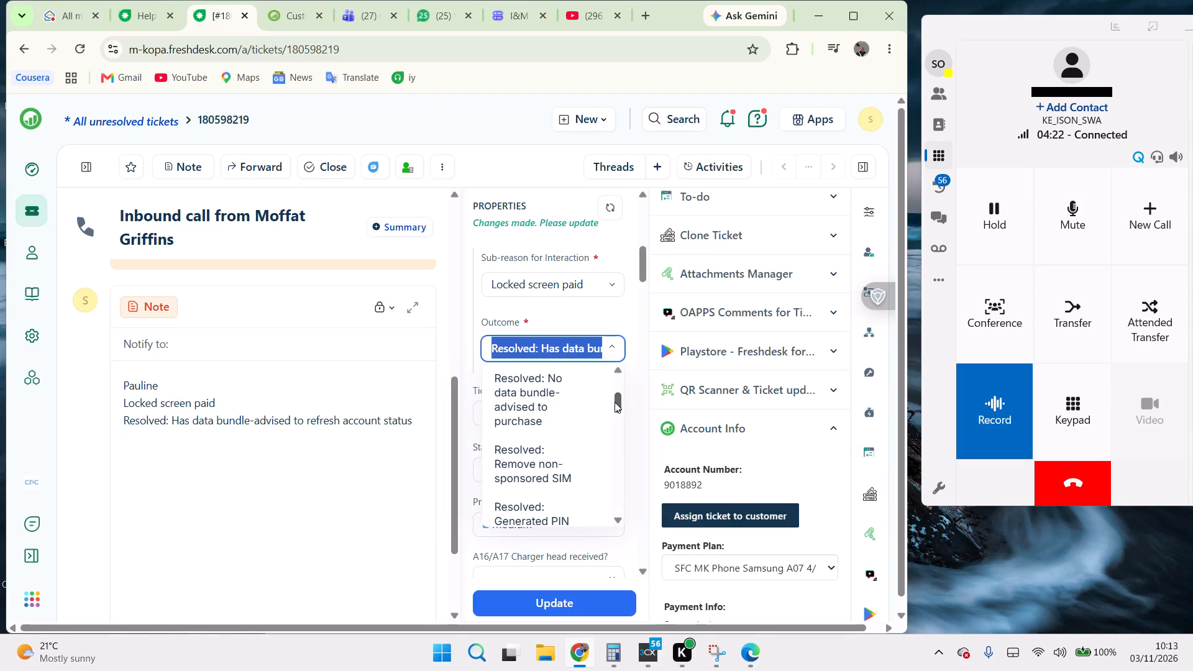
pyautogui.moveTo(615, 406); pyautogui.dragTo(616, 420)
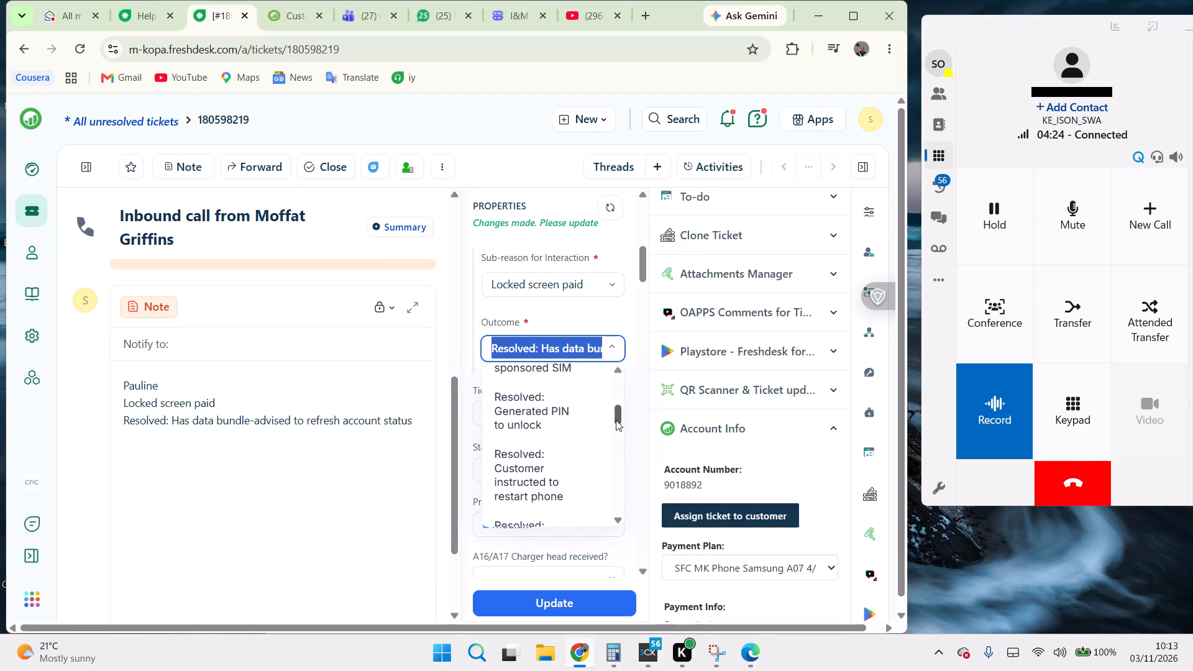
pyautogui.moveTo(616, 420); pyautogui.dragTo(616, 421)
pyautogui.tripleClick(534, 465)
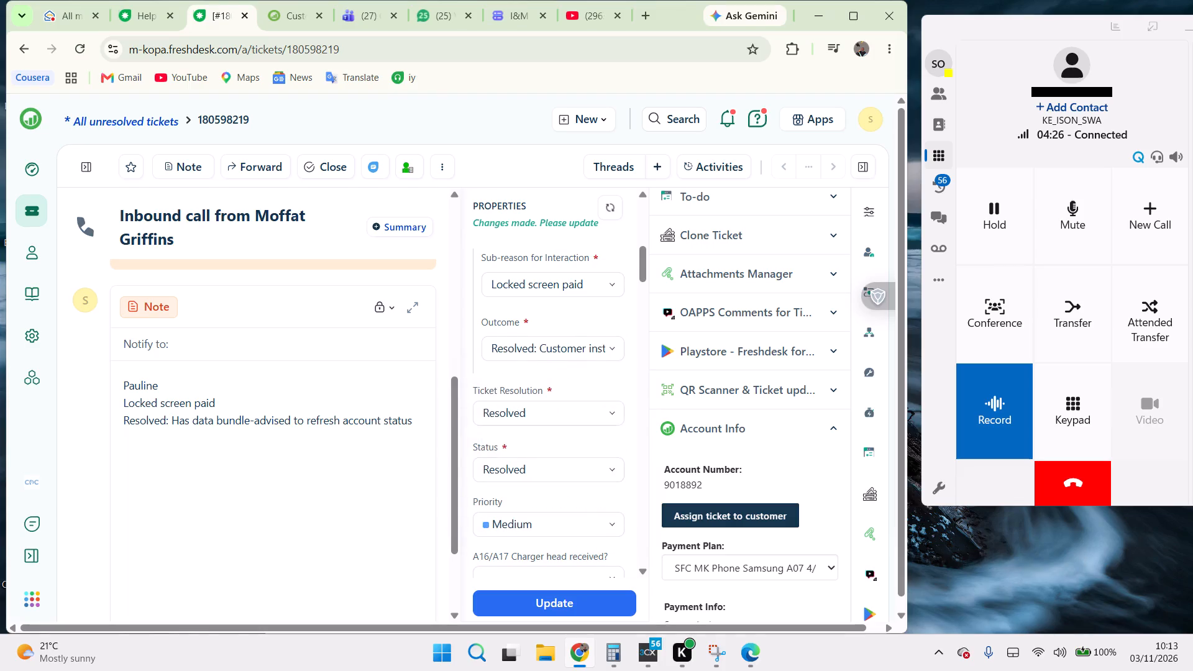
# Copy the selected outcome text and paste it into the private note below the Locked screen paid line.
pyautogui.click(521, 344)
pyautogui.rightClick(521, 344)
pyautogui.click(577, 312)
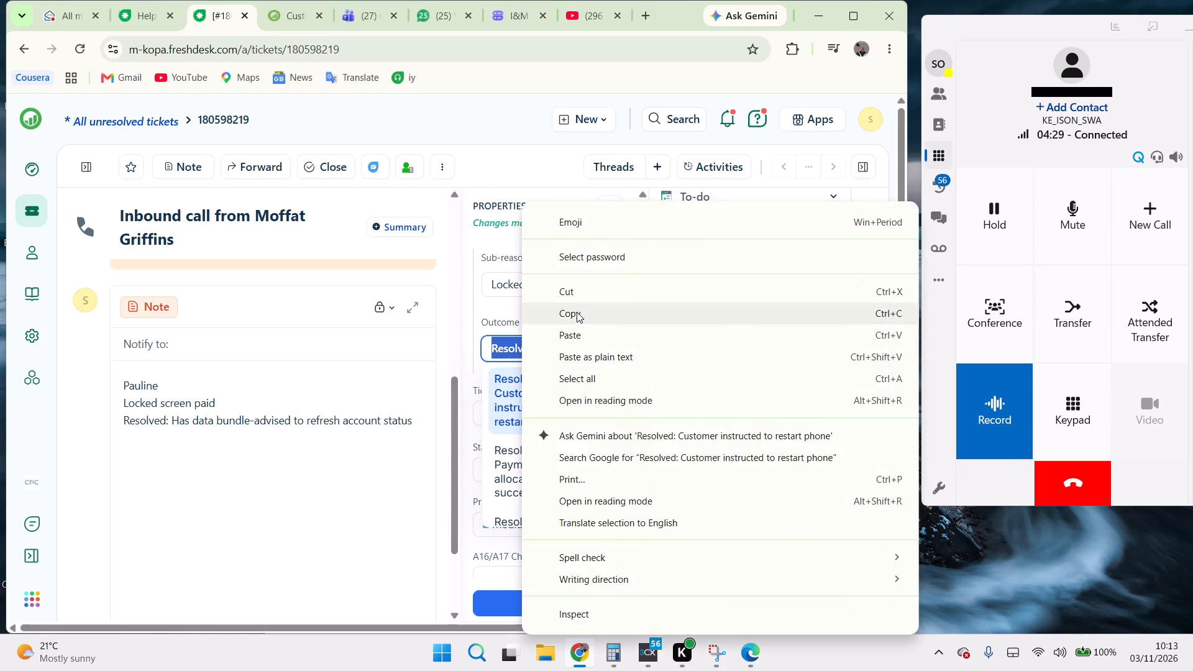
pyautogui.click(225, 398)
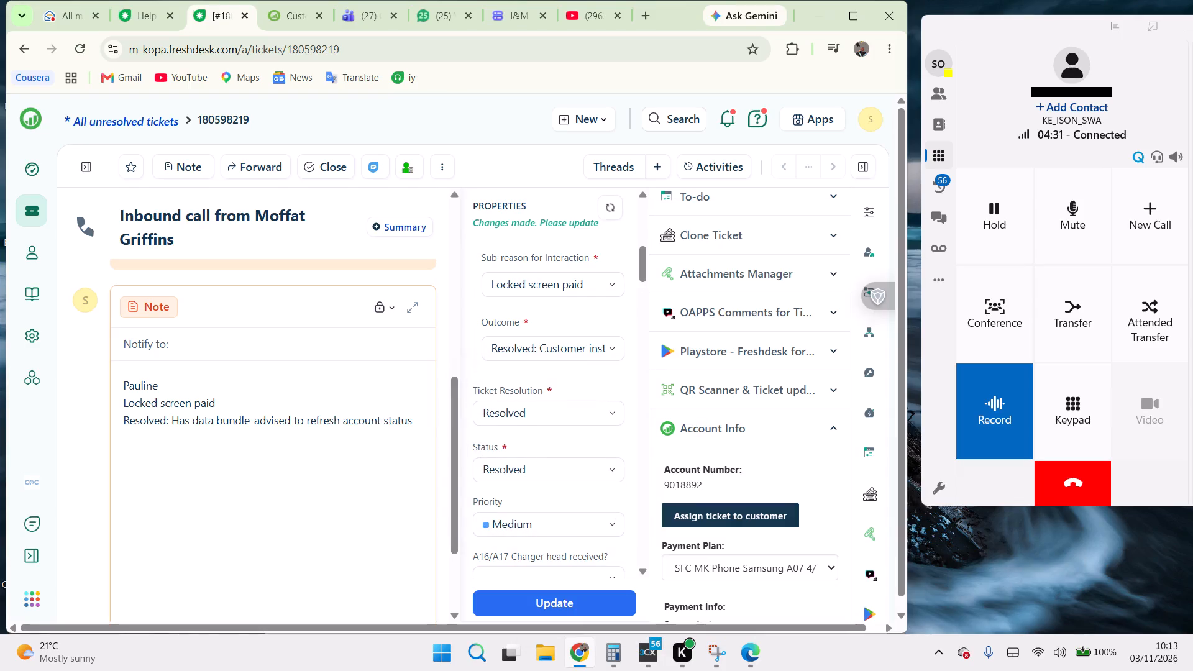
pyautogui.press('Return')
pyautogui.hotkey('ctrl', 'v')
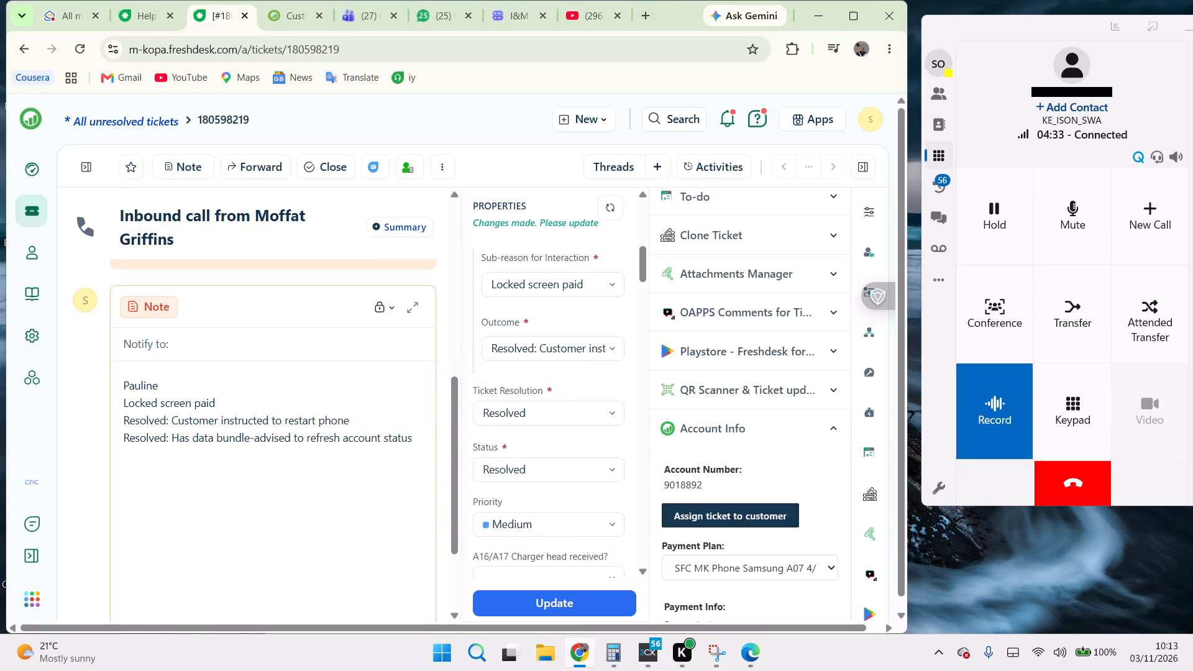
# Paste the restart-phone outcome as the last line of the private note, below the data bundle line.
pyautogui.doubleClick(423, 443)
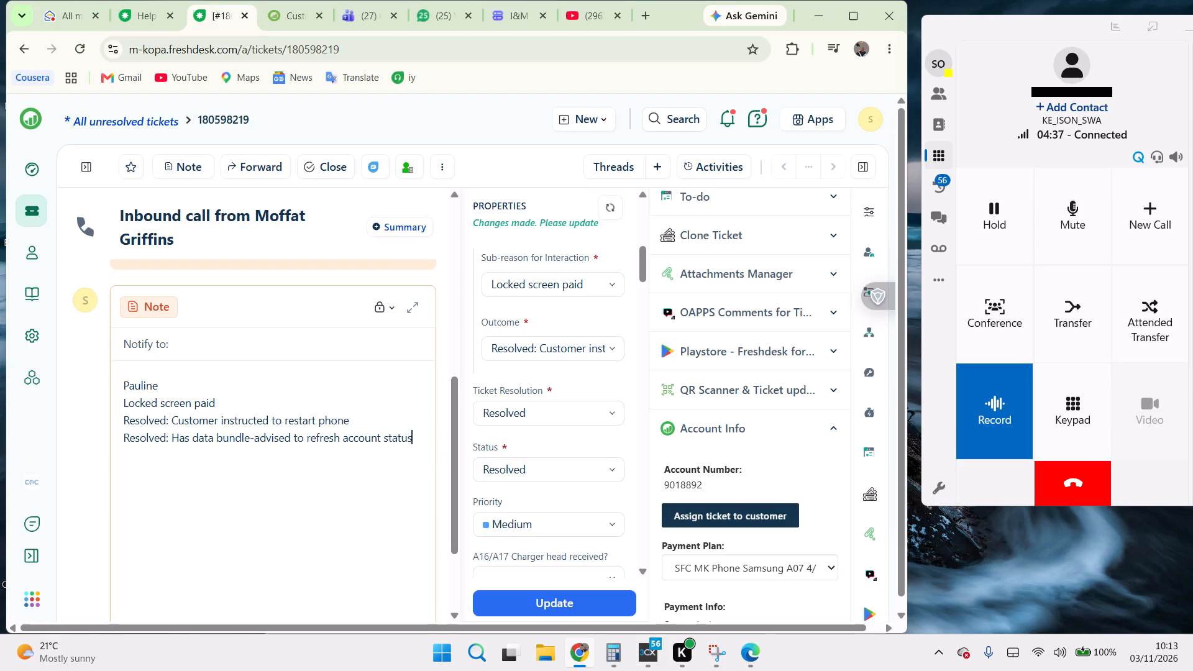
pyautogui.press('Return')
pyautogui.rightClick(124, 455)
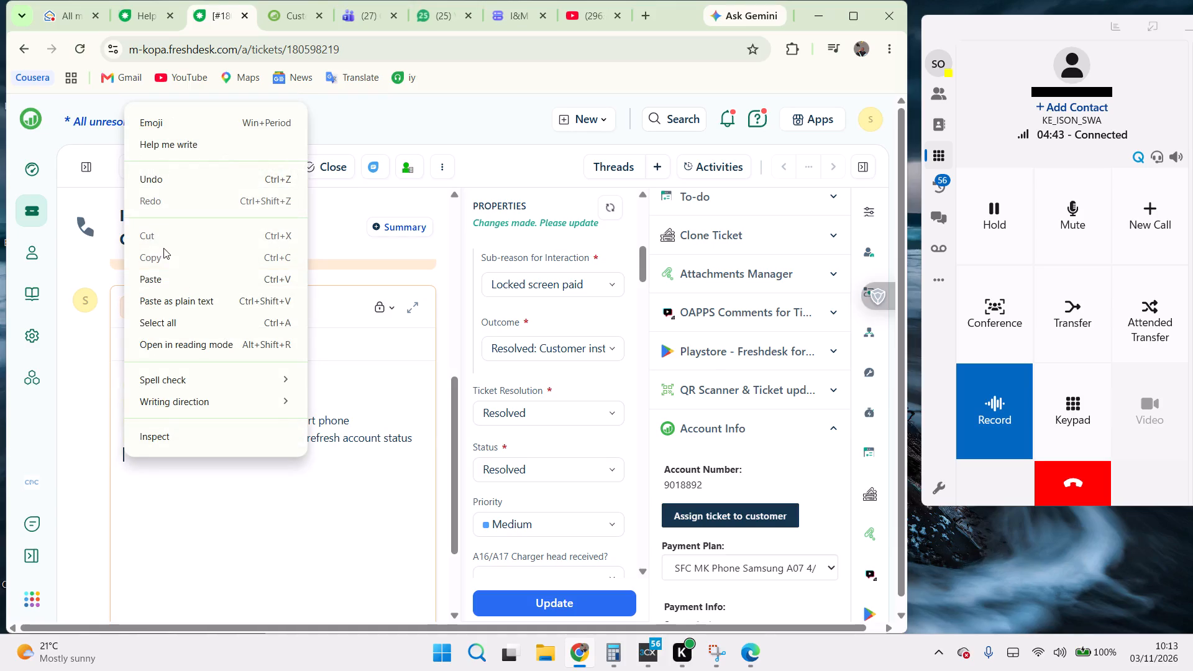
pyautogui.click(147, 279)
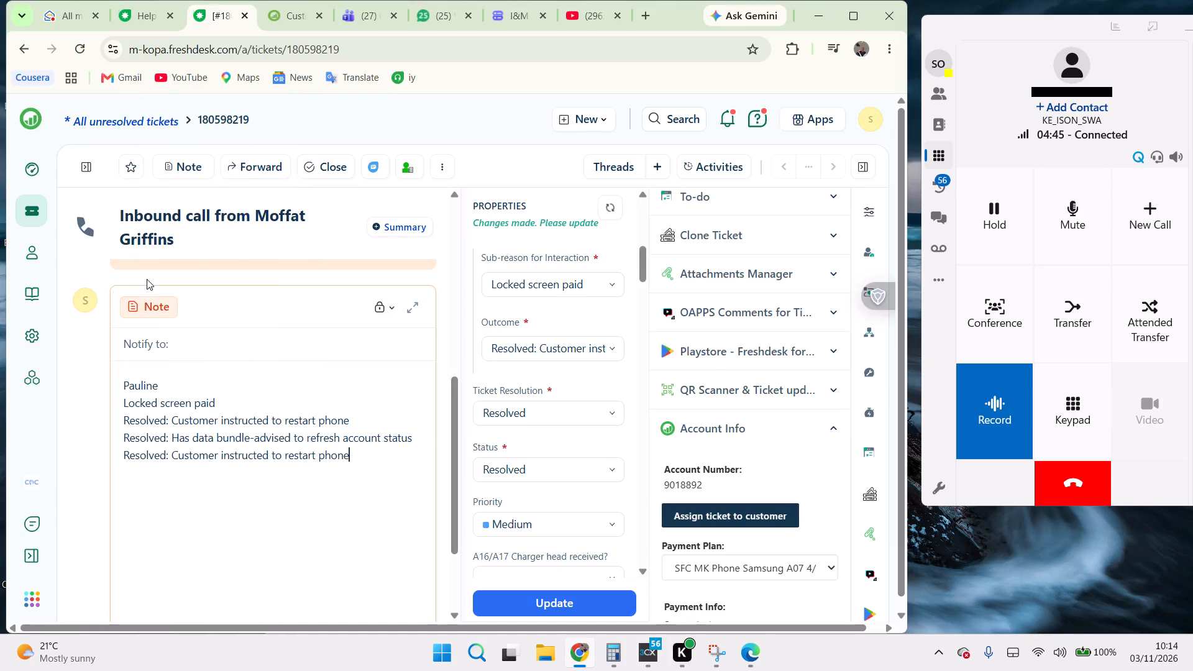
# Delete the duplicate restart-phone line above the data bundle line in the private note, including its empty line.
pyautogui.scroll(-2, 335, 483)
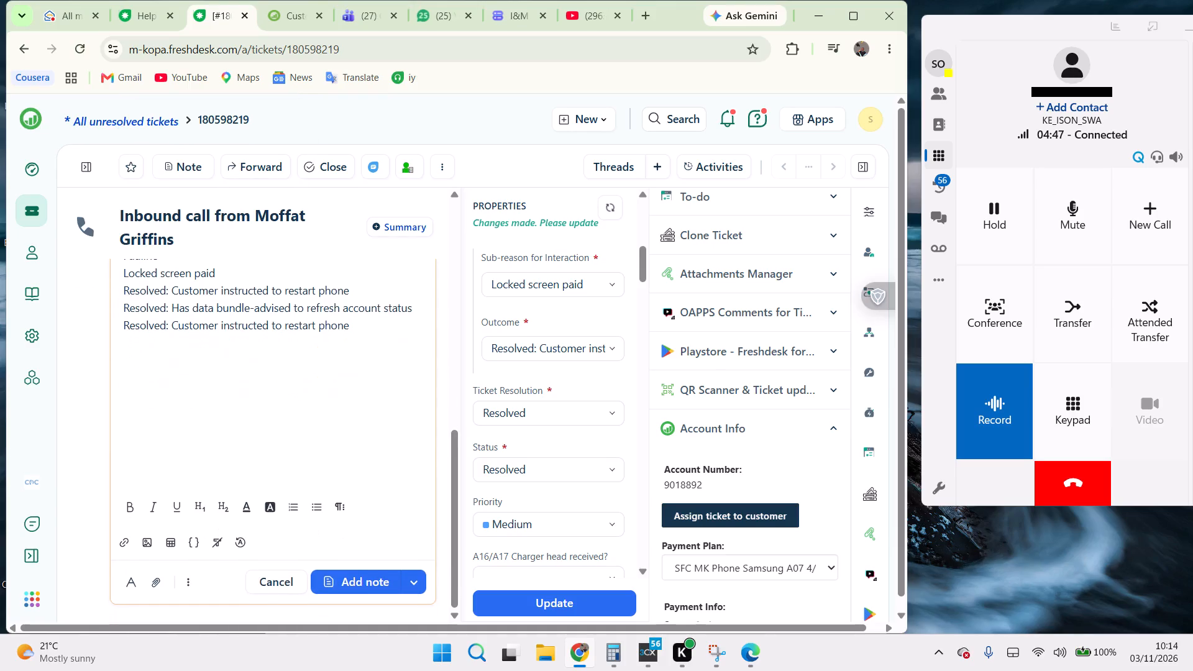
pyautogui.moveTo(126, 286); pyautogui.dragTo(301, 299)
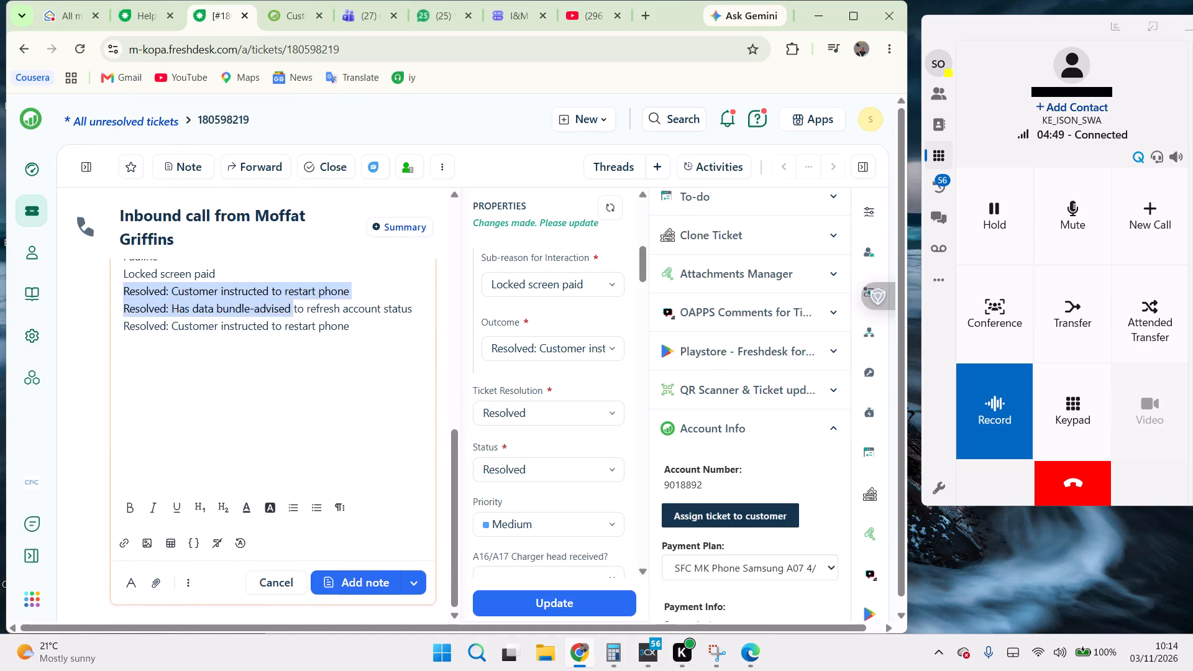
pyautogui.moveTo(301, 299); pyautogui.dragTo(356, 290)
pyautogui.click(356, 290)
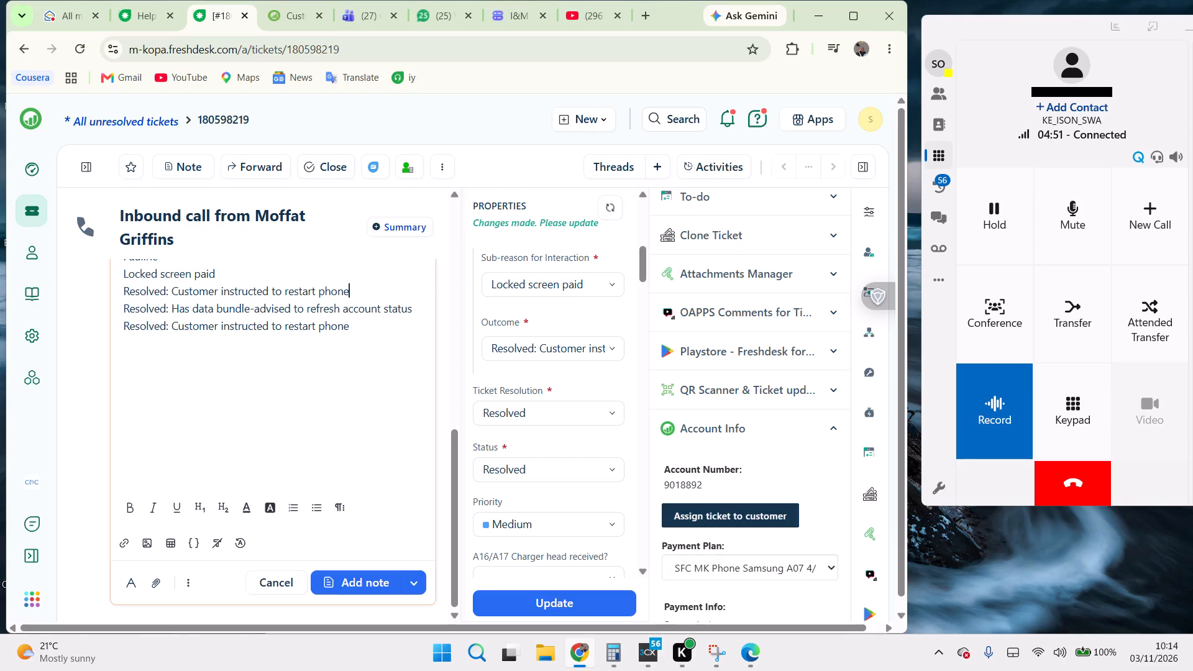
pyautogui.press('BackSpace')
pyautogui.press('BackSpace')
pyautogui.press('BackSpace')
pyautogui.press('BackSpace')
pyautogui.press('BackSpace')
pyautogui.press('BackSpace')
pyautogui.press('BackSpace')
pyautogui.press('BackSpace')
pyautogui.press('BackSpace')
pyautogui.press('BackSpace')
pyautogui.press('BackSpace')
pyautogui.press('BackSpace')
pyautogui.press('BackSpace')
pyautogui.press('BackSpace')
pyautogui.press('BackSpace')
pyautogui.press('BackSpace')
pyautogui.press('BackSpace')
pyautogui.press('BackSpace')
pyautogui.press('BackSpace')
pyautogui.press('BackSpace')
pyautogui.press('BackSpace')
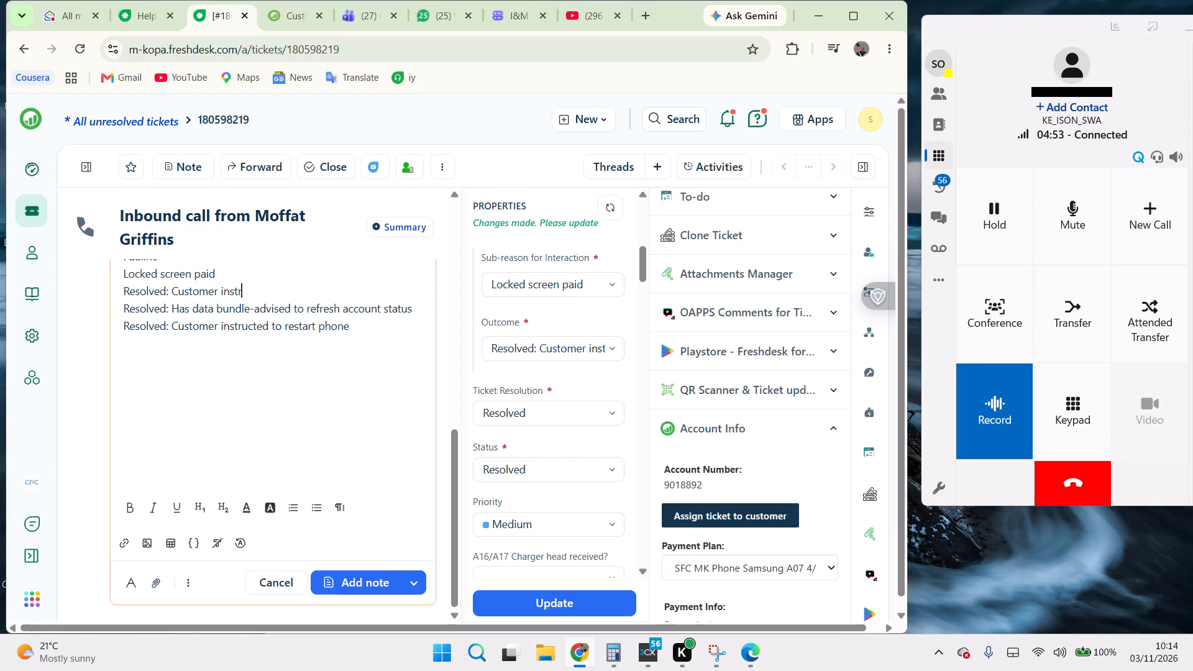
pyautogui.press('BackSpace')
pyautogui.press('BackSpace')
pyautogui.press('BackSpace')
pyautogui.press('BackSpace')
pyautogui.press('BackSpace')
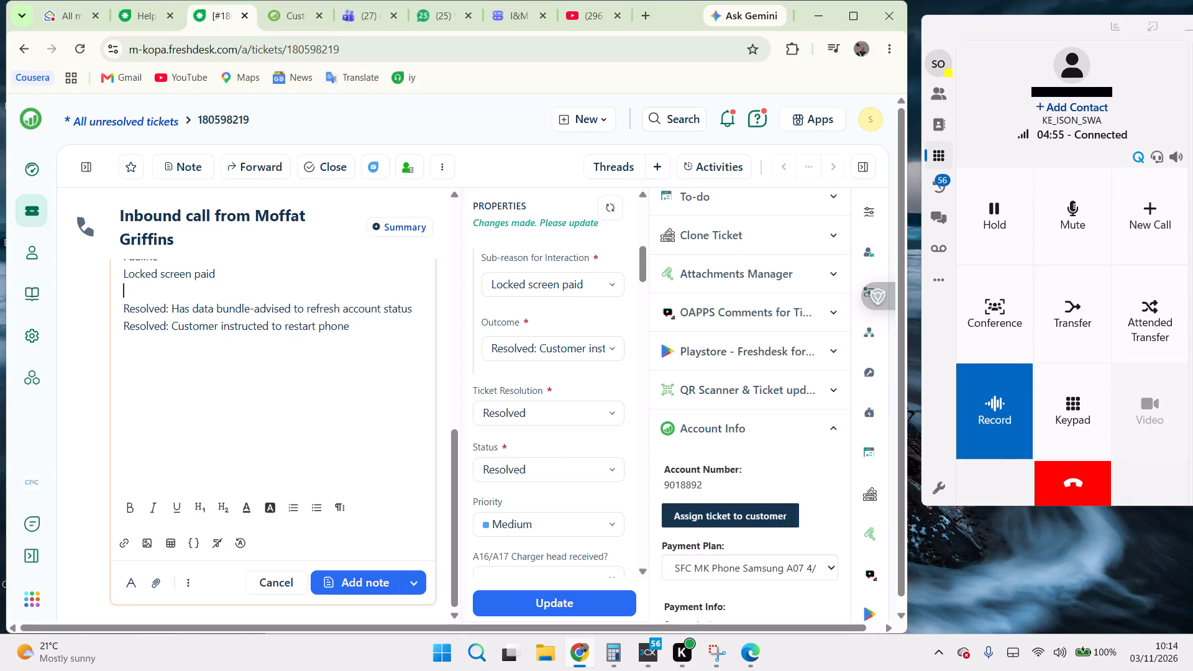
pyautogui.press('BackSpace')
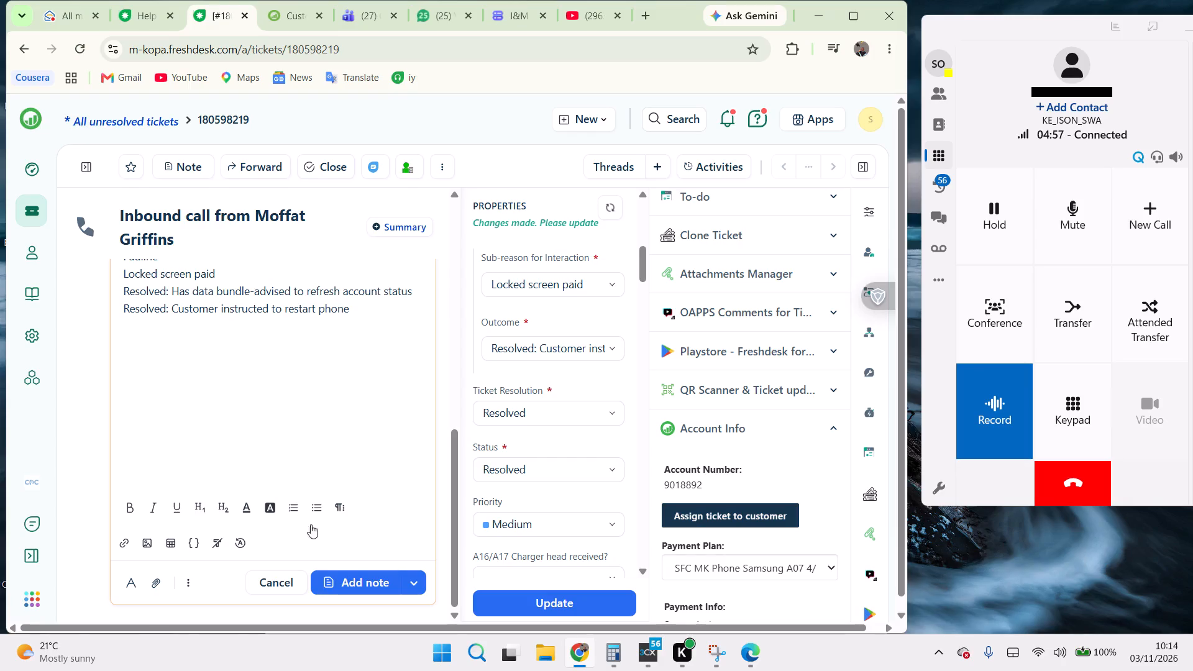
# Add the private note to the ticket and save the updated ticket properties.
pyautogui.doubleClick(354, 573)
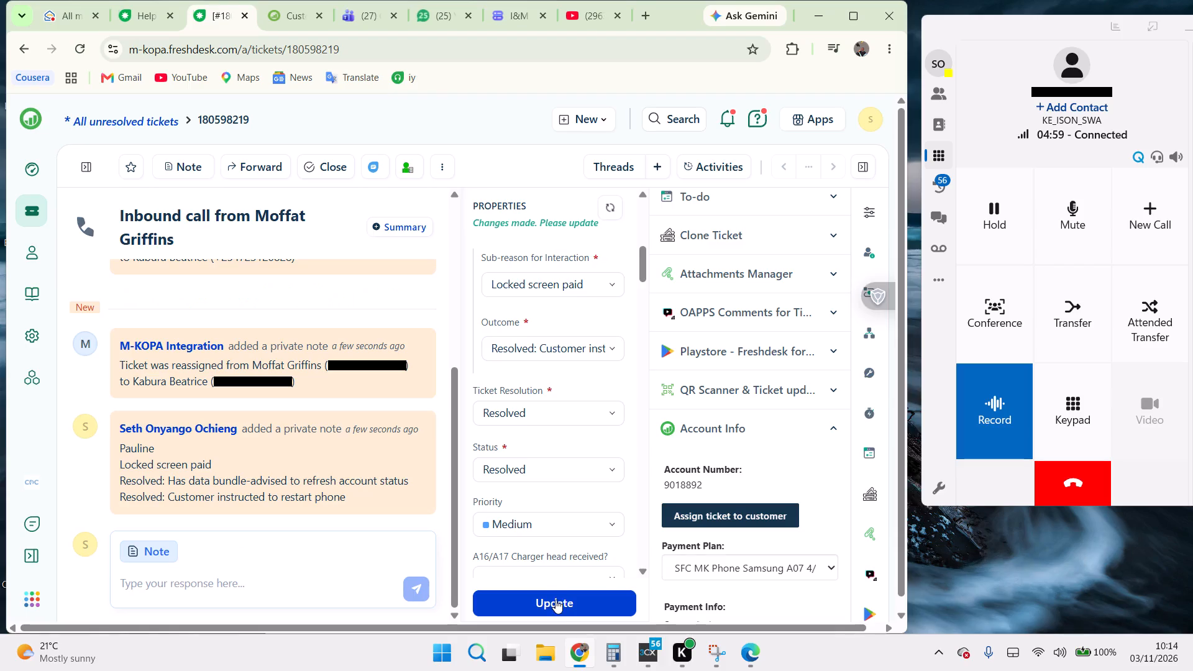
pyautogui.click(555, 604)
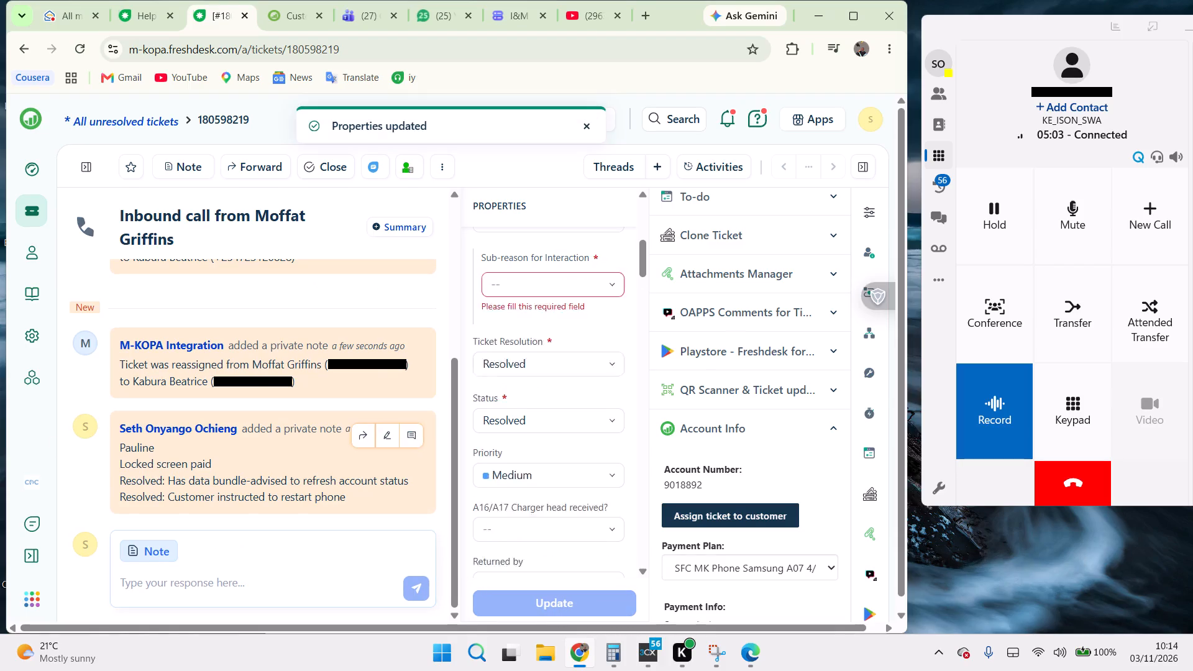
pyautogui.click(32, 487)
pyautogui.click(32, 487)
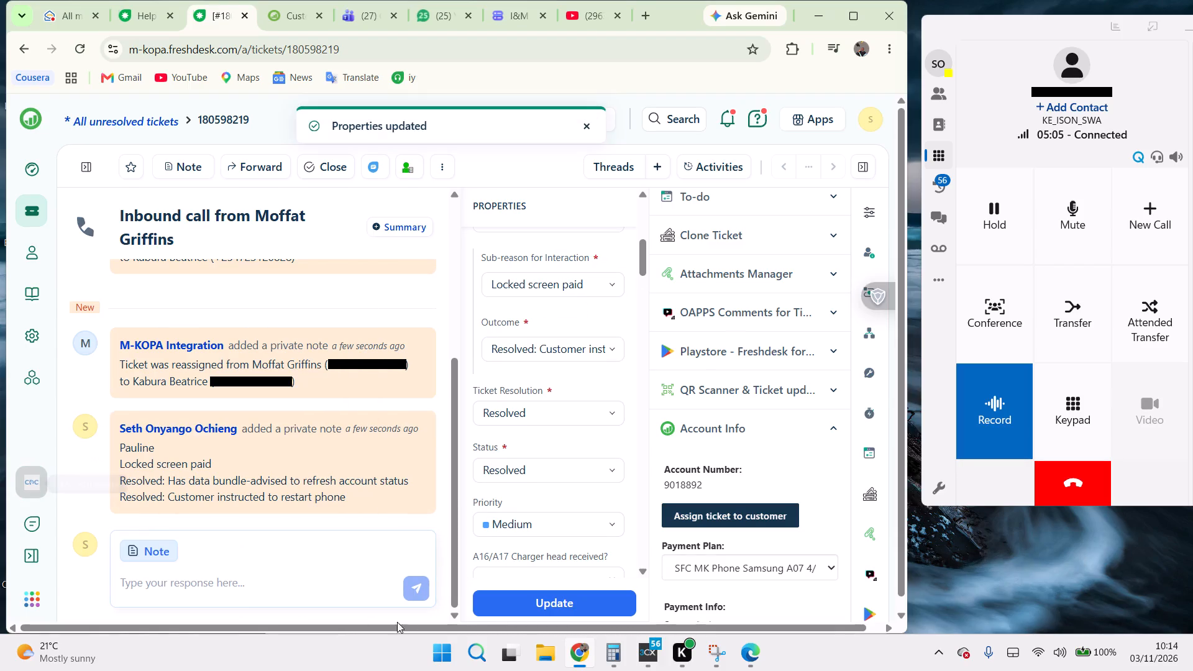
pyautogui.click(529, 606)
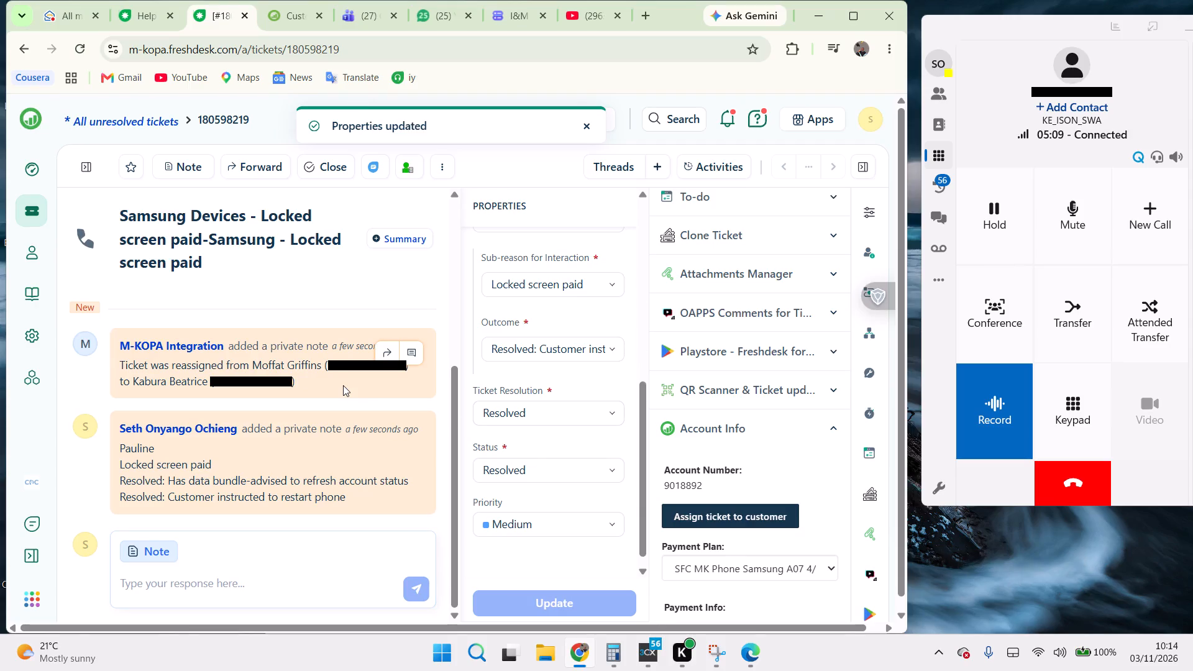
# Switch to the 3CX softphone and end the connected call.
pyautogui.click(1081, 489)
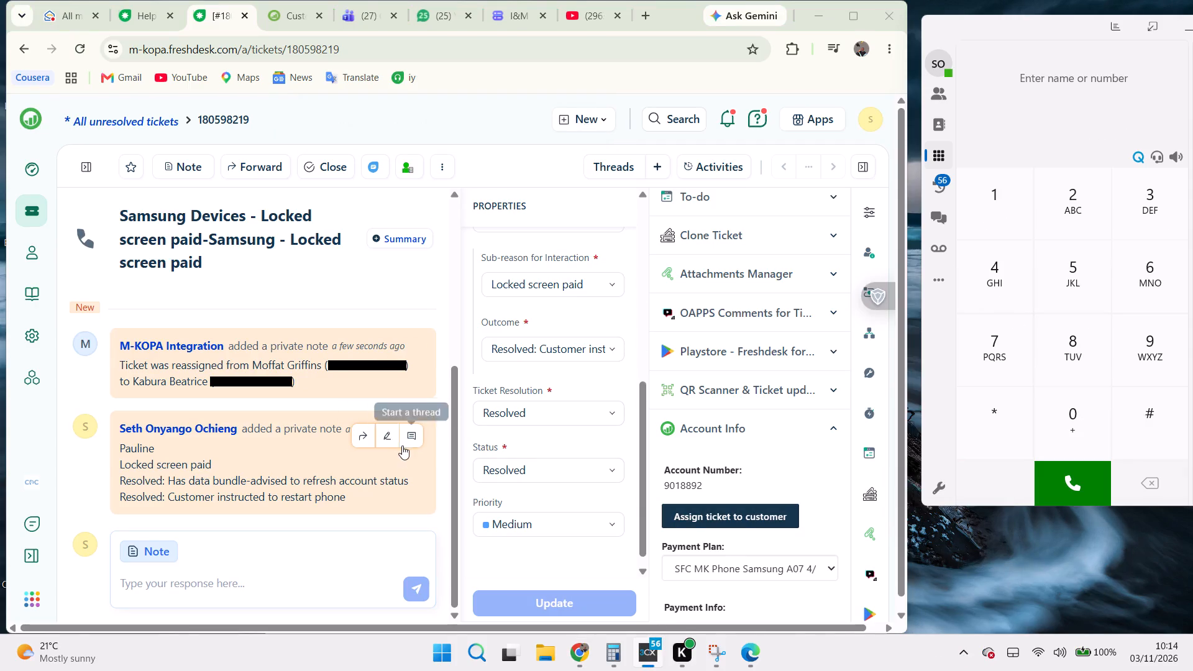
pyautogui.click(389, 434)
pyautogui.scroll(1, 327, 444)
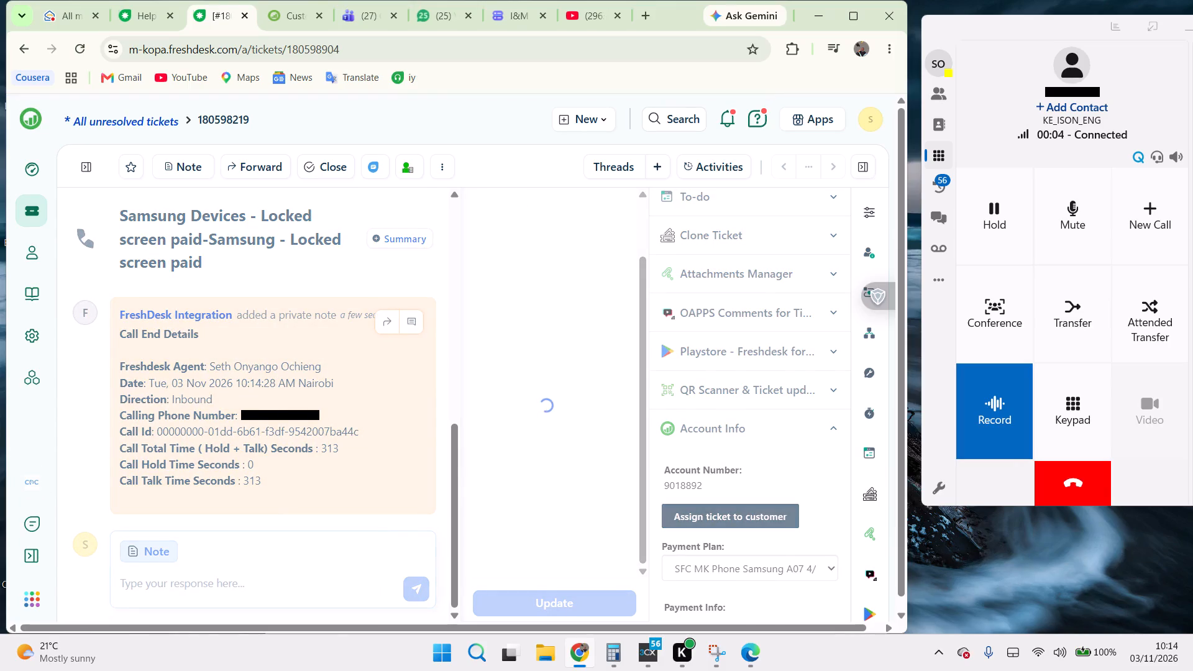
# Start a private note on the new inbound call ticket with the text "3cx loaded language late".
pyautogui.click(226, 527)
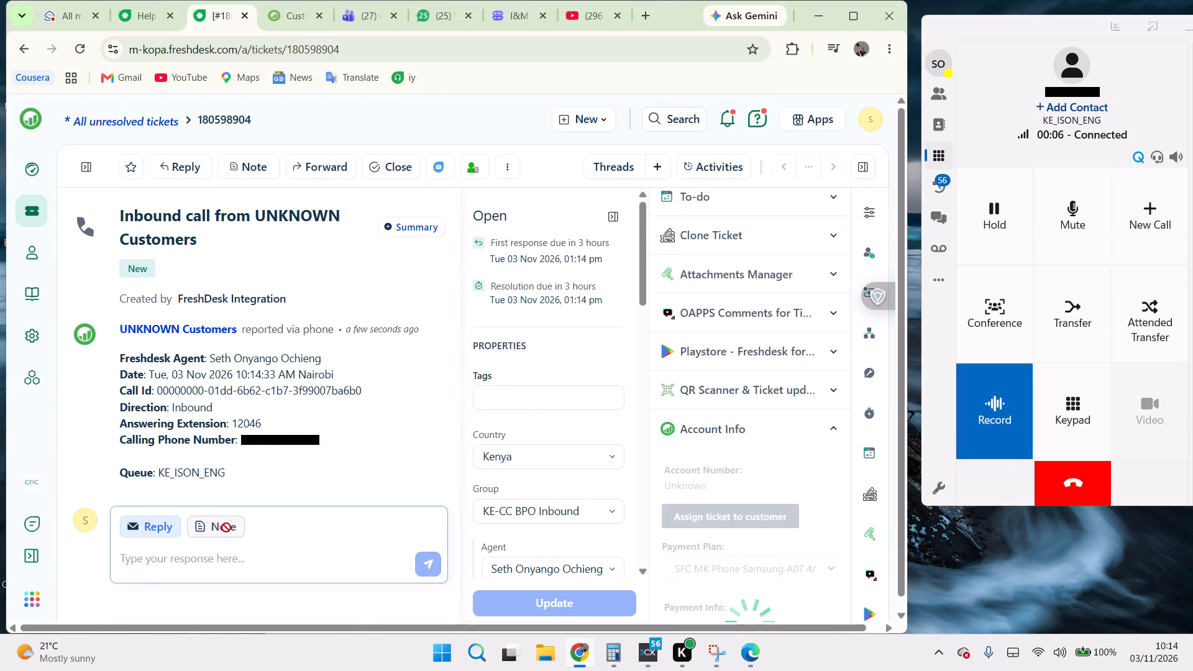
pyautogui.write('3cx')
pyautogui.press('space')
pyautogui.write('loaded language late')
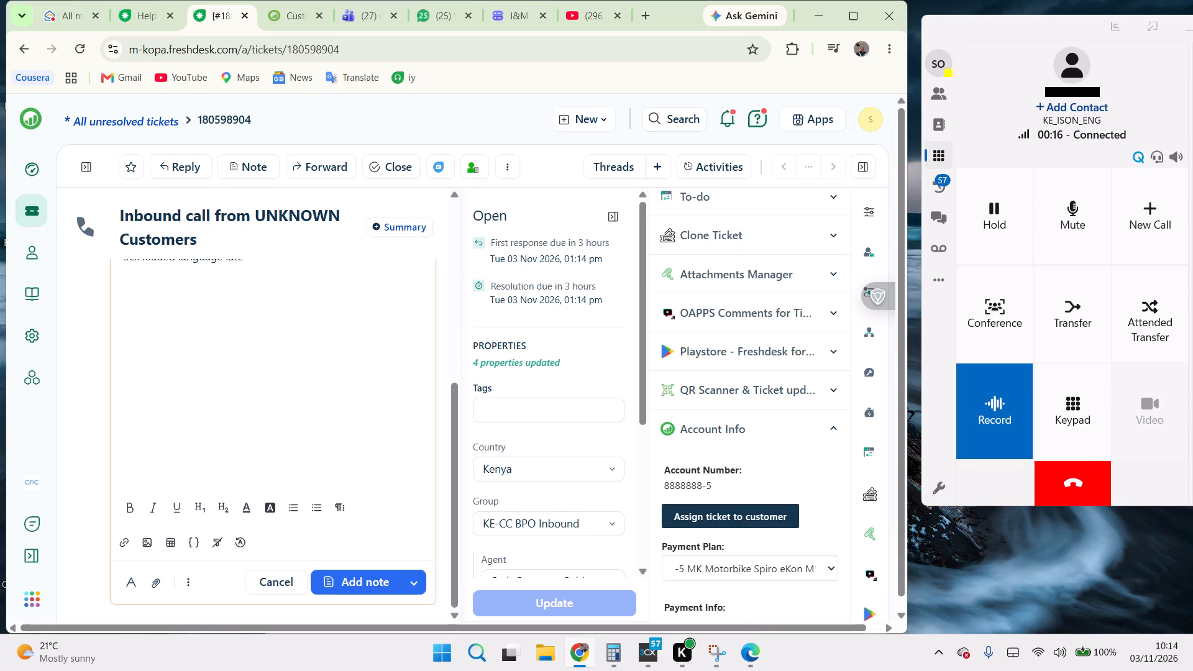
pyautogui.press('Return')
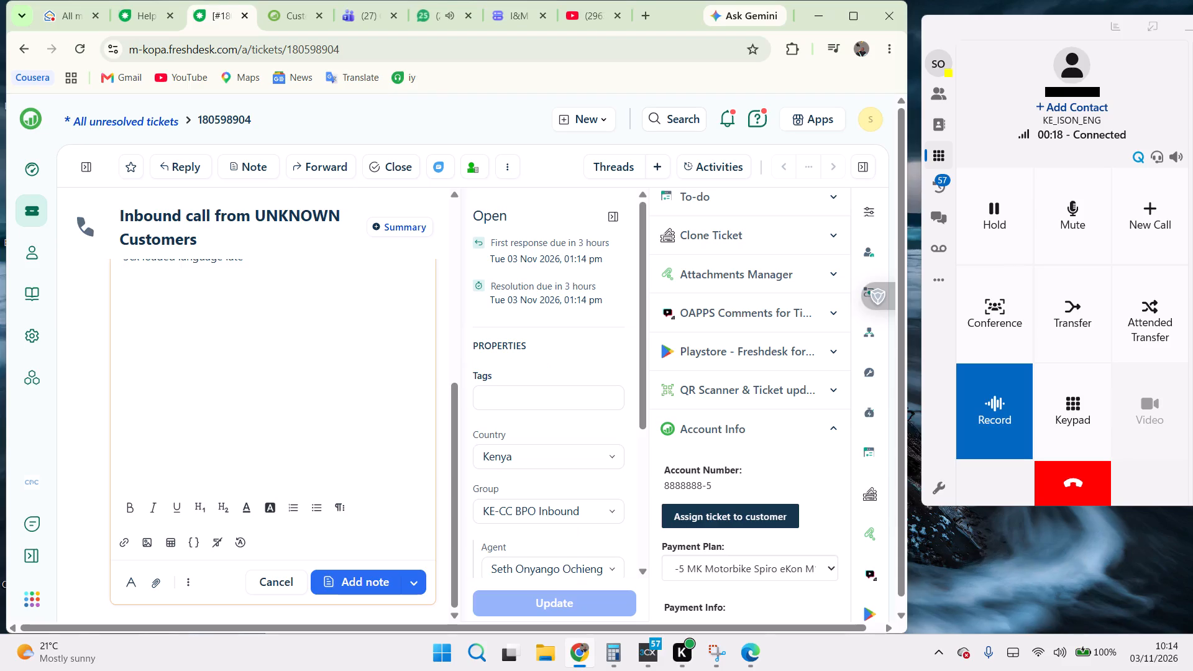
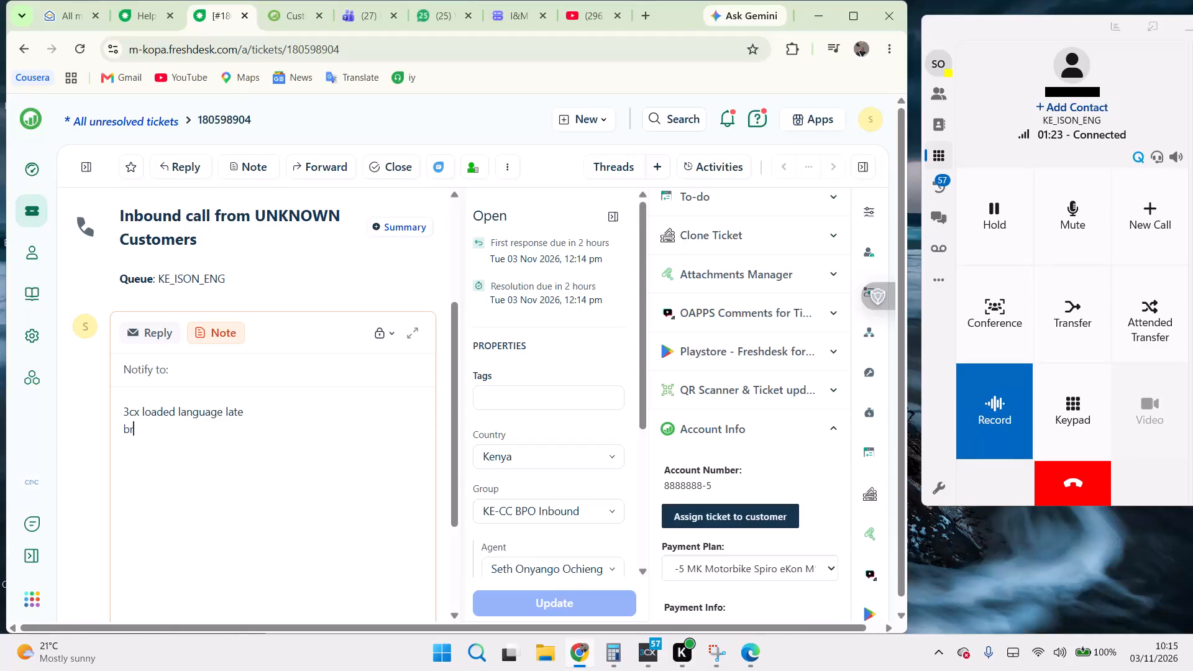
# Complete the caller's first name on its own line below the language remark in the private note.
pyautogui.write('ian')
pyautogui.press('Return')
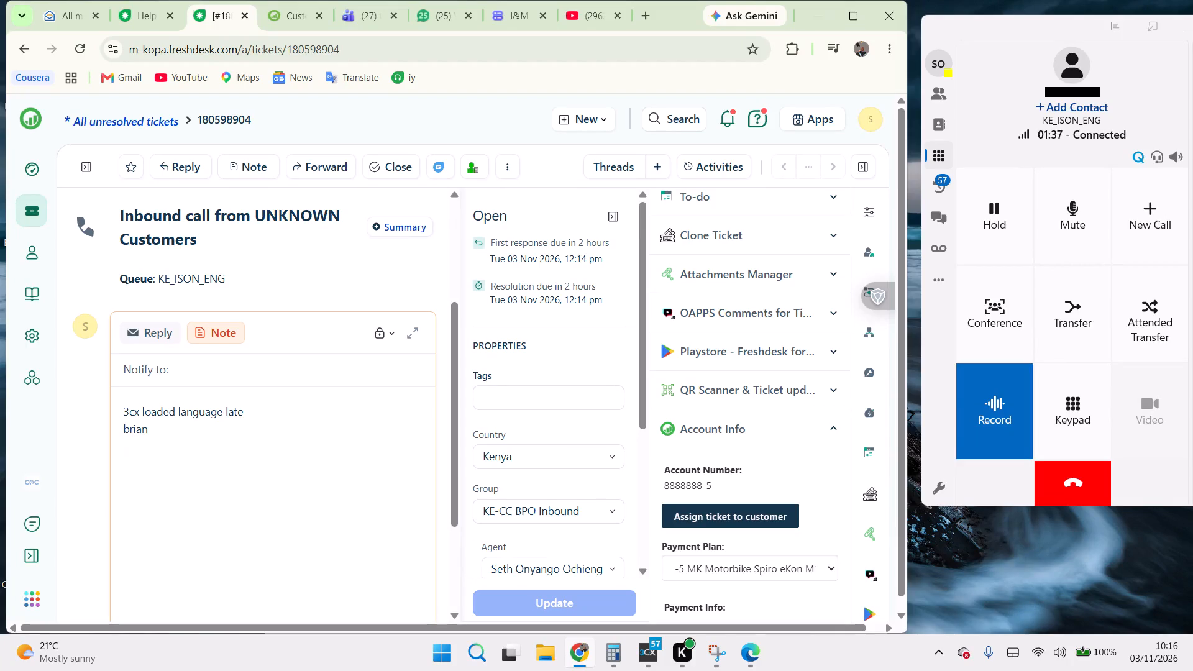
# Switch to the CRM customer dashboard and search for the caller's account by their ID number.
pyautogui.click(298, 18)
pyautogui.click(746, 137)
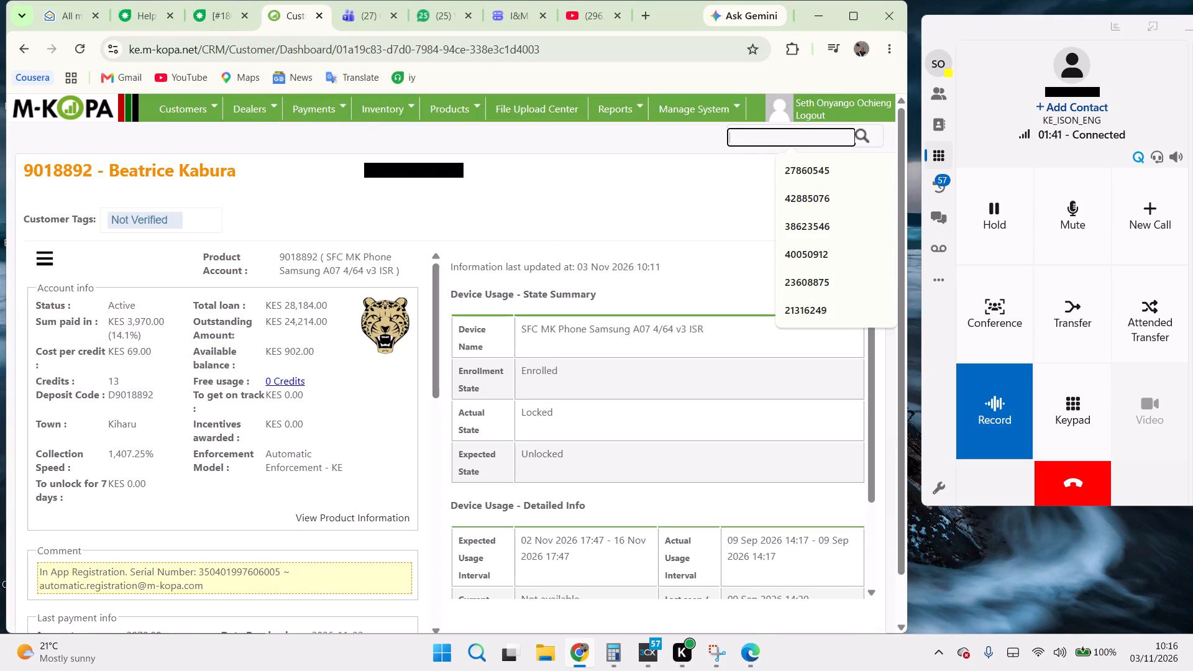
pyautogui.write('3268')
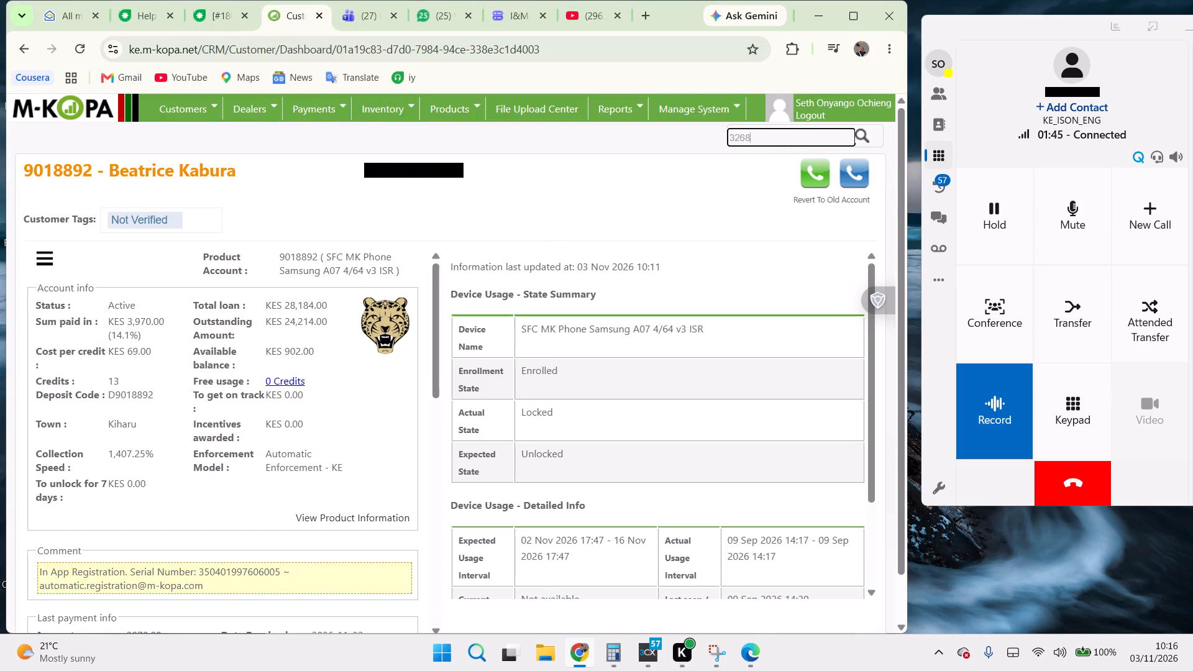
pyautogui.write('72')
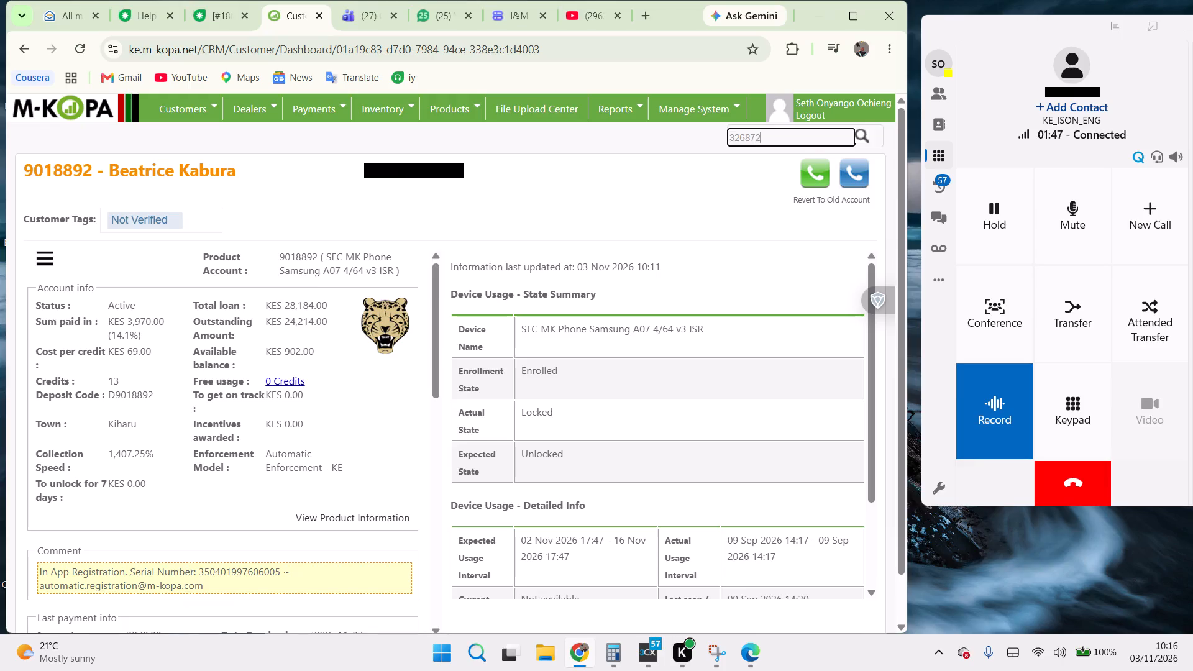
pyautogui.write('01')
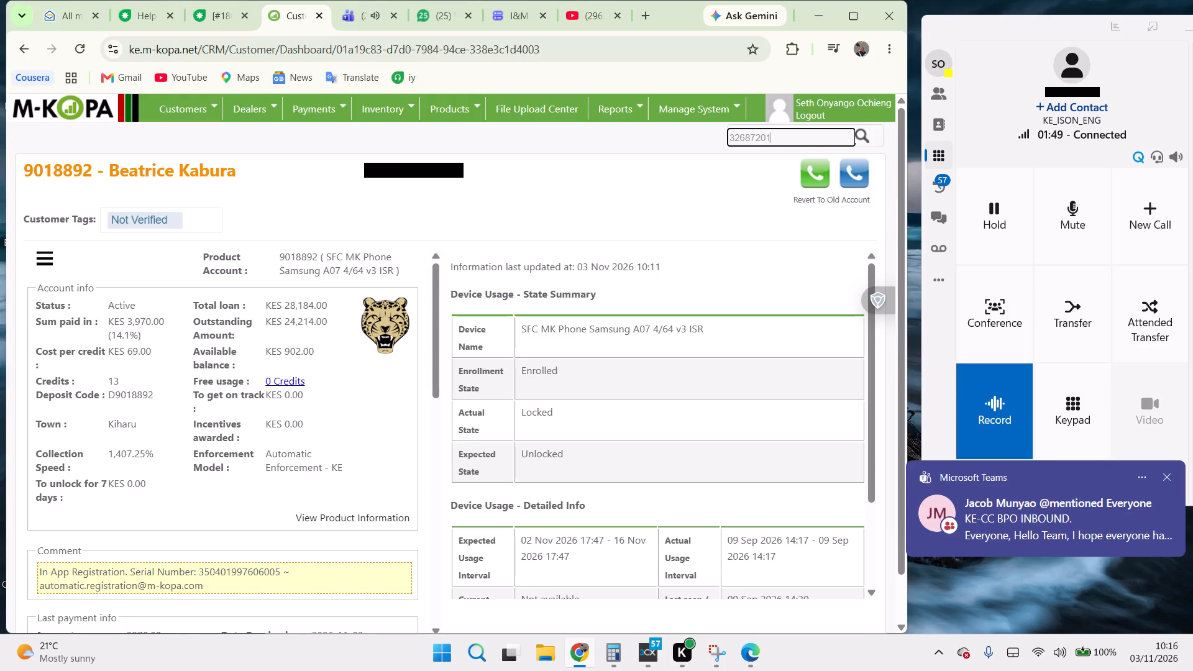
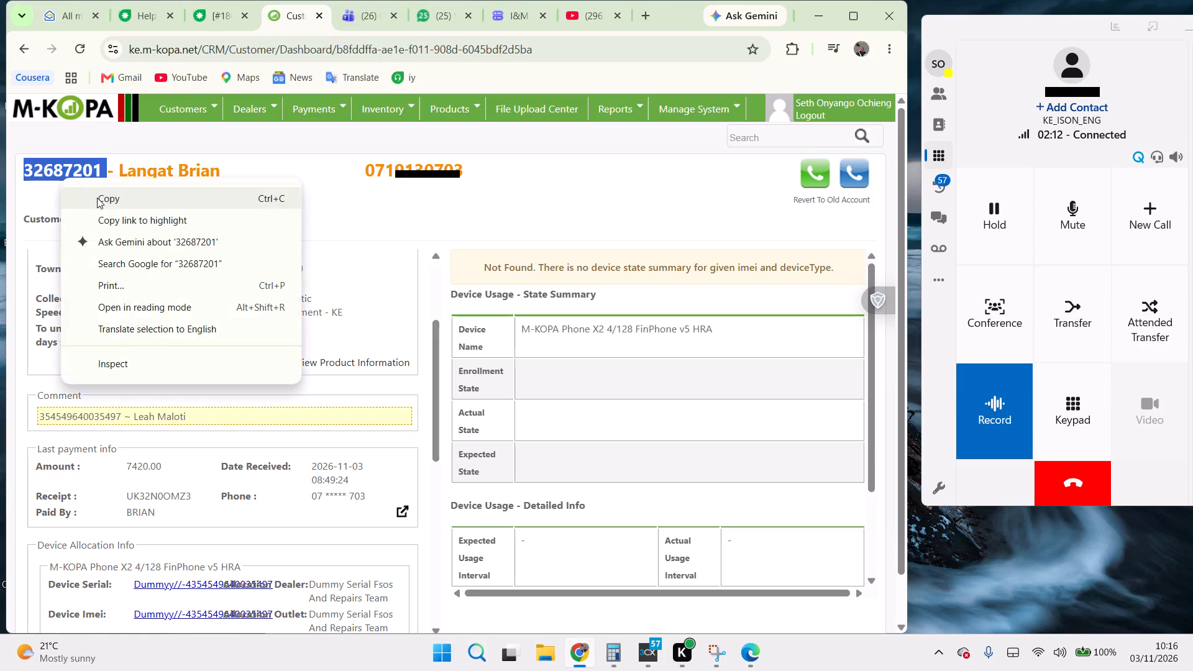
# Copy the customer's account number from the header of their CRM dashboard.
pyautogui.click(105, 200)
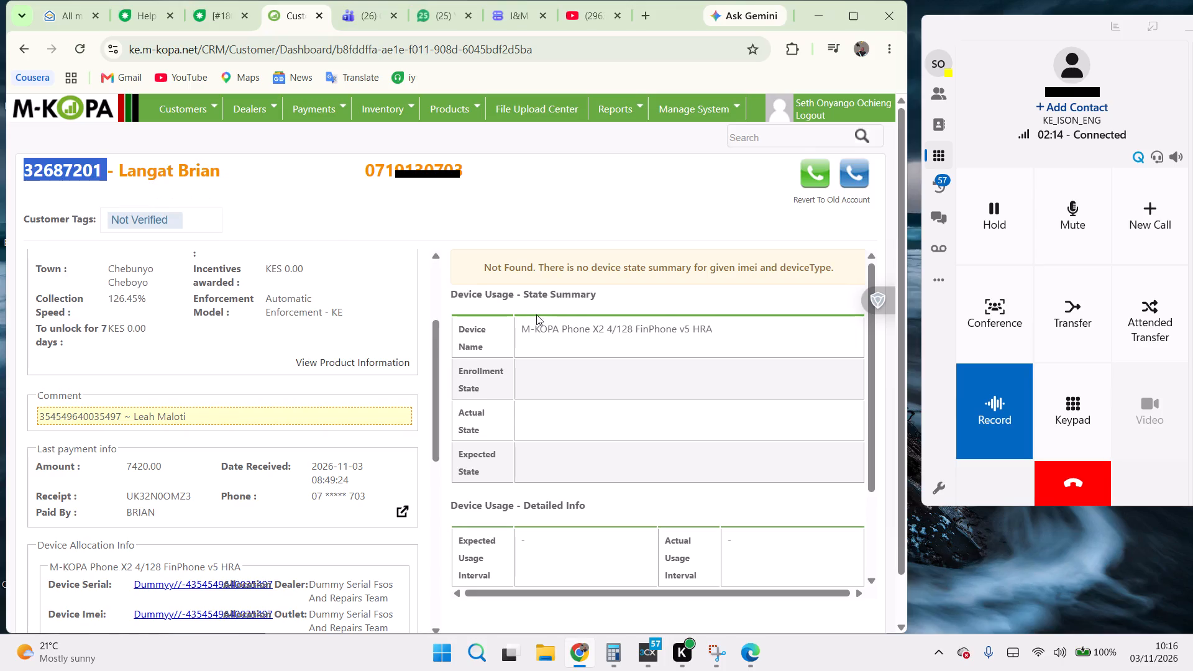
# Examine the customer's credit and payment details, comment and device usage state on the CRM dashboard.
pyautogui.scroll(-1, 538, 316)
pyautogui.scroll(2, 538, 316)
pyautogui.scroll(-2, 538, 316)
pyautogui.scroll(1, 286, 365)
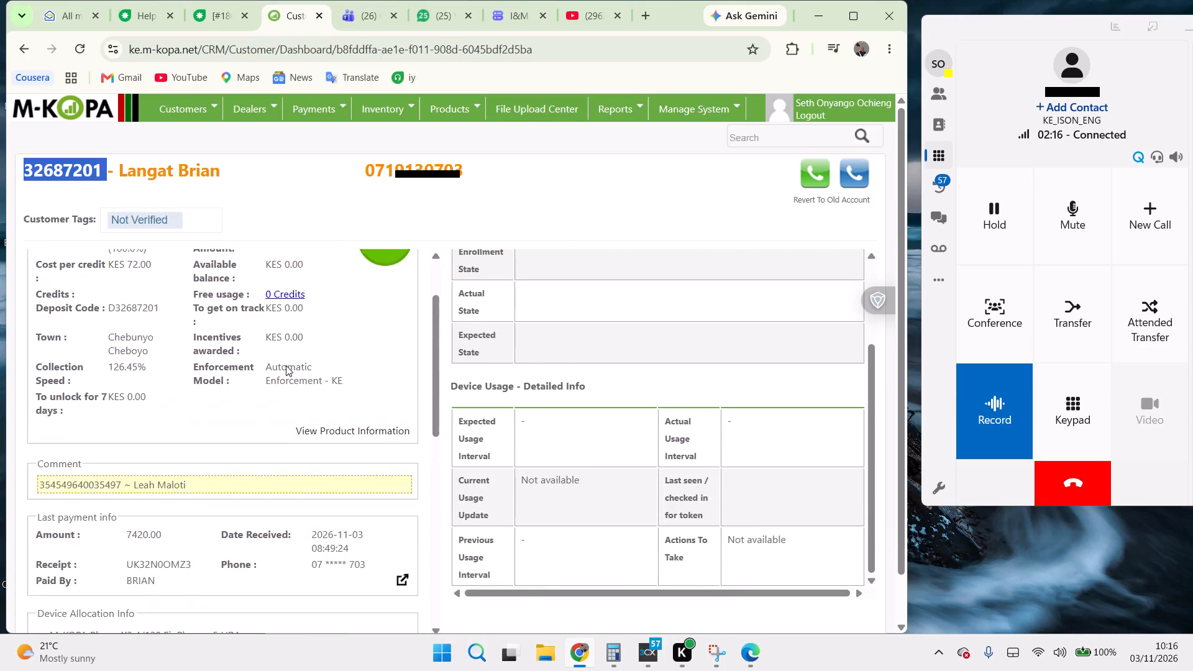
pyautogui.scroll(4, 287, 364)
pyautogui.scroll(-1, 287, 364)
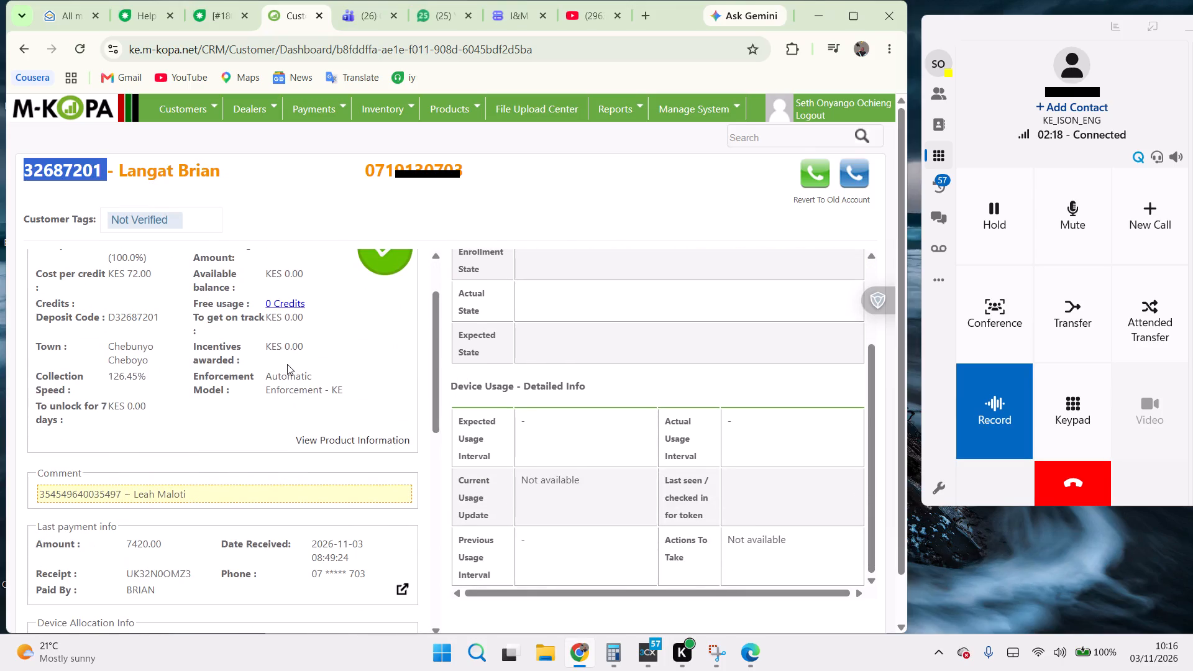
pyautogui.scroll(3, 287, 364)
# Switch to the Freshdesk ticket, look up the customer by the copied account number and assign the ticket to them.
pyautogui.click(222, 15)
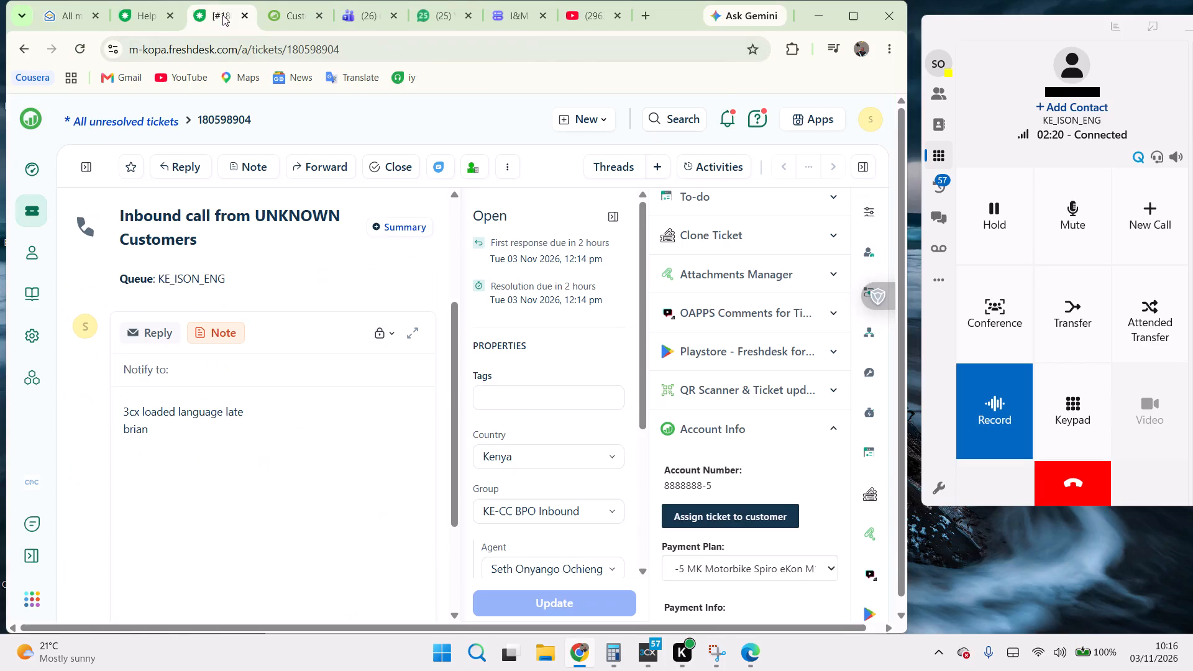
pyautogui.click(697, 510)
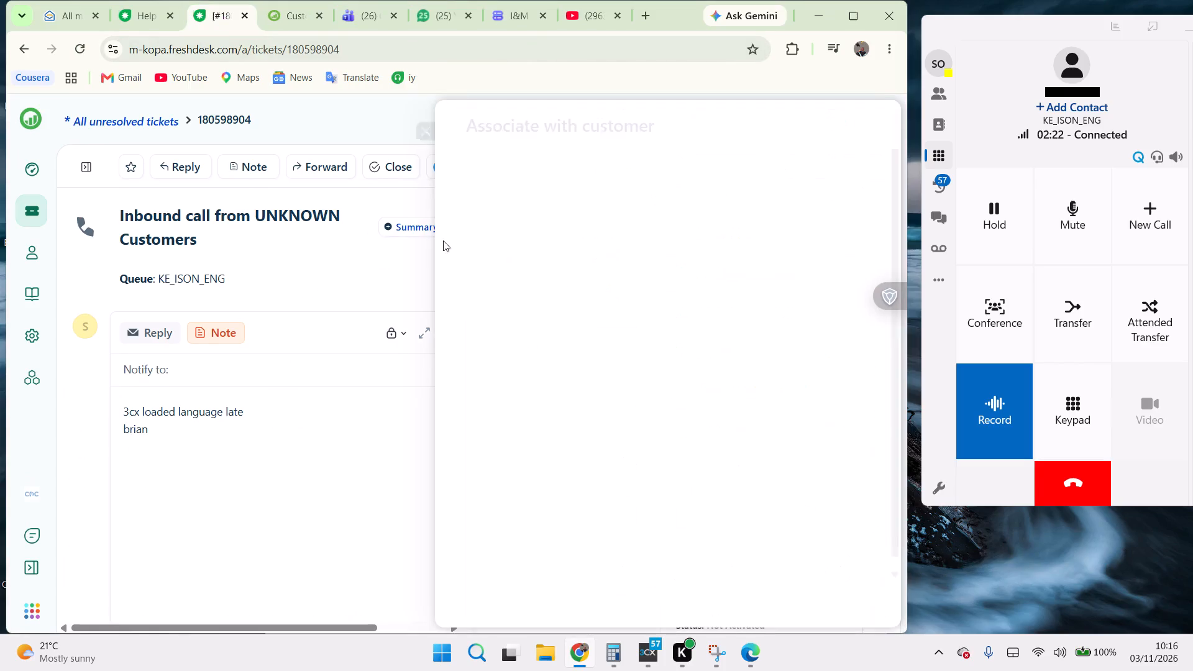
pyautogui.click(497, 173)
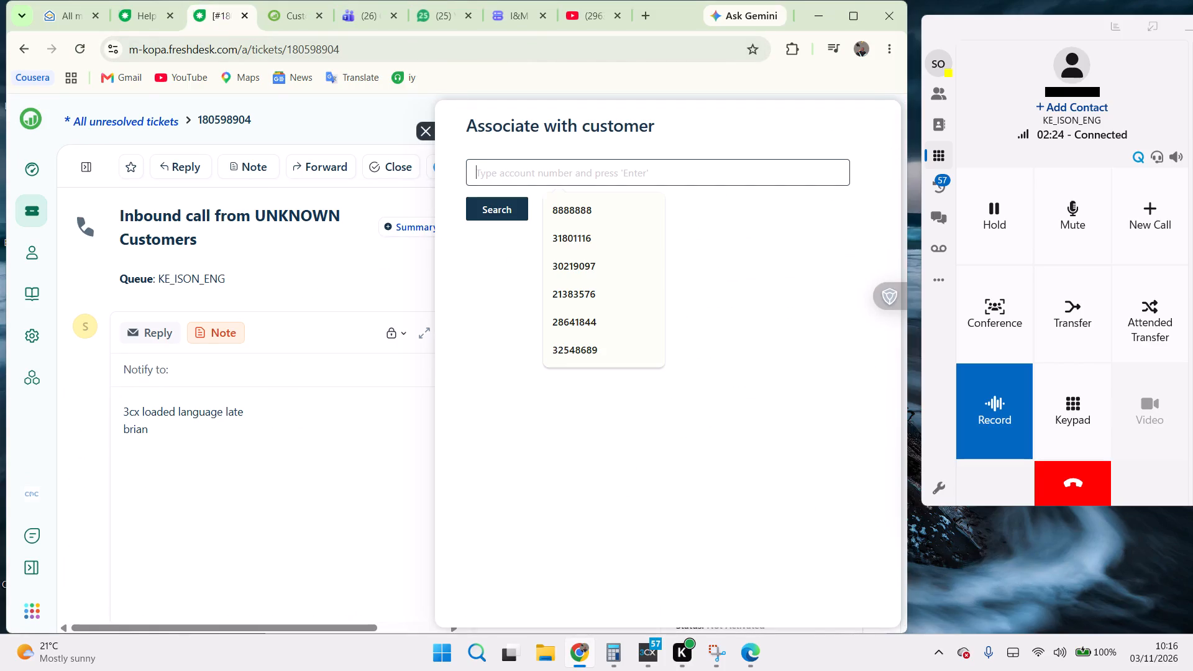
pyautogui.hotkey('ctrl', 'v')
pyautogui.press('BackSpace')
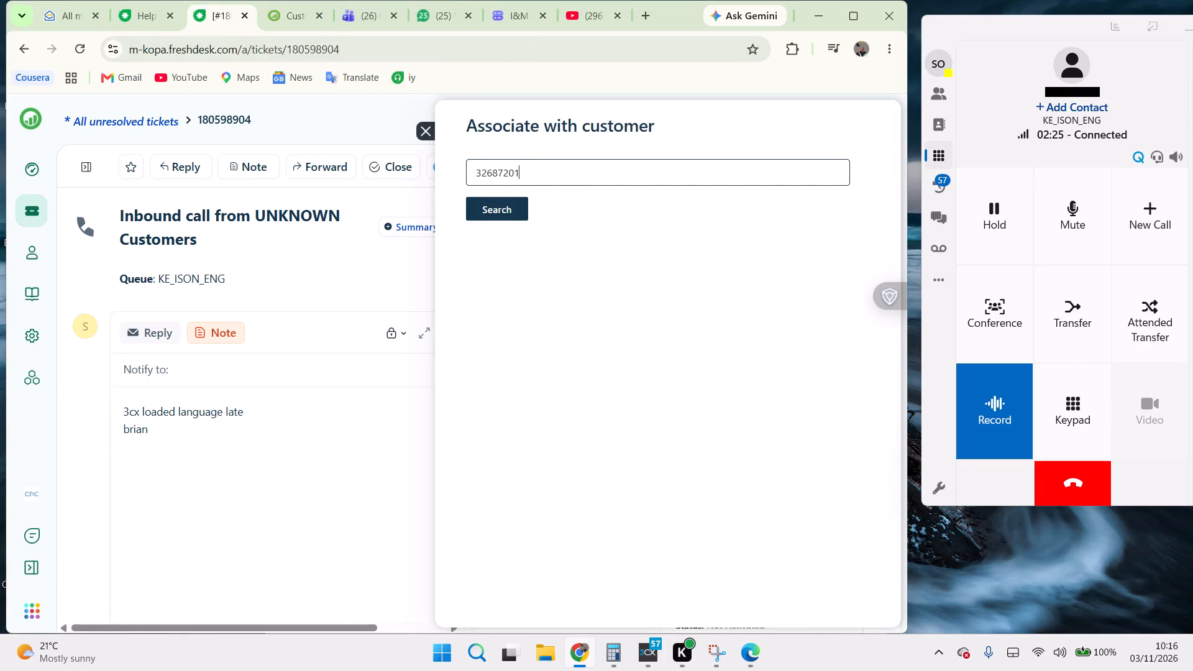
pyautogui.click(489, 211)
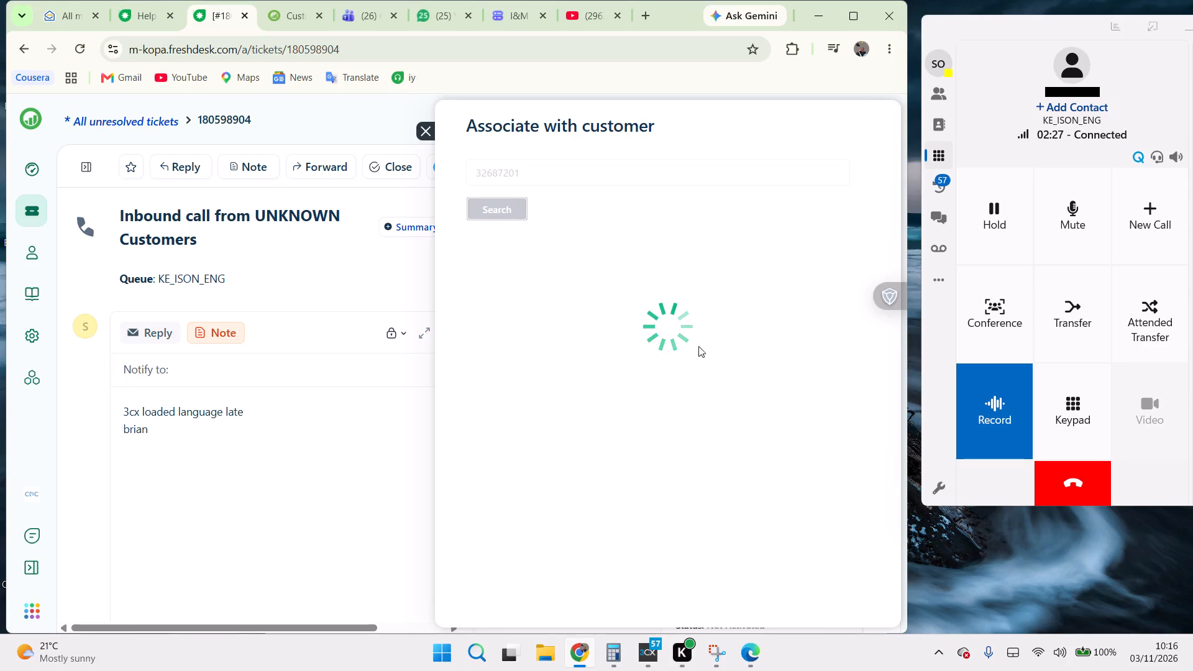
pyautogui.click(582, 387)
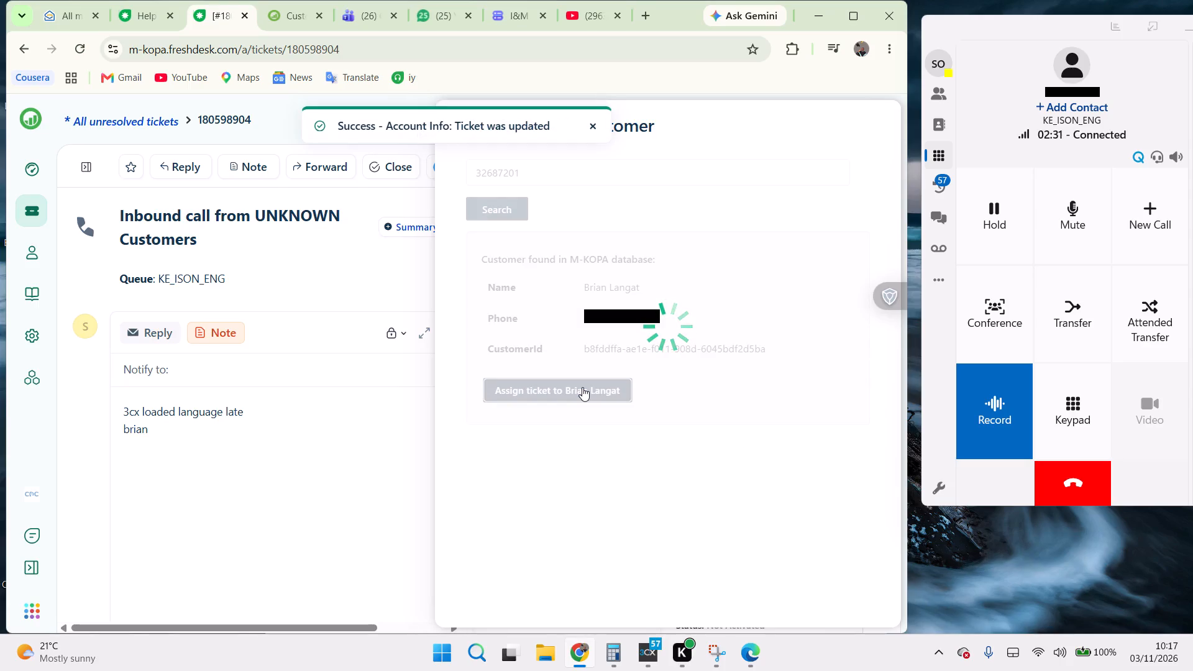
# Resume the private note draft on the line below the caller's first name.
pyautogui.click(196, 585)
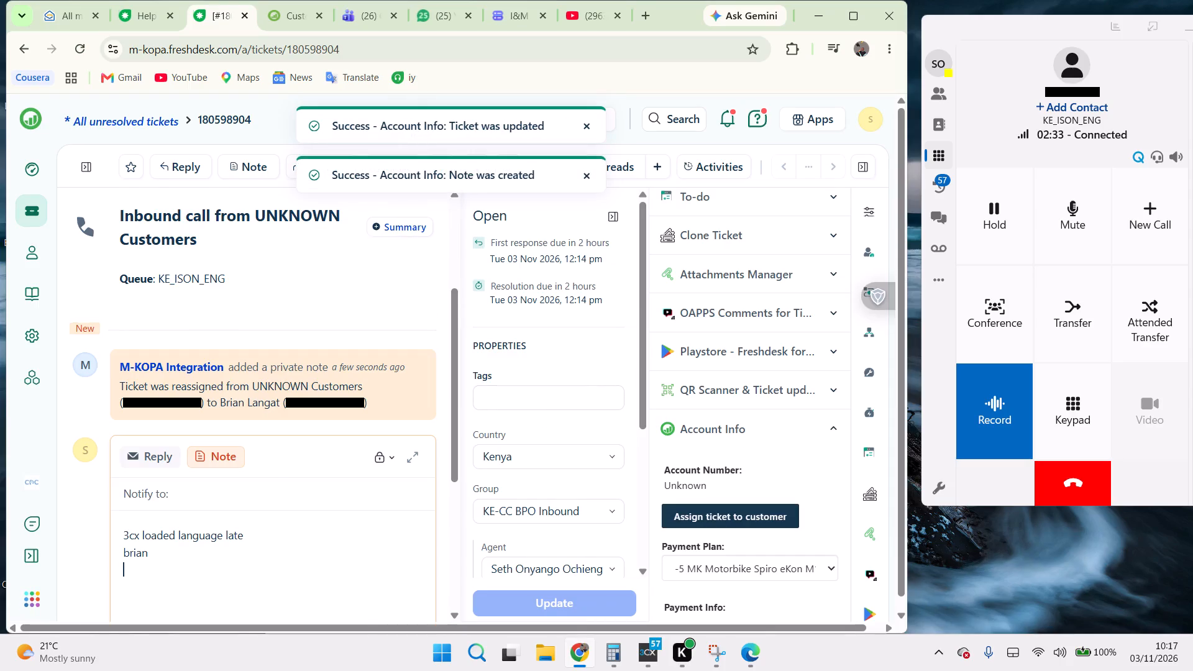
pyautogui.scroll(-6, 198, 537)
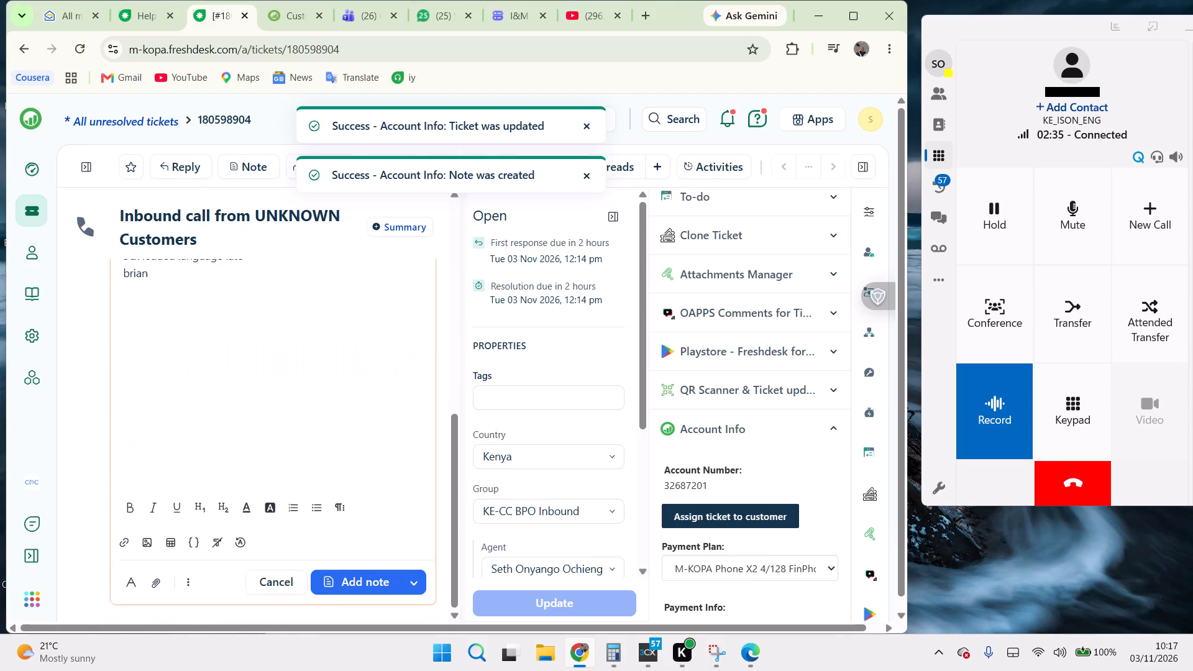
# Add a "whatsapp" label to the private note on the line below the caller's first name.
pyautogui.scroll(1, 198, 537)
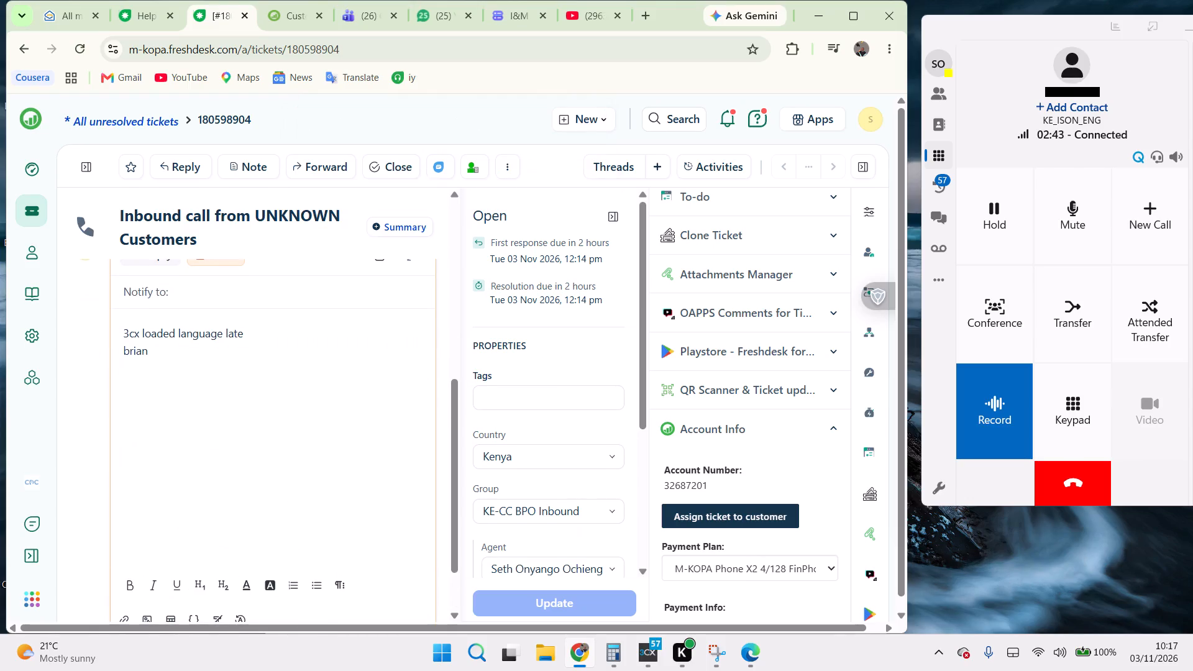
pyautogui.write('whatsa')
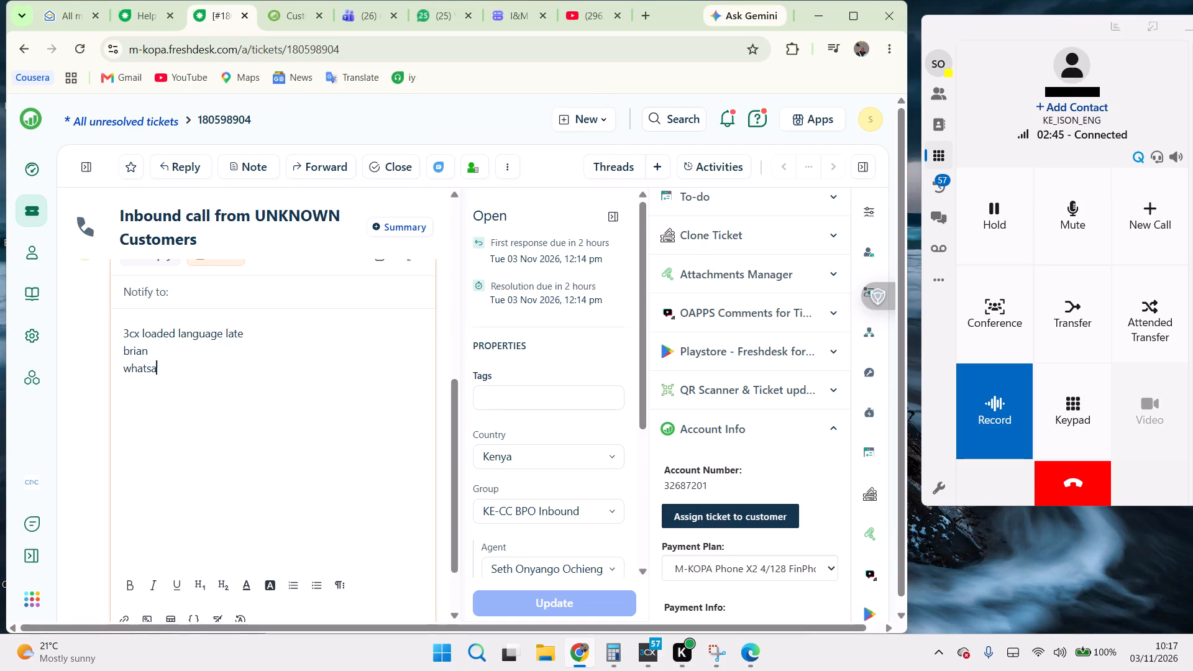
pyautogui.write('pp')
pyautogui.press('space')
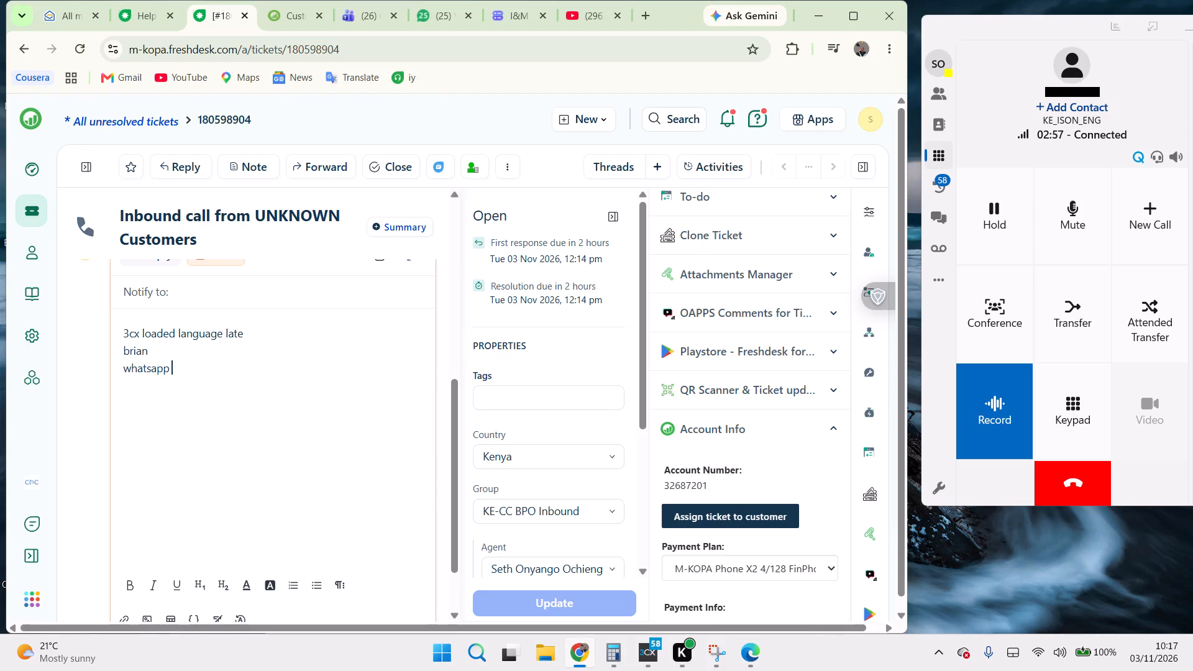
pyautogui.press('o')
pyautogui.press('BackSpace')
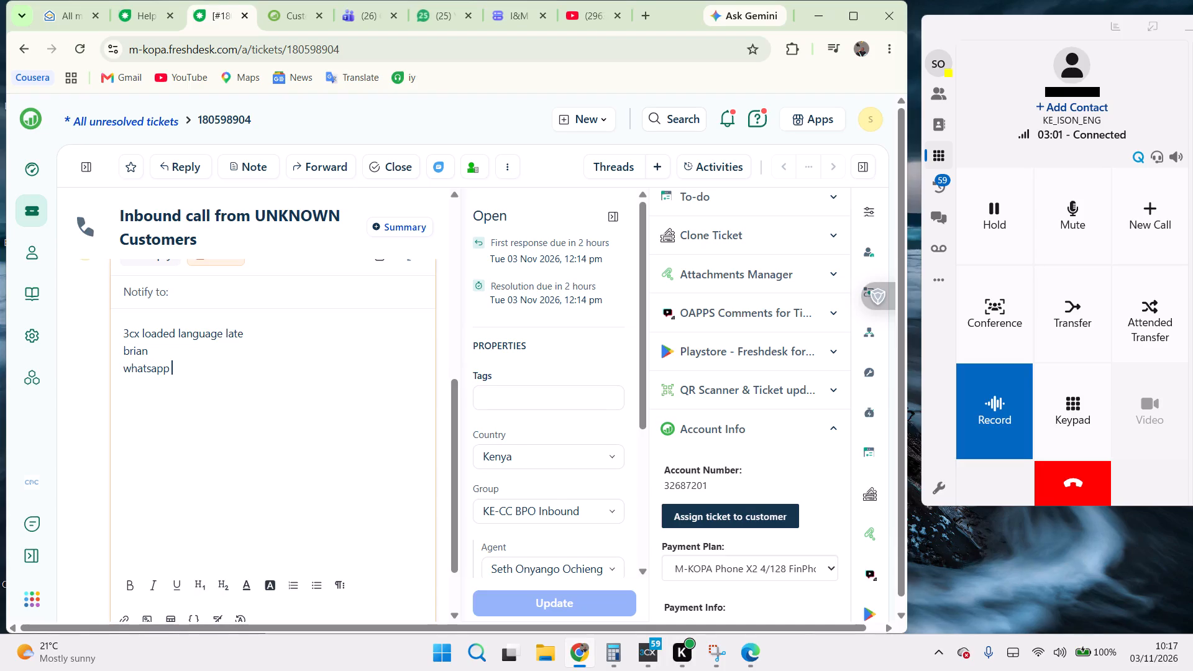
# Switch to the customer's CRM dashboard and copy their phone number from the header.
pyautogui.scroll(7, 288, 413)
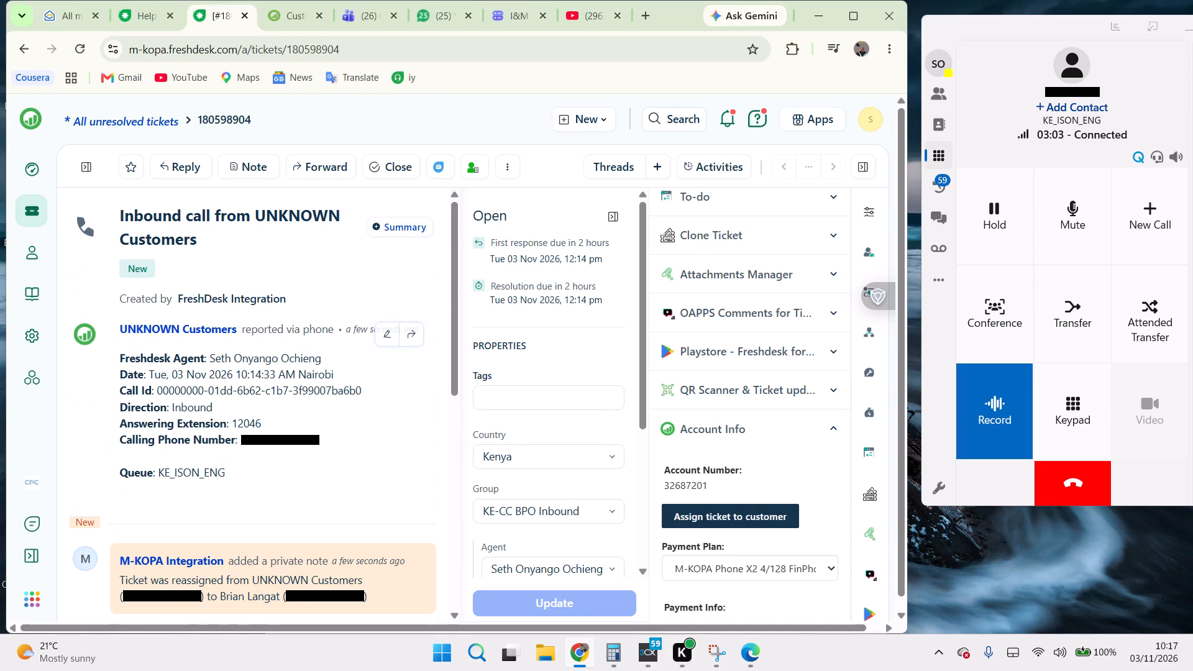
pyautogui.scroll(-1, 267, 446)
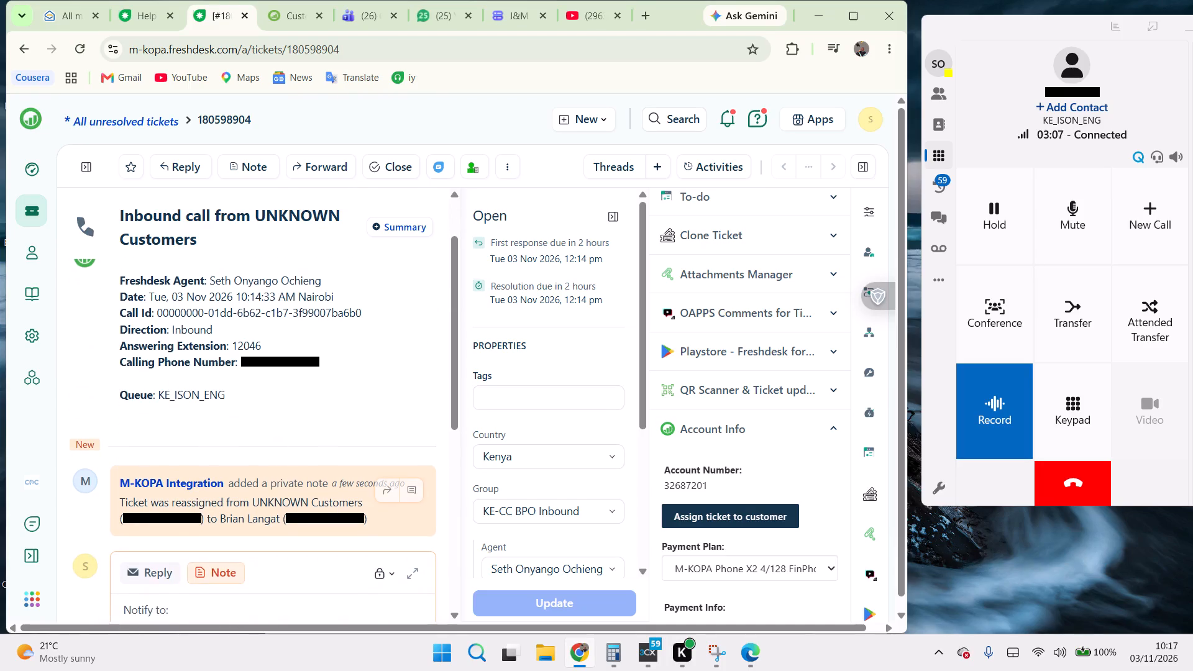
pyautogui.click(288, 21)
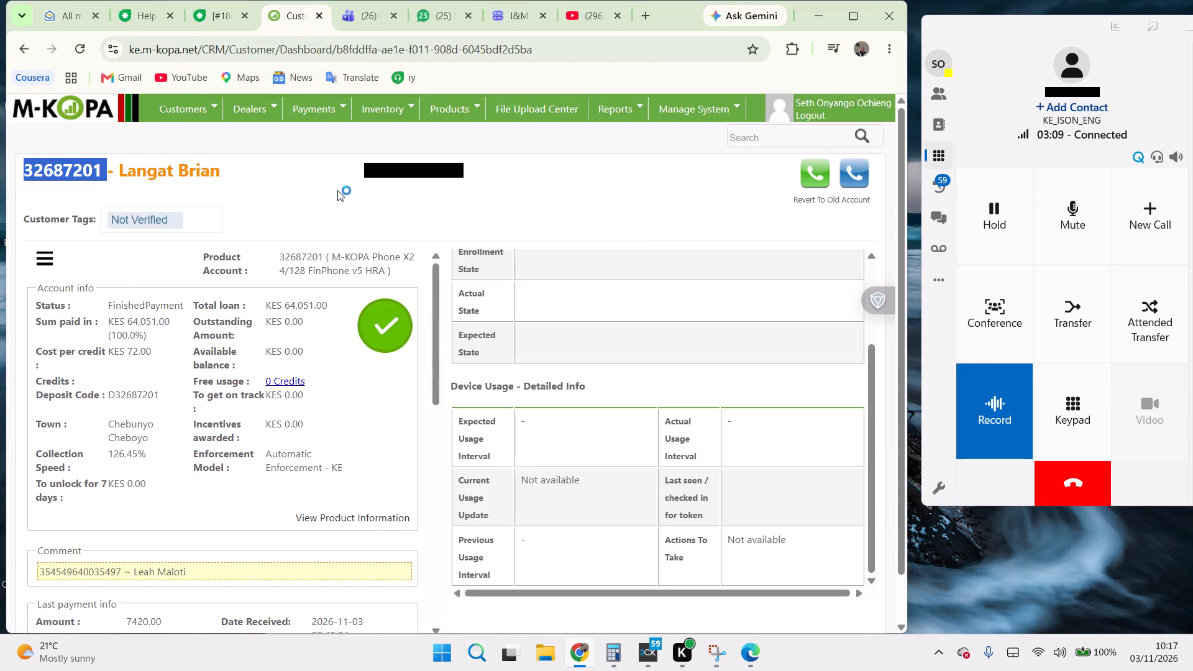
pyautogui.moveTo(357, 168); pyautogui.dragTo(419, 172)
pyautogui.moveTo(437, 175); pyautogui.dragTo(486, 179)
pyautogui.click(485, 180)
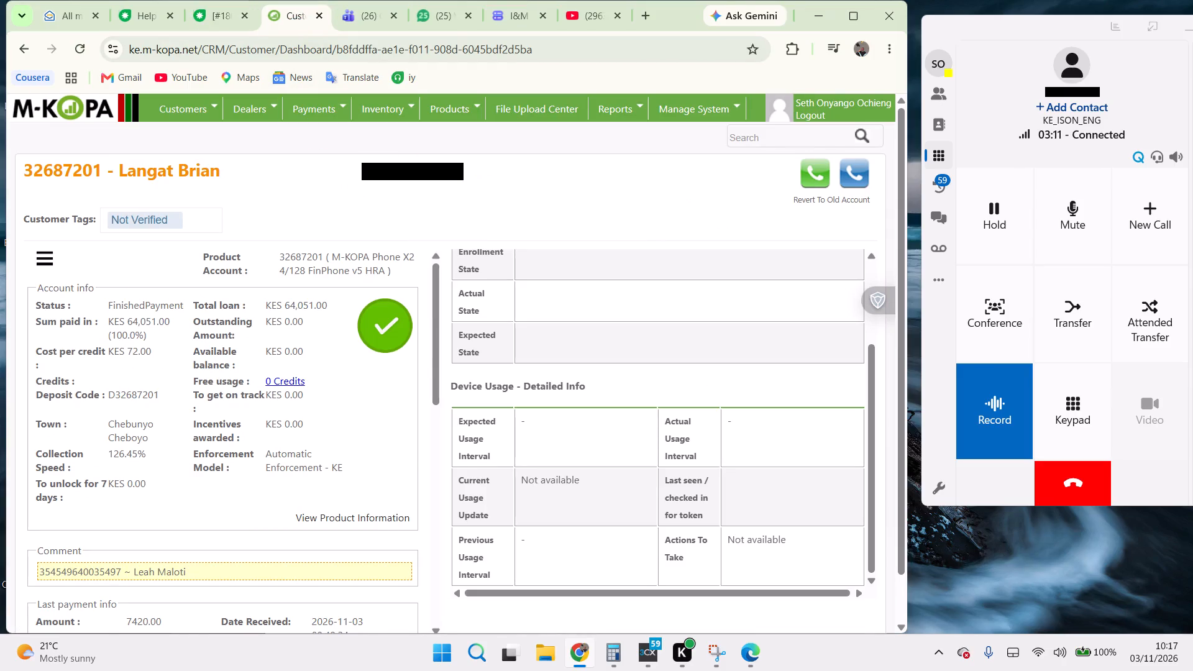
pyautogui.moveTo(363, 167); pyautogui.dragTo(489, 181)
pyautogui.rightClick(489, 181)
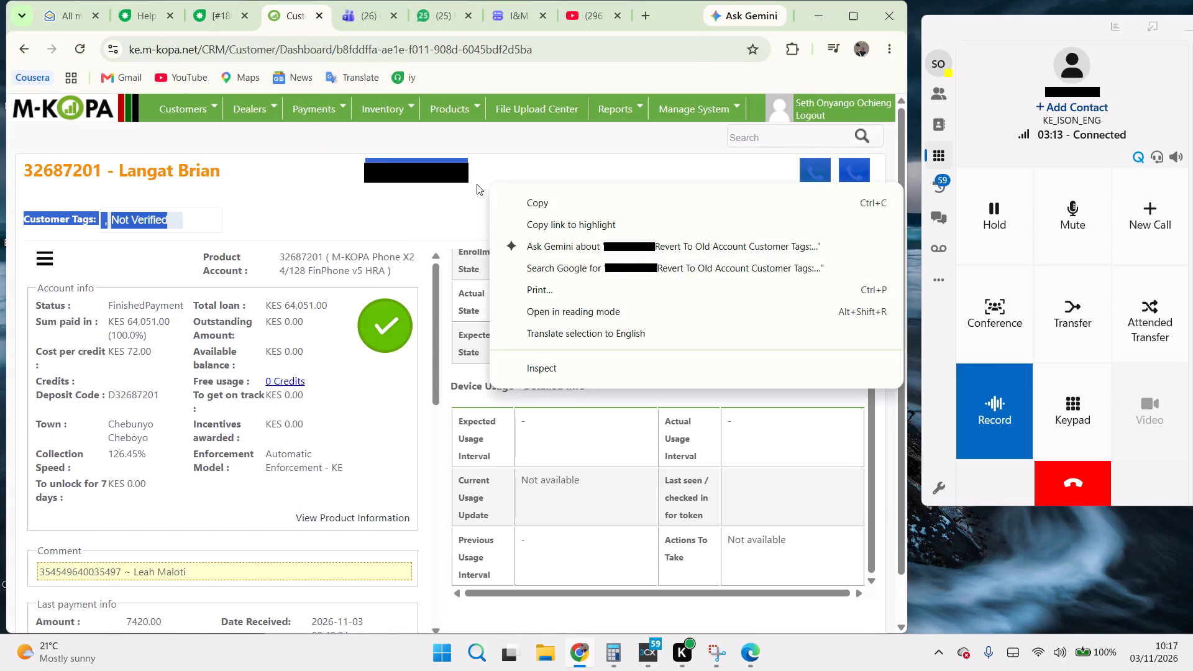
pyautogui.doubleClick(452, 170)
pyautogui.click(406, 166)
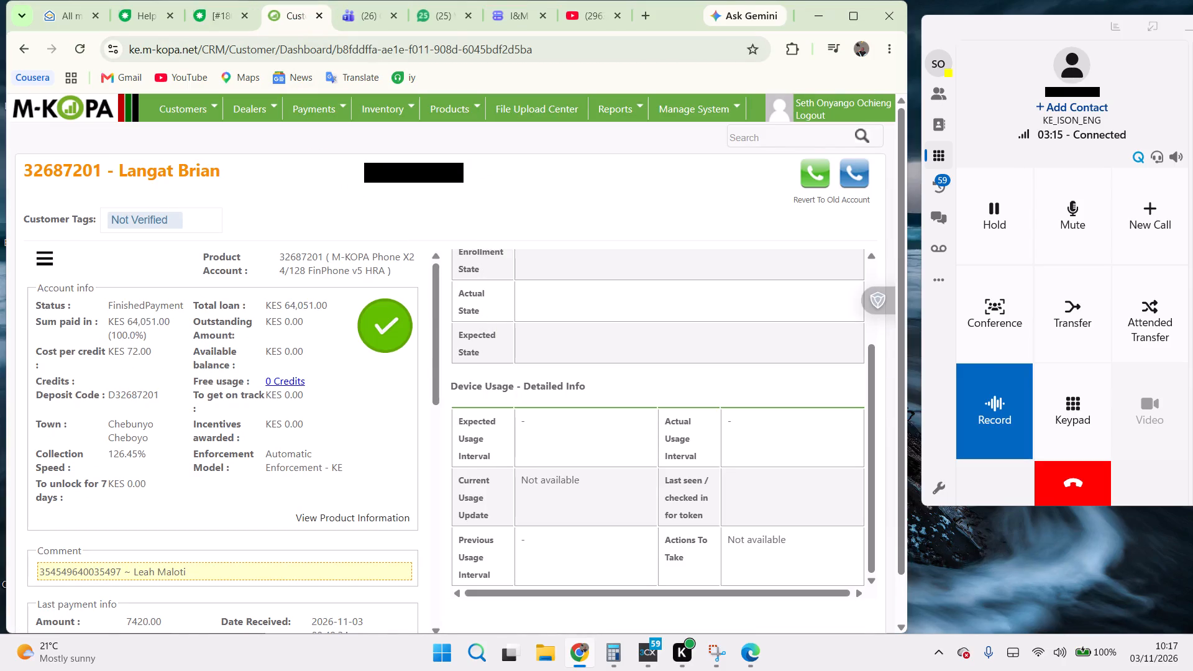
pyautogui.moveTo(368, 165); pyautogui.dragTo(482, 180)
pyautogui.rightClick(468, 169)
pyautogui.click(505, 191)
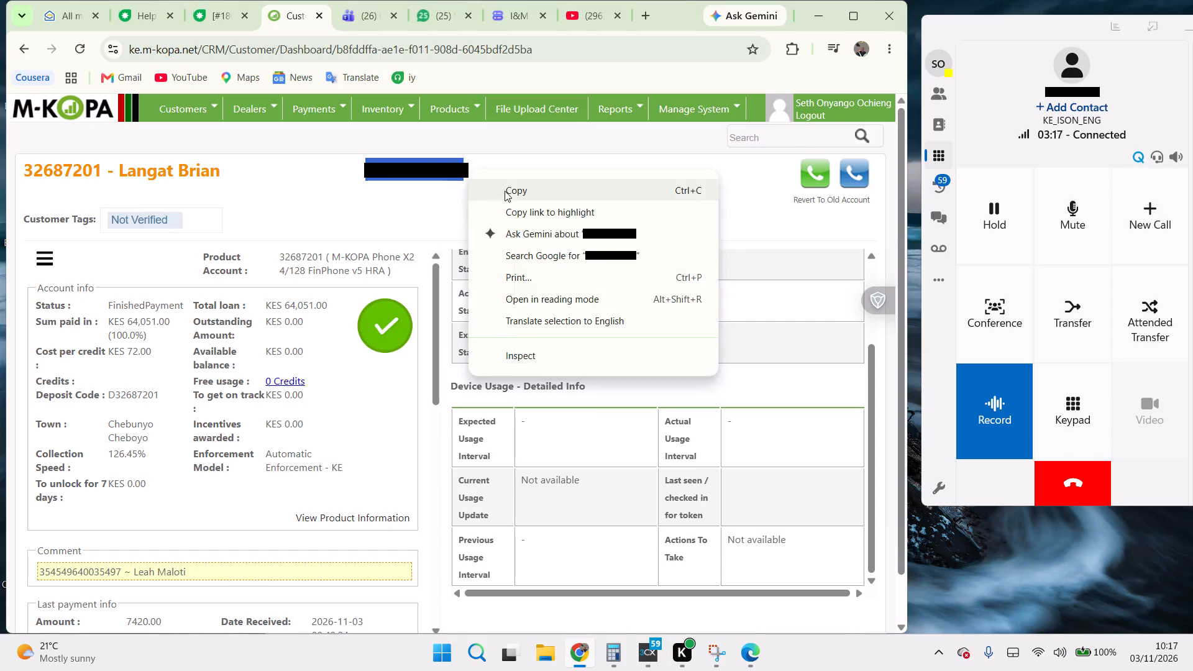
# Return to the Freshdesk ticket and paste the copied phone number after "whatsapp" in the private note.
pyautogui.click(212, 11)
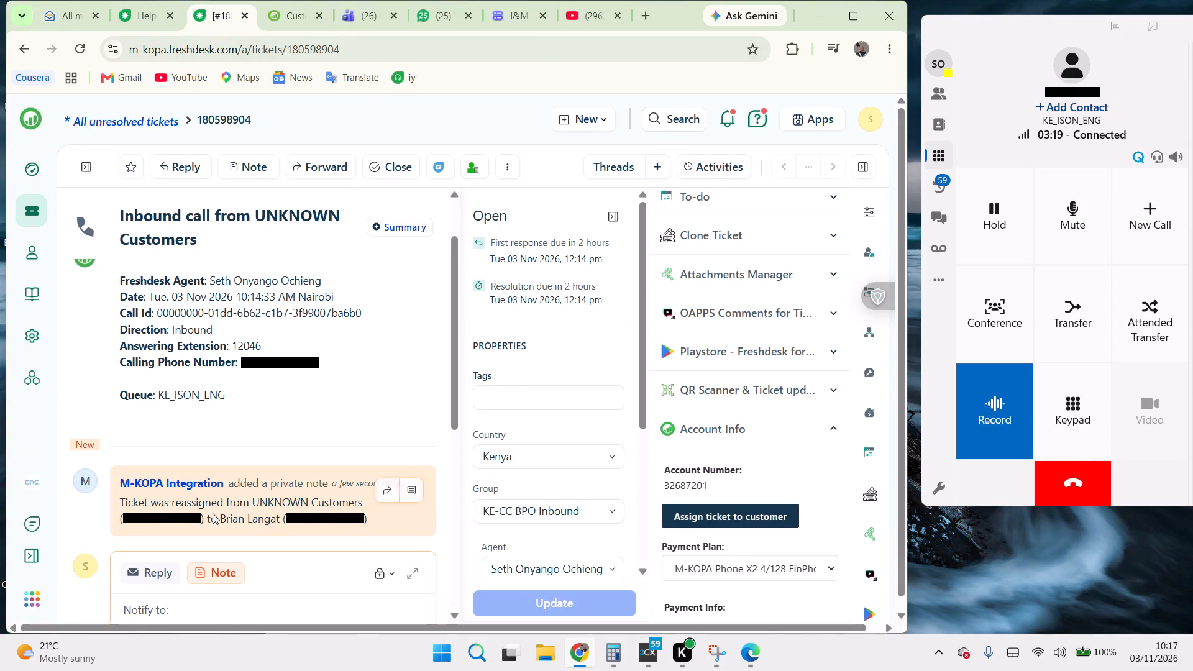
pyautogui.scroll(-4, 214, 506)
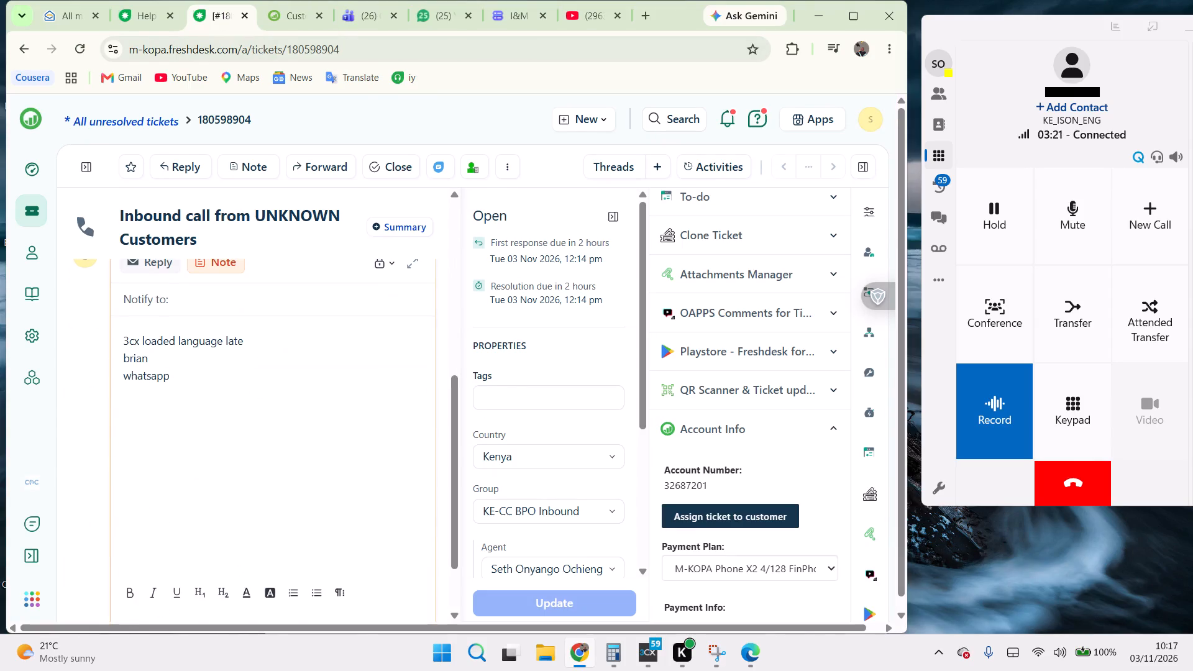
pyautogui.hotkey('ctrl', 'v')
# Start an "email" line below the WhatsApp number in the private note.
pyautogui.press('Return')
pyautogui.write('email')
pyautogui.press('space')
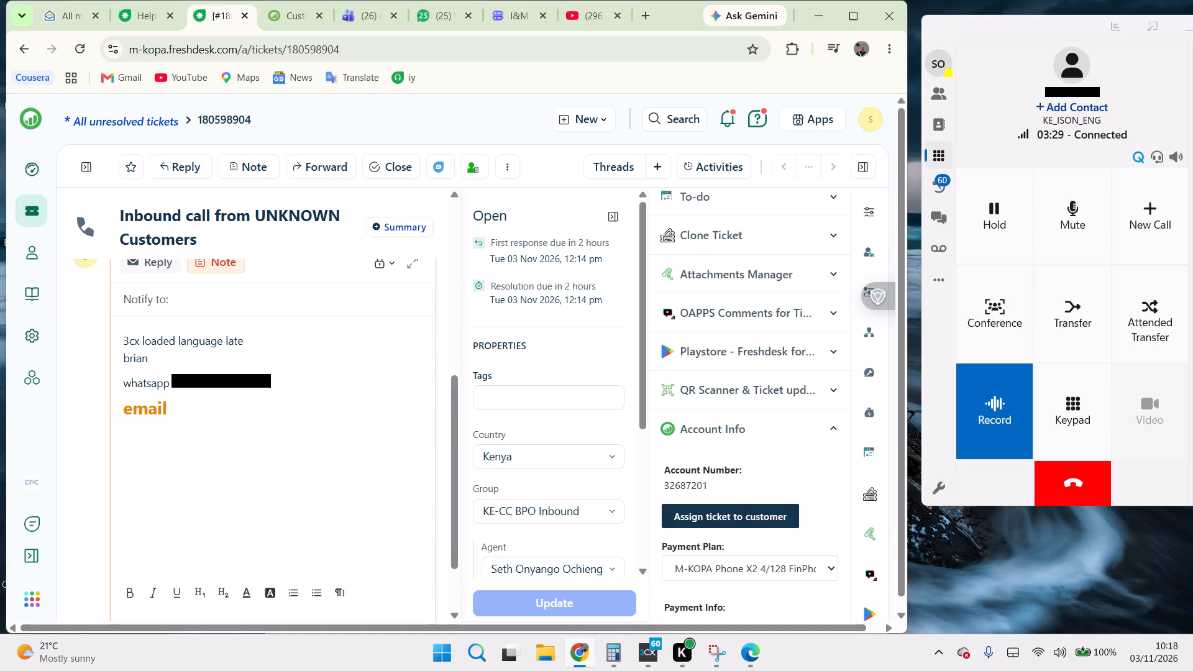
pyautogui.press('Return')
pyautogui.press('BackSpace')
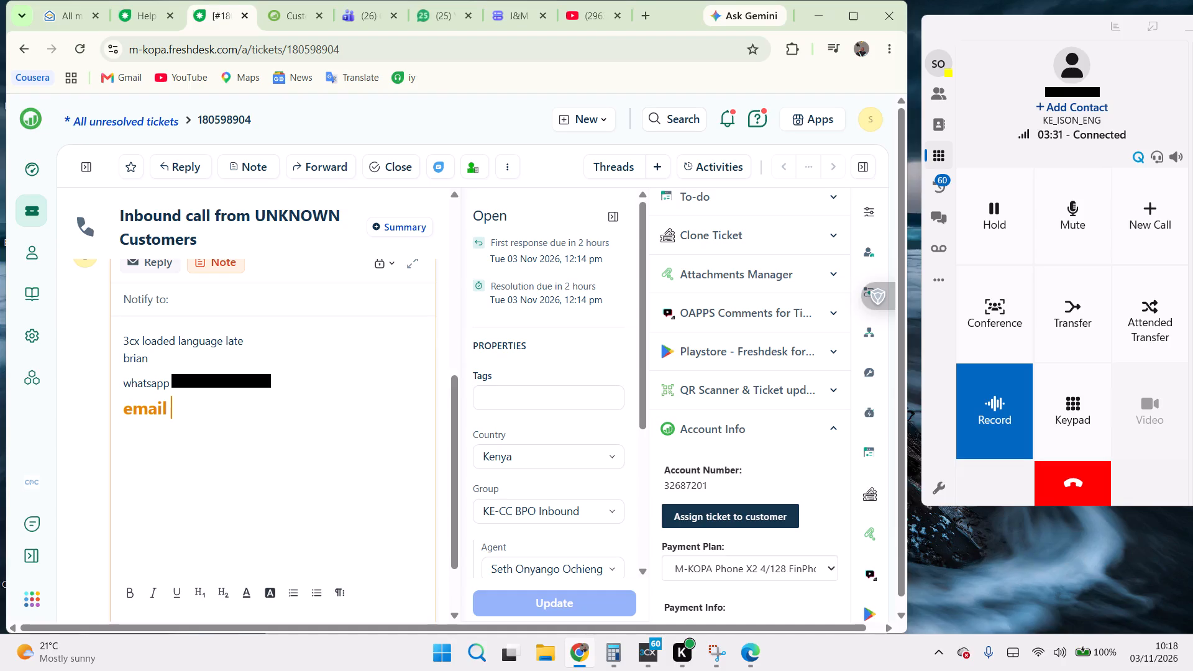
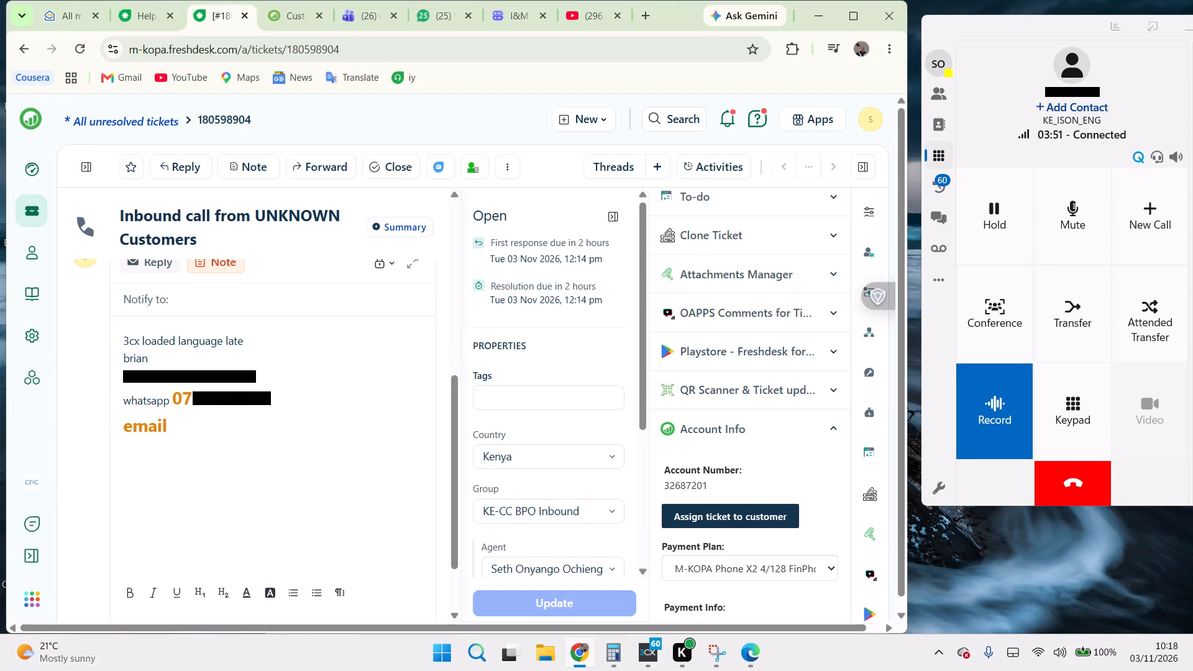
# Reassign the open ticket to the KE-CRB Support group.
pyautogui.scroll(-1, 555, 465)
pyautogui.scroll(1, 555, 465)
pyautogui.scroll(-1, 555, 465)
pyautogui.click(564, 409)
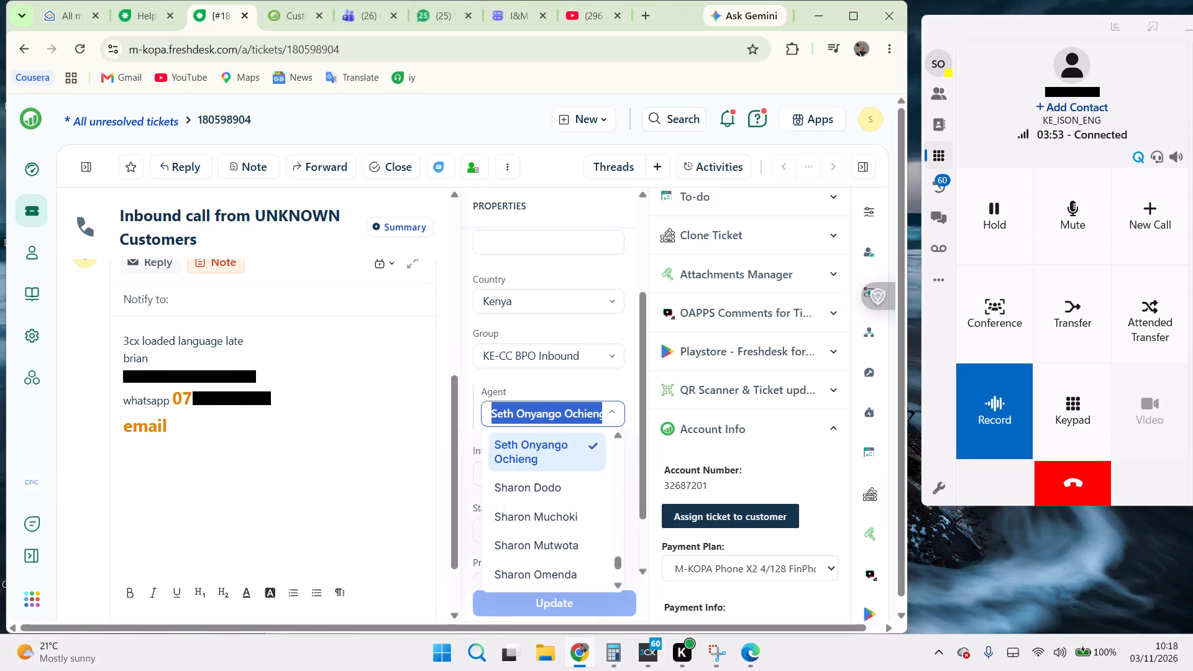
pyautogui.click(567, 354)
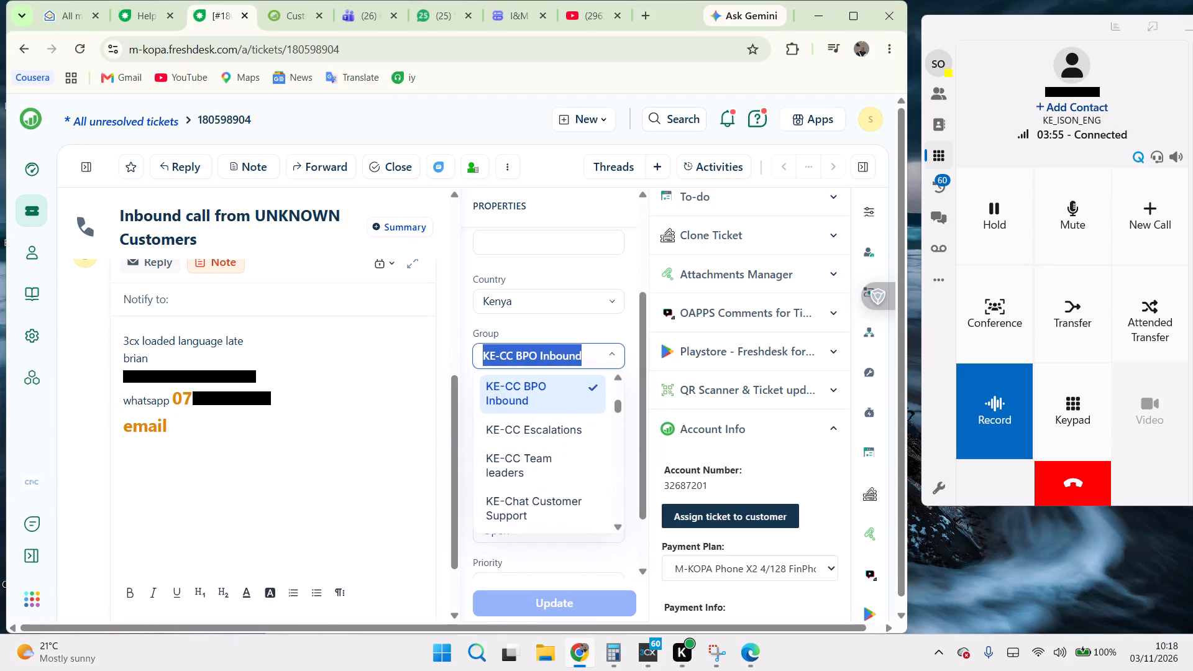
pyautogui.press('BackSpace')
pyautogui.write('crb')
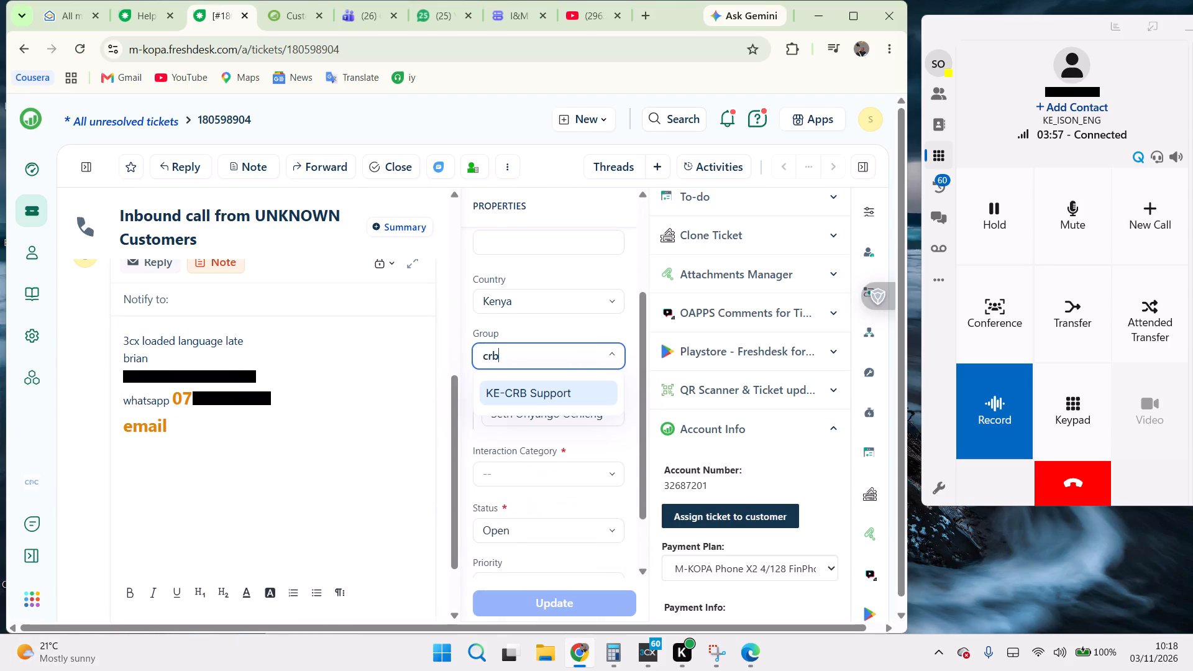
pyautogui.click(552, 389)
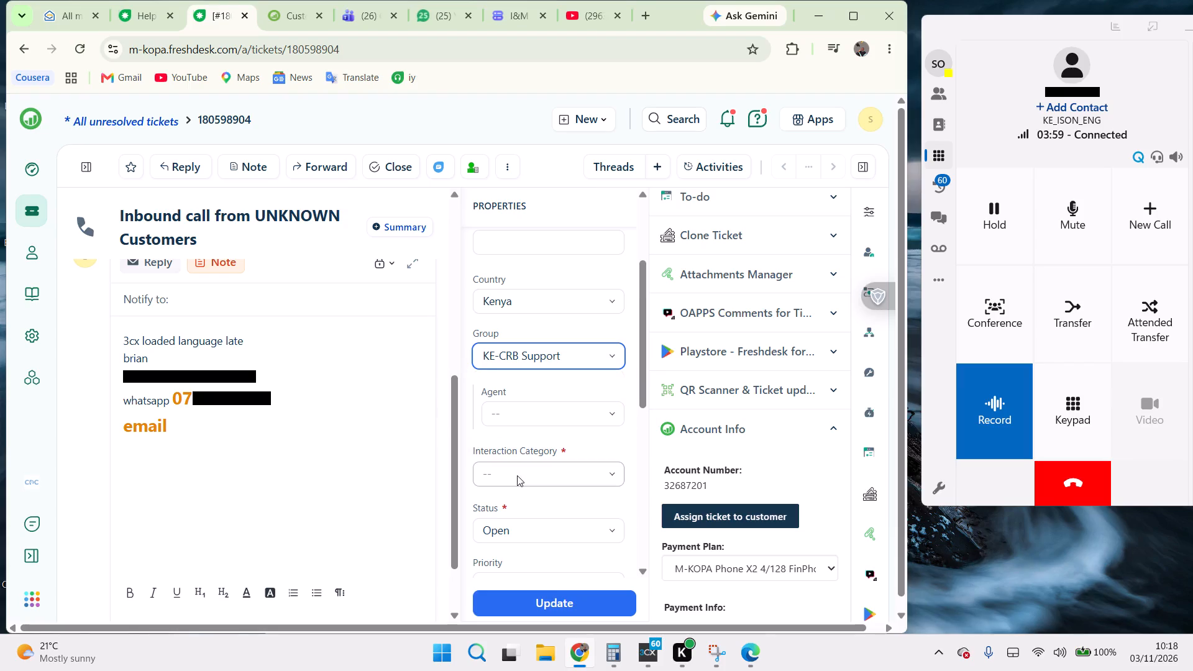
# Set the ticket's interaction category to M-KOPA HMD Devices.
pyautogui.click(518, 475)
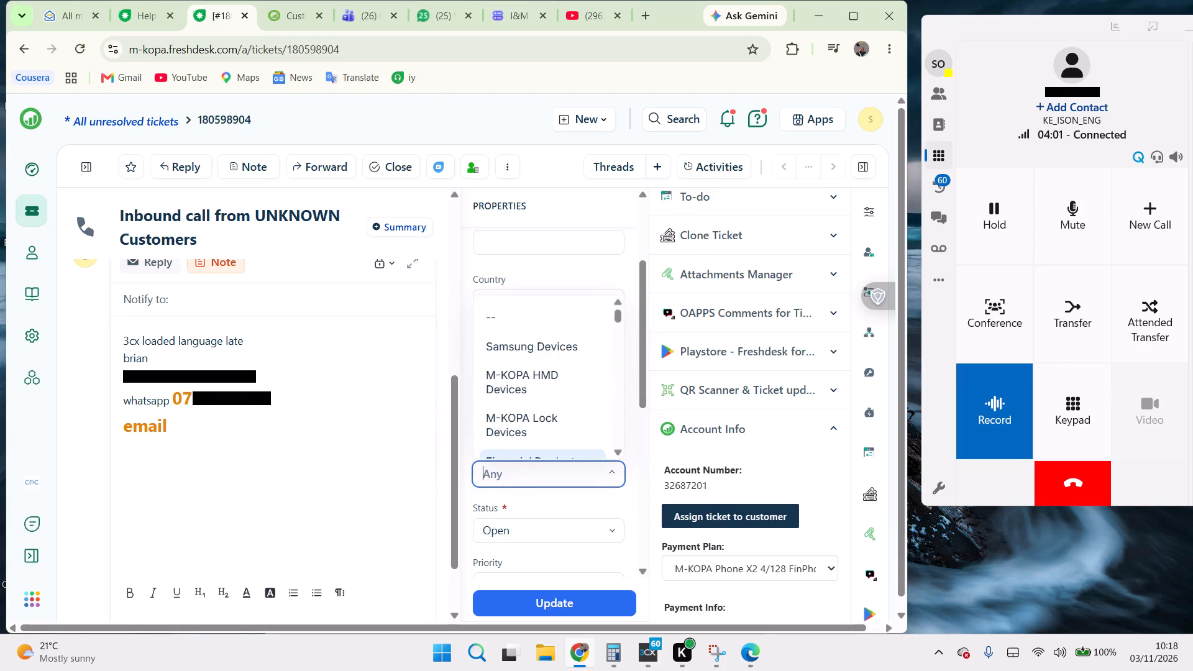
pyautogui.click(503, 475)
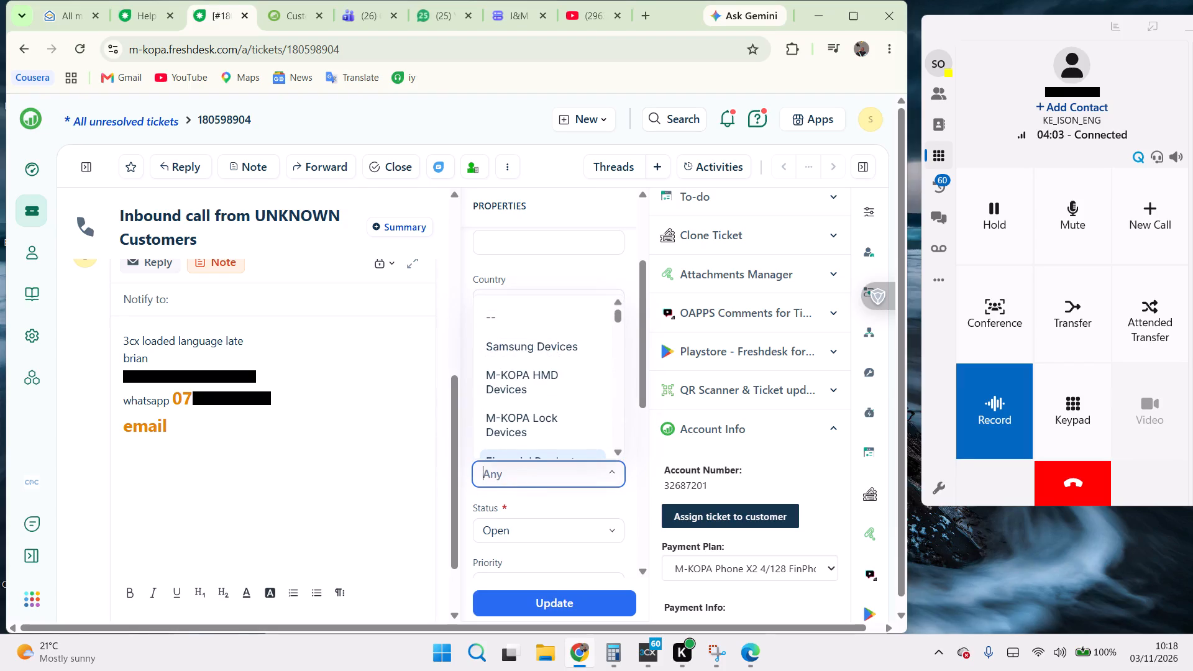
pyautogui.click(503, 475)
pyautogui.click(511, 378)
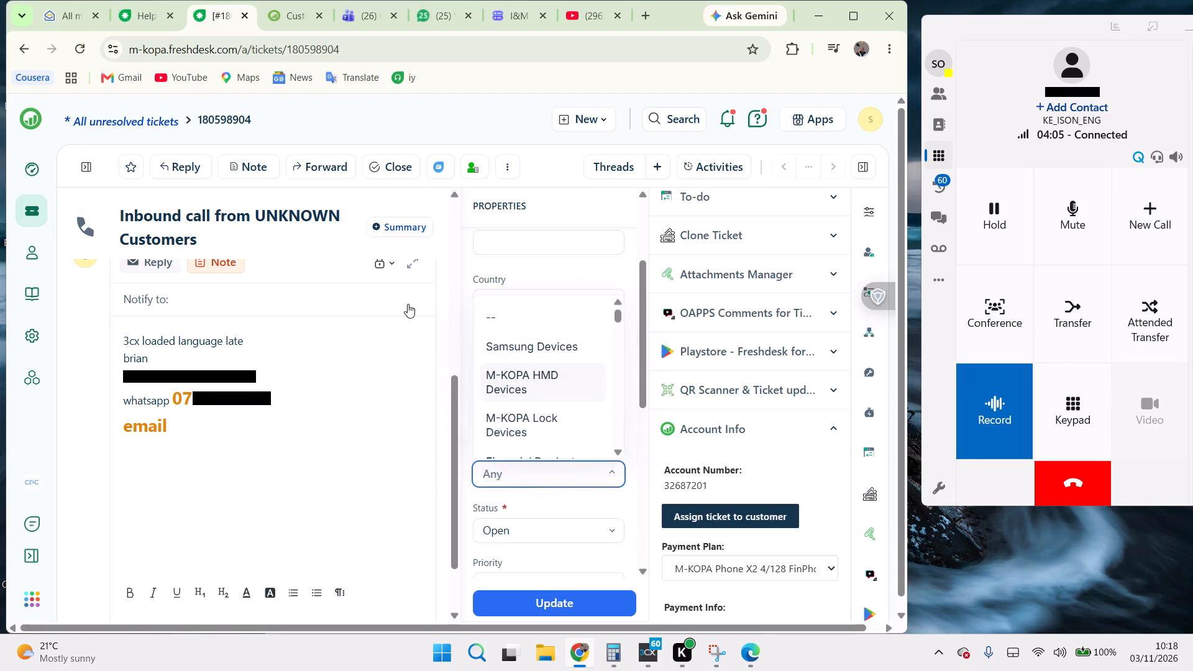
# Review the customer's account, last payment and device usage details on their CRM dashboard.
pyautogui.click(280, 11)
pyautogui.scroll(4, 424, 378)
pyautogui.scroll(-2, 424, 378)
pyautogui.scroll(-1, 502, 380)
pyautogui.scroll(5, 502, 380)
pyautogui.scroll(1, 554, 364)
pyautogui.scroll(-1, 554, 364)
pyautogui.scroll(5, 554, 364)
pyautogui.scroll(-1, 554, 364)
pyautogui.scroll(1, 554, 364)
pyautogui.scroll(-1, 554, 364)
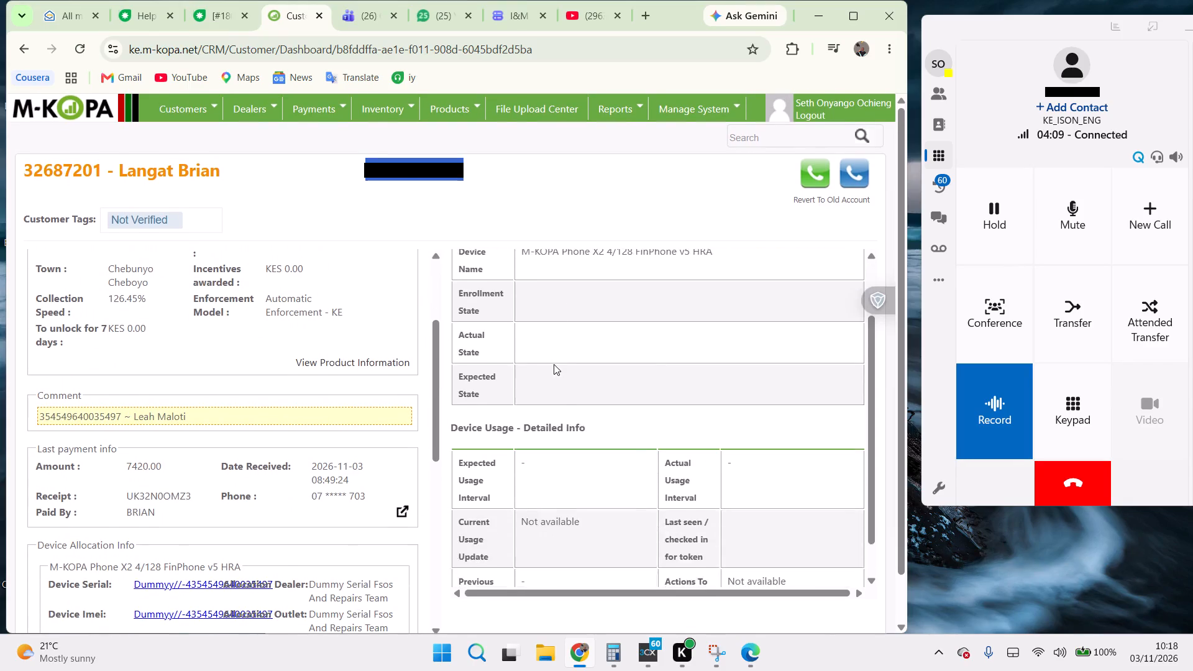
pyautogui.scroll(6, 554, 364)
pyautogui.scroll(1, 326, 330)
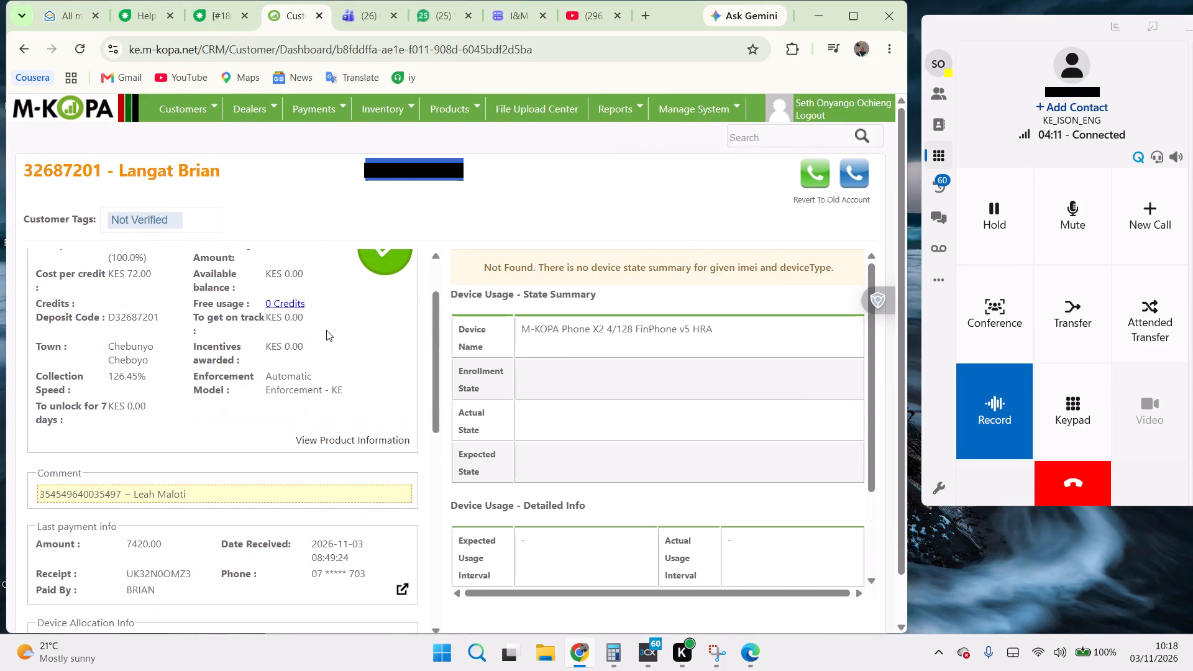
# Back on the Freshdesk ticket, set the reason for interaction to CRB request and the sub-reason to Batch number request.
pyautogui.click(212, 19)
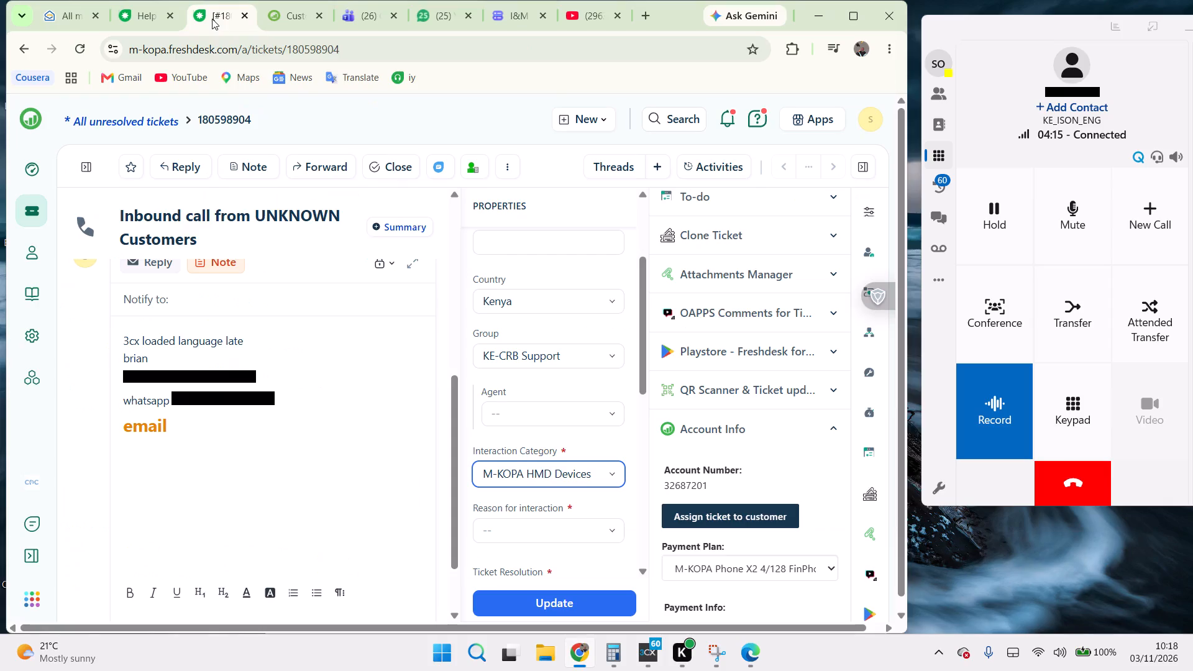
pyautogui.scroll(-1, 533, 470)
pyautogui.scroll(1, 533, 470)
pyautogui.scroll(-1, 533, 470)
pyautogui.click(531, 446)
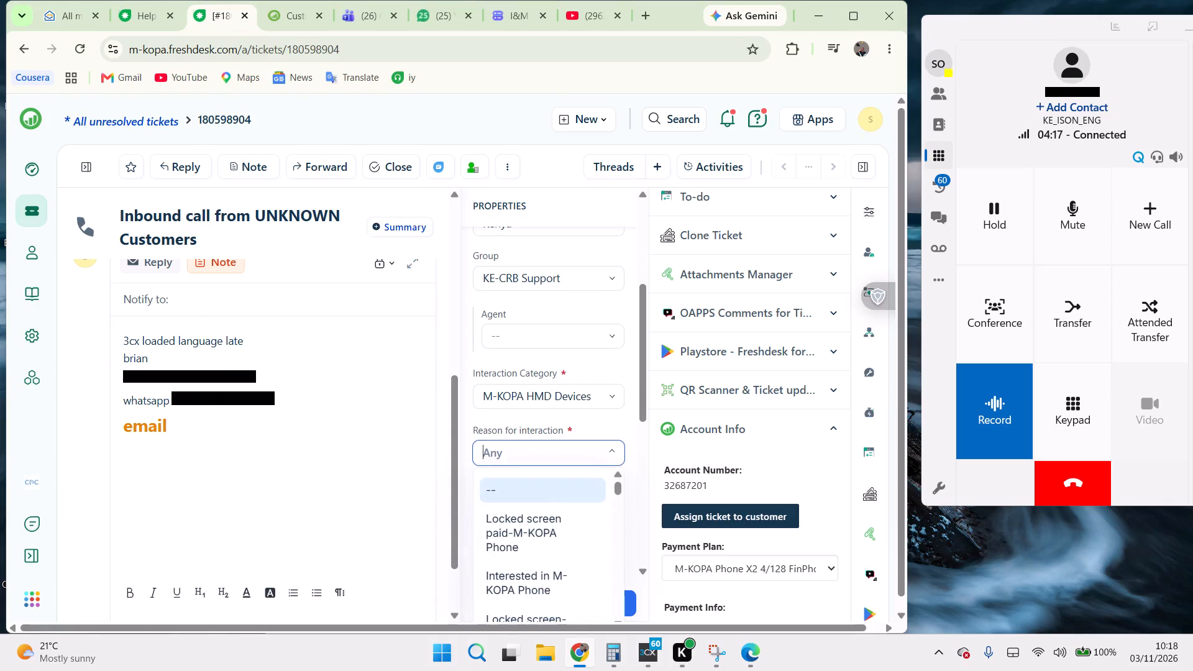
pyautogui.write('crb')
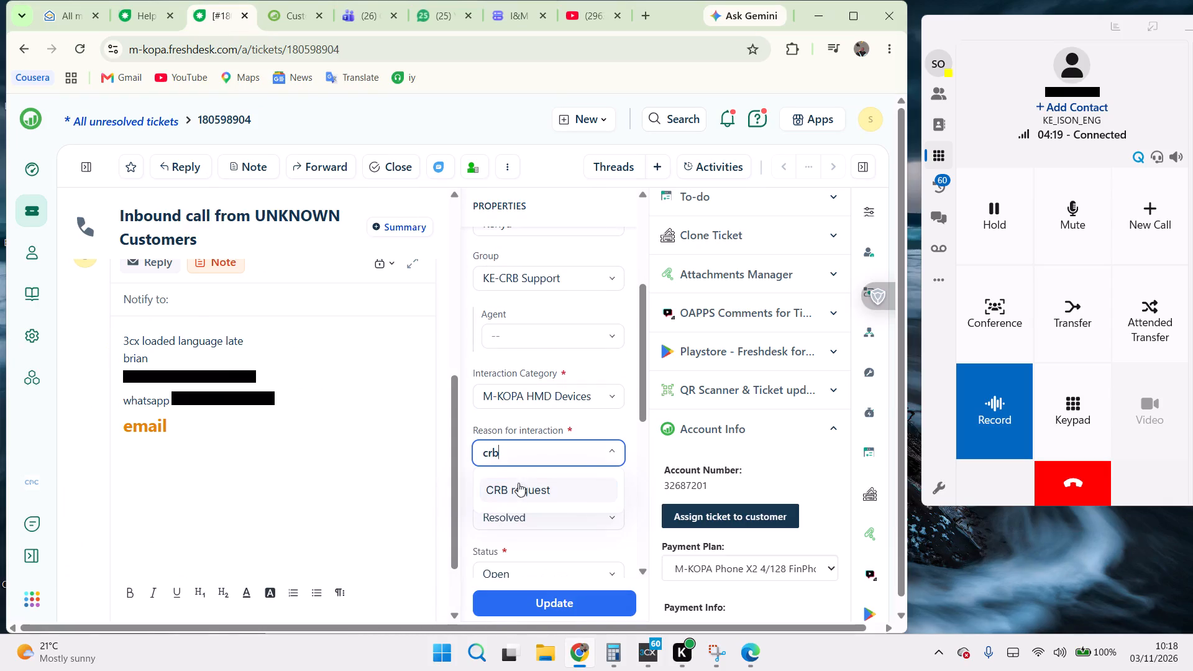
pyautogui.click(510, 495)
pyautogui.click(534, 520)
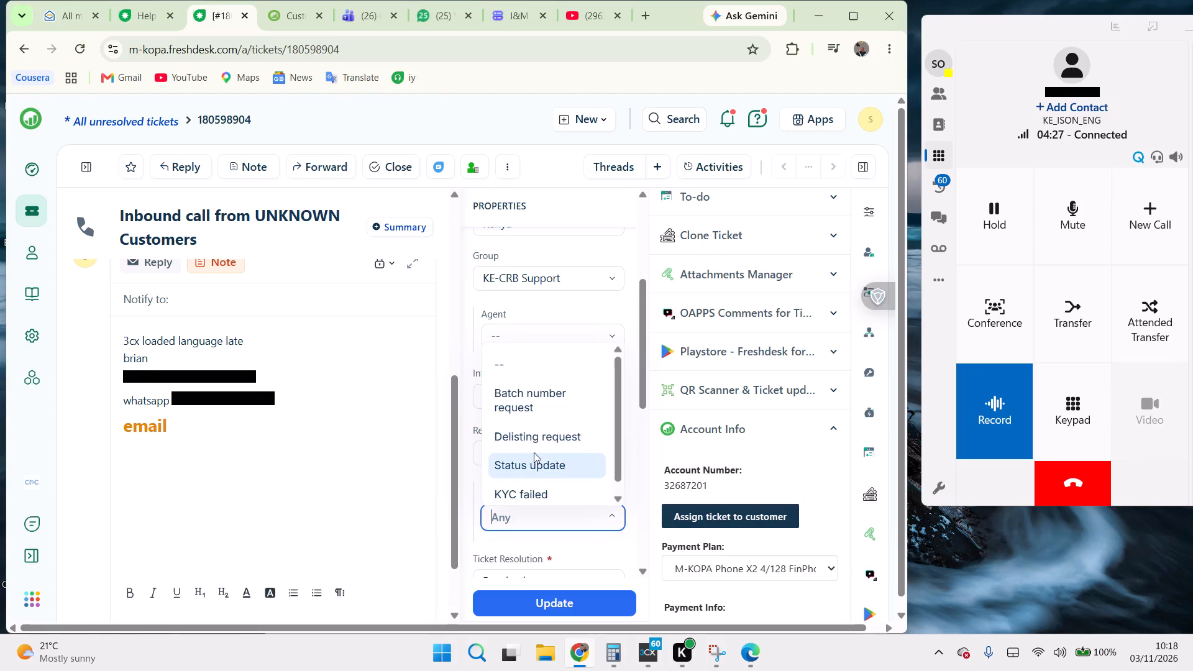
pyautogui.click(524, 402)
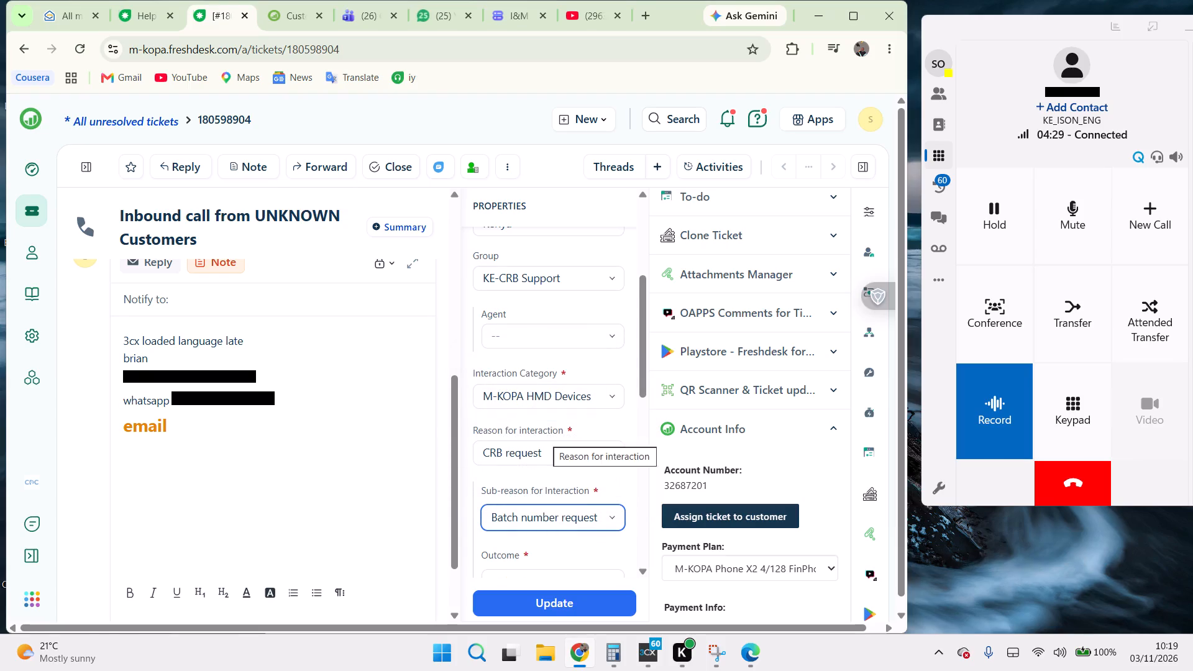
# Set the outcome to Resolved: Batch number shared with customer and the ticket resolution to Escalated.
pyautogui.scroll(-1, 546, 447)
pyautogui.click(518, 512)
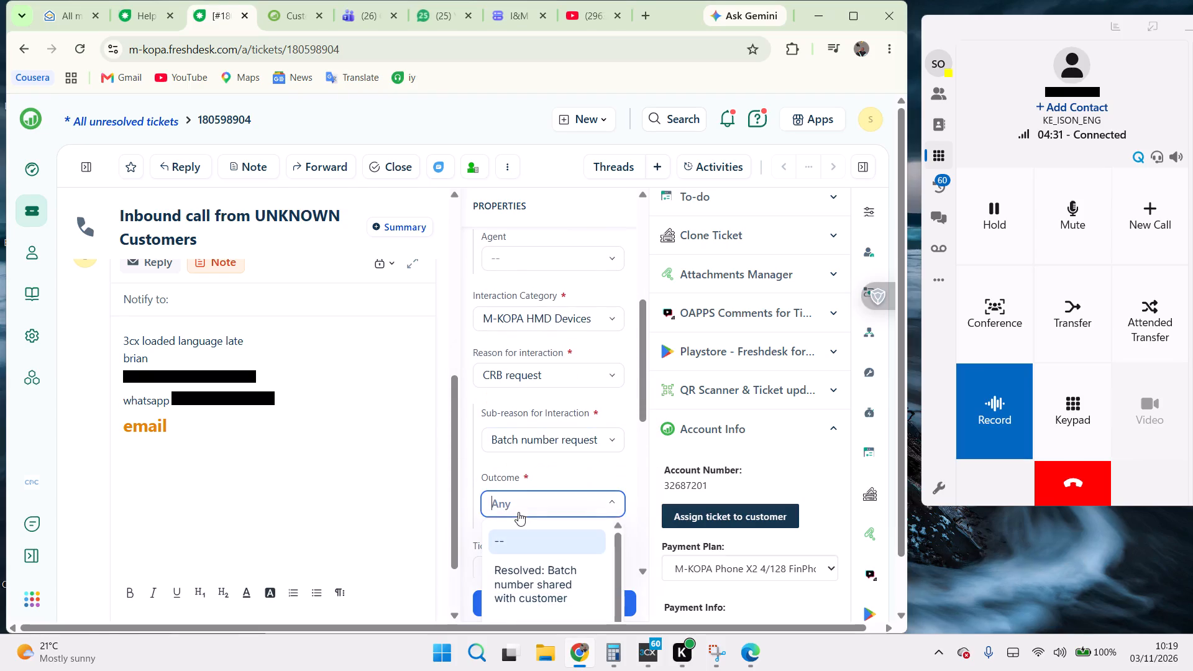
pyautogui.click(535, 587)
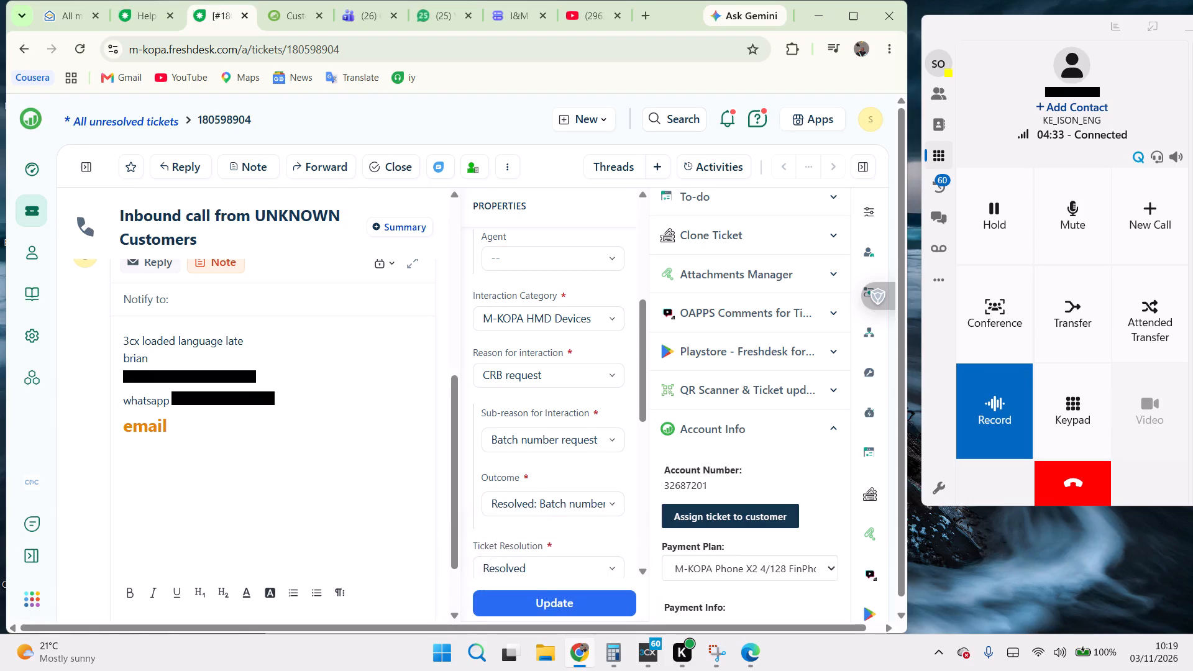
pyautogui.scroll(-2, 544, 530)
pyautogui.doubleClick(539, 343)
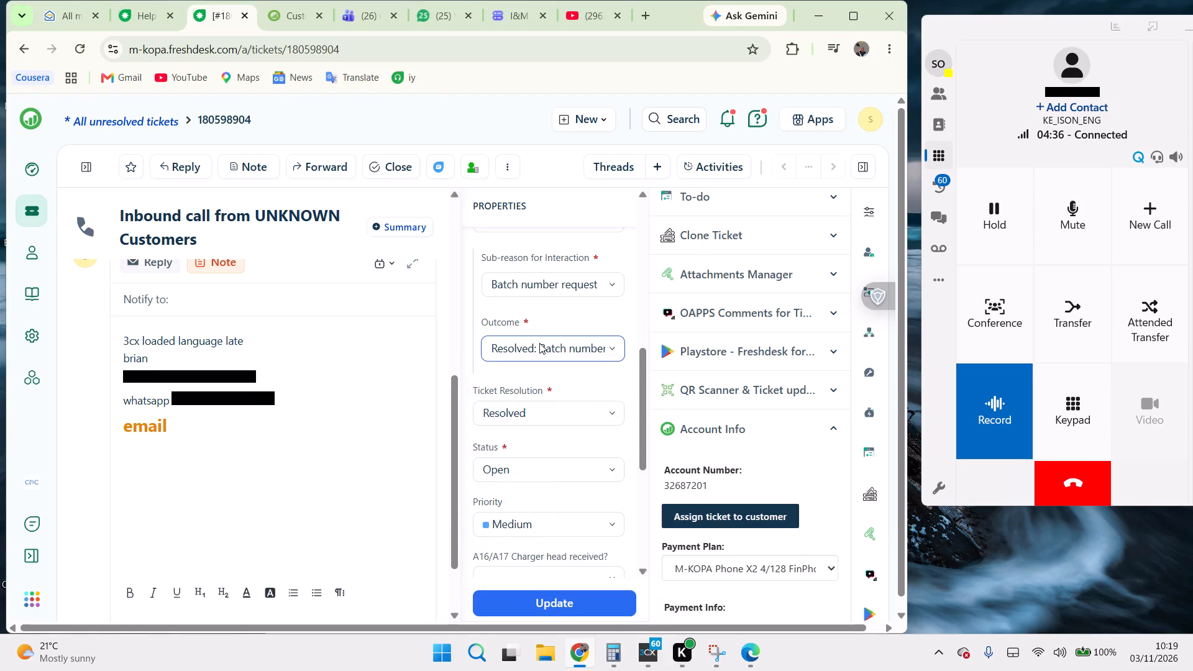
pyautogui.click(539, 343)
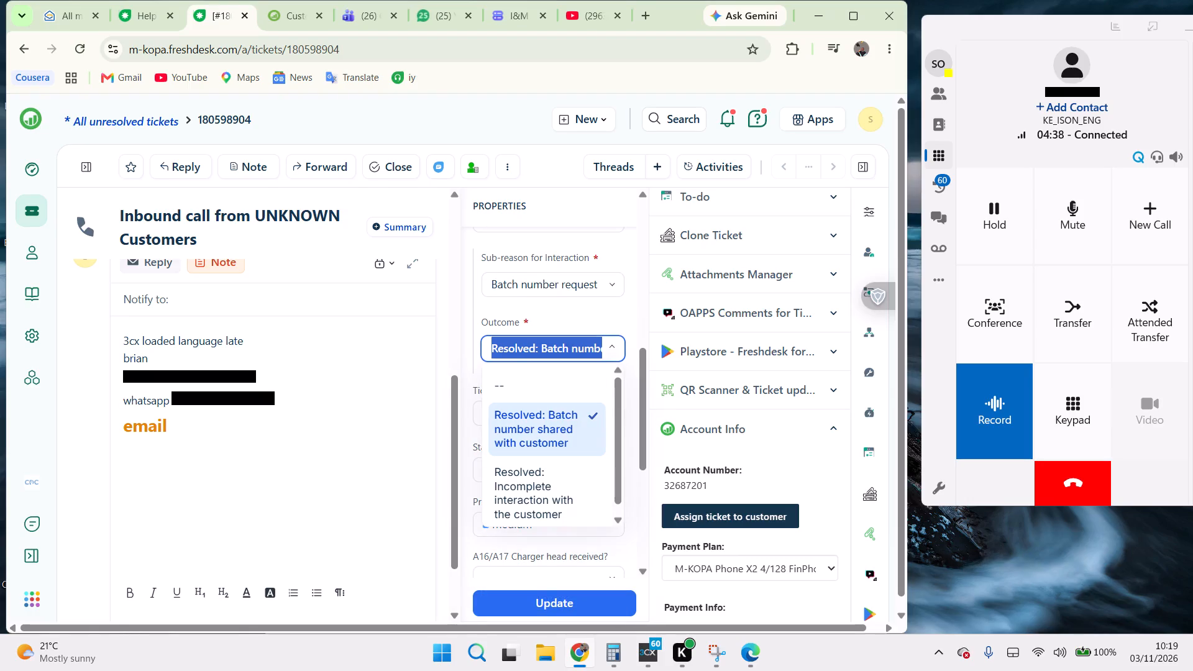
pyautogui.click(414, 434)
pyautogui.click(534, 414)
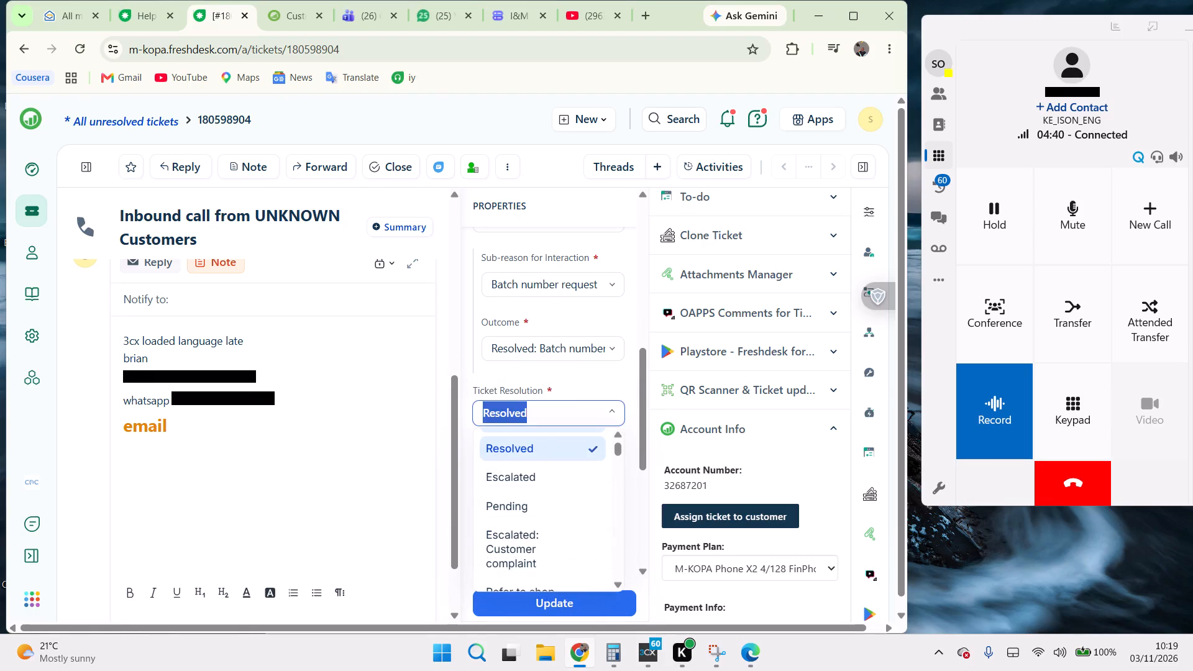
pyautogui.click(534, 472)
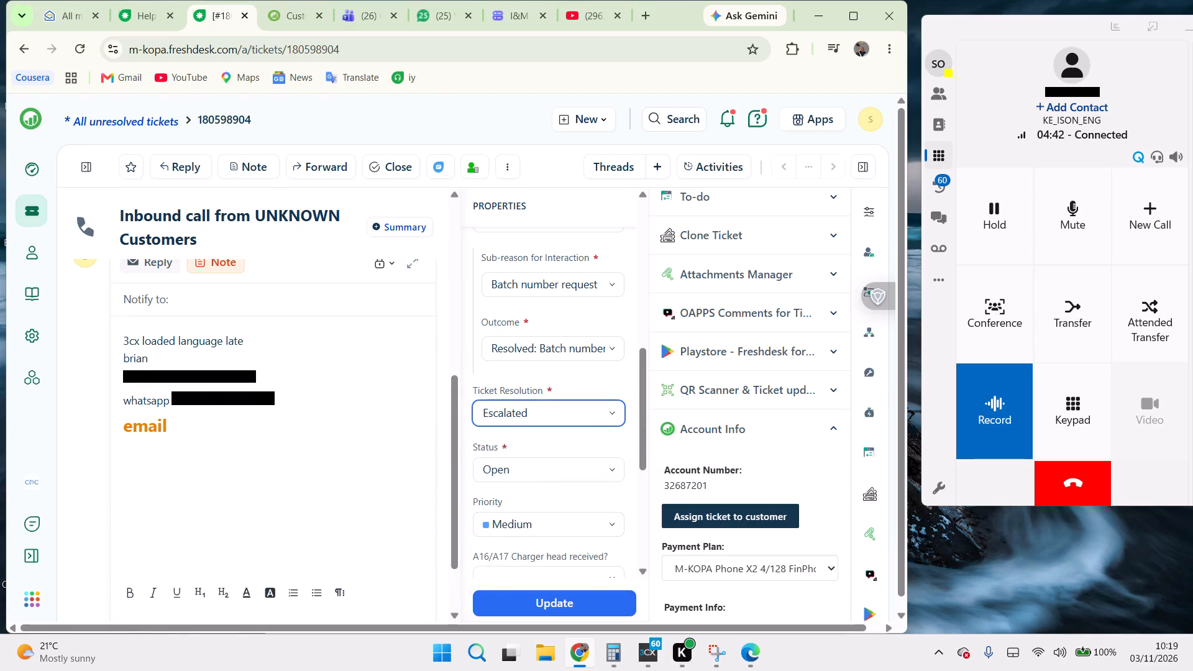
# In the private note, label the customer's e-mail line "his gmail address" and insert an empty line above it.
pyautogui.click(118, 370)
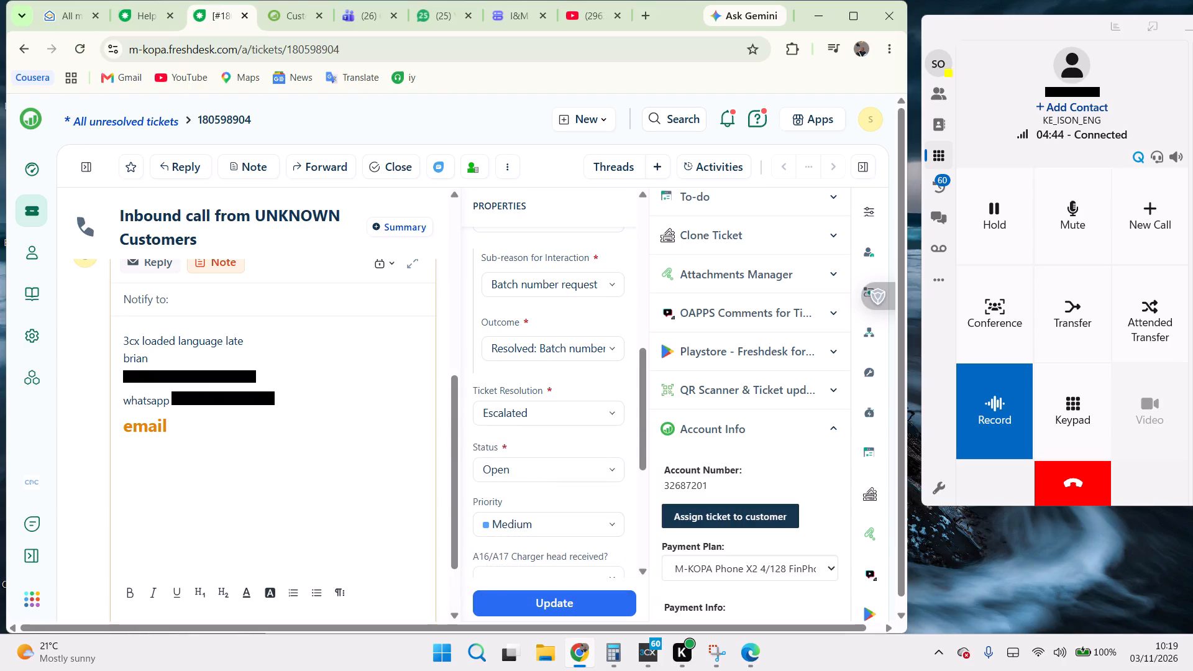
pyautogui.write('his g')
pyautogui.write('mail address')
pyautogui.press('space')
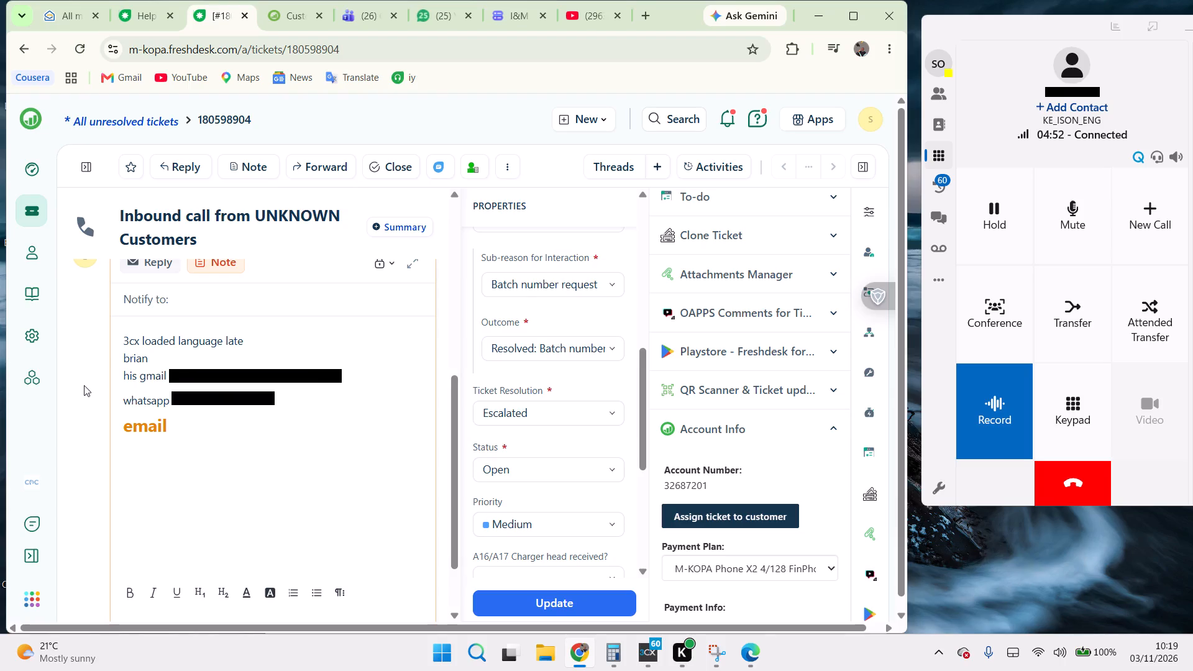
pyautogui.click(165, 360)
pyautogui.press('Return')
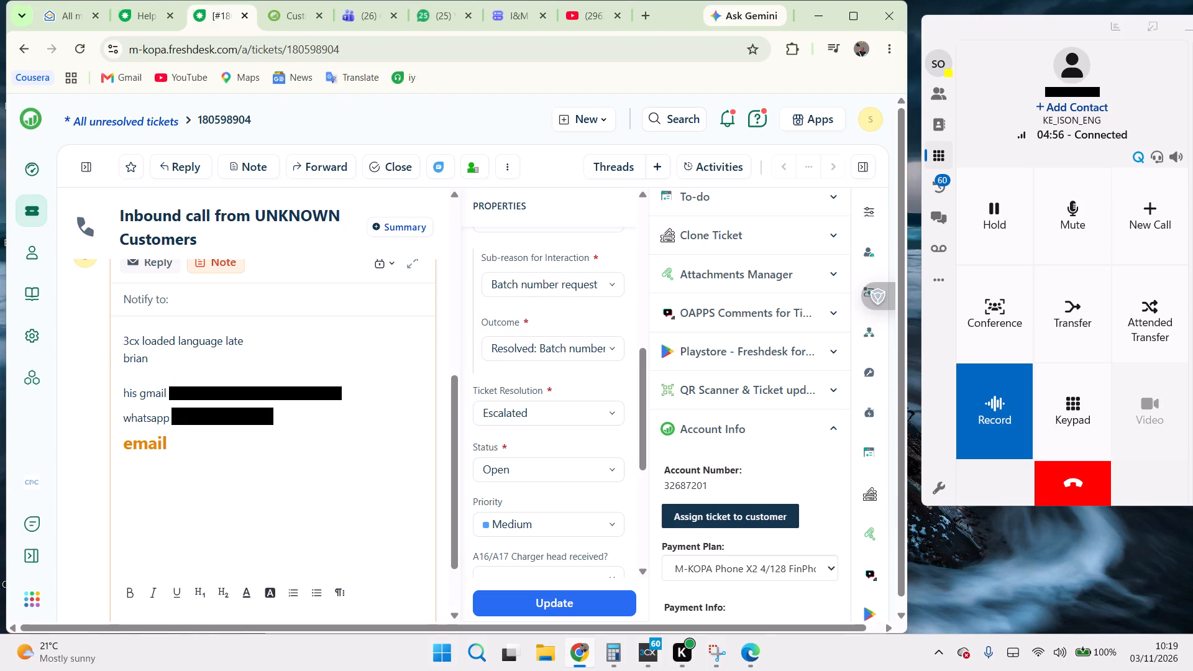
# Reword the WhatsApp line of the note so the contact number is introduced by "His whatsapp number is".
pyautogui.click(123, 418)
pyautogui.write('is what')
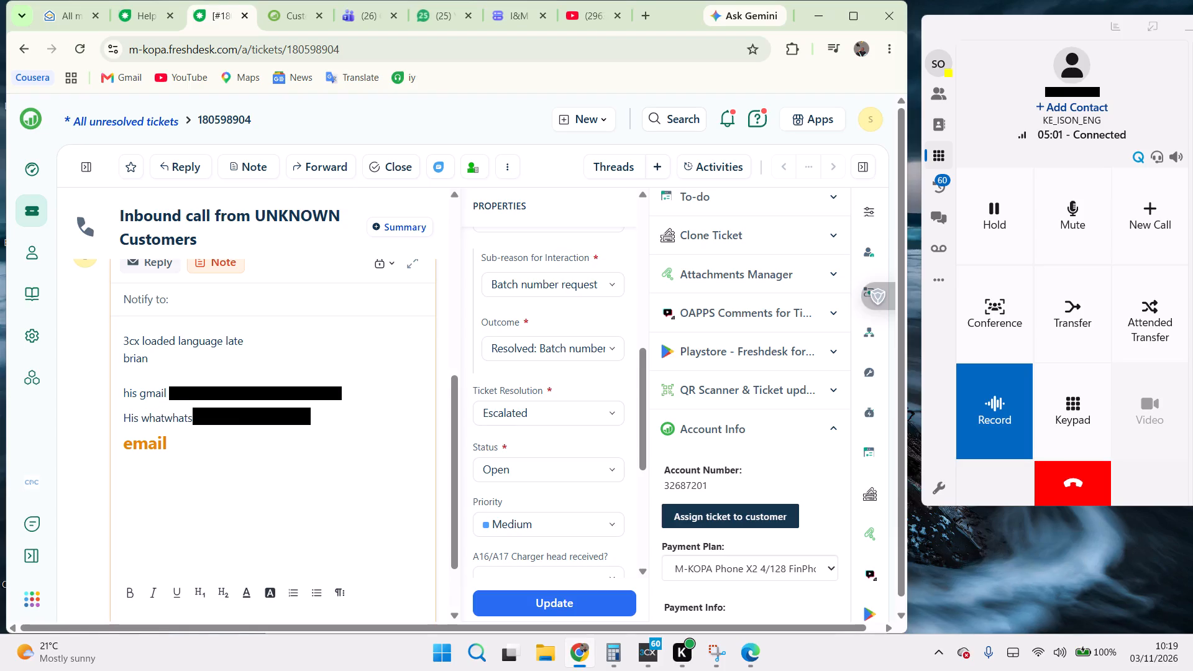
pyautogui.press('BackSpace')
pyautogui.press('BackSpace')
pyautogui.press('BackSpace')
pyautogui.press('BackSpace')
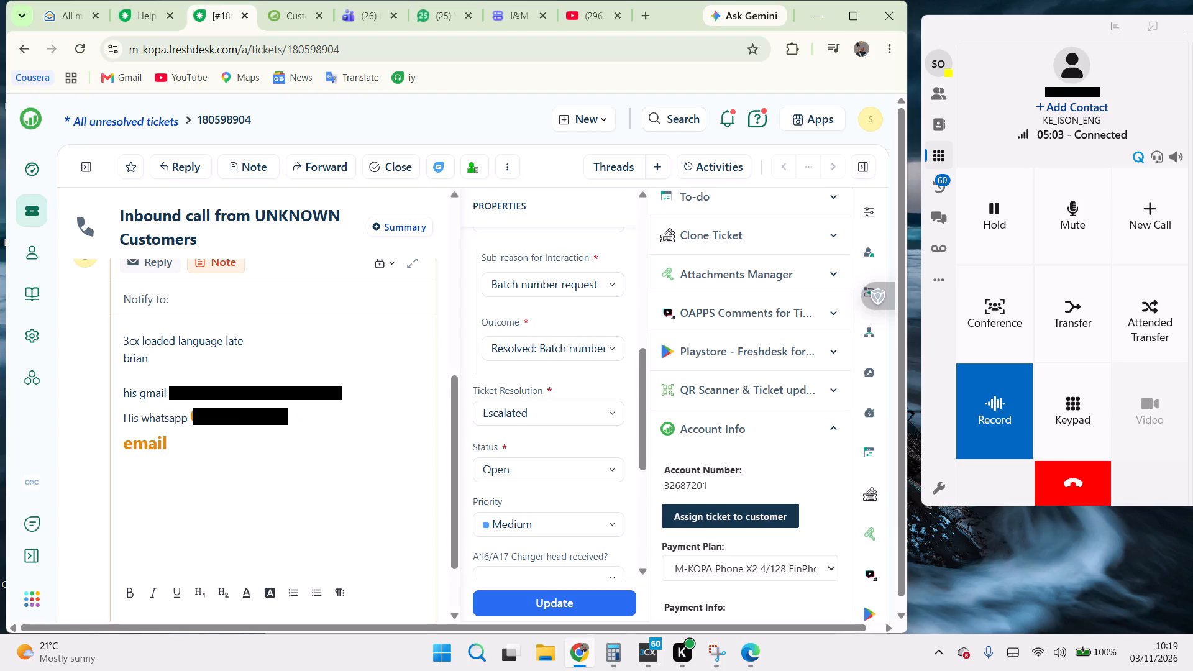
pyautogui.click(189, 419)
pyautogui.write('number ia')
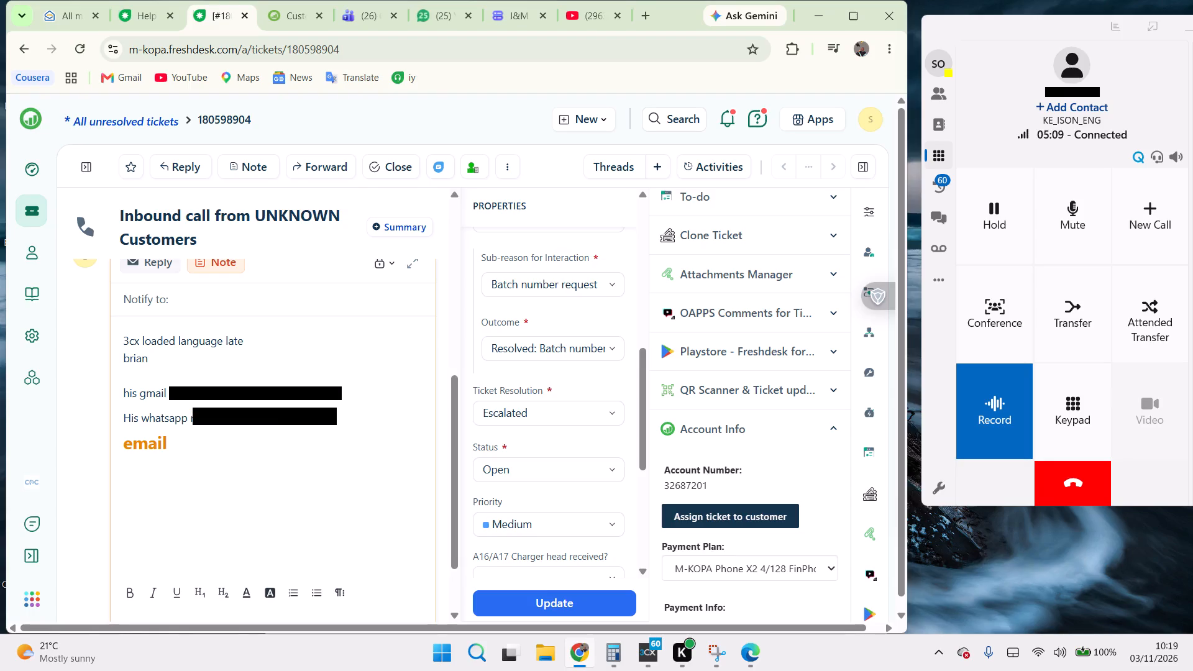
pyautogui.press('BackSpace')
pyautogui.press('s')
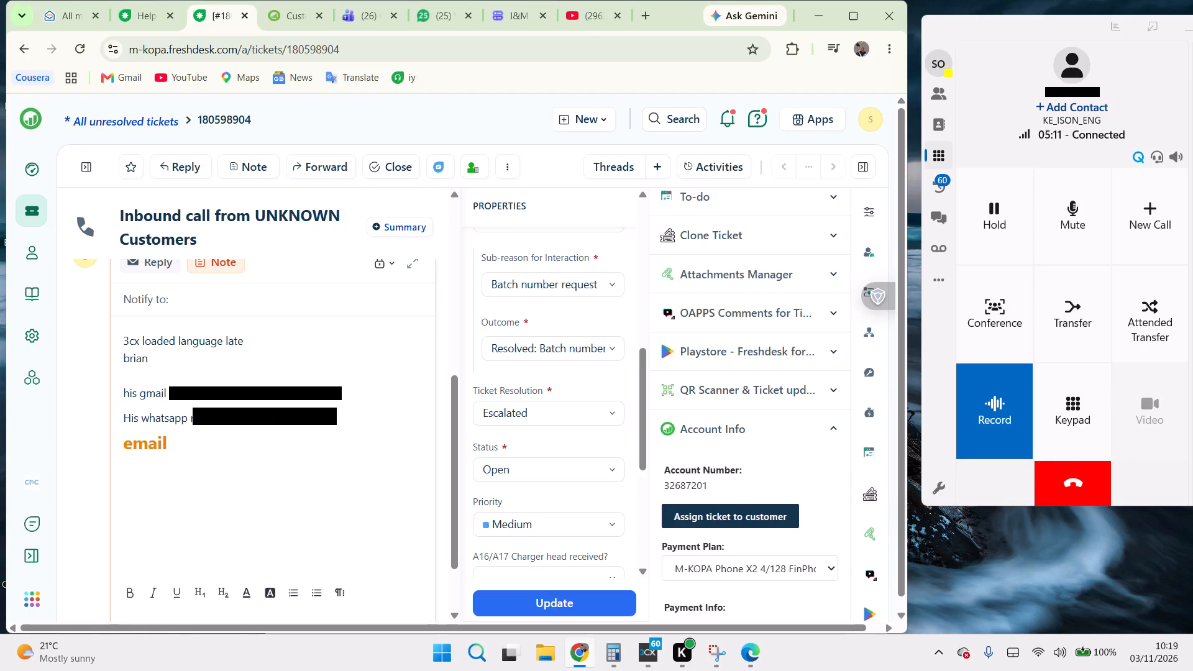
# Copy the sub-reason text "Batch number request" into the note below the customer's first name and add "kindly assist" beneath it.
pyautogui.click(523, 281)
pyautogui.rightClick(523, 281)
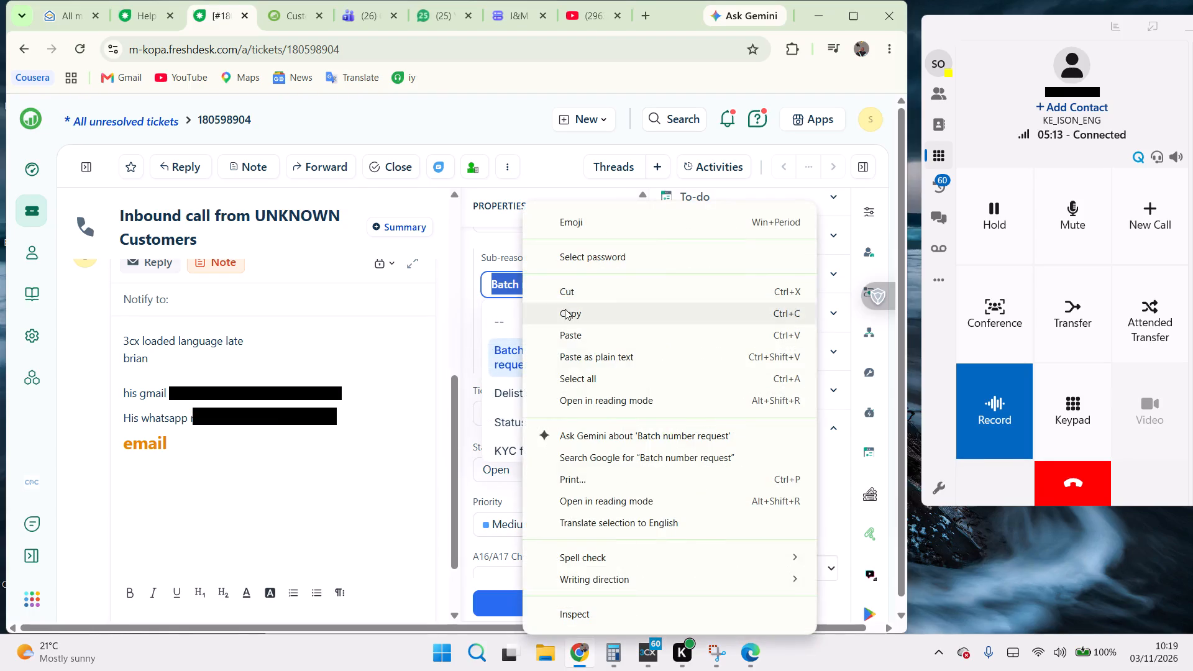
pyautogui.click(565, 309)
pyautogui.click(177, 370)
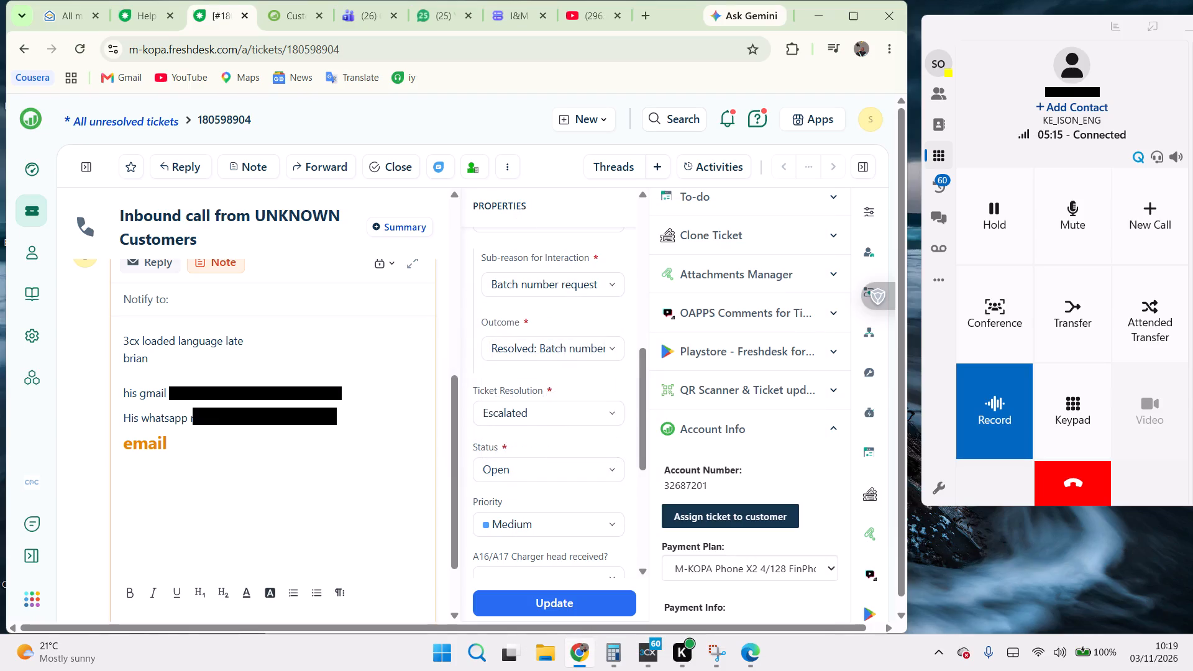
pyautogui.hotkey('ctrl', 'v')
pyautogui.press('Return')
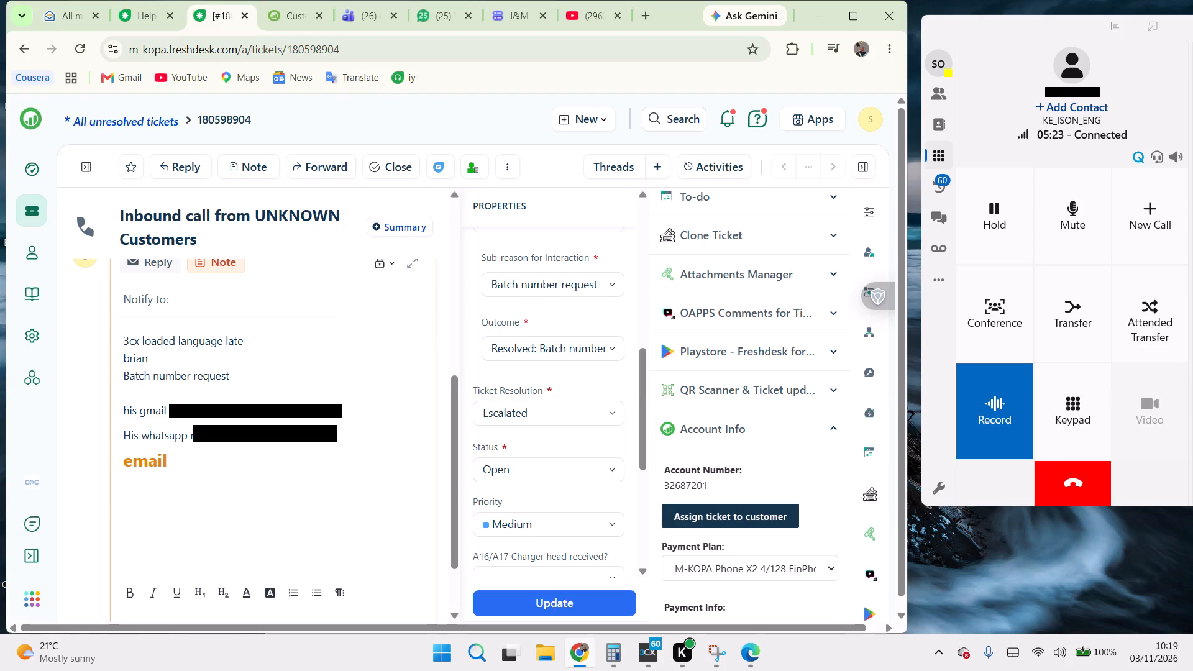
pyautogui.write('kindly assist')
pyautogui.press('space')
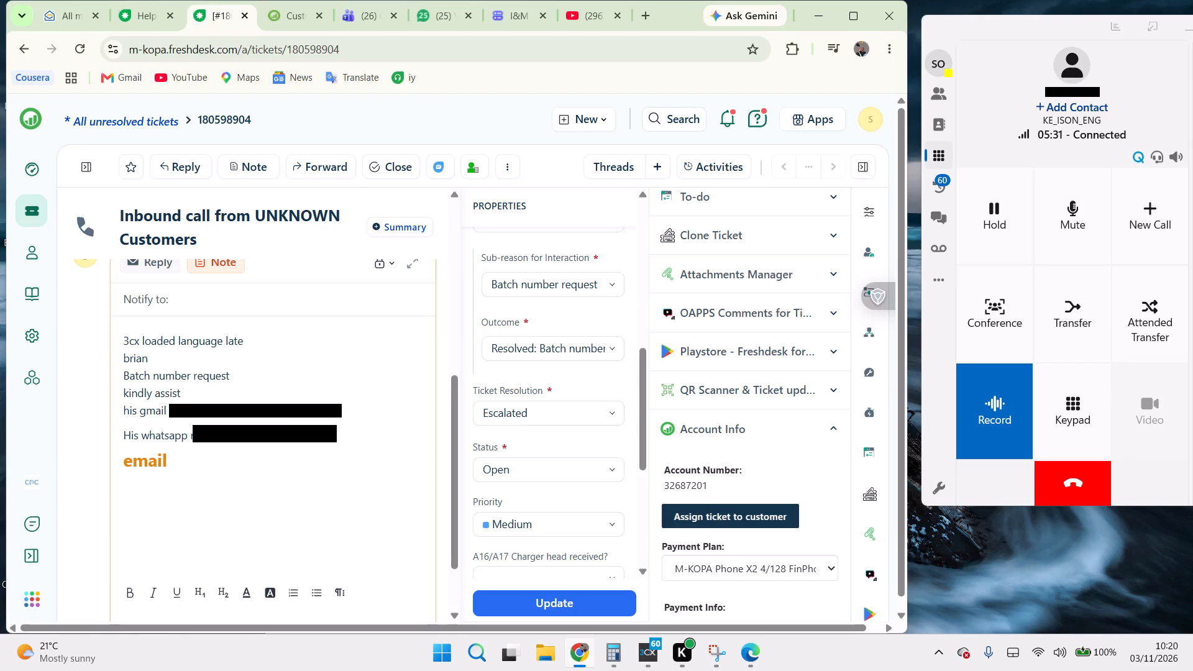
# Delete the leftover orange "email" heading from the note and add the private note to the ticket.
pyautogui.moveTo(119, 462); pyautogui.dragTo(205, 462)
pyautogui.press('BackSpace')
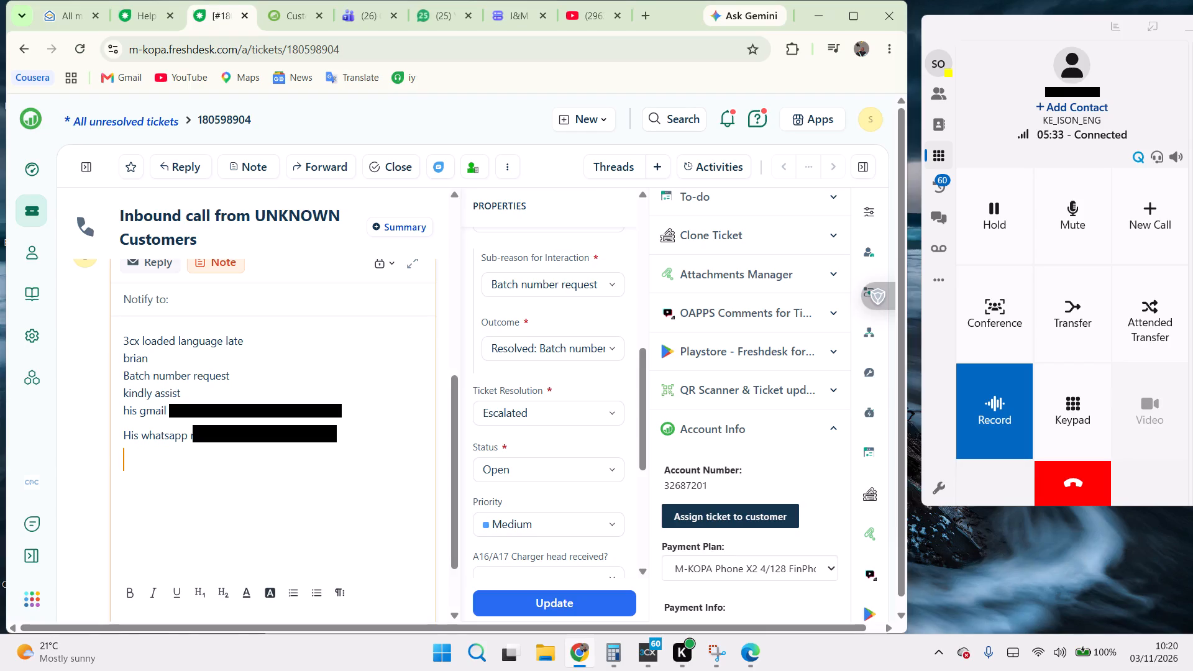
pyautogui.press('BackSpace')
pyautogui.scroll(-3, 316, 486)
pyautogui.click(367, 584)
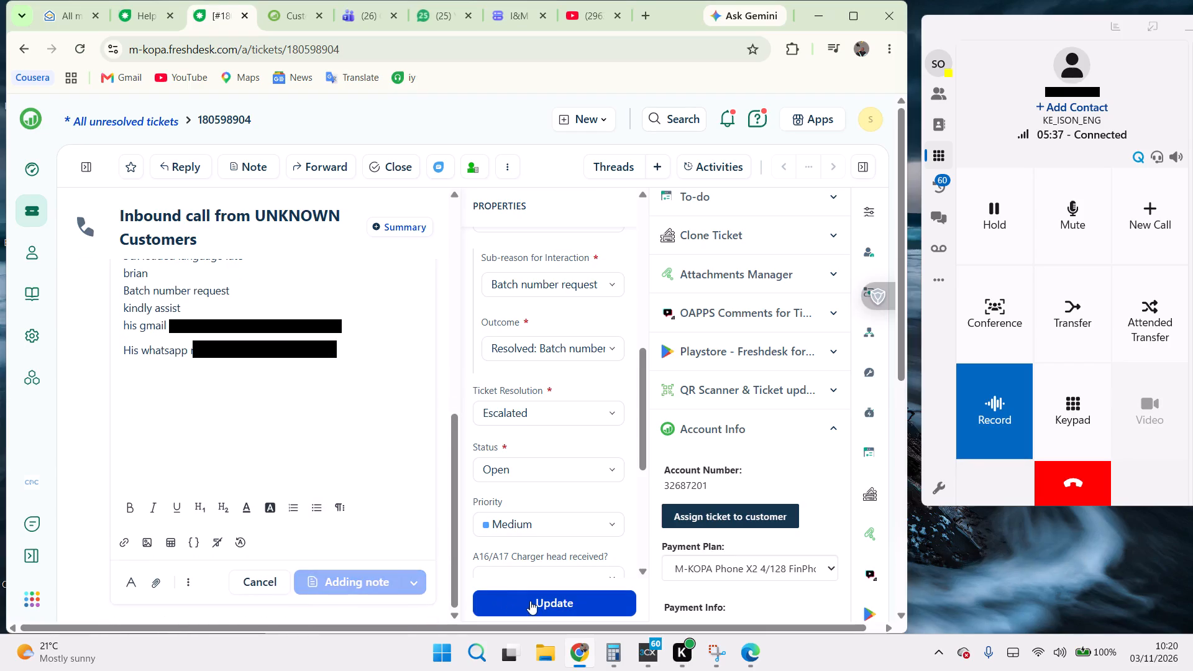
# Save the ticket's edited properties.
pyautogui.click(531, 601)
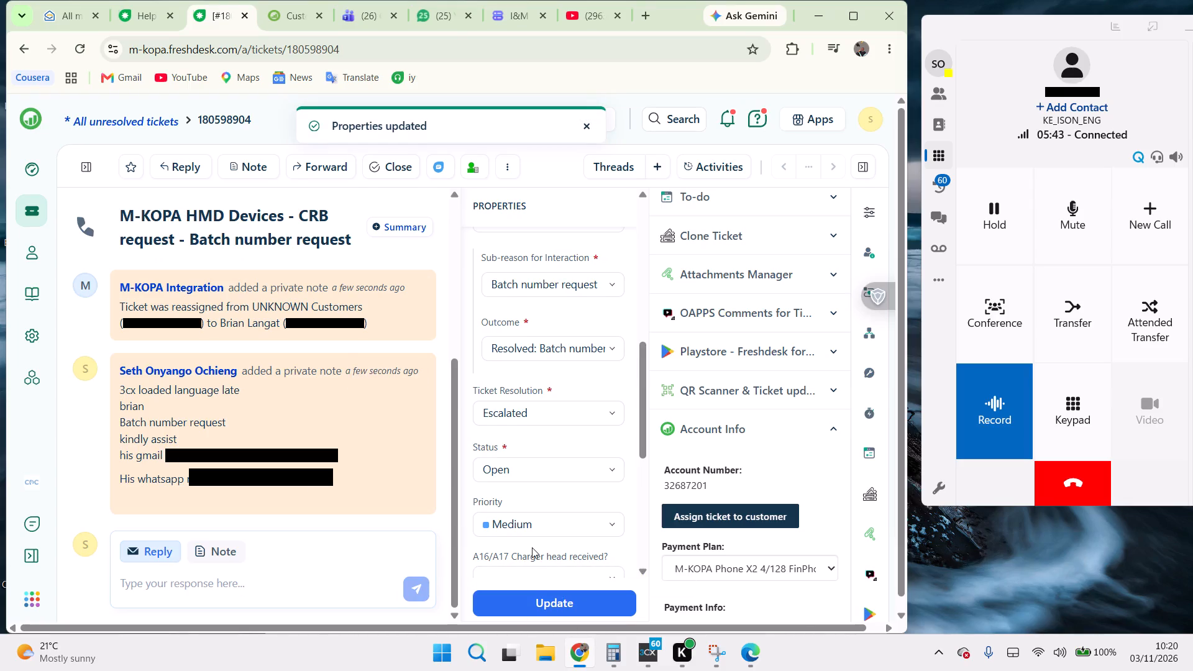
# Review the saved ticket's group, interaction category, reasons, outcome, resolution and status fields.
pyautogui.scroll(2, 532, 547)
pyautogui.scroll(-2, 532, 547)
pyautogui.scroll(1, 532, 547)
pyautogui.scroll(-2, 532, 547)
pyautogui.scroll(2, 532, 547)
pyautogui.scroll(-2, 532, 547)
pyautogui.scroll(2, 532, 547)
pyautogui.scroll(-2, 532, 547)
pyautogui.scroll(3, 532, 547)
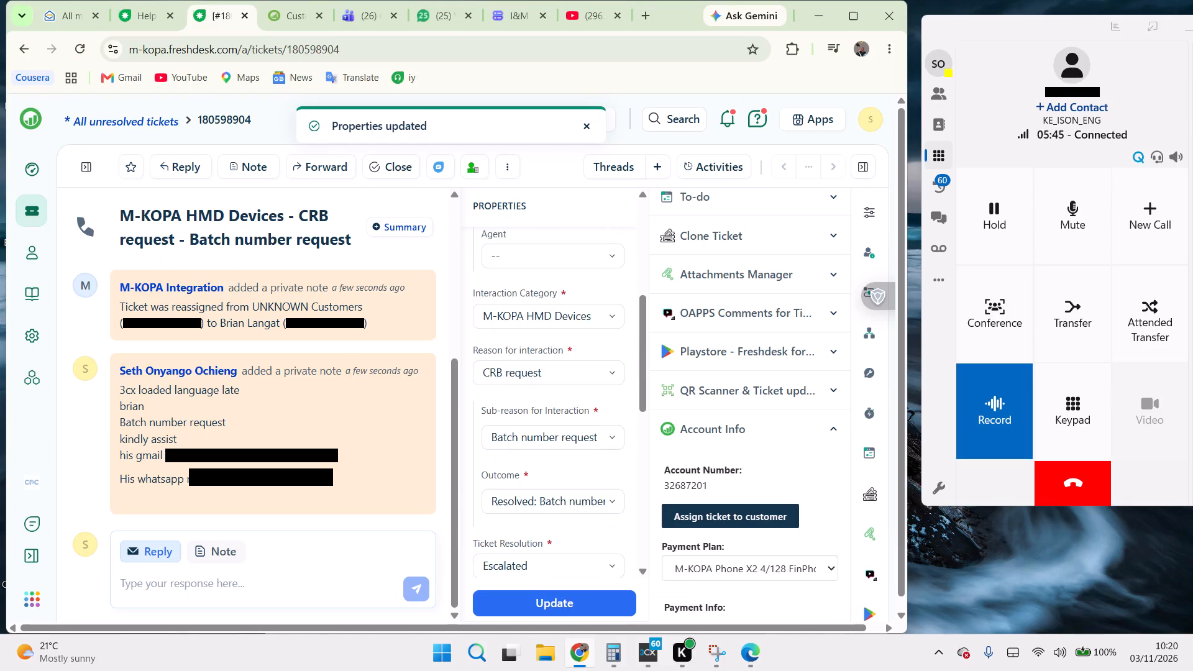
pyautogui.scroll(-1, 532, 547)
pyautogui.scroll(2, 532, 547)
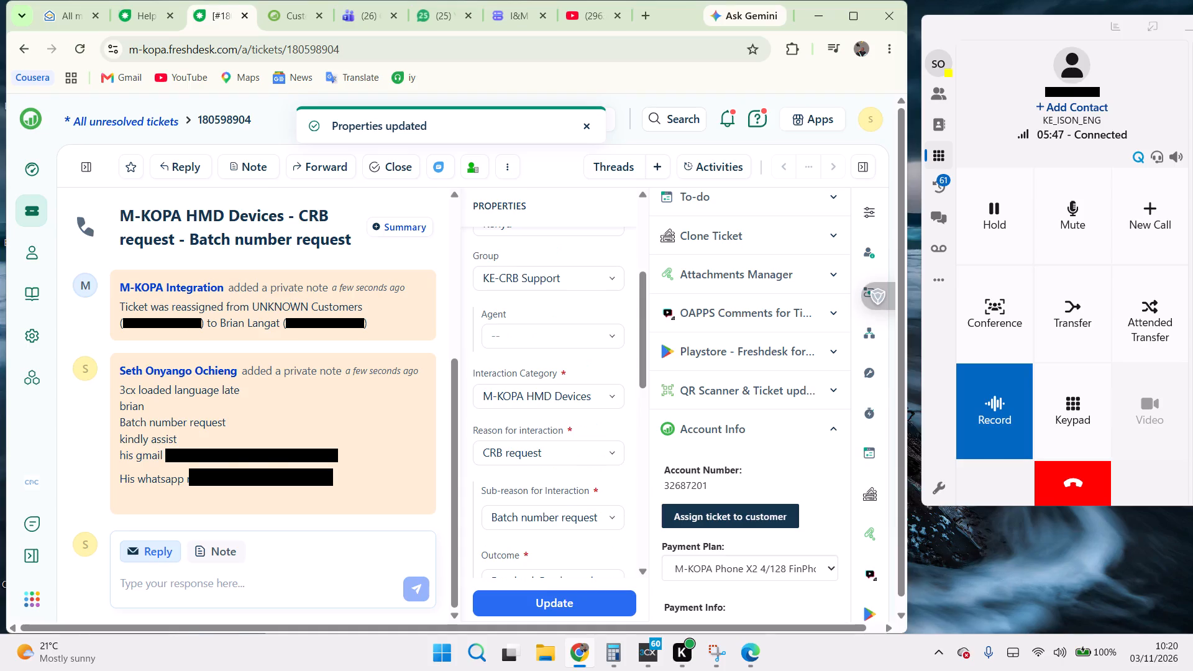
pyautogui.scroll(-1, 534, 452)
pyautogui.scroll(1, 534, 452)
pyautogui.scroll(-2, 535, 452)
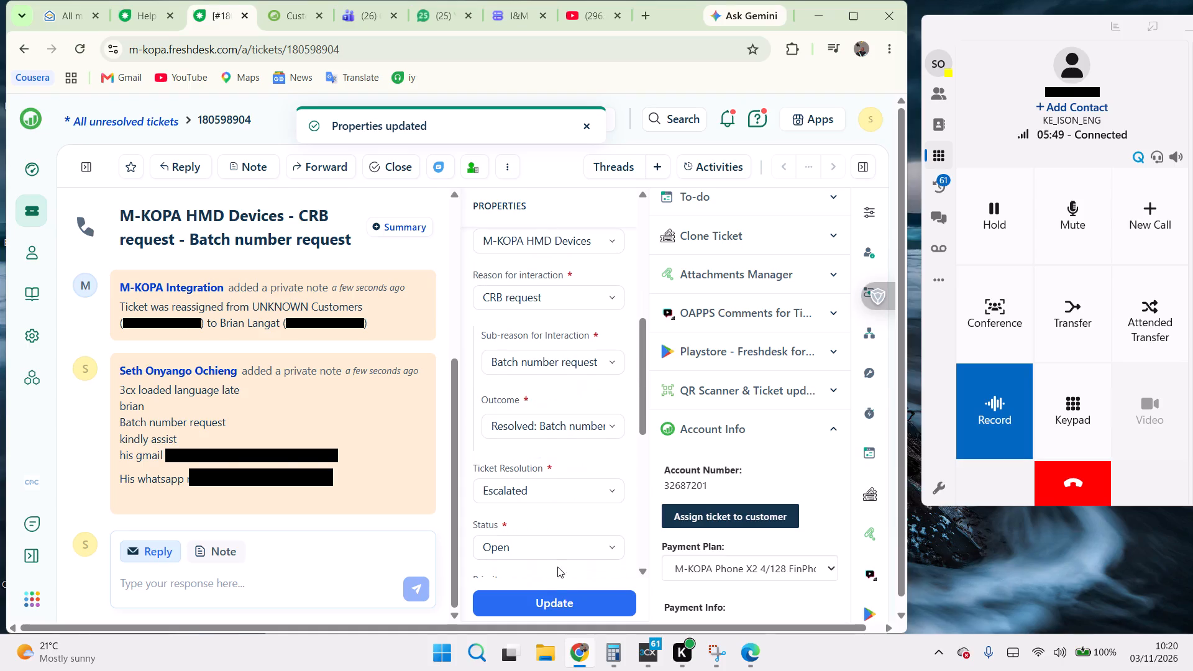
# Save the ticket properties once more.
pyautogui.doubleClick(538, 605)
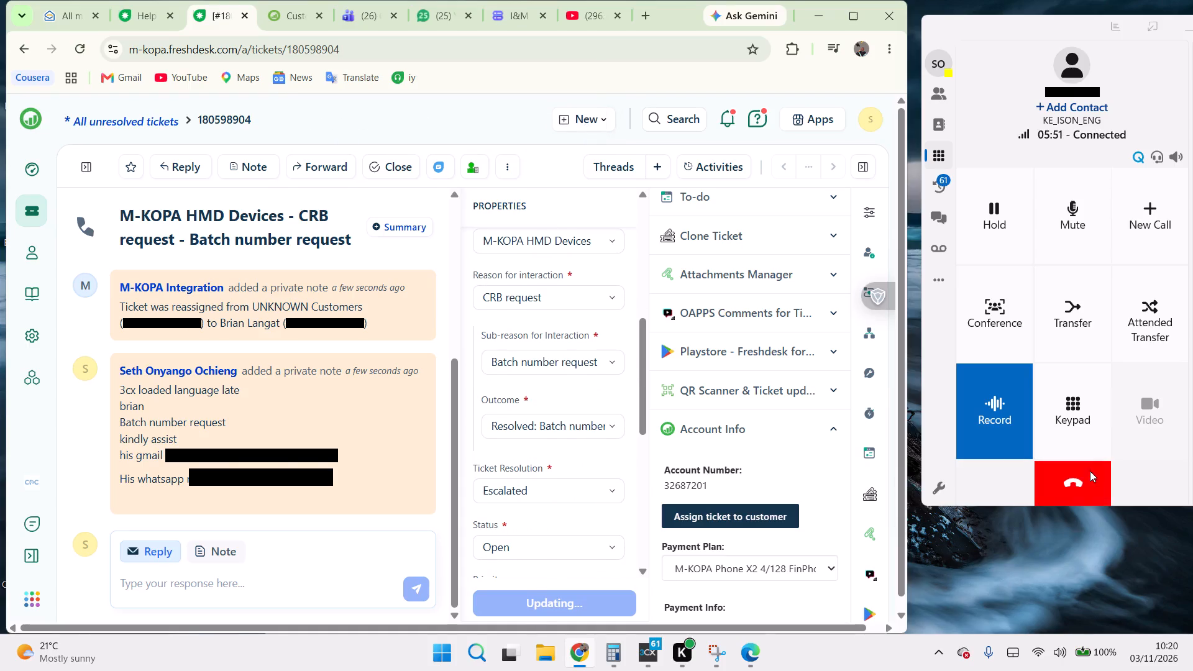
# End the connected customer call in the 3CX softphone.
pyautogui.click(1086, 476)
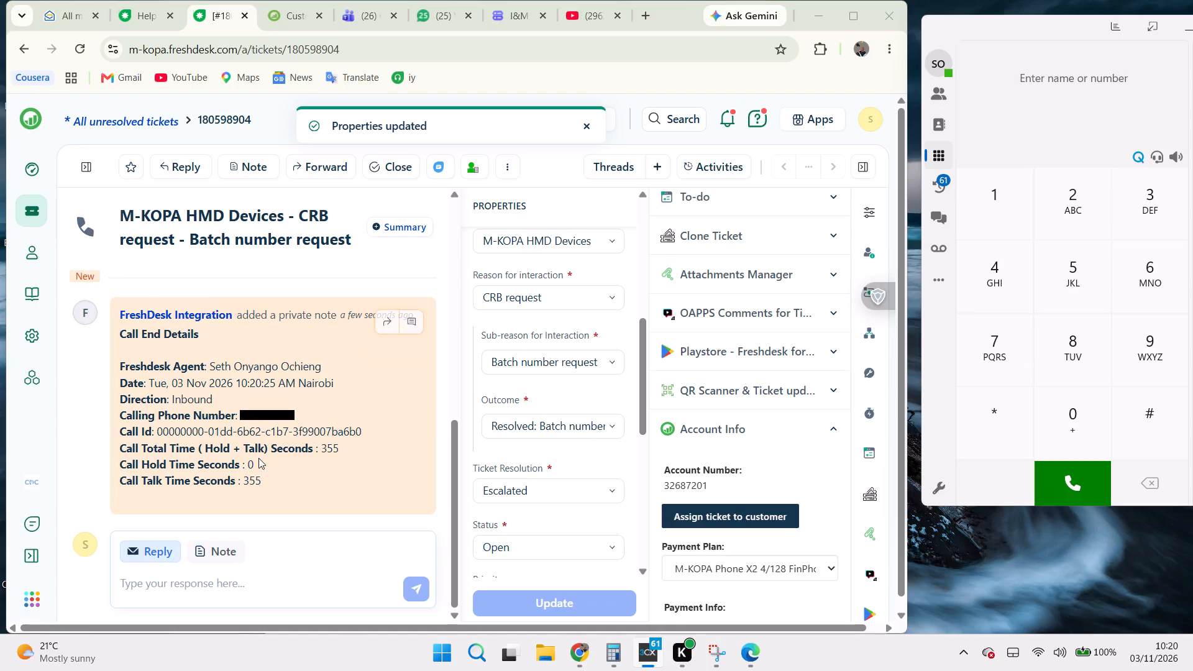
# Open the CDC Softphone in Freshdesk for the next inbound call.
pyautogui.click(27, 471)
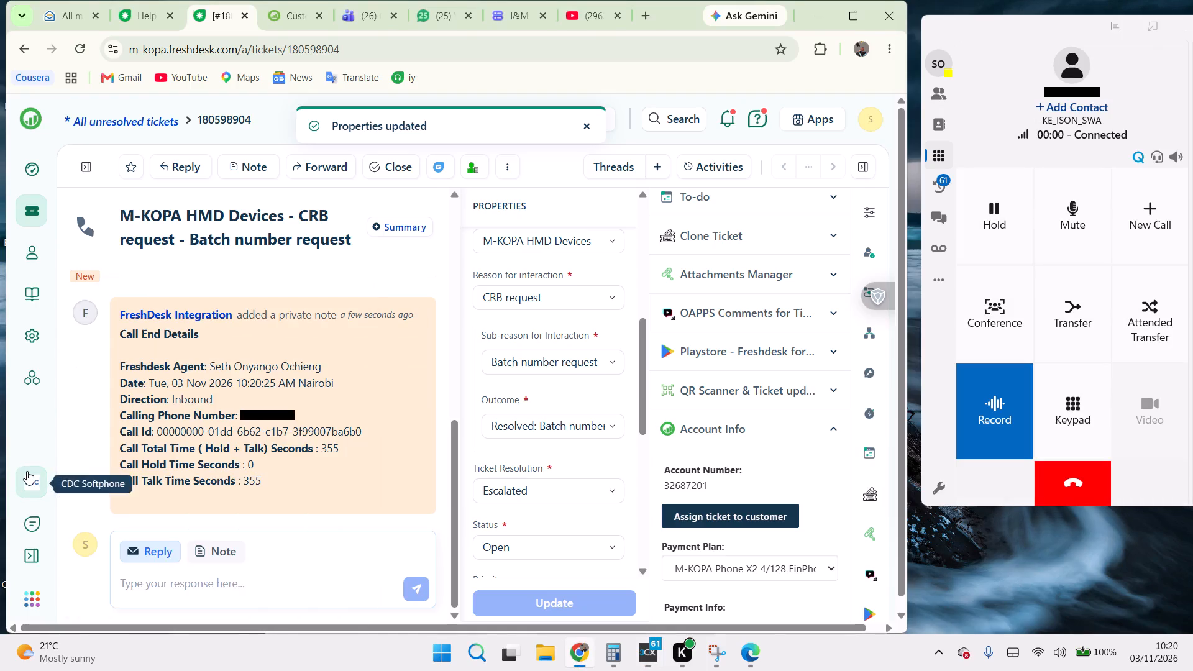
# Start a private note on the new inbound call ticket with the caller's surname on the first line.
pyautogui.scroll(3, 295, 383)
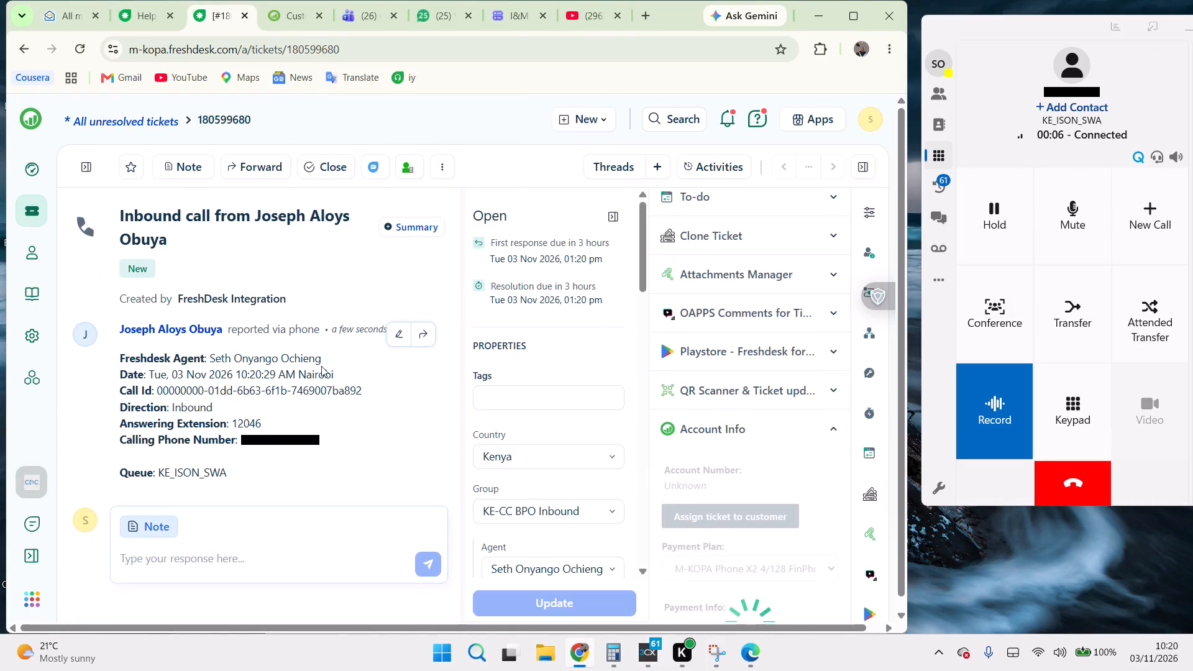
pyautogui.click(160, 519)
pyautogui.scroll(2, 232, 394)
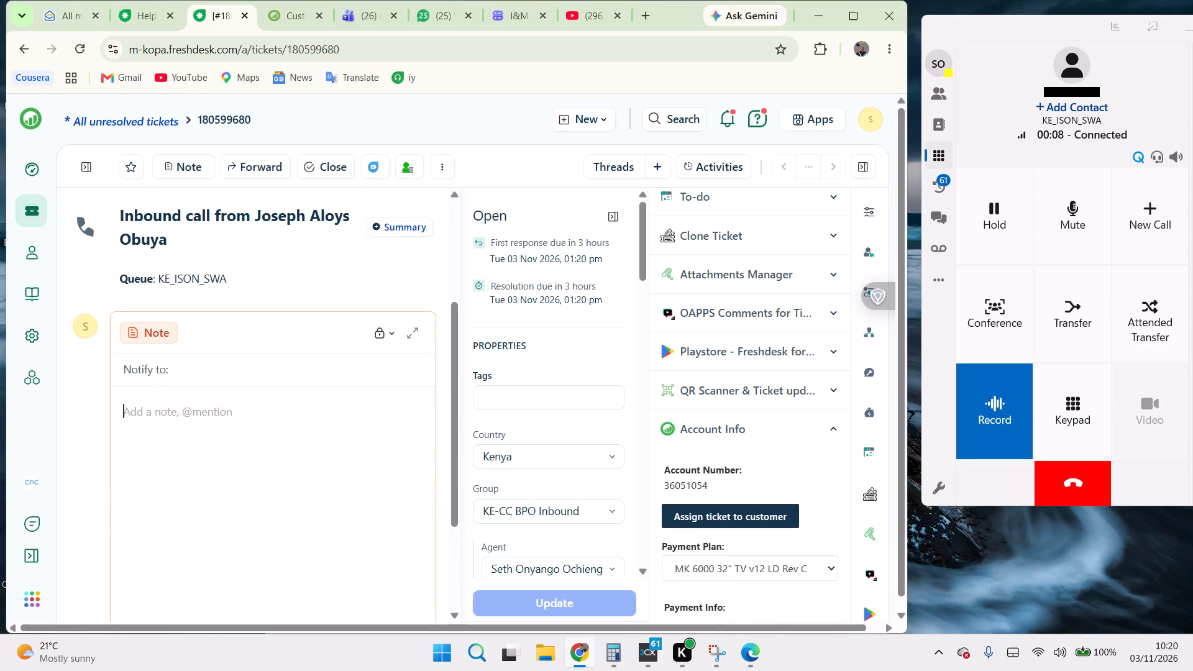
pyautogui.write('buya')
pyautogui.press('Return')
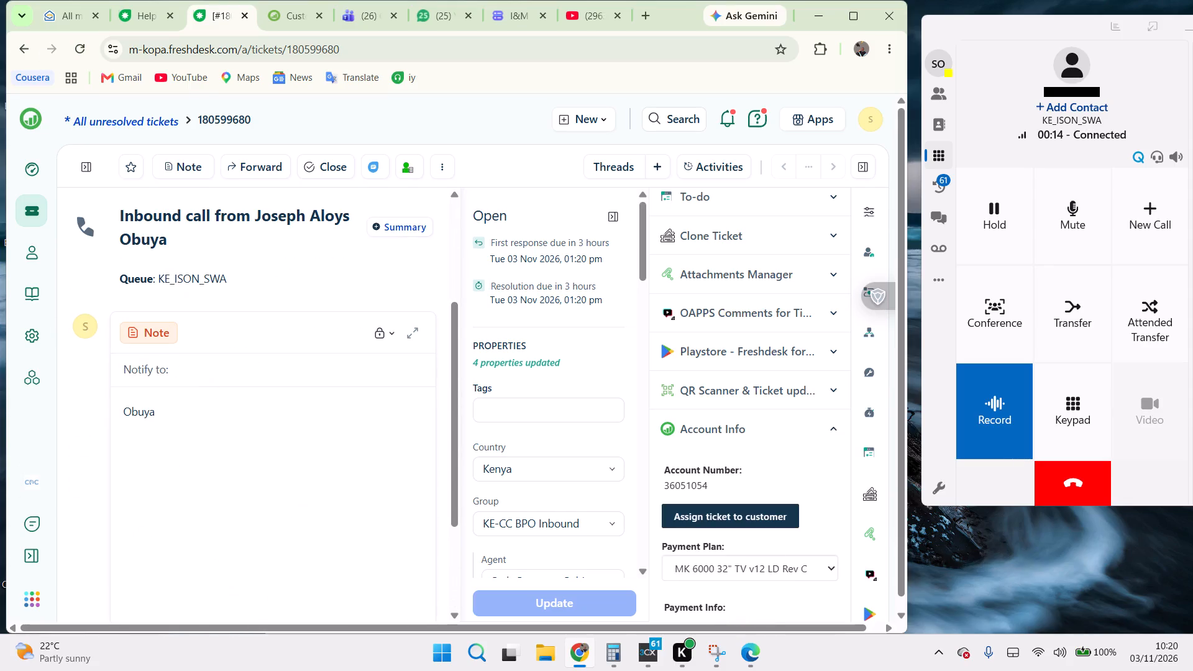
# Open the new caller's customer dashboard in the CRM from the ticket.
pyautogui.click(403, 167)
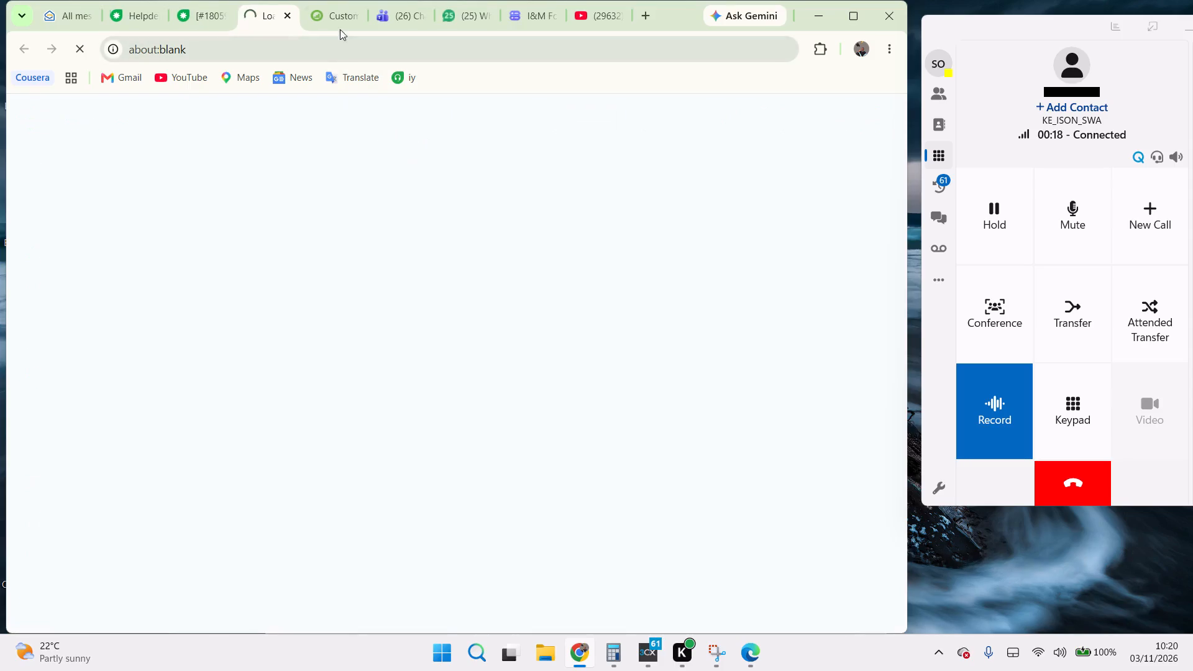
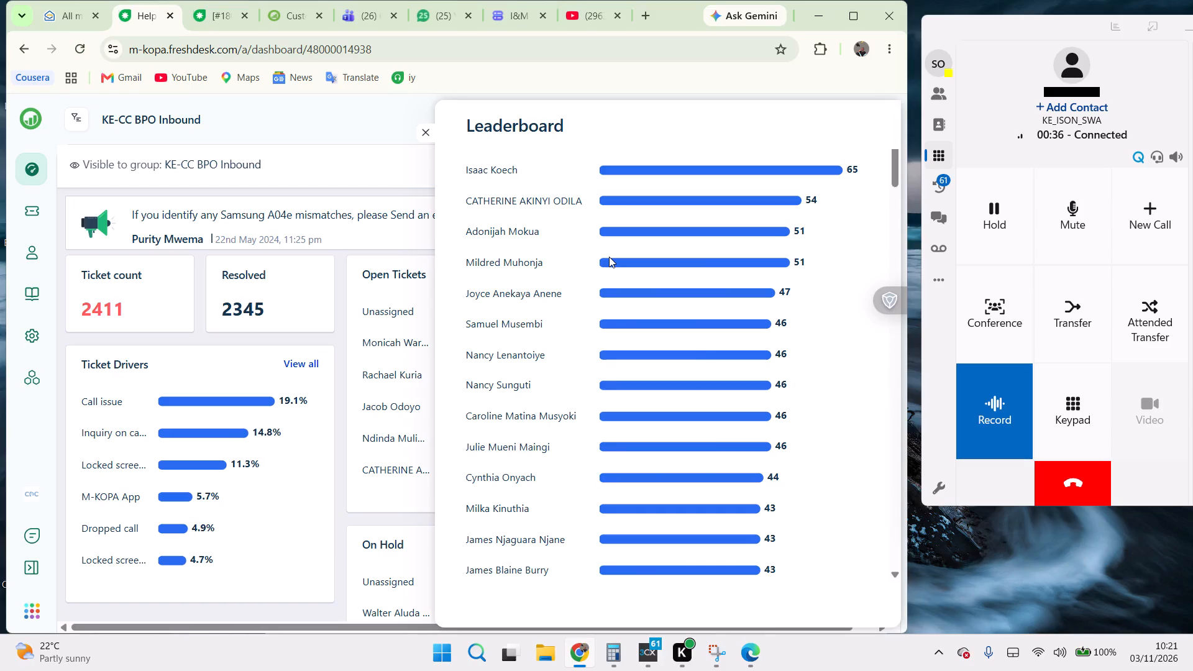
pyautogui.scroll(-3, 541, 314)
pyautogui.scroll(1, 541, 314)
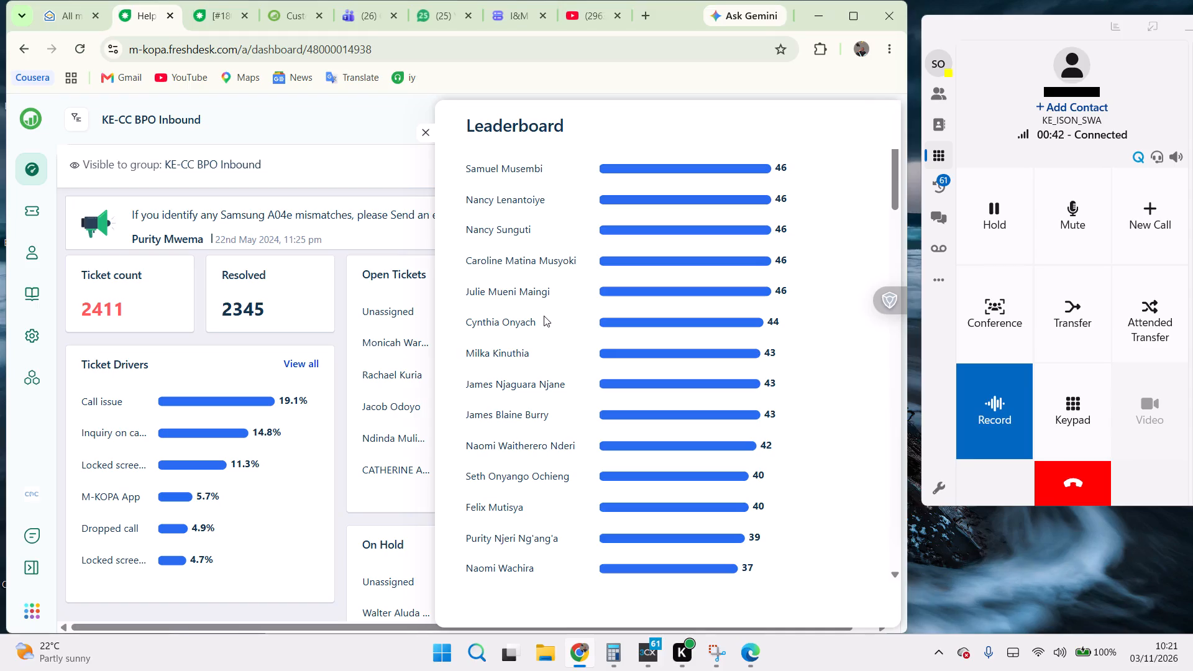
# Back on the open inbound call ticket, set the interaction category to General Inquiry.
pyautogui.click(228, 25)
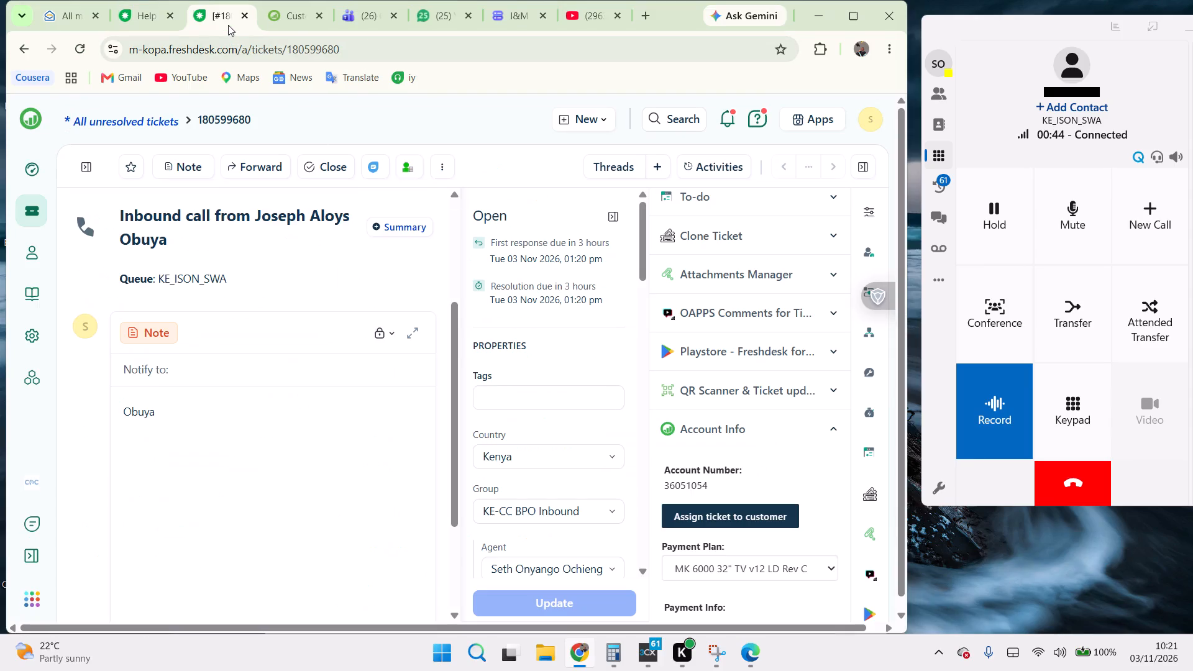
pyautogui.click(203, 429)
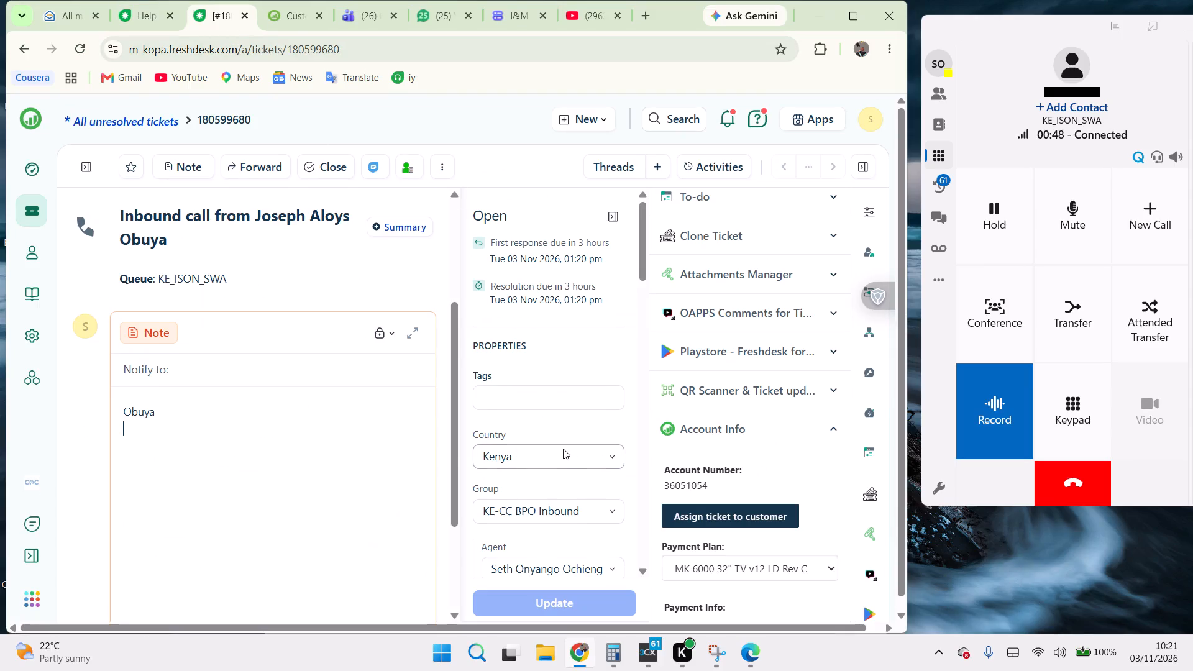
pyautogui.scroll(-1, 563, 449)
pyautogui.scroll(3, 563, 449)
pyautogui.scroll(-2, 563, 449)
pyautogui.scroll(1, 563, 449)
pyautogui.scroll(-1, 563, 449)
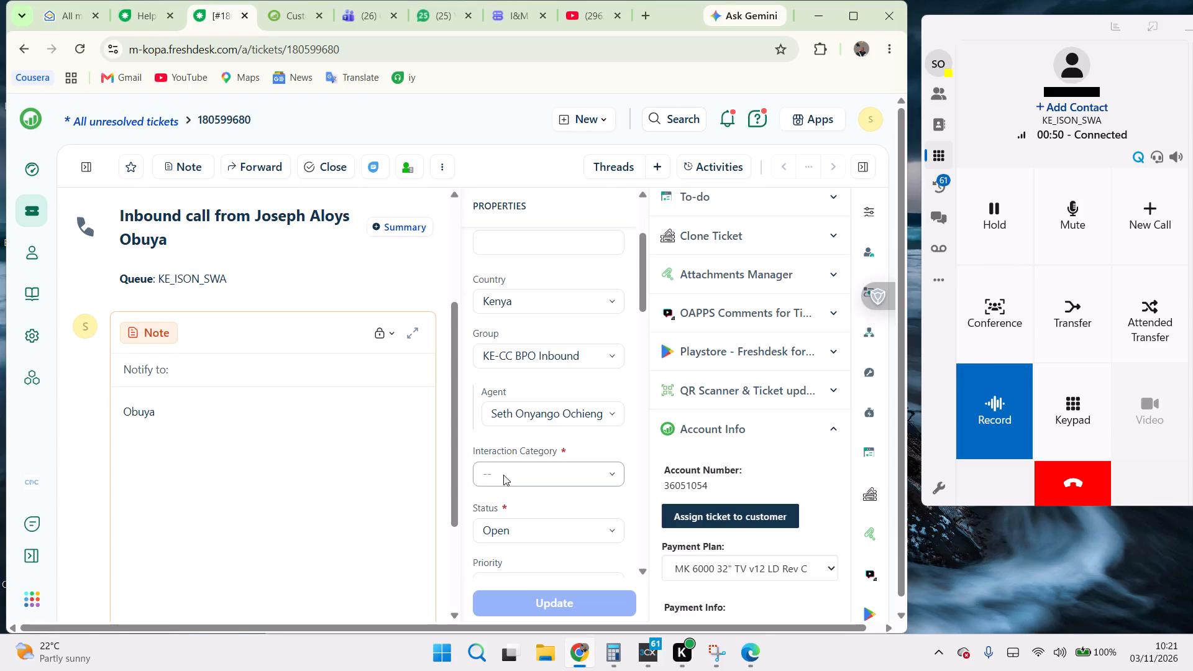
pyautogui.click(510, 472)
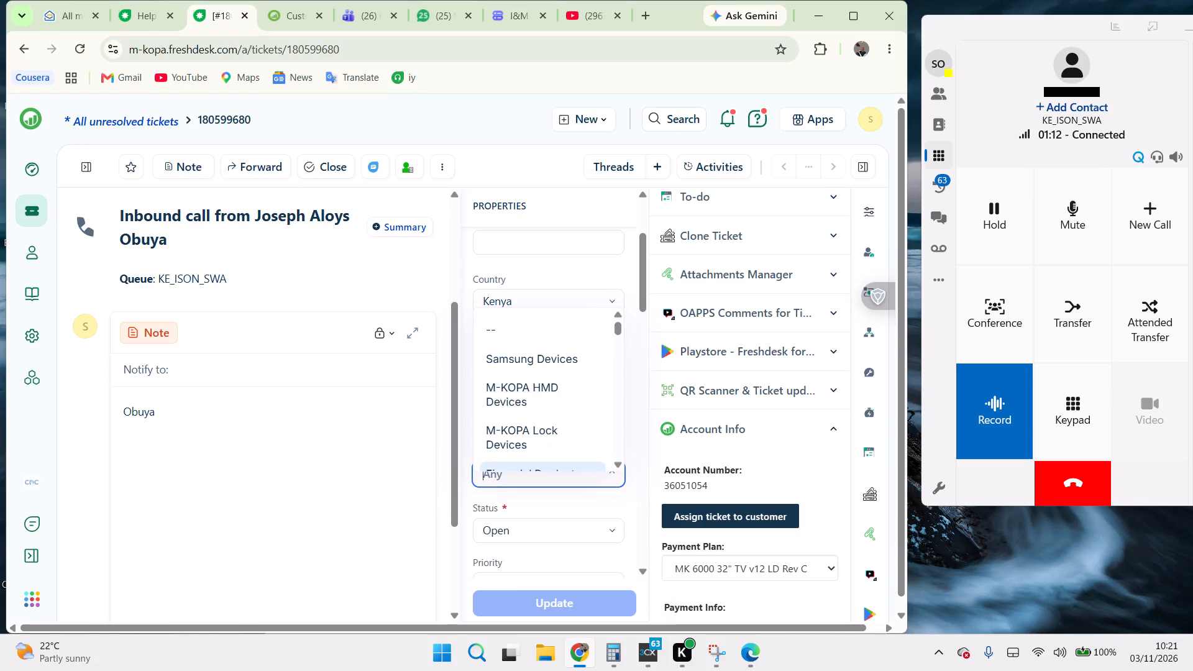
pyautogui.click(245, 494)
pyautogui.click(530, 476)
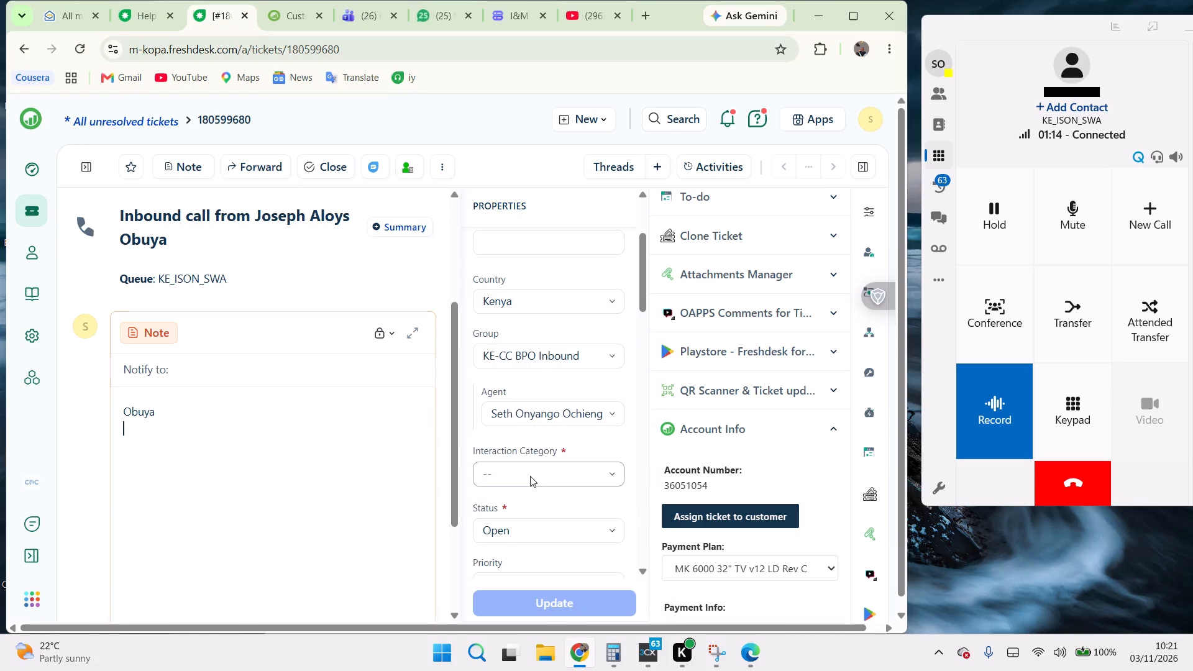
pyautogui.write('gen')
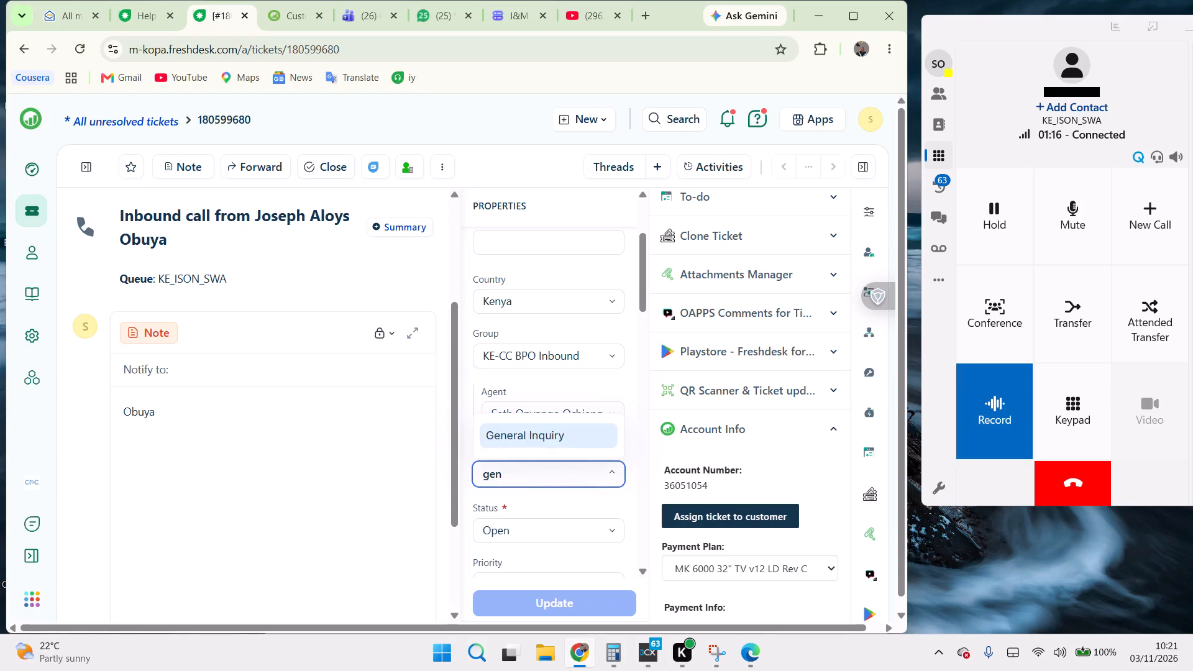
pyautogui.click(527, 436)
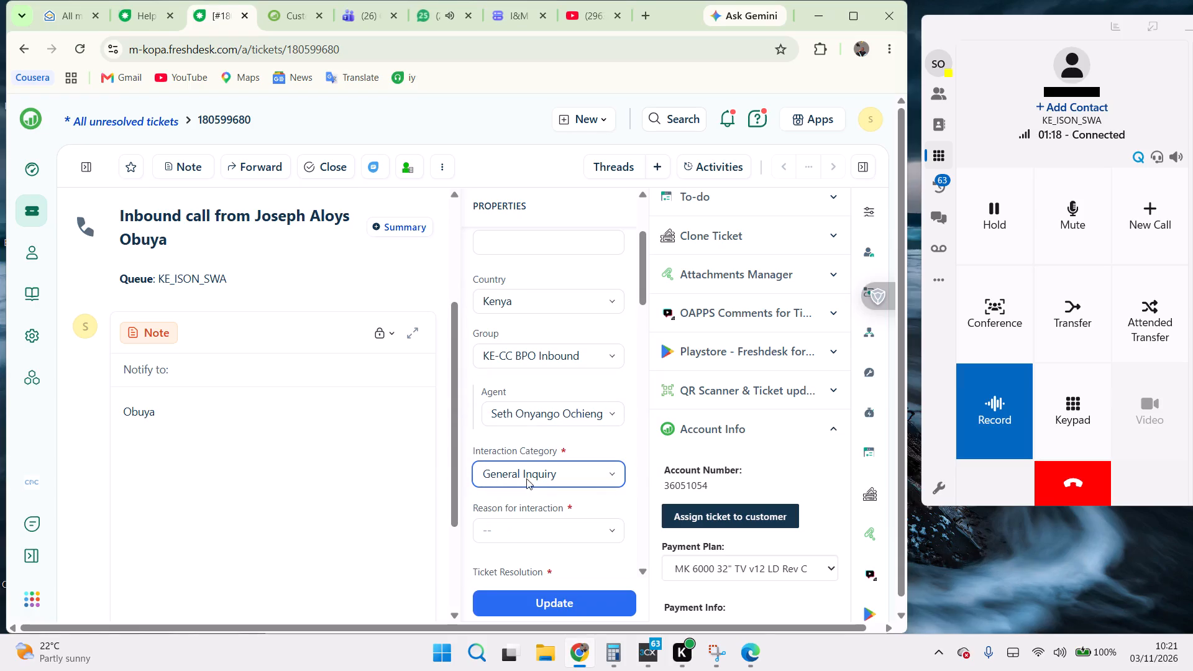
# Set the reason for interaction to Call issue and the sub-reason to Silent call, and open the outcome choices.
pyautogui.scroll(-3, 528, 487)
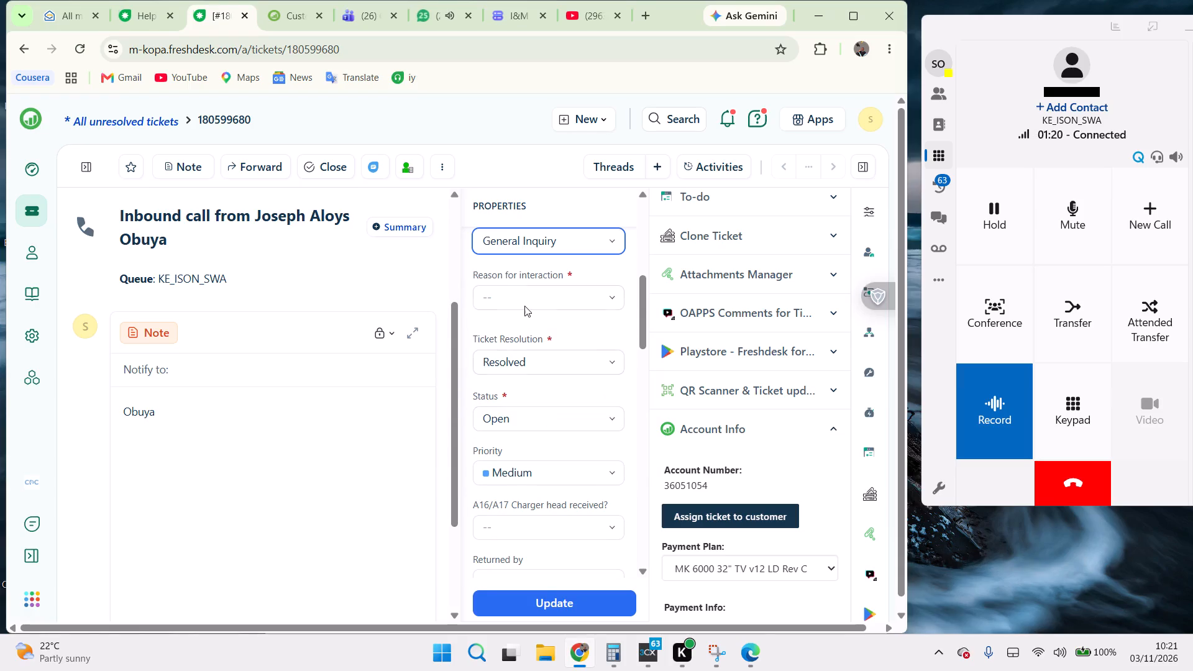
pyautogui.click(525, 299)
pyautogui.doubleClick(524, 419)
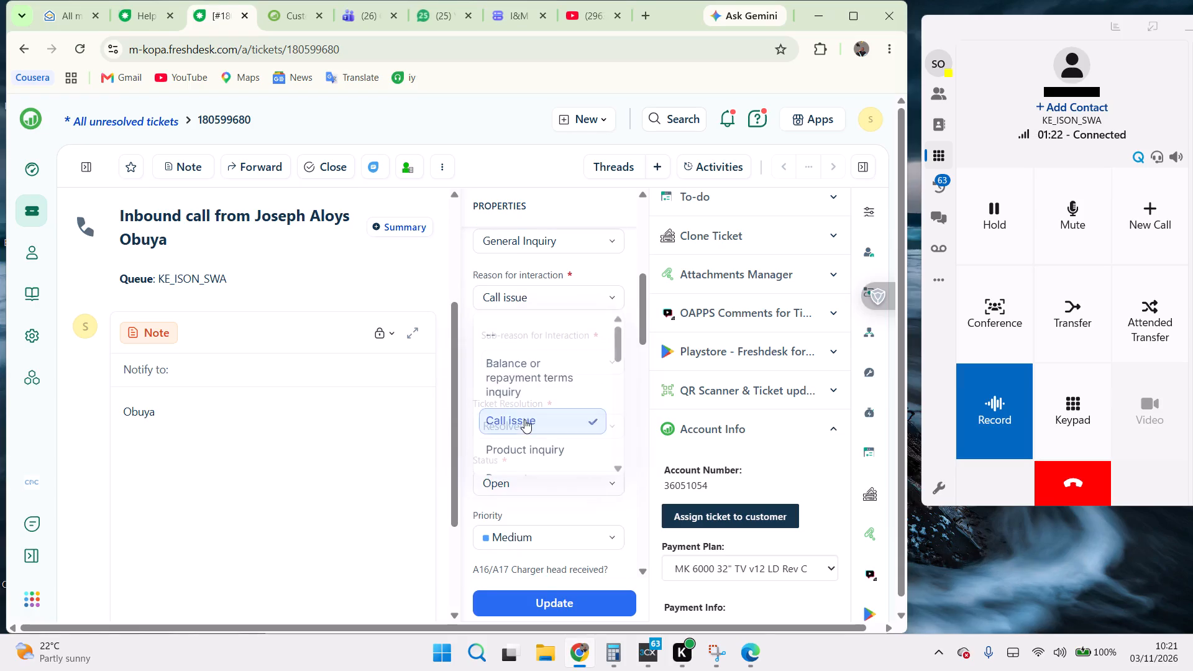
pyautogui.click(522, 353)
pyautogui.click(526, 422)
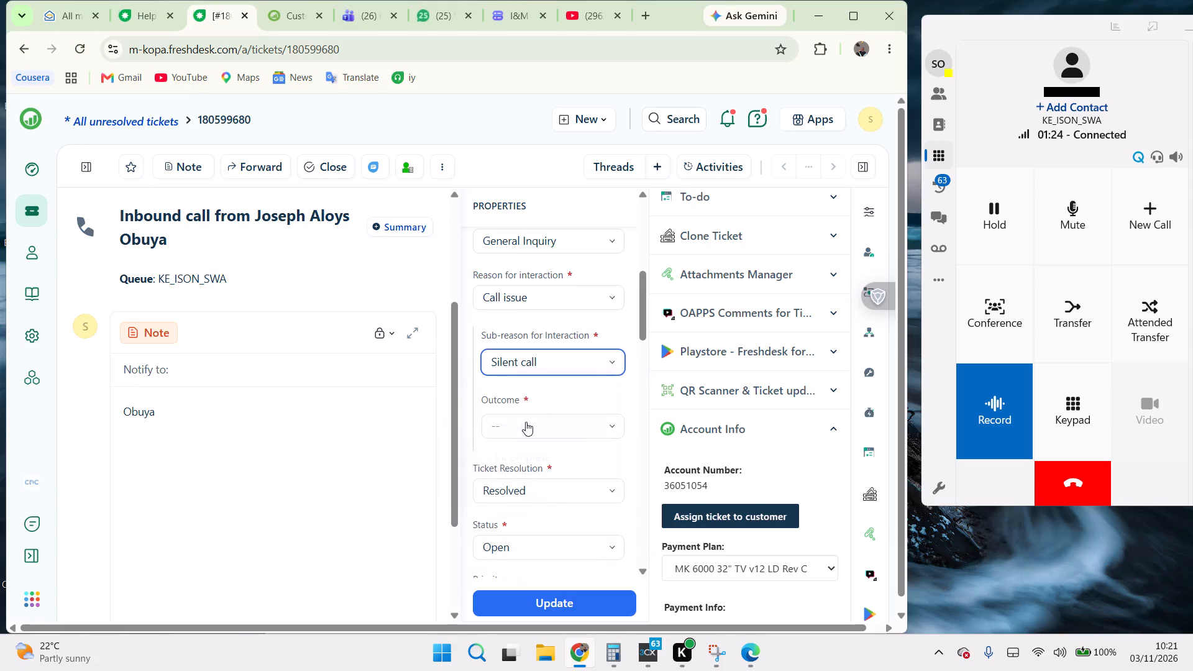
pyautogui.click(545, 428)
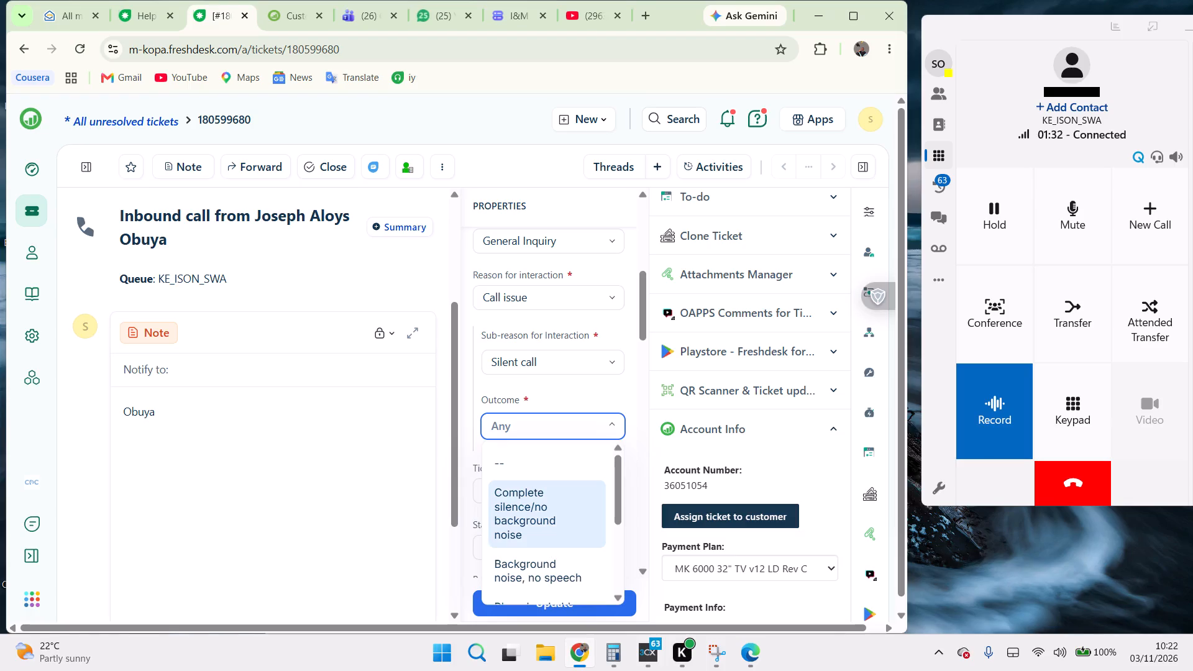
# Search the CRM for the caller's account using the account number.
pyautogui.click(277, 16)
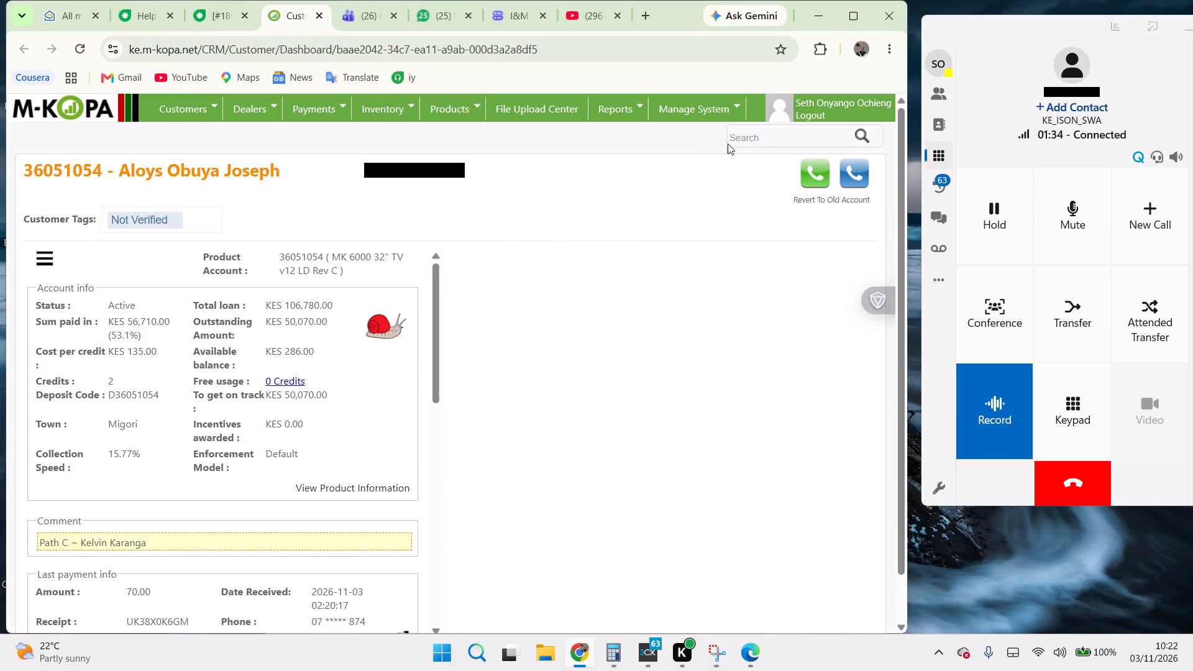
pyautogui.click(735, 132)
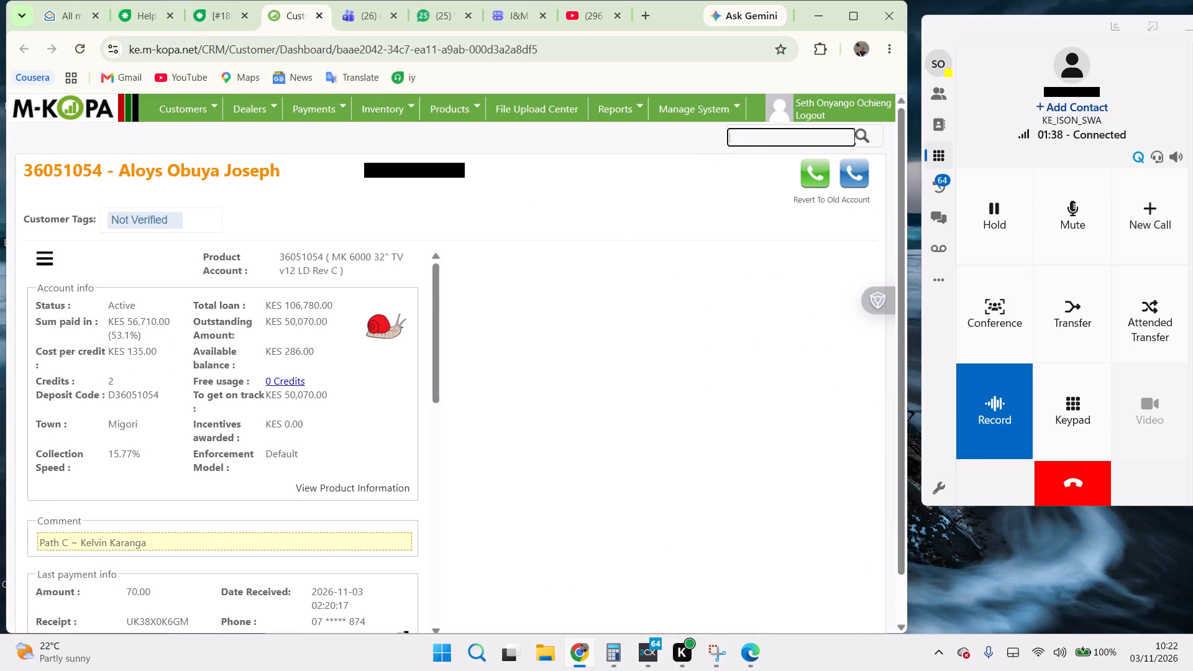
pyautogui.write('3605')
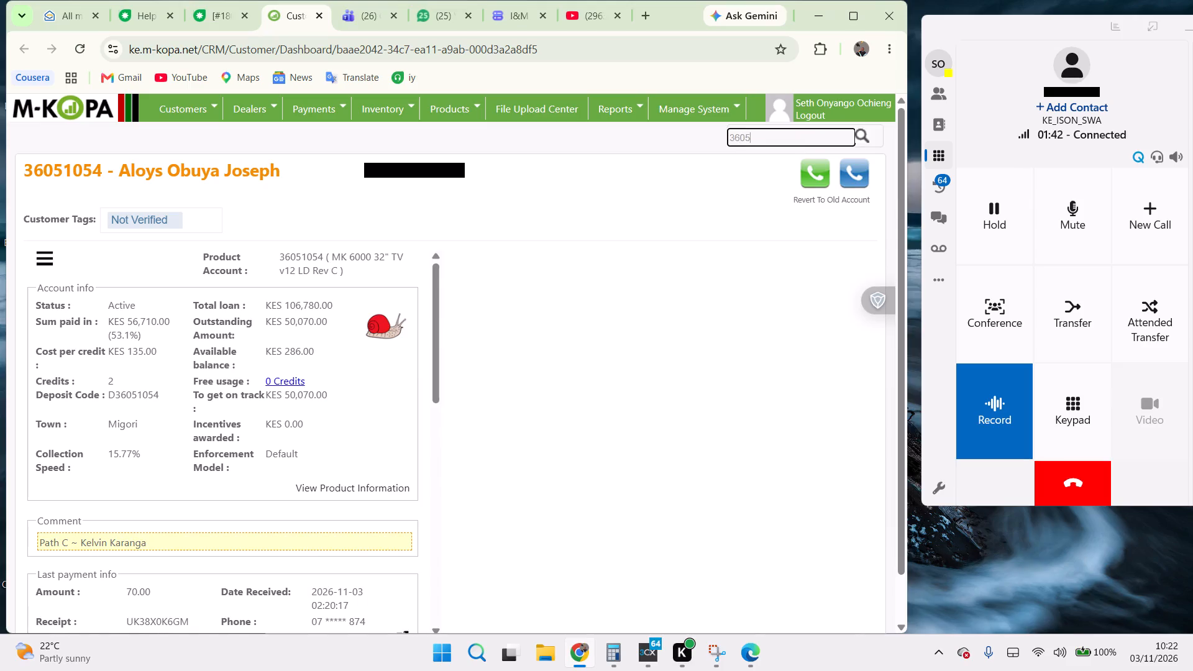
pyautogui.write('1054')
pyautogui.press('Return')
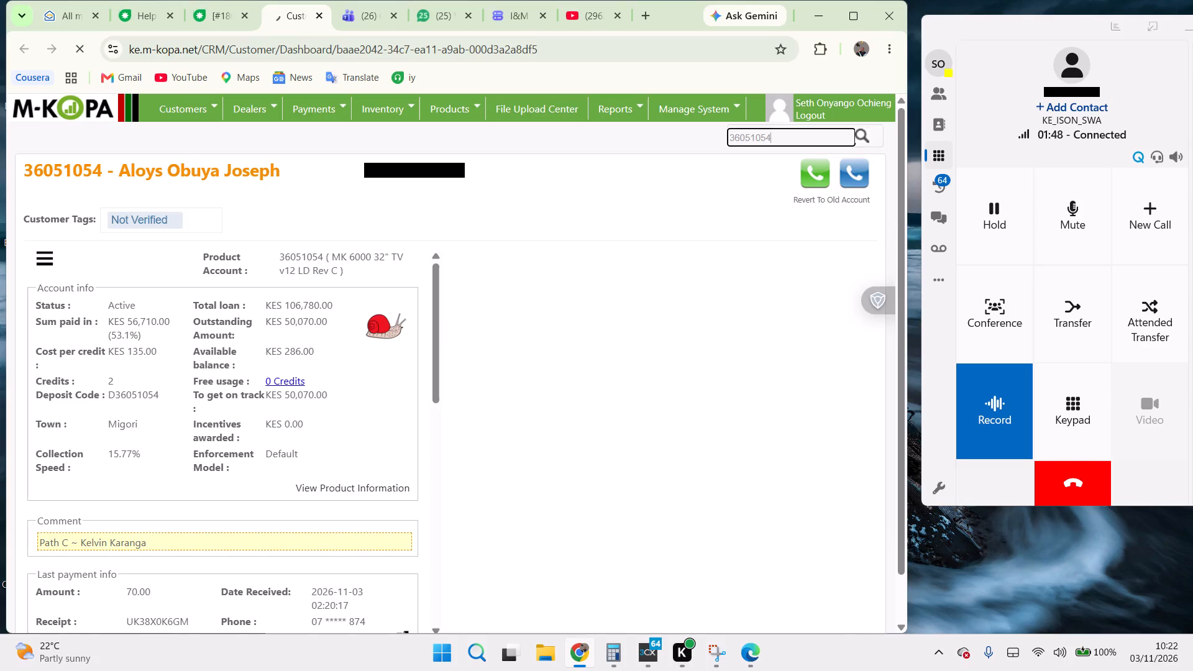
pyautogui.click(740, 139)
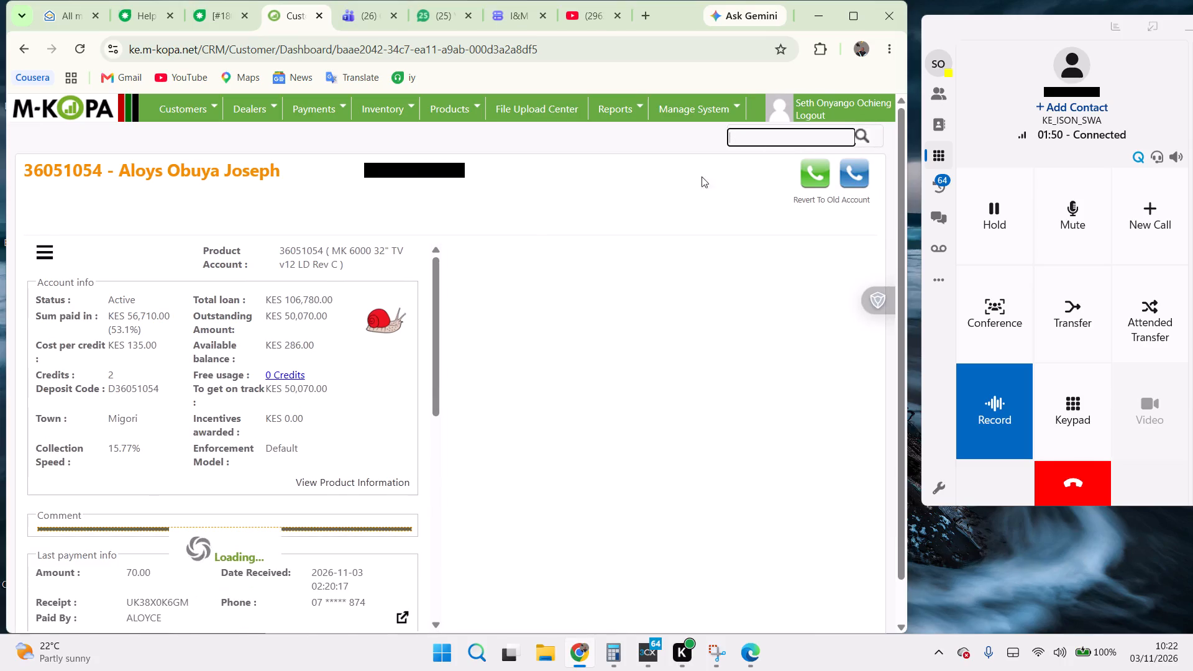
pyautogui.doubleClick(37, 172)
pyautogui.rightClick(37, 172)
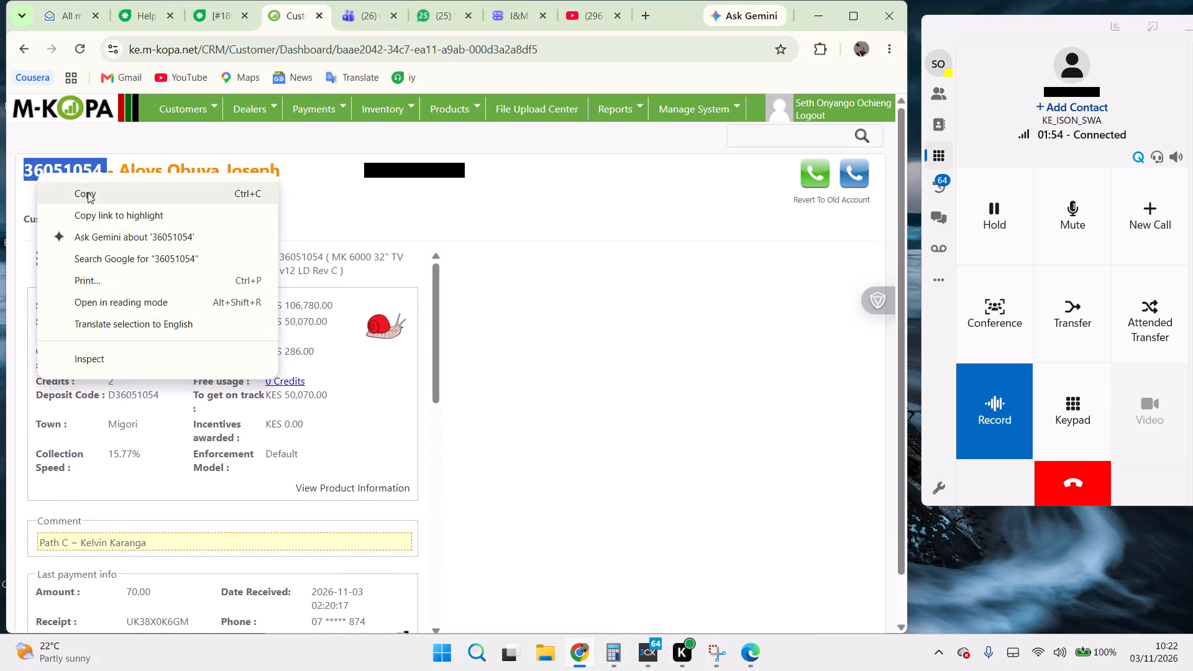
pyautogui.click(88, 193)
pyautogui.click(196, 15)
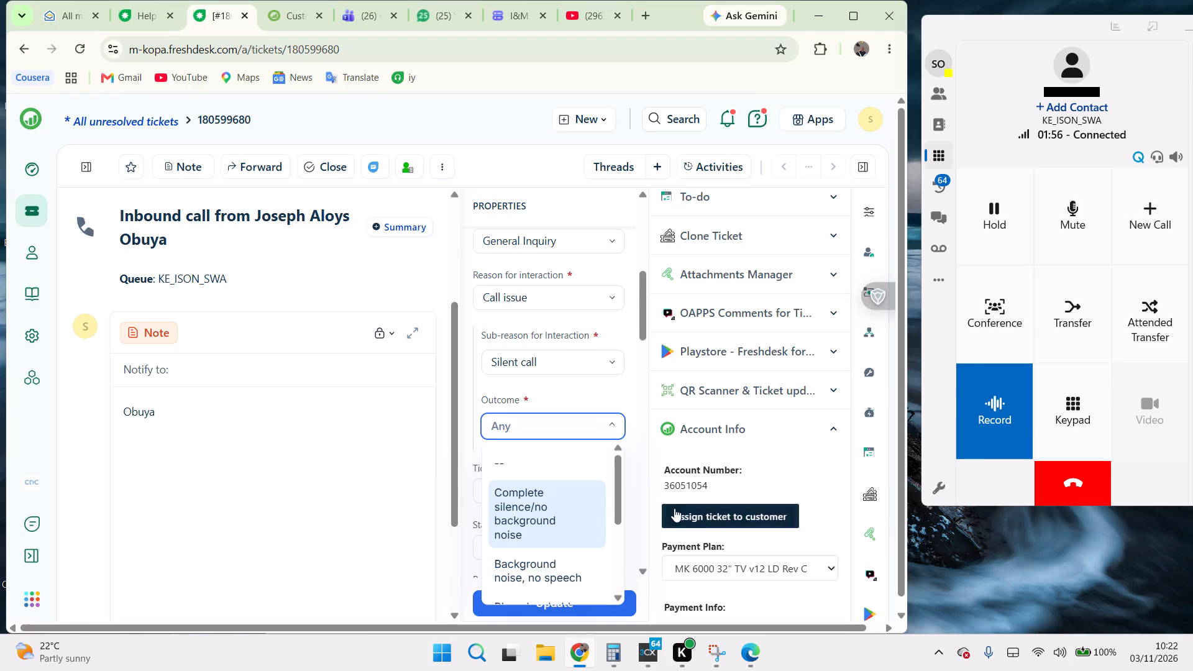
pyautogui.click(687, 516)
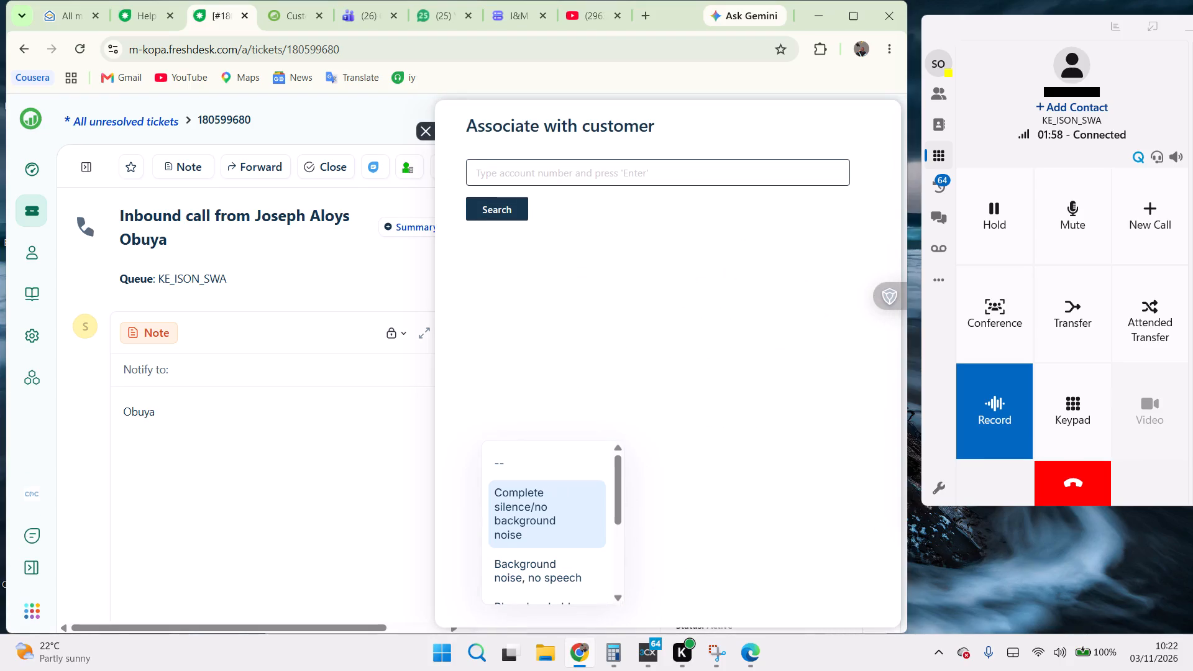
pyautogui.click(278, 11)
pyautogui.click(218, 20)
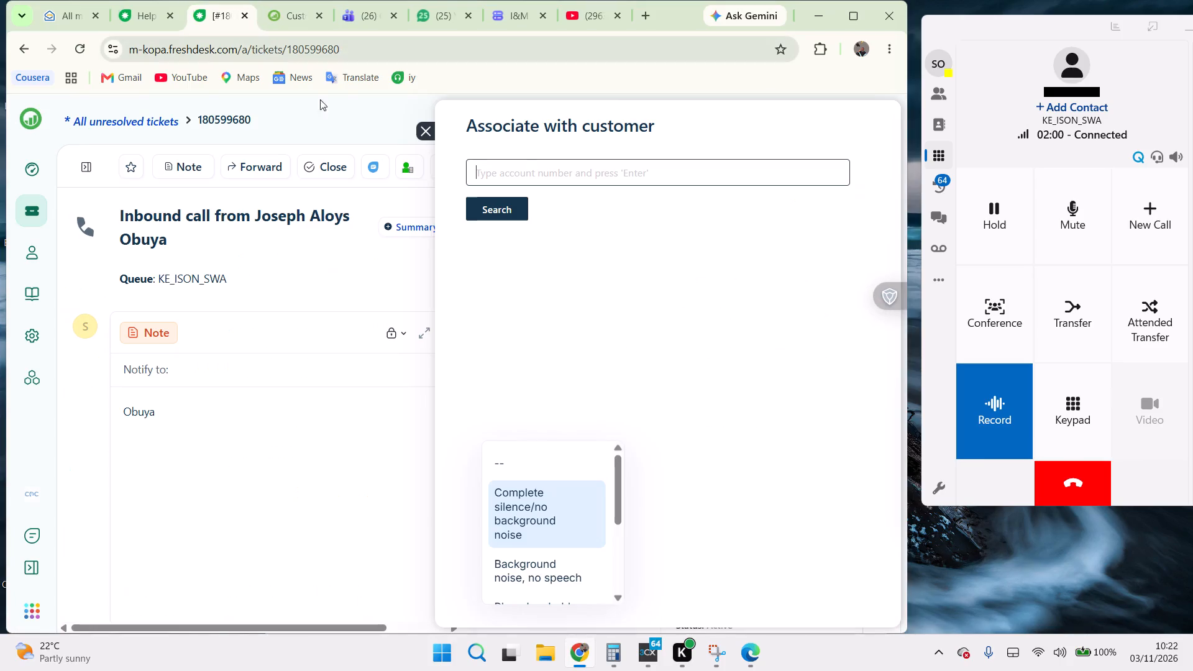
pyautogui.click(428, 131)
# Open the caller's customer dashboard in the CRM from the ticket.
pyautogui.click(409, 171)
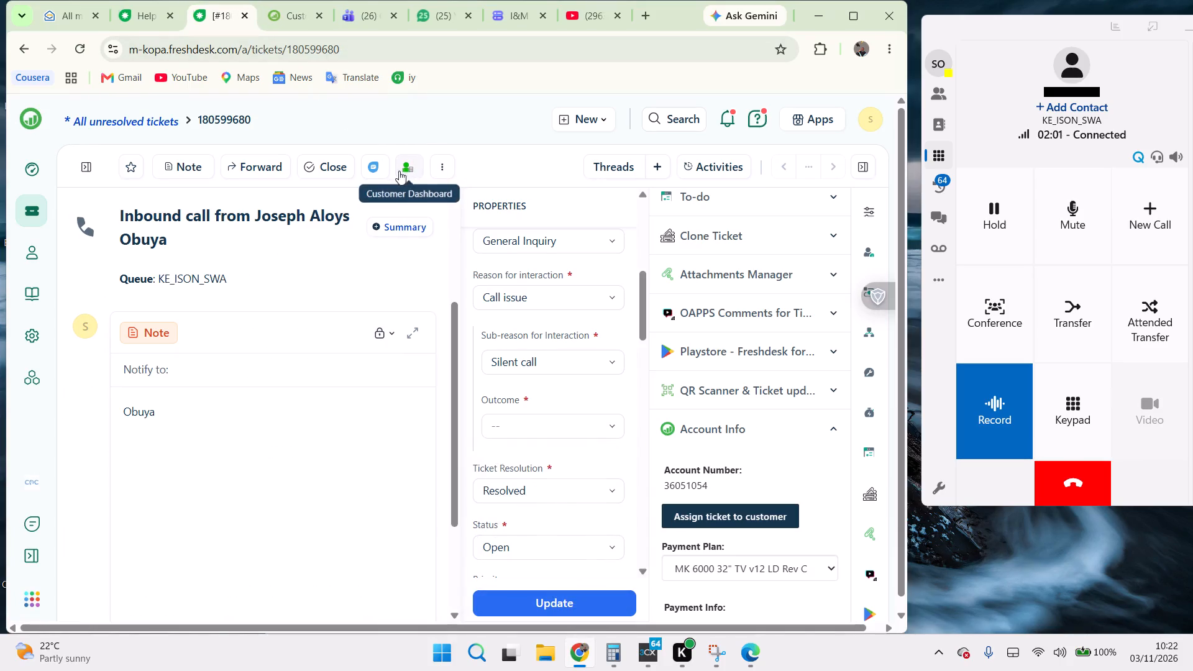
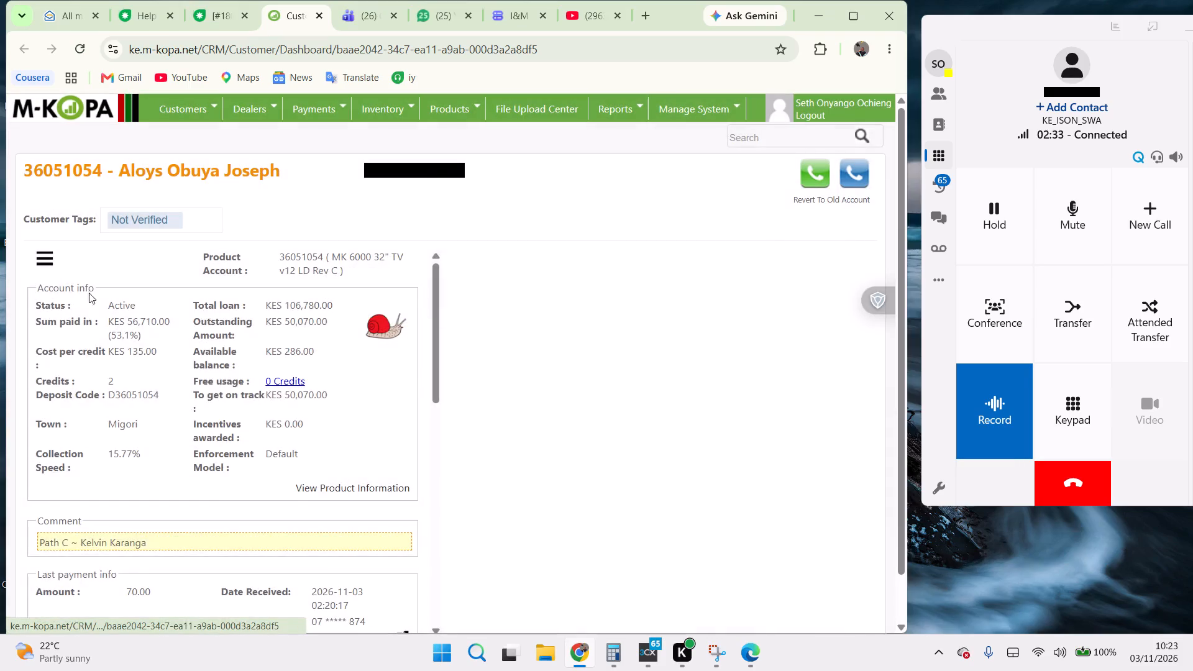
# Send the state to the customer's device from the CRM dashboard and confirm the action.
pyautogui.click(159, 326)
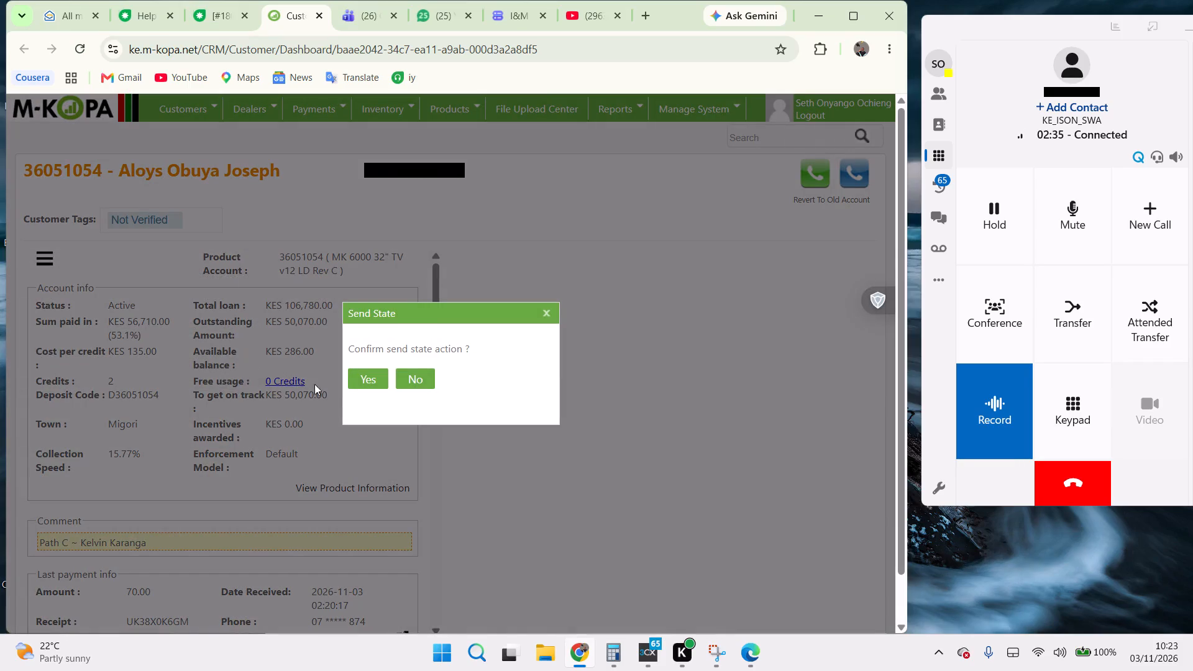
pyautogui.click(355, 380)
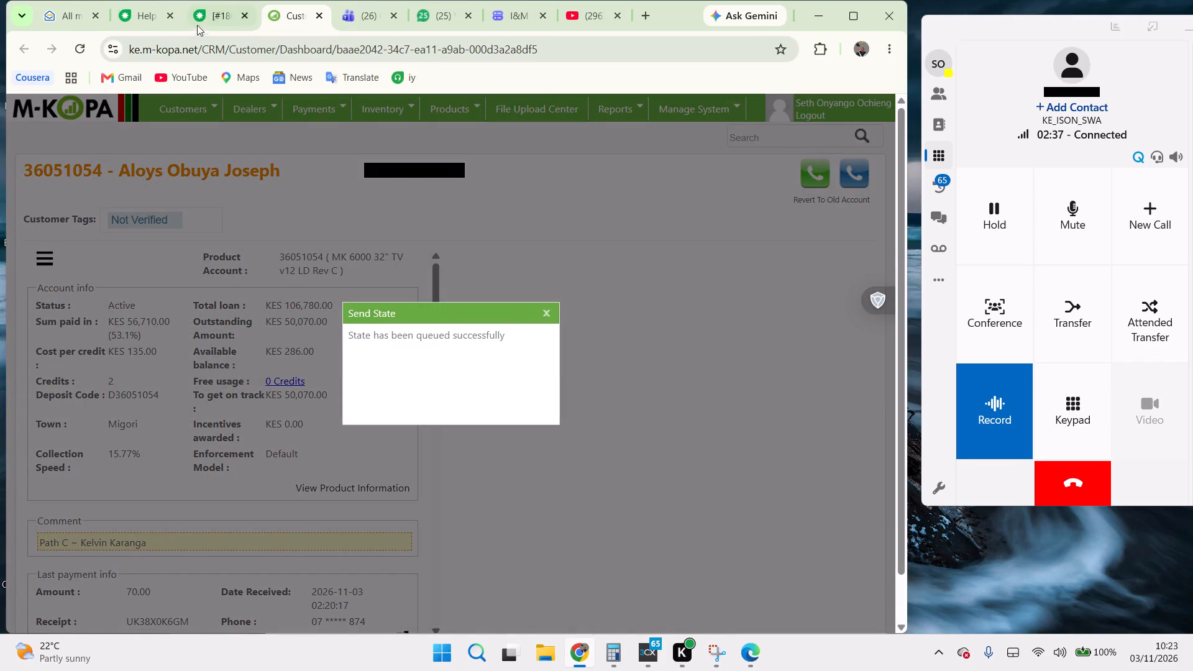
# Add the SOLAR PAID-NO CREDITS RECEIVED template, requesting manual credits, below the caller's name in the Freshdesk ticket note.
pyautogui.click(203, 16)
pyautogui.click(198, 441)
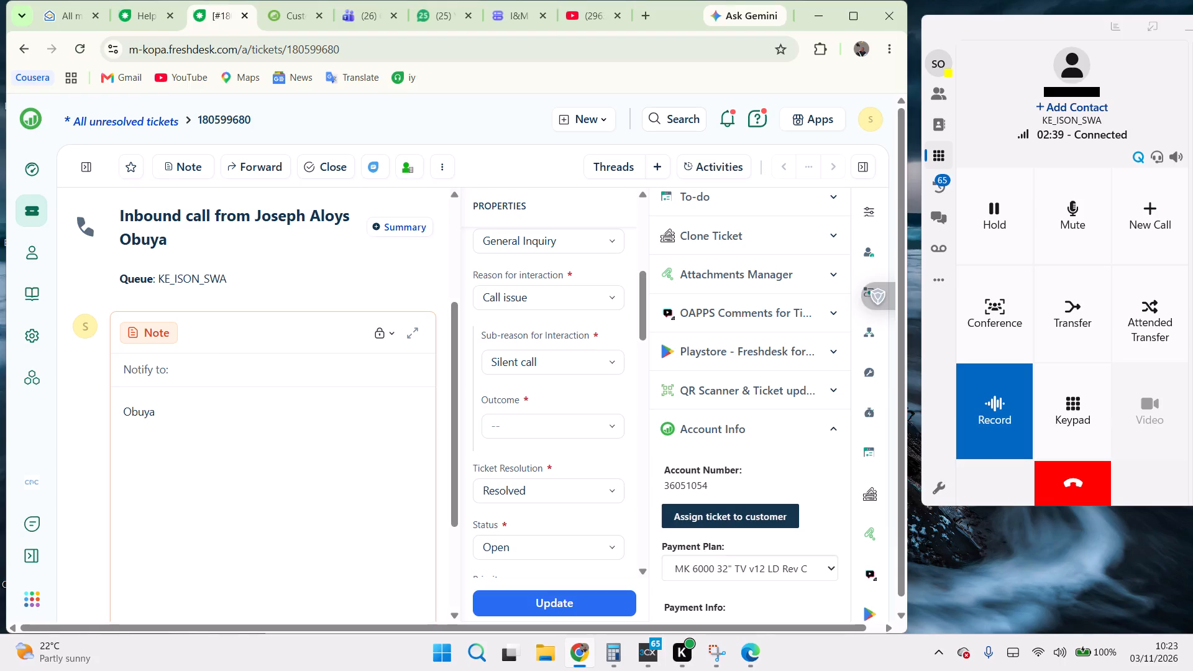
pyautogui.hotkey('ctrl', 'v')
pyautogui.scroll(-1, 327, 390)
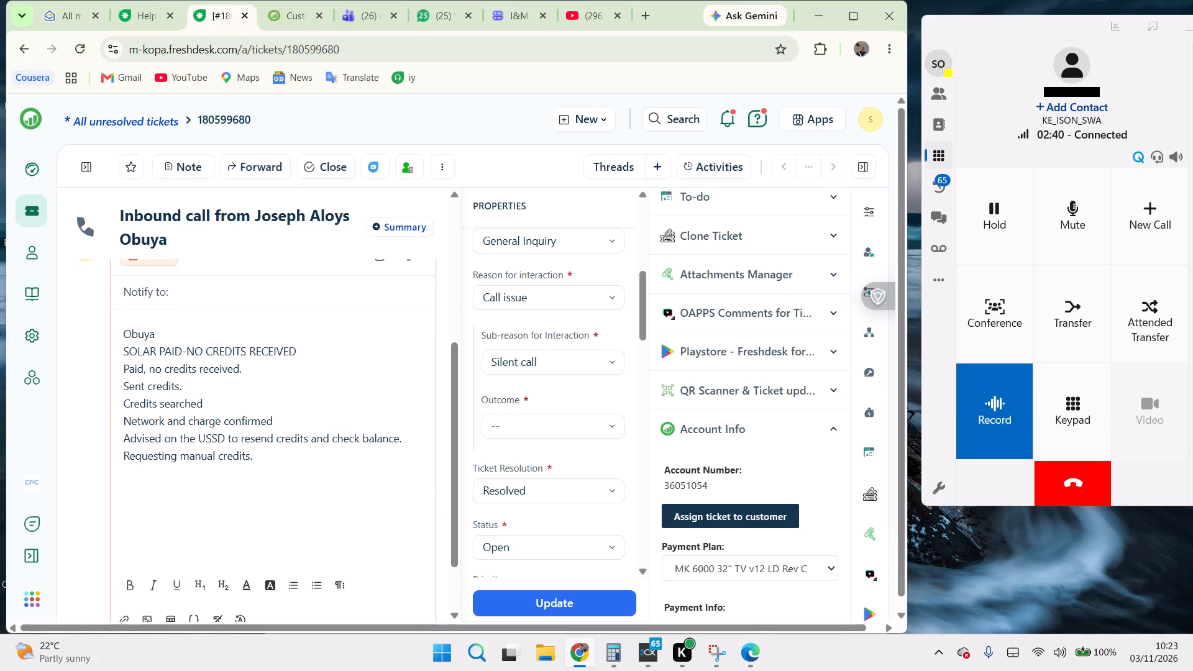
# Change the ticket's interaction category to Solar (TV).
pyautogui.scroll(1, 533, 286)
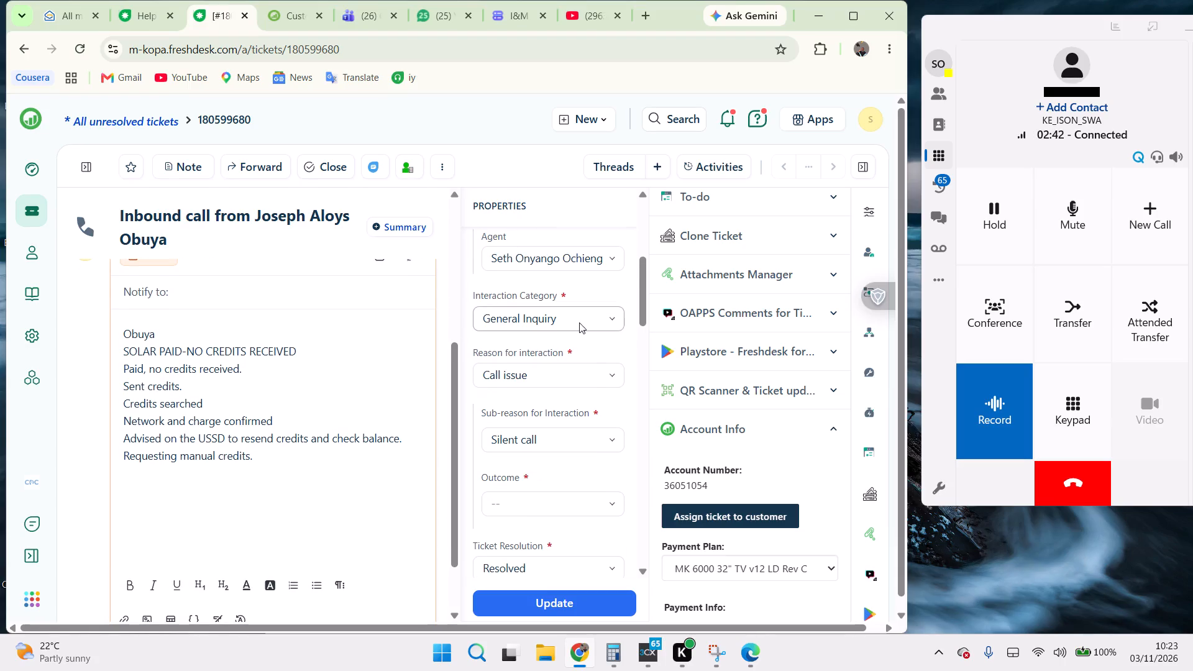
pyautogui.click(565, 316)
pyautogui.press('BackSpace')
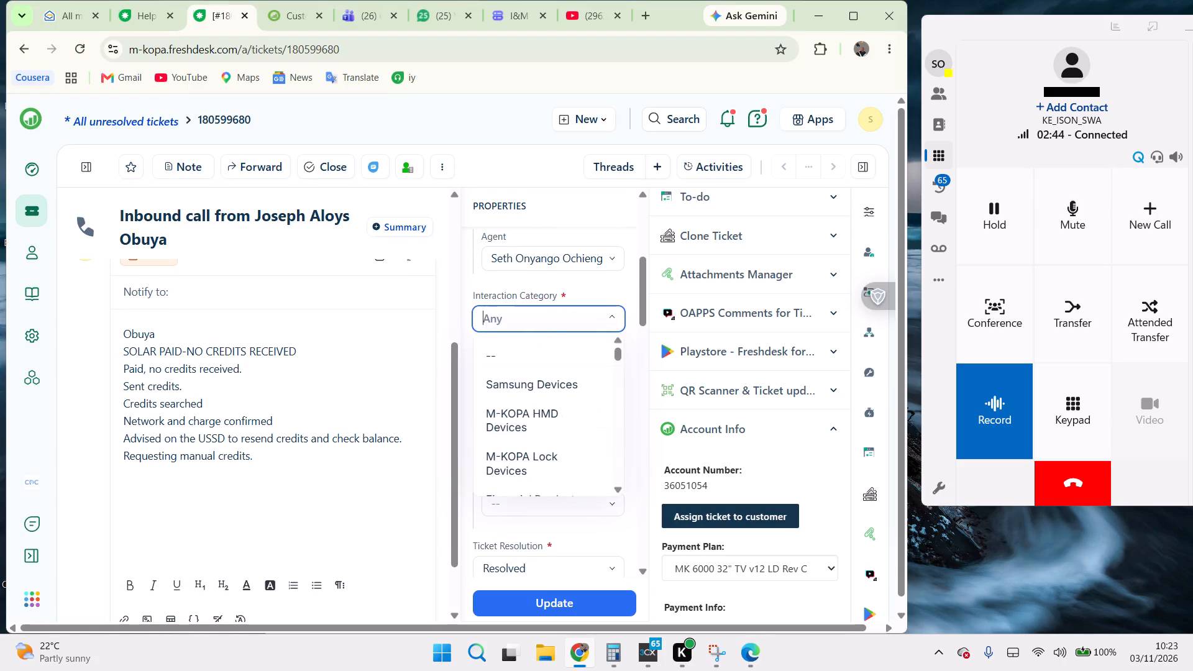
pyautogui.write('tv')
pyautogui.click(524, 357)
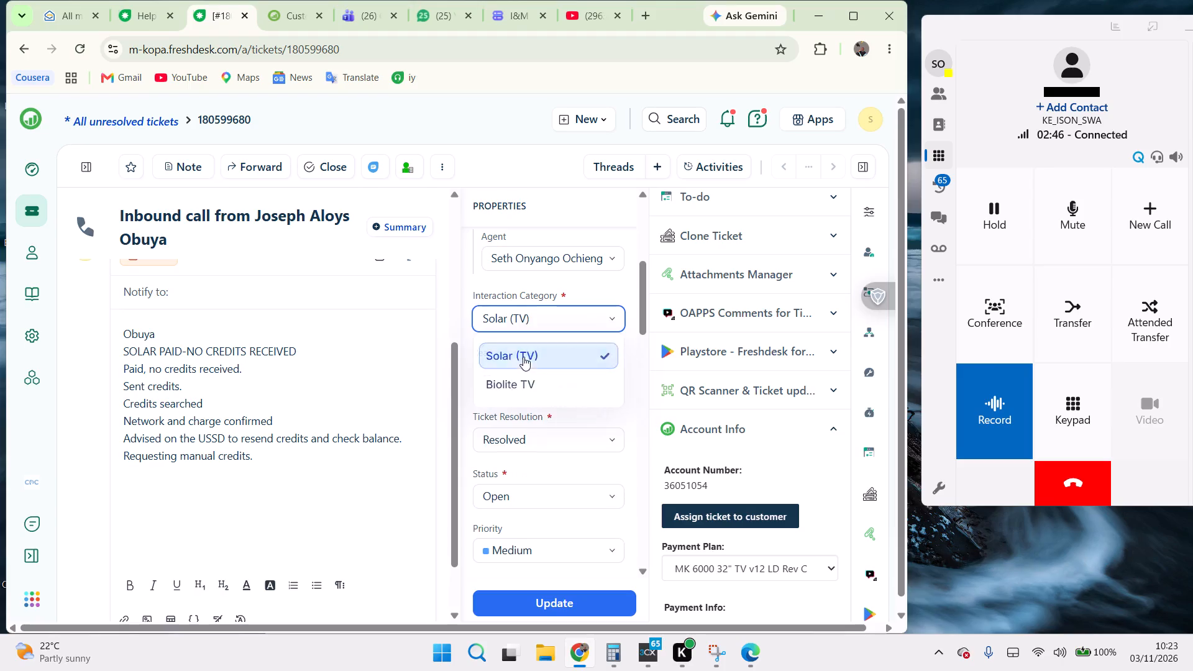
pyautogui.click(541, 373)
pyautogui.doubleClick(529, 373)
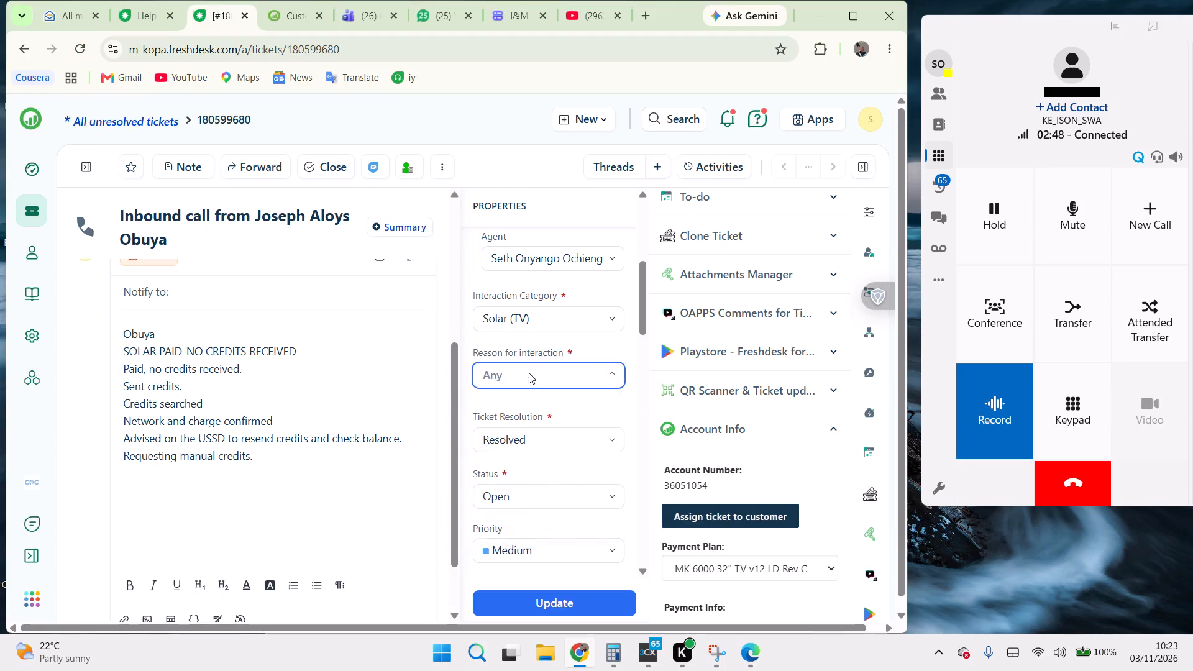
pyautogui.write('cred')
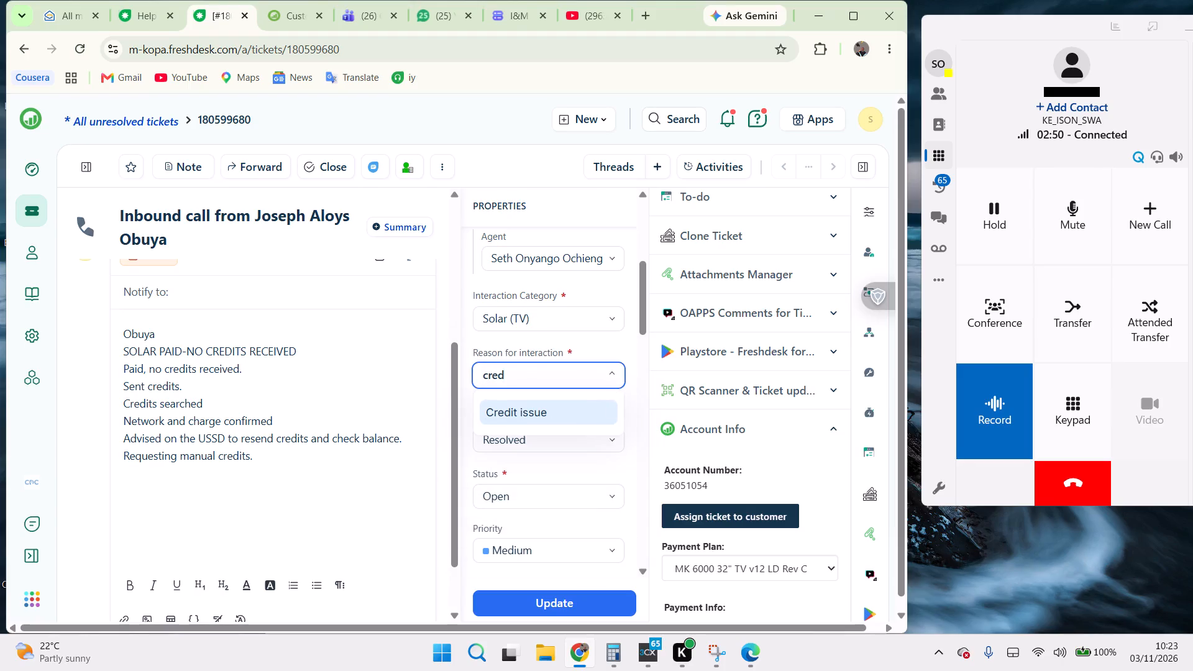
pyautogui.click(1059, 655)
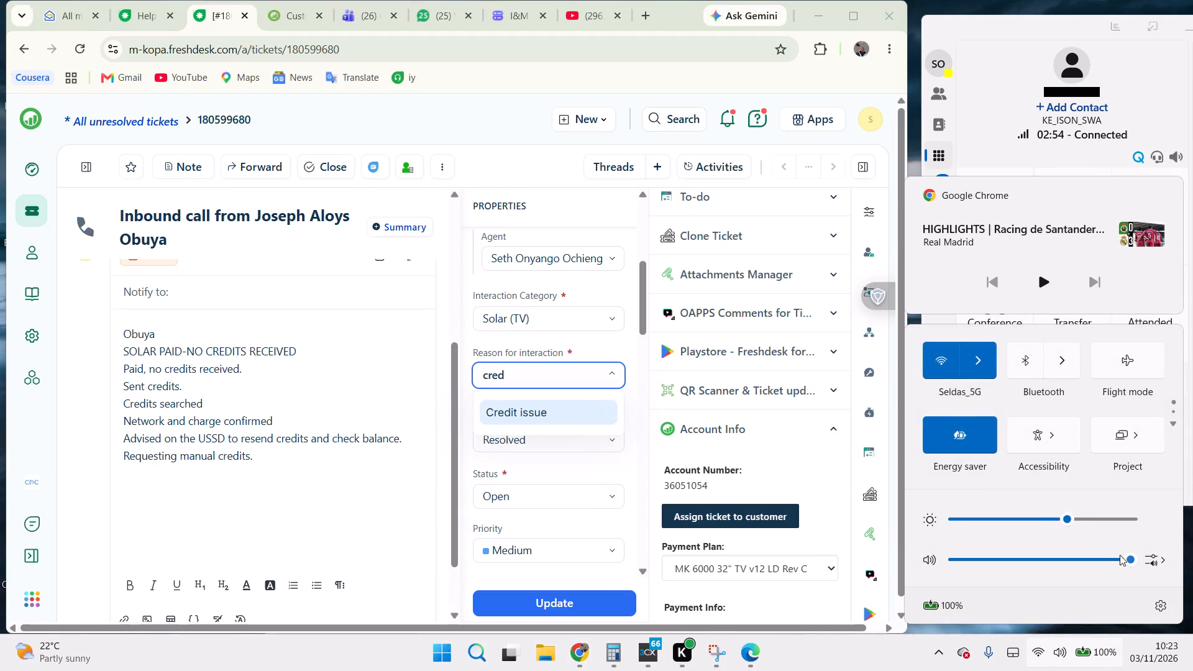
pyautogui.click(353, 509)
# Set the ticket's reason for interaction to Credit issue.
pyautogui.click(513, 372)
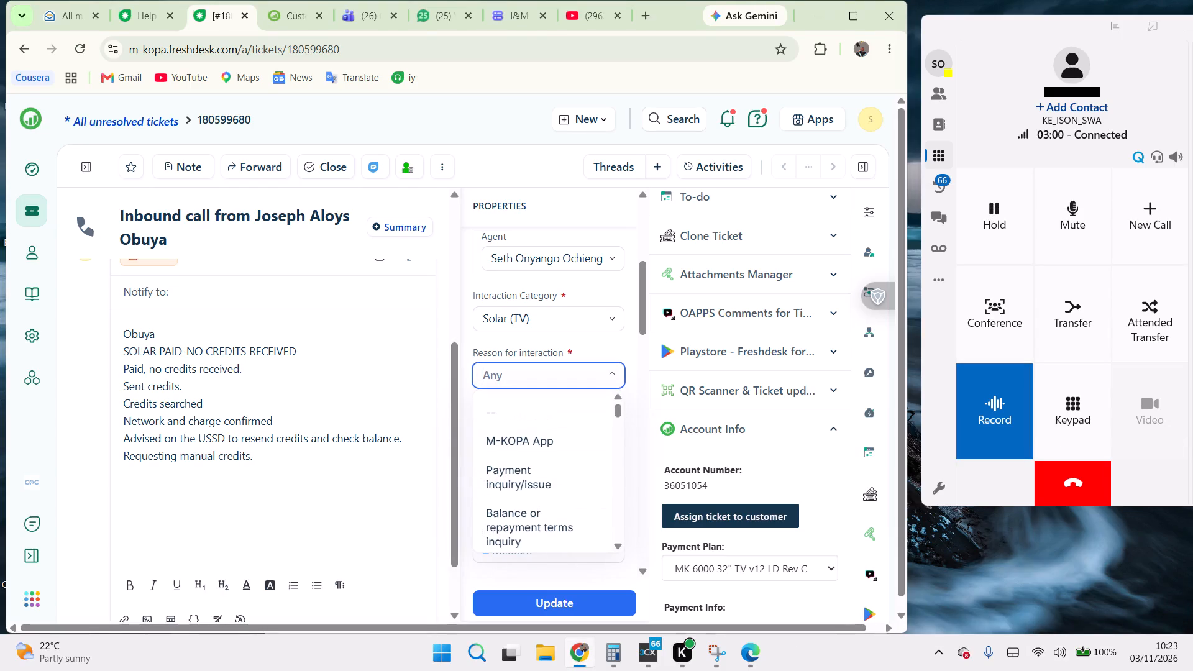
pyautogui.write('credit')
pyautogui.click(510, 423)
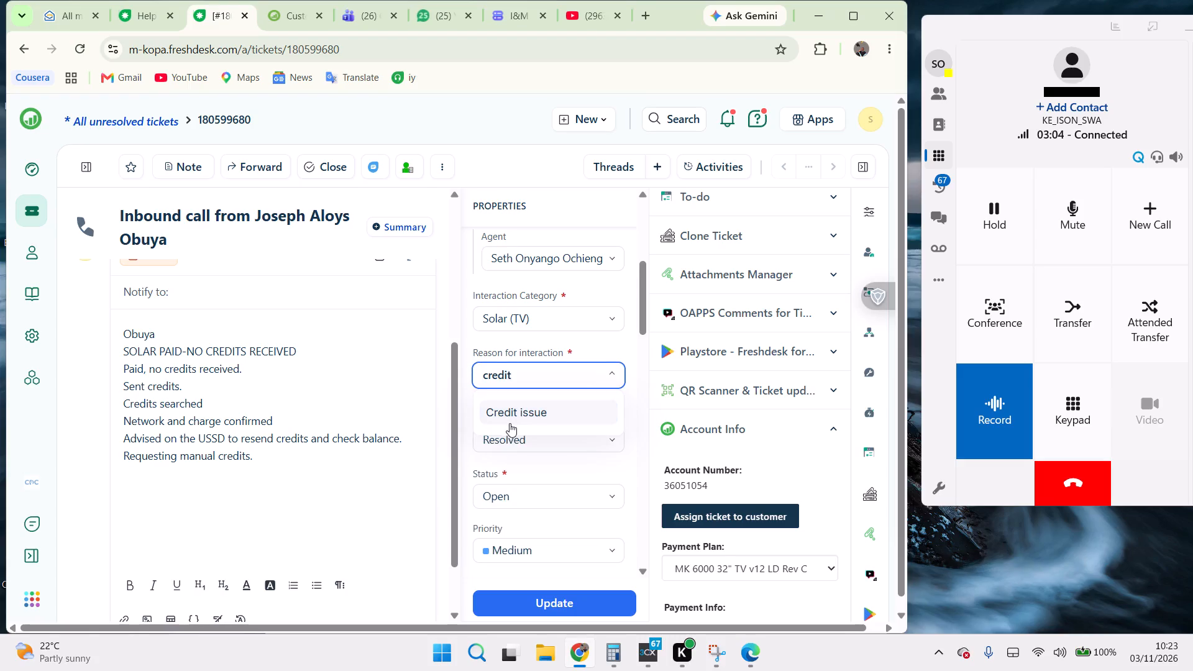
# Open the choices for the ticket's sub-reason for interaction.
pyautogui.click(520, 453)
pyautogui.click(528, 445)
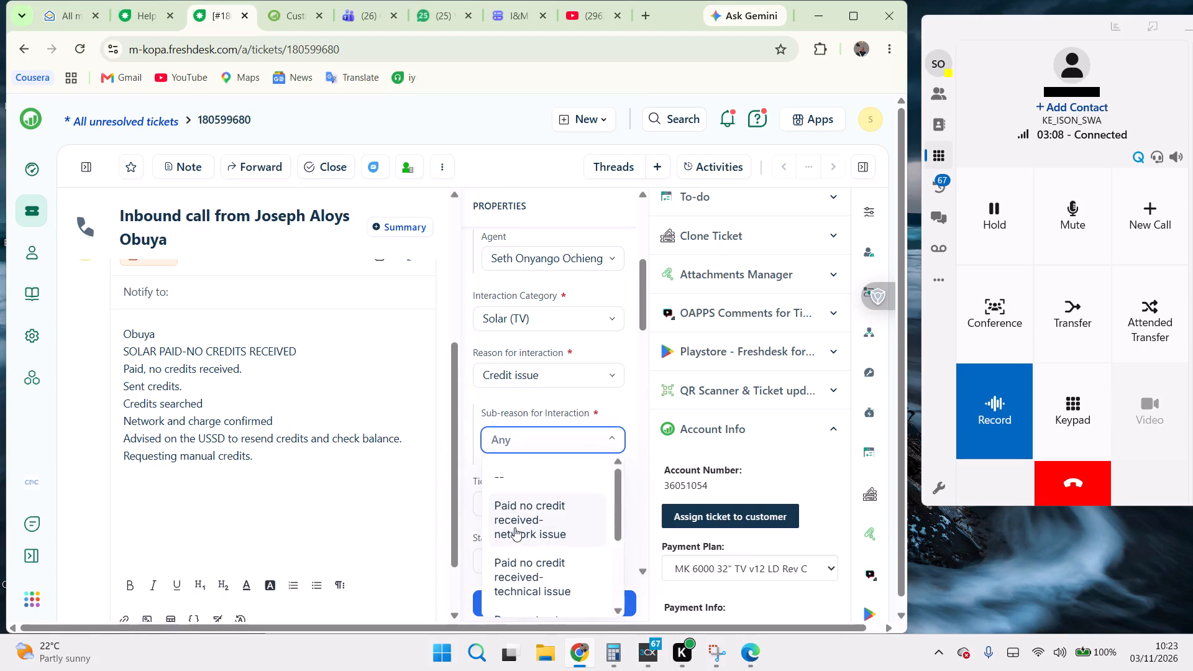
# On the inbound call ticket, set the sub-reason to Paid no credit received-network issue and the ticket resolution to Escalated to Escalations Team.
pyautogui.click(523, 518)
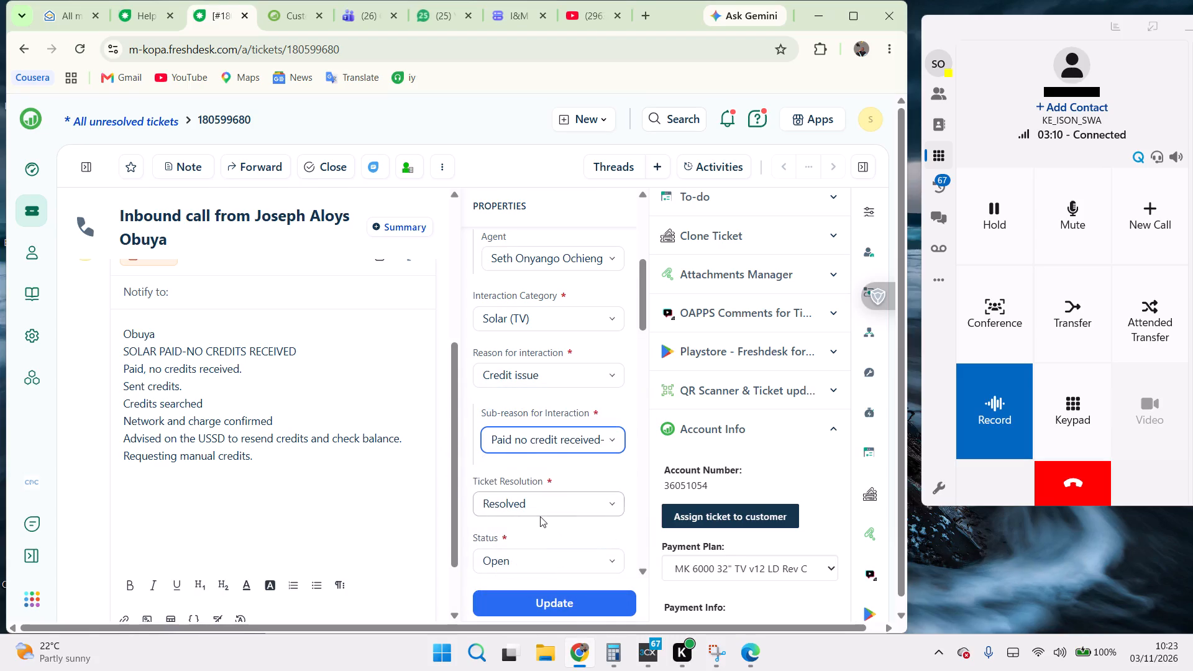
pyautogui.click(536, 504)
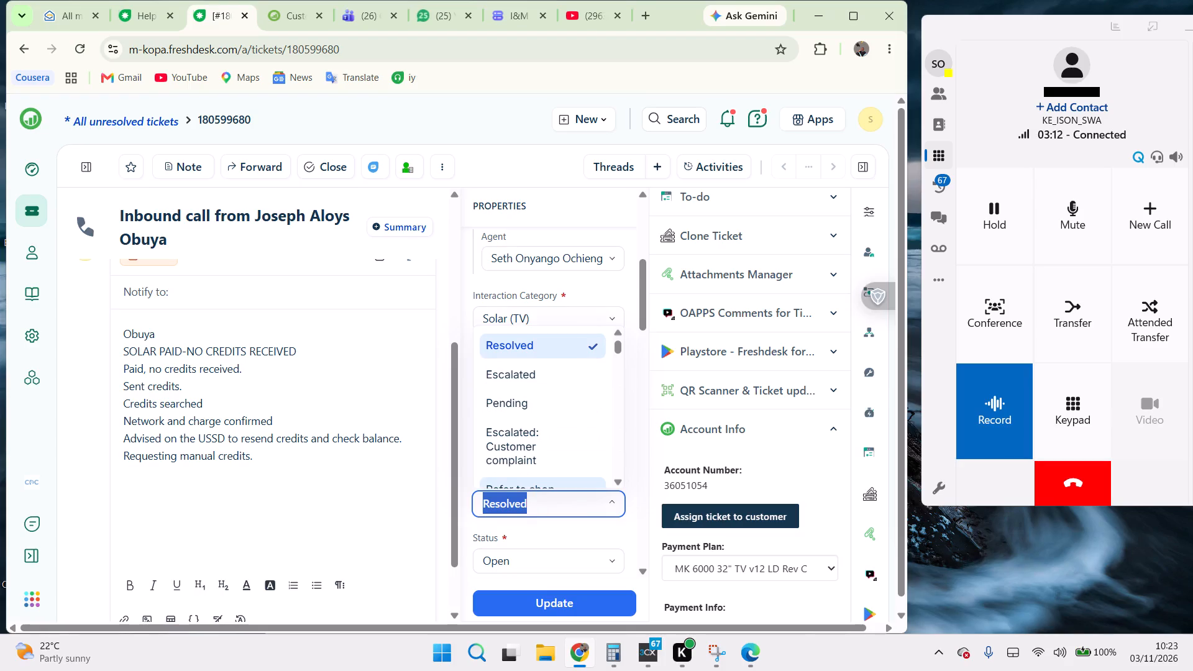
pyautogui.press('BackSpace')
pyautogui.write('escalated')
pyautogui.press('space')
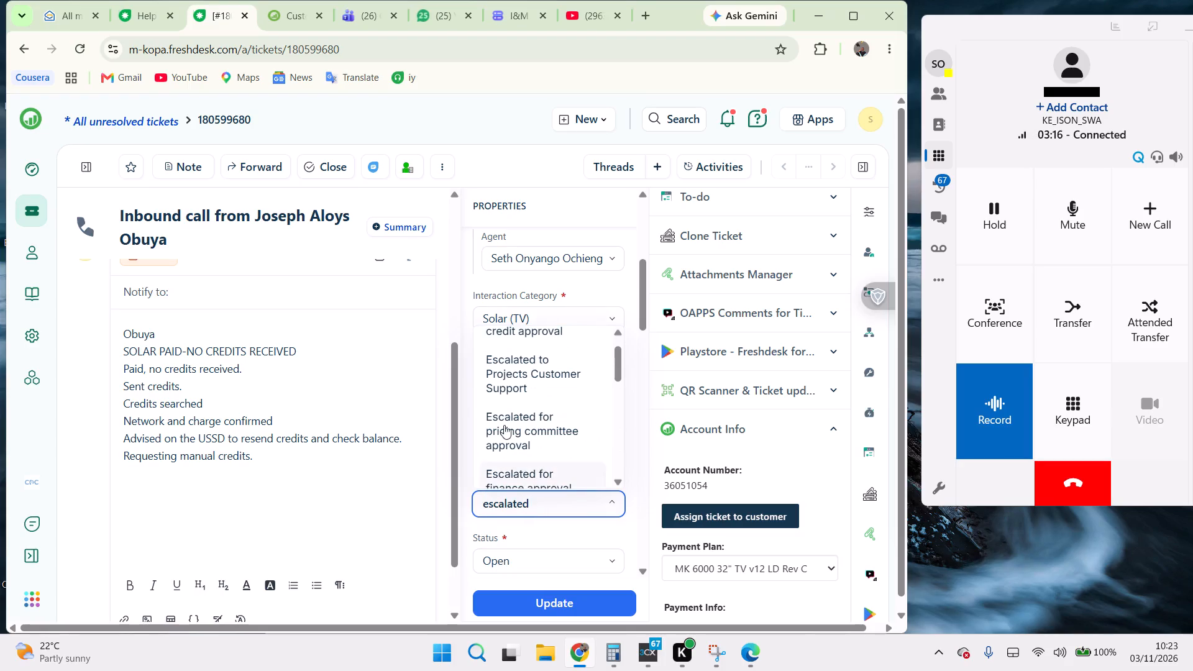
pyautogui.scroll(5, 511, 391)
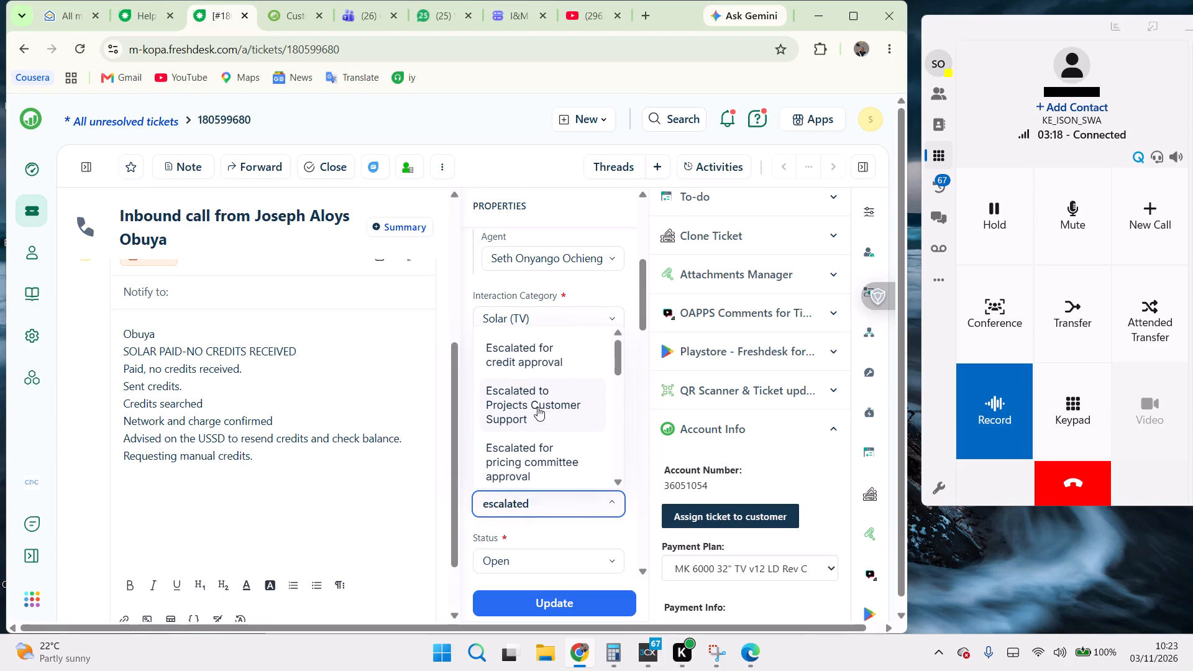
pyautogui.moveTo(616, 372); pyautogui.dragTo(617, 386)
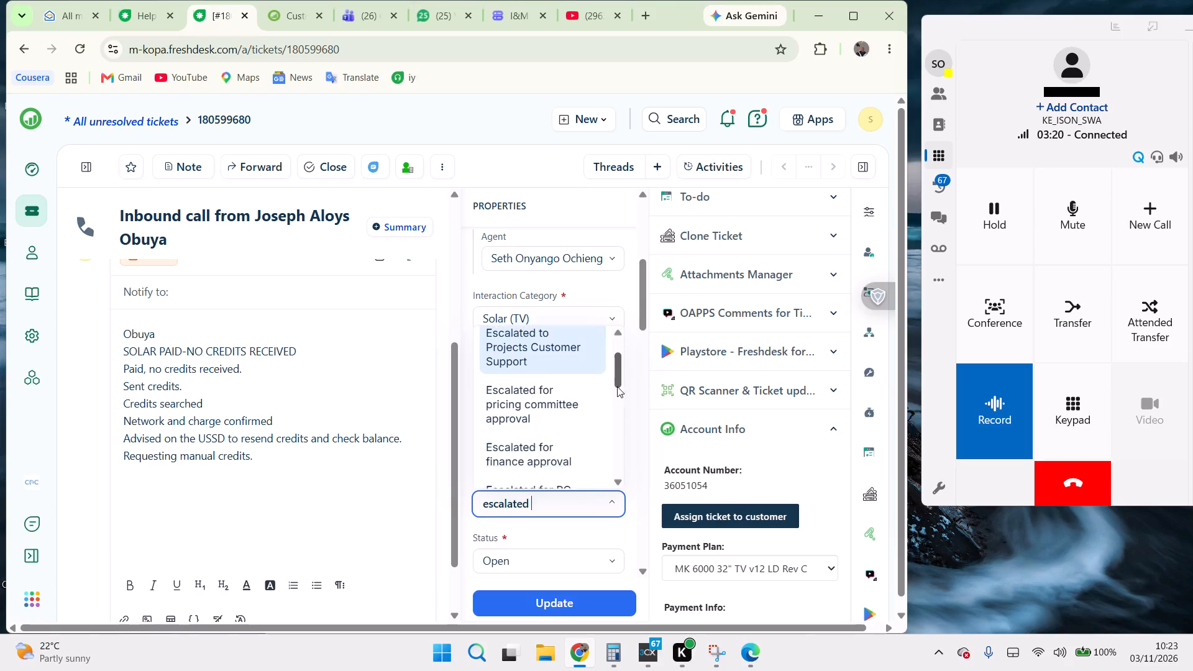
pyautogui.moveTo(617, 386); pyautogui.dragTo(616, 429)
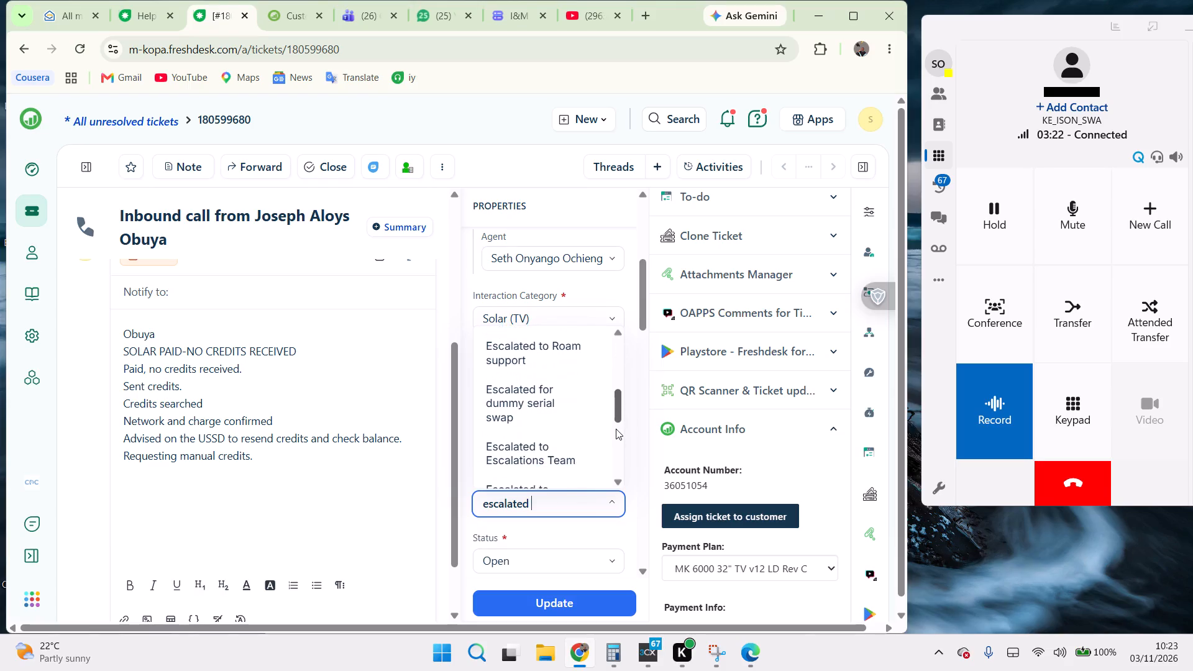
pyautogui.moveTo(616, 429); pyautogui.dragTo(616, 430)
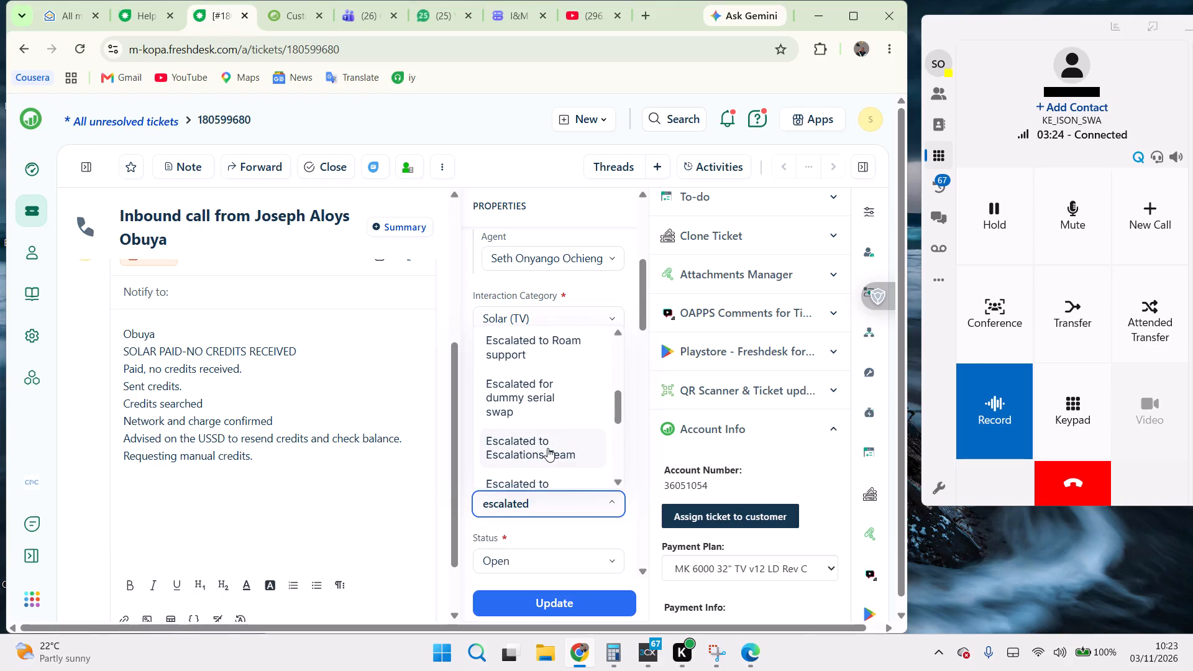
pyautogui.click(544, 449)
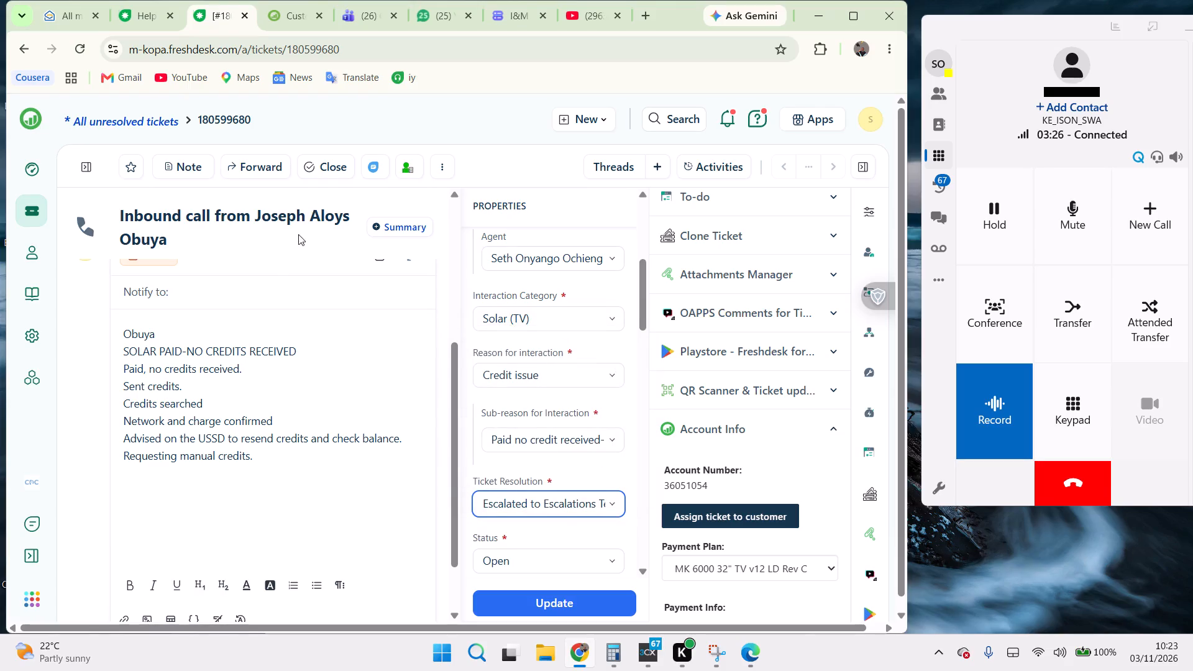
# Copy the device allocation details from the customer's CRM dashboard into the ticket's note, on a new line below "Requesting manual credits.".
pyautogui.click(286, 22)
pyautogui.click(542, 311)
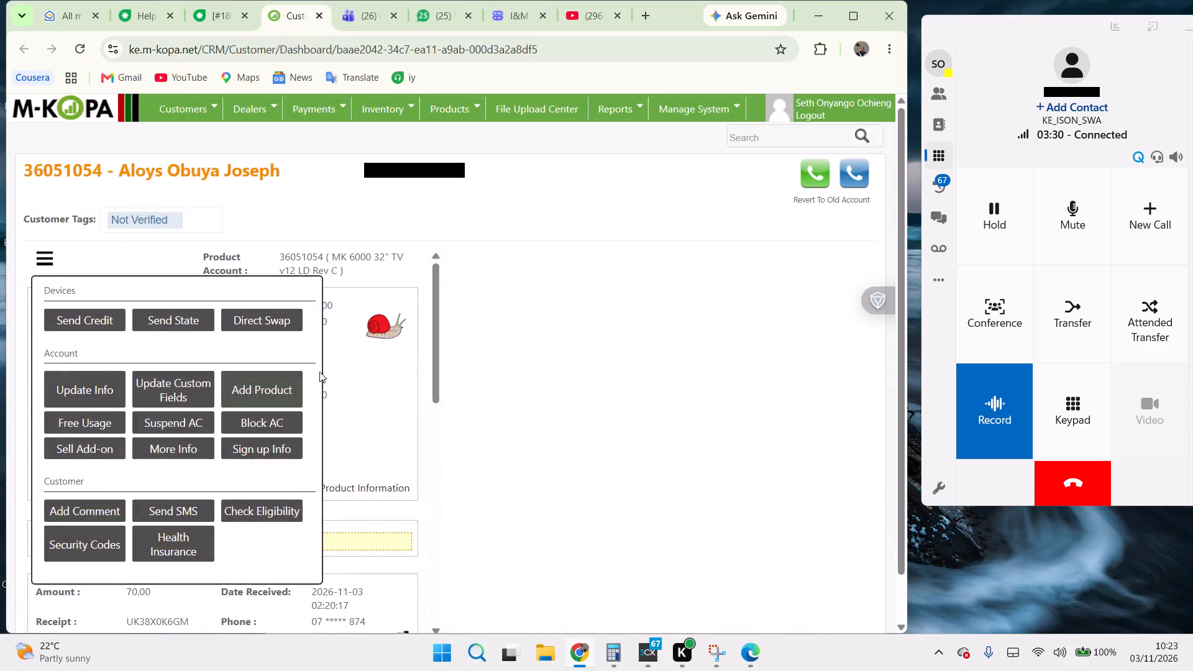
pyautogui.scroll(-1, 336, 347)
pyautogui.scroll(2, 336, 347)
pyautogui.scroll(-4, 329, 373)
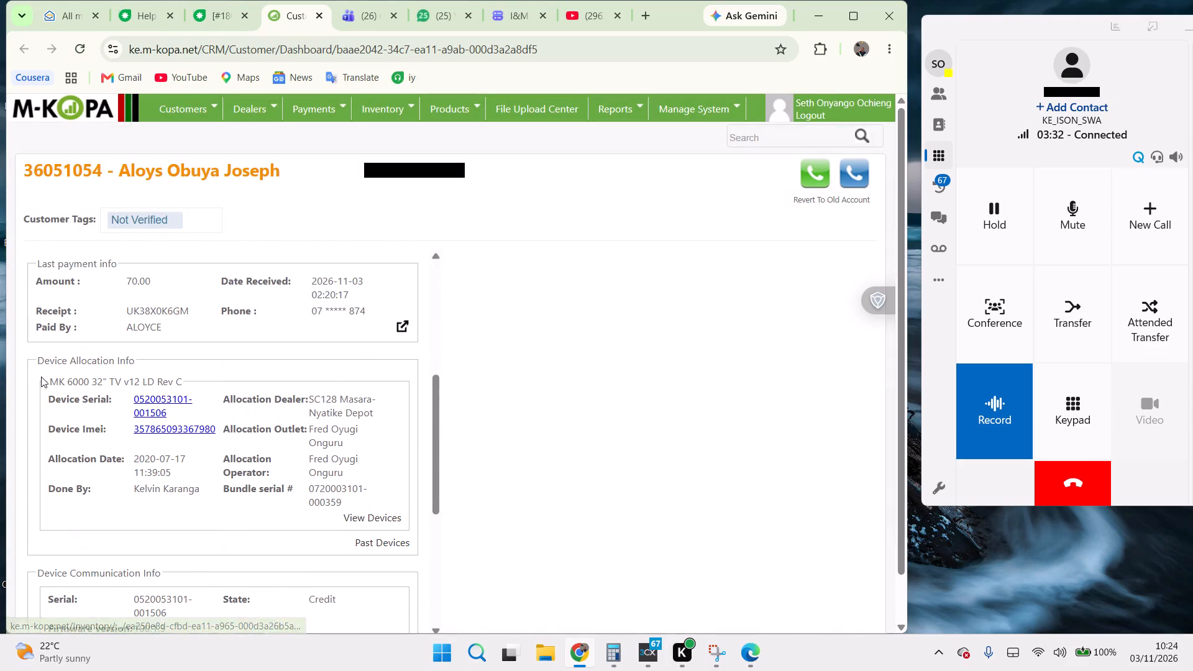
pyautogui.moveTo(40, 373); pyautogui.dragTo(368, 498)
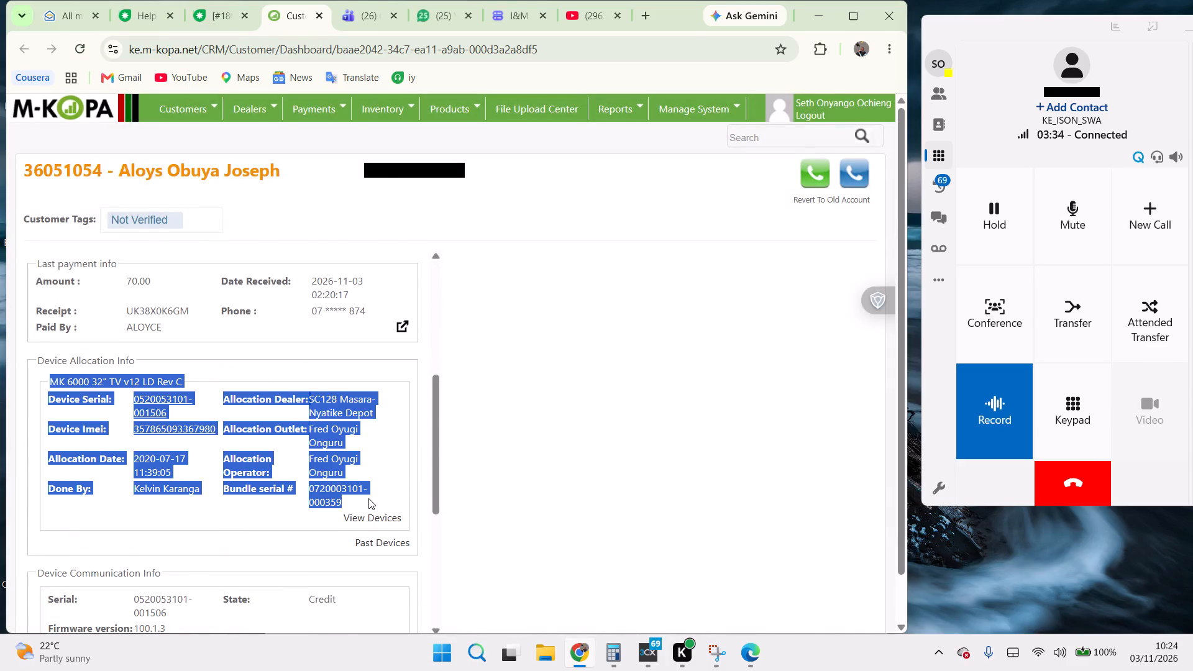
pyautogui.rightClick(368, 498)
pyautogui.click(412, 311)
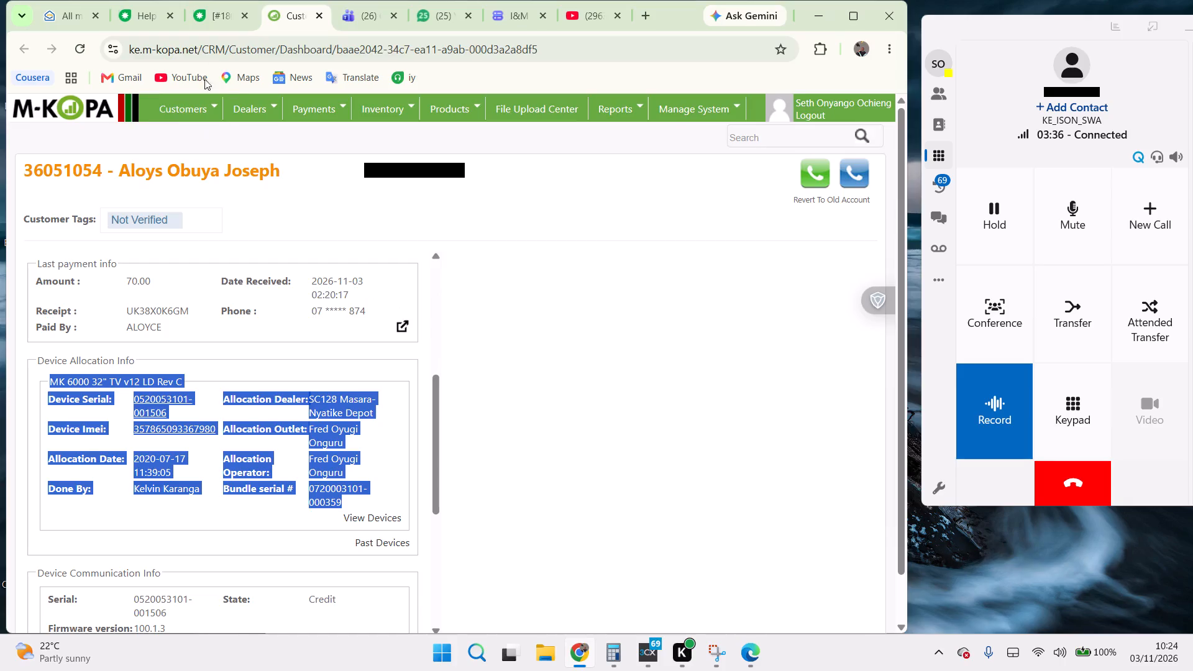
pyautogui.click(213, 17)
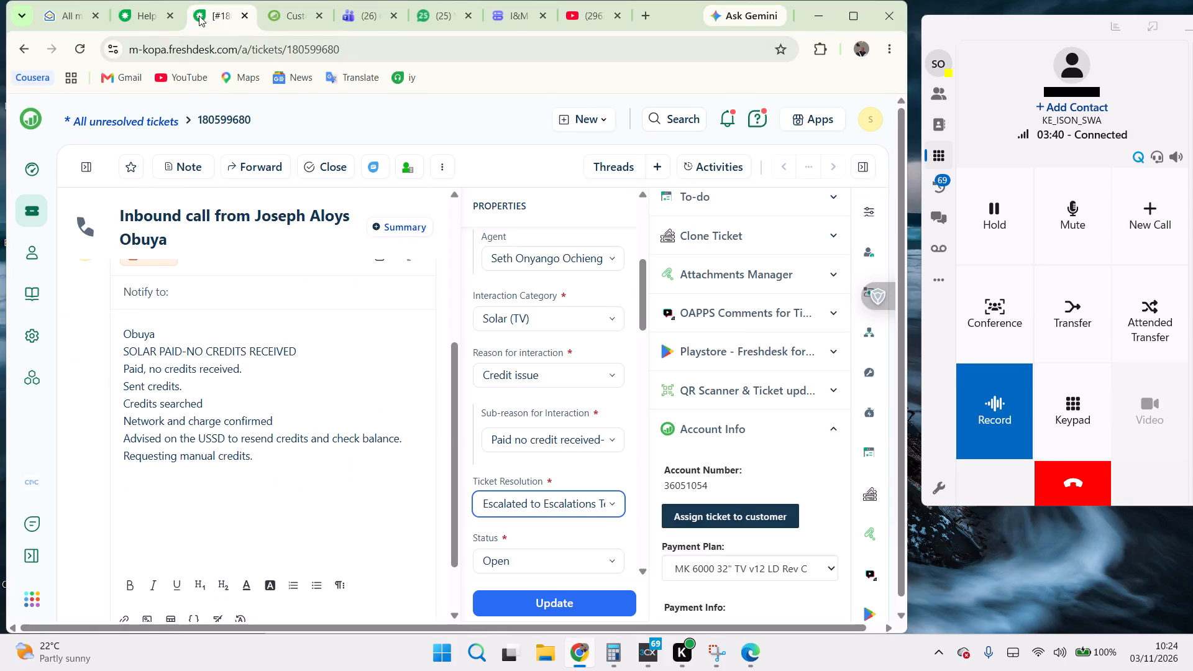
pyautogui.click(272, 466)
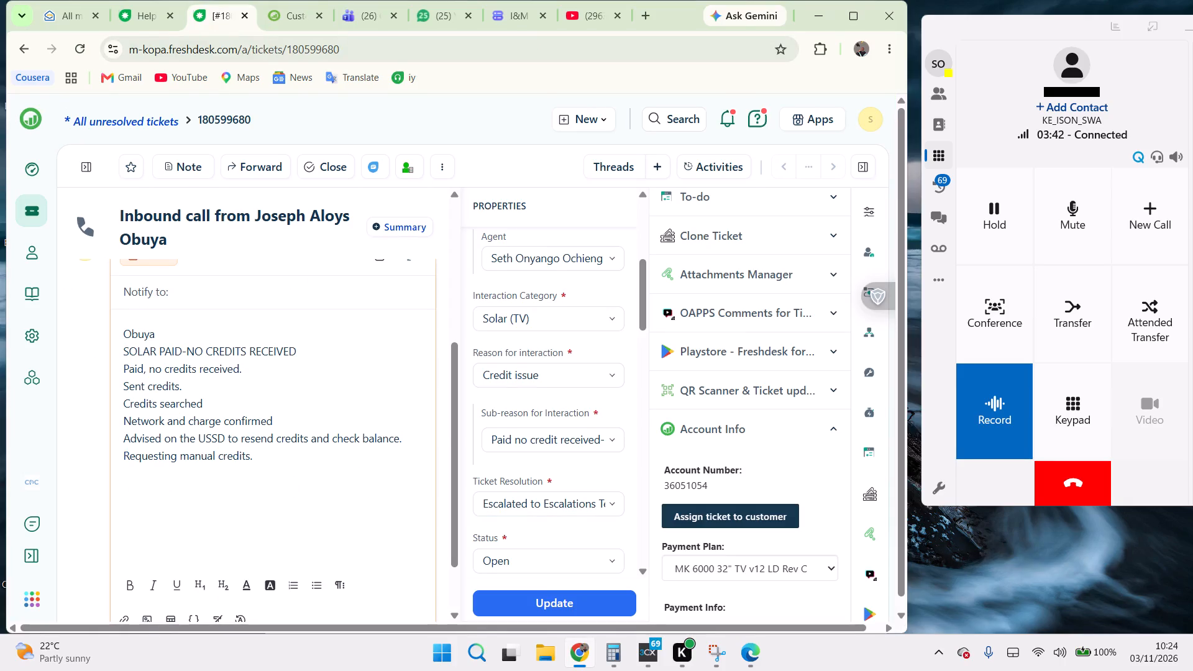
pyautogui.press('Return')
pyautogui.hotkey('ctrl', 'v')
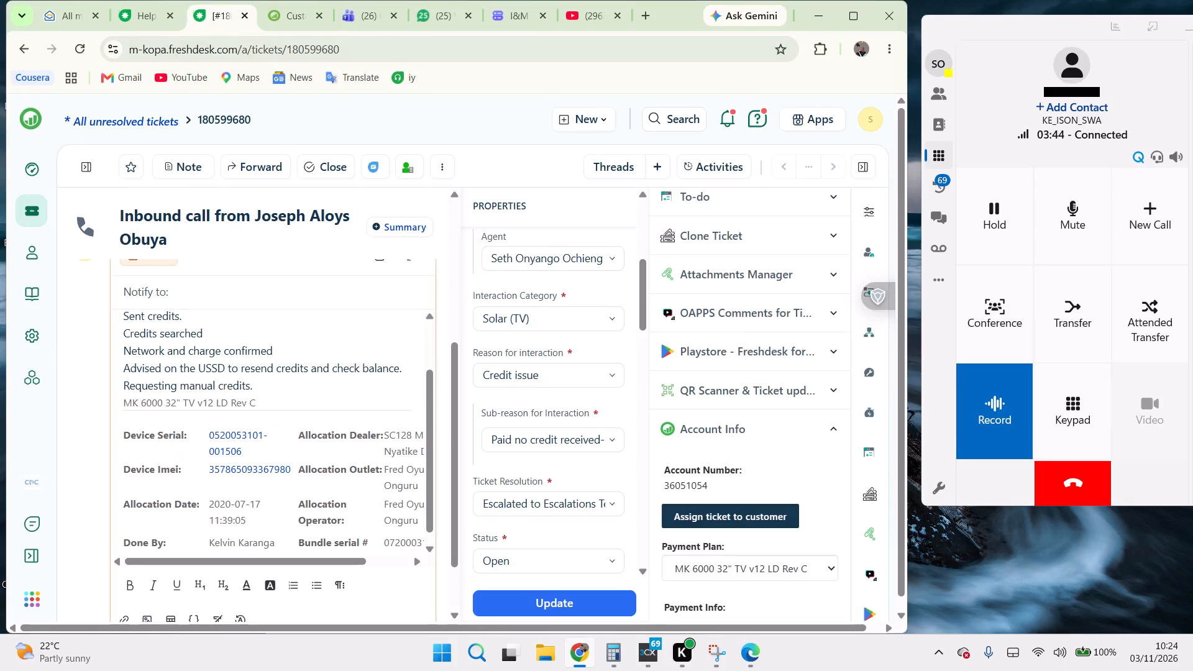
# Copy the customer's account number from the CRM and search the helpdesk for tickets with it.
pyautogui.click(290, 16)
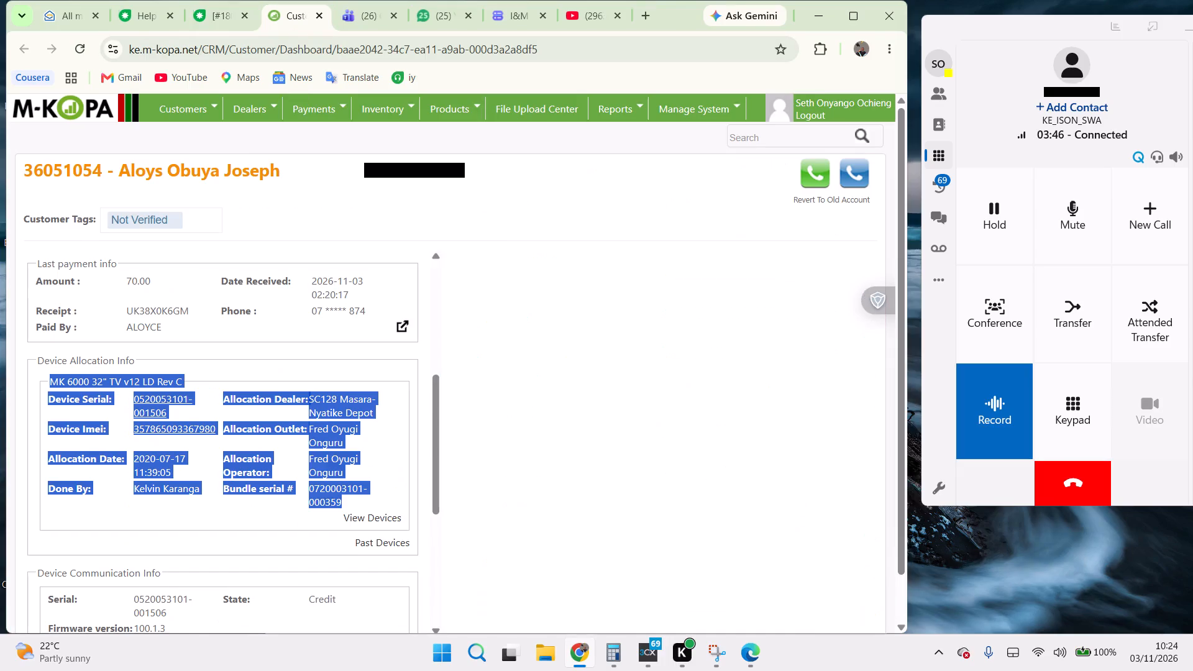
pyautogui.doubleClick(46, 172)
pyautogui.rightClick(46, 172)
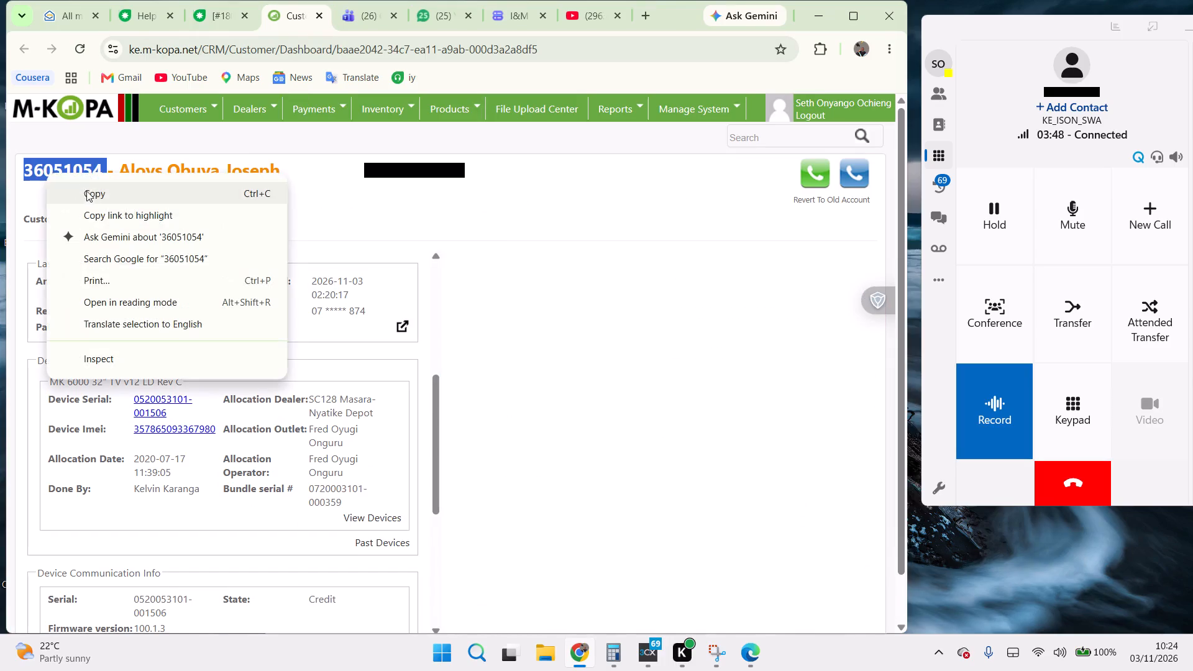
pyautogui.click(91, 193)
pyautogui.click(130, 13)
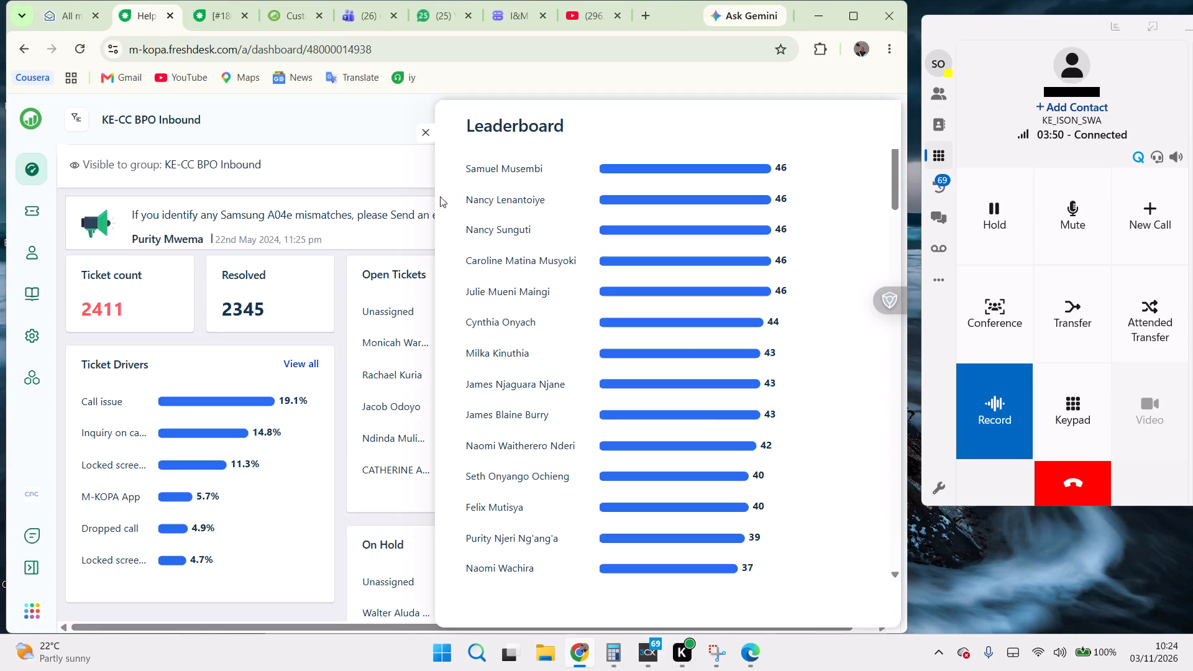
pyautogui.click(427, 135)
pyautogui.click(690, 123)
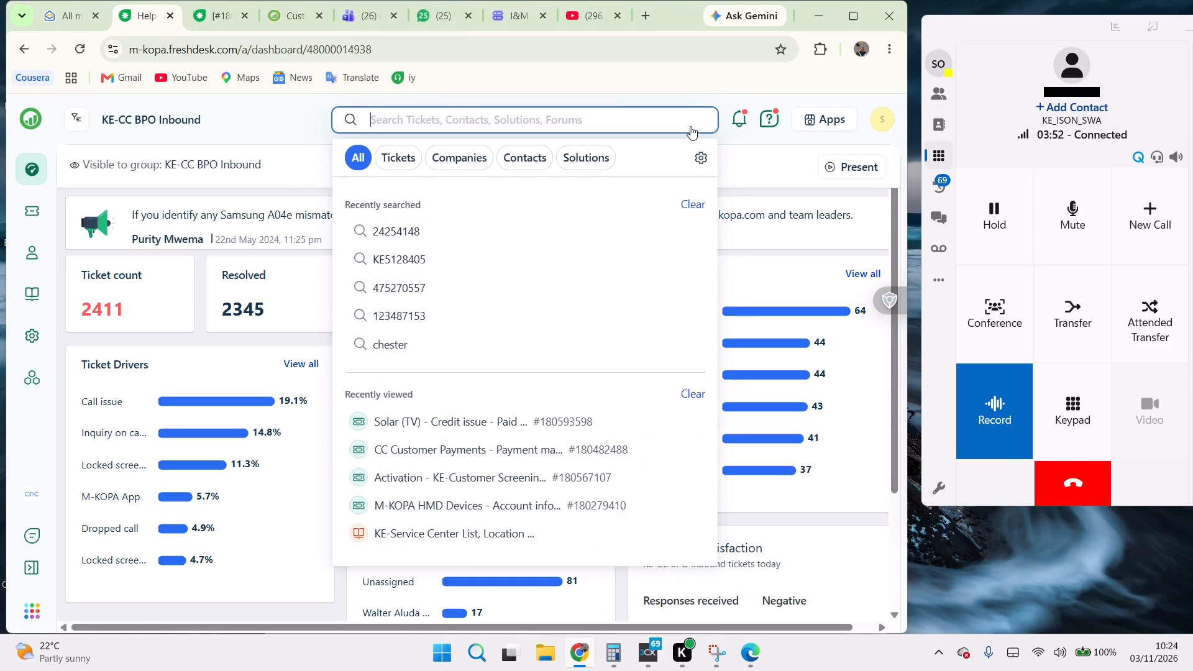
pyautogui.hotkey('ctrl', 'v')
pyautogui.press('Return')
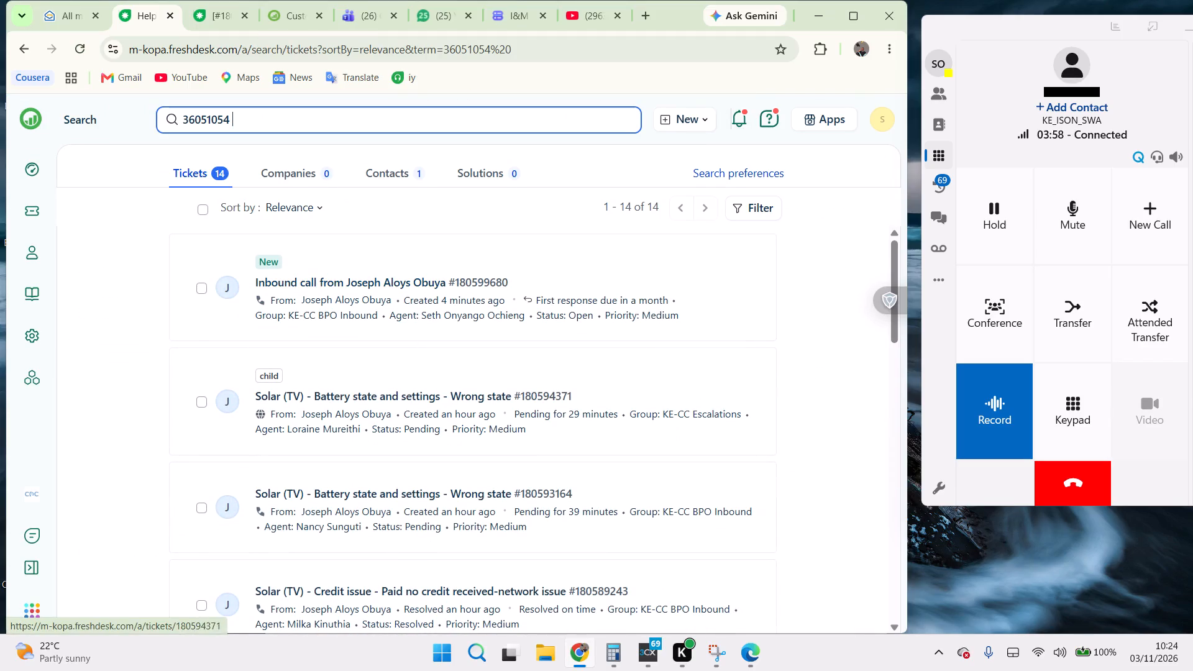
# Open the customer's child ticket "Solar (TV) - Battery state and settings - Wrong state" and read its latest private note.
pyautogui.click(437, 399)
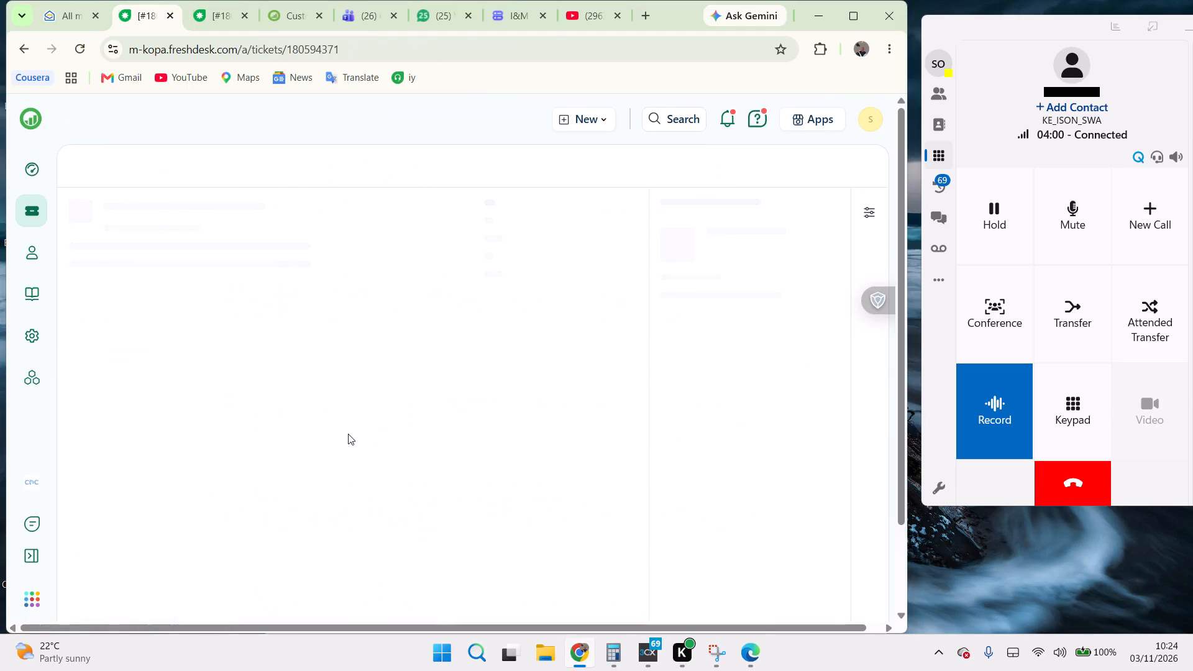
pyautogui.scroll(-7, 348, 434)
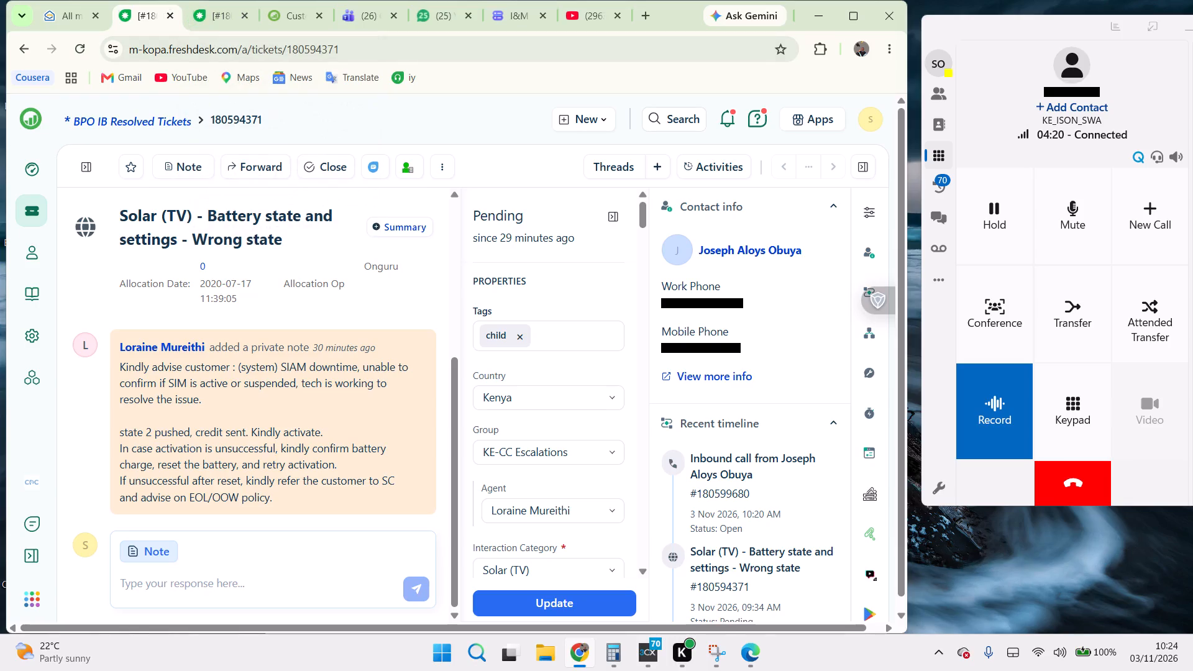
# Review the child ticket's properties, original escalation request and device allocation details alongside the escalation agent's private note.
pyautogui.scroll(-4, 500, 380)
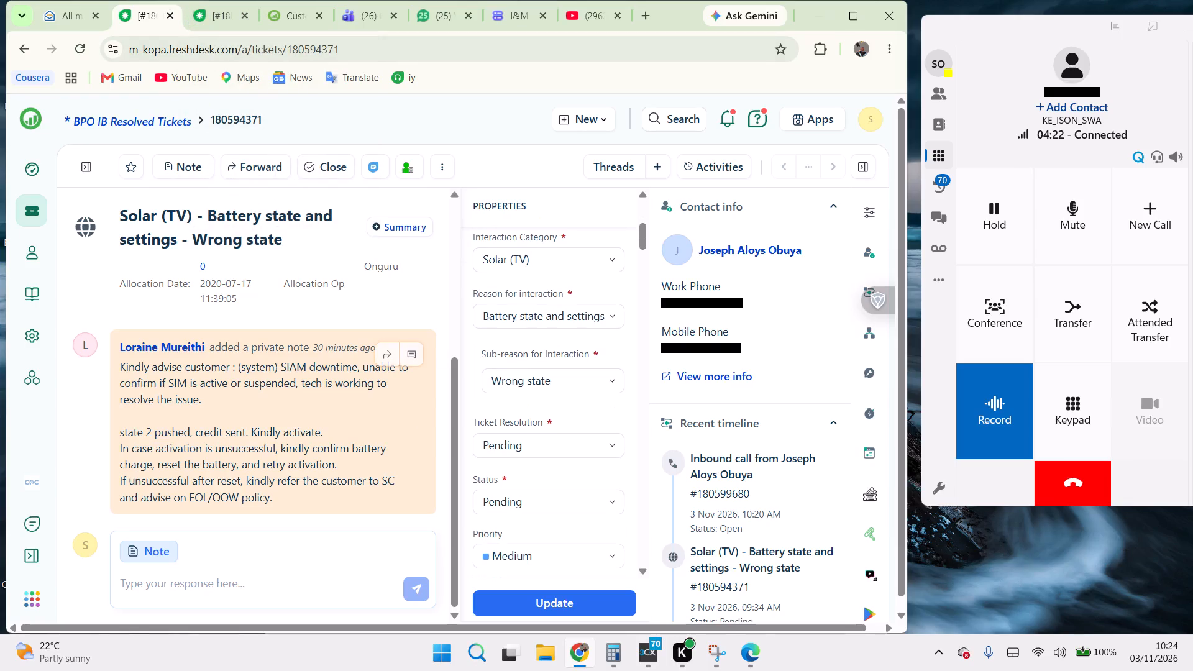
pyautogui.scroll(1, 277, 355)
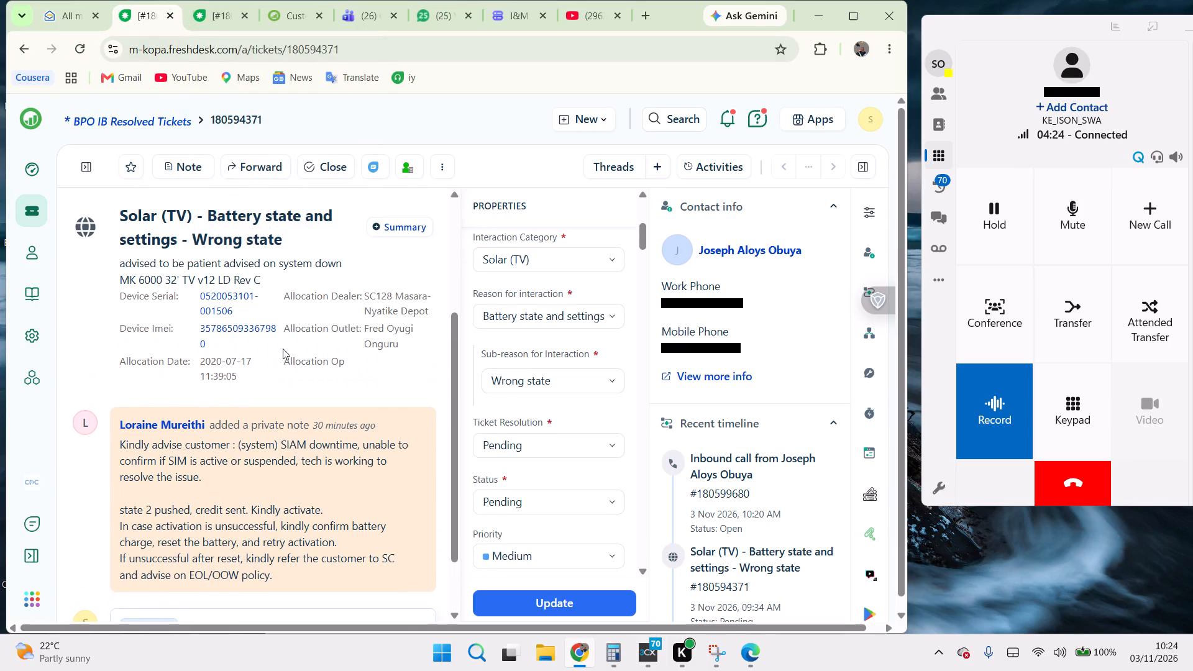
pyautogui.scroll(4, 283, 349)
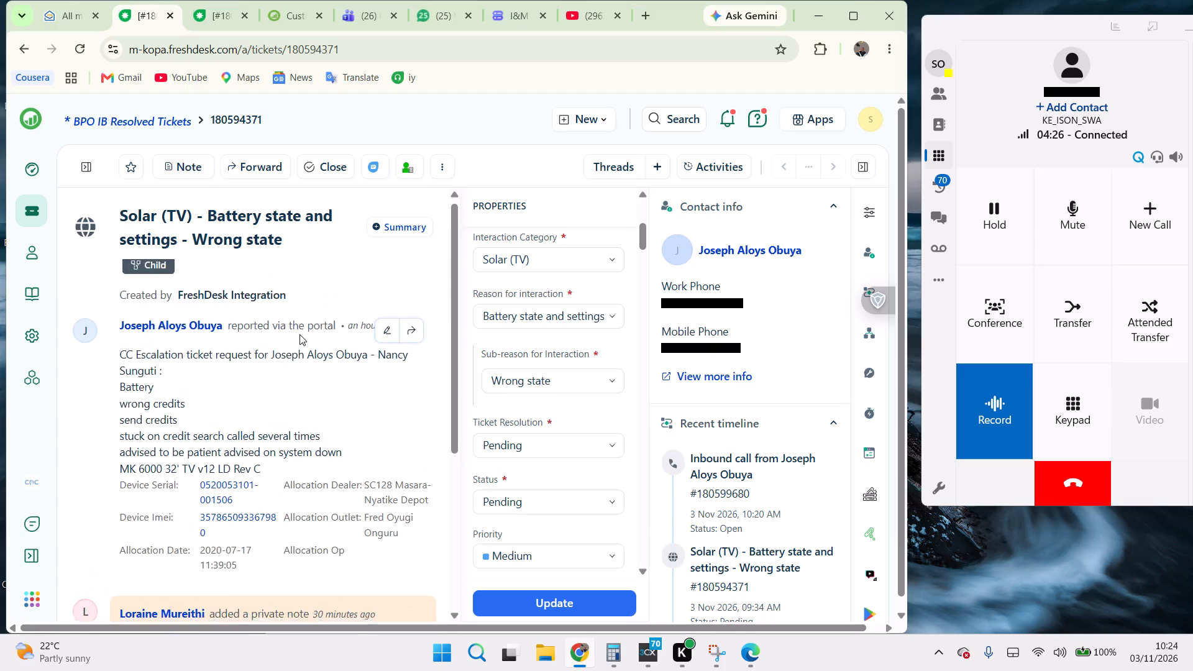
pyautogui.scroll(1, 304, 334)
pyautogui.scroll(-2, 304, 334)
pyautogui.scroll(4, 304, 334)
pyautogui.scroll(-1, 304, 334)
pyautogui.scroll(2, 304, 334)
pyautogui.scroll(-2, 304, 334)
pyautogui.scroll(3, 304, 334)
pyautogui.scroll(-1, 304, 334)
pyautogui.scroll(1, 304, 334)
pyautogui.scroll(1, 510, 301)
pyautogui.scroll(-1, 510, 301)
pyautogui.scroll(1, 510, 301)
pyautogui.scroll(-1, 510, 301)
pyautogui.scroll(1, 510, 301)
pyautogui.scroll(-1, 510, 301)
pyautogui.scroll(3, 510, 301)
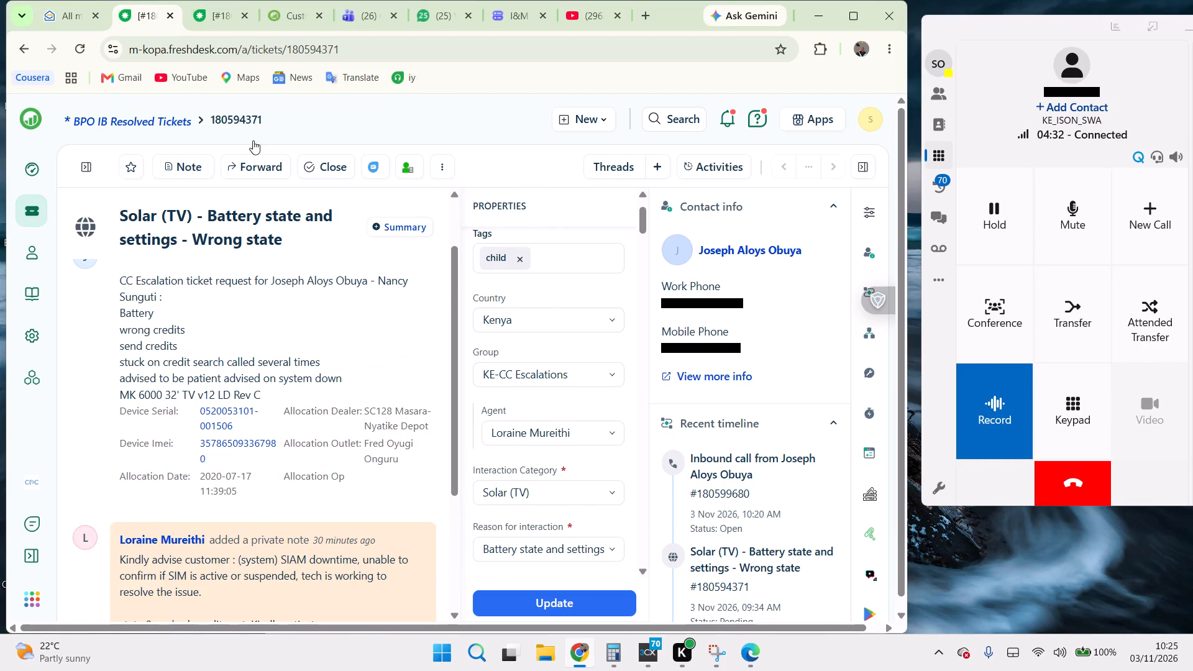
# Check the draft note on the inbound call ticket, then go back to the customer's CRM dashboard.
pyautogui.click(214, 17)
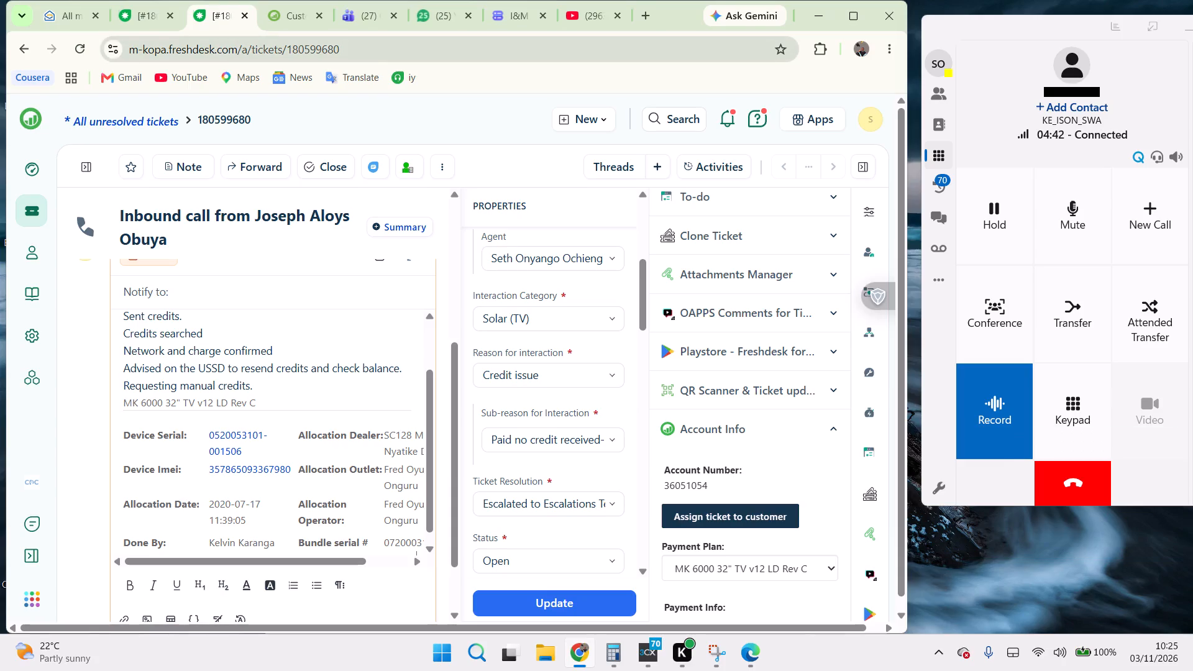
pyautogui.click(274, 18)
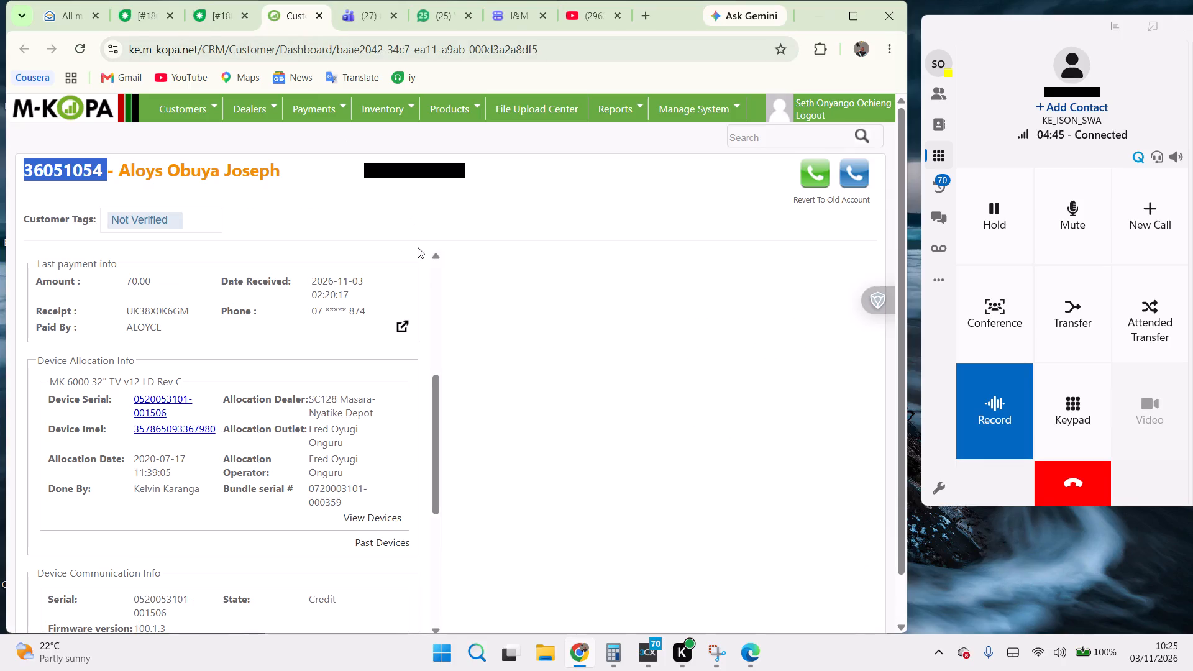
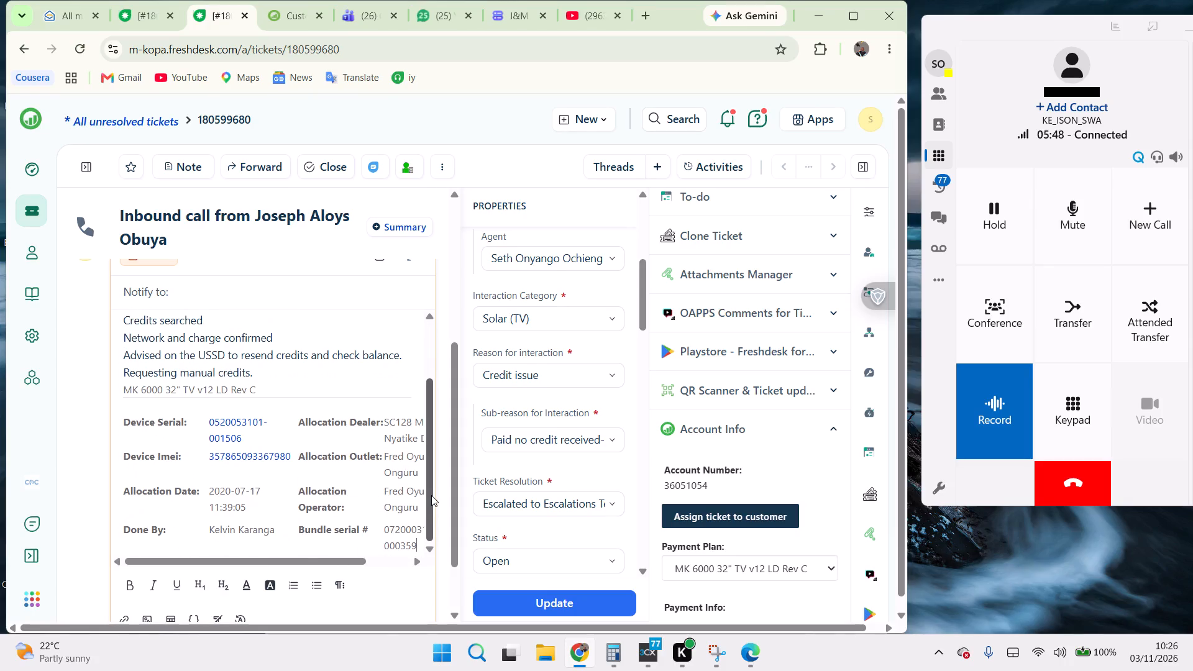
# Post the drafted private note requesting manual credits, including the device allocation details, to the credit issue ticket.
pyautogui.moveTo(426, 521); pyautogui.dragTo(424, 550)
pyautogui.click(424, 550)
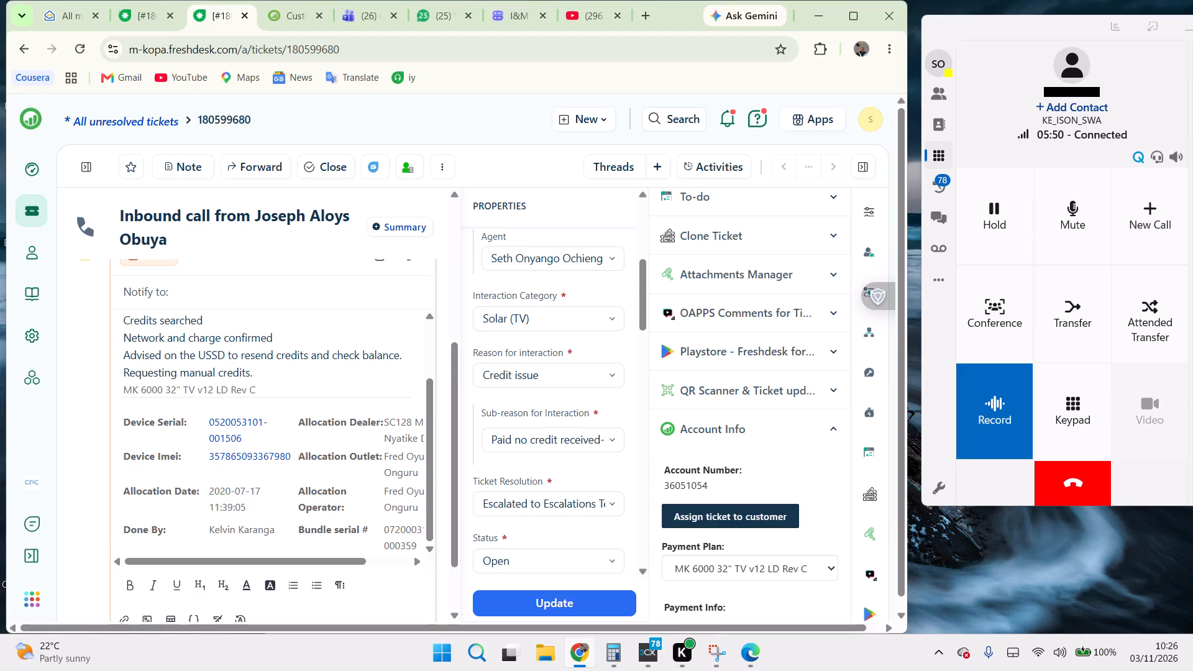
pyautogui.scroll(-3, 369, 544)
pyautogui.click(353, 580)
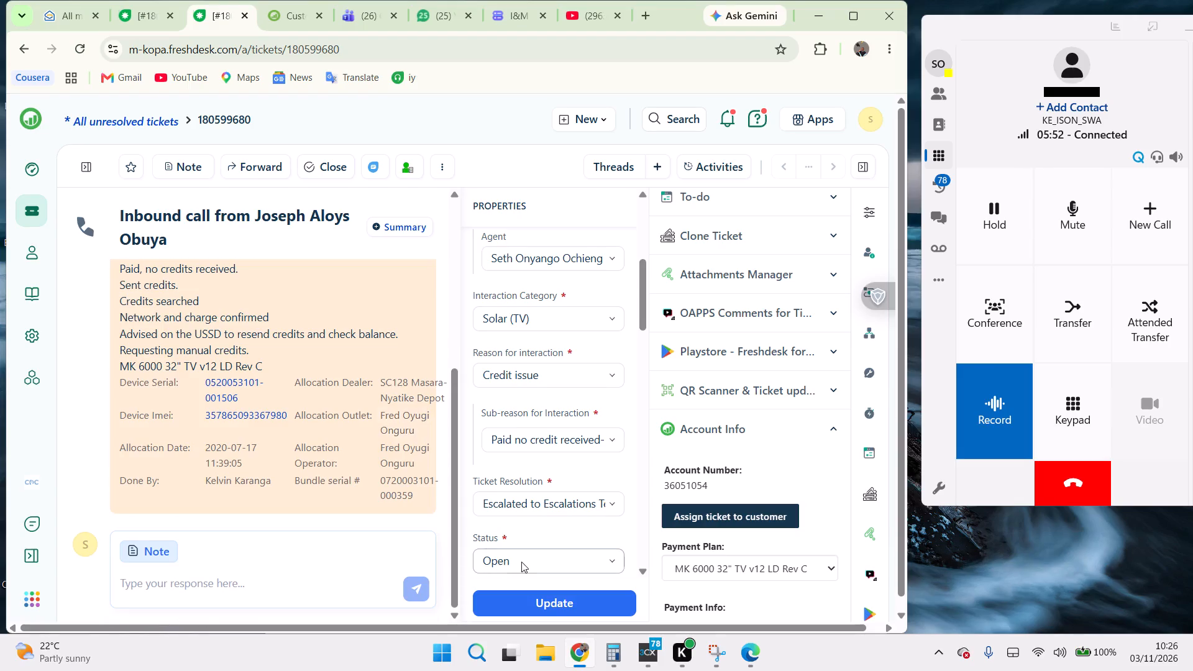
# Set the ticket status to Resolved and save the ticket properties.
pyautogui.click(524, 560)
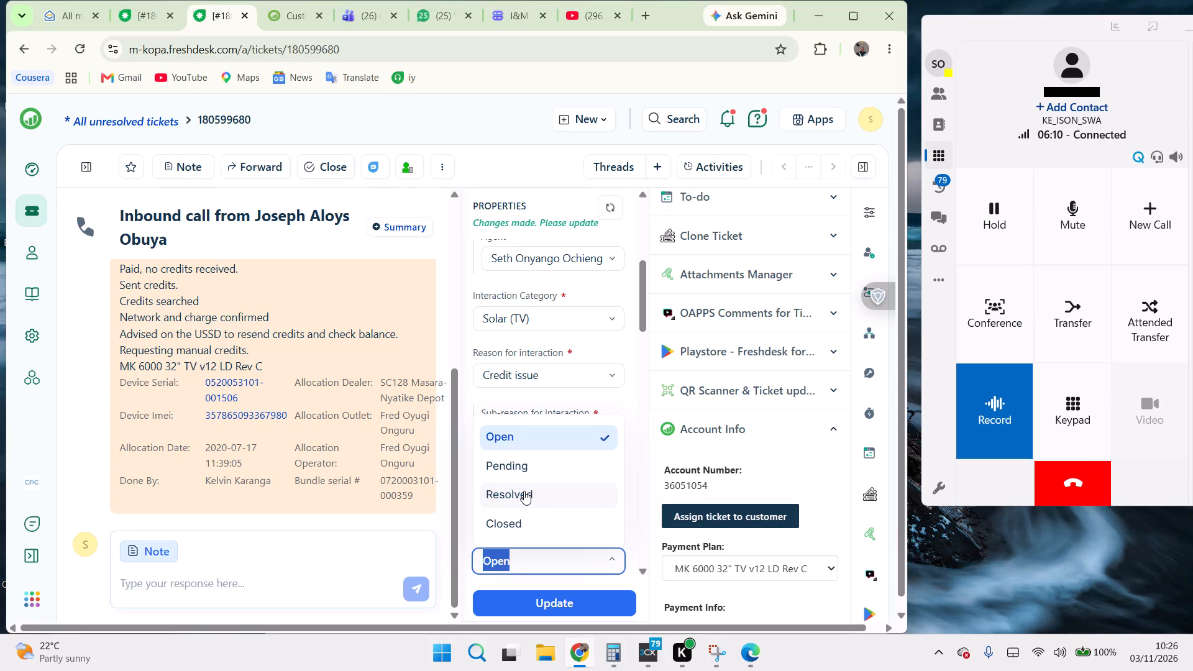
pyautogui.click(524, 491)
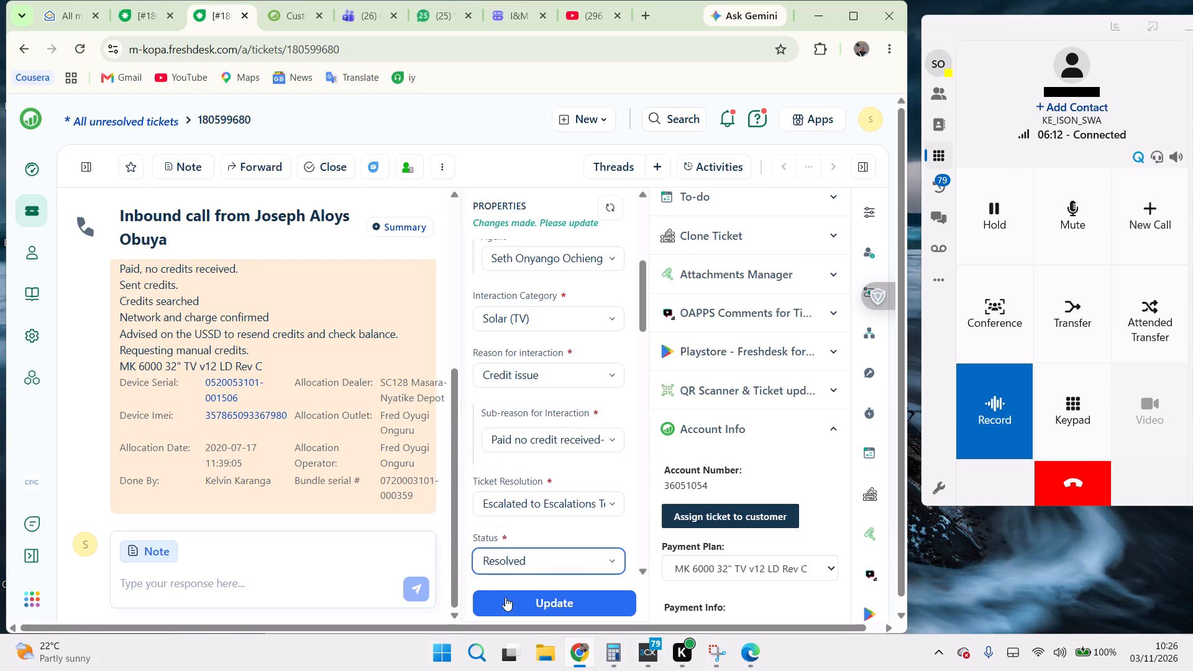
pyautogui.click(532, 599)
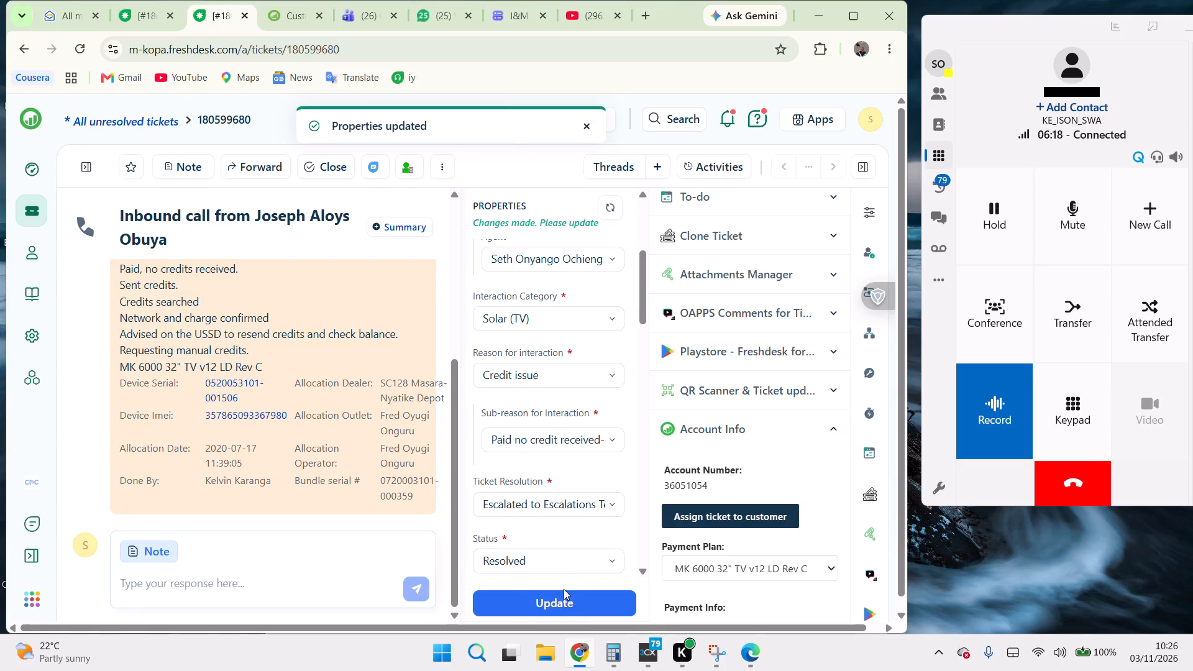
pyautogui.click(560, 596)
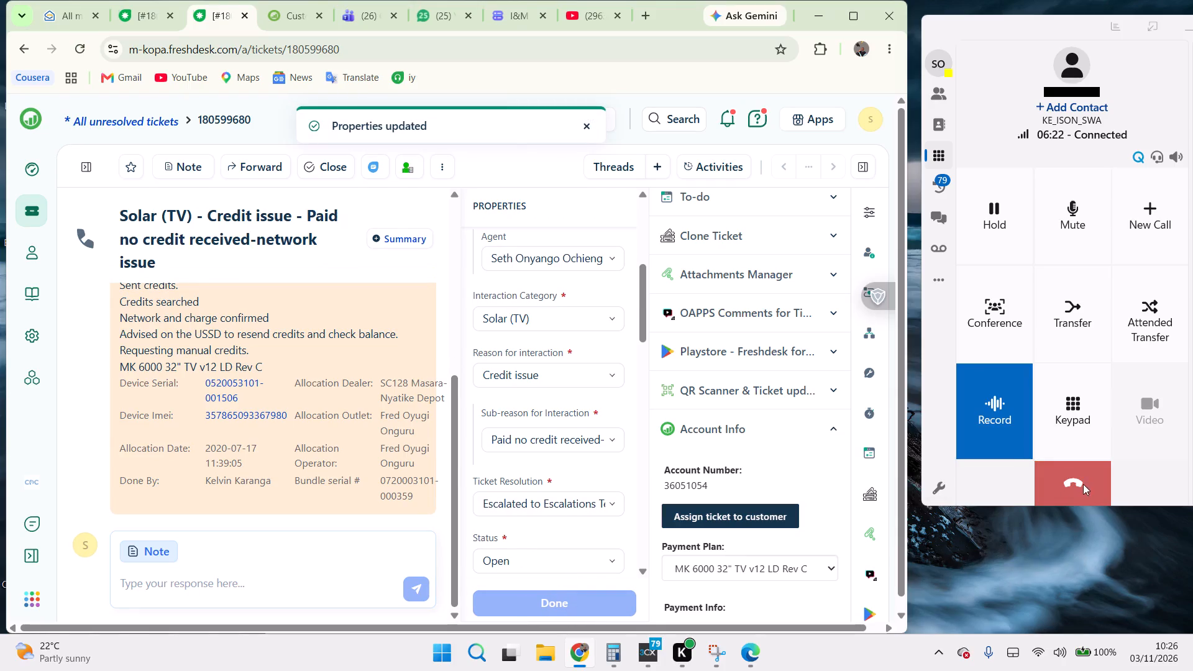
# Update the ticket status to Pending and hang up the connected call in the softphone.
pyautogui.click(551, 567)
pyautogui.click(548, 466)
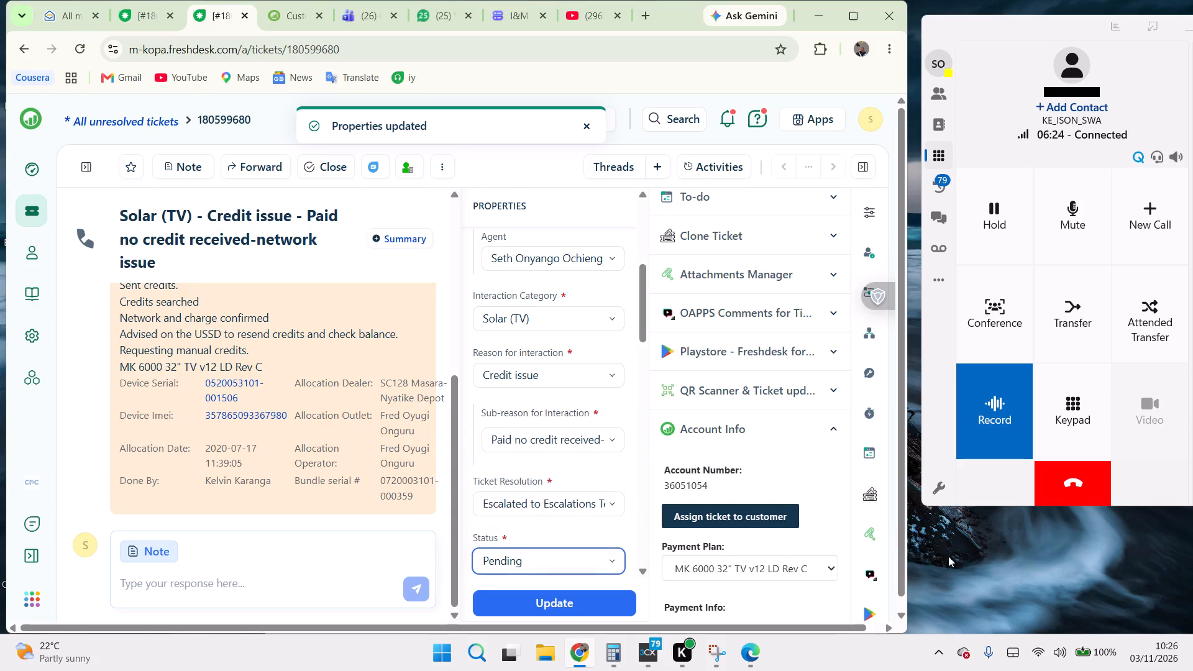
pyautogui.click(1097, 492)
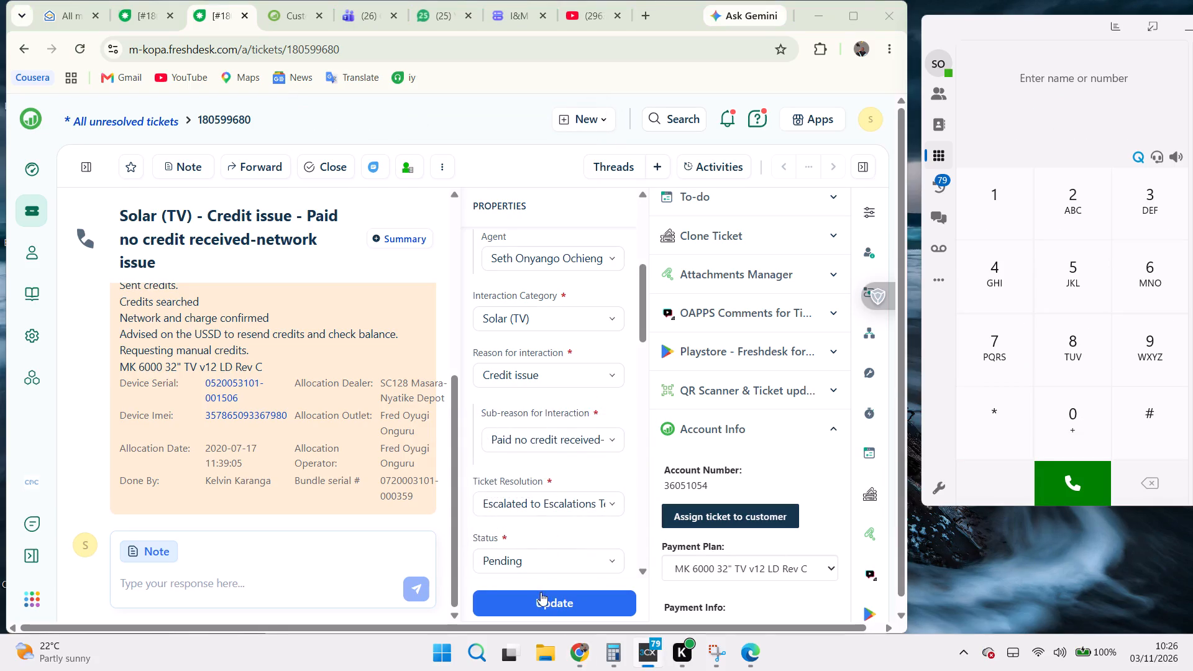
pyautogui.click(539, 596)
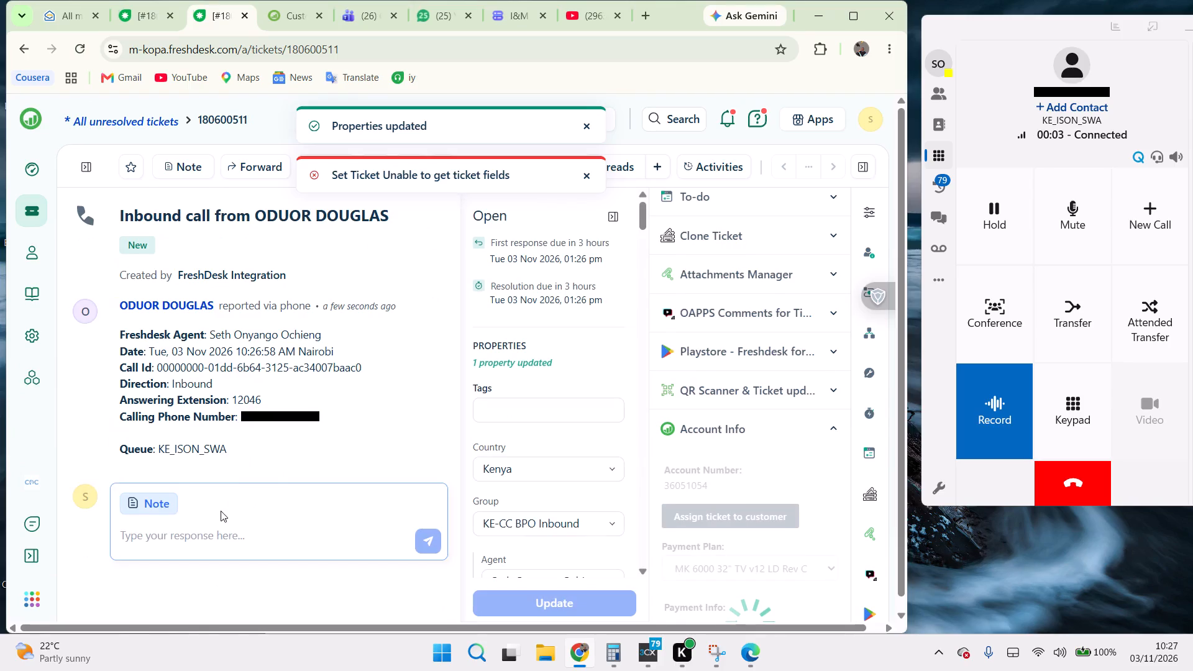
# Start a note on the new inbound call ticket with "douglas" as its first line, dismissing the error notification.
pyautogui.click(150, 529)
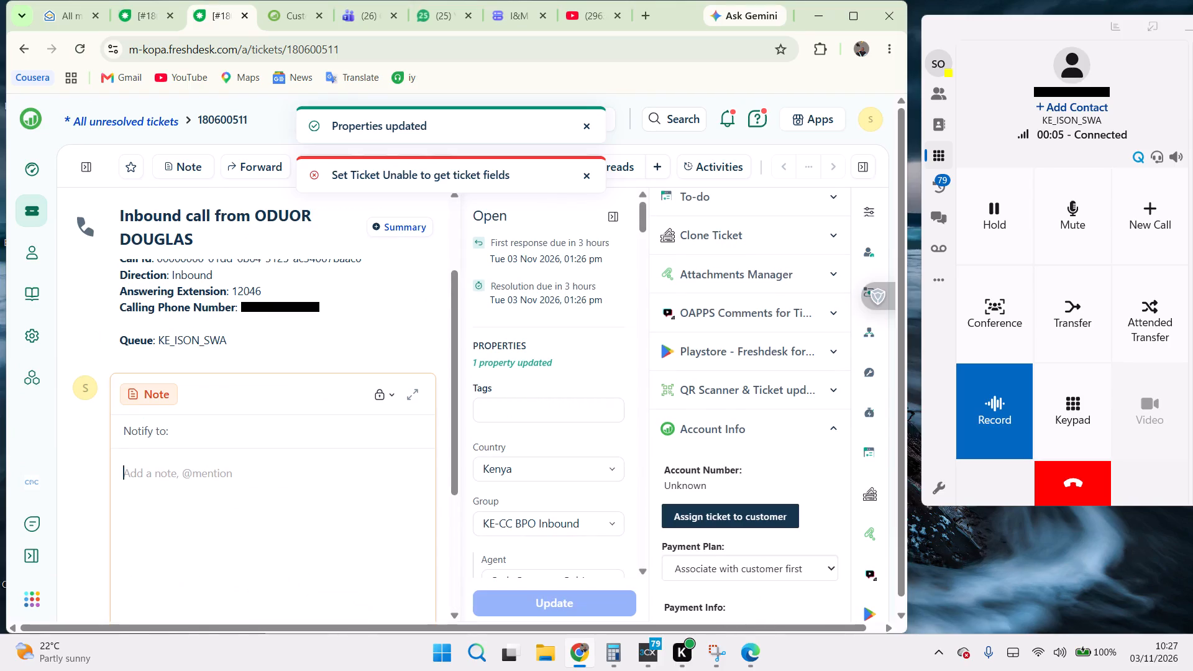
pyautogui.scroll(-1, 175, 490)
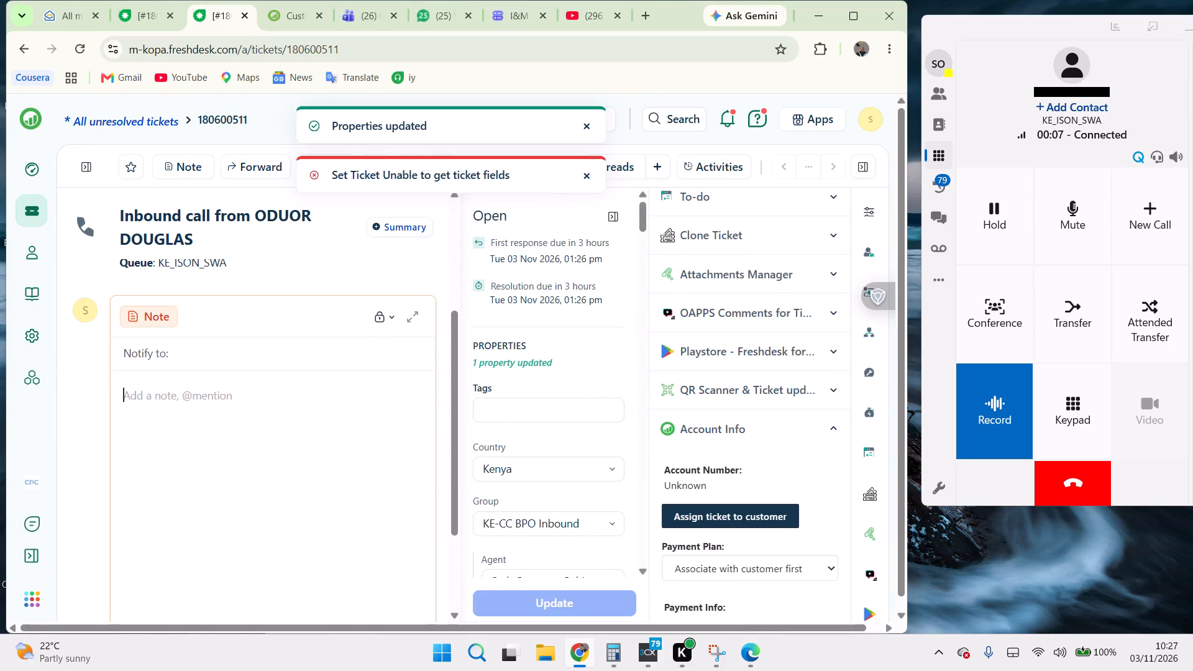
pyautogui.click(590, 171)
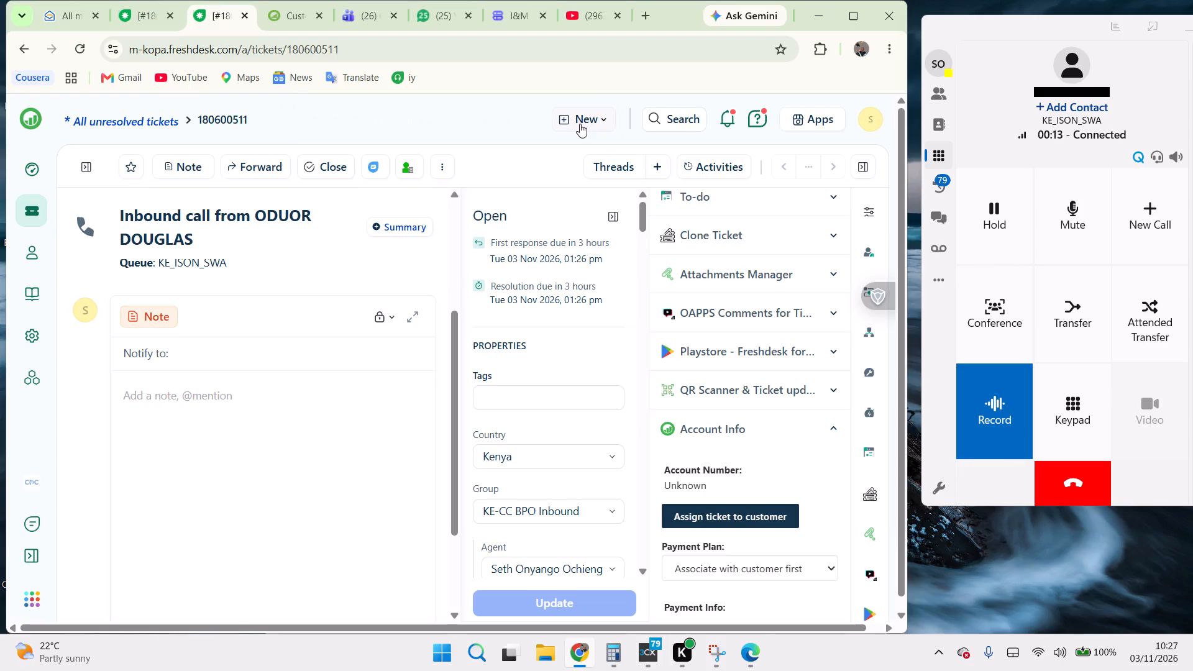
pyautogui.click(152, 410)
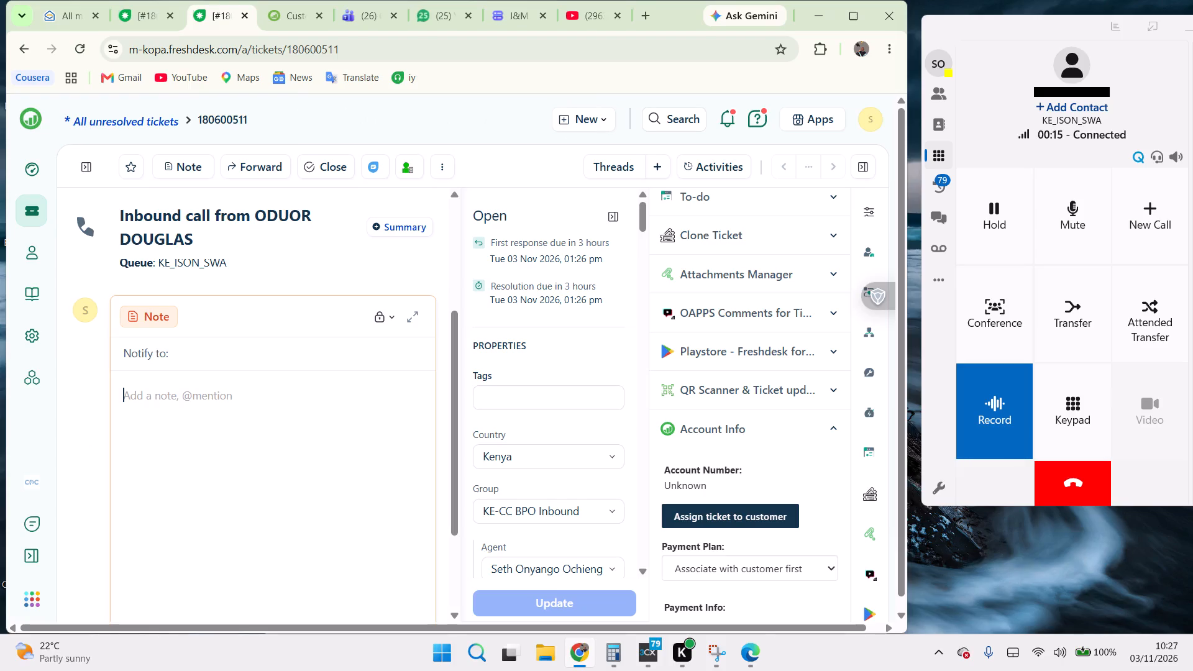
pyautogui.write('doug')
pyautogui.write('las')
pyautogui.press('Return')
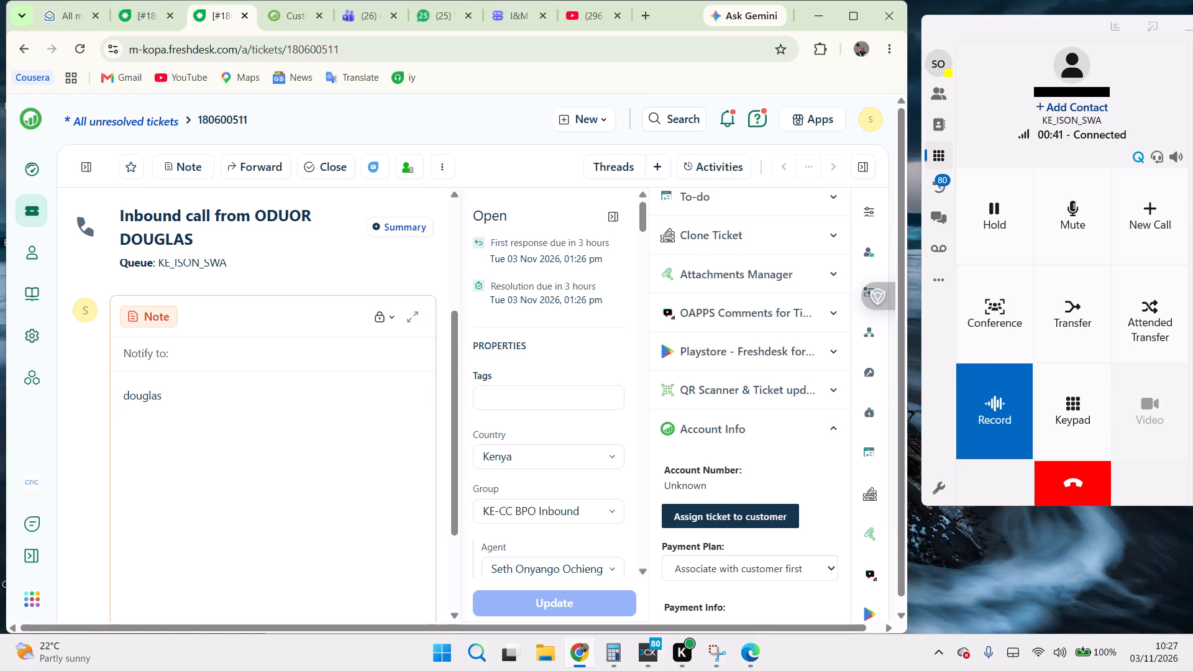
# Set the interaction category to Financial Products and the reason for interaction to Inquiry on cash loan.
pyautogui.scroll(-3, 534, 448)
pyautogui.click(526, 400)
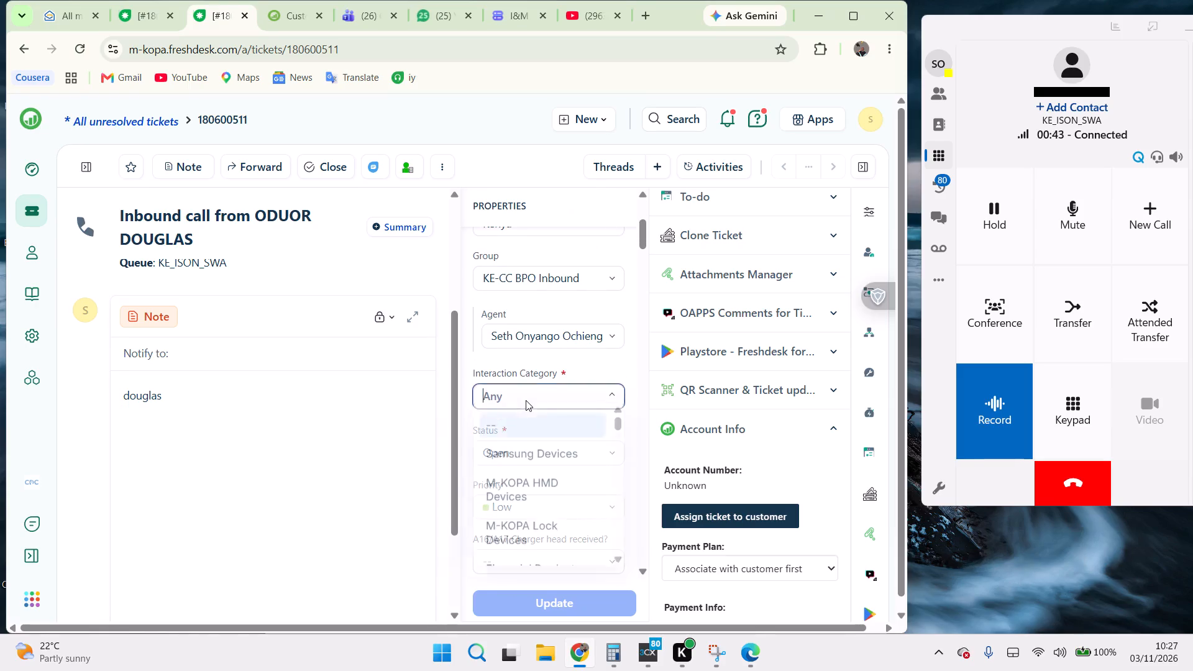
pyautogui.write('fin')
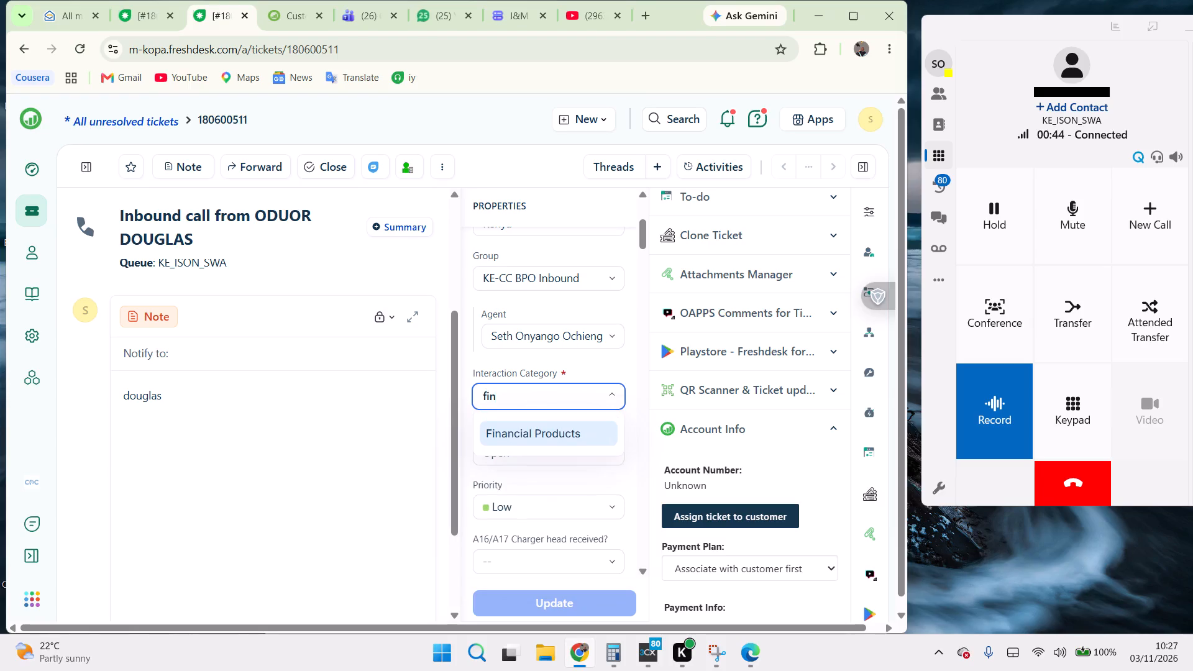
pyautogui.click(513, 443)
pyautogui.click(534, 459)
pyautogui.doubleClick(537, 457)
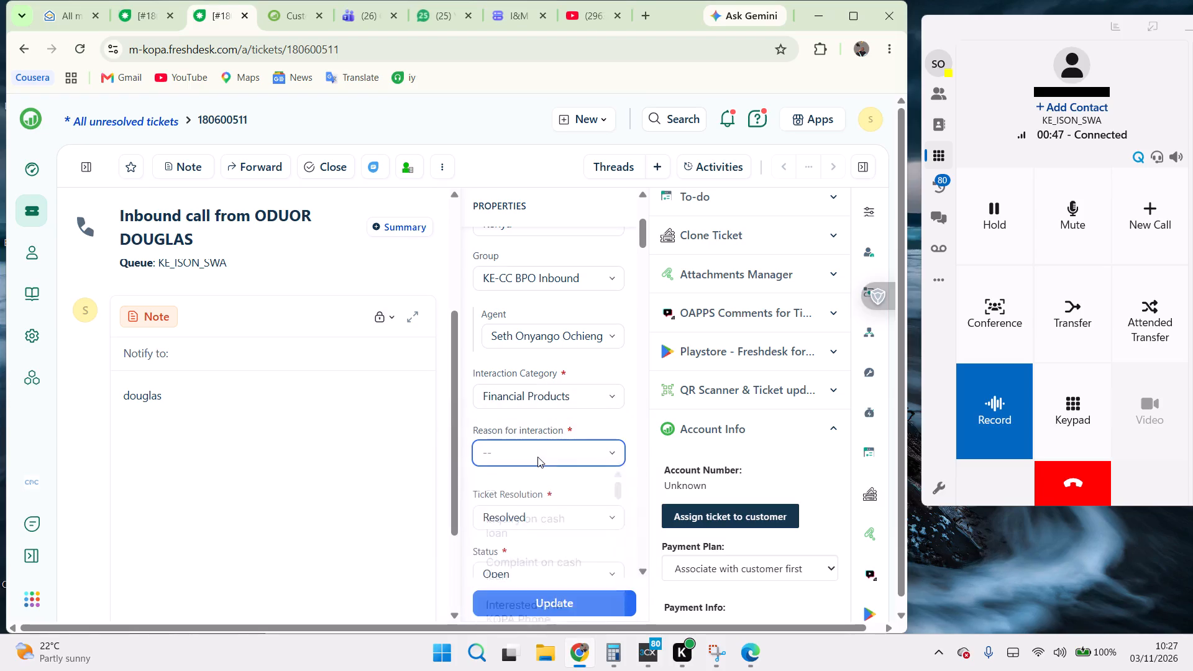
pyautogui.click(531, 513)
# Set the sub-reason to "Inquiry - cash loan qualification" and the outcome to "Resolved: Customer advised on qualification criteria".
pyautogui.click(558, 508)
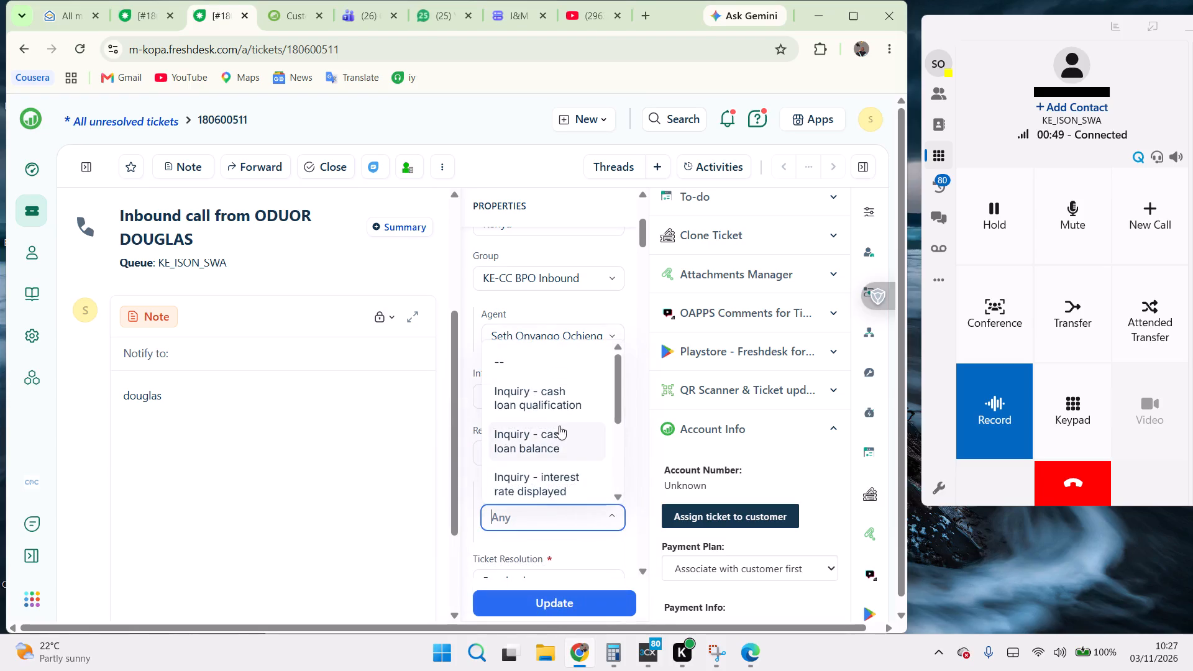
pyautogui.click(552, 400)
pyautogui.scroll(-2, 552, 400)
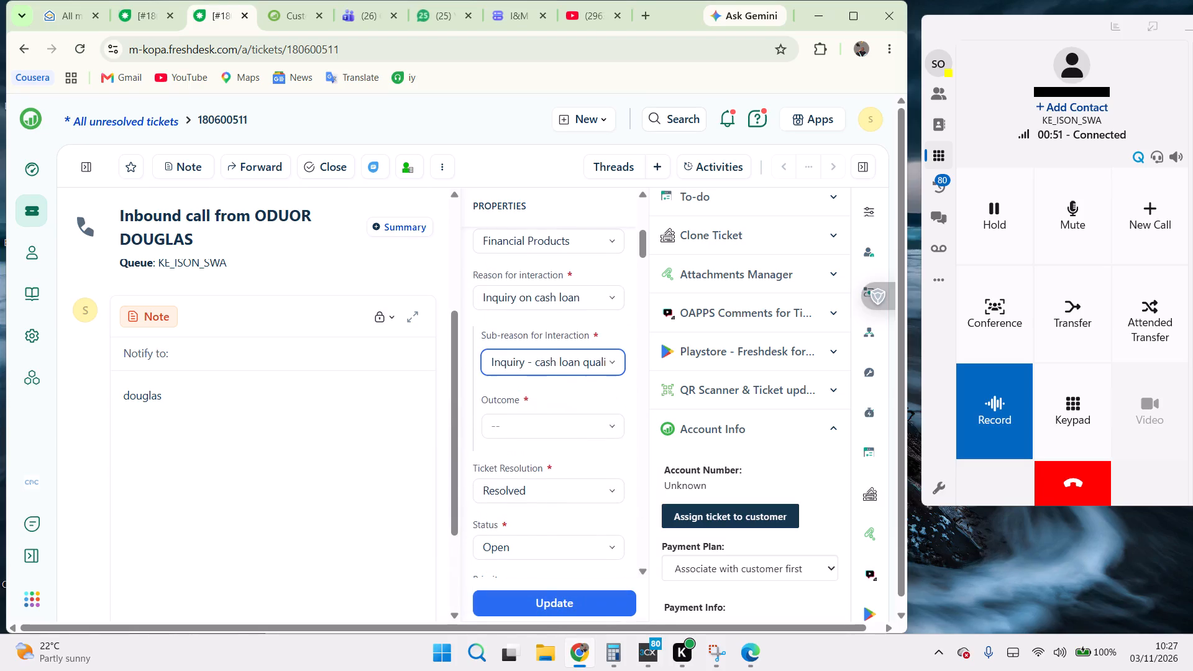
pyautogui.click(551, 423)
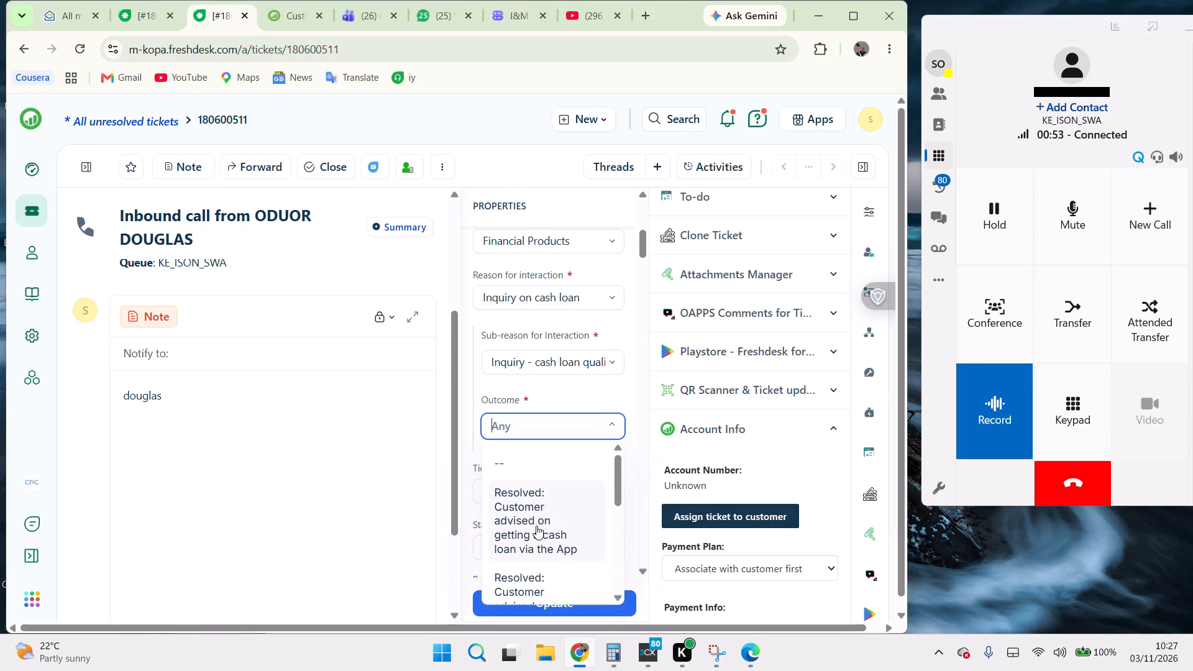
pyautogui.click(526, 580)
# Set the cash loan ticket's status to Resolved.
pyautogui.click(537, 545)
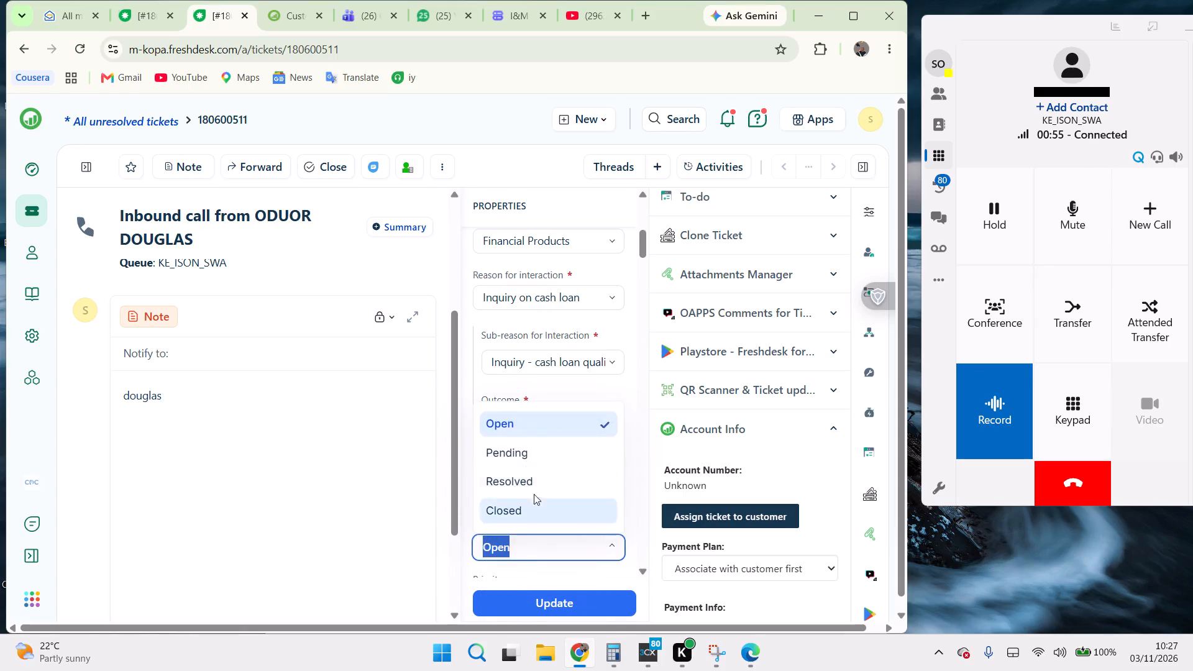
pyautogui.click(530, 480)
# Copy the sub-reason text "Inquiry - cash loan qualification" into the note below the caller's name.
pyautogui.click(523, 362)
pyautogui.rightClick(523, 362)
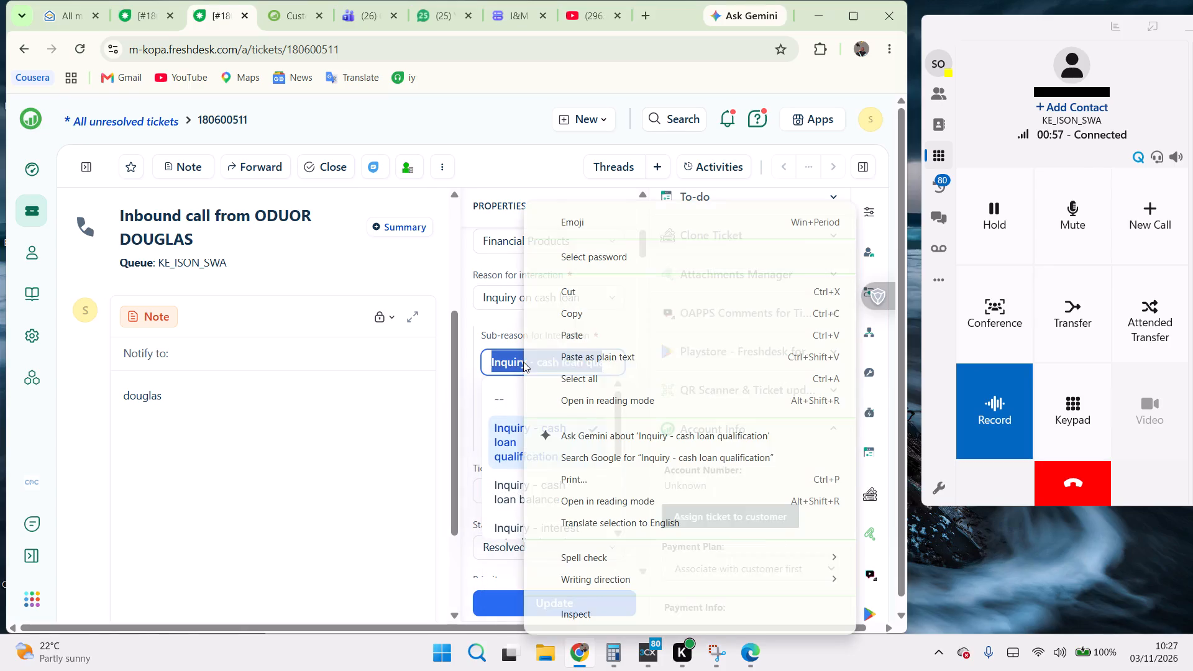
pyautogui.click(572, 314)
pyautogui.click(301, 432)
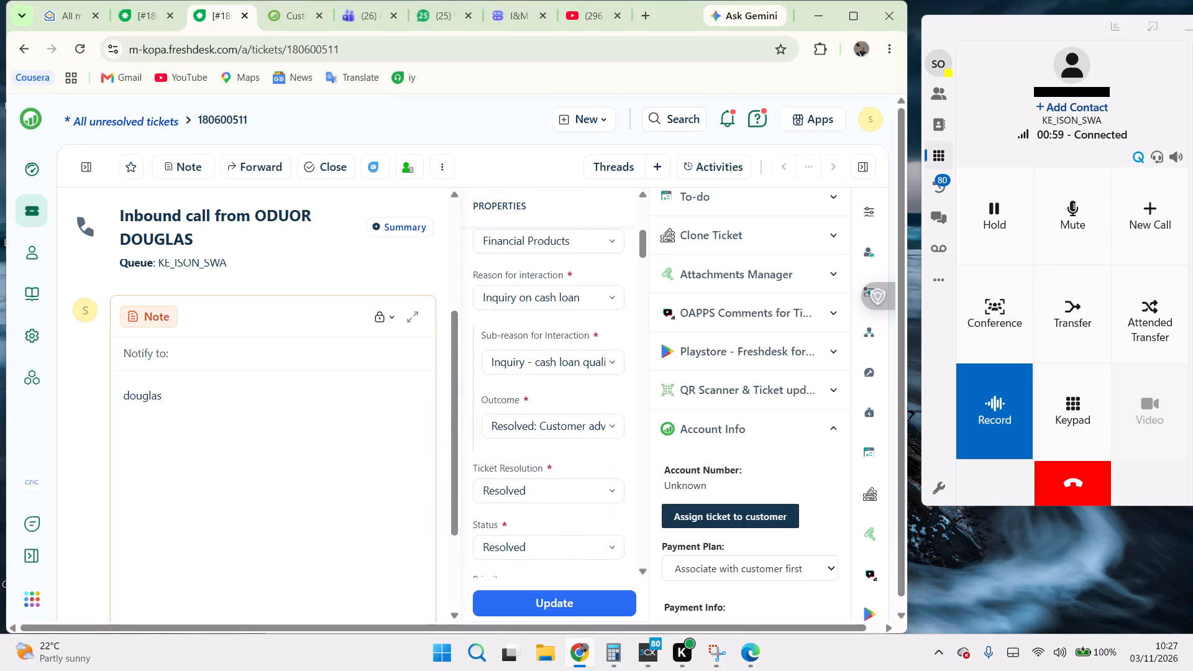
pyautogui.hotkey('ctrl', 'v')
pyautogui.press('Return')
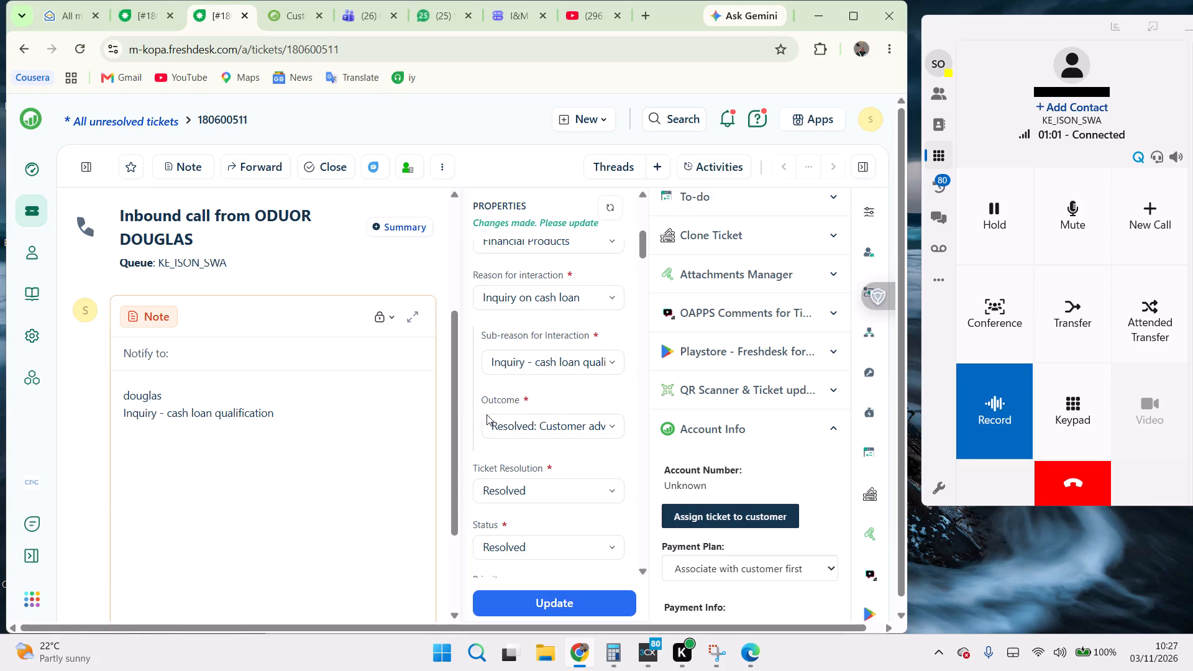
# Copy the outcome text "Resolved: Customer advised on qualification criteria" into the note as the following line.
pyautogui.click(532, 414)
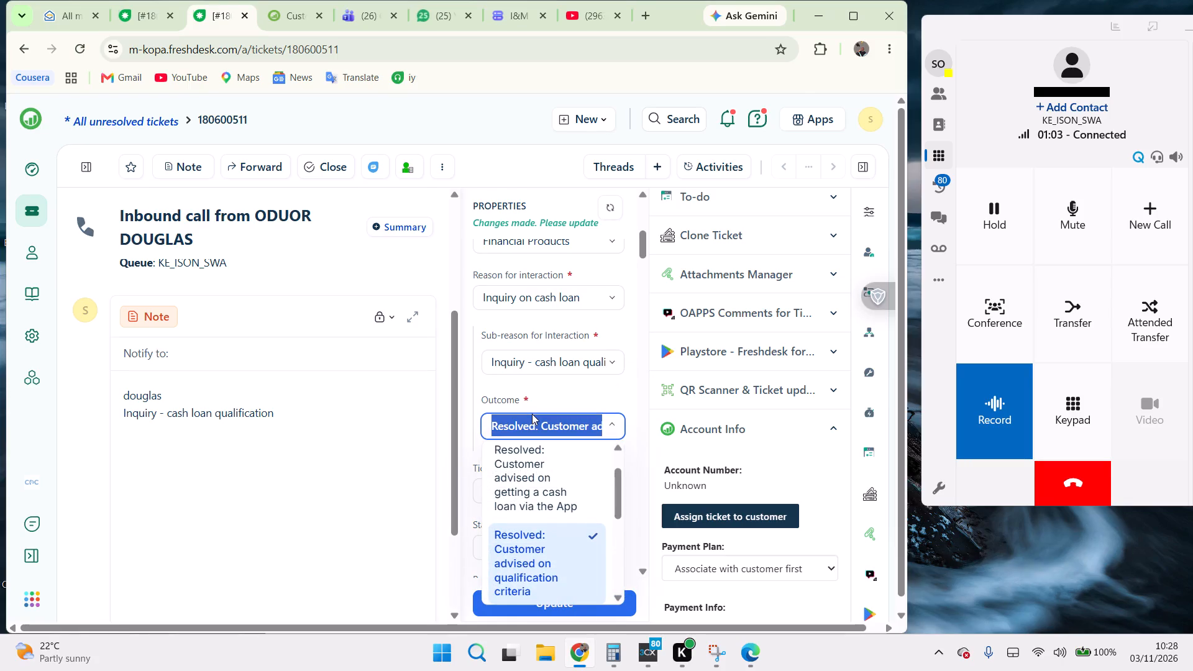
pyautogui.rightClick(532, 414)
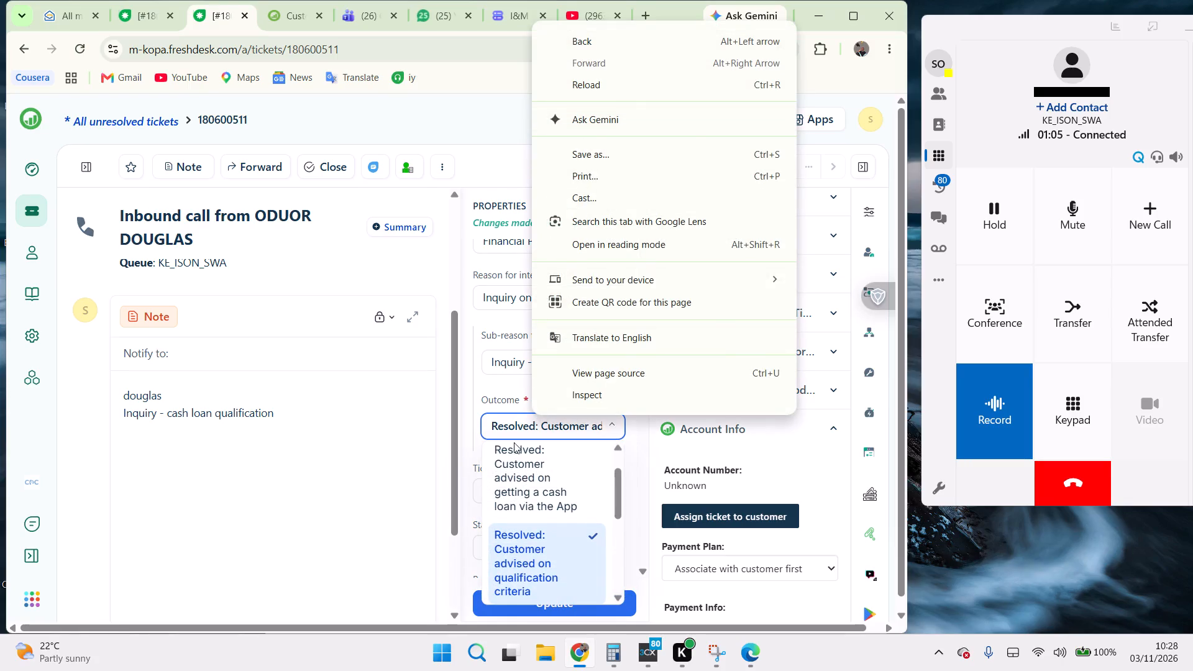
pyautogui.doubleClick(508, 418)
pyautogui.rightClick(508, 418)
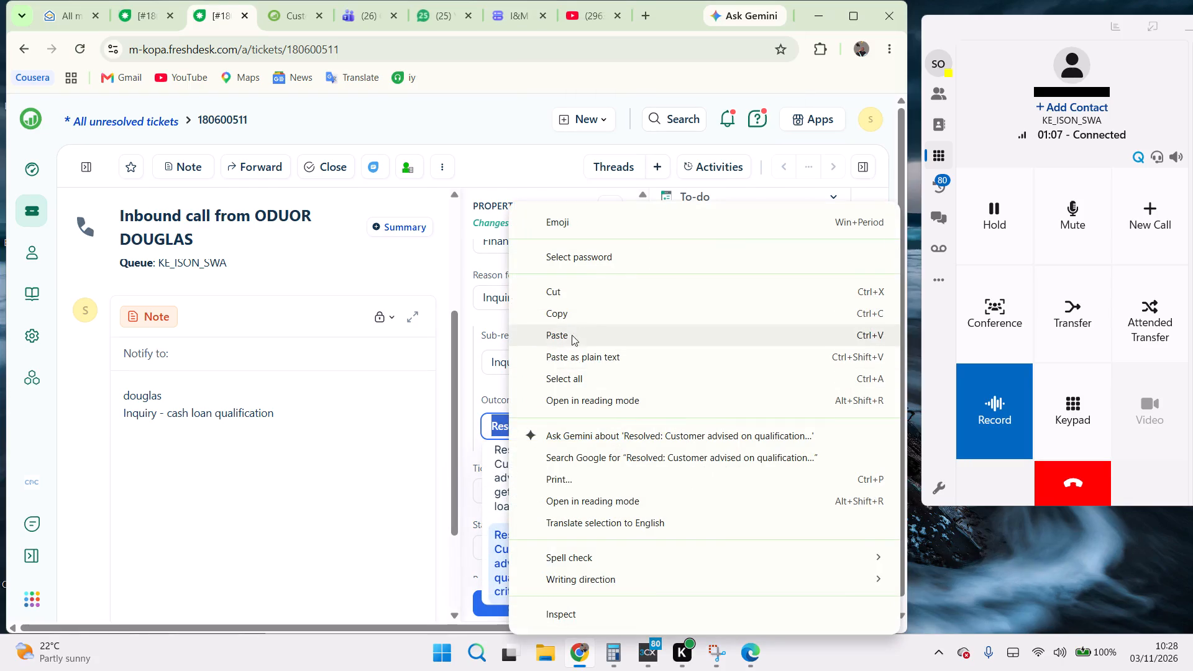
pyautogui.click(569, 317)
pyautogui.click(299, 411)
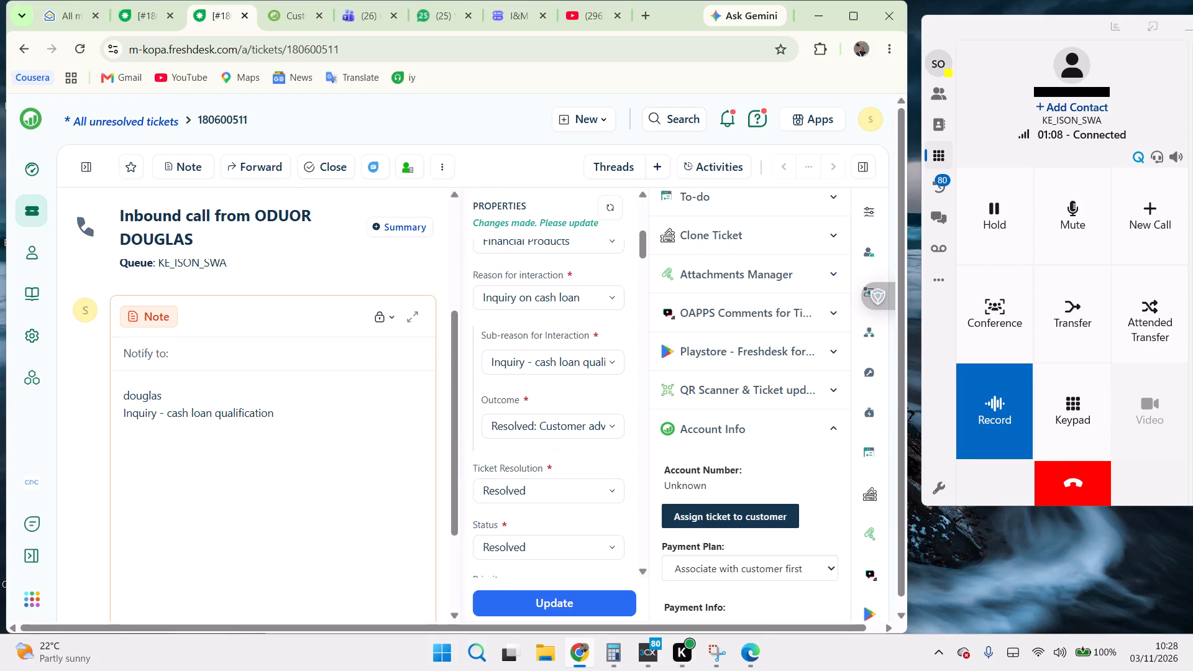
pyautogui.press('Return')
pyautogui.hotkey('ctrl', 'v')
pyautogui.press('Return')
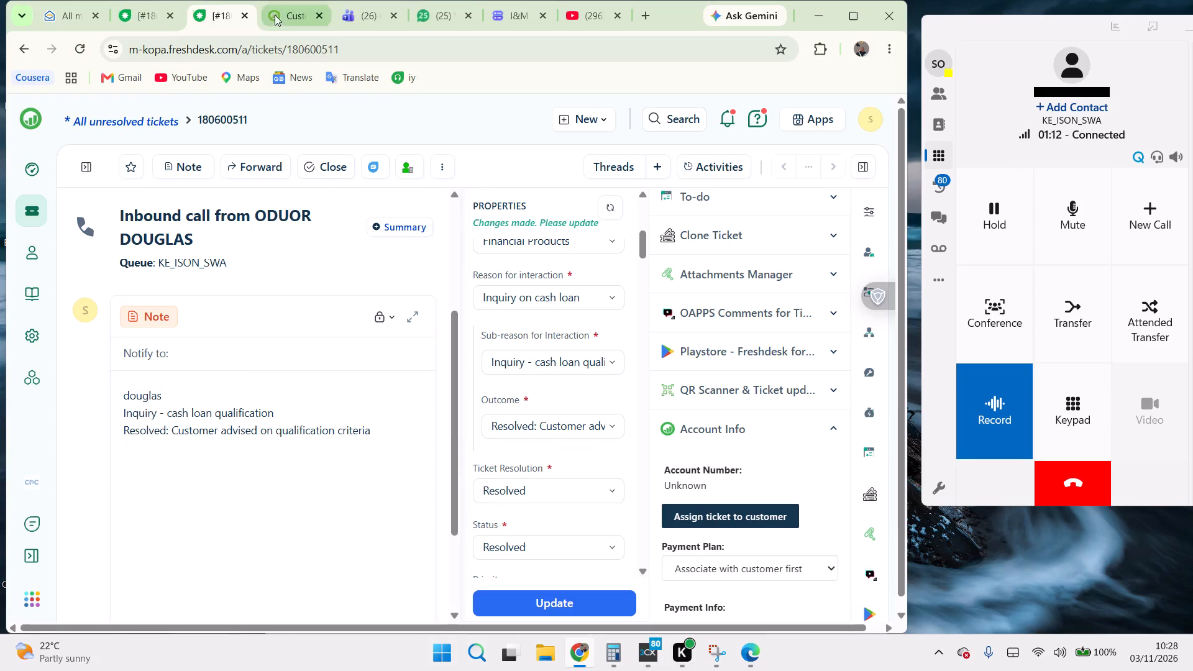
# Switch to the M-KOPA customer dashboard and search for the current caller's account number.
pyautogui.click(413, 167)
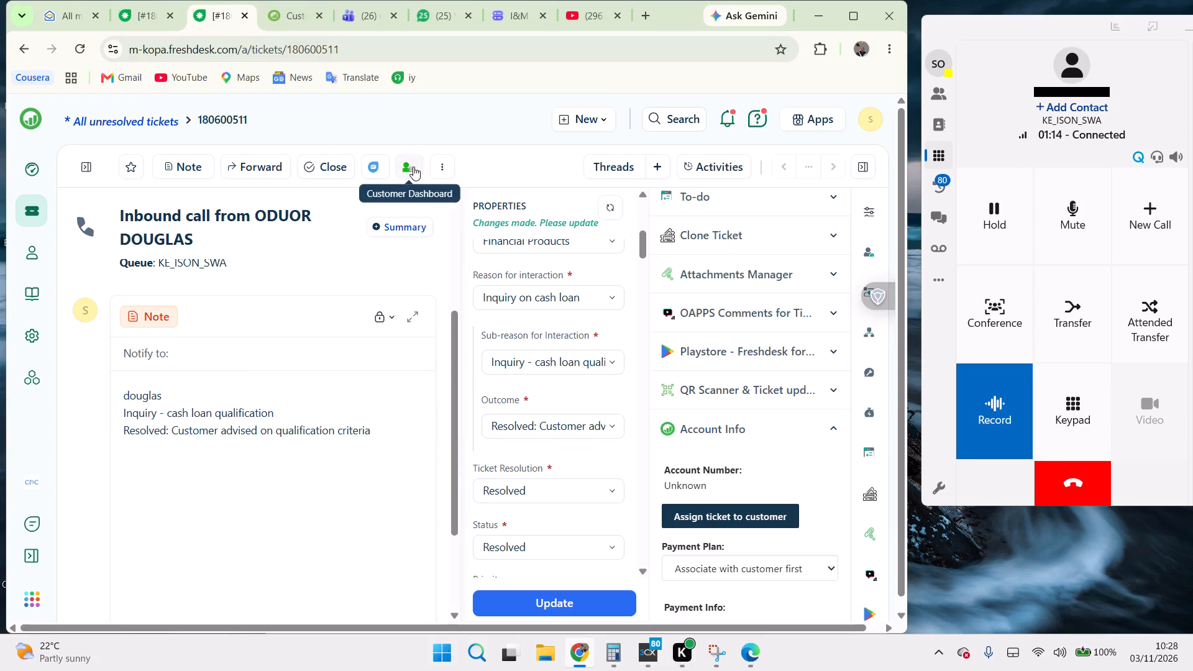
pyautogui.click(287, 12)
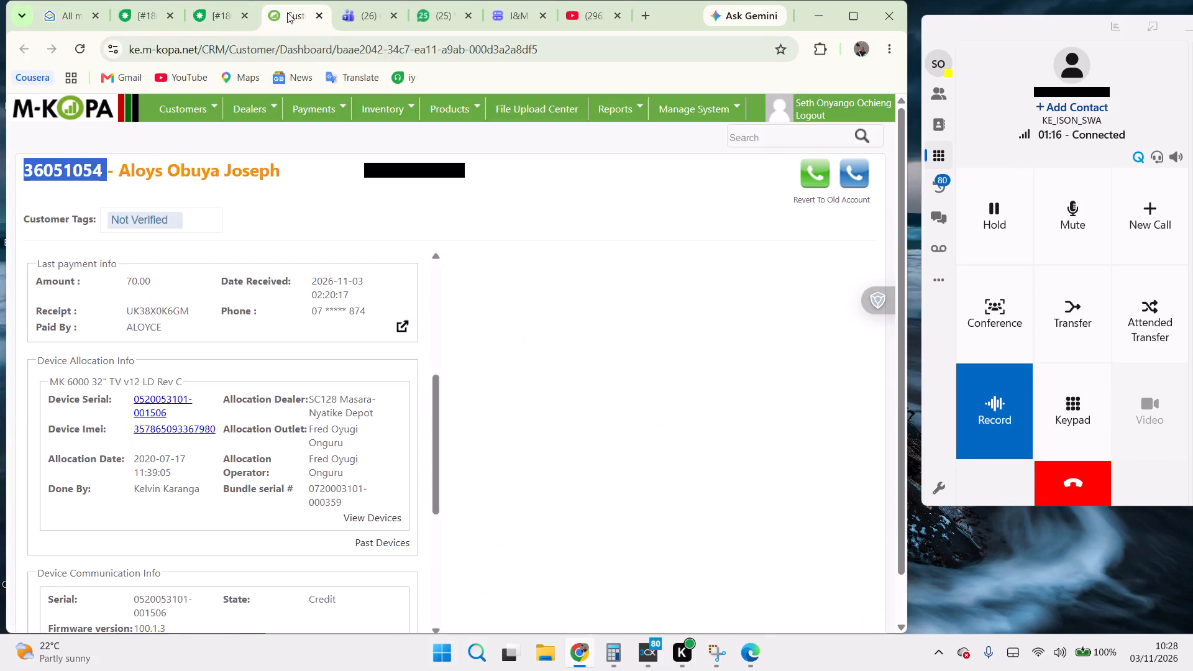
pyautogui.click(745, 134)
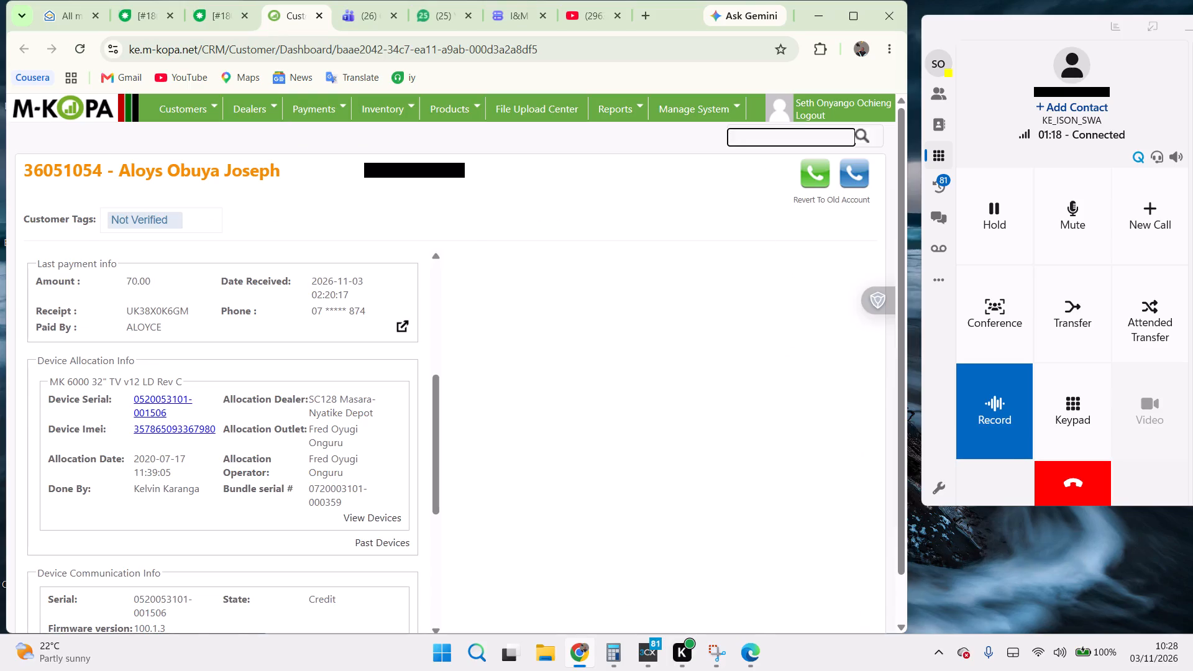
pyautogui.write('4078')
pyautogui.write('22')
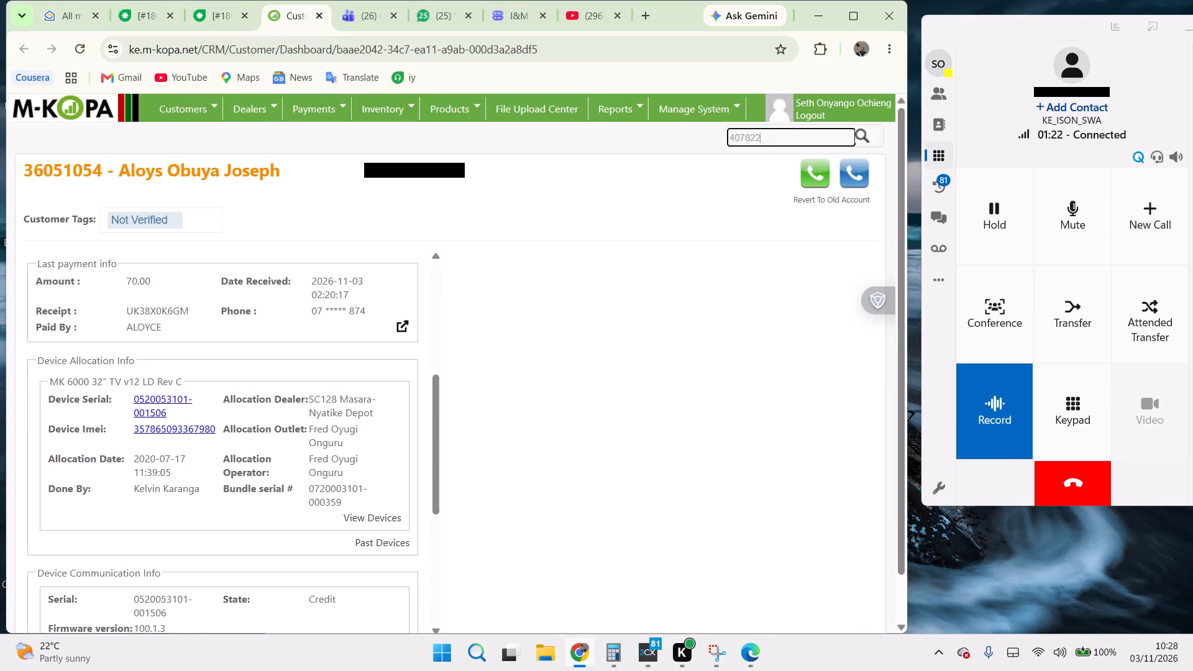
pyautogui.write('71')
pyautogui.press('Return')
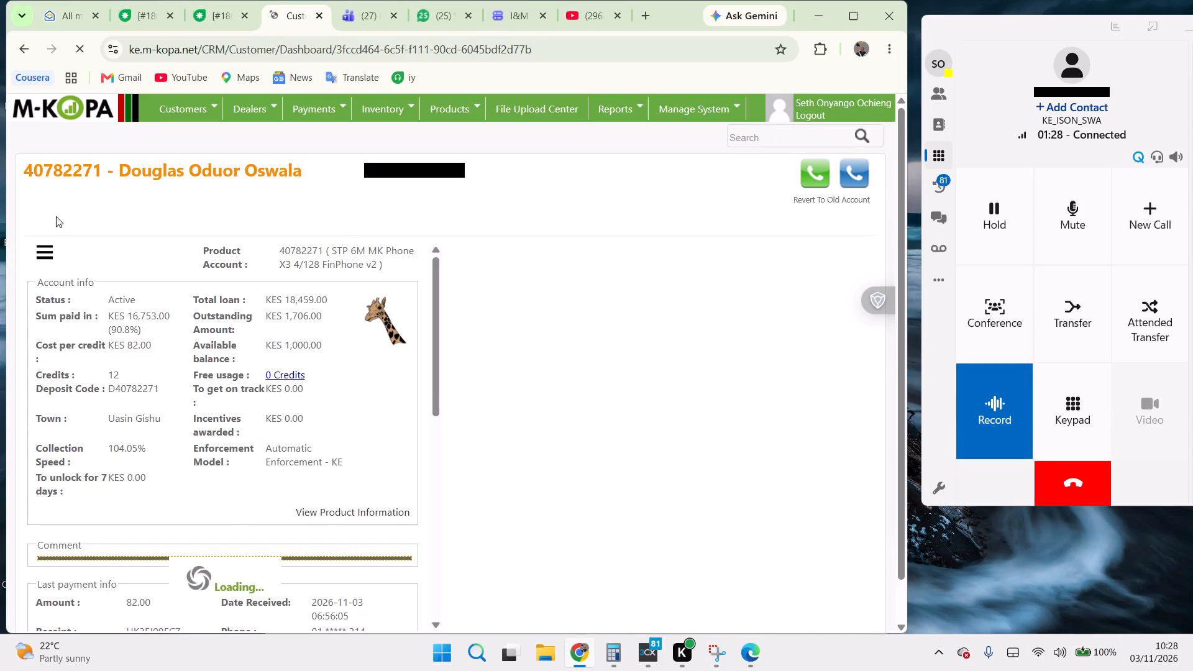
# Copy the account number from the customer dashboard and search for it in the ticket's customer association form.
pyautogui.doubleClick(40, 170)
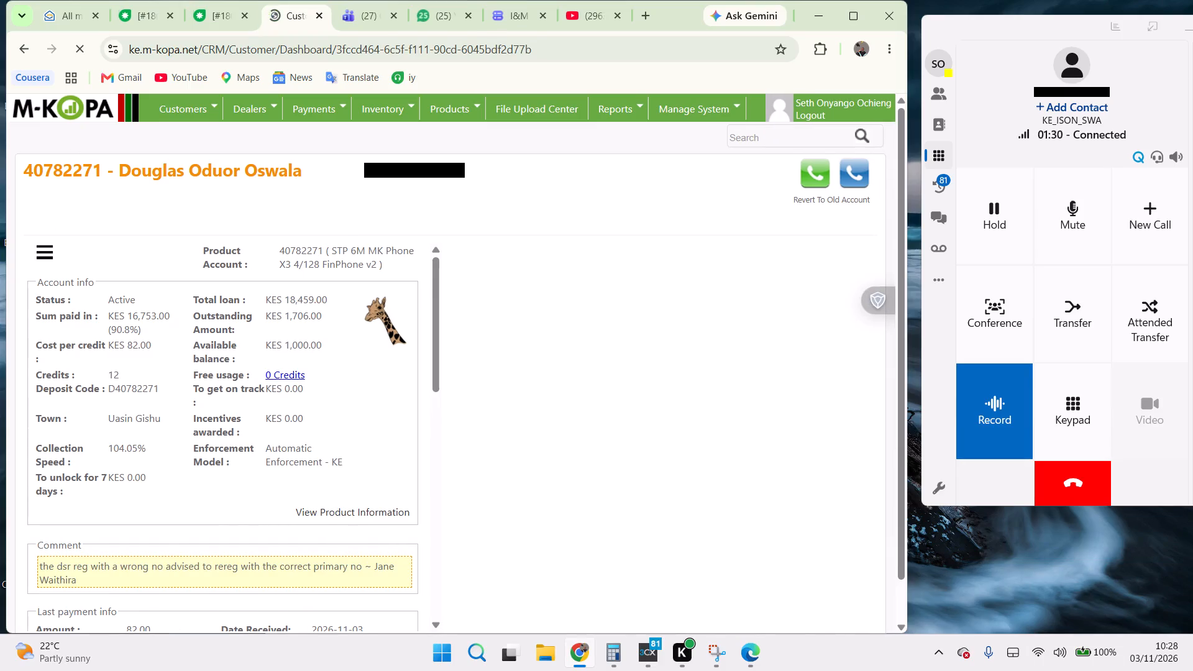
pyautogui.rightClick(52, 170)
pyautogui.click(103, 194)
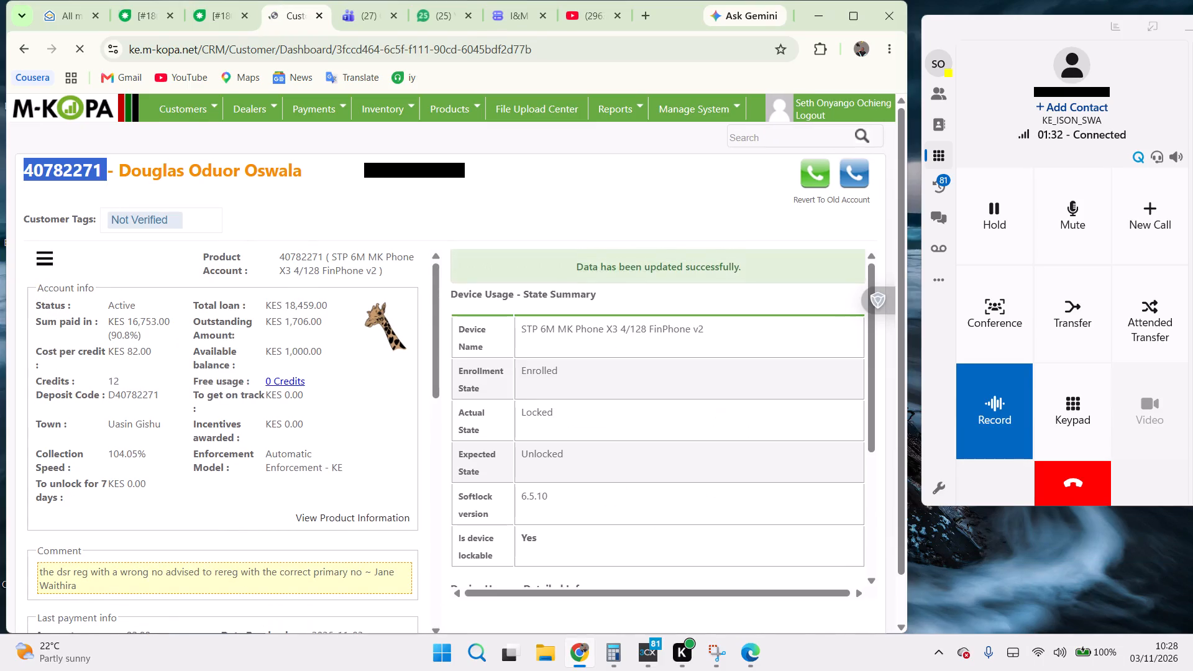
pyautogui.click(215, 21)
pyautogui.click(695, 506)
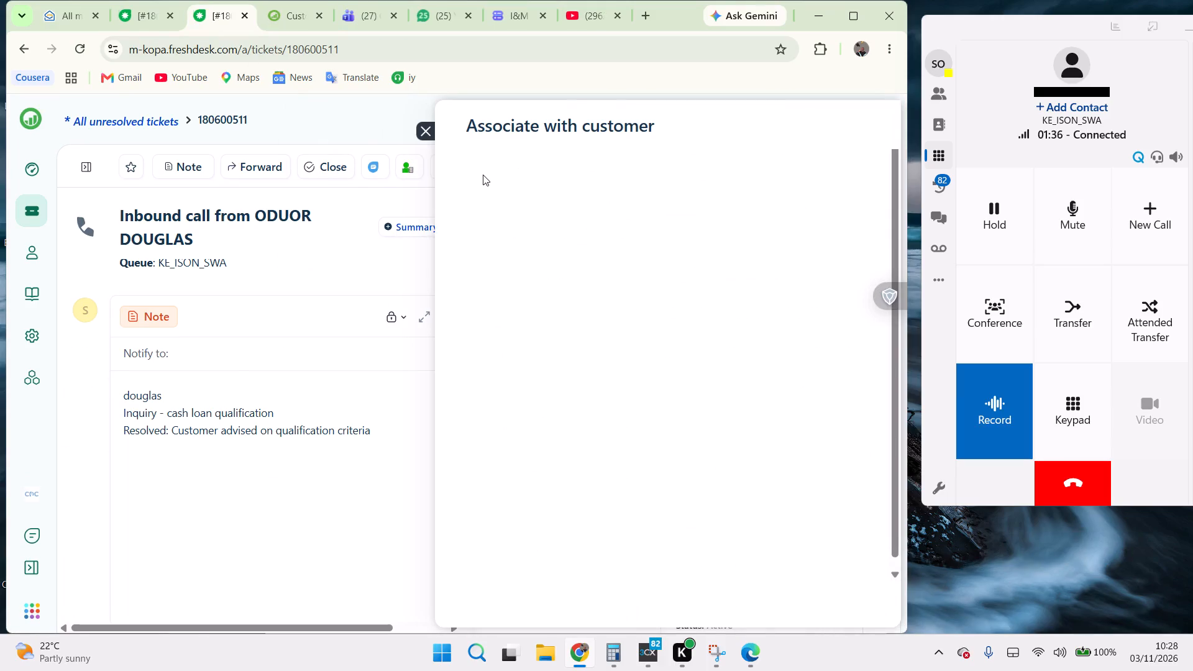
pyautogui.click(489, 174)
pyautogui.hotkey('ctrl', 'v')
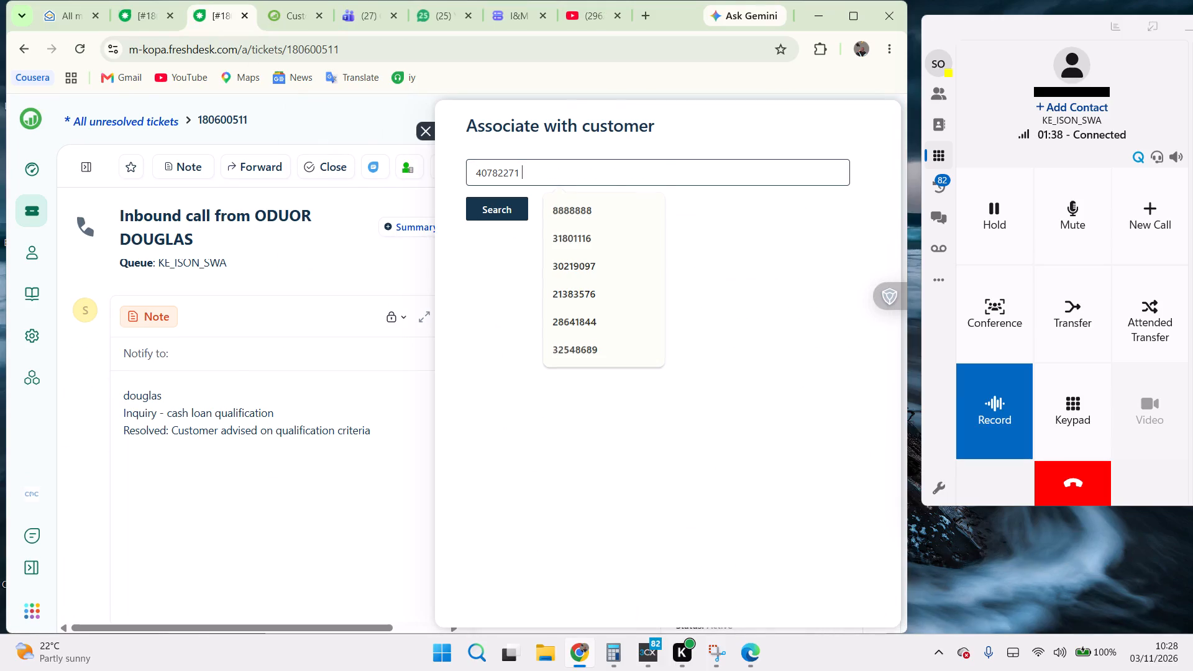
pyautogui.press('BackSpace')
pyautogui.click(472, 204)
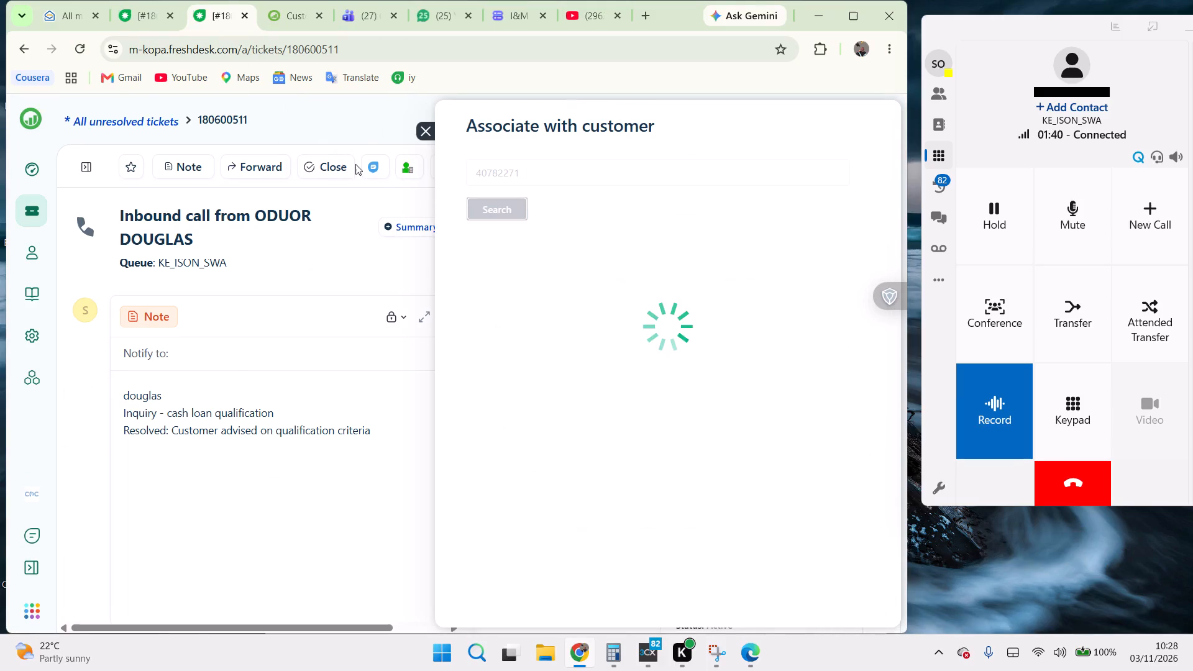
# Switch to the customer dashboard and open the customer's Update Information form.
pyautogui.click(271, 14)
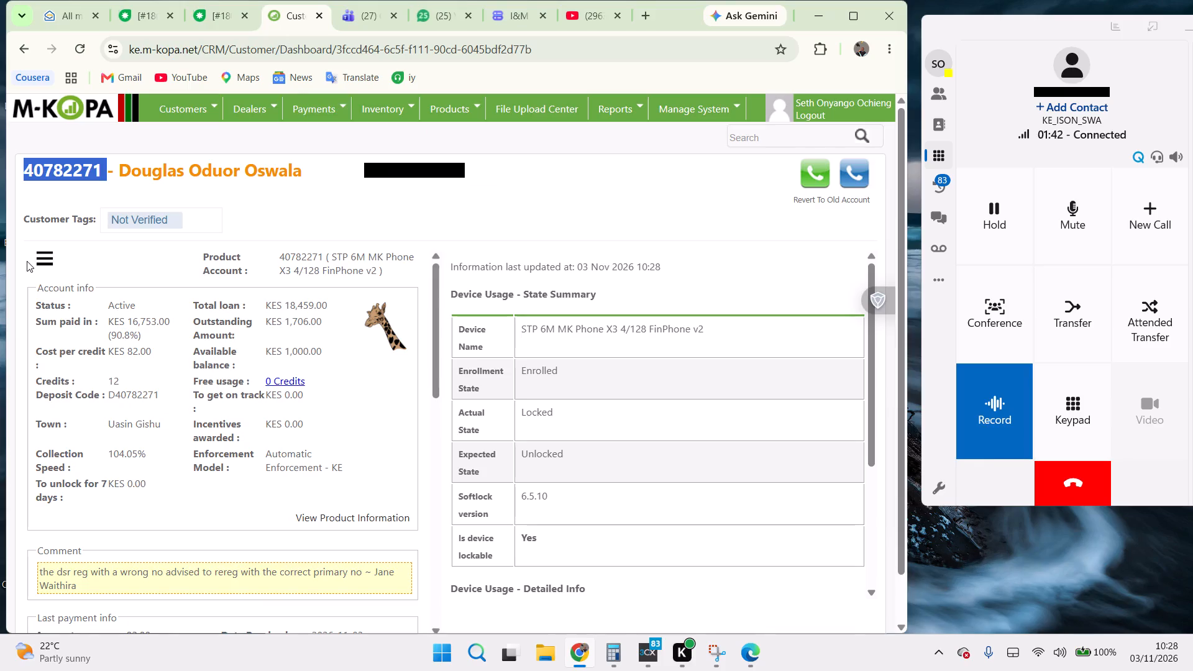
pyautogui.click(63, 391)
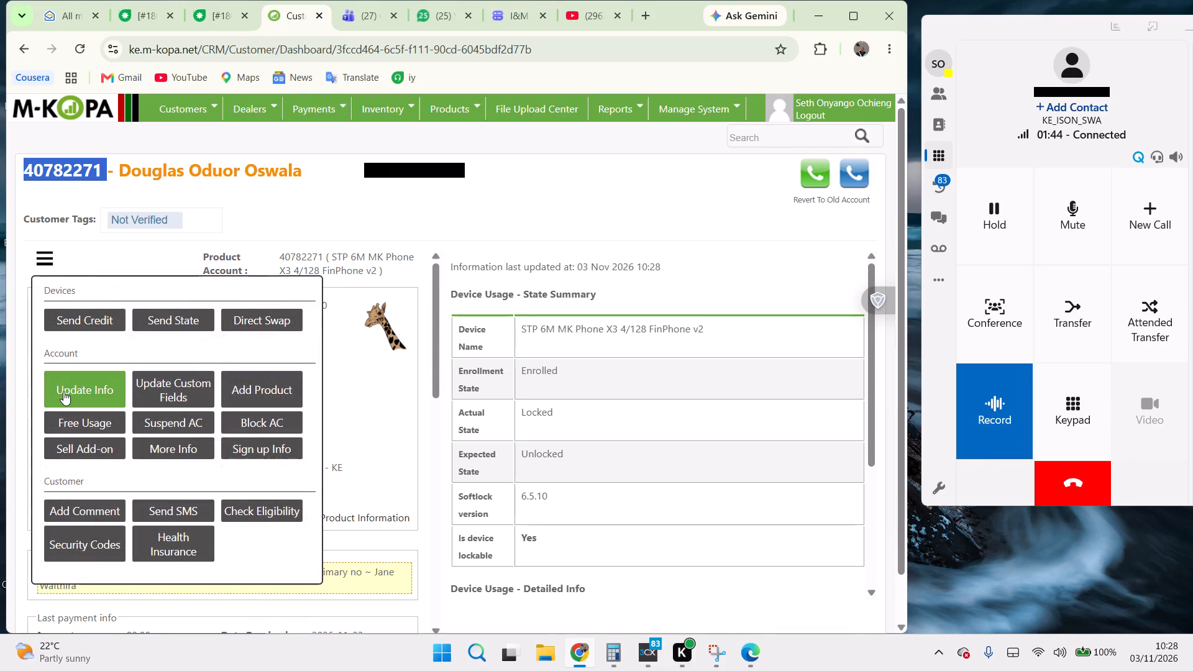
# Return to the inbound call ticket and assign it to the customer found in the M-KOPA database.
pyautogui.click(206, 16)
pyautogui.click(547, 391)
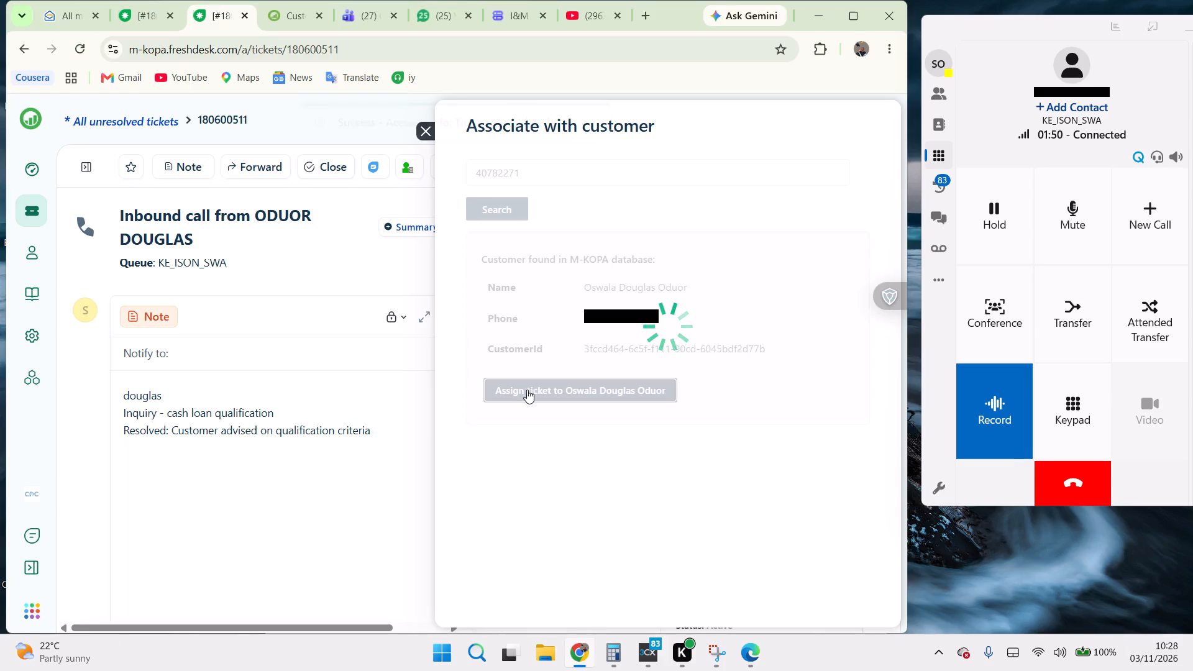
pyautogui.scroll(-1, 354, 401)
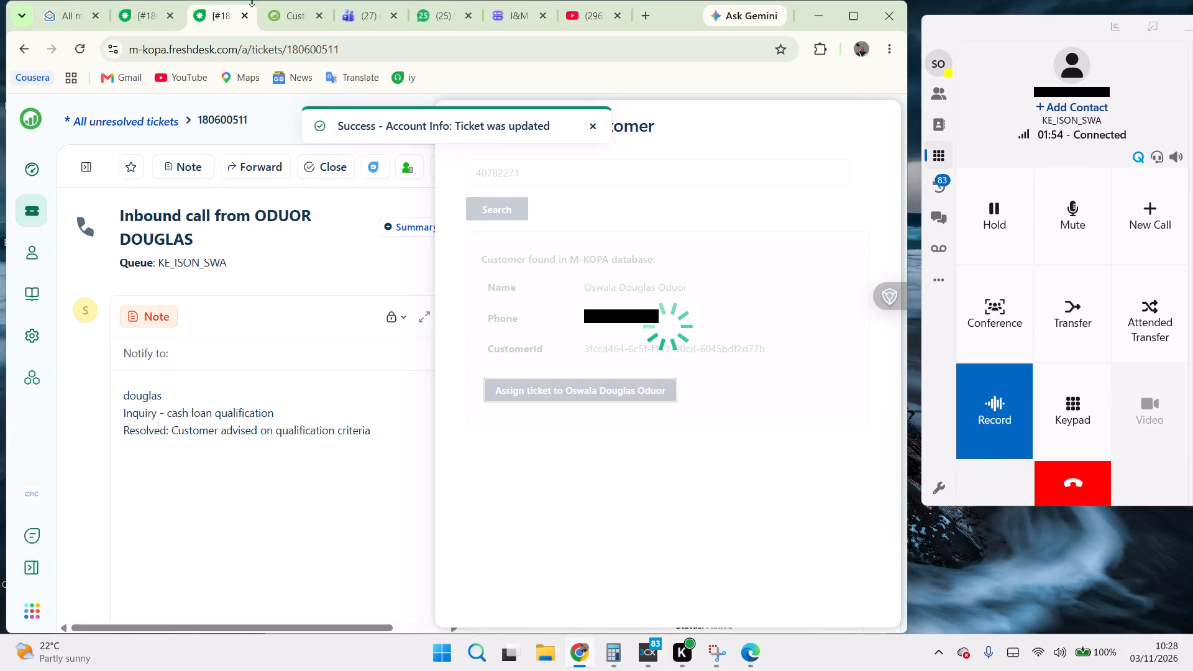
# Review the customer's personal and contact information on the dashboard, and close the form without changes.
pyautogui.click(278, 12)
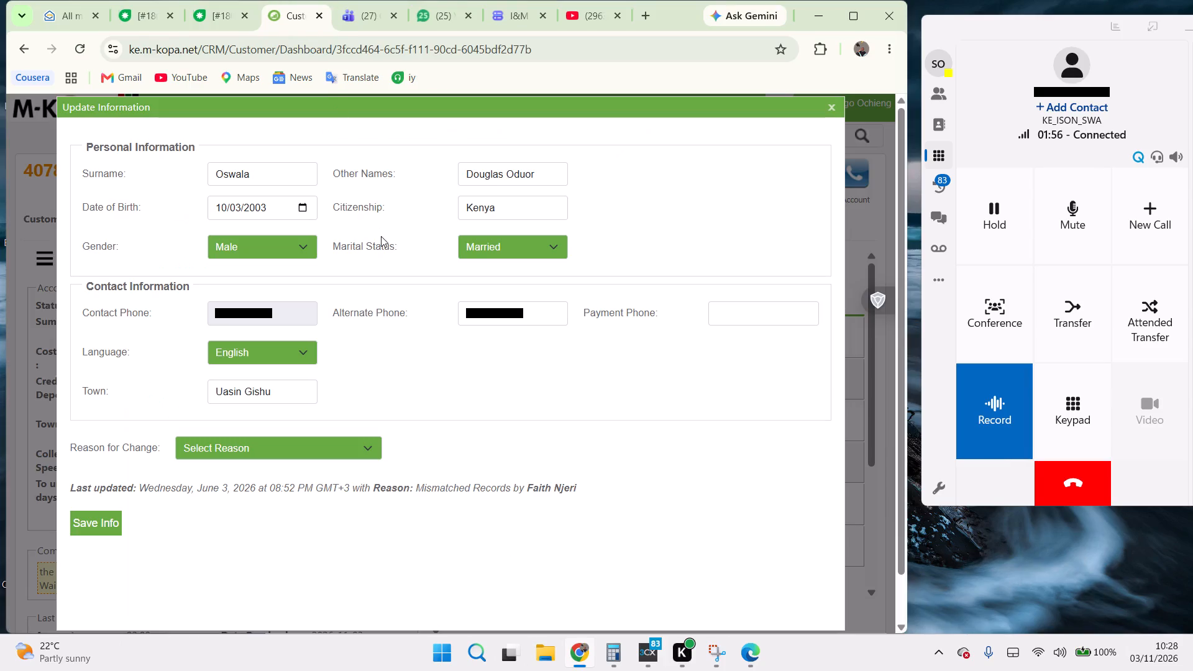
pyautogui.click(823, 108)
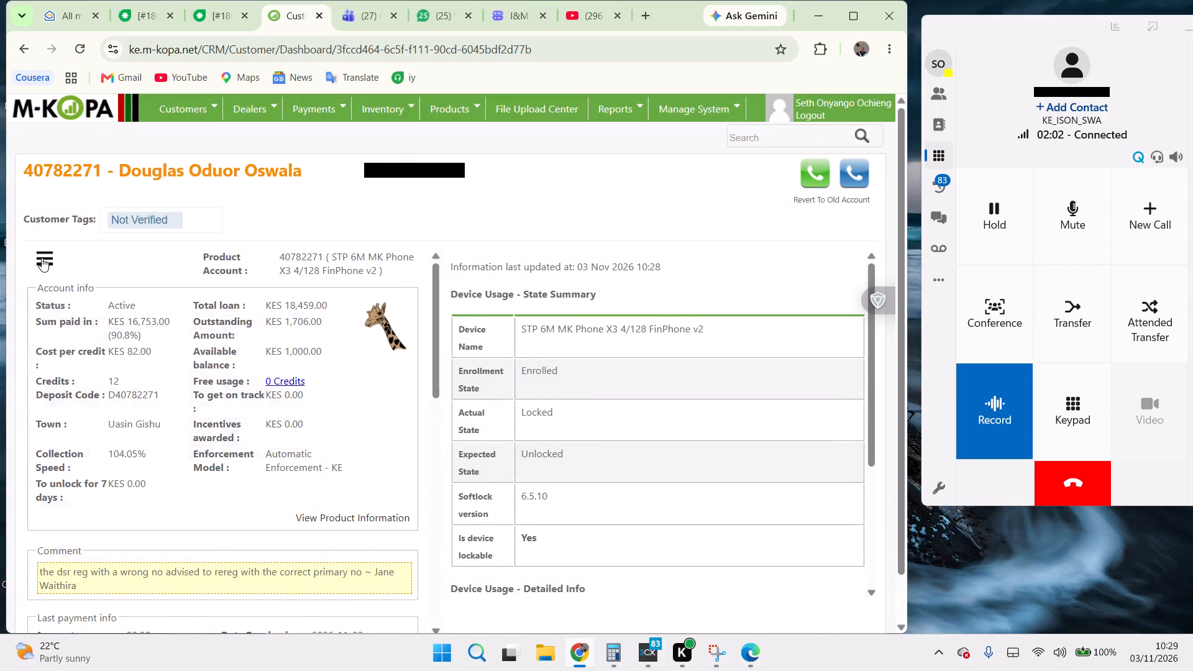
# Run Check Eligibility for the customer and capture a Snipping Tool screenshot of the dashboard with the eligibility window.
pyautogui.click(243, 507)
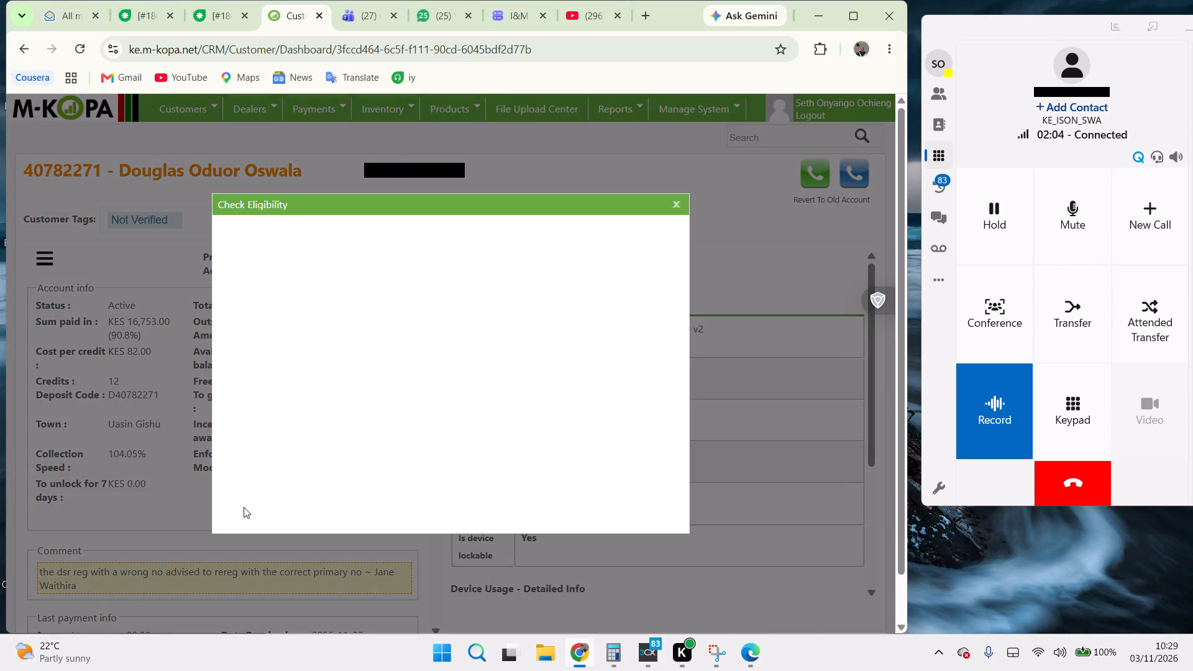
pyautogui.click(713, 660)
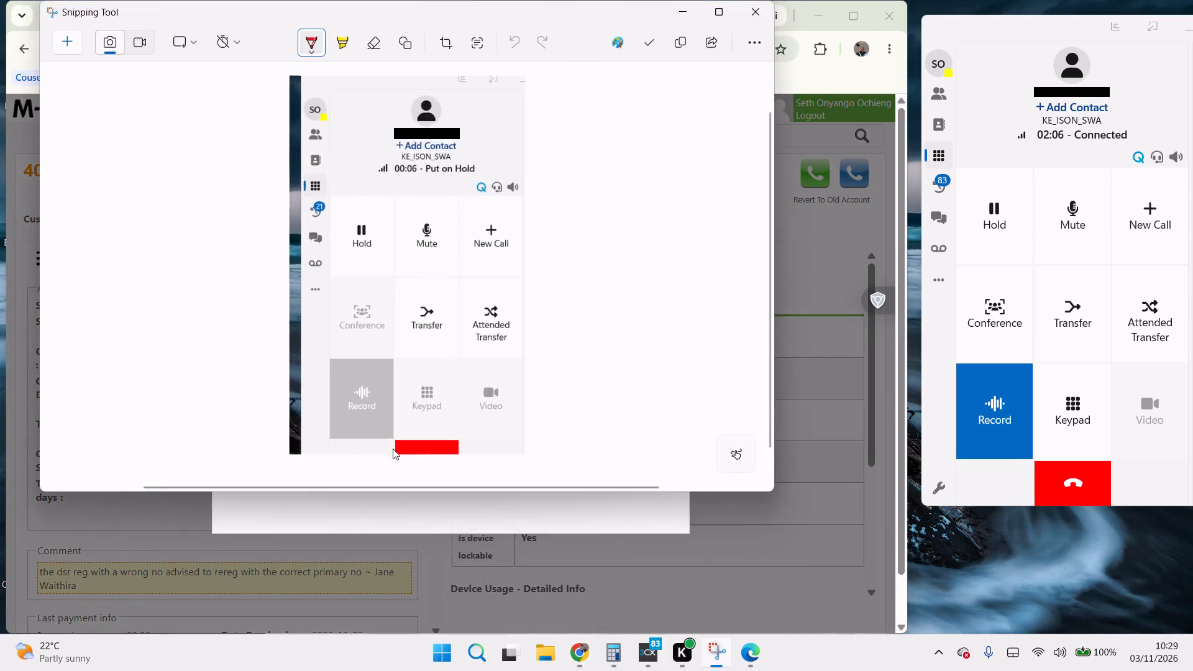
pyautogui.click(74, 45)
pyautogui.moveTo(11, 129); pyautogui.dragTo(279, 195)
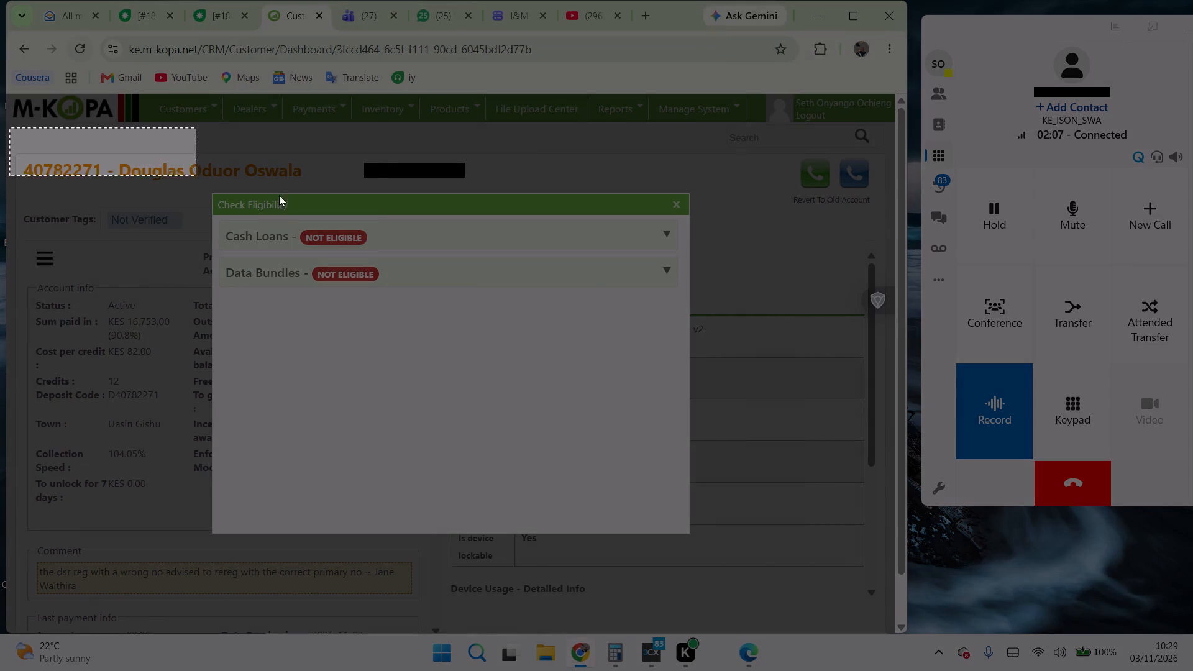
pyautogui.moveTo(279, 195); pyautogui.dragTo(753, 592)
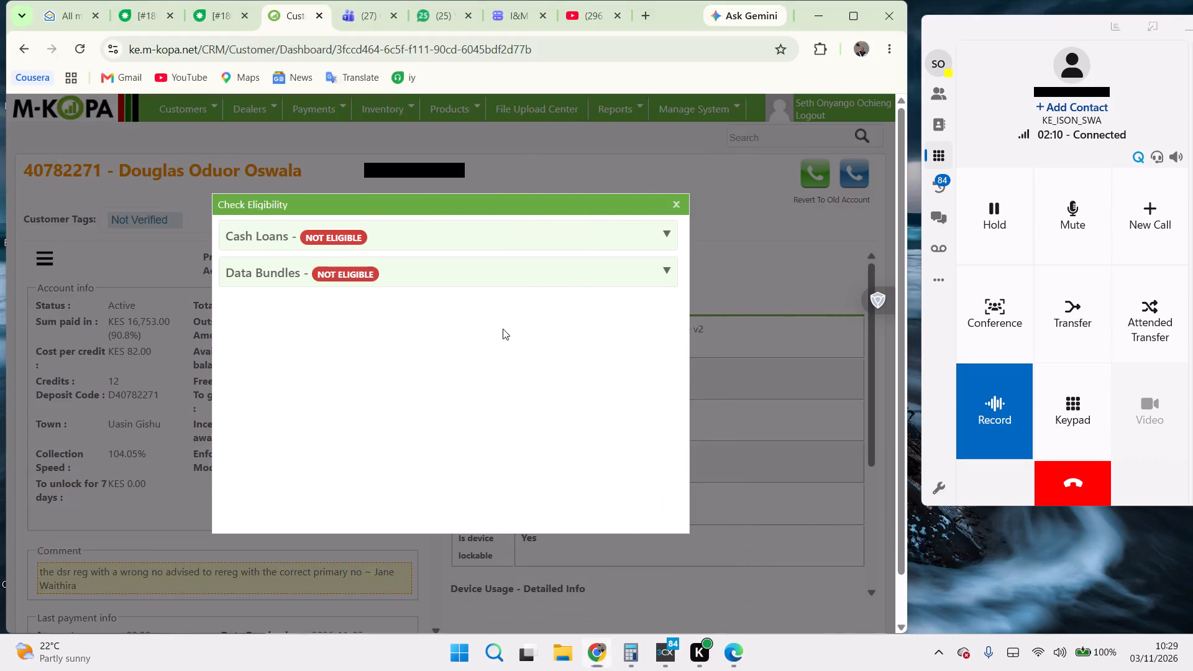
pyautogui.click(676, 37)
pyautogui.click(680, 8)
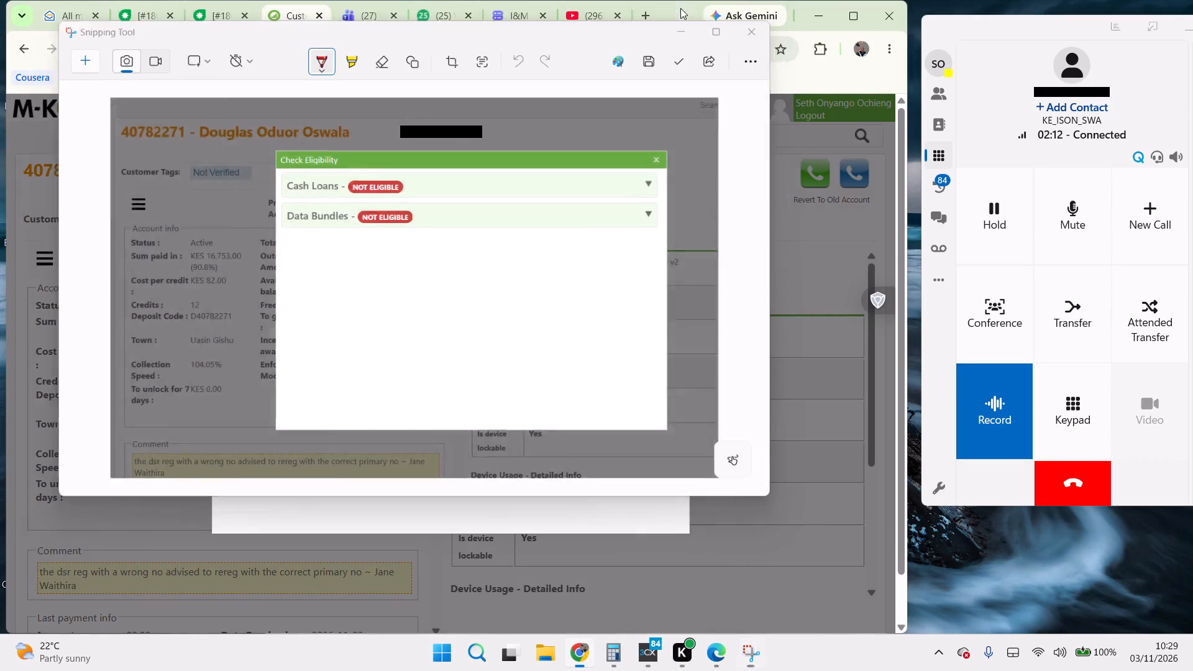
# Paste the eligibility screenshot into the ticket note below the "Resolved: Customer advised on qualification criteria" line.
pyautogui.click(216, 12)
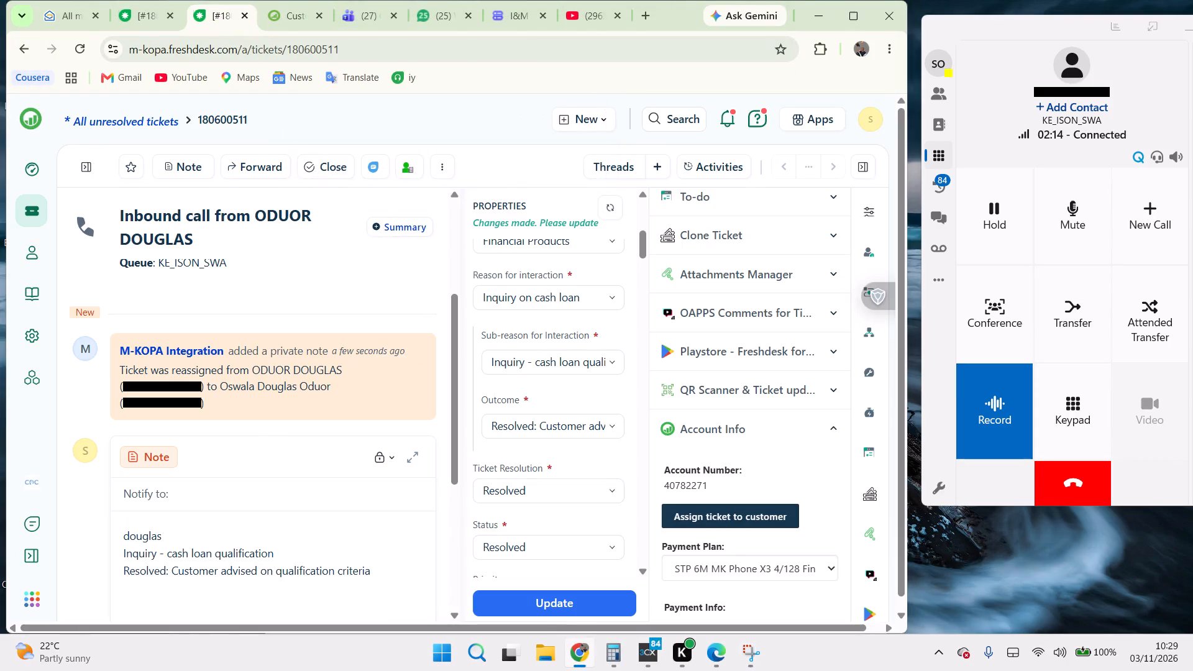
pyautogui.click(397, 582)
pyautogui.hotkey('ctrl', 'v')
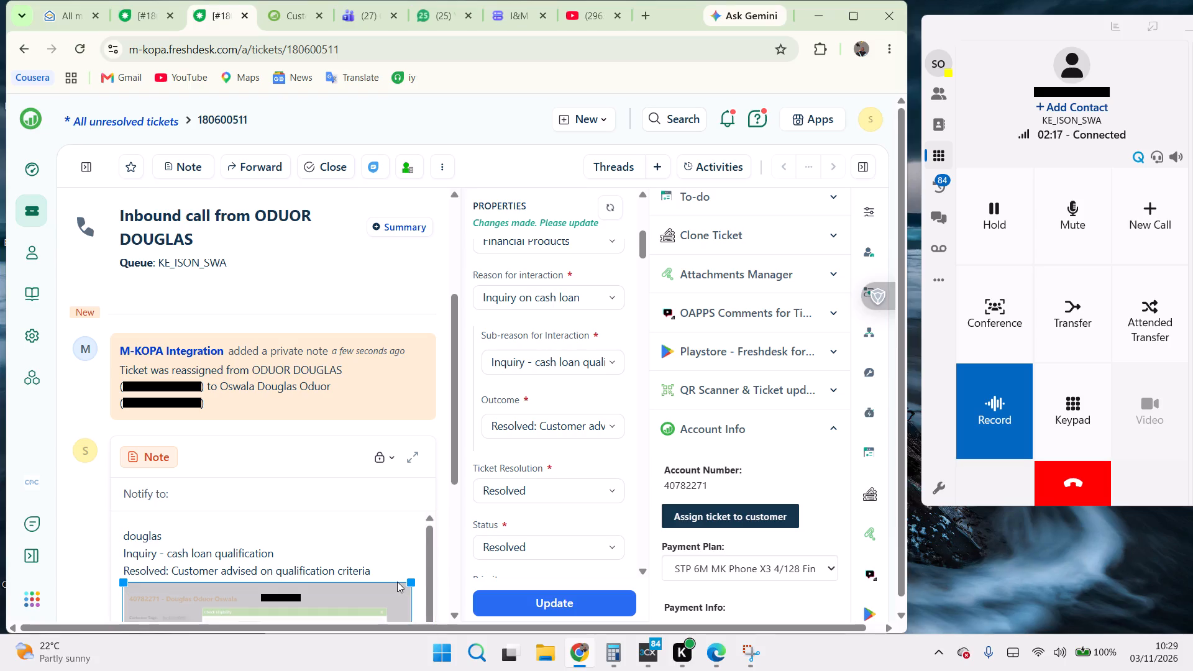
# Check the completed note, save the ticket's changed properties and add the note to the ticket.
pyautogui.scroll(-1, 377, 457)
pyautogui.scroll(2, 377, 457)
pyautogui.scroll(-1, 377, 457)
pyautogui.scroll(-5, 322, 434)
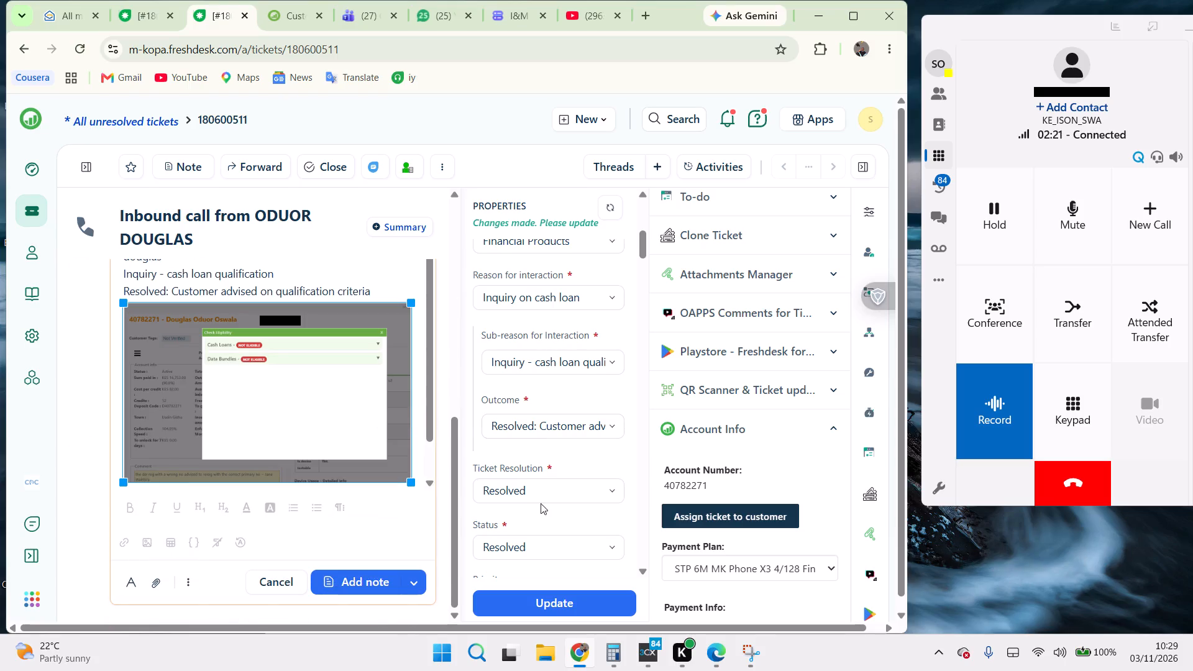
pyautogui.scroll(2, 248, 262)
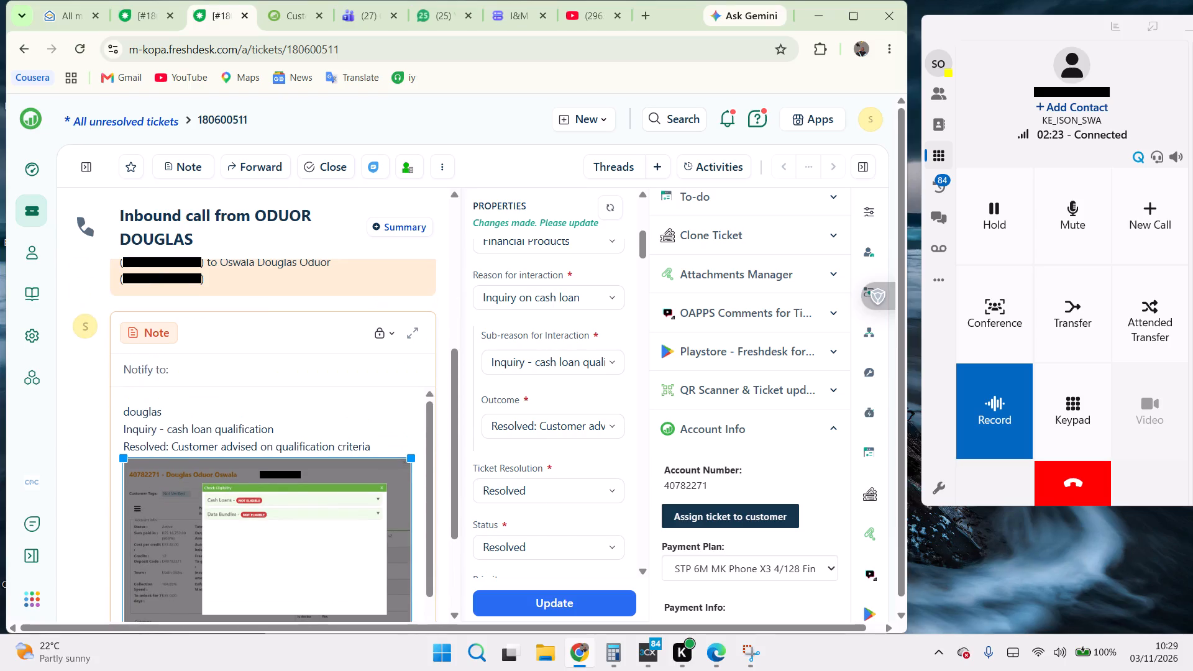
pyautogui.scroll(-1, 283, 361)
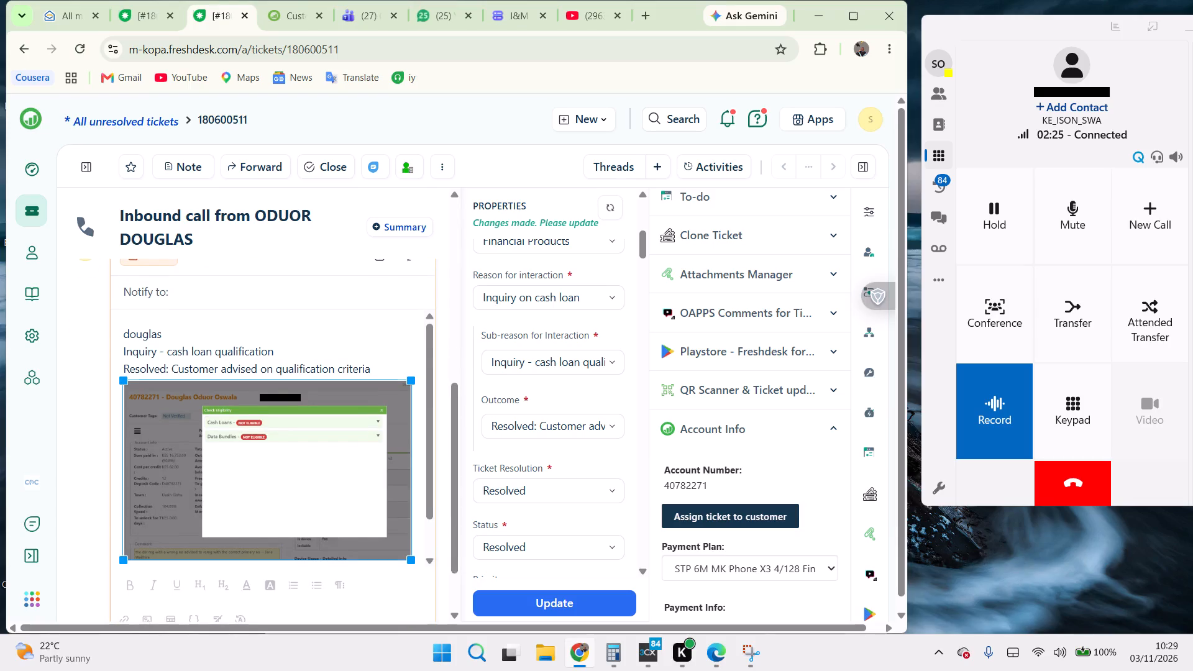
pyautogui.scroll(-8, 311, 309)
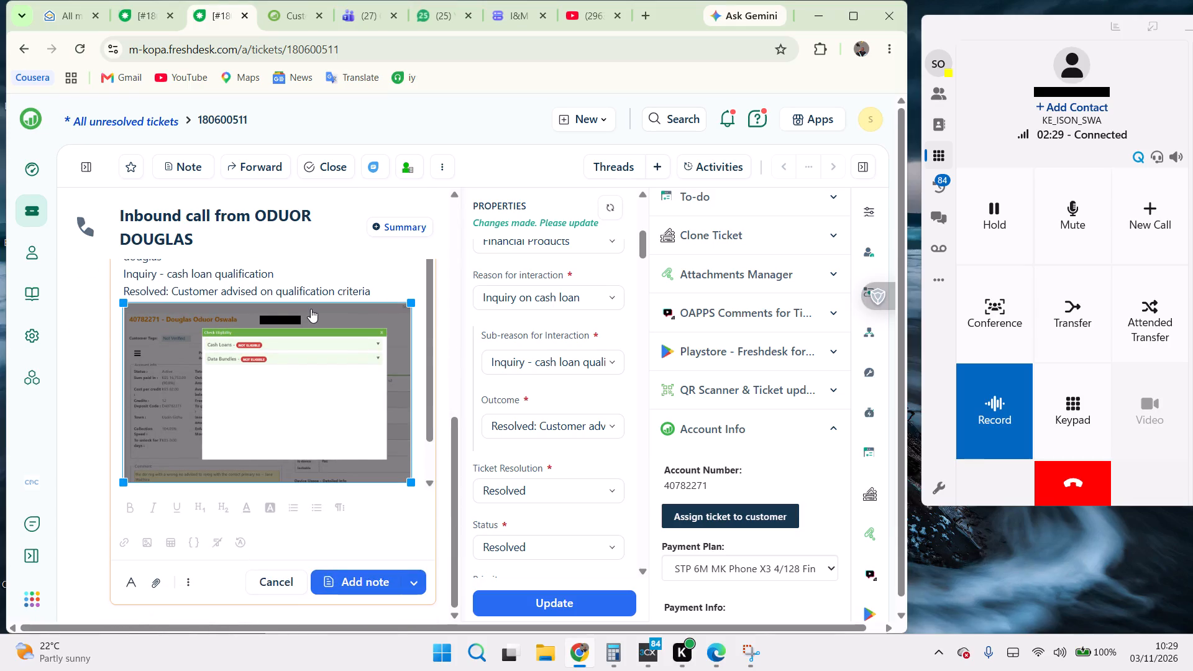
pyautogui.click(534, 605)
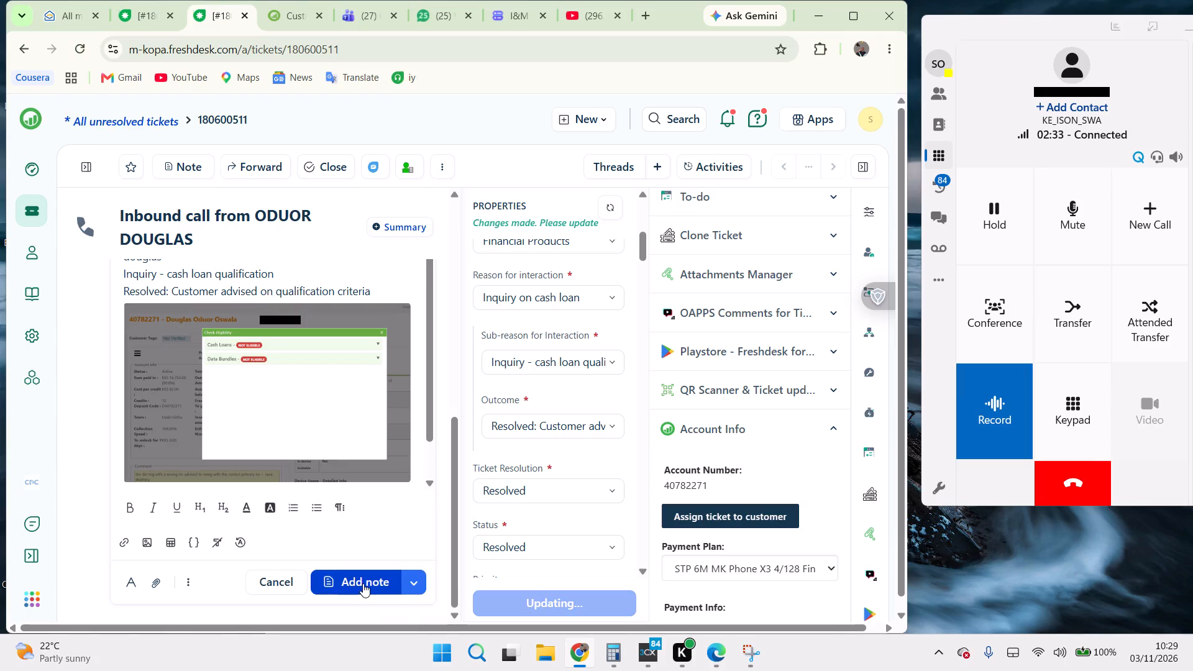
pyautogui.click(363, 583)
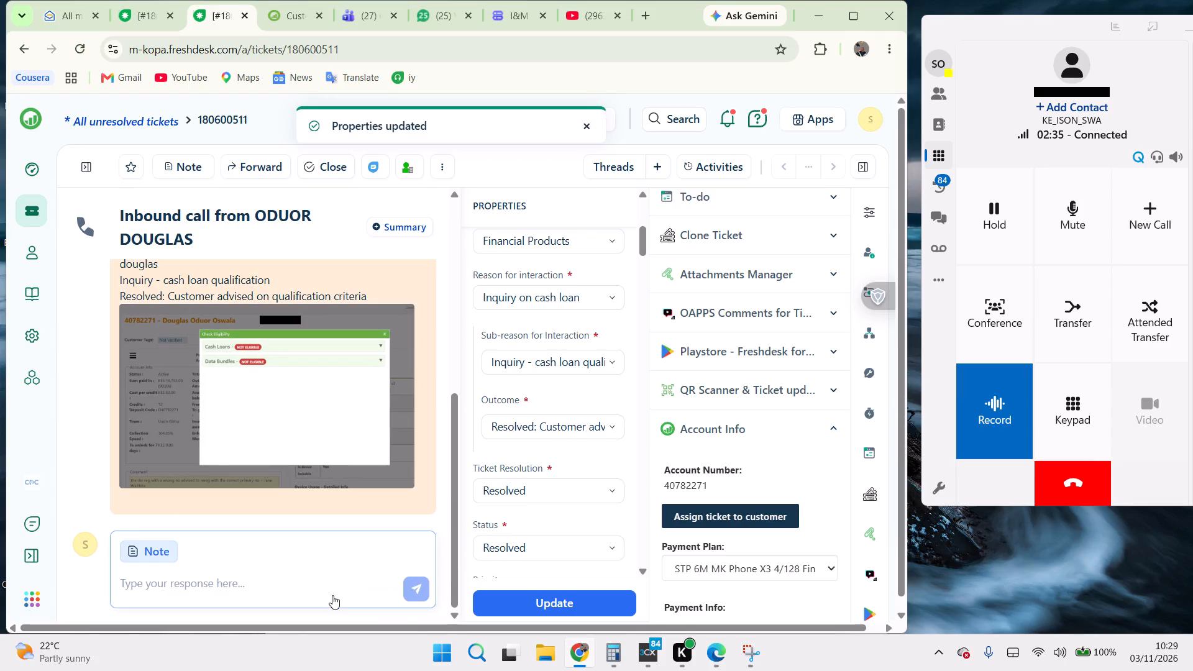
# Check the current call in the CDC Softphone and close it again.
pyautogui.click(27, 480)
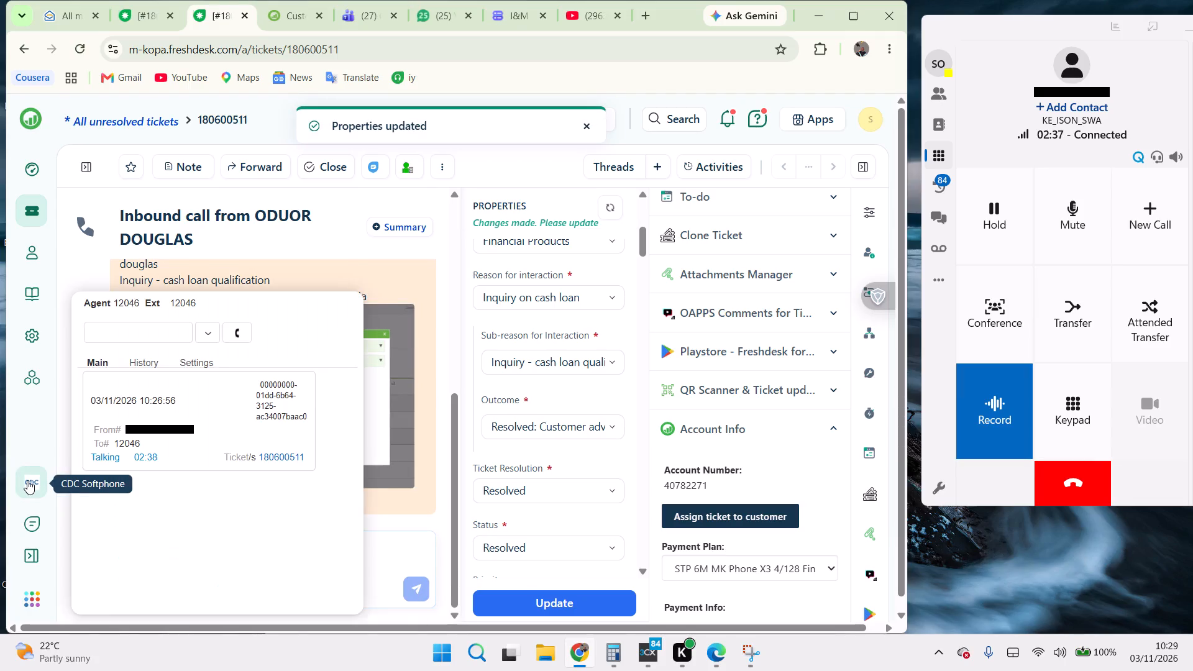
pyautogui.doubleClick(27, 480)
pyautogui.click(27, 480)
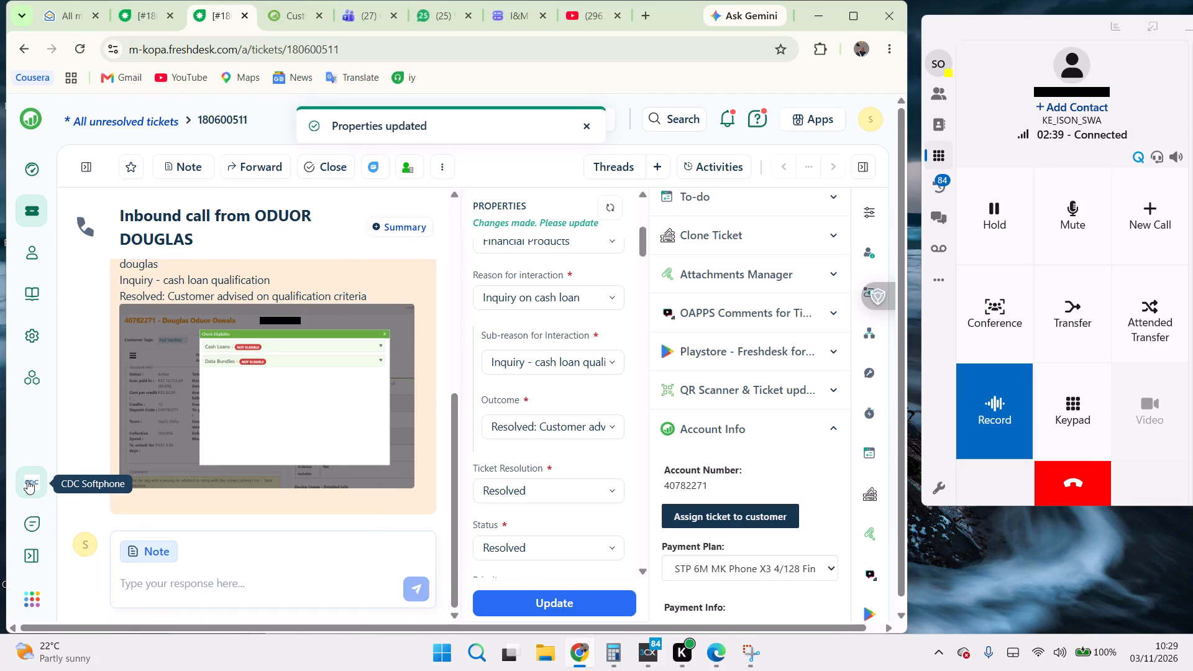
# Go back to the customer dashboard, close the eligibility window and open the account's product information.
pyautogui.click(277, 12)
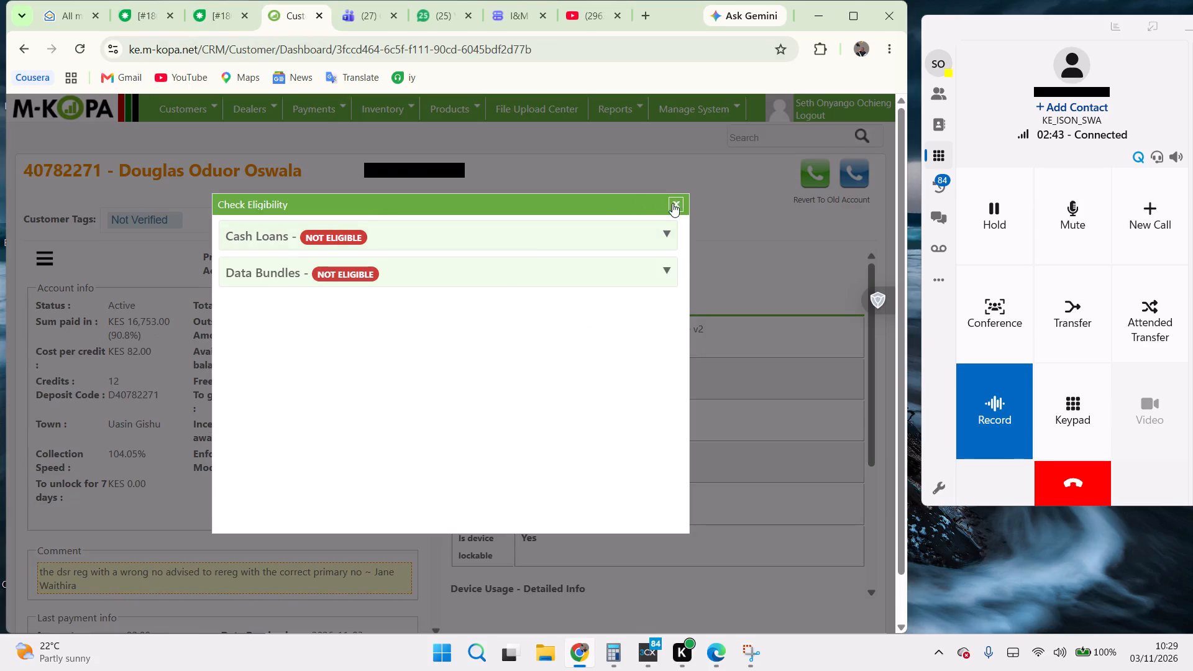
pyautogui.click(675, 203)
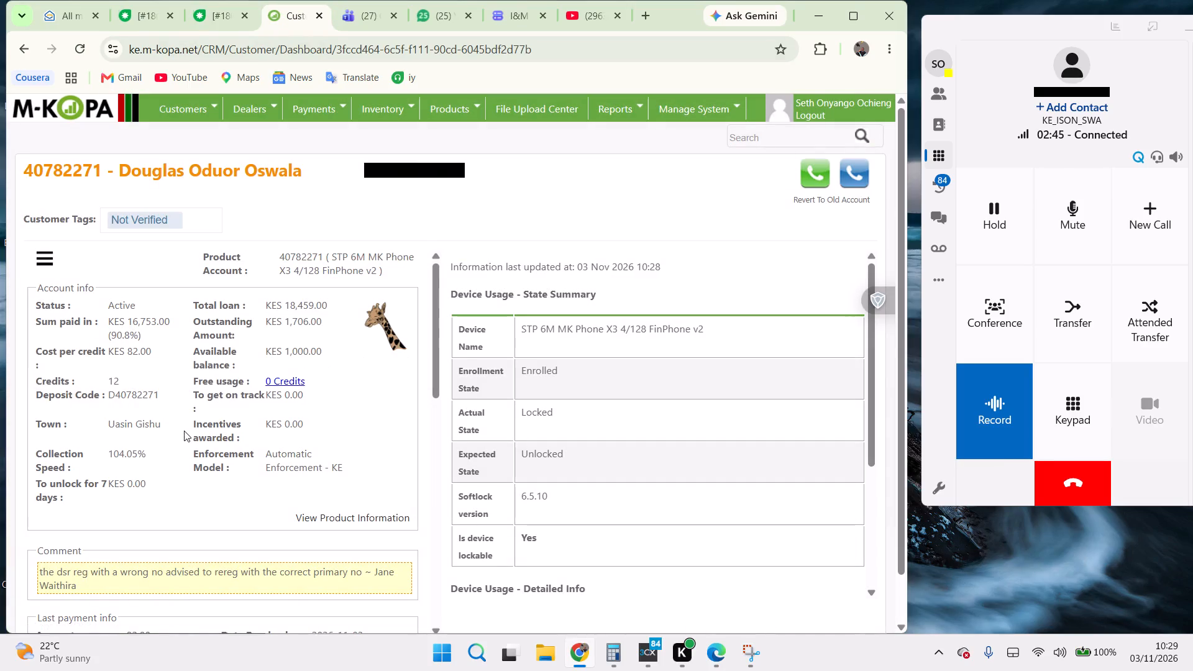
pyautogui.click(352, 516)
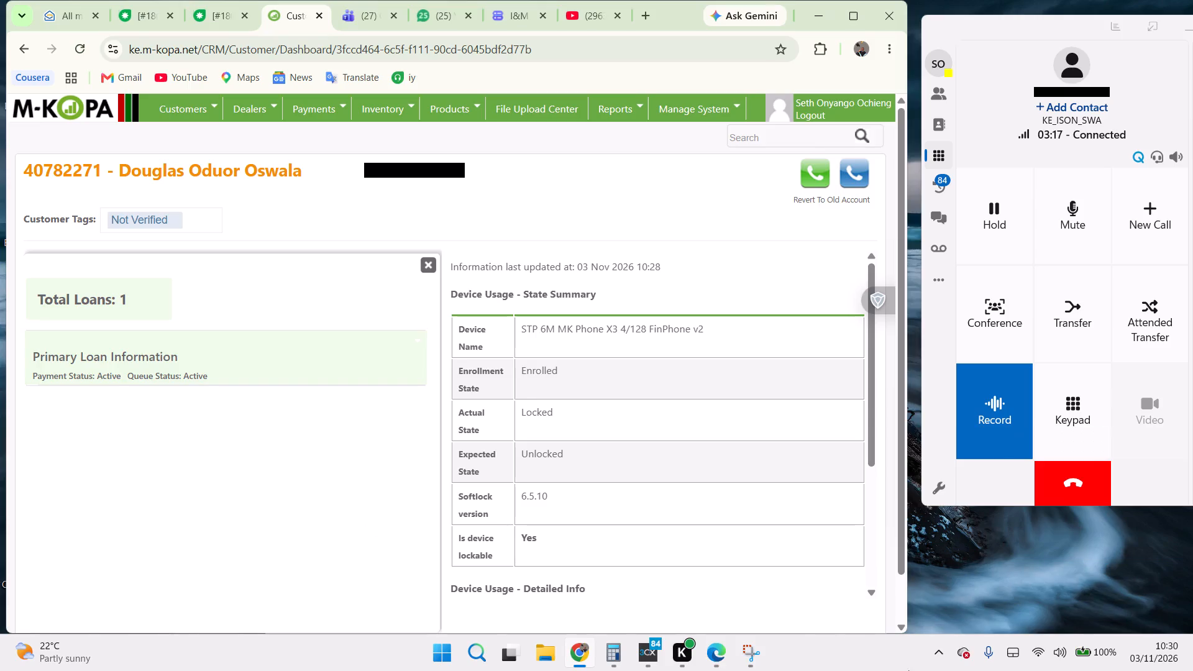
# Close the loan information pane on the customer dashboard to return to the account info.
pyautogui.click(431, 262)
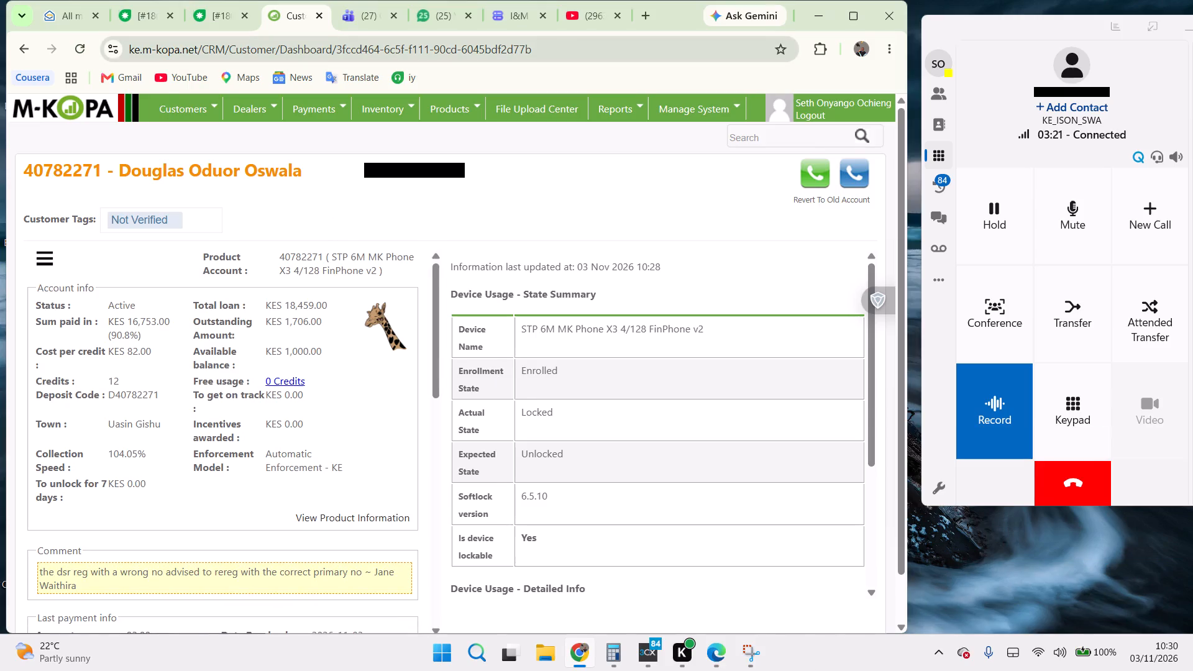
# Return to the cash loan inquiry ticket, save its changed properties with status Resolved, and check the added private note.
pyautogui.click(216, 16)
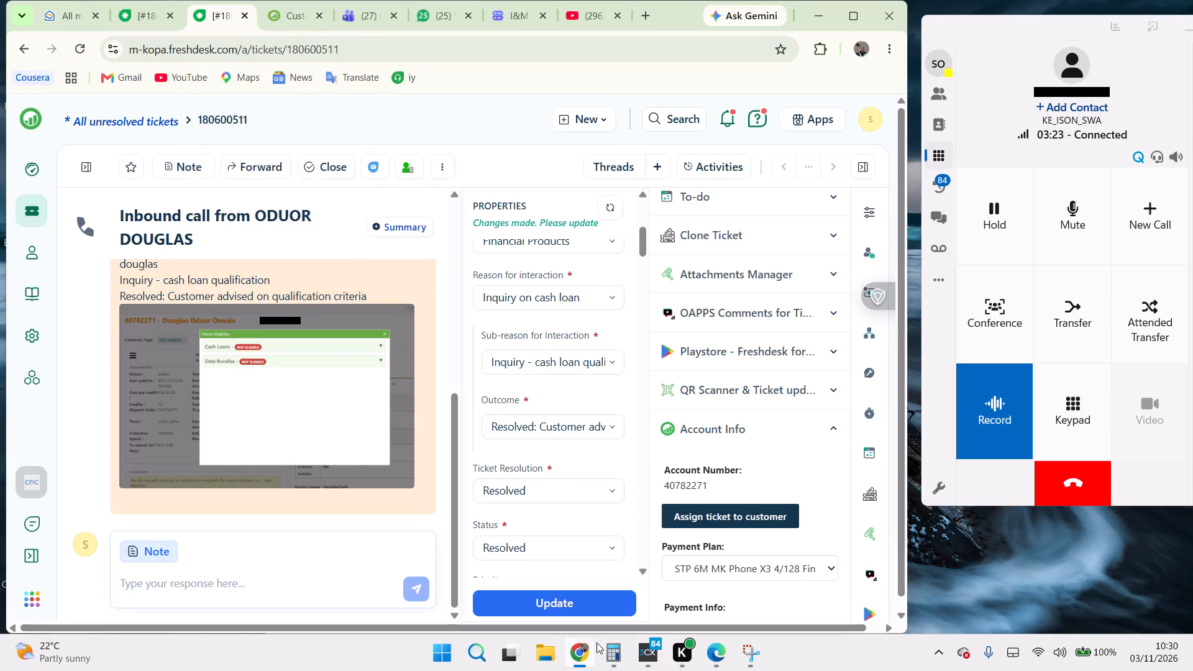
pyautogui.click(588, 600)
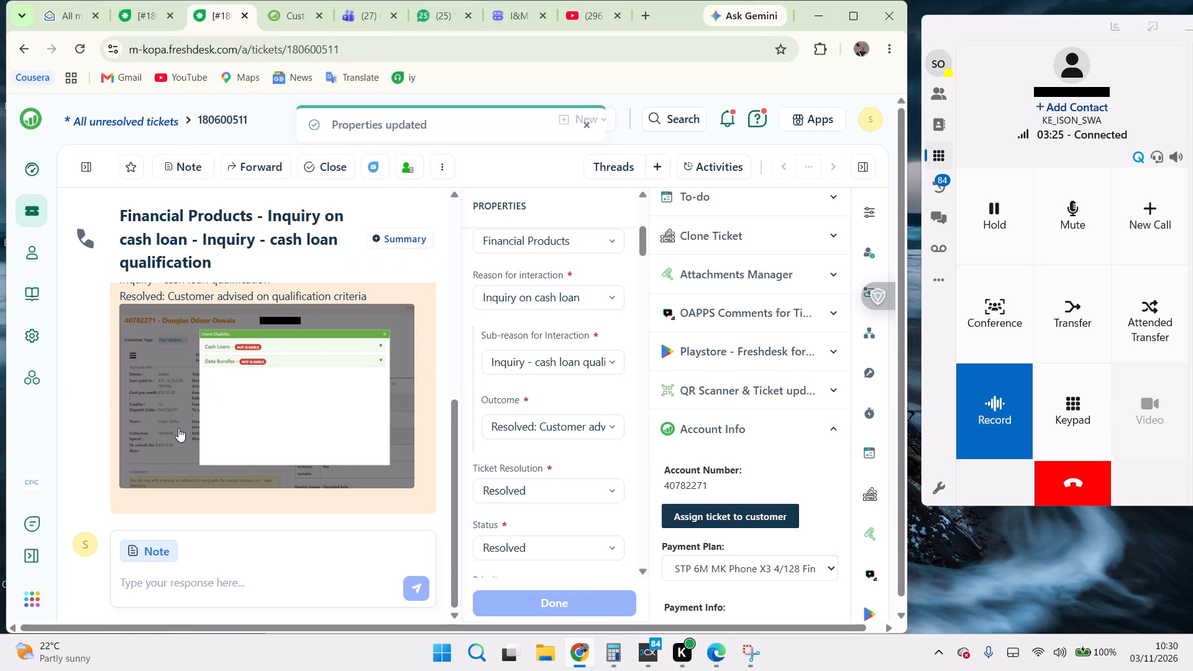
pyautogui.scroll(1, 215, 465)
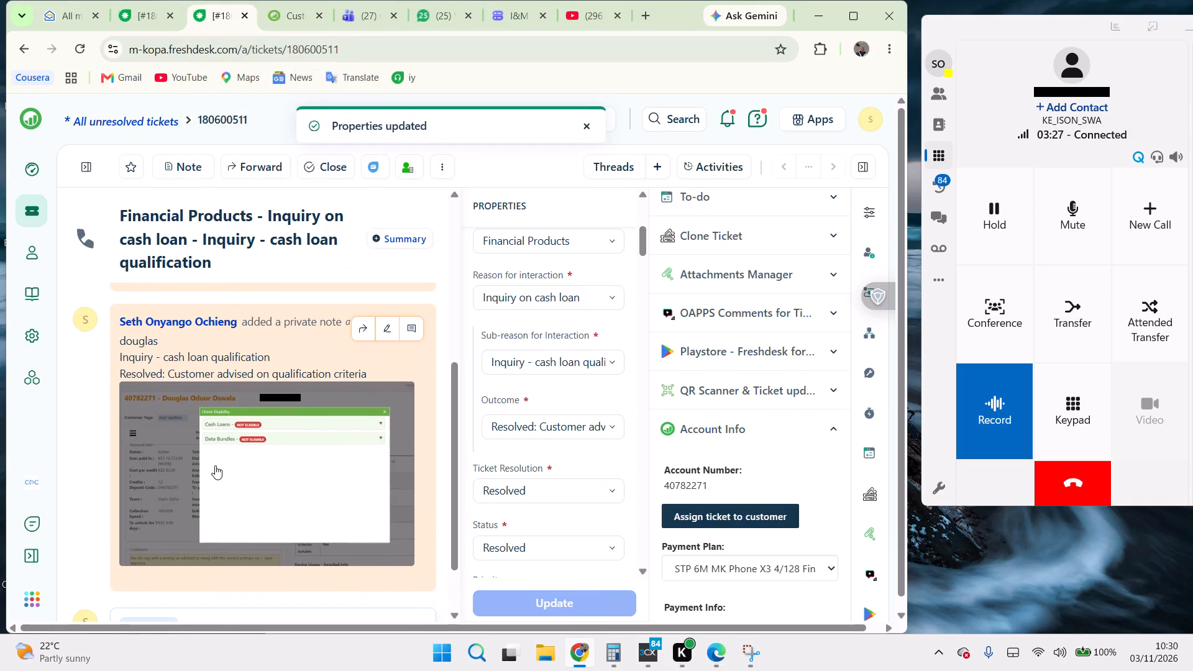
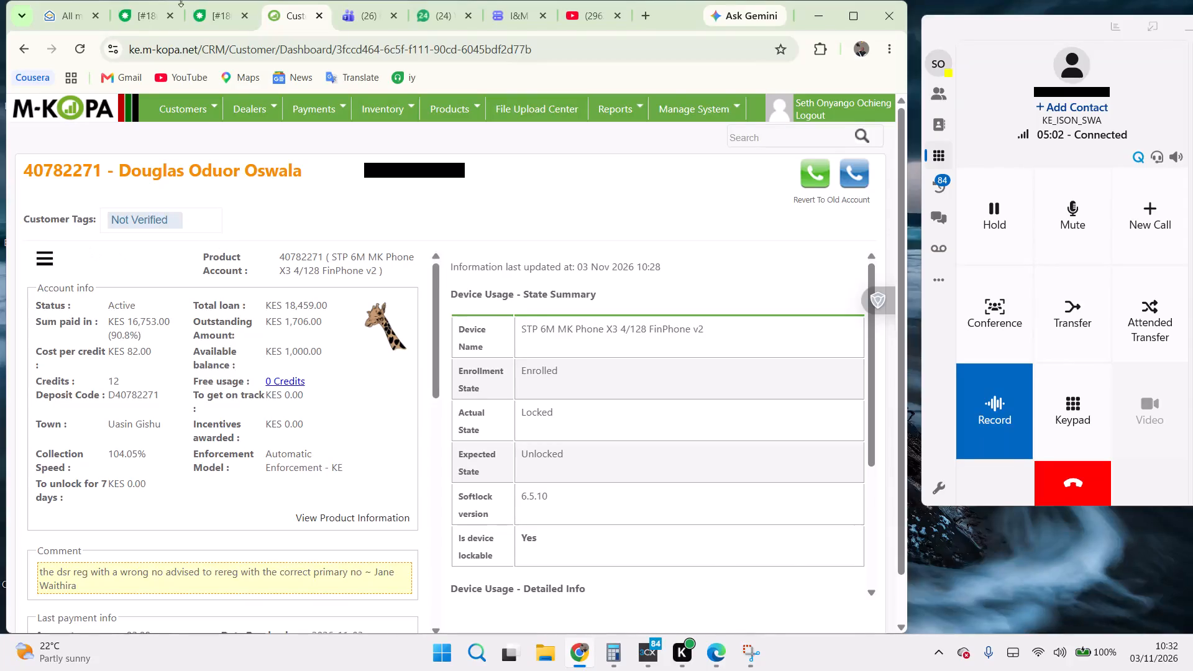
# Review the Solar (TV) "Battery state and settings - Wrong state" ticket, reading its escalation request and the private note below it.
pyautogui.click(221, 13)
pyautogui.click(132, 13)
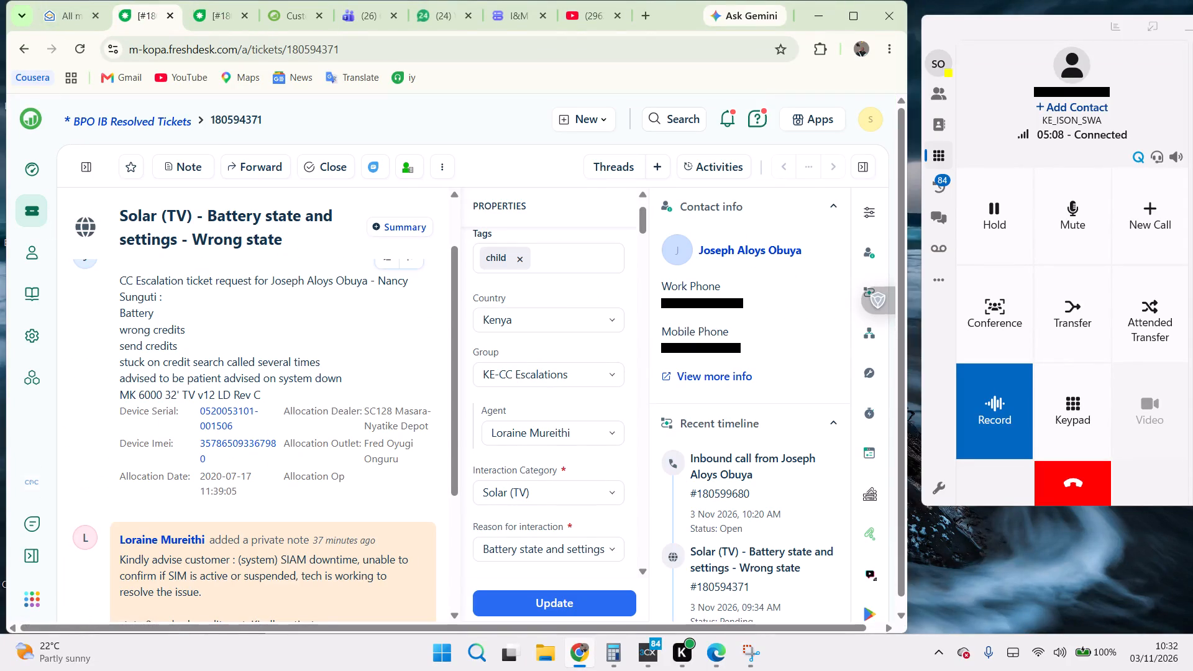
pyautogui.scroll(-1, 175, 391)
pyautogui.scroll(1, 175, 391)
pyautogui.scroll(-2, 175, 391)
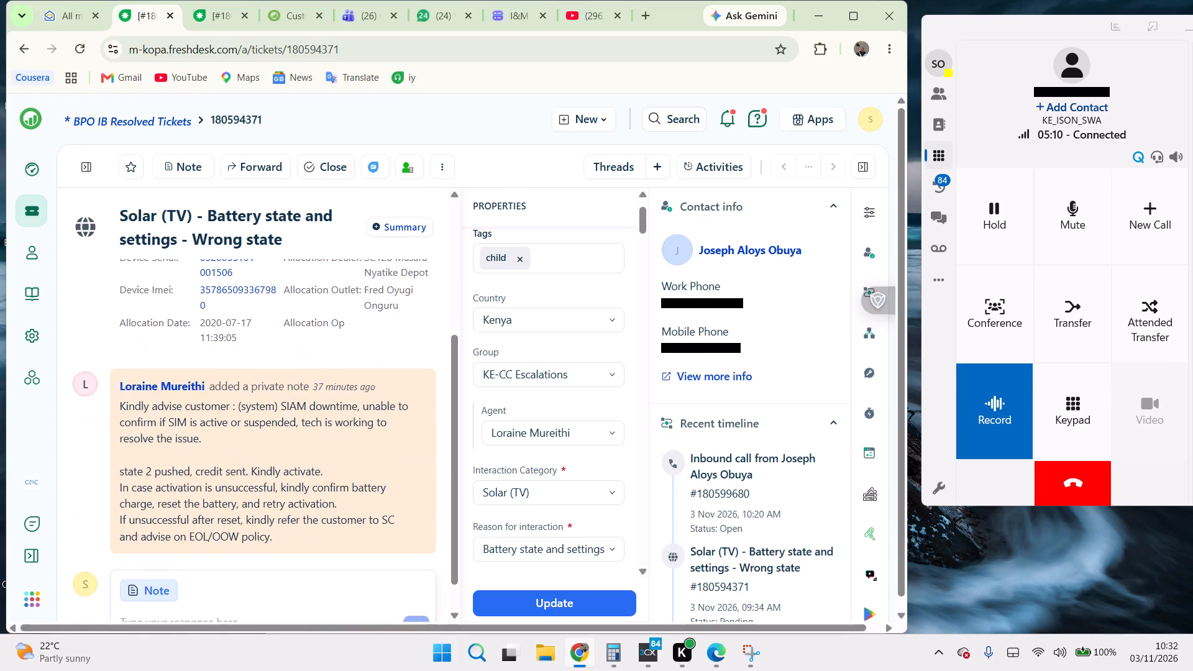
pyautogui.scroll(-1, 175, 391)
pyautogui.scroll(1, 175, 391)
pyautogui.scroll(-1, 175, 391)
pyautogui.scroll(3, 175, 391)
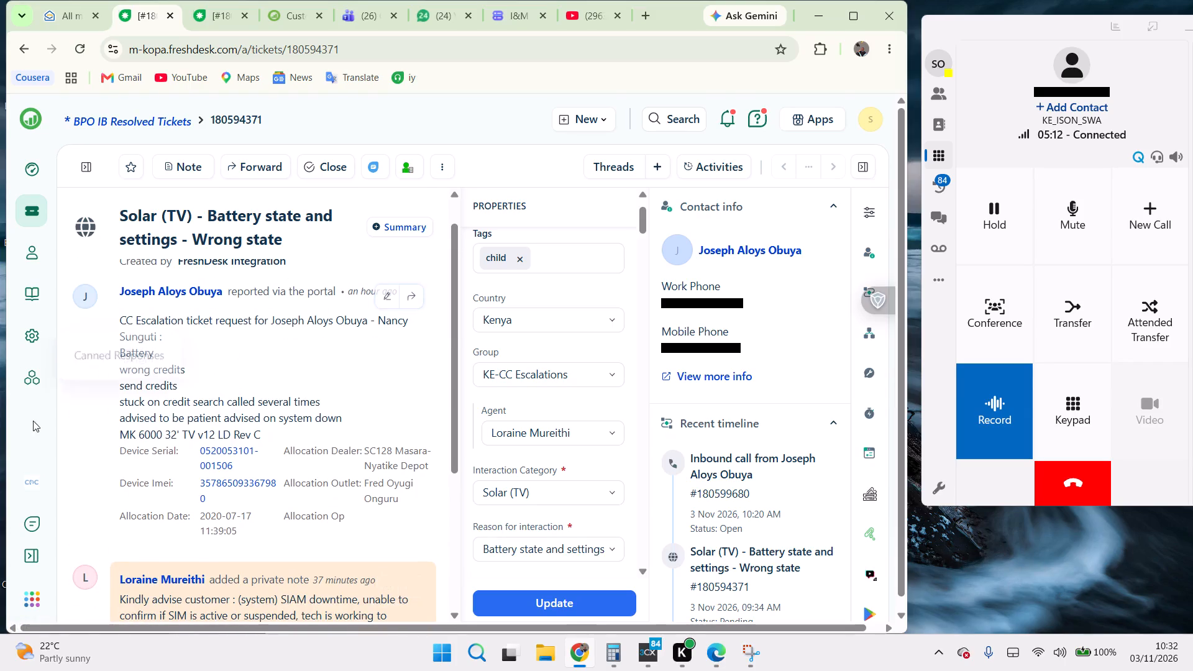
pyautogui.click(33, 477)
pyautogui.click(33, 477)
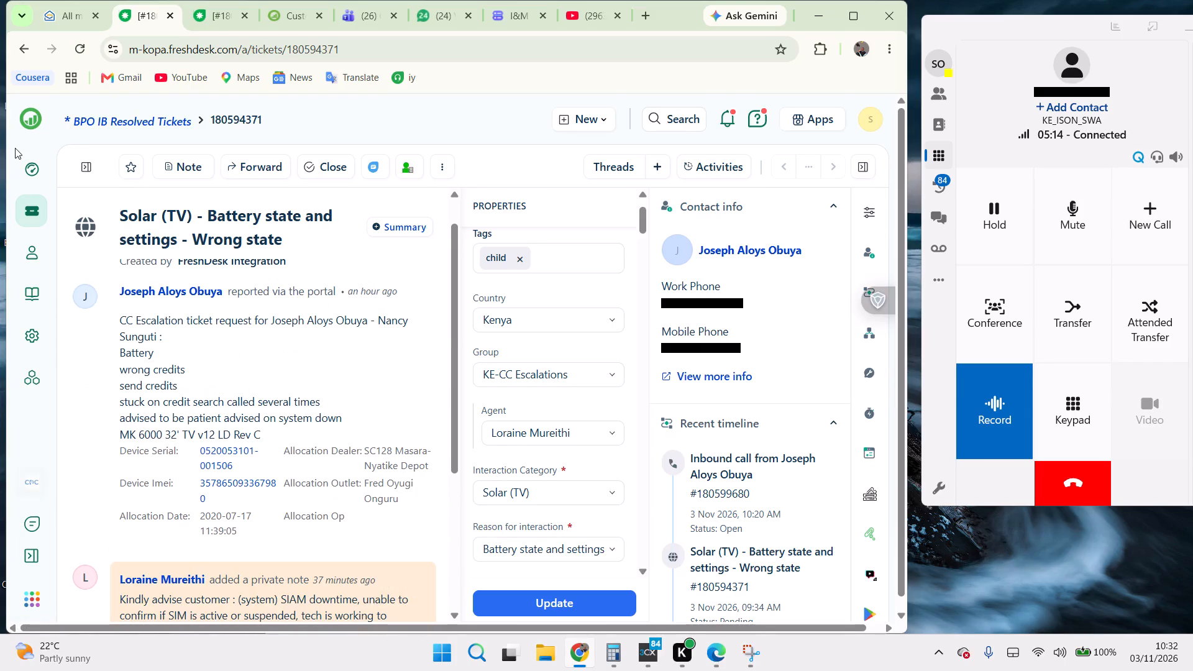
# Open the KE-CC BPO Inbound dashboard, examine the full agent leaderboard and close it.
pyautogui.click(28, 122)
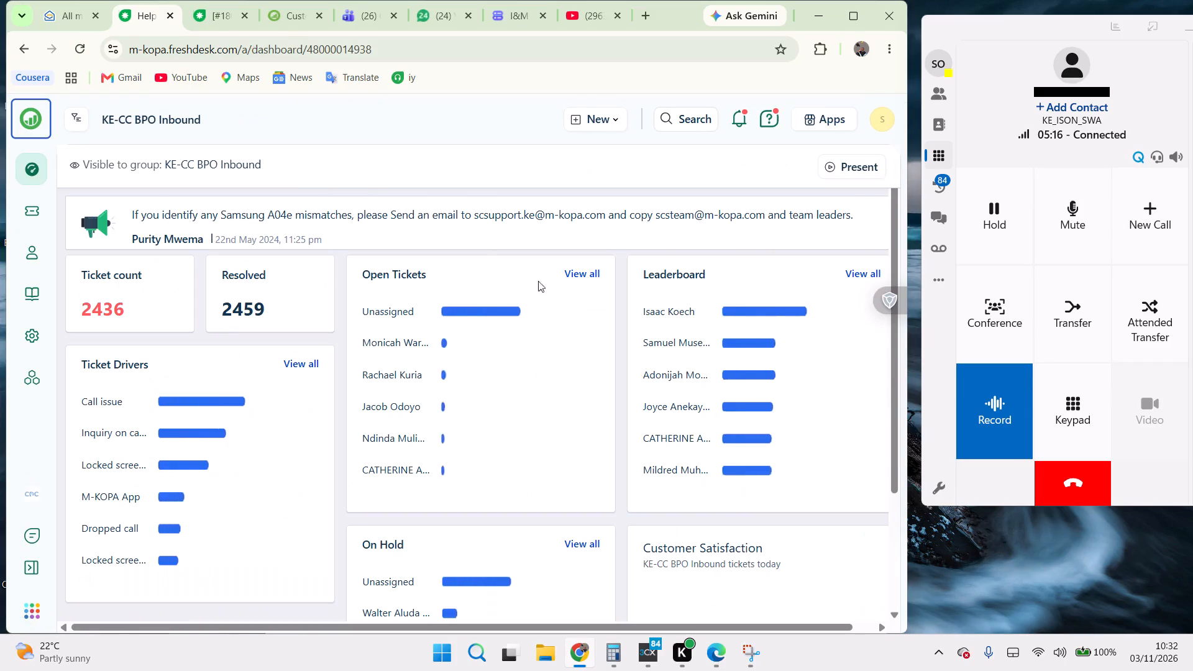
pyautogui.click(851, 272)
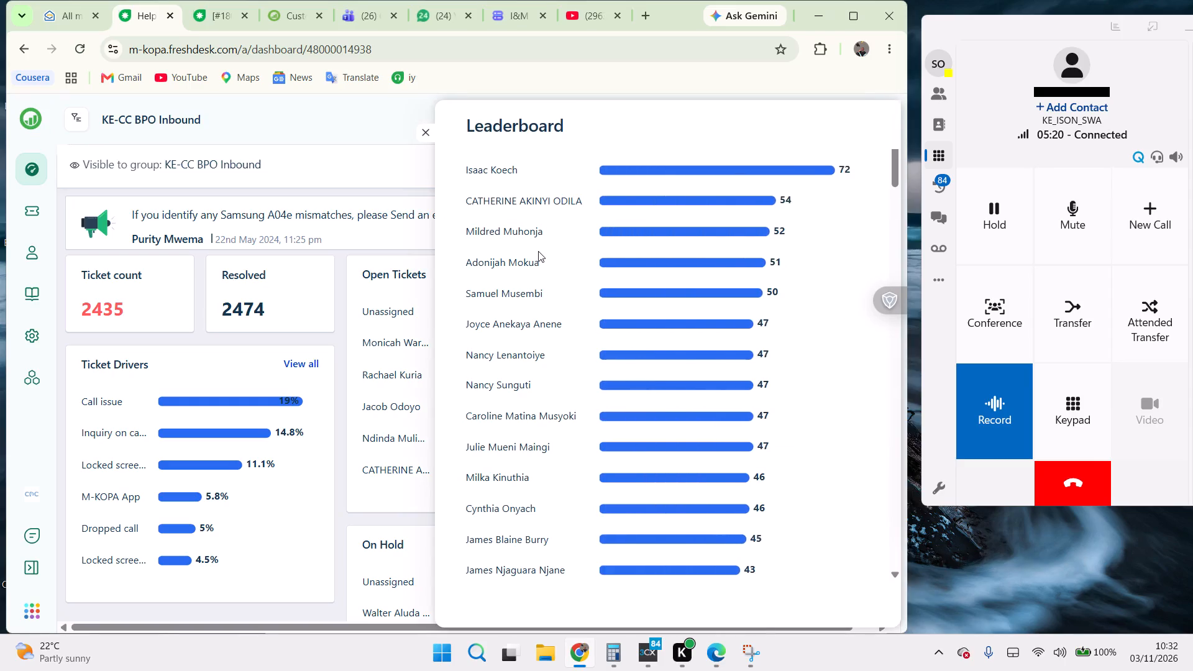
pyautogui.scroll(-2, 538, 251)
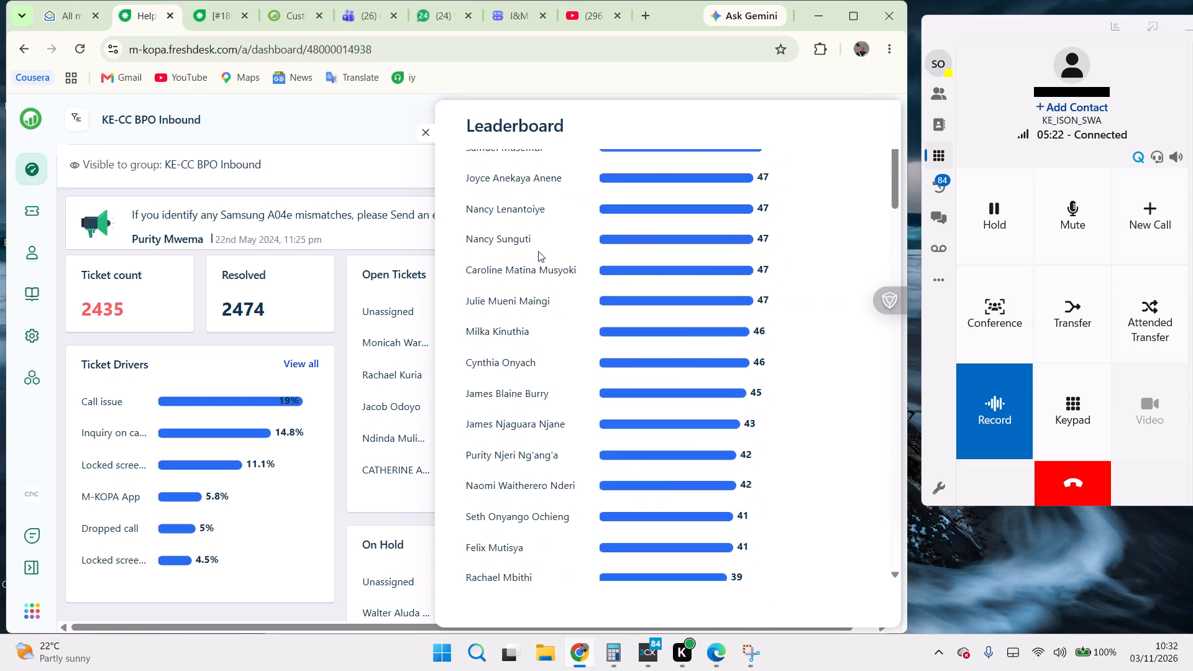
pyautogui.click(419, 130)
# Return to the cash loan qualification ticket and briefly check the CDC Softphone.
pyautogui.click(219, 17)
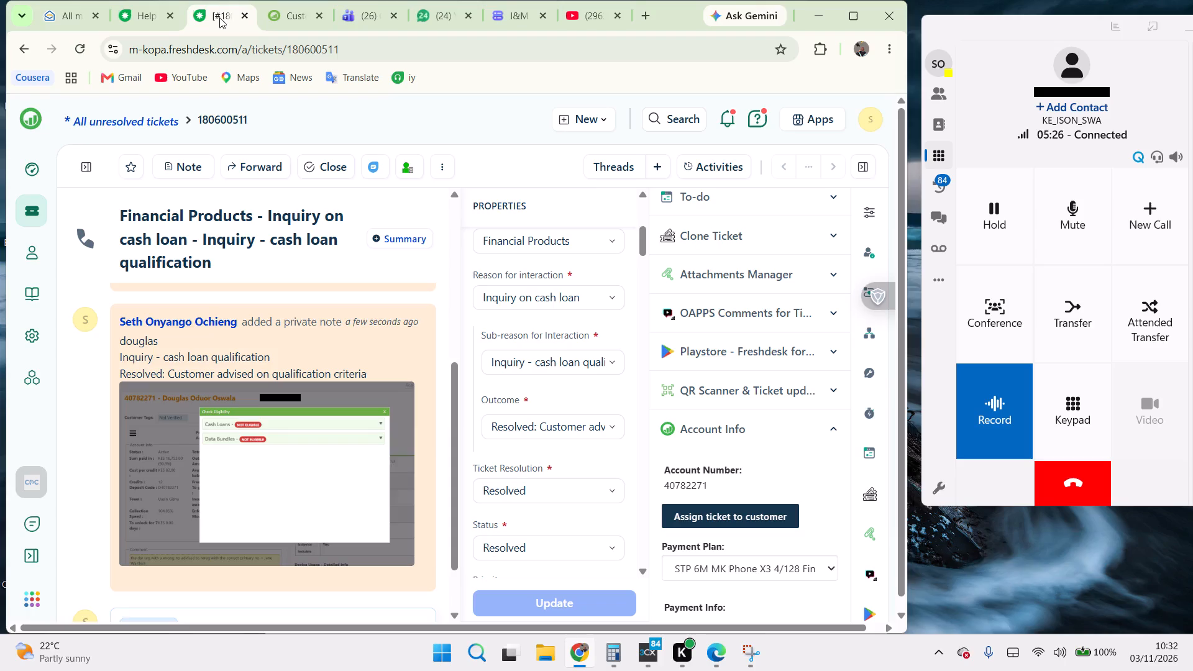
pyautogui.click(39, 482)
pyautogui.click(39, 482)
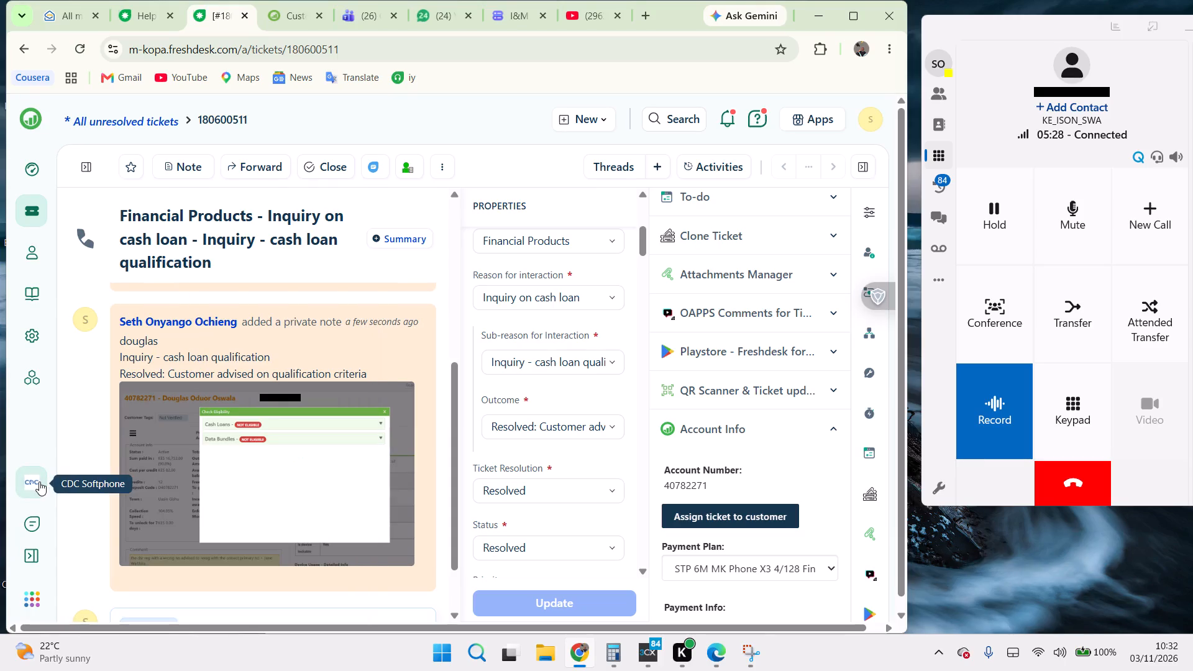
# Go back to the KE-CC BPO Inbound dashboard and examine the full agent leaderboard again.
pyautogui.click(146, 16)
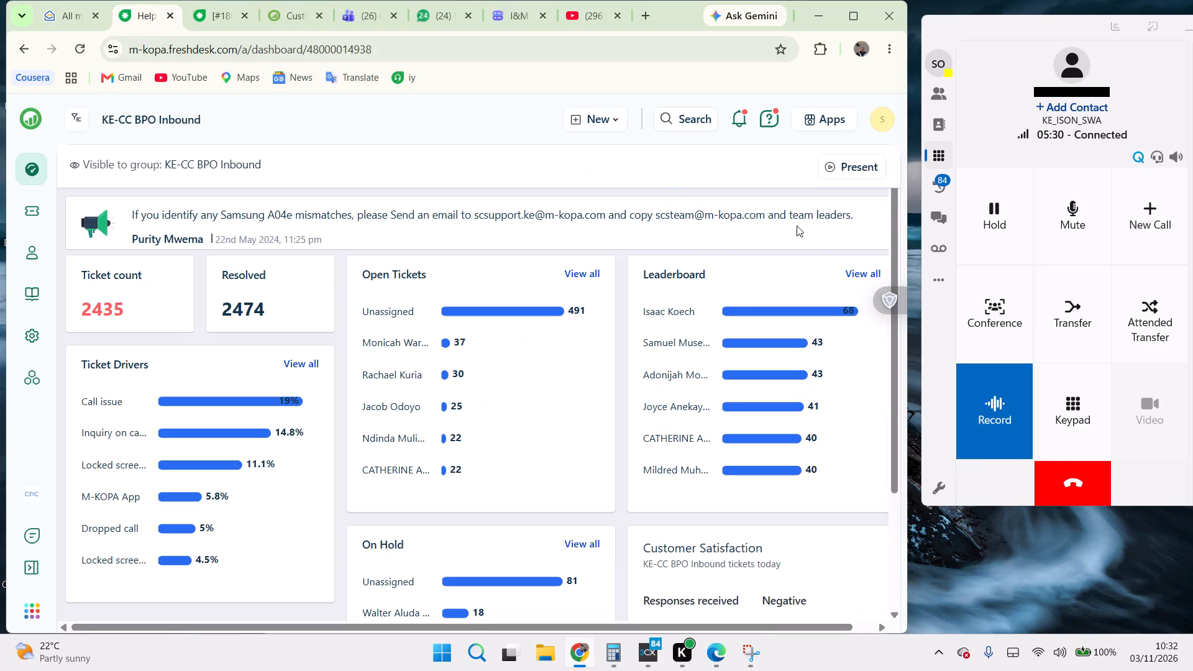
pyautogui.click(859, 272)
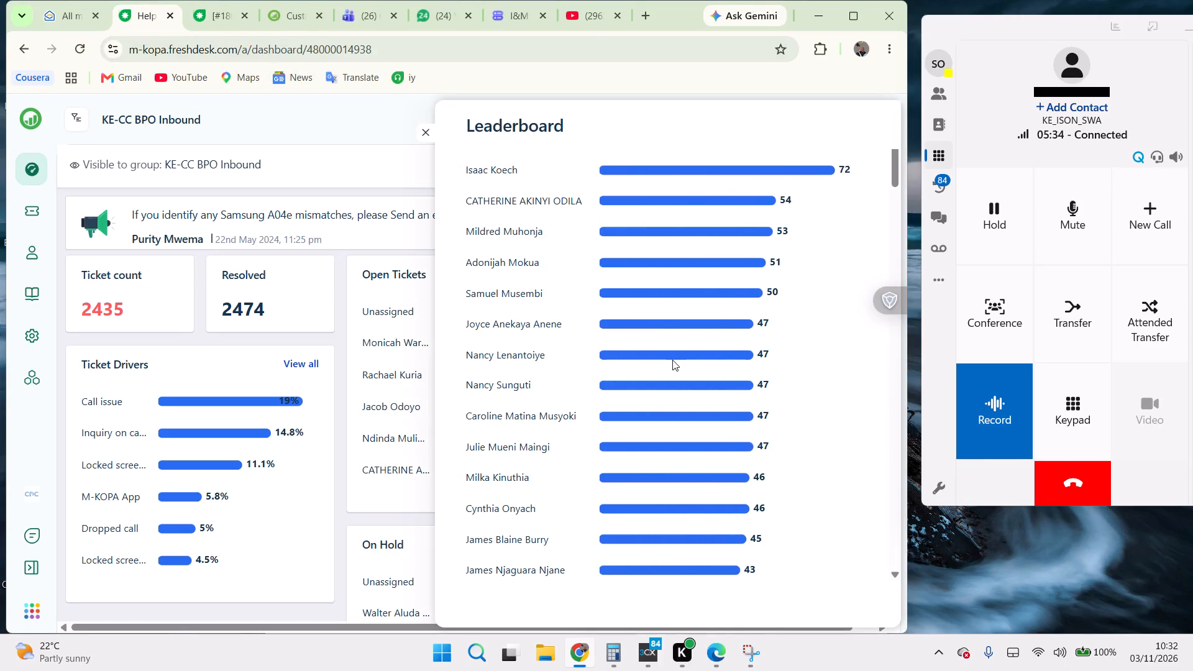
pyautogui.scroll(-2, 672, 360)
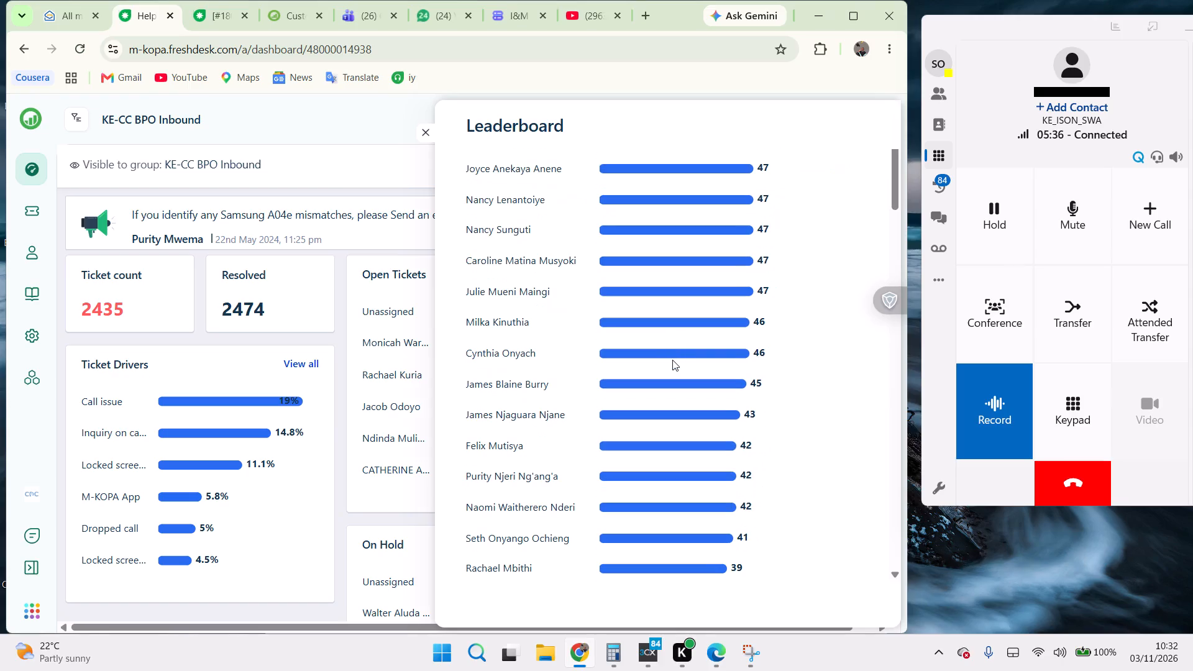
# End the connected KE_ISON_SWA call in the softphone.
pyautogui.click(1052, 491)
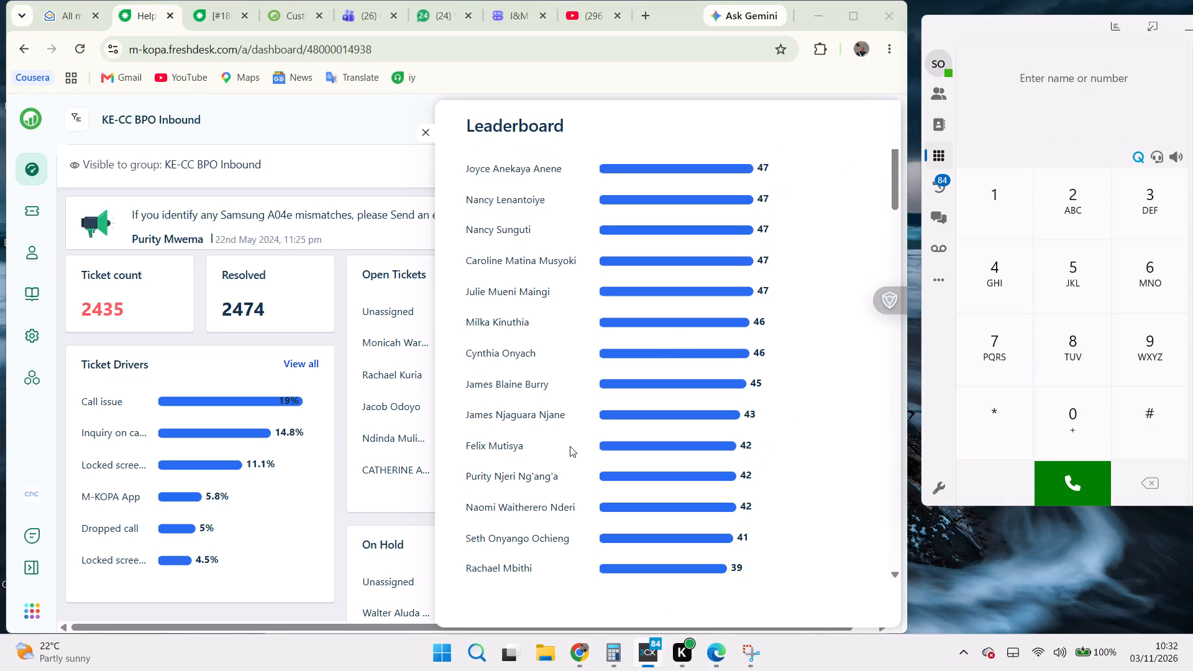
# Look further through the leaderboard, view one lower-ranked agent's resolved tickets and return to the dashboard.
pyautogui.scroll(1, 568, 442)
pyautogui.scroll(-6, 568, 442)
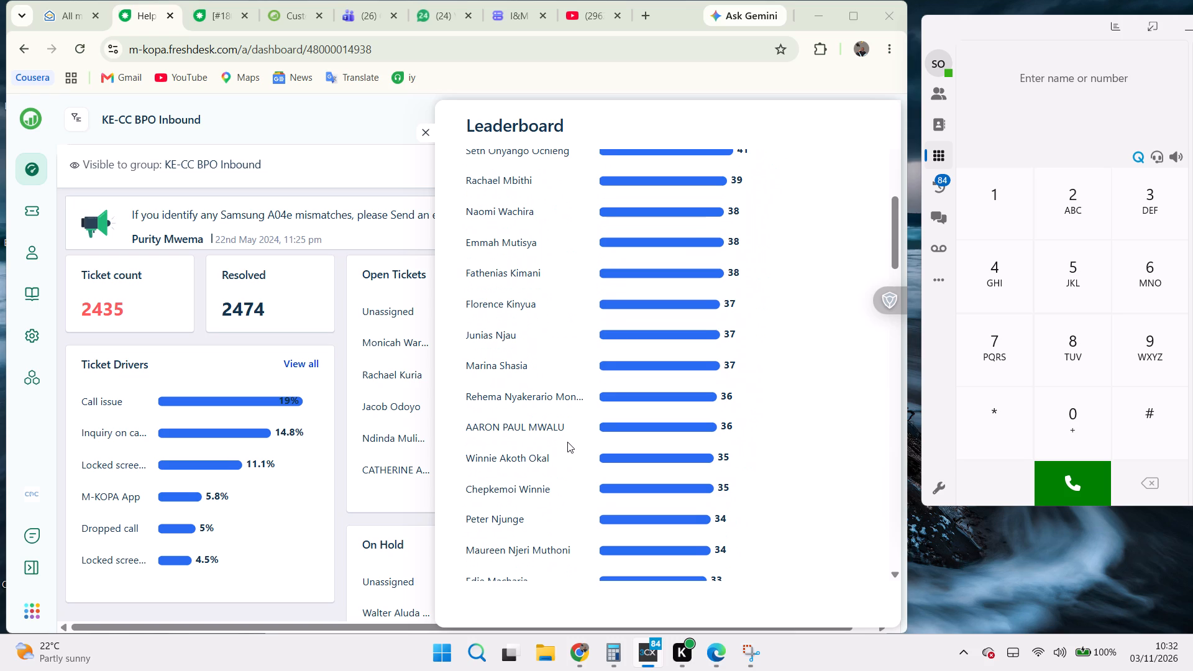
pyautogui.scroll(-4, 567, 442)
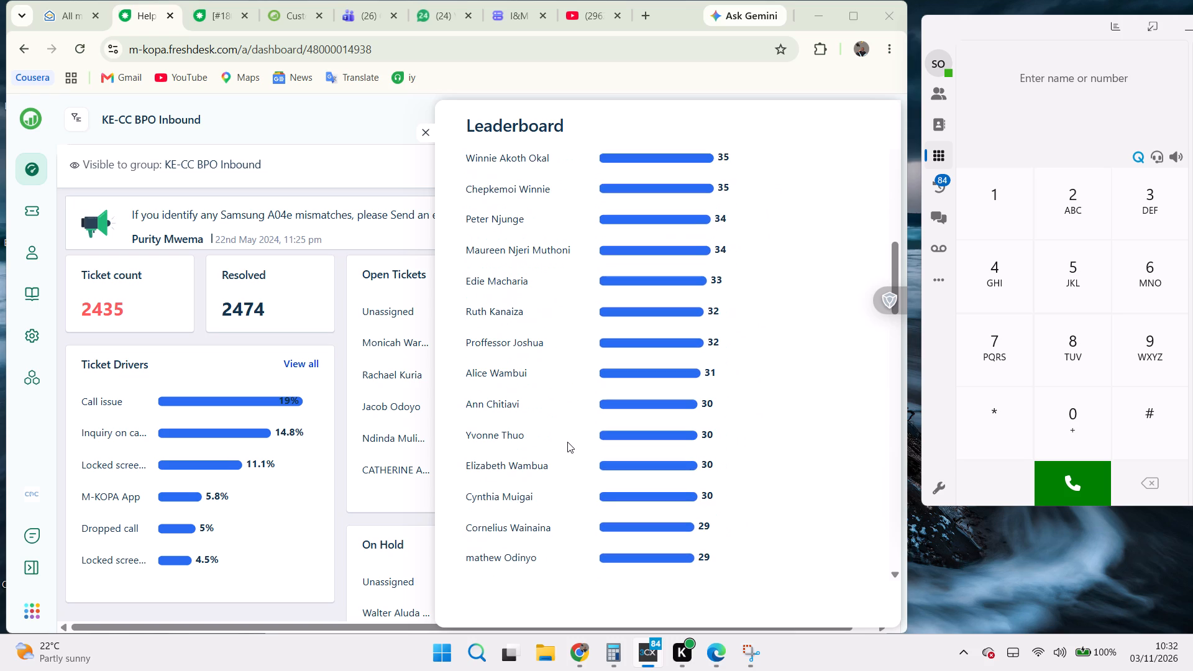
pyautogui.scroll(-2, 567, 442)
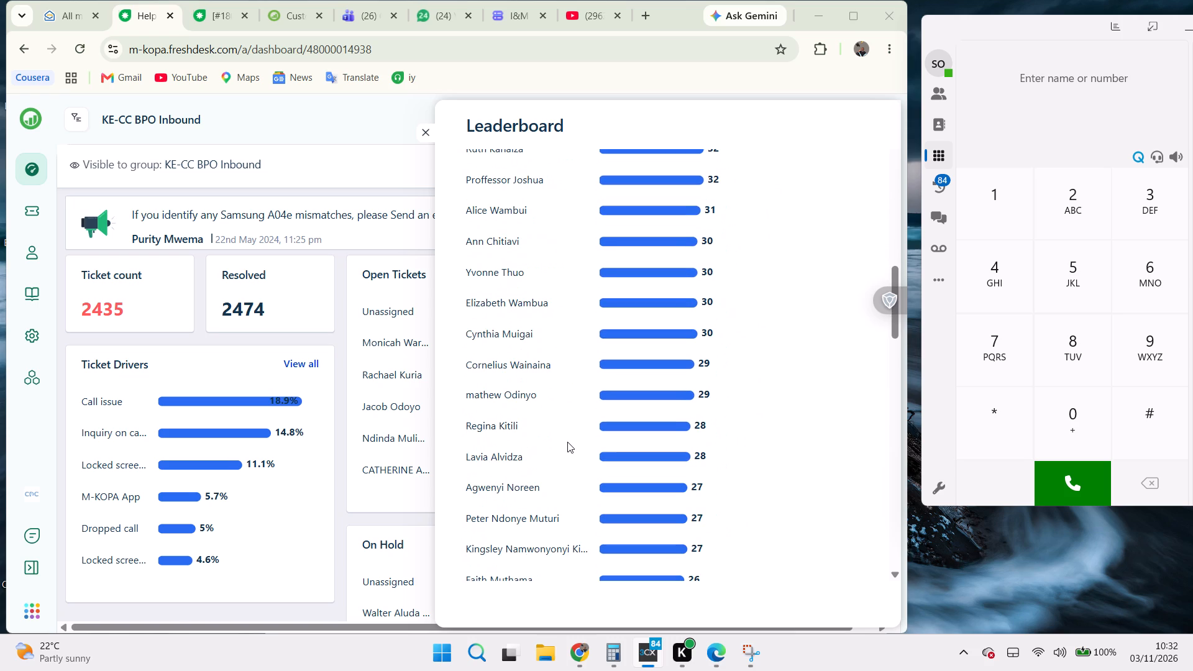
pyautogui.scroll(1, 567, 442)
pyautogui.scroll(-1, 567, 442)
pyautogui.click(708, 268)
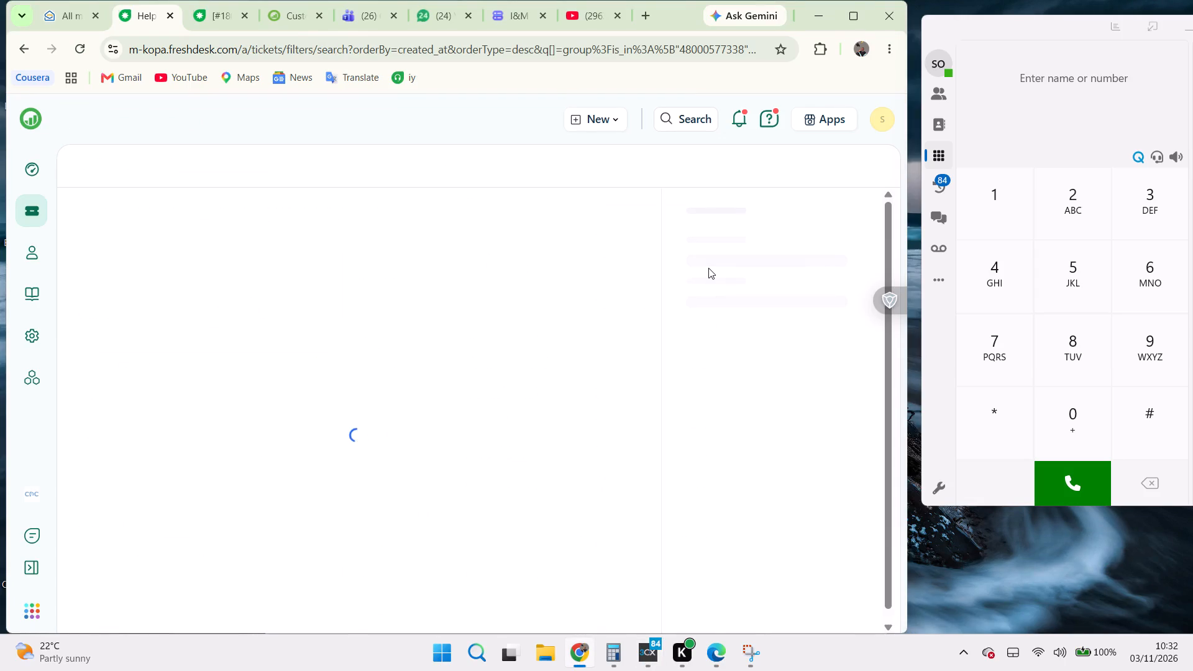
pyautogui.click(22, 49)
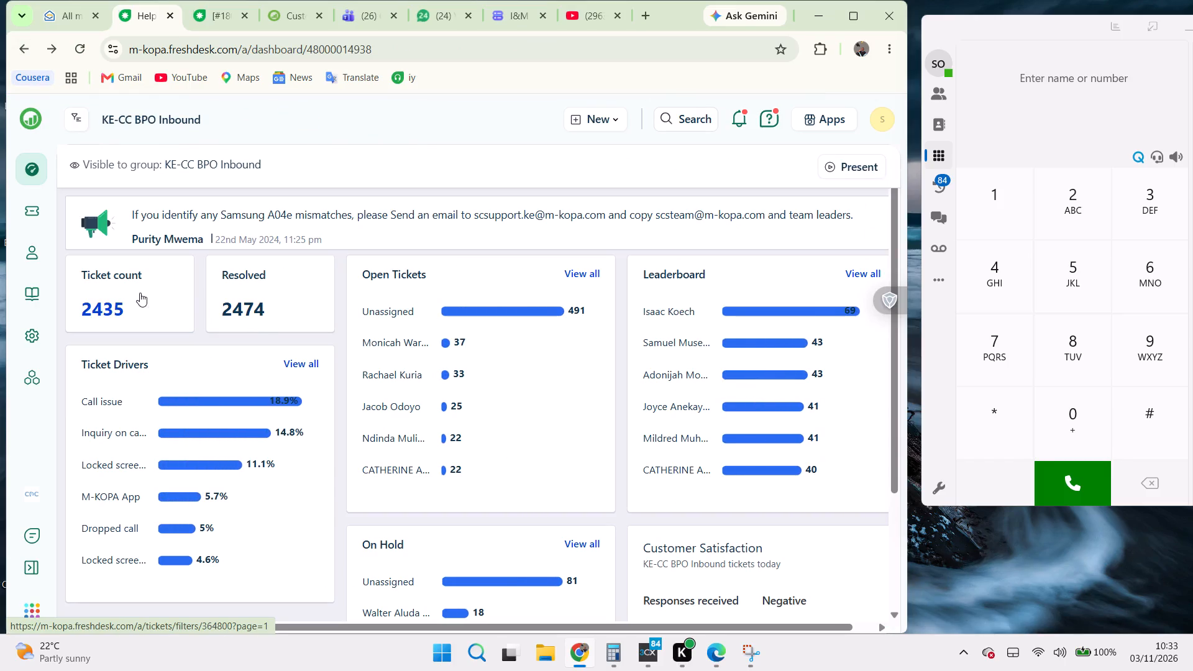
# Return to the cash loan qualification ticket and save its properties with ticket resolution and status Resolved.
pyautogui.click(205, 16)
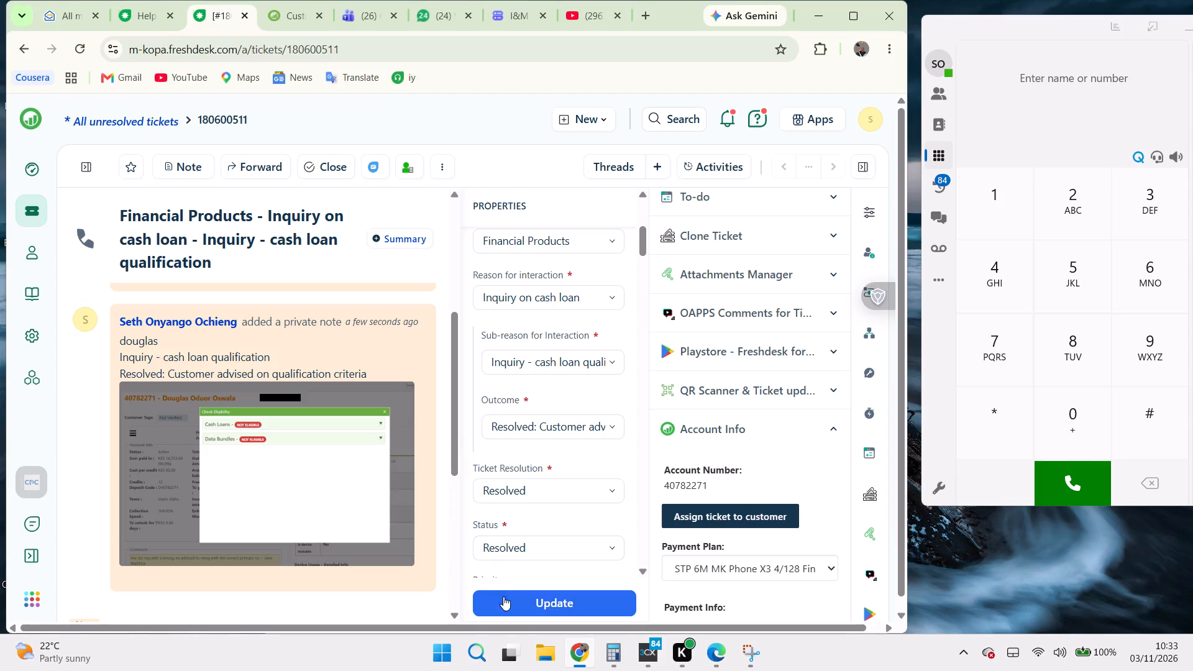
pyautogui.click(503, 598)
# Briefly check the CDC Softphone's call entry and look over the private notes on the cash loan qualification ticket.
pyautogui.click(24, 477)
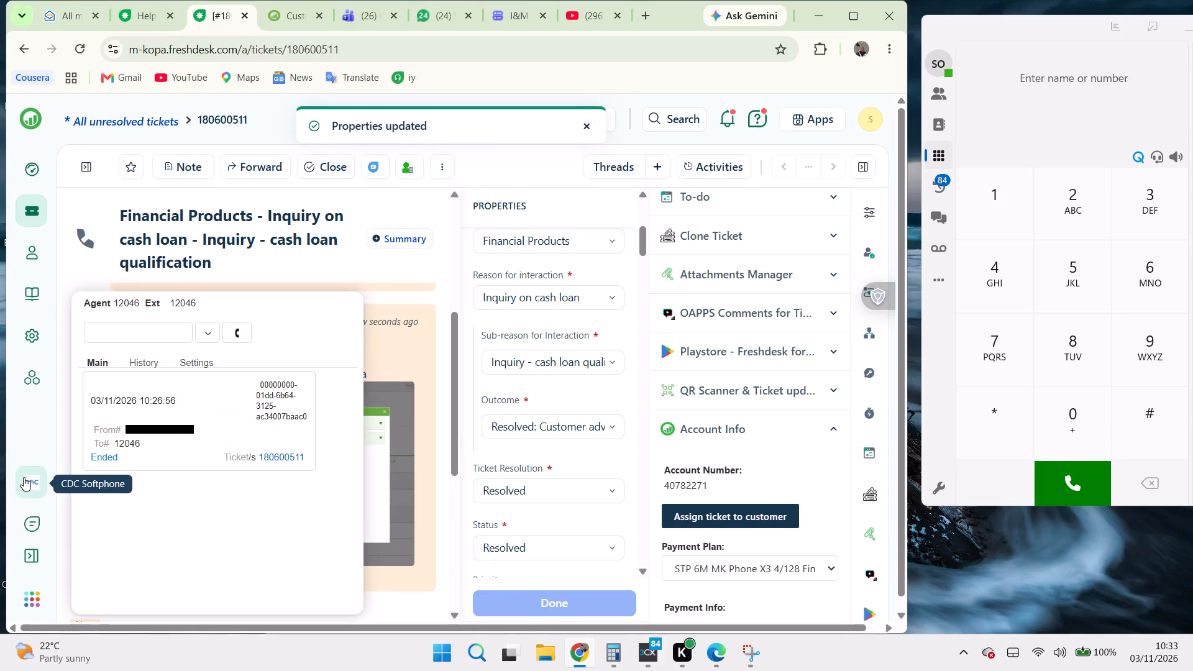
pyautogui.click(24, 477)
pyautogui.scroll(3, 319, 434)
pyautogui.scroll(-1, 320, 434)
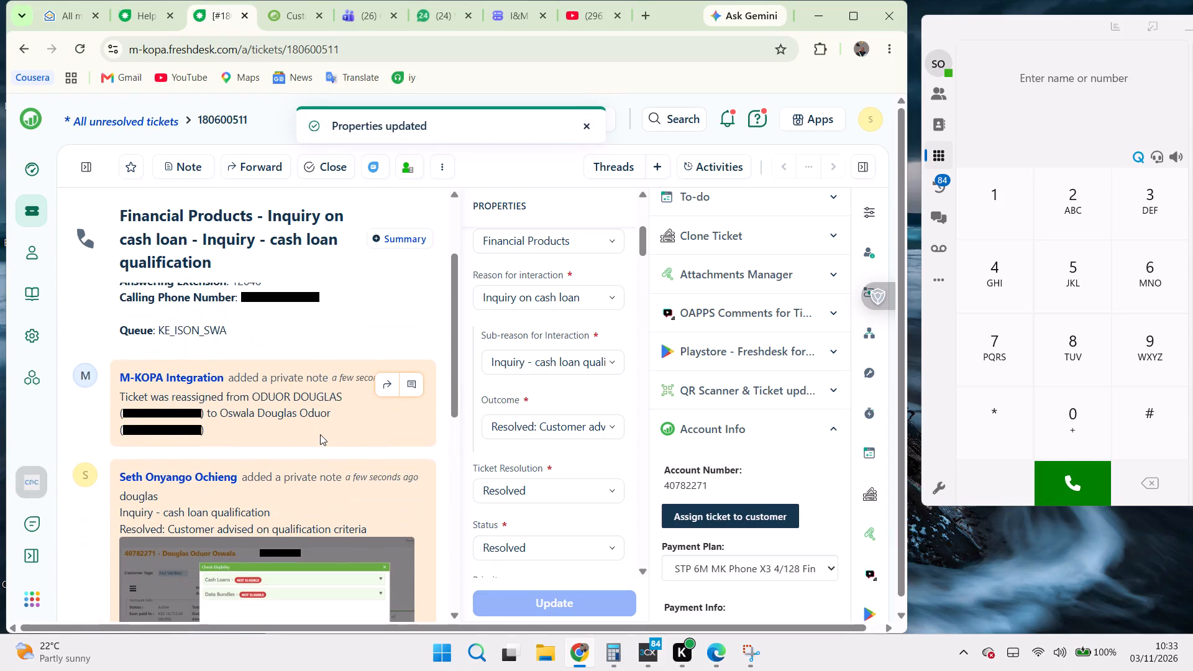
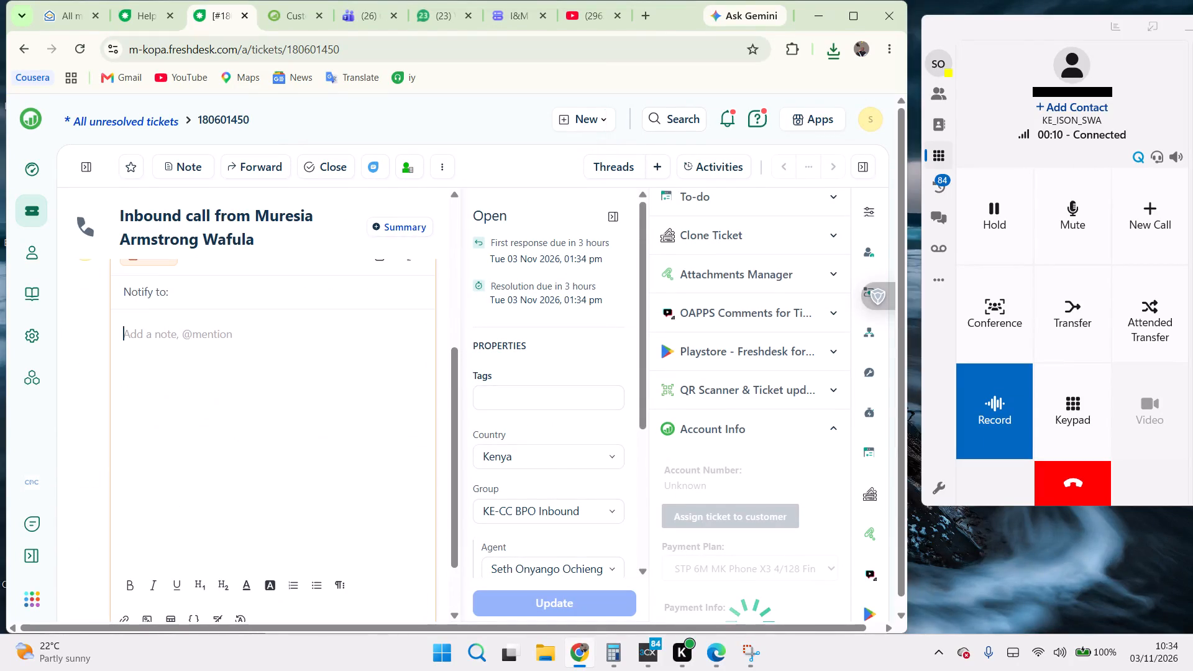
# Enter the caller's name as the first line of the note on the new inbound call ticket.
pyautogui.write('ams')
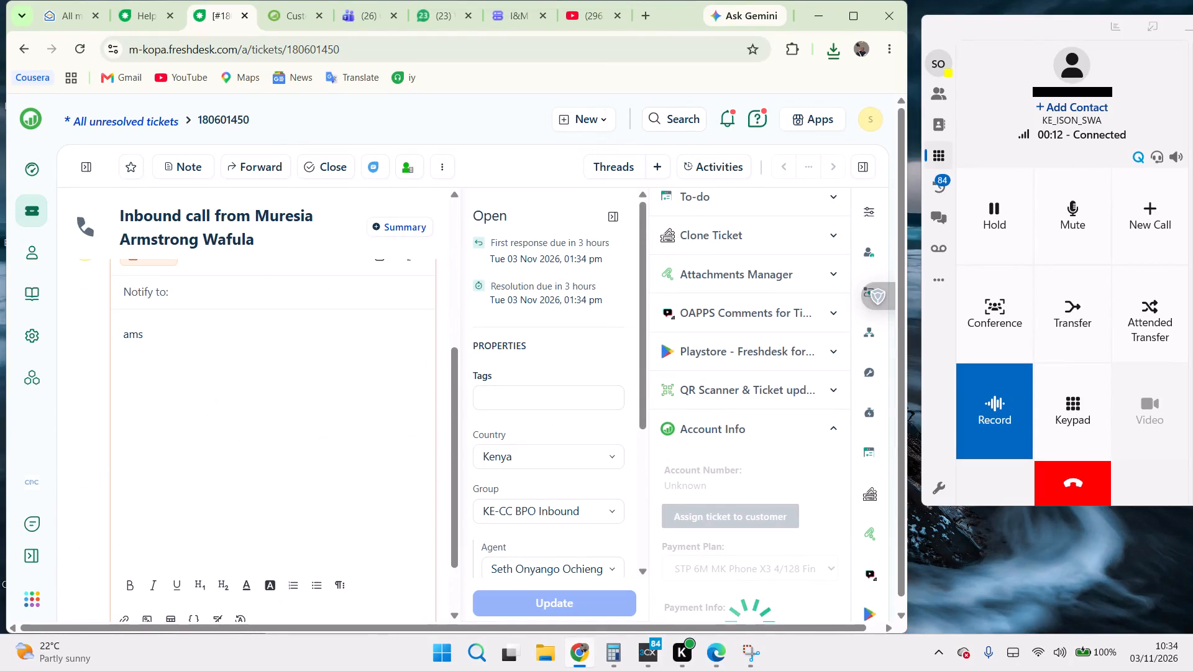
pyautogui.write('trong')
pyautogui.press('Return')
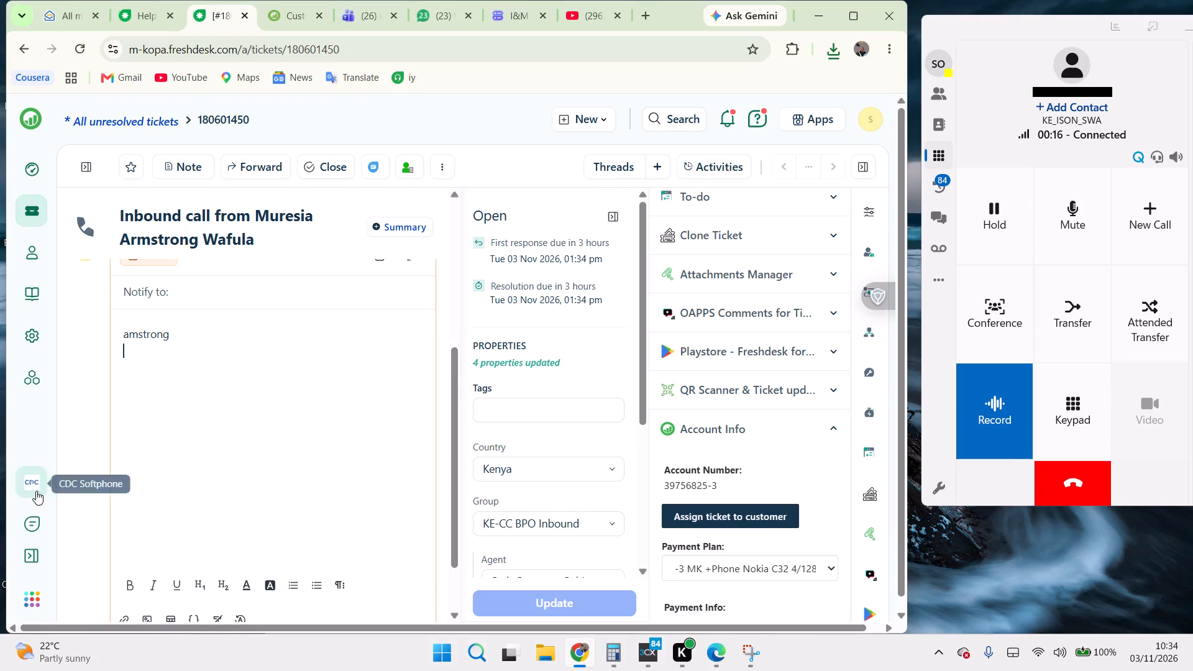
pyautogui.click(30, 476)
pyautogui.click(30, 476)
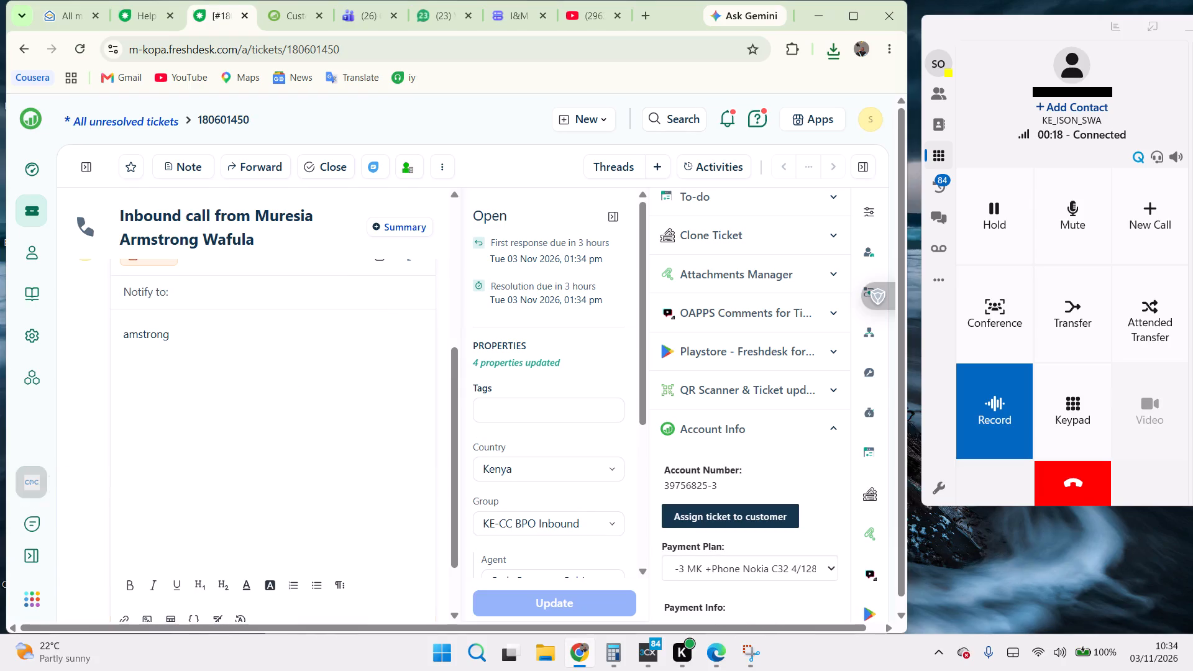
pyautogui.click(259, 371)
# Open the Customer Dashboard for the caller on the current inbound call ticket.
pyautogui.click(406, 165)
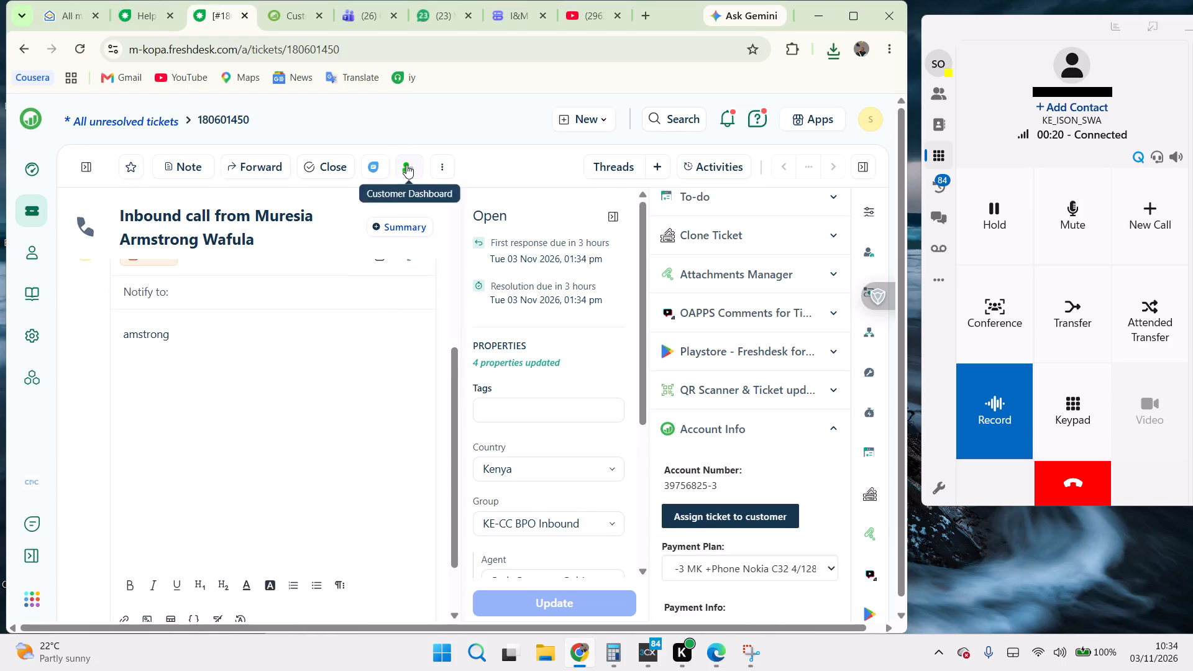
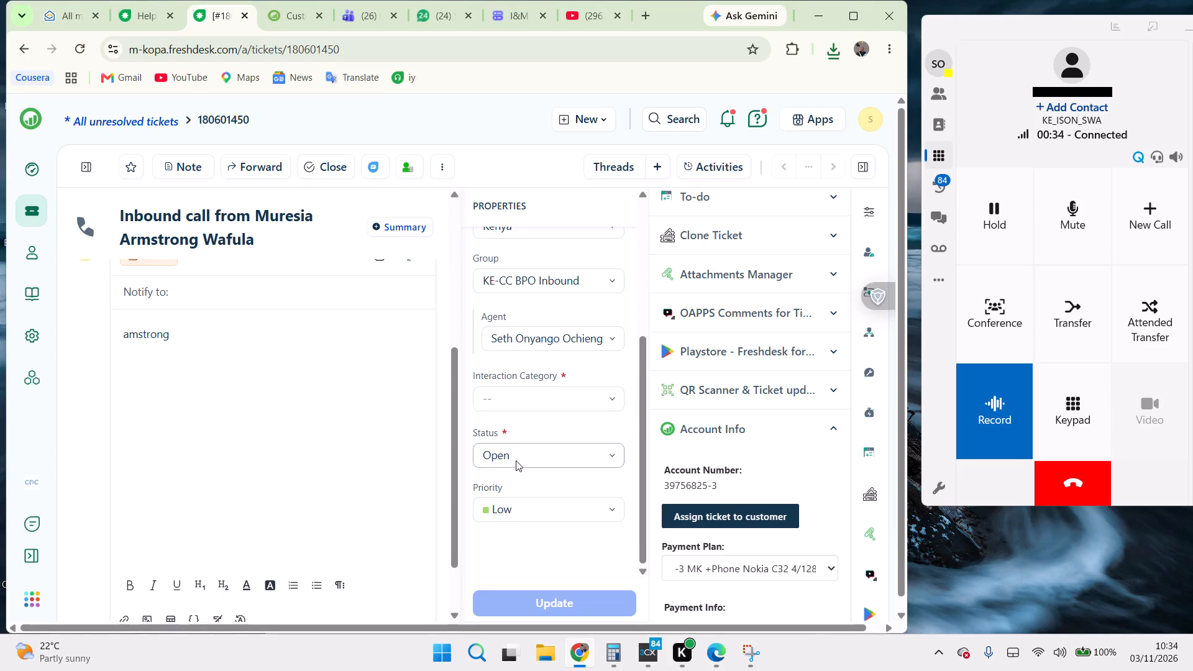
# Set the ticket's interaction category to Retail Support and the reason for interaction to Customer activation follow-up.
pyautogui.click(508, 404)
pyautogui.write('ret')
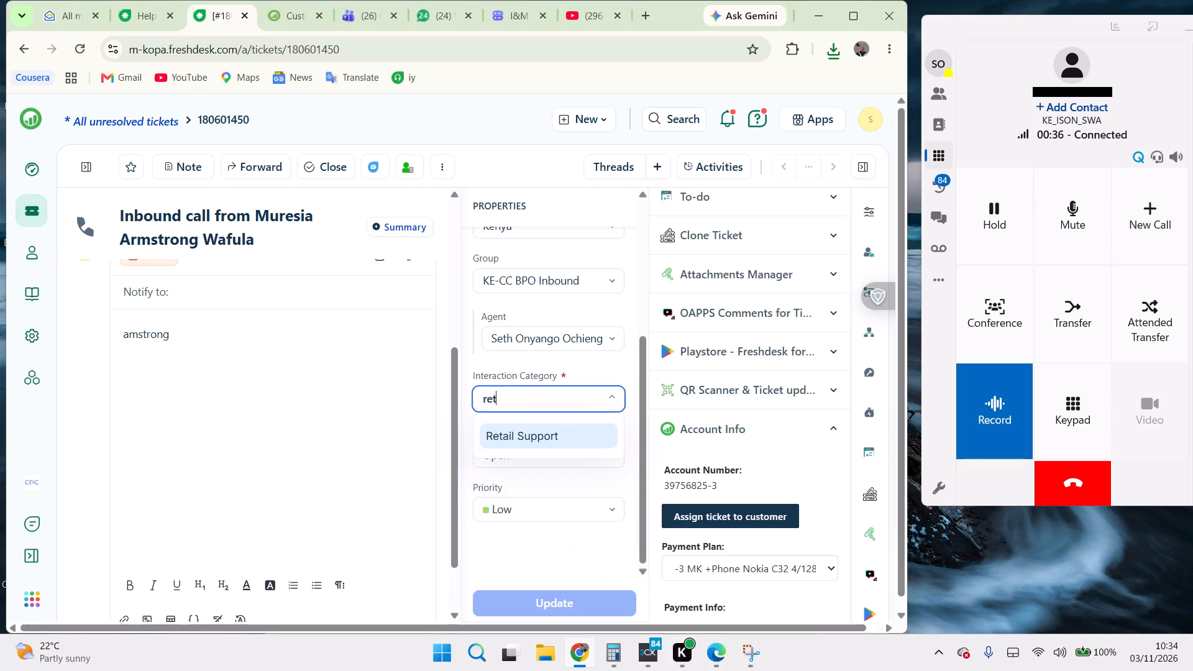
pyautogui.click(507, 442)
pyautogui.click(521, 452)
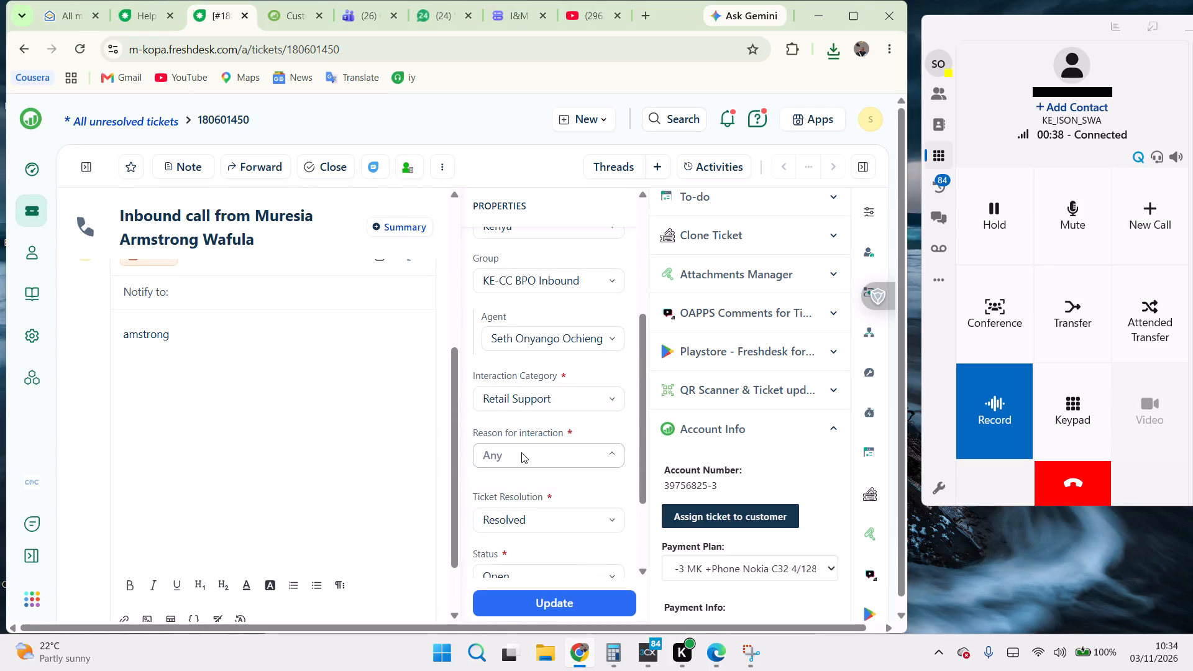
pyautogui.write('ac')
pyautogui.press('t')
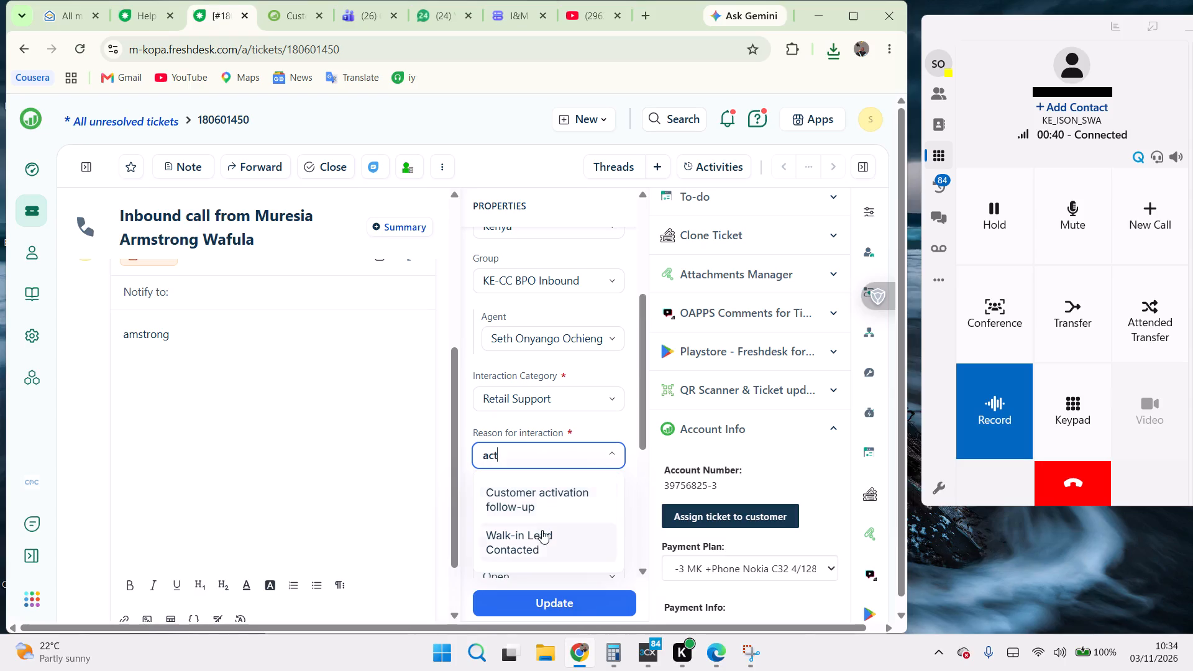
pyautogui.click(542, 490)
# Set the sub-reason to Allocation follow up and the outcome to "Resolved: Advised allocation is in progress".
pyautogui.scroll(-1, 549, 456)
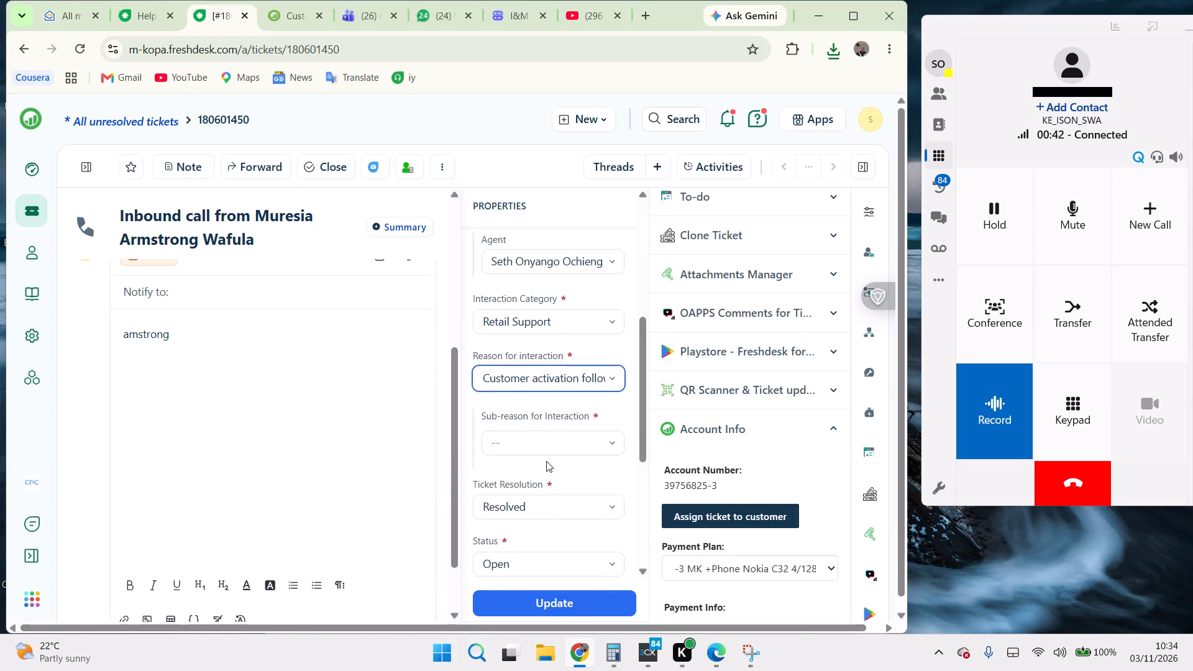
pyautogui.click(559, 436)
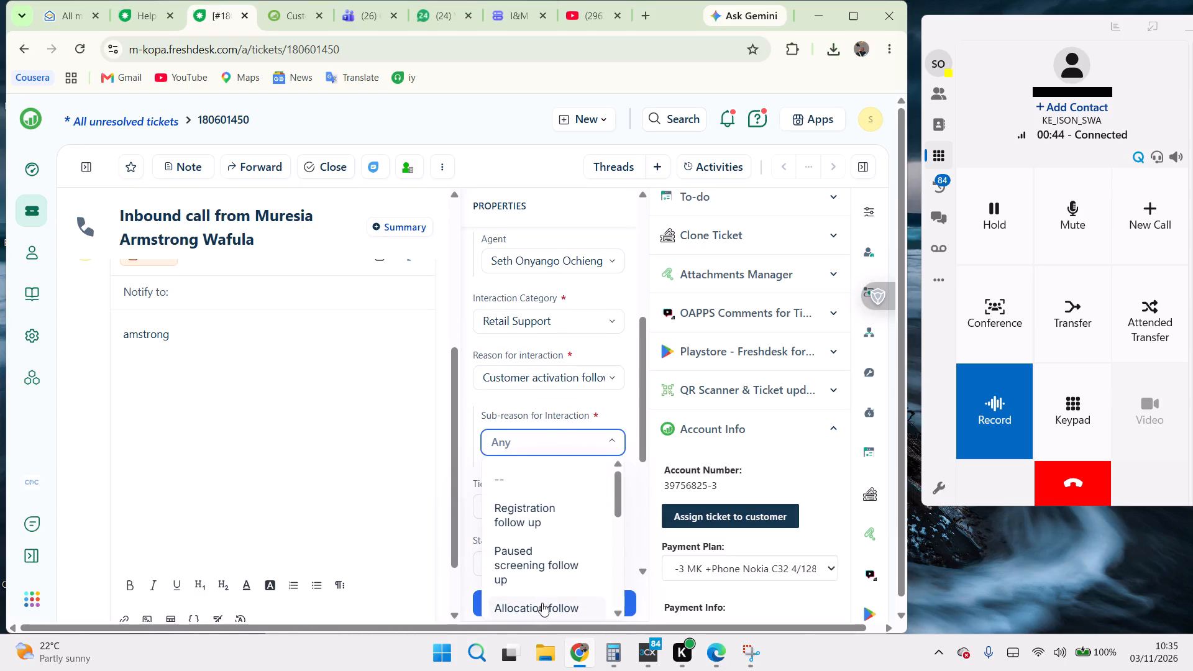
pyautogui.click(542, 603)
pyautogui.scroll(-1, 550, 494)
pyautogui.click(545, 426)
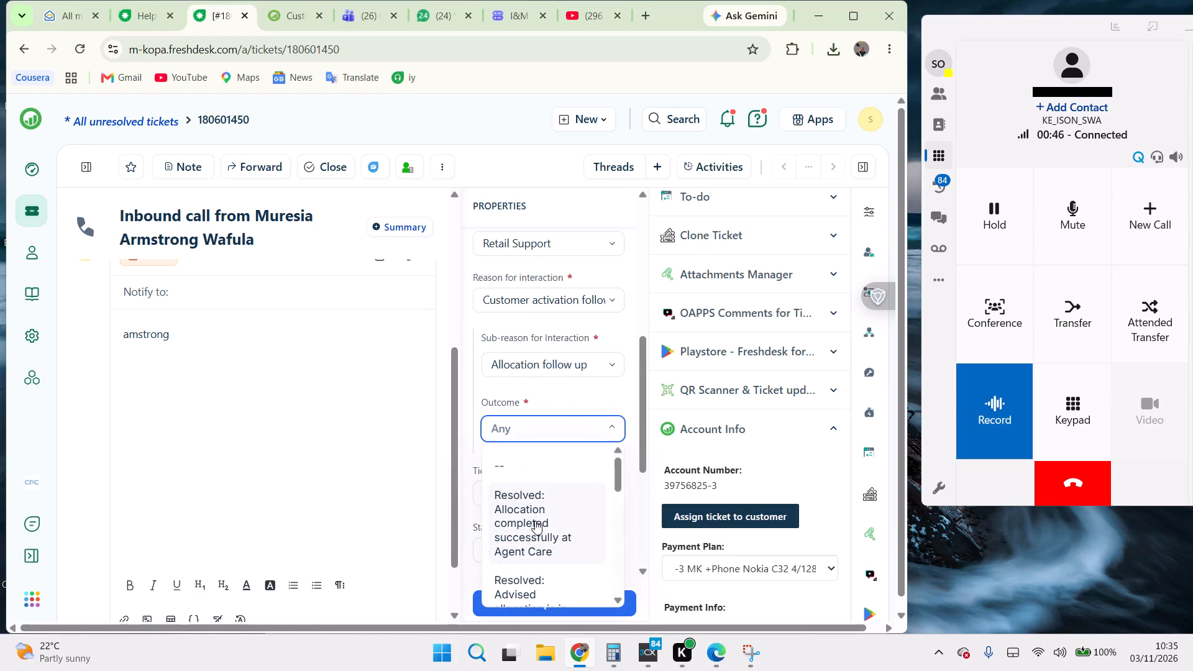
pyautogui.click(526, 585)
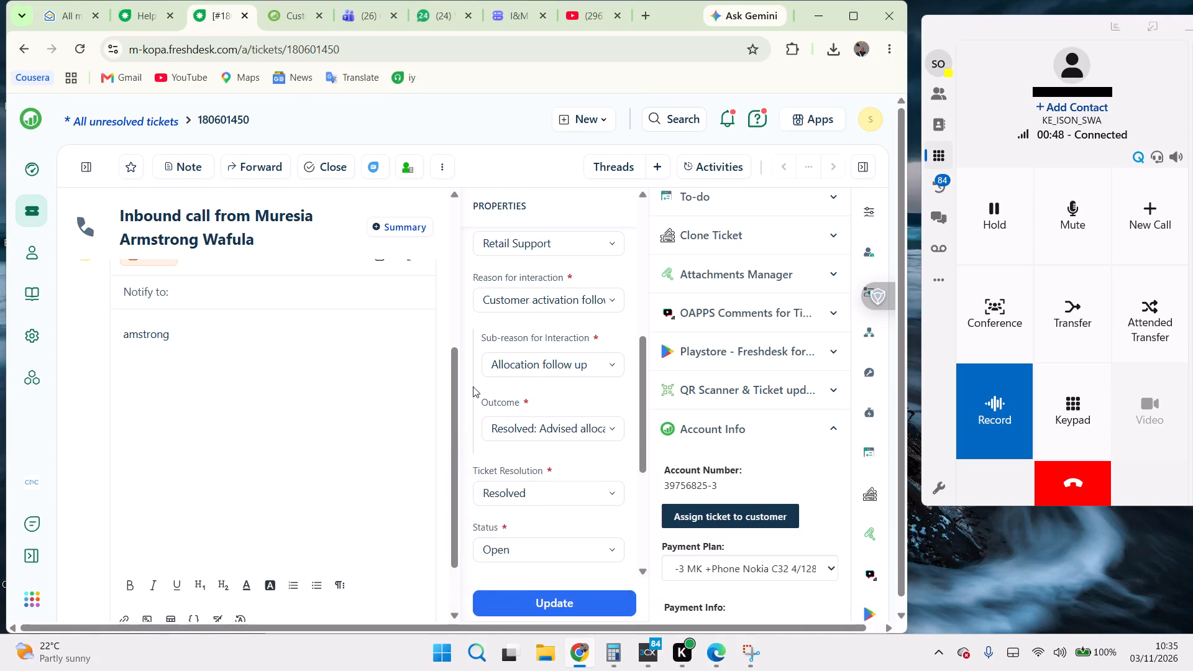
pyautogui.click(548, 437)
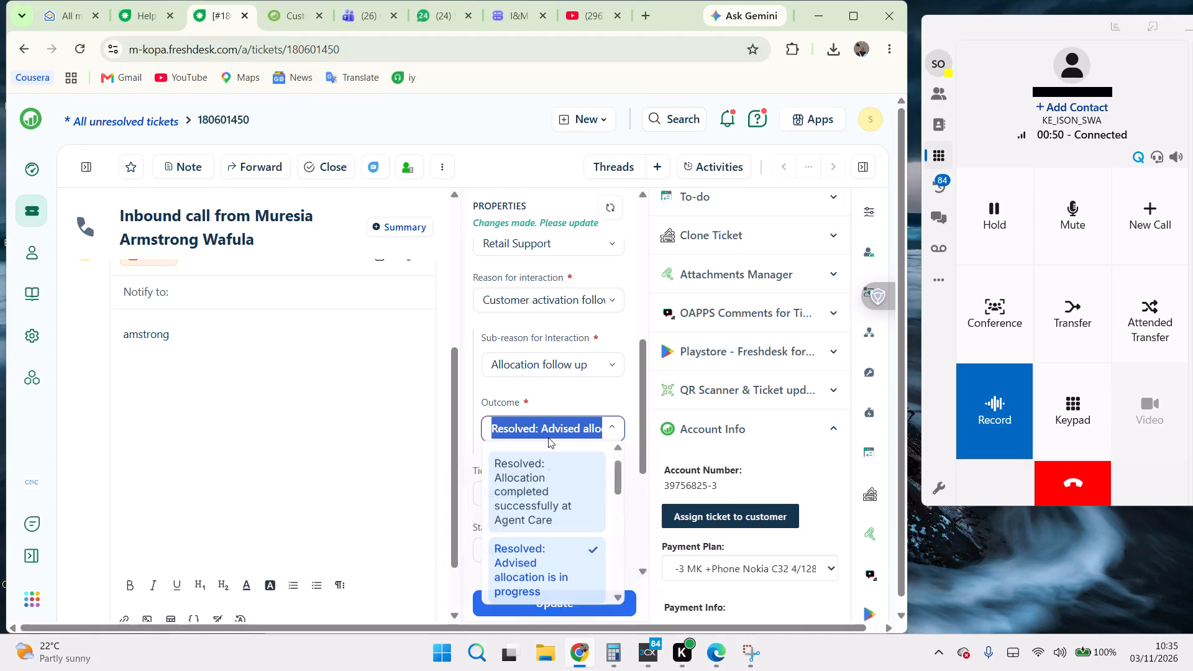
pyautogui.click(548, 437)
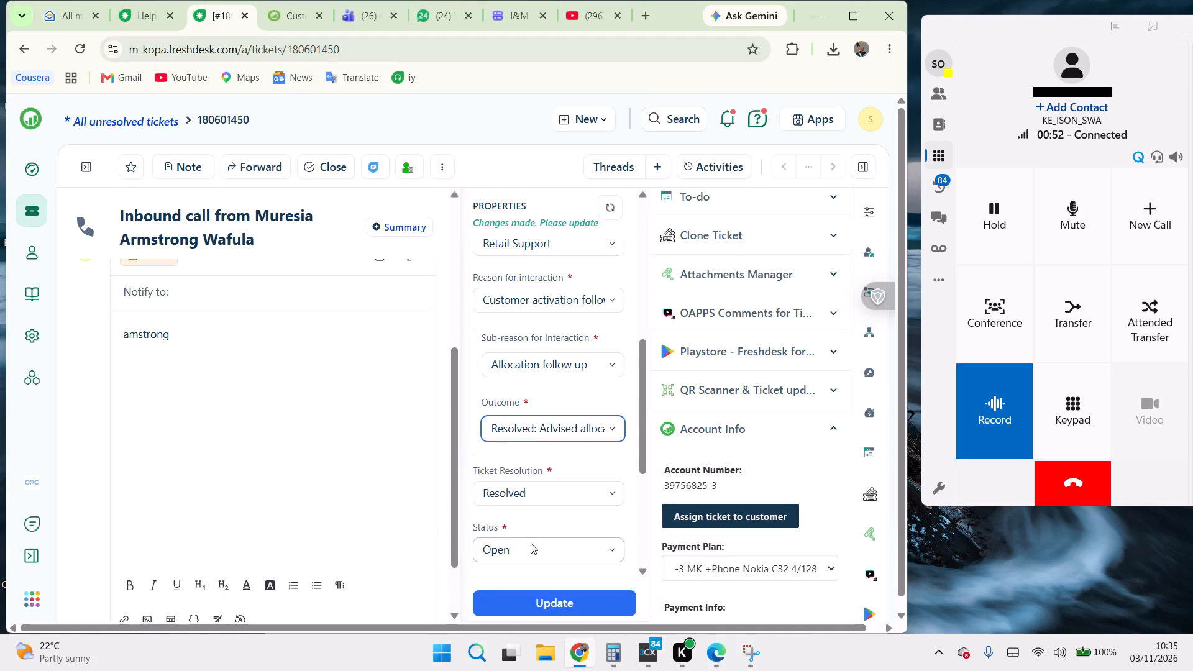
# Copy the sub-reason text "Allocation follow up" into the ticket note as a line below the caller's name.
pyautogui.click(525, 362)
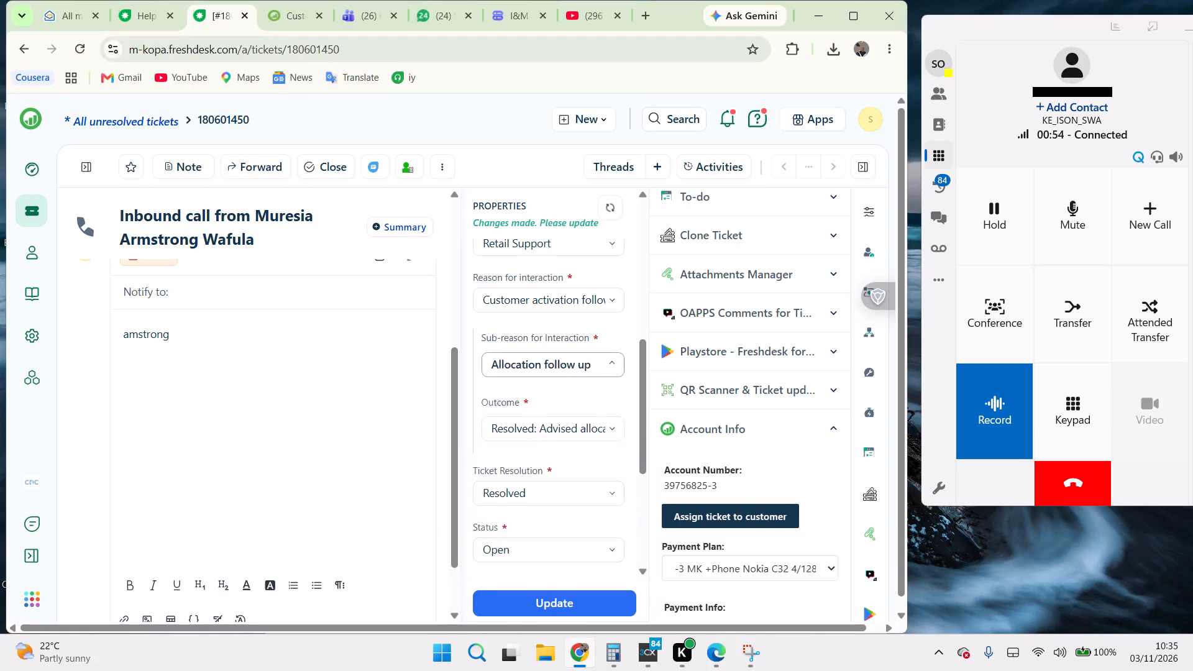
pyautogui.rightClick(525, 362)
pyautogui.click(570, 312)
pyautogui.click(322, 379)
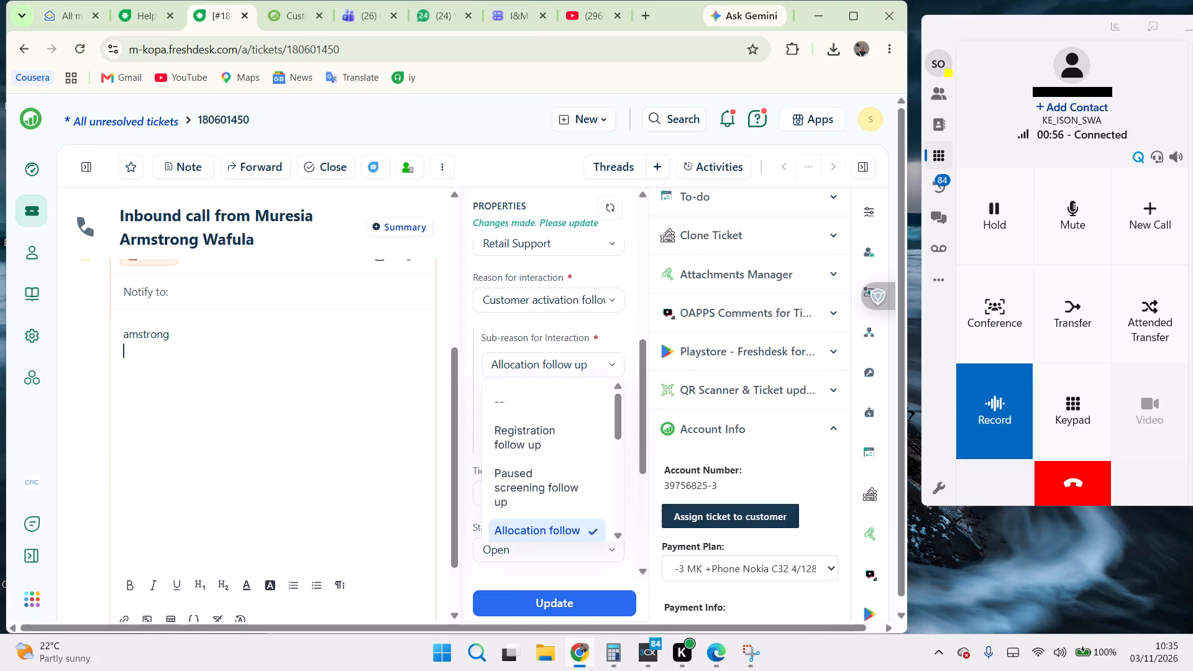
pyautogui.hotkey('ctrl', 'v')
pyautogui.press('Return')
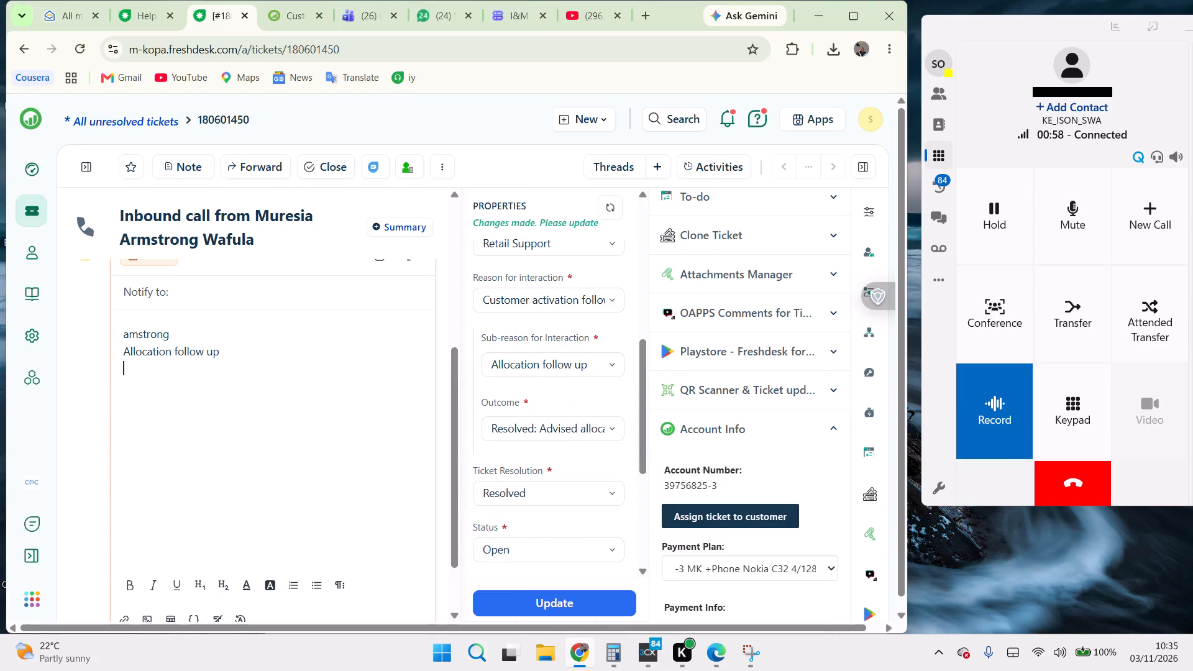
# Search the M-KOPA CRM for a customer using the ID number given on the call.
pyautogui.click(280, 16)
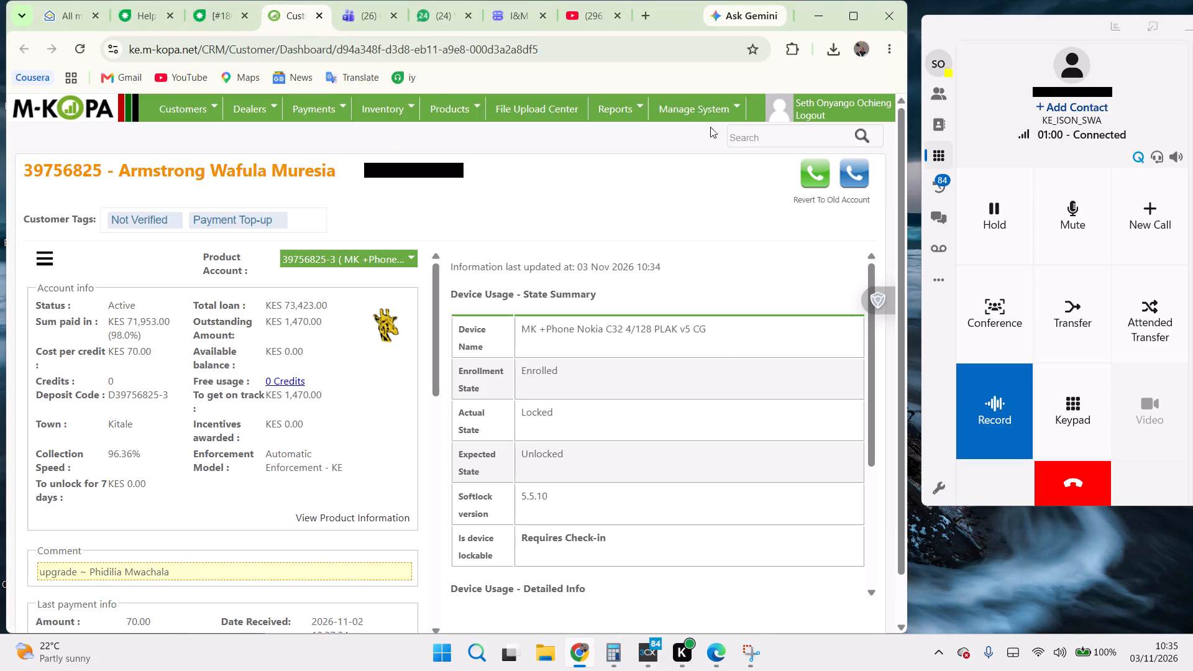
pyautogui.click(740, 137)
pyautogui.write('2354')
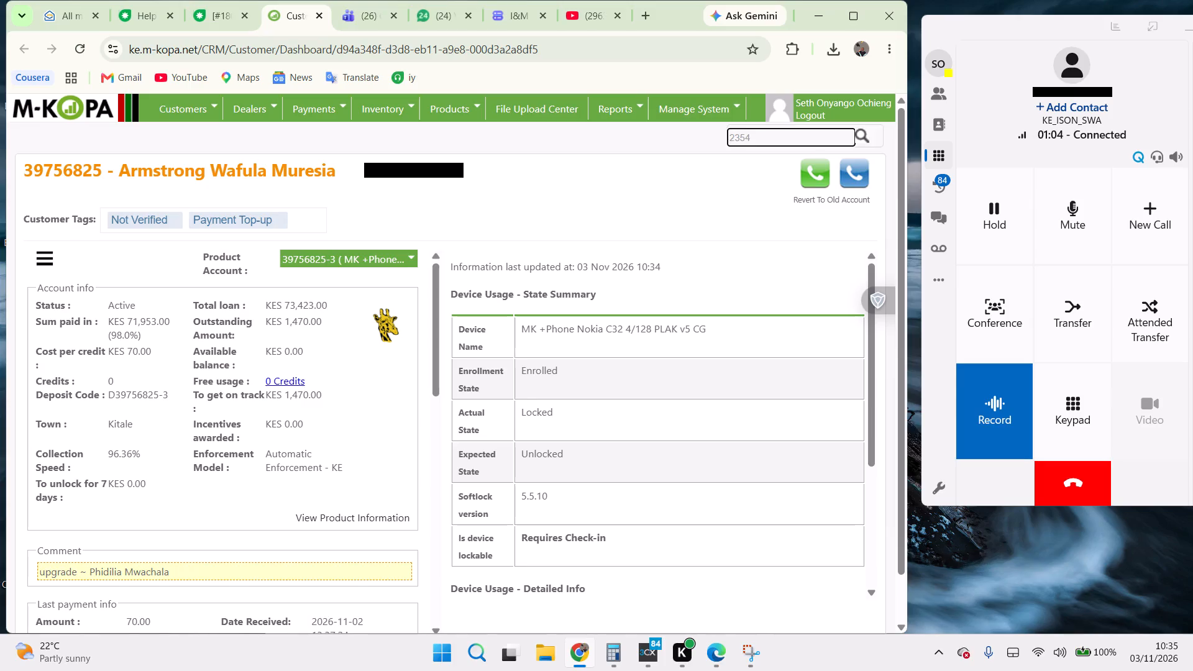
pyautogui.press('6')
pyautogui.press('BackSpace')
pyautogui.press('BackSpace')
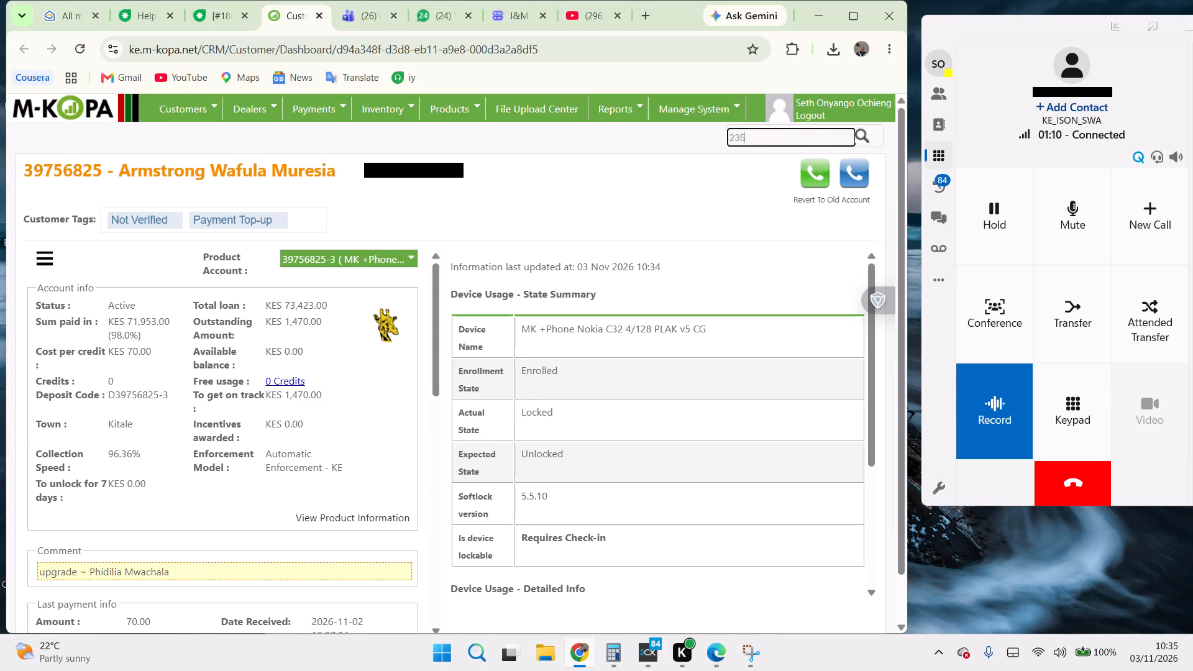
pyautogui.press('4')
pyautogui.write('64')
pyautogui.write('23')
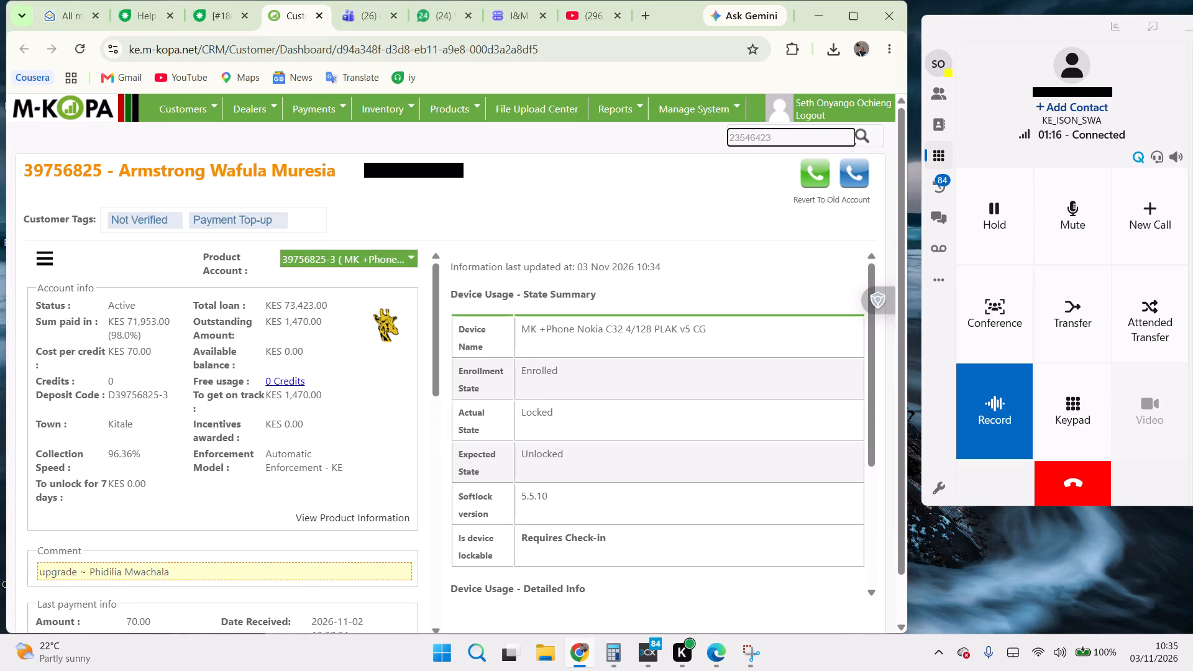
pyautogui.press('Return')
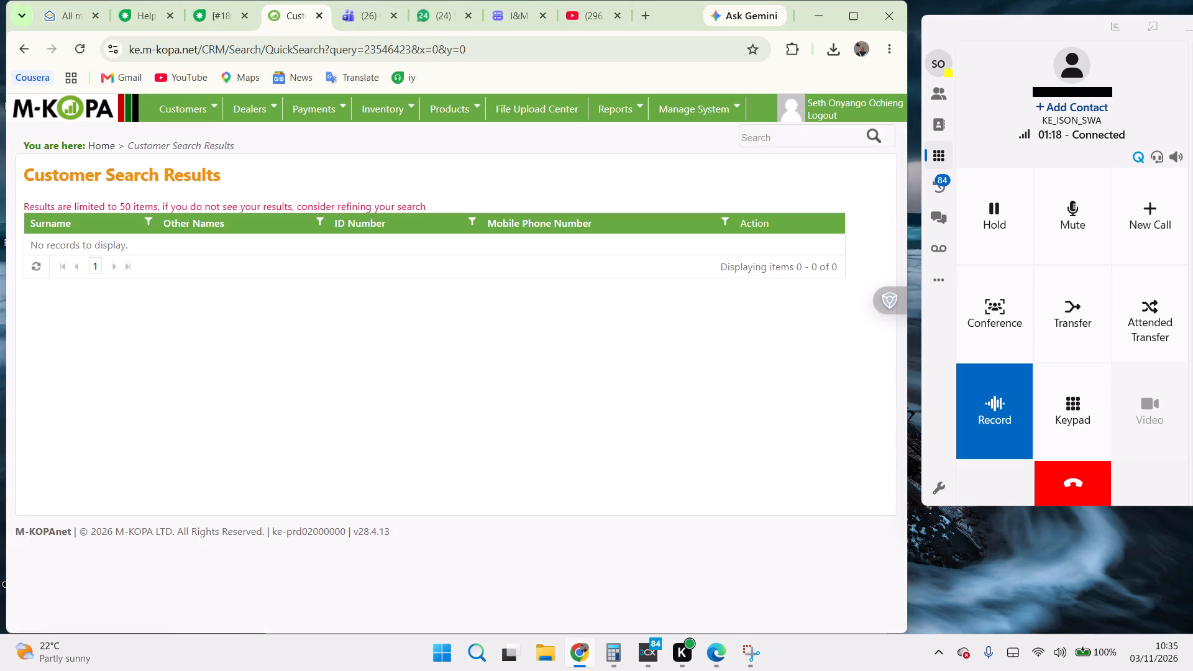
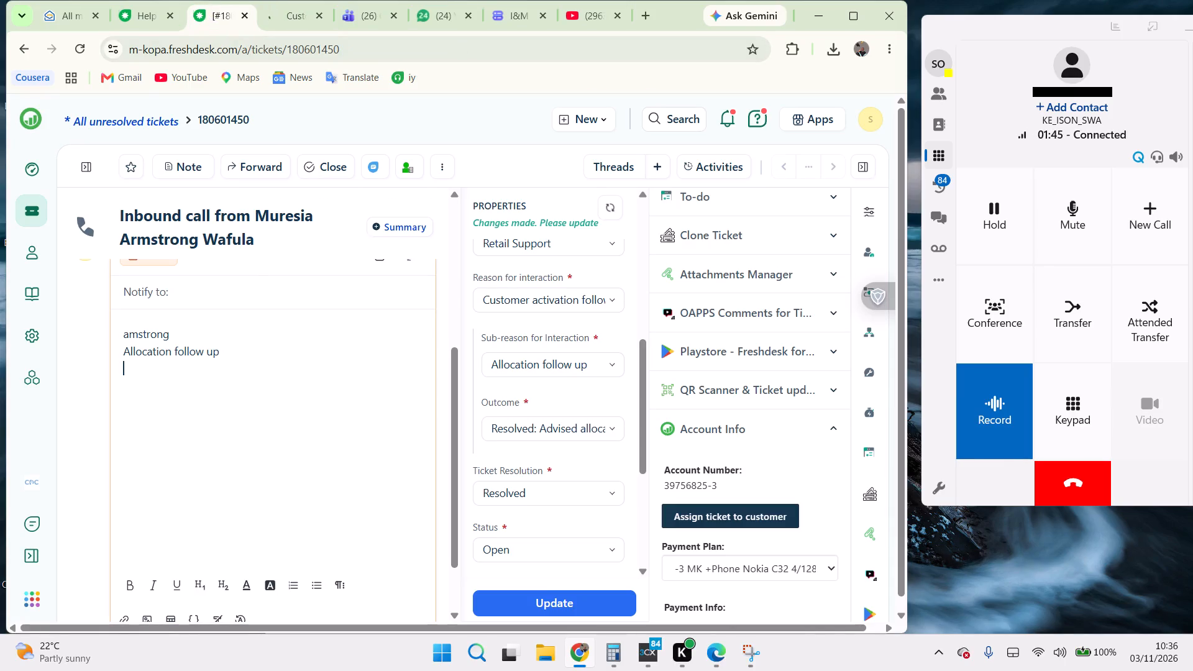
# Search Freshdesk with the account number copied from the CRM and open the customer's "Activation - KE-Customer Allocation - Serial issues" ticket.
pyautogui.click(273, 9)
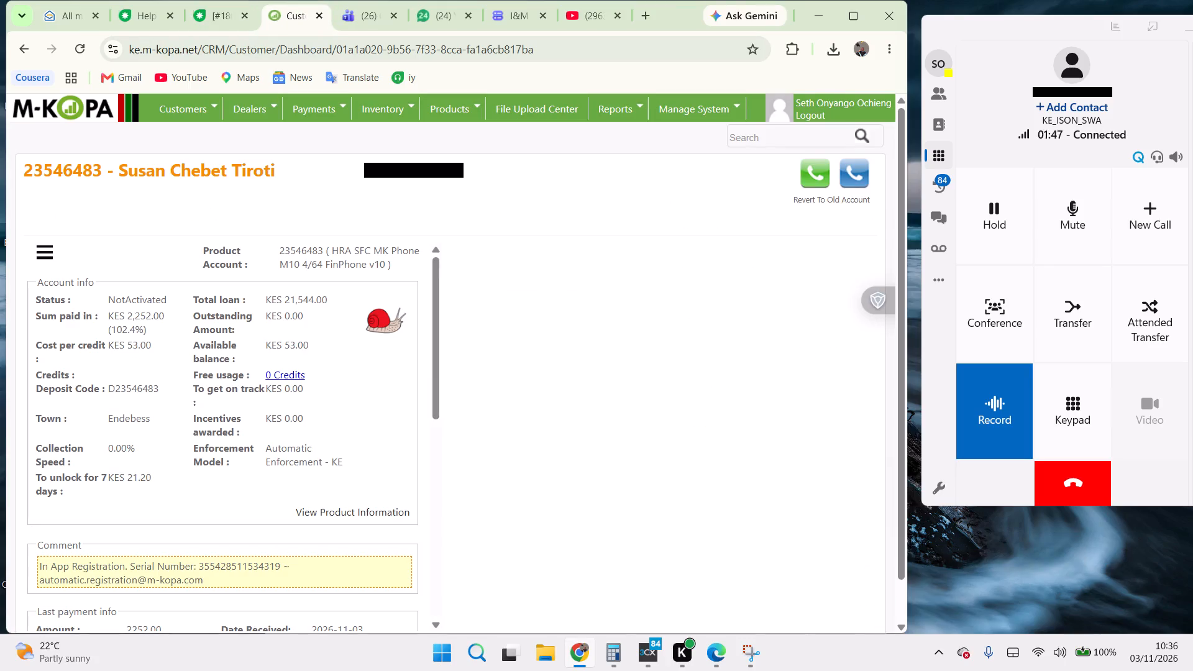
pyautogui.doubleClick(45, 169)
pyautogui.rightClick(45, 169)
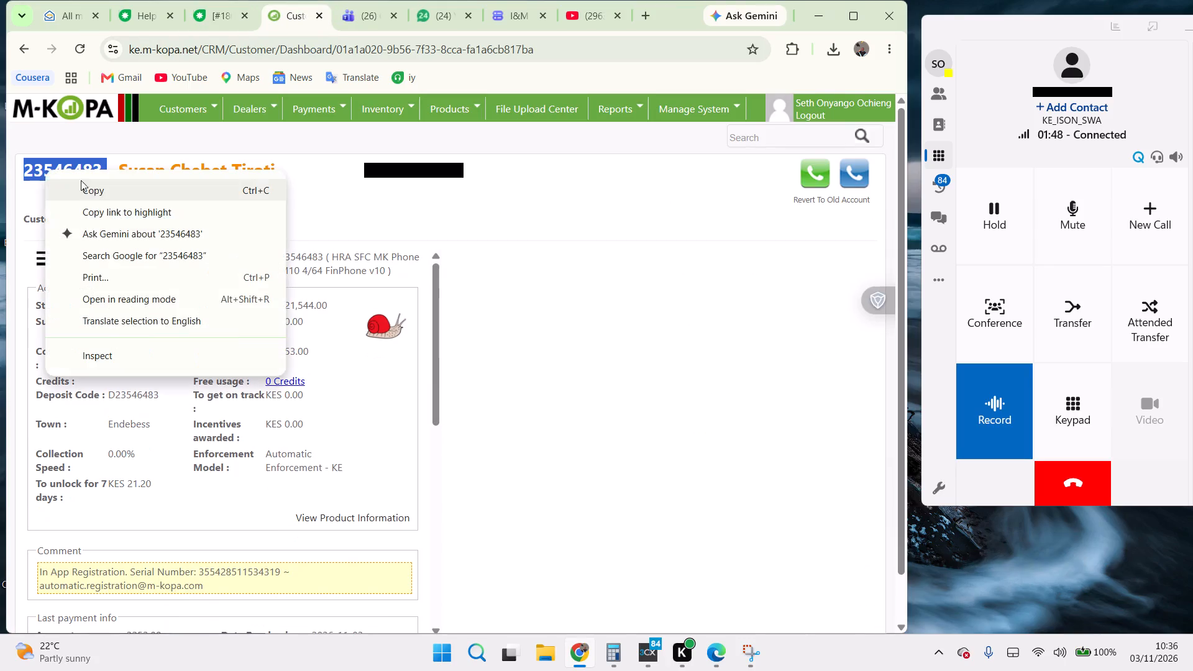
pyautogui.click(91, 188)
pyautogui.click(157, 21)
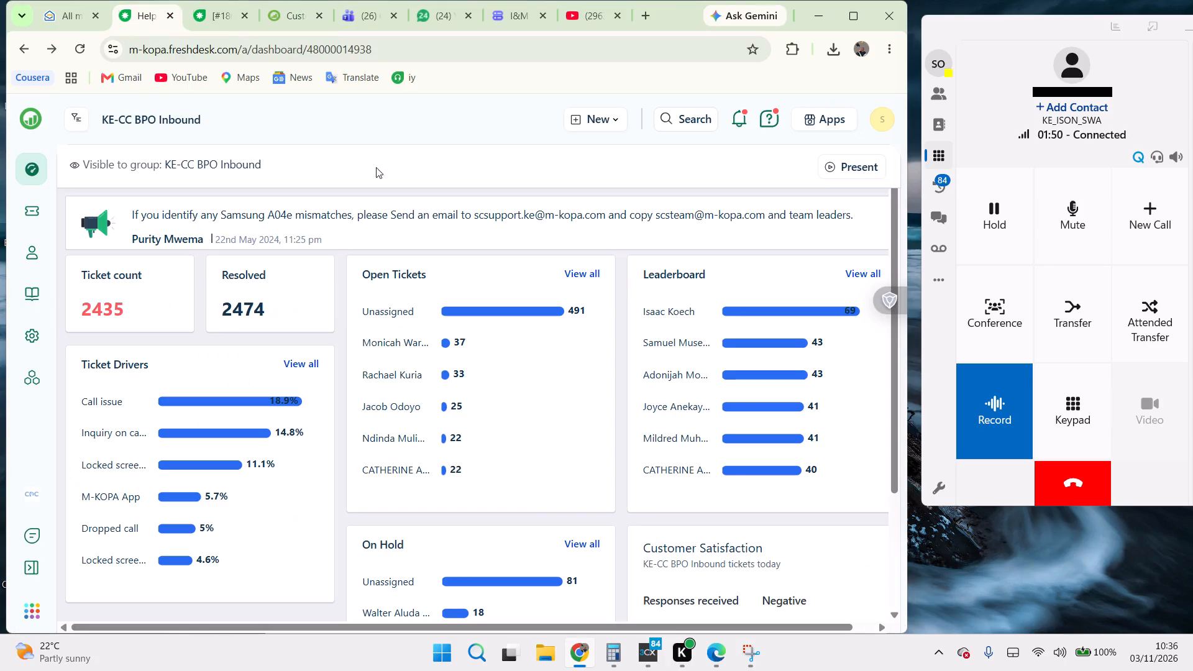
pyautogui.click(688, 113)
pyautogui.hotkey('ctrl', 'v')
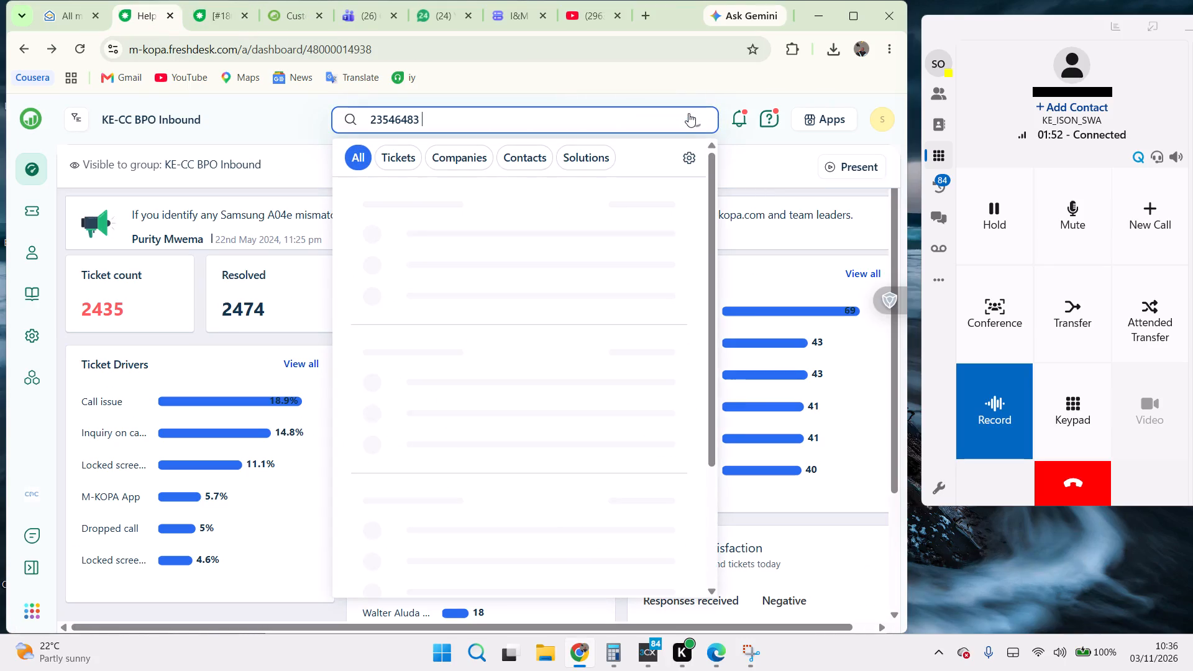
pyautogui.press('Return')
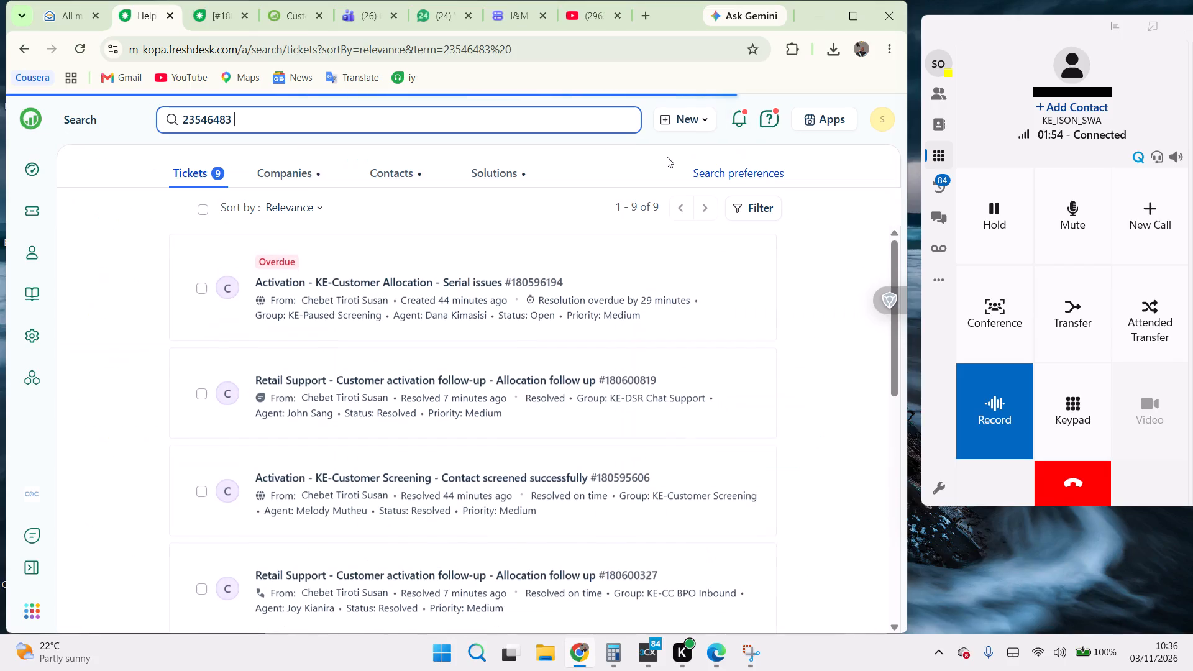
pyautogui.click(409, 282)
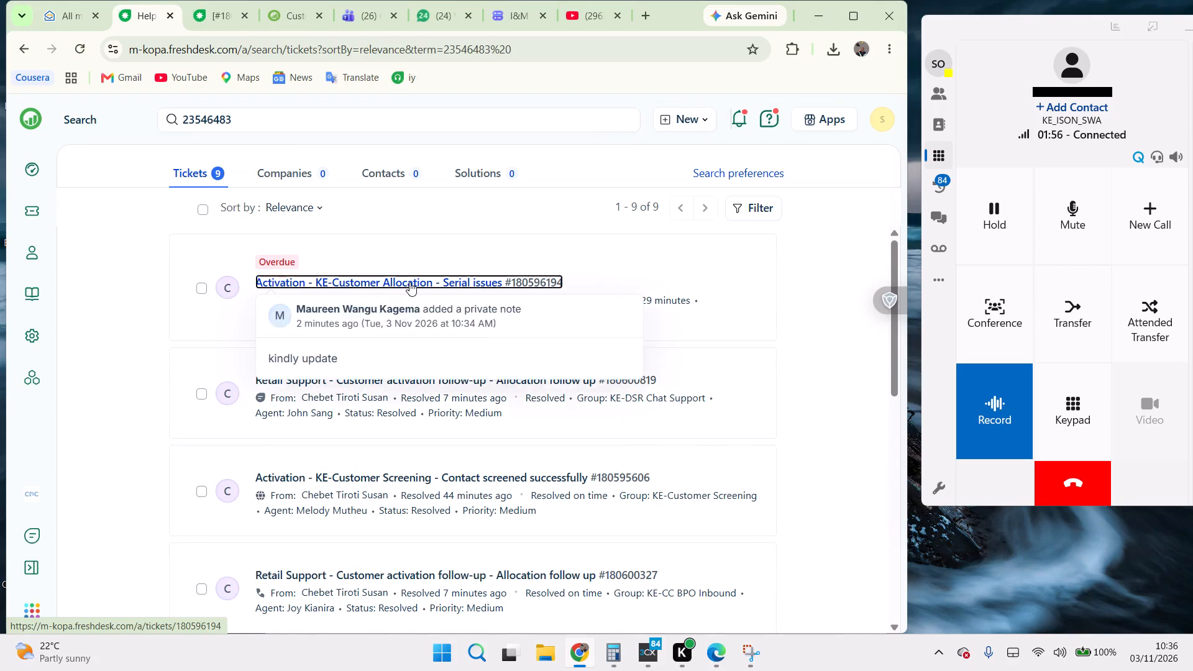
# Review the allocation ticket's latest notes and add a private note reading "kindly update", notifying the assigned agent.
pyautogui.scroll(-6, 380, 421)
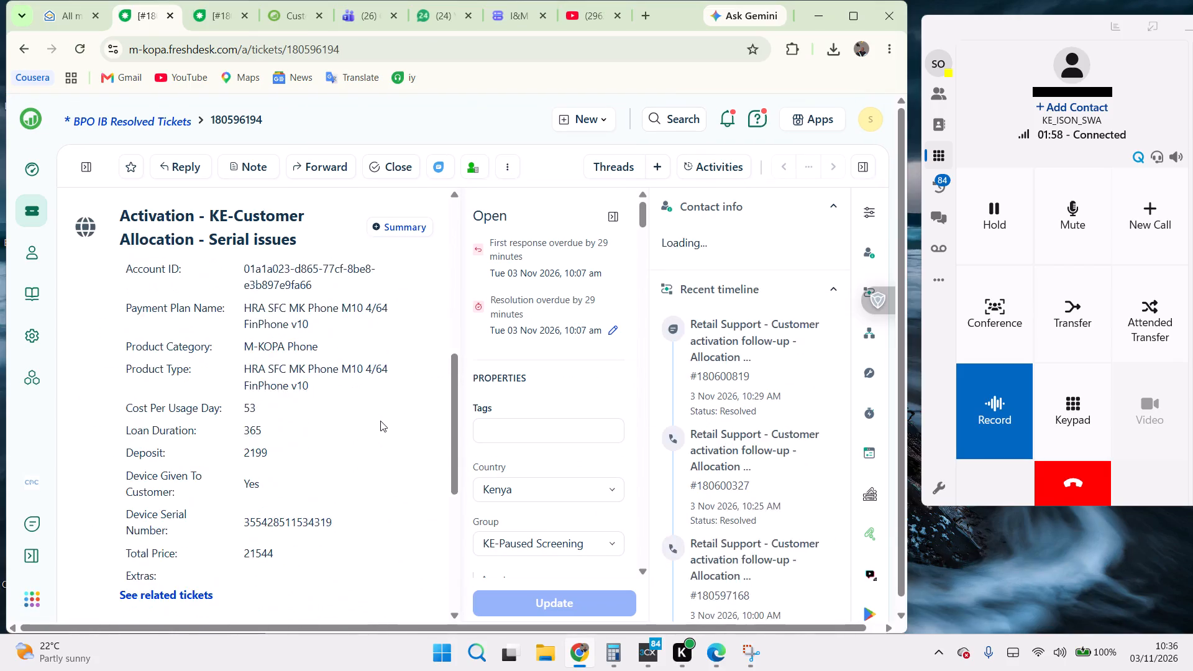
pyautogui.scroll(-1, 380, 421)
pyautogui.scroll(1, 380, 421)
pyautogui.scroll(-1, 380, 421)
pyautogui.scroll(4, 380, 421)
pyautogui.scroll(-4, 380, 421)
pyautogui.scroll(1, 380, 421)
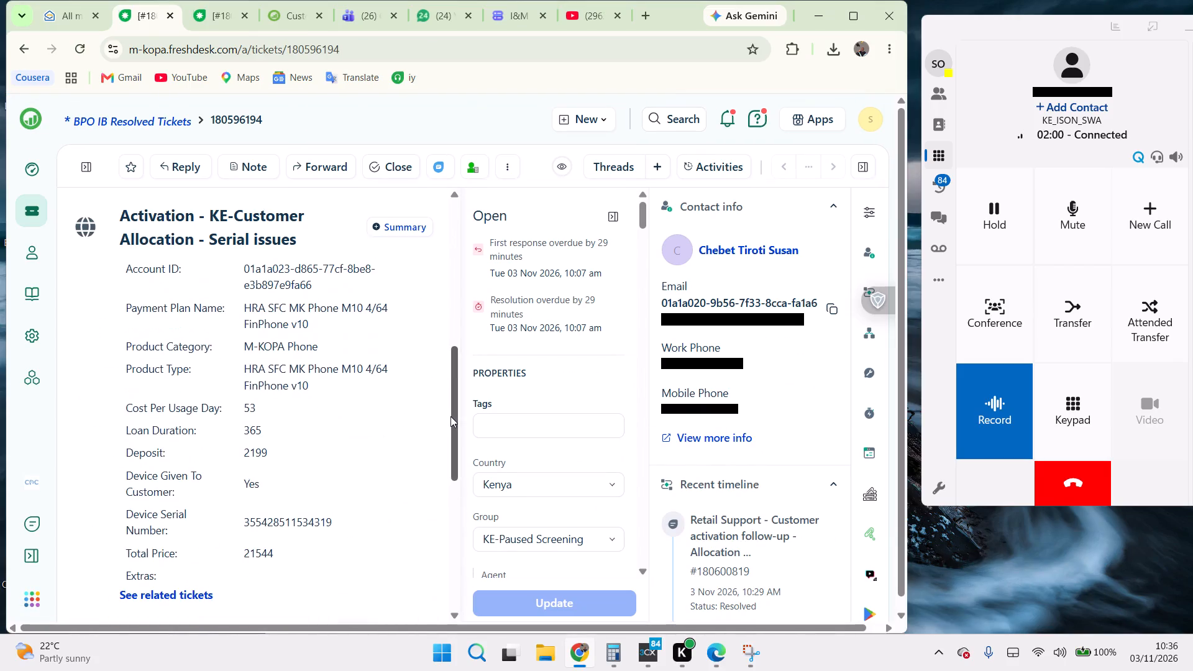
pyautogui.moveTo(450, 416); pyautogui.dragTo(459, 540)
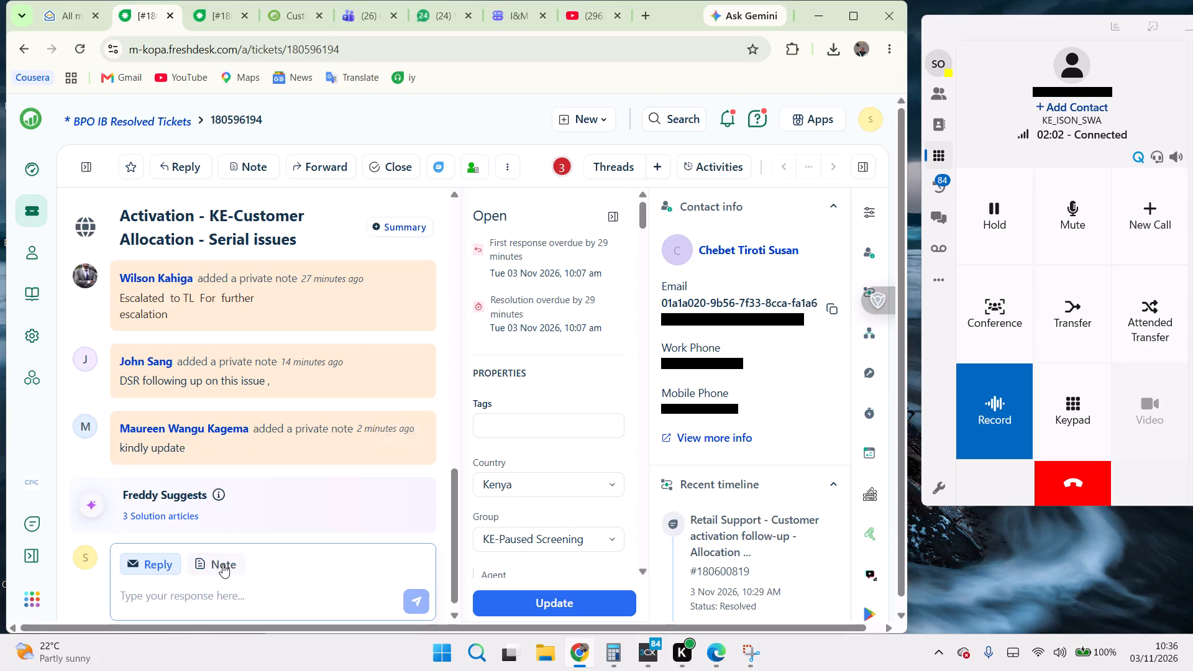
pyautogui.click(222, 564)
pyautogui.scroll(4, 241, 462)
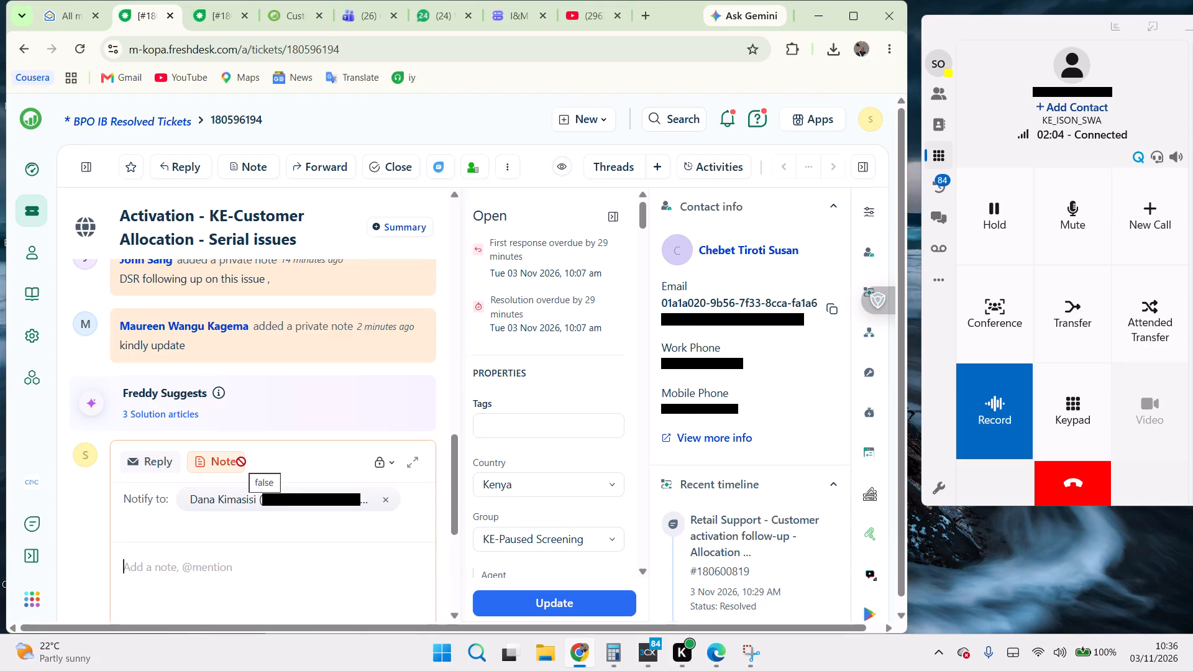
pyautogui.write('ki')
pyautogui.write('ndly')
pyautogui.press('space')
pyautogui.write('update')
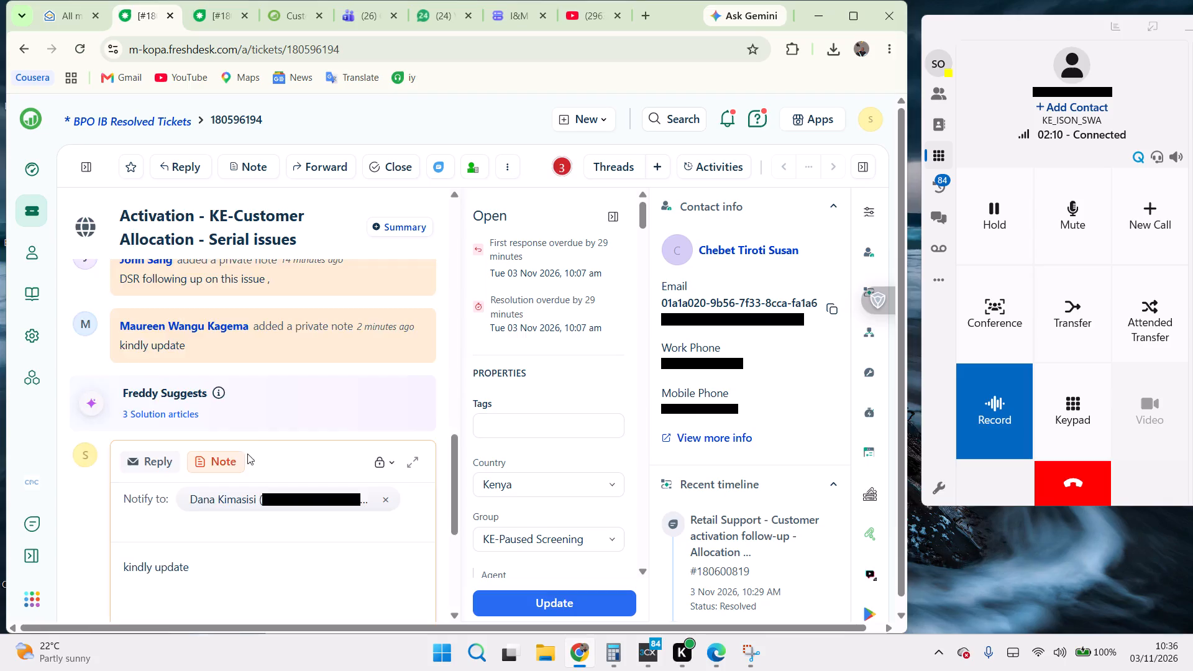
pyautogui.scroll(-3, 255, 440)
pyautogui.scroll(2, 255, 440)
pyautogui.scroll(-5, 255, 440)
pyautogui.click(360, 585)
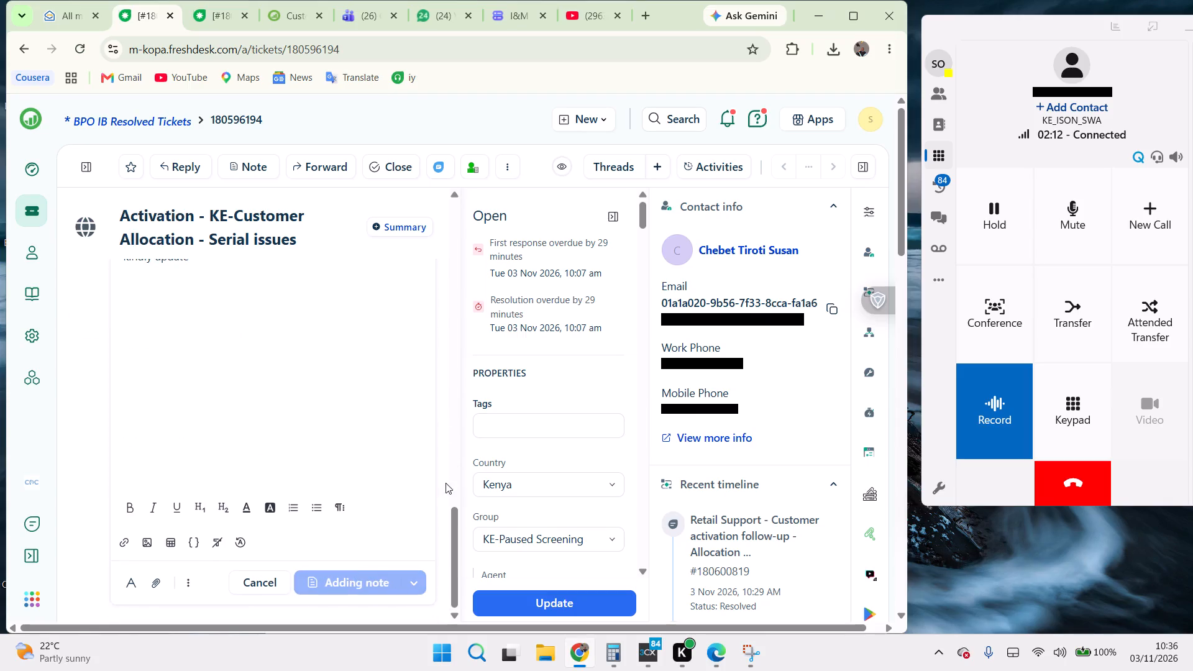
# Expand the allocation ticket's hidden conversation and read through its earlier private notes on the activation issue.
pyautogui.scroll(5, 367, 456)
pyautogui.click(255, 482)
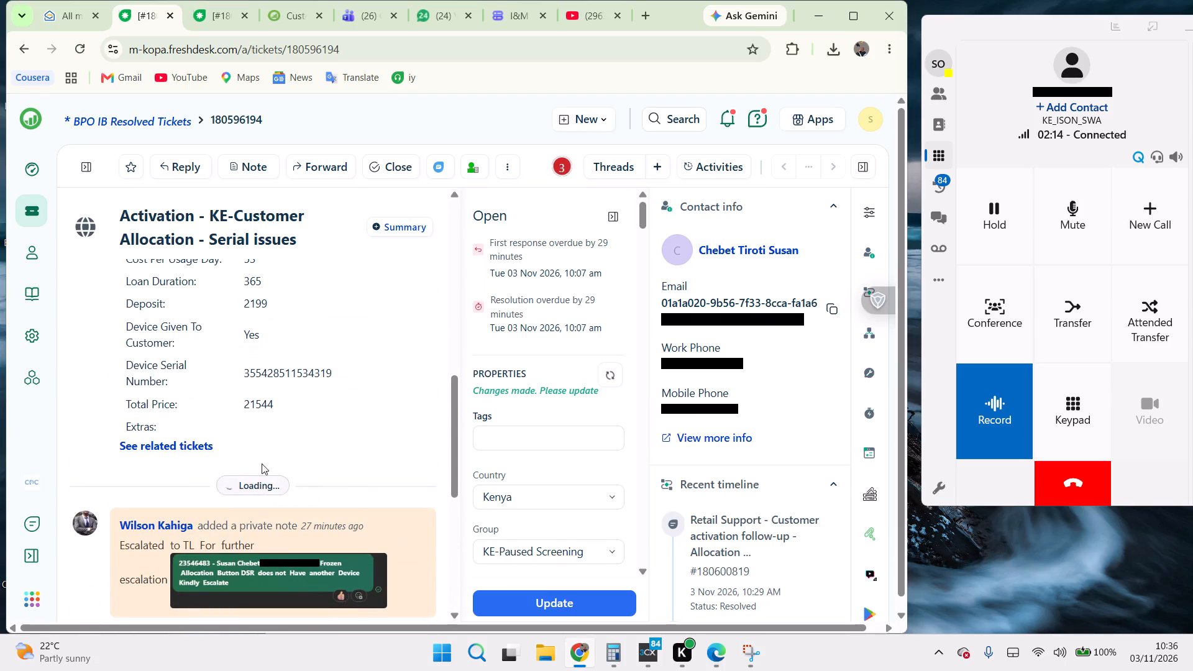
pyautogui.scroll(3, 325, 403)
pyautogui.scroll(-3, 325, 403)
pyautogui.scroll(1, 326, 403)
pyautogui.scroll(-1, 326, 403)
pyautogui.scroll(1, 326, 403)
pyautogui.scroll(-3, 326, 403)
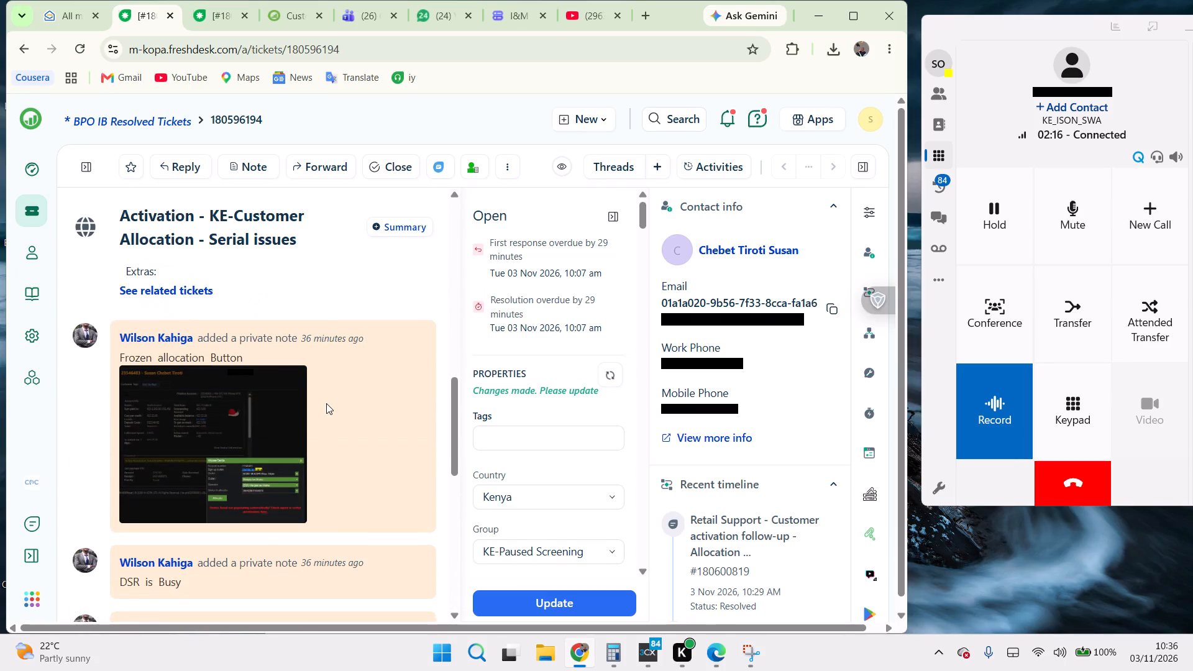
pyautogui.scroll(-7, 326, 403)
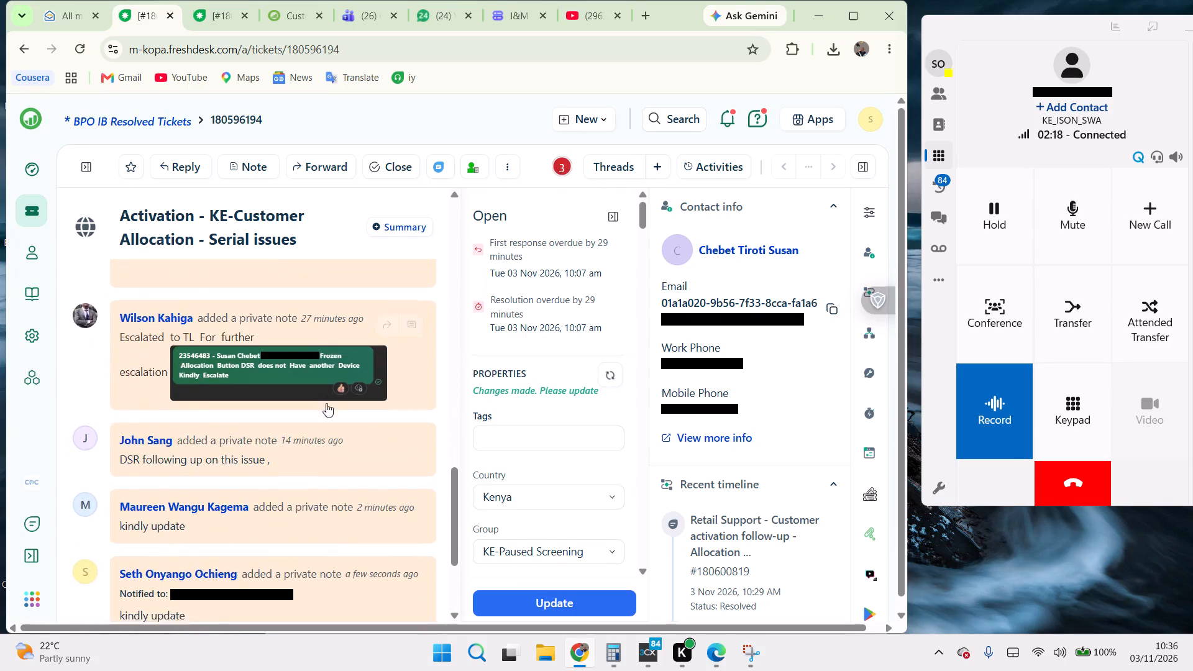
pyautogui.scroll(2, 326, 403)
pyautogui.scroll(-4, 326, 403)
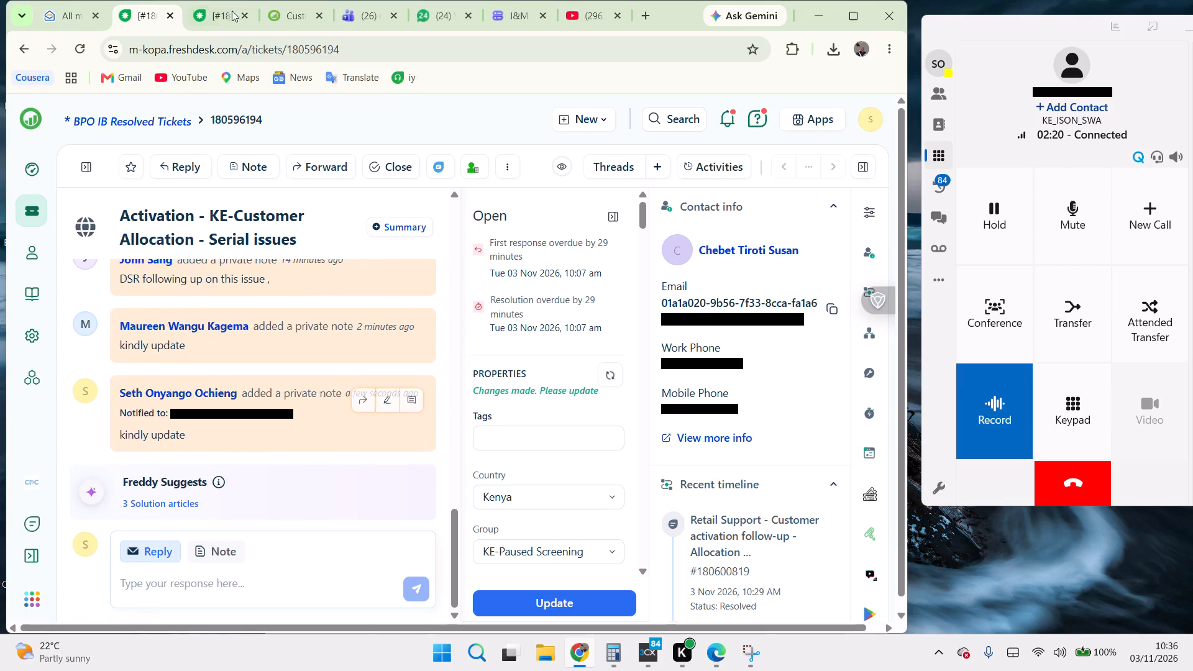
# Reassign the inbound call ticket to the customer whose account number is copied from the CRM dashboard.
pyautogui.click(291, 14)
pyautogui.rightClick(80, 163)
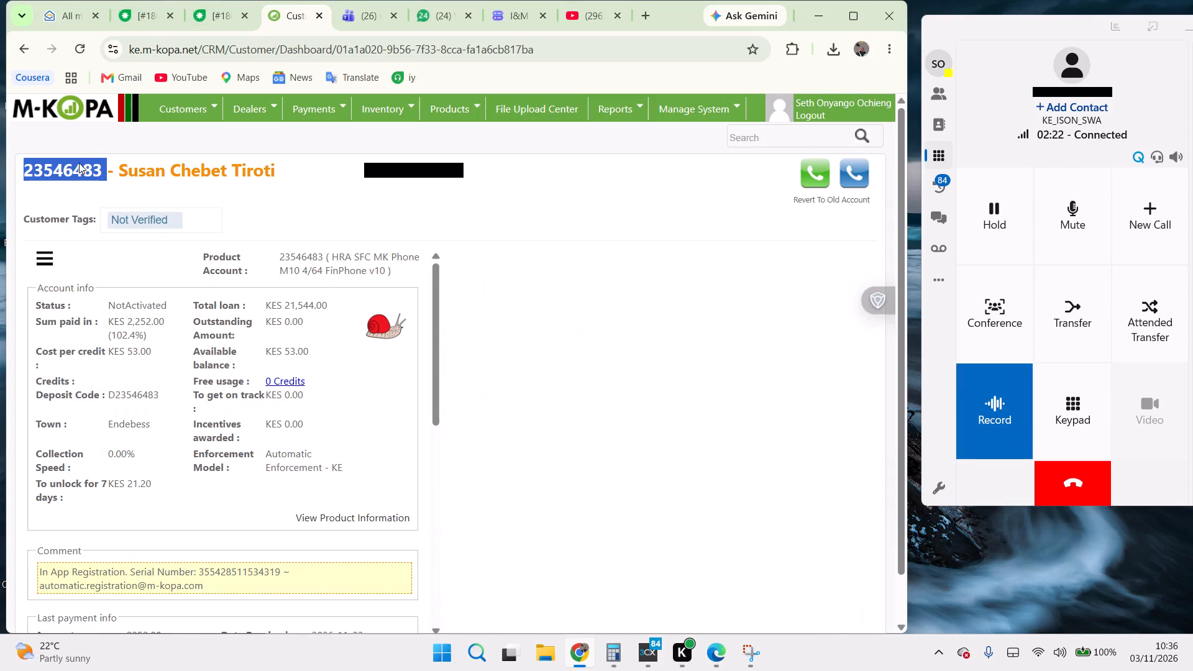
pyautogui.click(120, 181)
pyautogui.click(214, 18)
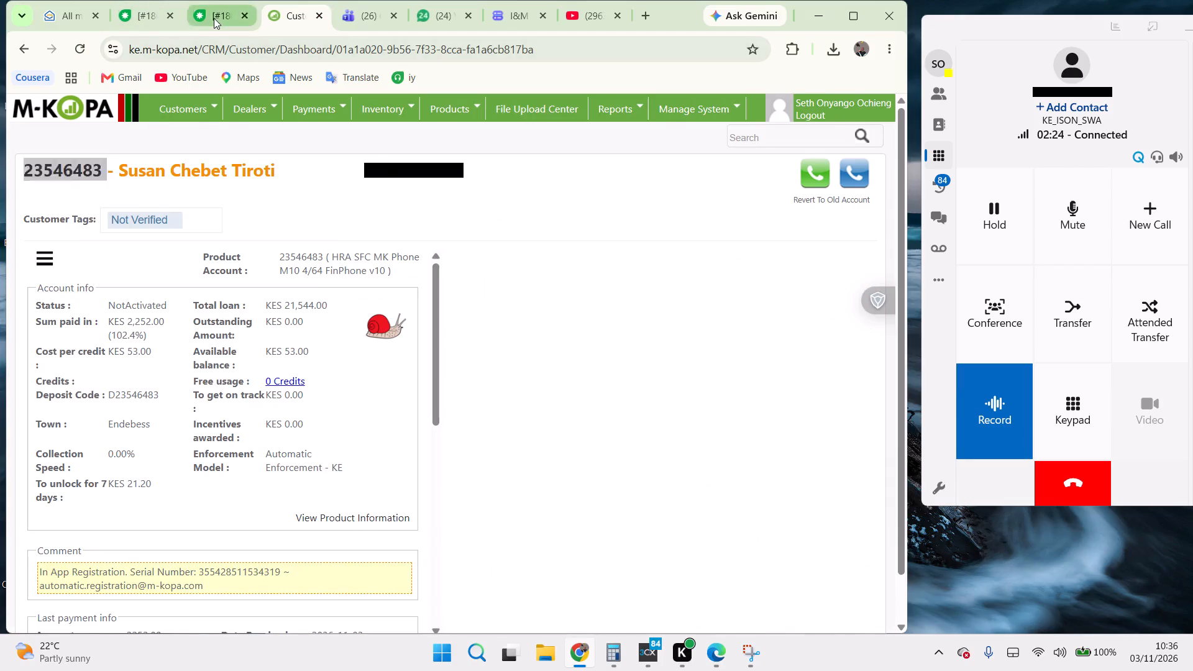
pyautogui.click(693, 513)
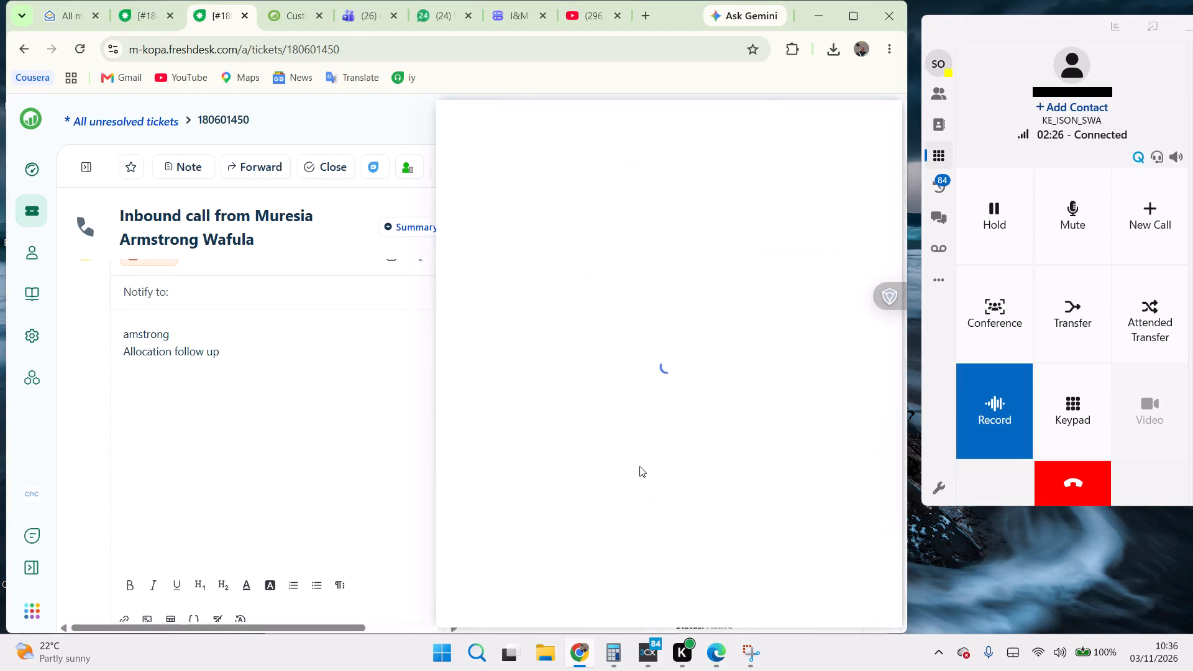
pyautogui.click(490, 172)
pyautogui.hotkey('ctrl', 'v')
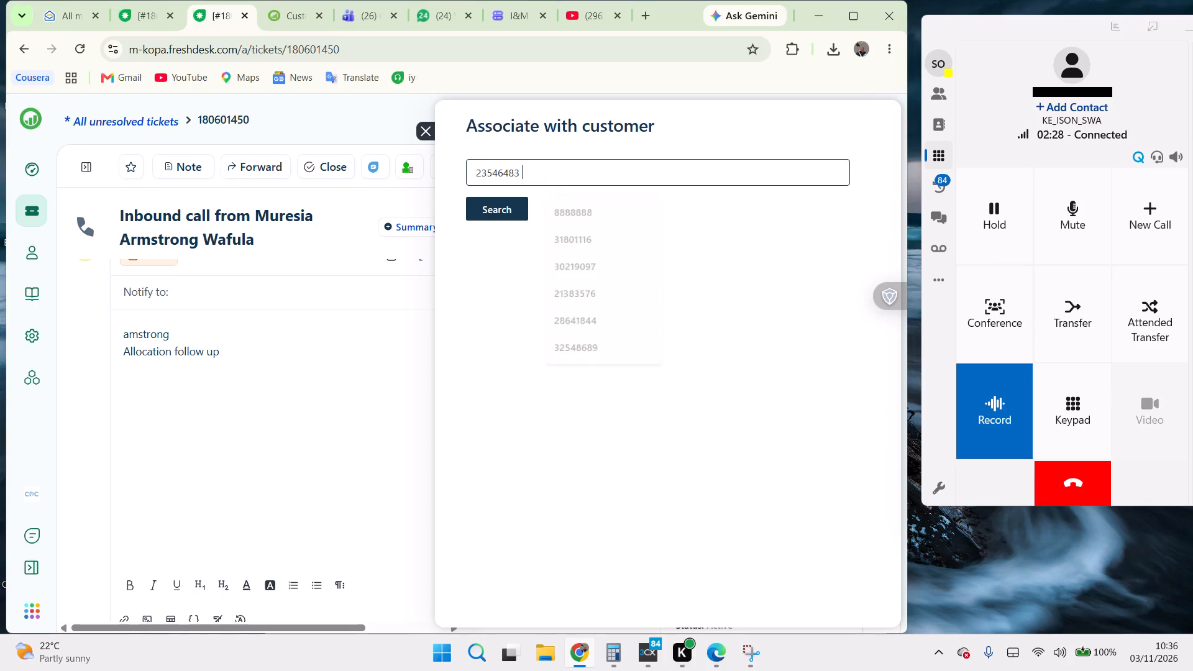
pyautogui.press('BackSpace')
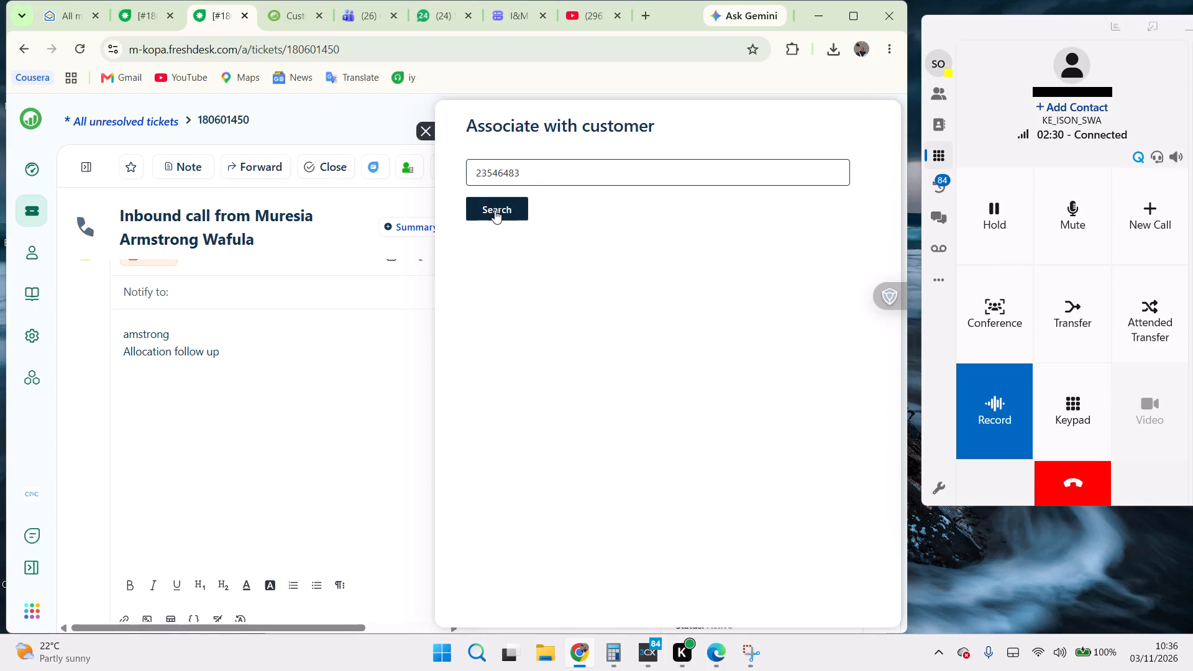
pyautogui.click(495, 210)
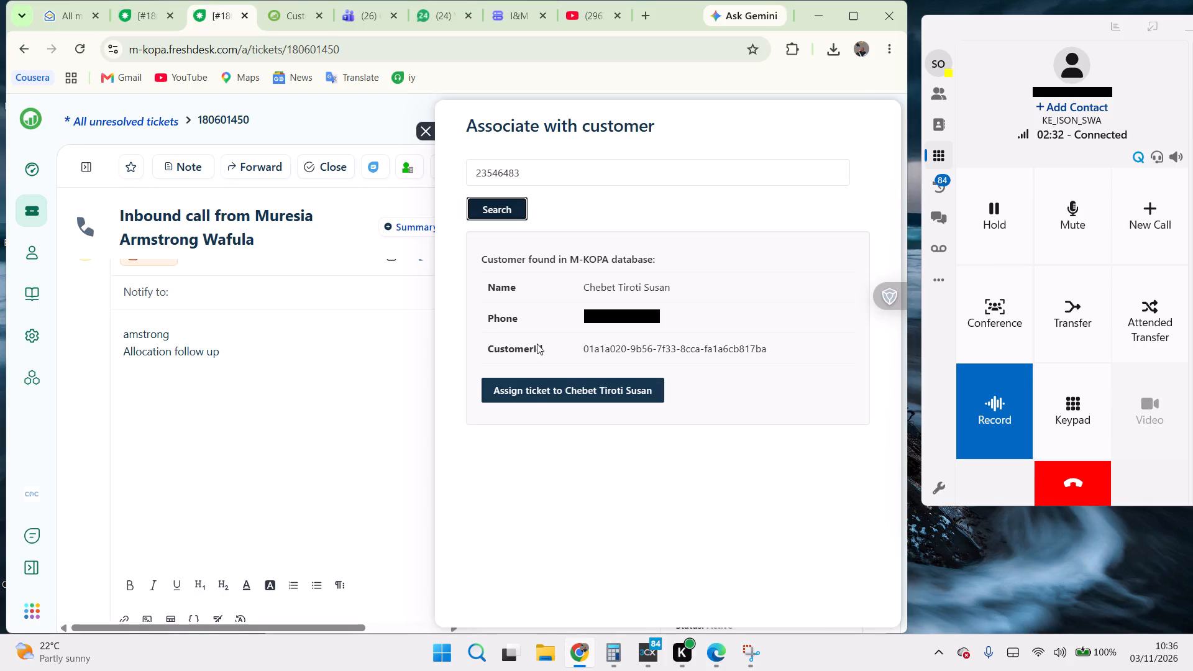
pyautogui.click(526, 391)
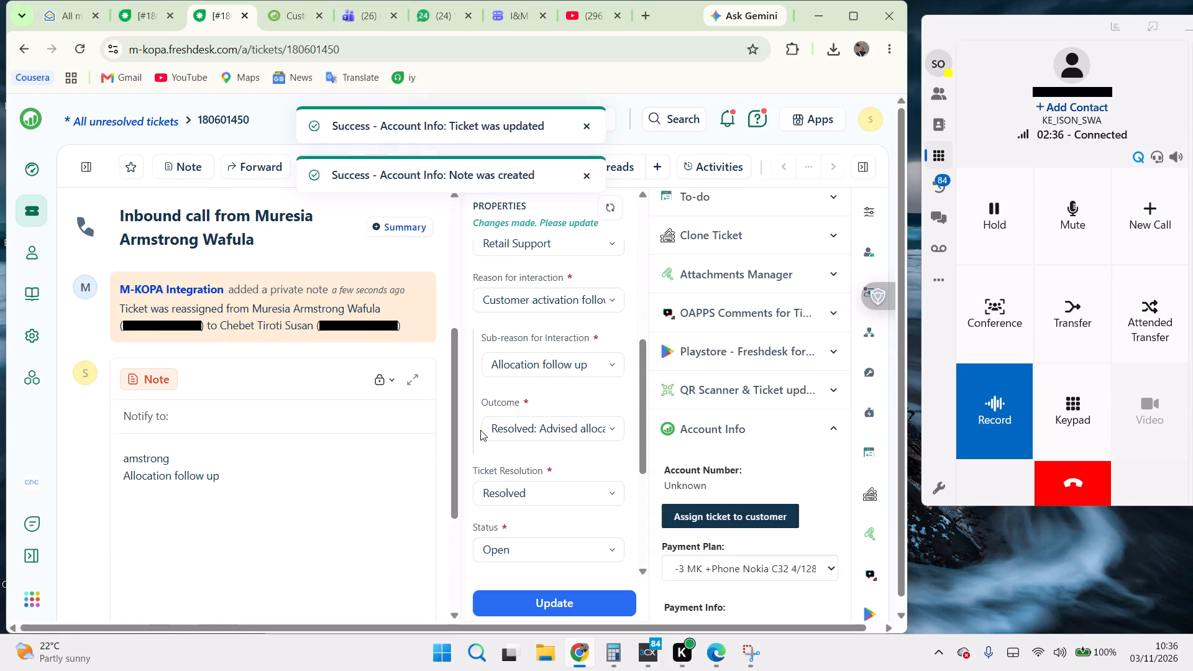
# Set the inbound call ticket's status to Resolved.
pyautogui.click(557, 429)
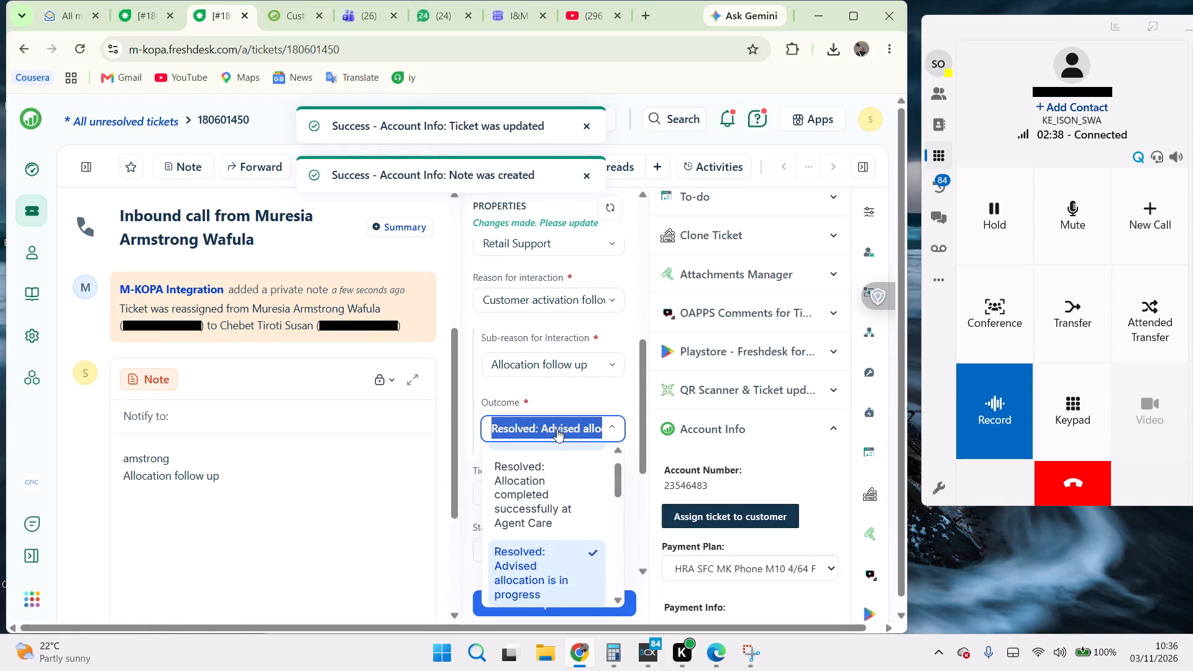
pyautogui.click(557, 429)
pyautogui.click(537, 554)
pyautogui.click(522, 480)
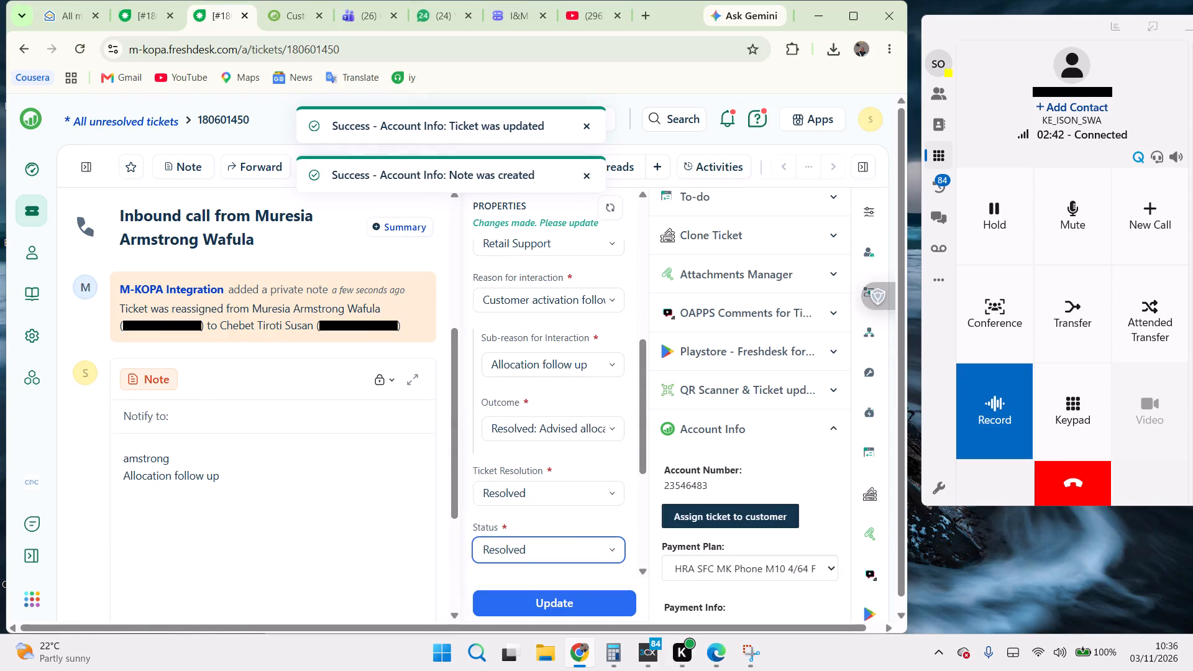
# Copy the outcome "Resolved: Advised allocation is in progress" into the note below "Allocation follow up" and add the note.
pyautogui.click(531, 426)
pyautogui.rightClick(531, 426)
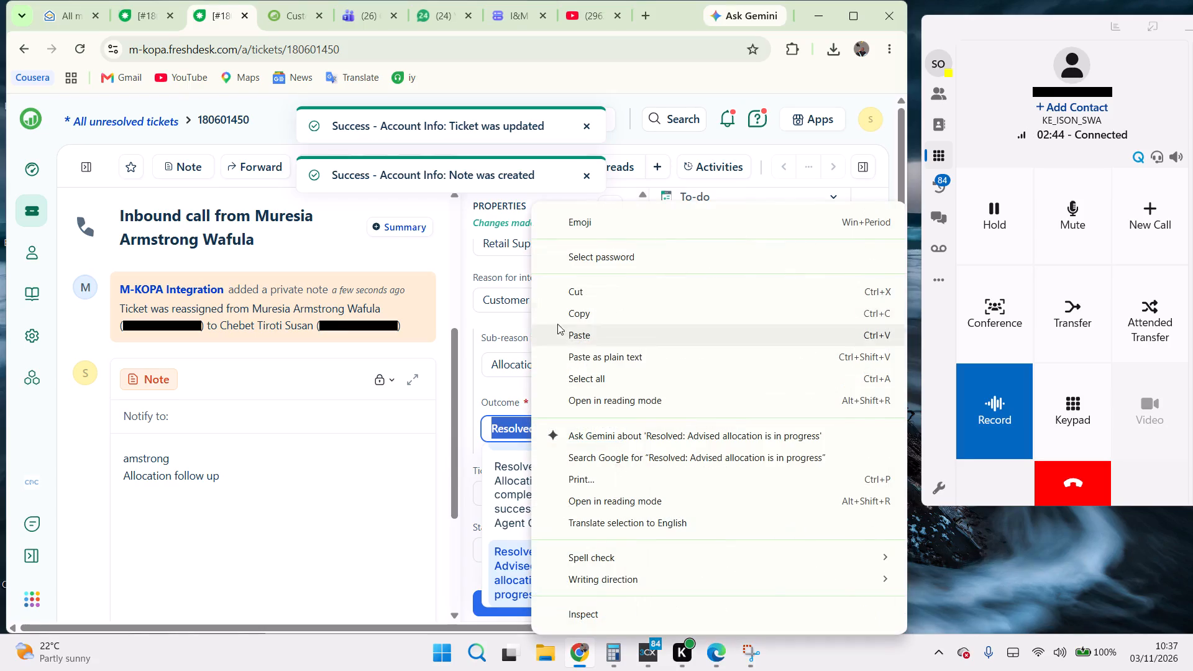
pyautogui.click(571, 306)
pyautogui.click(277, 498)
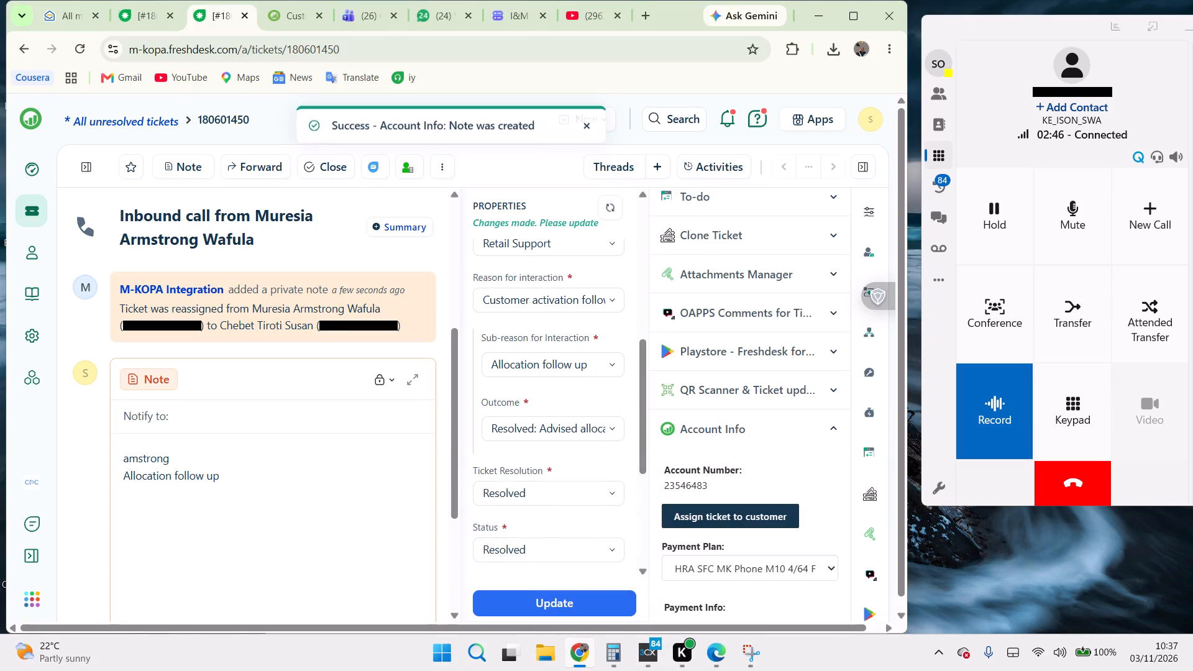
pyautogui.hotkey('ctrl', 'v')
pyautogui.scroll(-6, 277, 498)
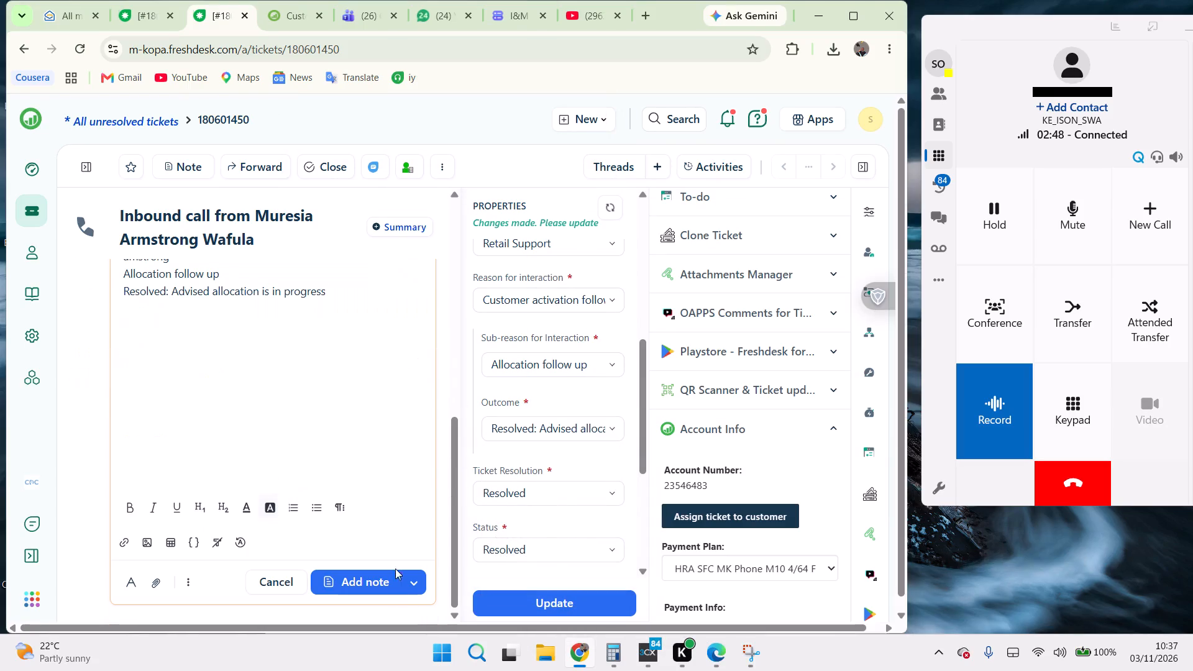
pyautogui.click(381, 582)
# Save the inbound call ticket's updated properties.
pyautogui.click(524, 597)
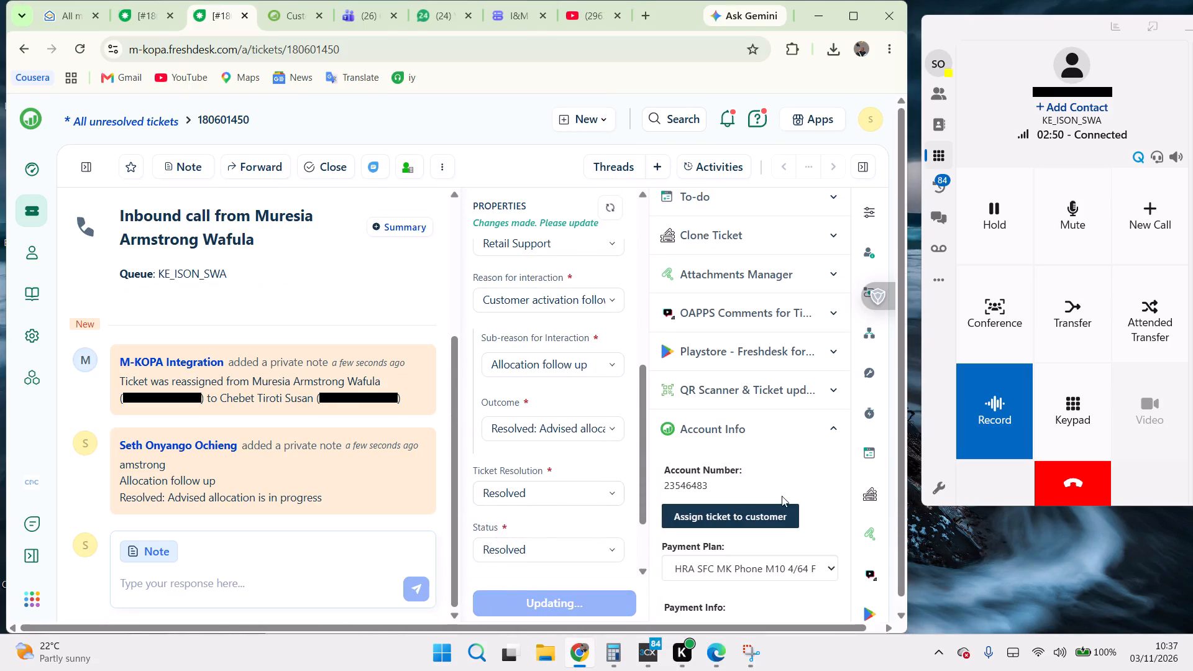
# End the connected call in the 3CX softphone.
pyautogui.click(1082, 477)
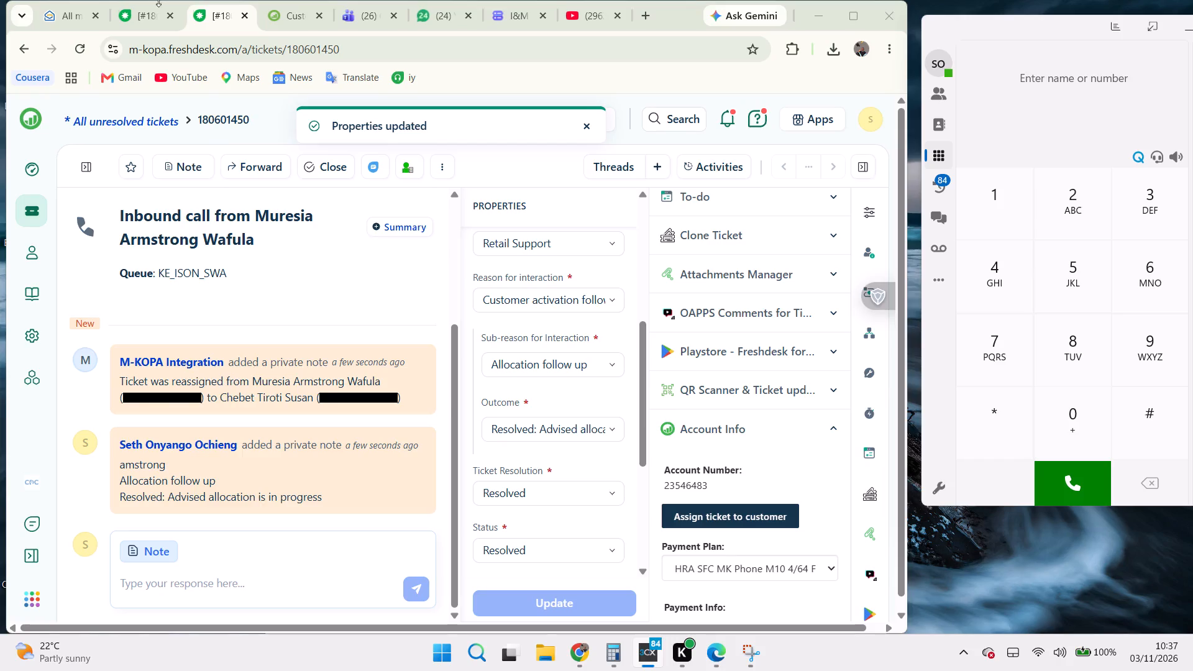
# Check the finished call's entry in the CDC Softphone and the Call End Details note on the ticket.
pyautogui.click(37, 486)
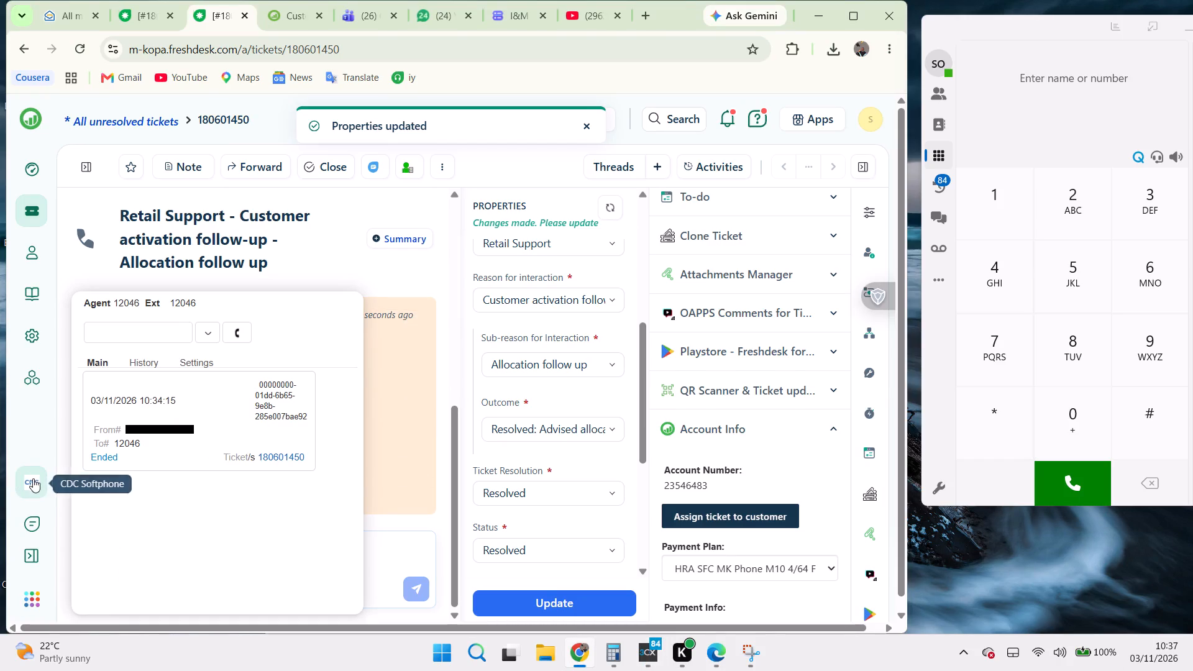
pyautogui.click(33, 478)
pyautogui.scroll(1, 328, 428)
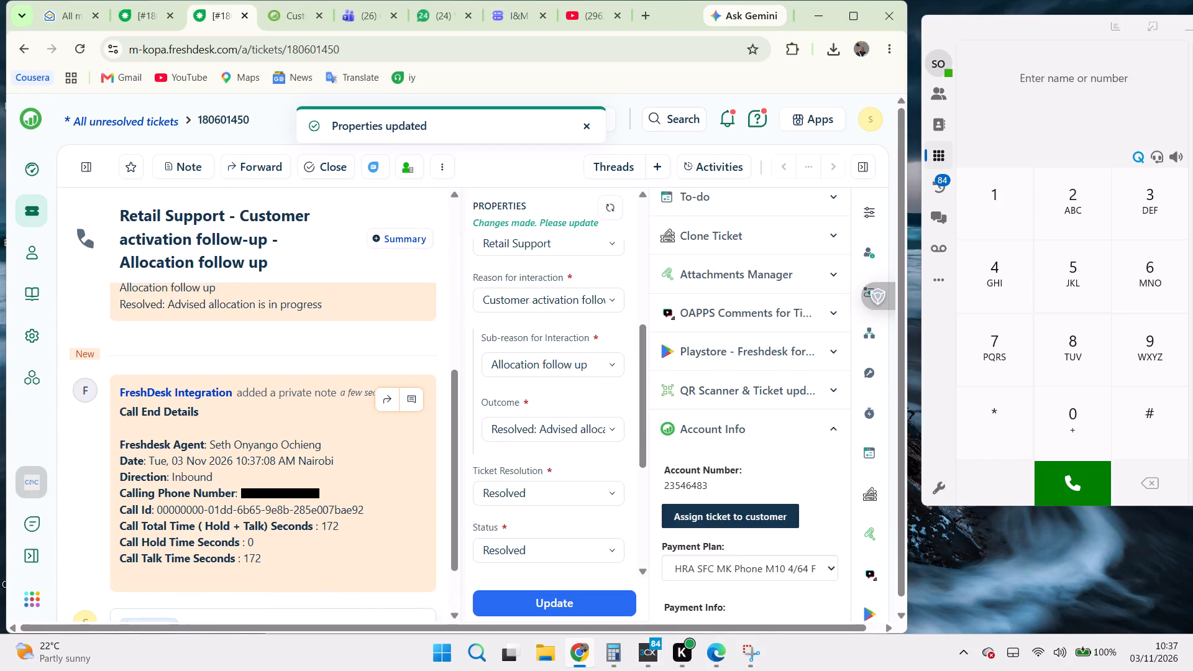
pyautogui.scroll(2, 328, 428)
pyautogui.scroll(-1, 328, 428)
pyautogui.scroll(1, 328, 428)
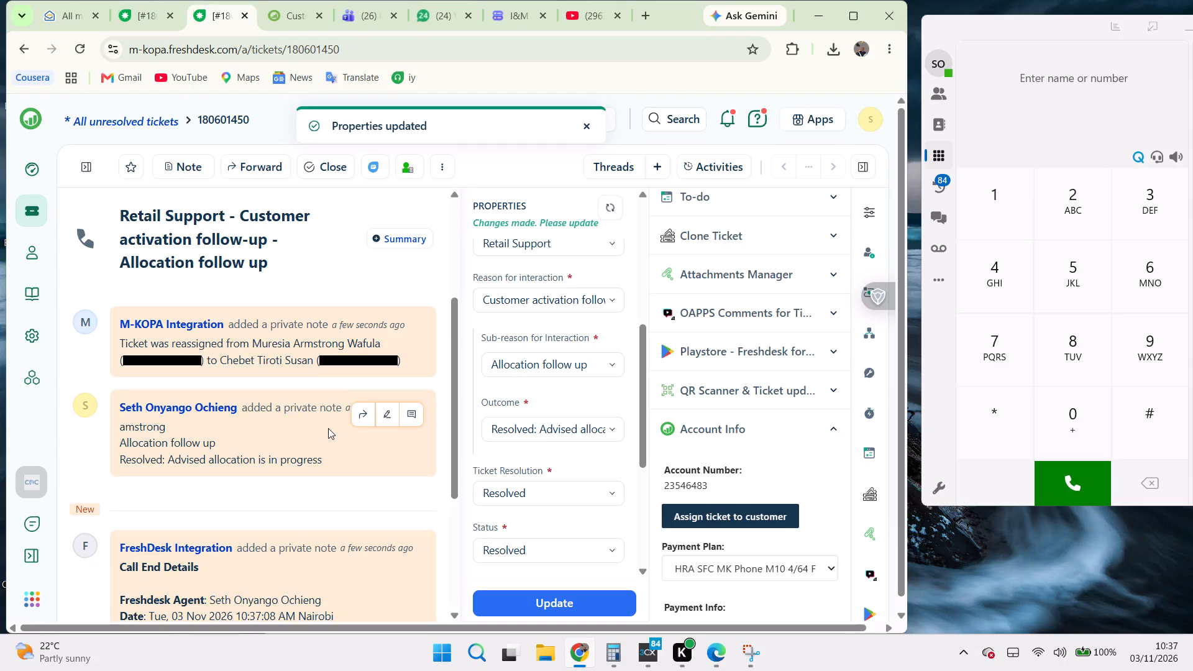
pyautogui.scroll(-1, 328, 428)
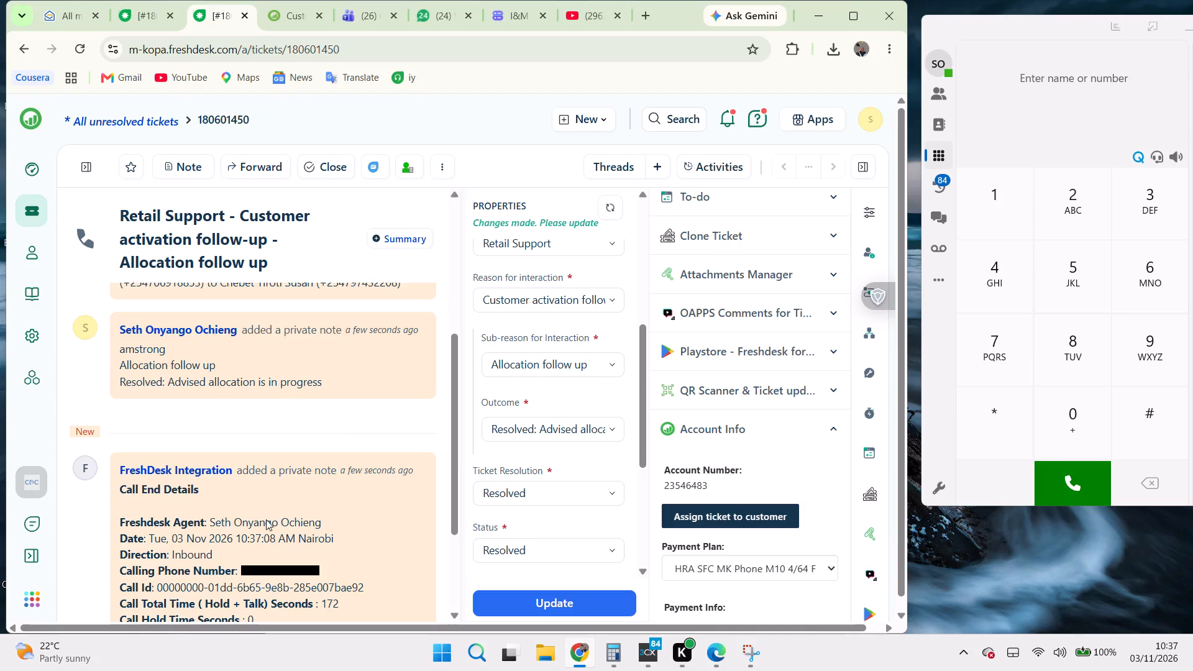
pyautogui.scroll(-8, 257, 536)
pyautogui.scroll(1, 257, 536)
pyautogui.scroll(-1, 257, 536)
pyautogui.scroll(1, 257, 536)
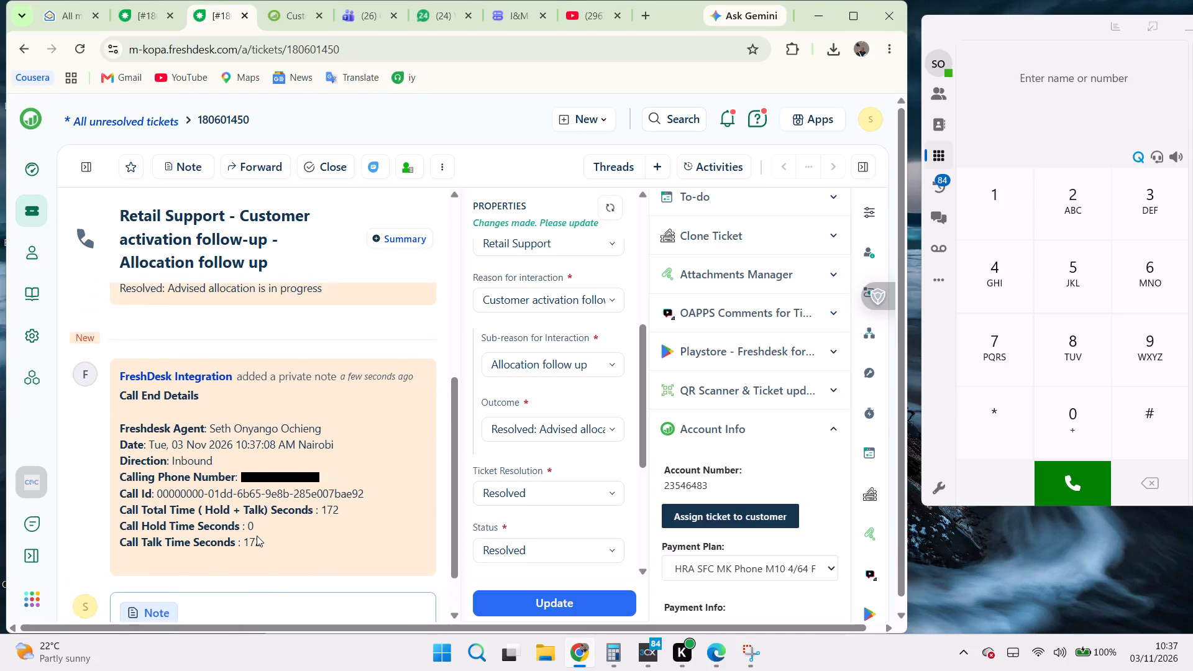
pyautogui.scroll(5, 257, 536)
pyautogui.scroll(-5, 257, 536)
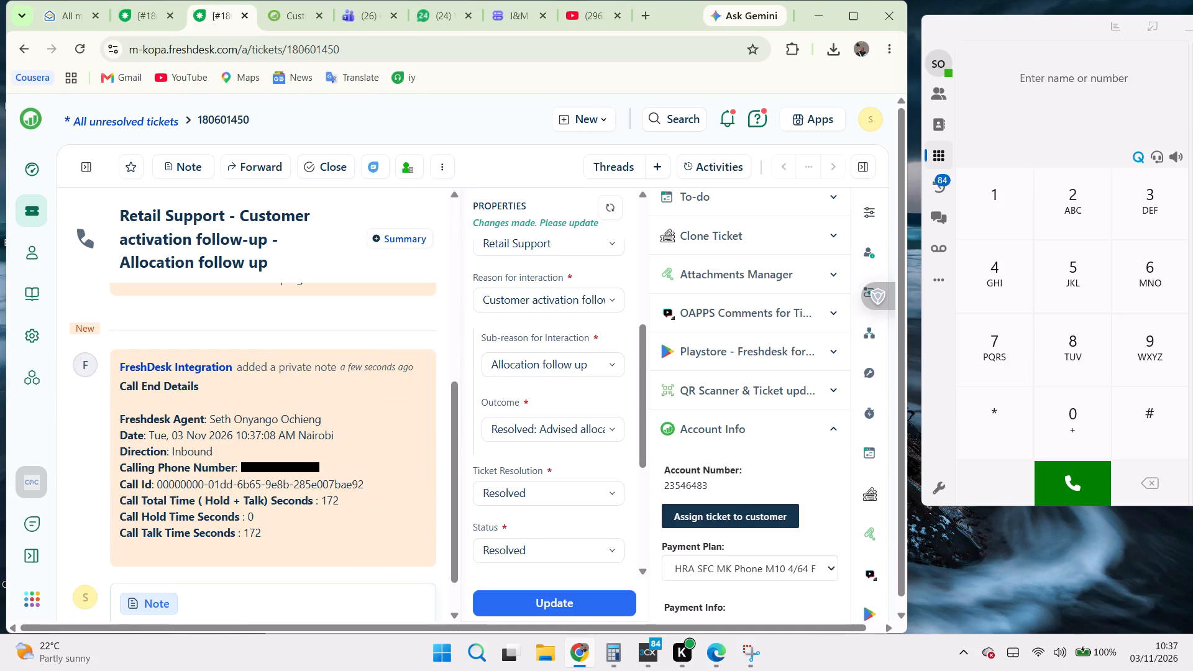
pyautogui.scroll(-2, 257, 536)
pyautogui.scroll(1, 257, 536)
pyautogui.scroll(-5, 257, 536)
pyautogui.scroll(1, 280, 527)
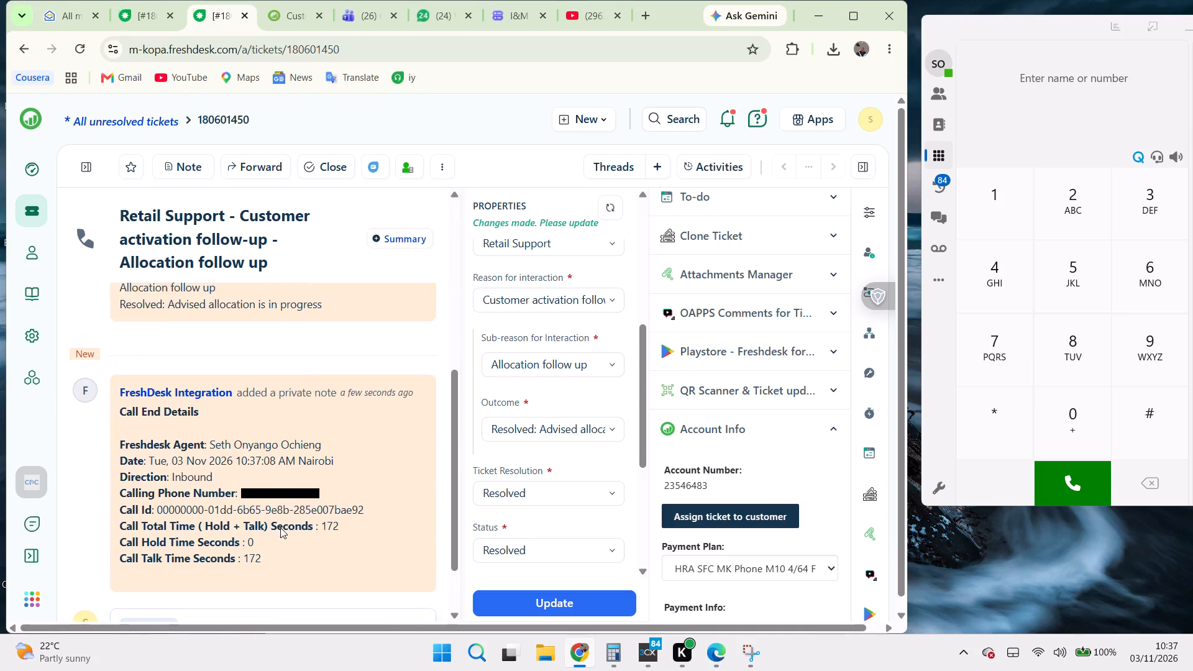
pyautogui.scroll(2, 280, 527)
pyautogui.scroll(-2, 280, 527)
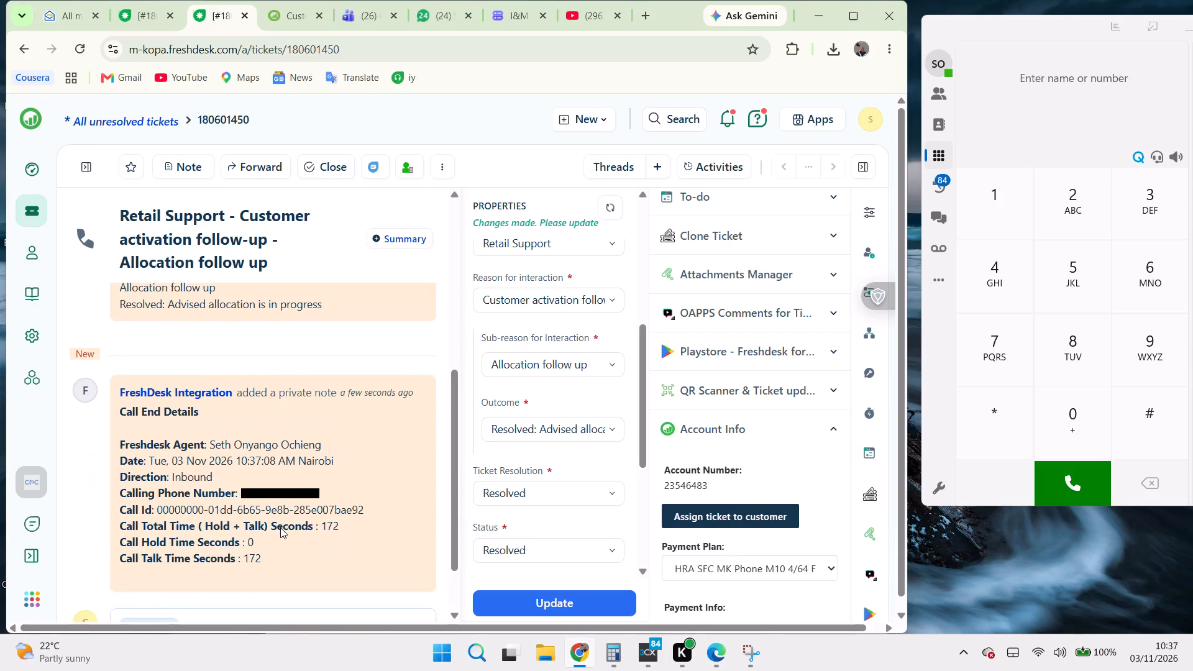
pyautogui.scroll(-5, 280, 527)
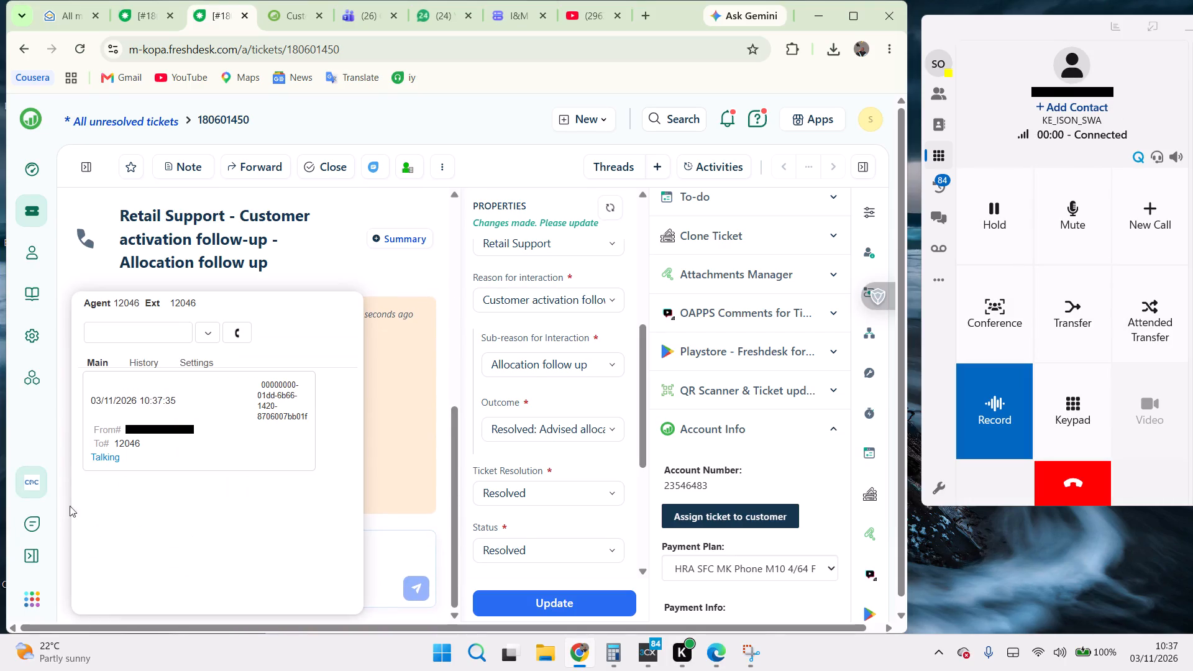
# Dismiss the CDC Softphone window for the new inbound call and bring up its ticket.
pyautogui.click(34, 486)
pyautogui.scroll(2, 362, 480)
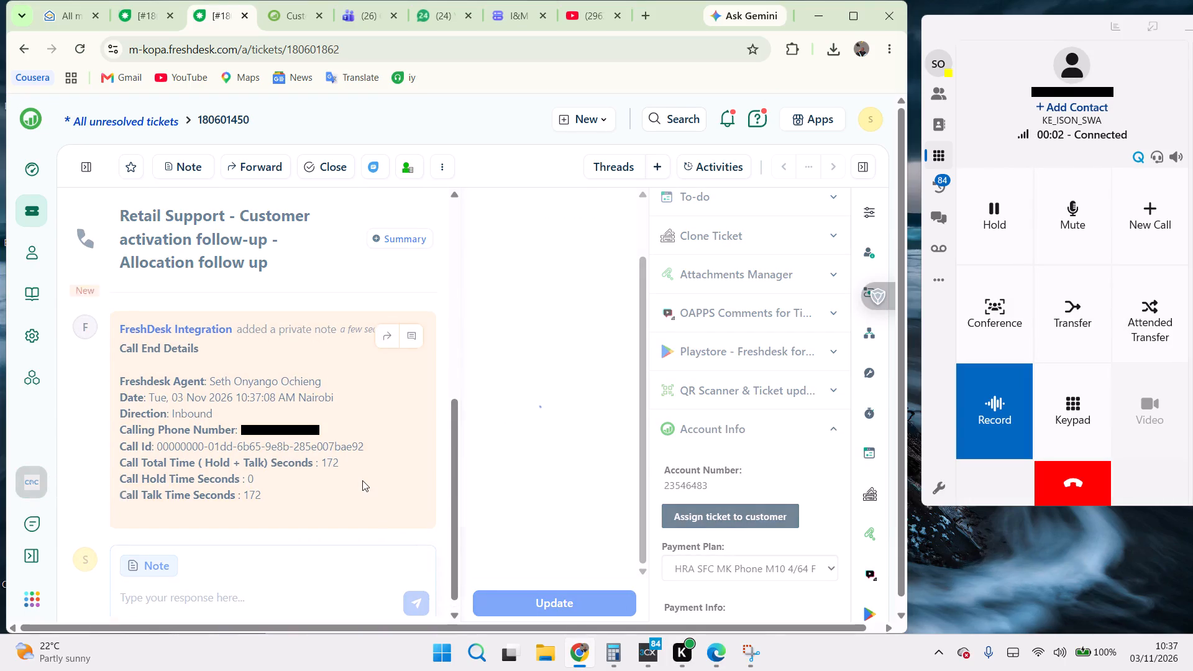
pyautogui.scroll(2, 362, 480)
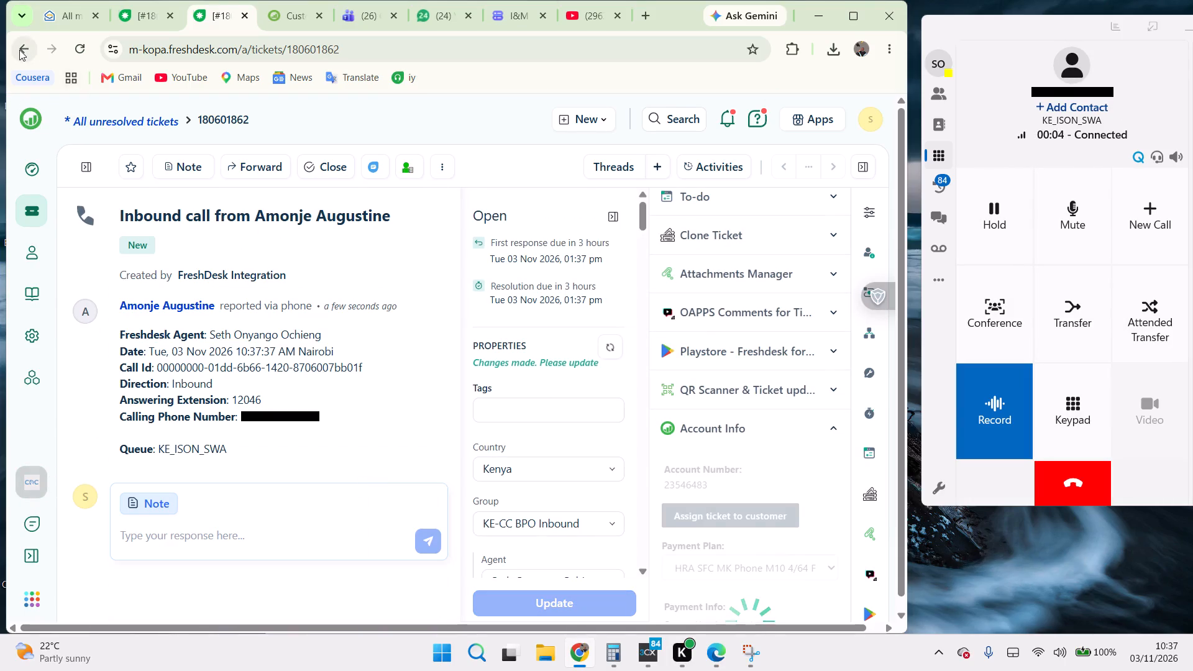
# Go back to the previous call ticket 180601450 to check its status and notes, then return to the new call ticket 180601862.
pyautogui.click(19, 50)
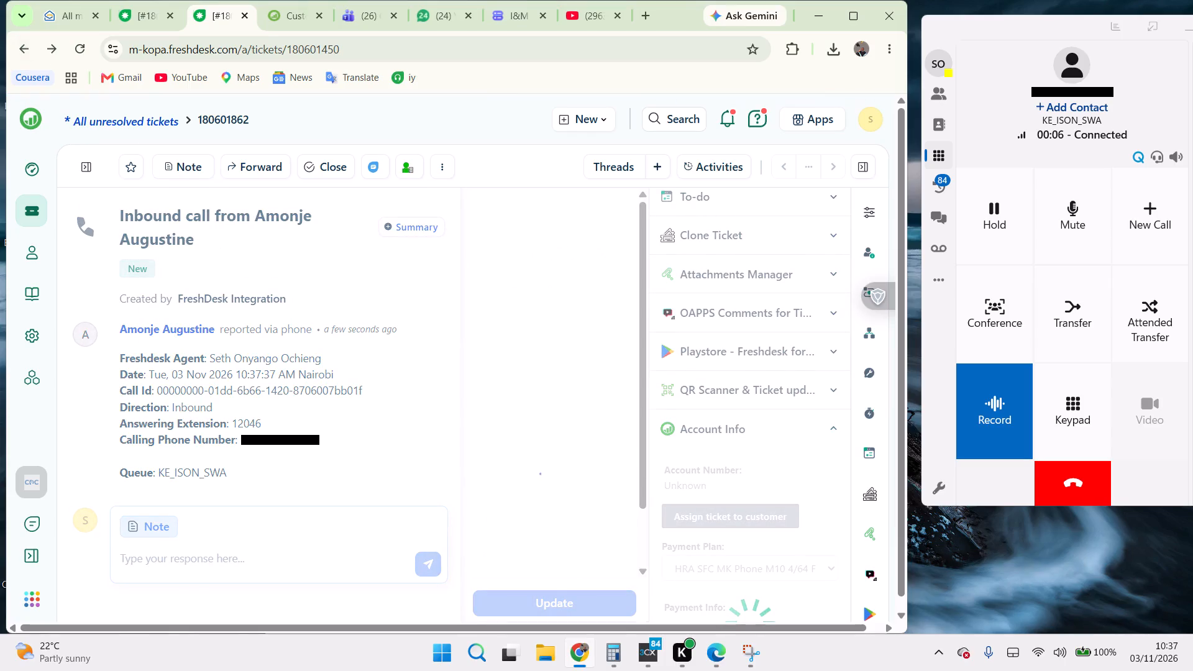
pyautogui.scroll(-1, 283, 339)
pyautogui.scroll(3, 283, 339)
pyautogui.scroll(-1, 283, 339)
pyautogui.scroll(1, 283, 339)
pyautogui.scroll(-1, 283, 339)
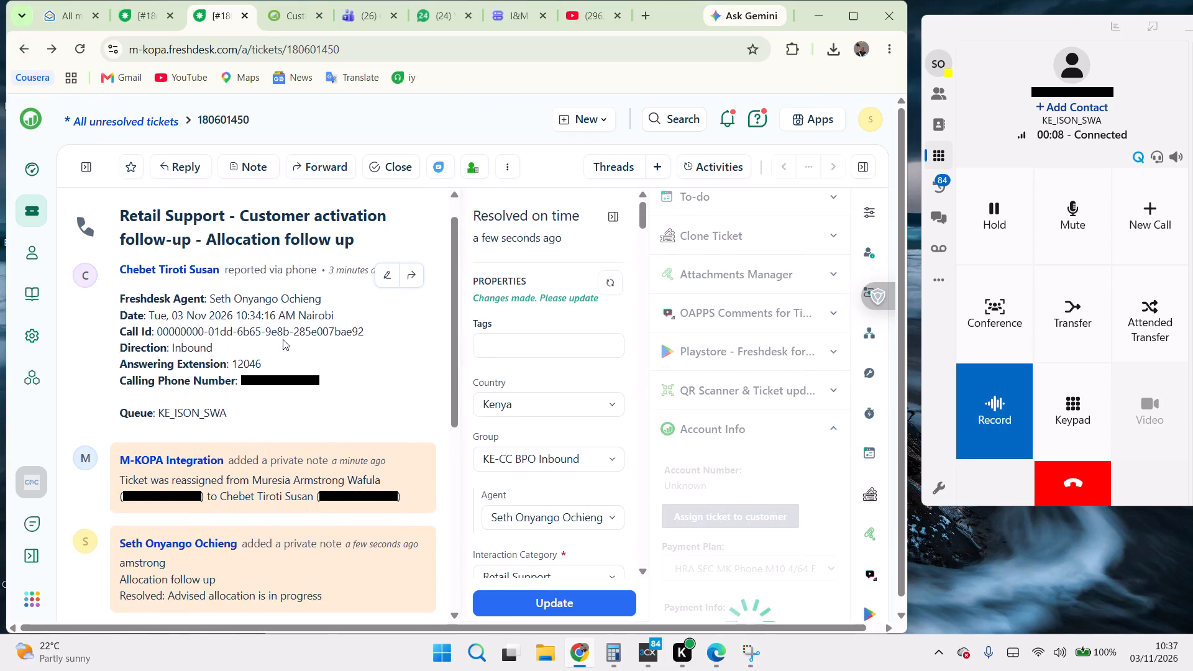
pyautogui.scroll(-6, 283, 339)
pyautogui.scroll(1, 283, 339)
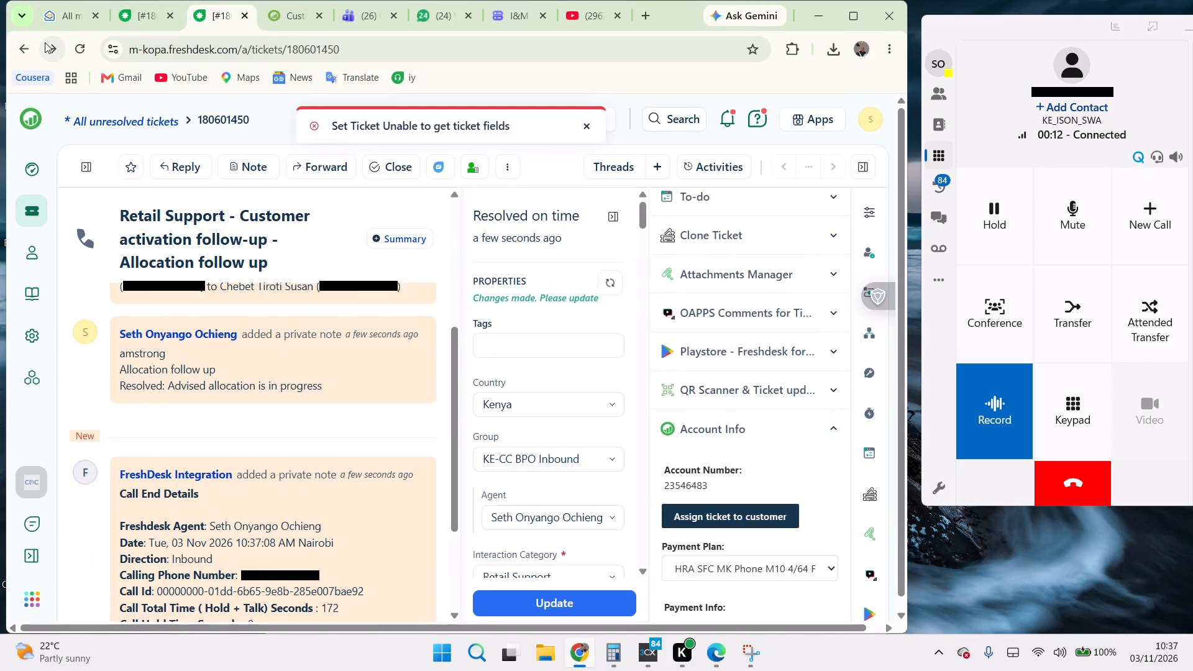
pyautogui.click(58, 52)
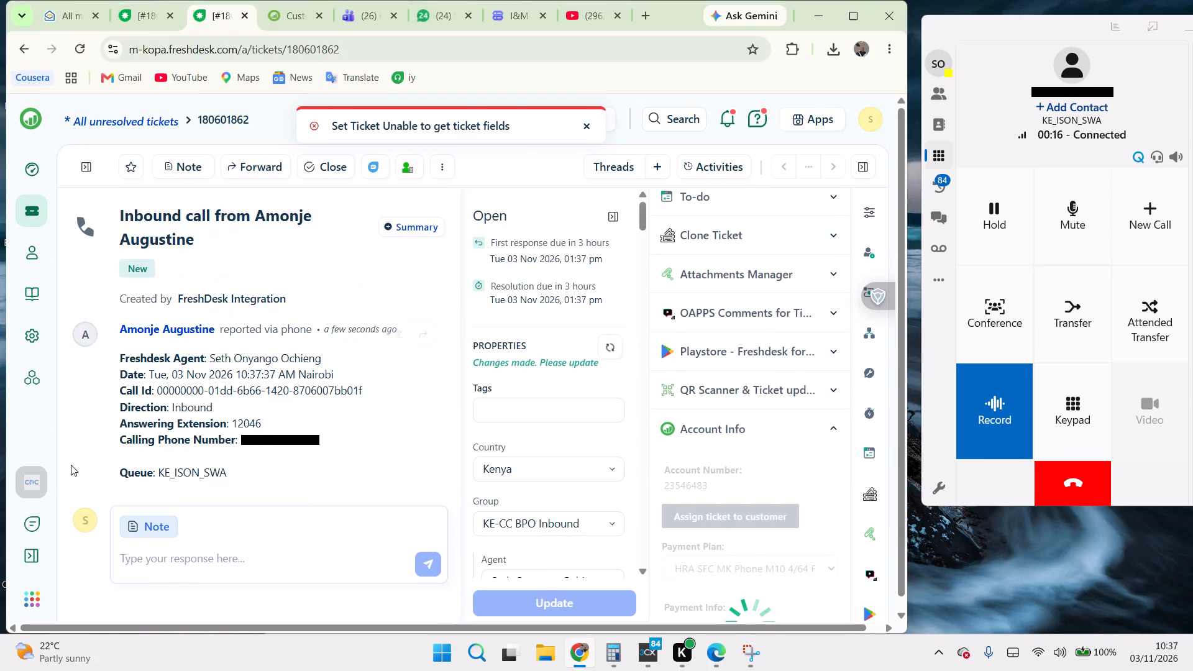
# Start a note on the new inbound call ticket with the caller's first name, "Augustine", on the first line.
pyautogui.click(35, 483)
pyautogui.click(35, 483)
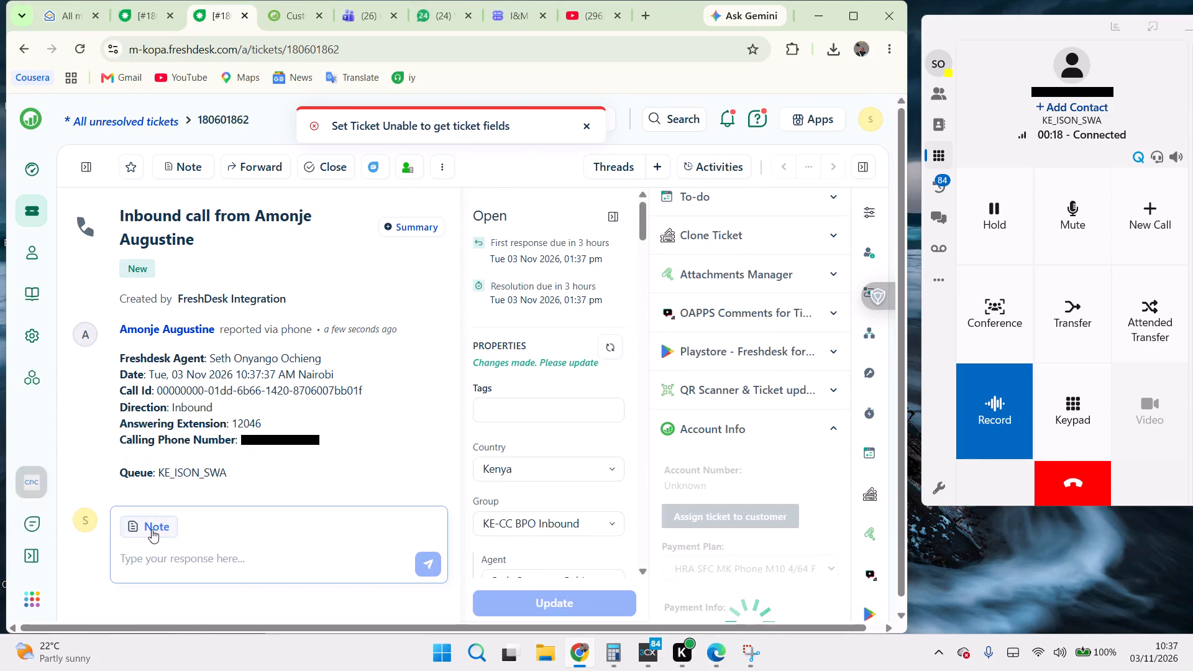
pyautogui.click(152, 529)
pyautogui.scroll(1, 191, 402)
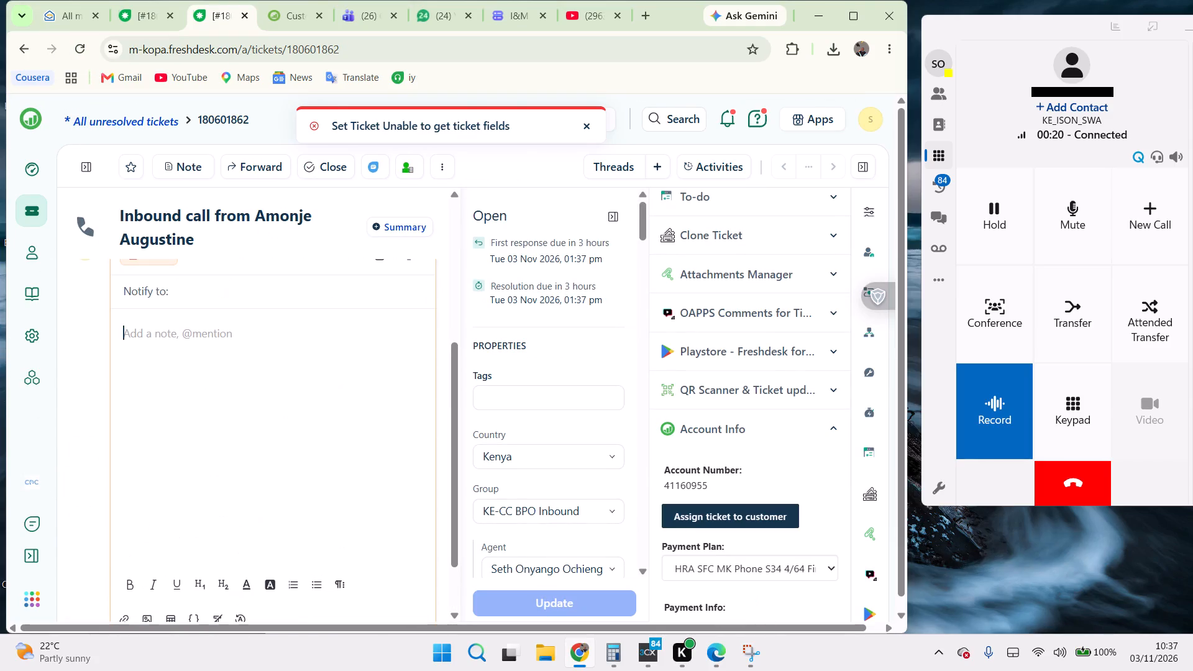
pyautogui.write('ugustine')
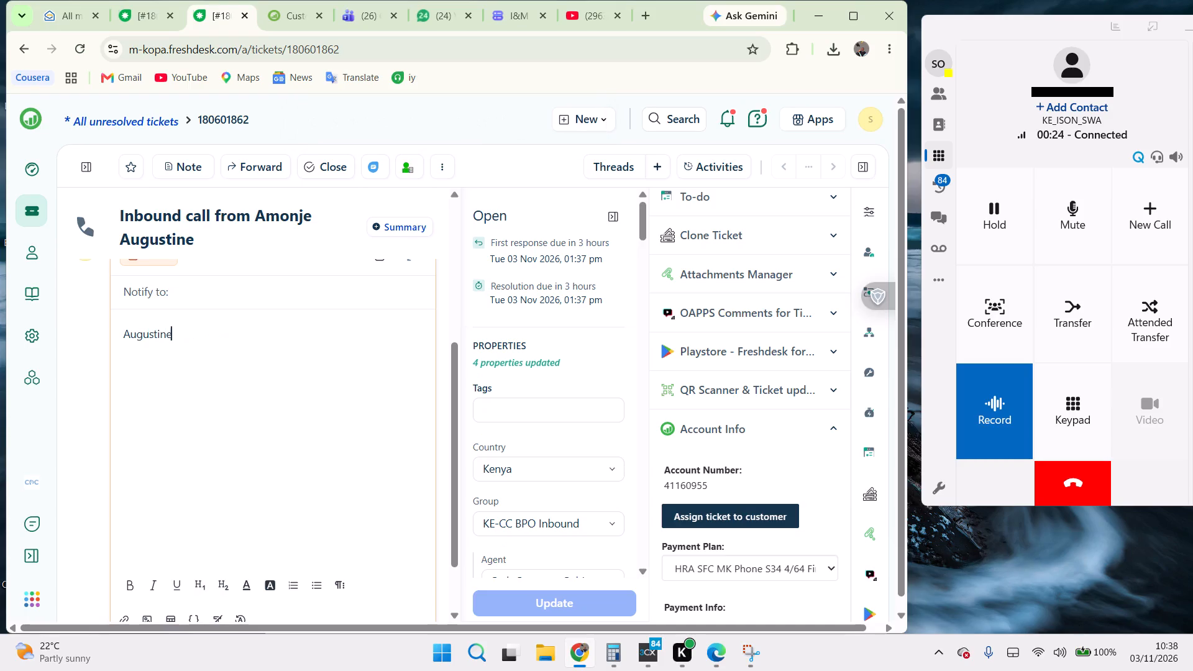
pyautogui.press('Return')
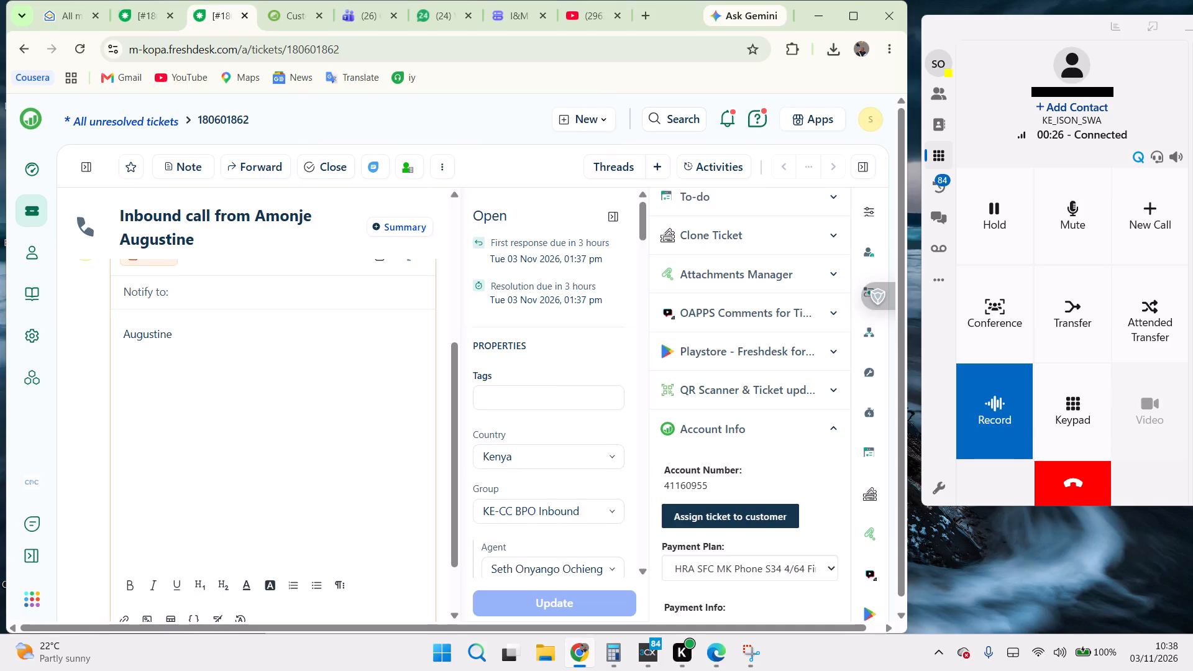
# Classify the ticket as Retail Support, reason Customer activation follow-up, sub-reason Registration follow up.
pyautogui.scroll(-3, 539, 415)
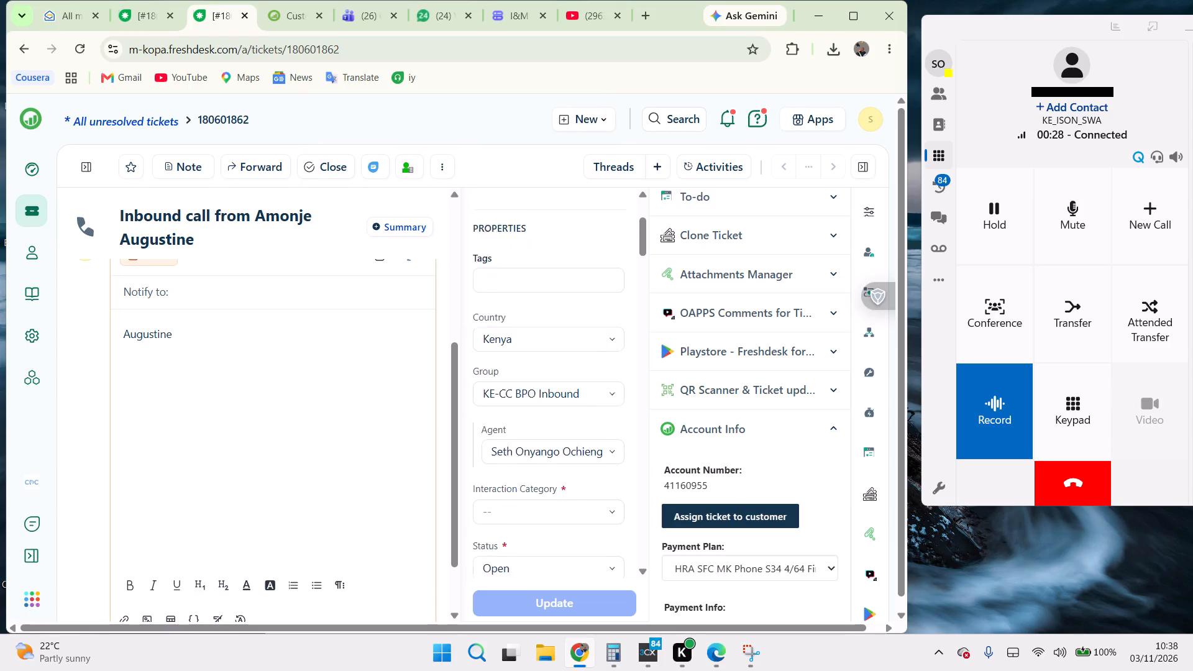
pyautogui.click(539, 392)
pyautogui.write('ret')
pyautogui.click(530, 432)
pyautogui.click(536, 453)
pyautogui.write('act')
pyautogui.click(541, 495)
pyautogui.click(540, 501)
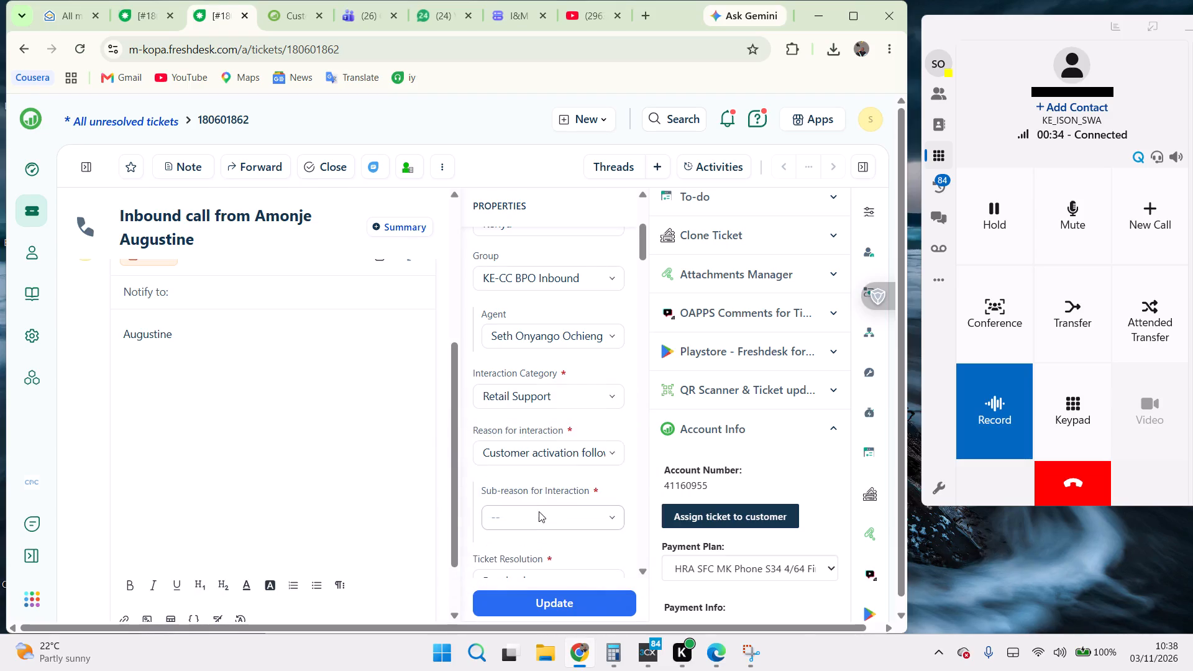
pyautogui.click(539, 511)
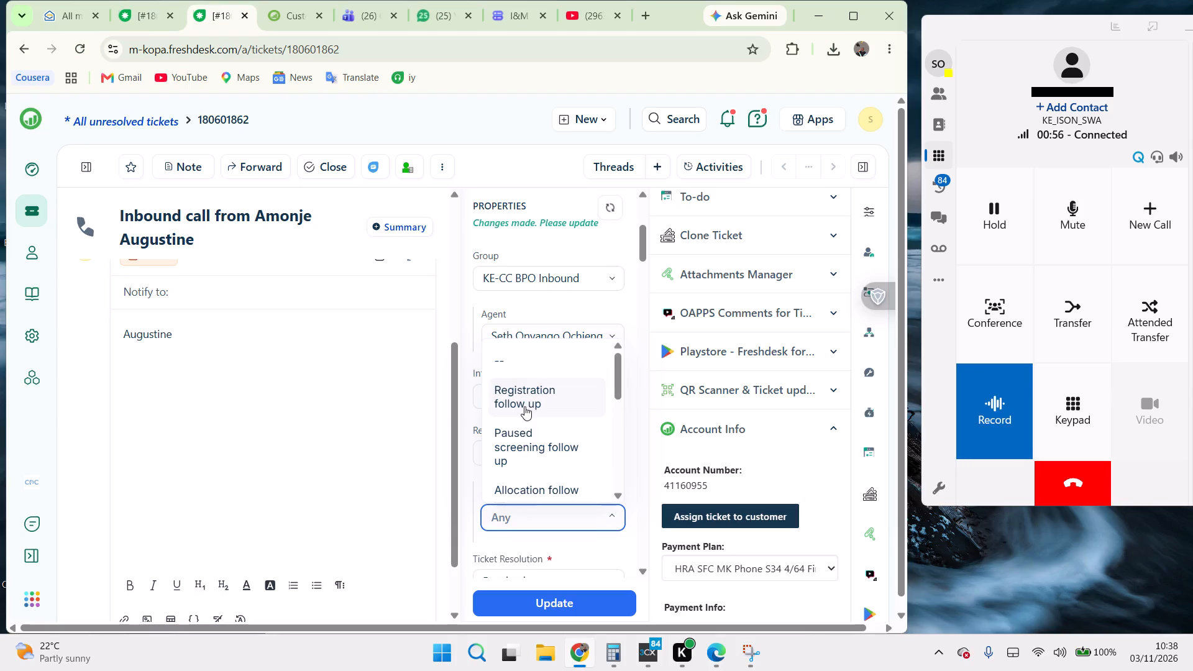
pyautogui.click(536, 391)
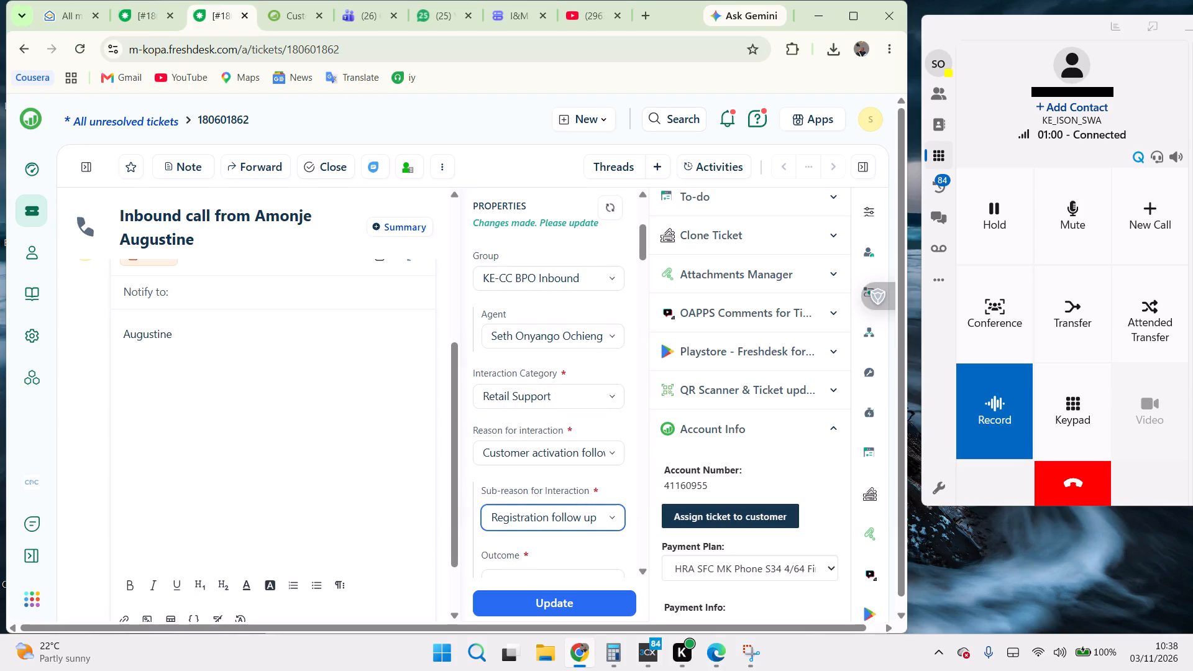
# Switch to the customer account page in the browser.
pyautogui.click(281, 18)
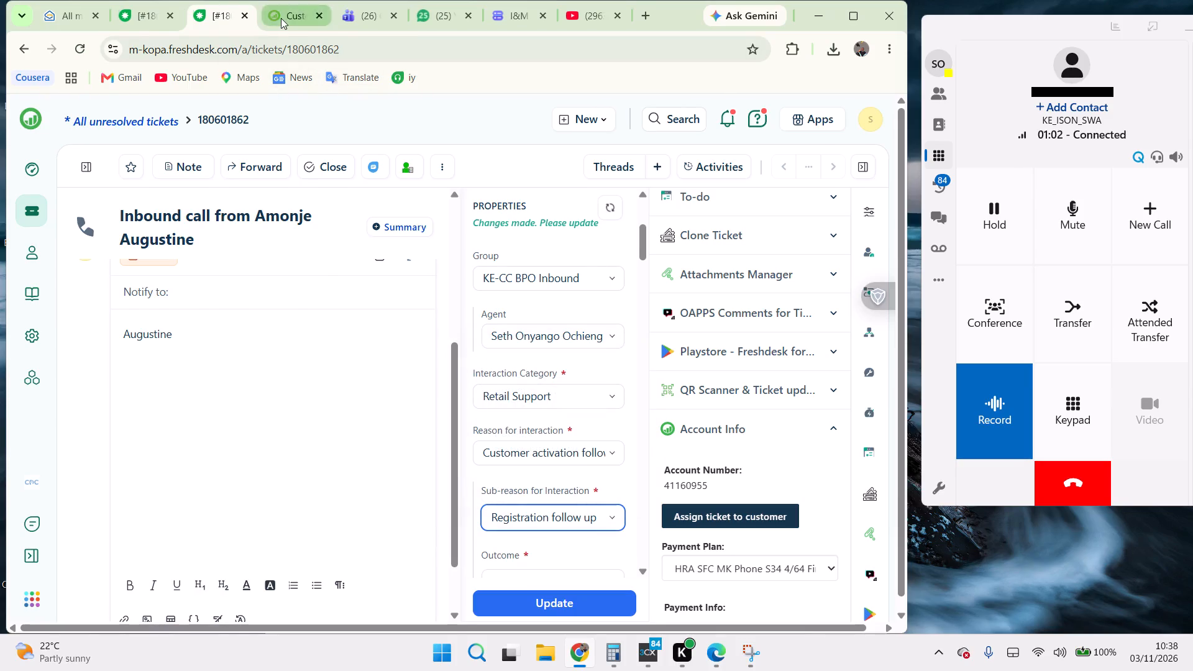
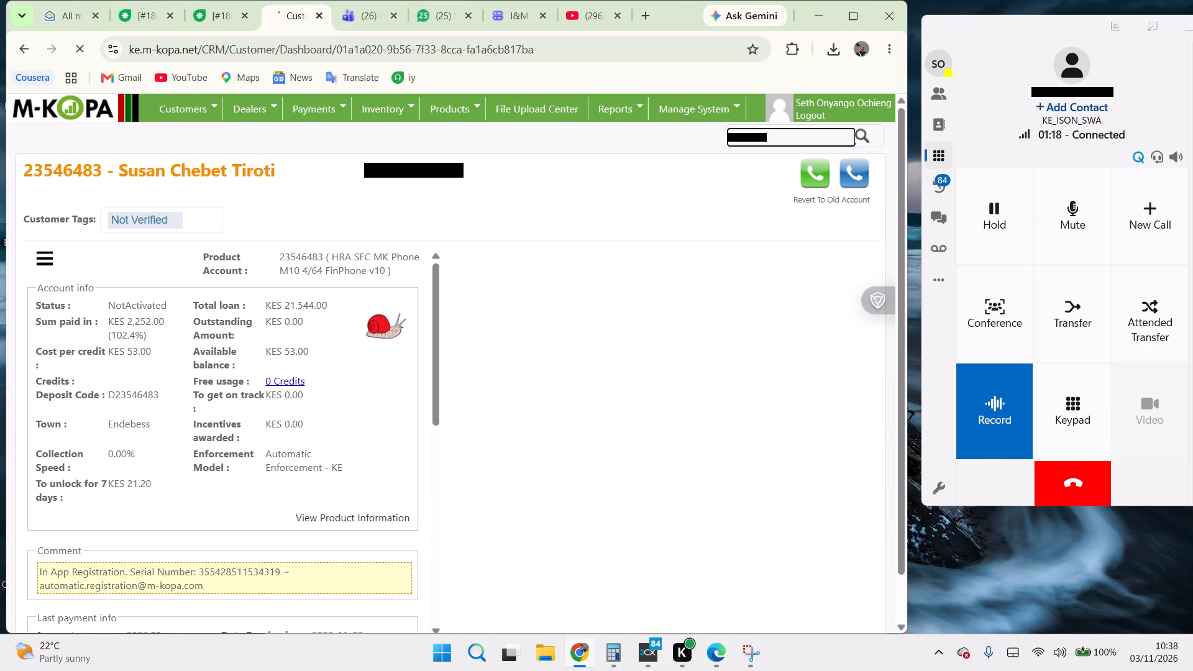
pyautogui.doubleClick(741, 135)
pyautogui.rightClick(741, 135)
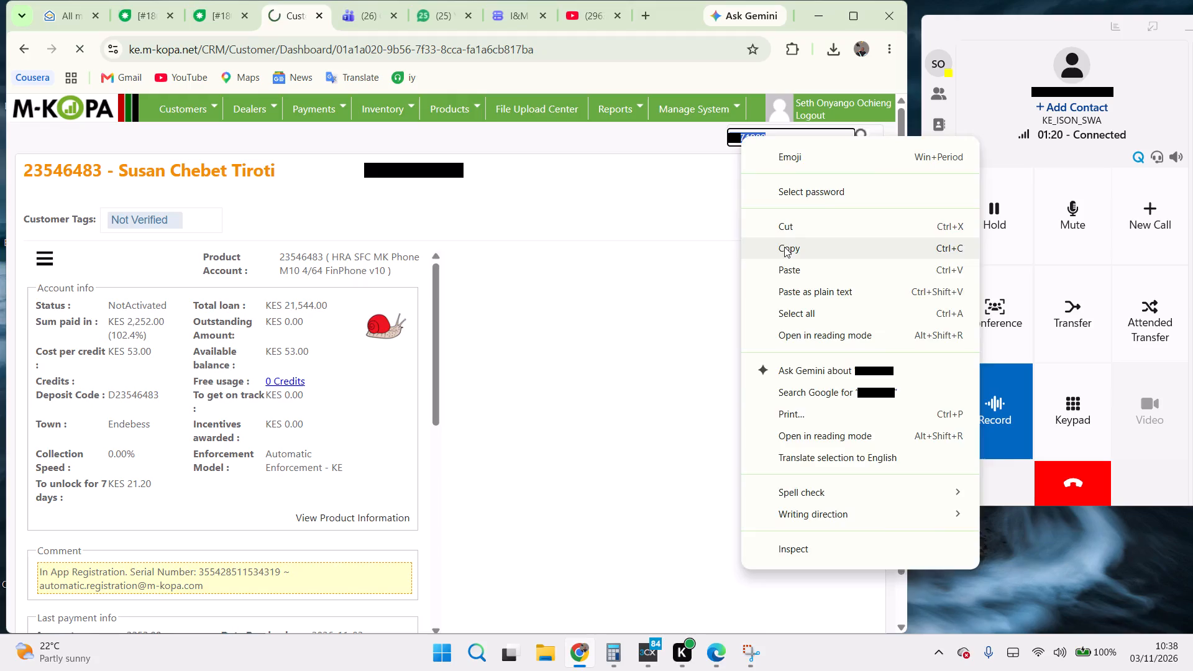
pyautogui.click(784, 247)
pyautogui.click(216, 17)
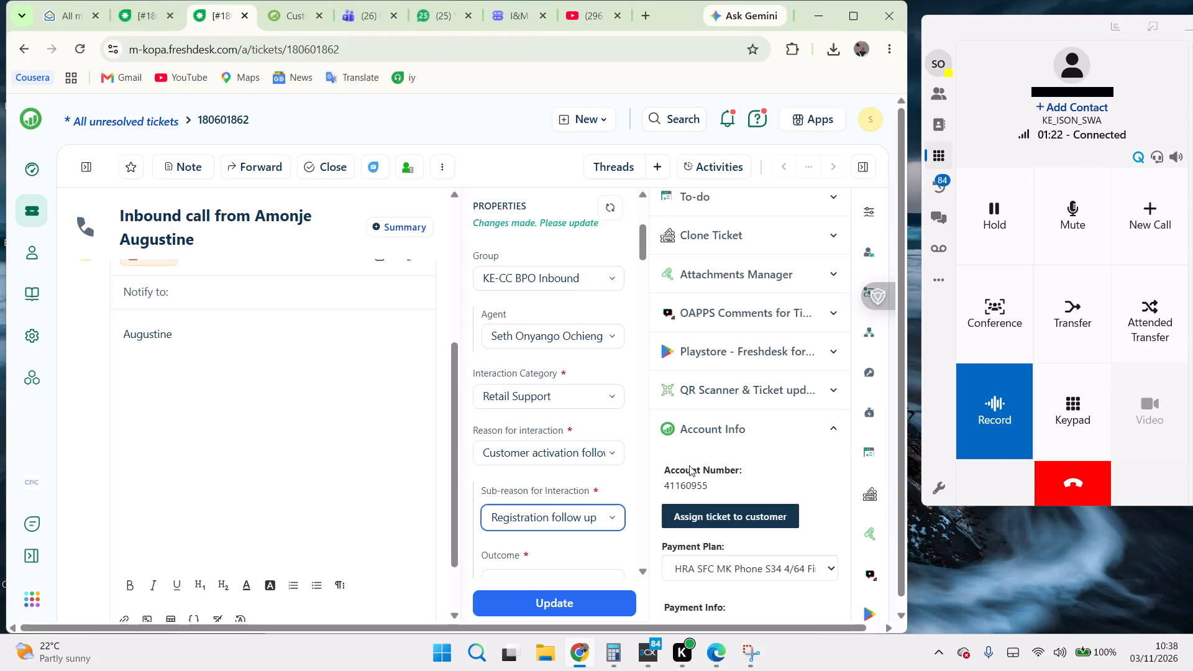
pyautogui.click(690, 507)
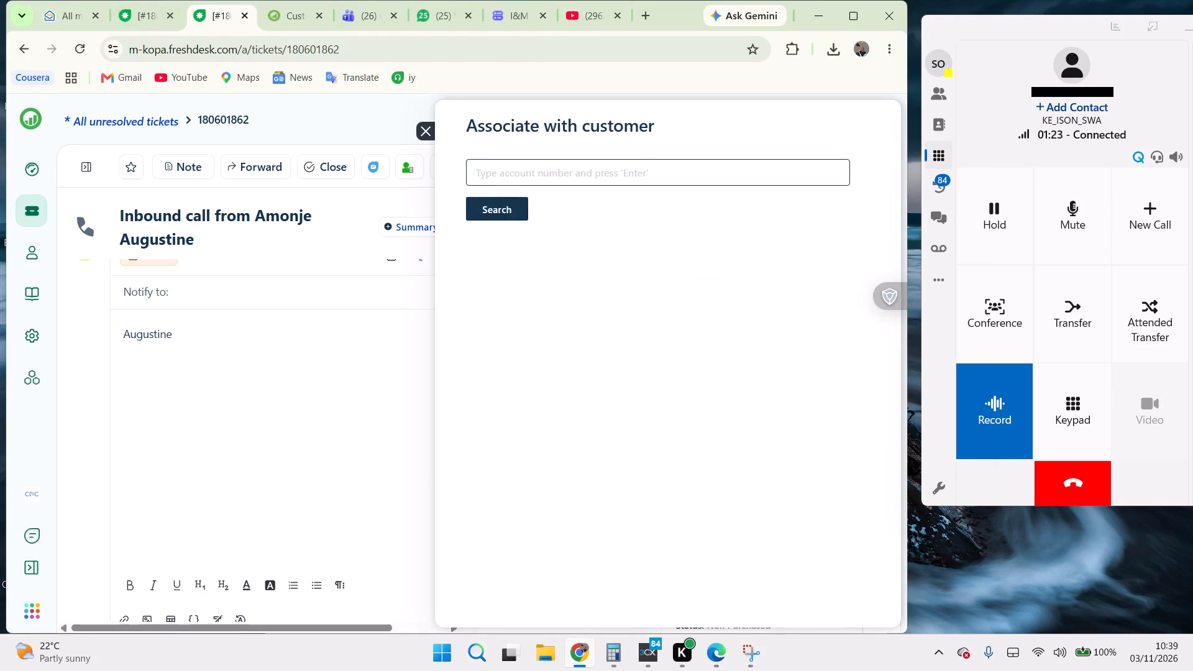
pyautogui.click(492, 170)
pyautogui.hotkey('ctrl', 'v')
pyautogui.click(499, 212)
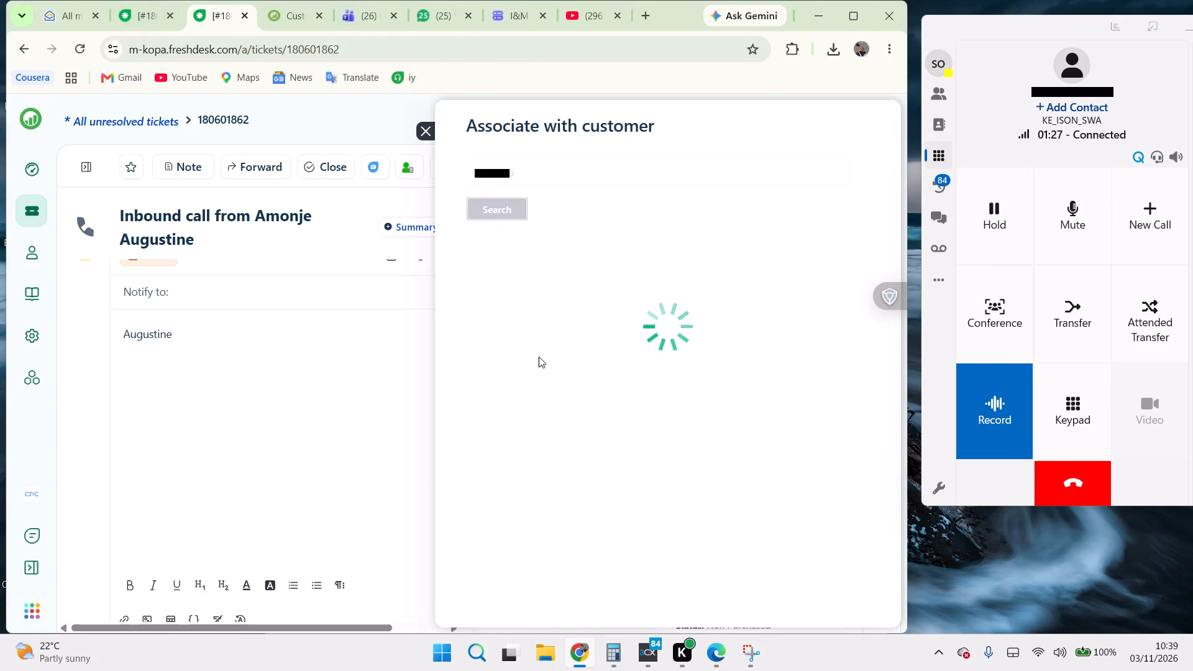
pyautogui.click(521, 387)
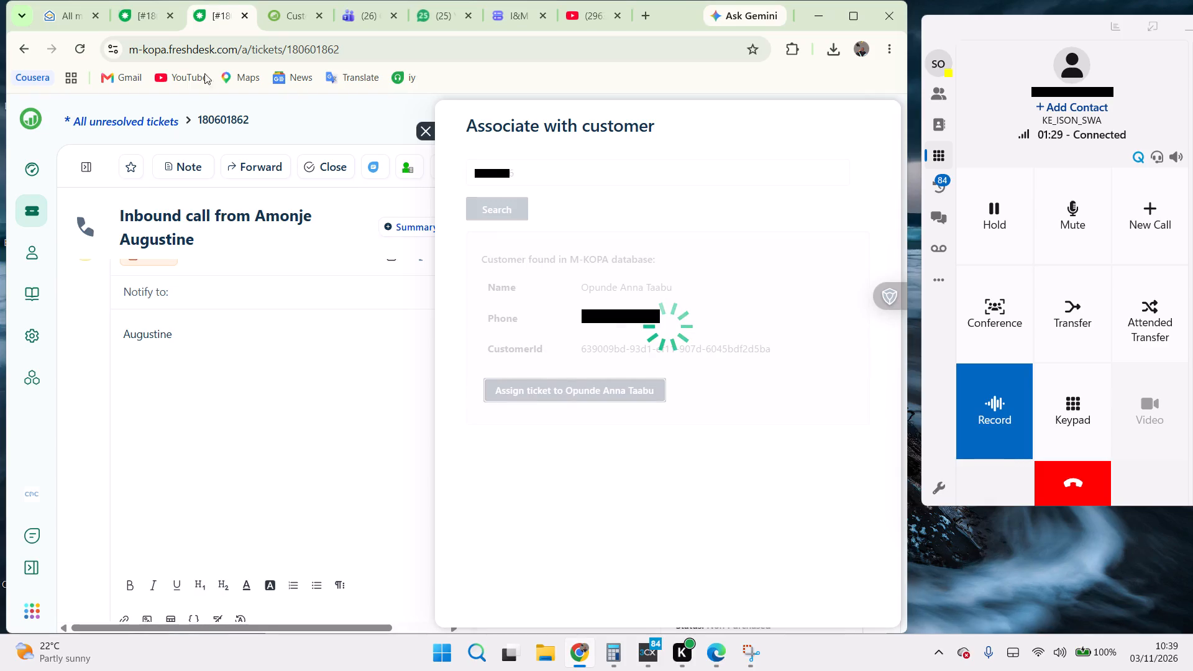
pyautogui.click(284, 21)
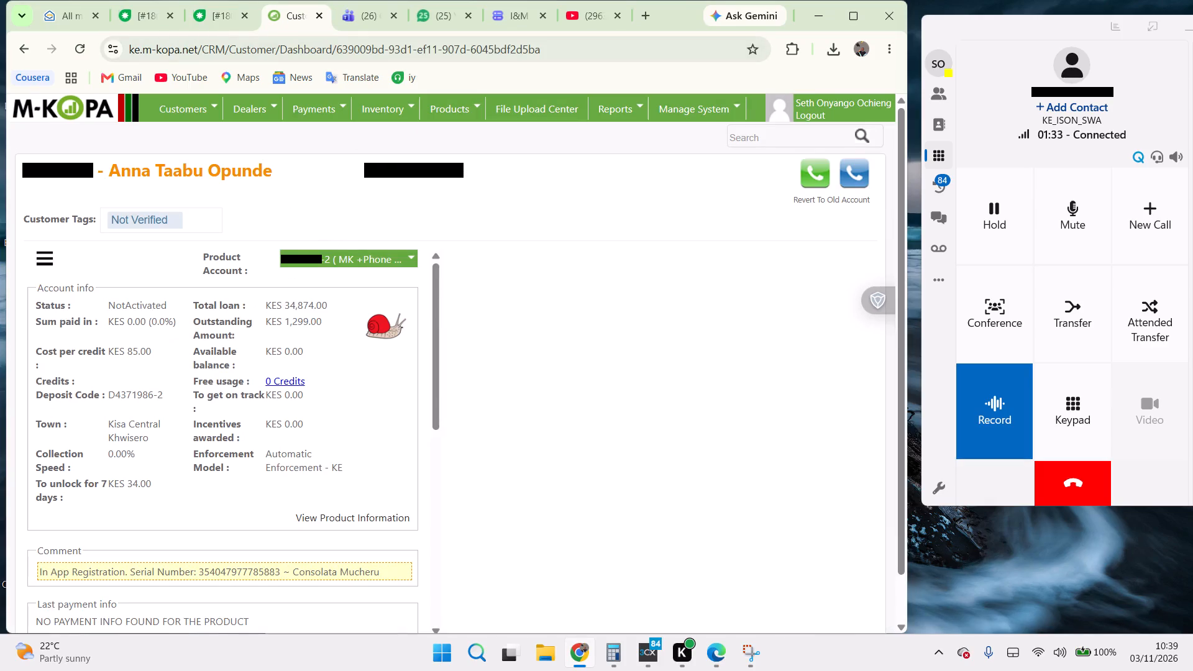
pyautogui.doubleClick(45, 164)
pyautogui.rightClick(45, 164)
pyautogui.click(94, 186)
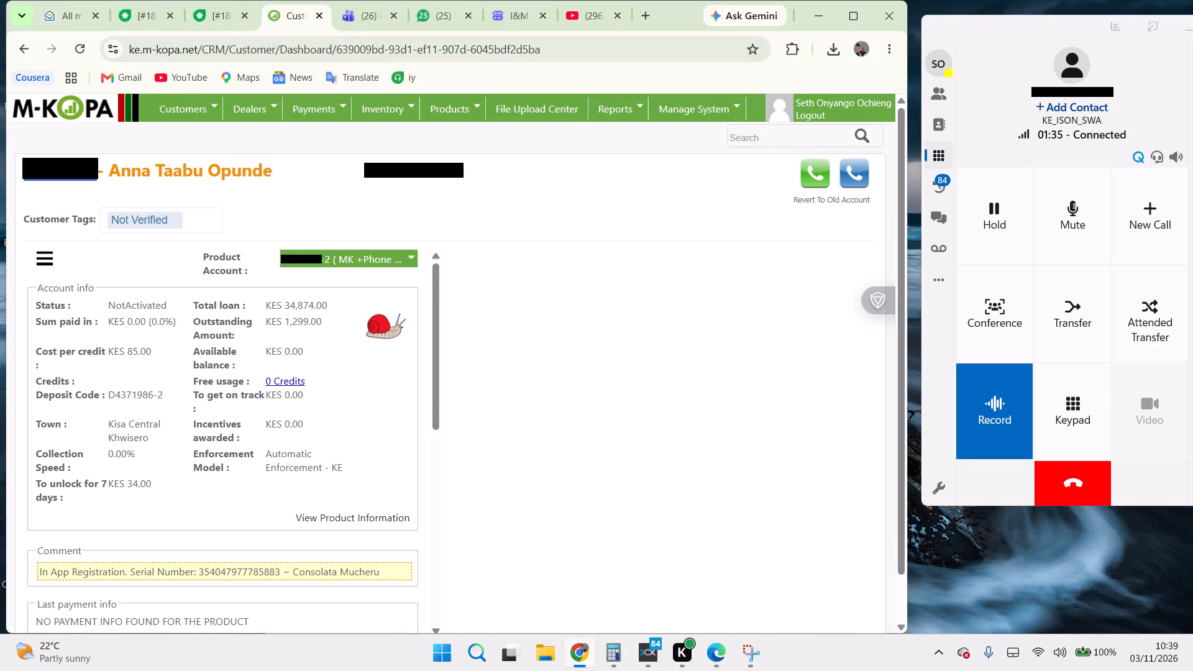
pyautogui.click(143, 17)
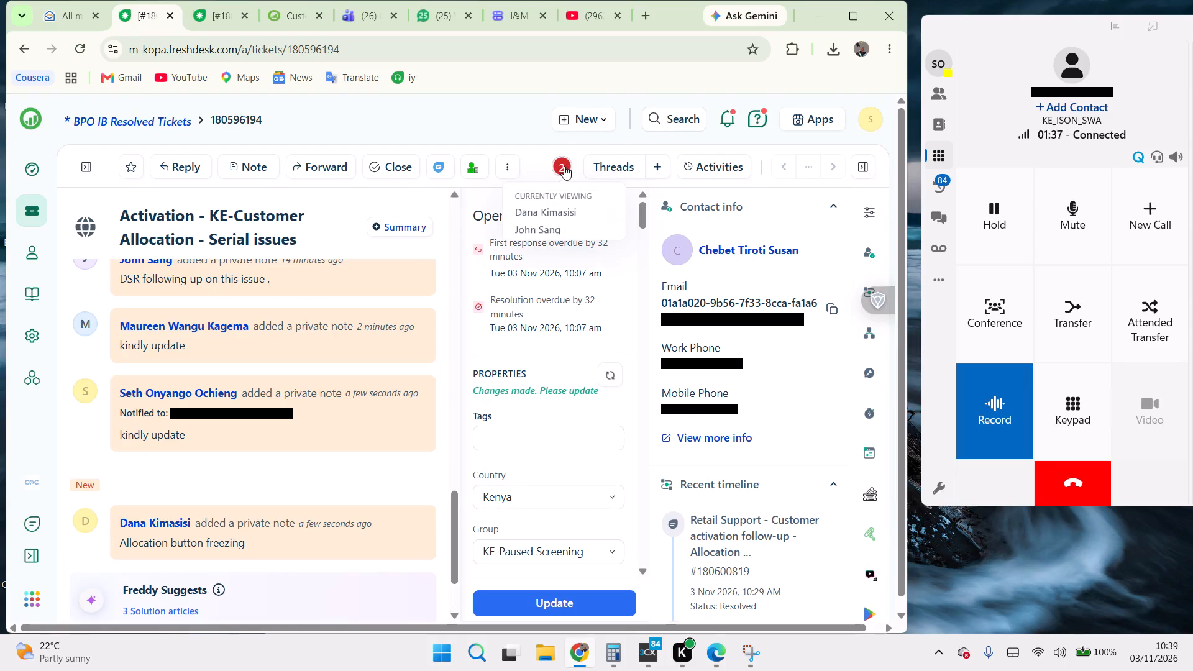
pyautogui.click(667, 118)
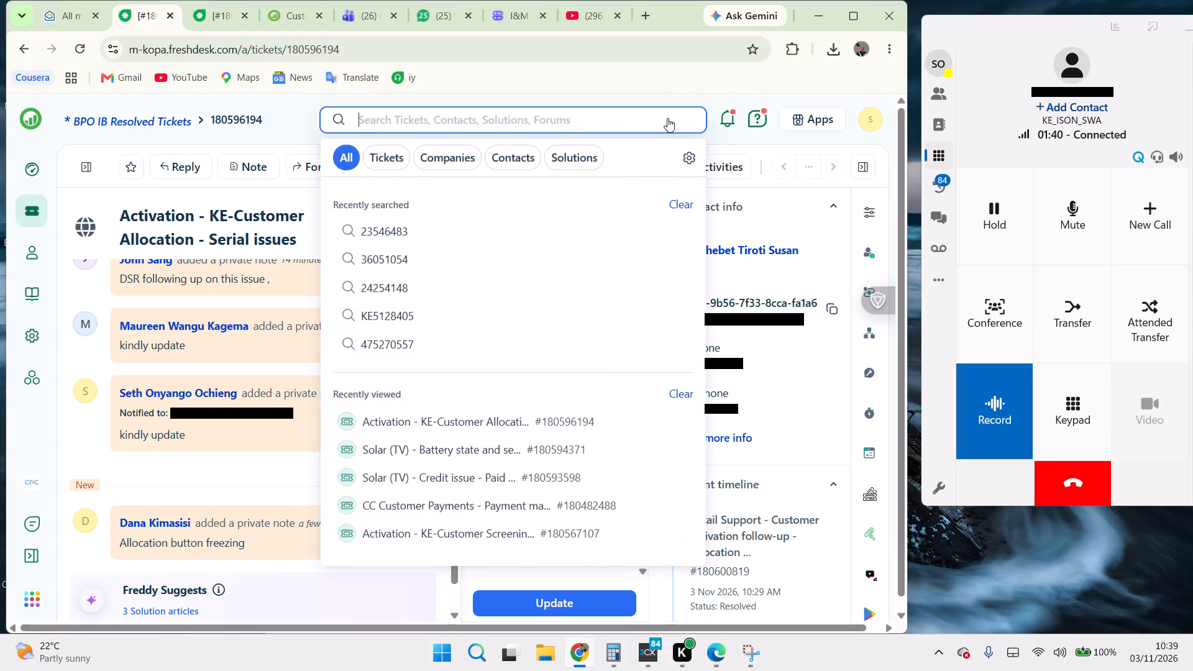
pyautogui.hotkey('ctrl', 'v')
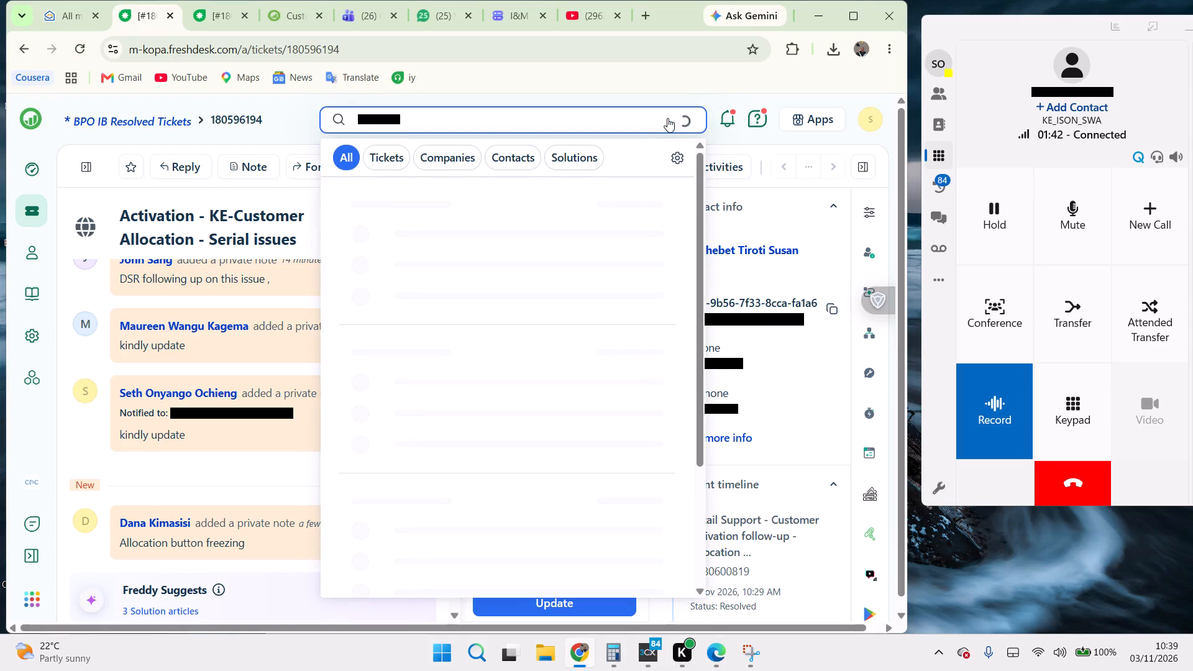
pyautogui.press('Return')
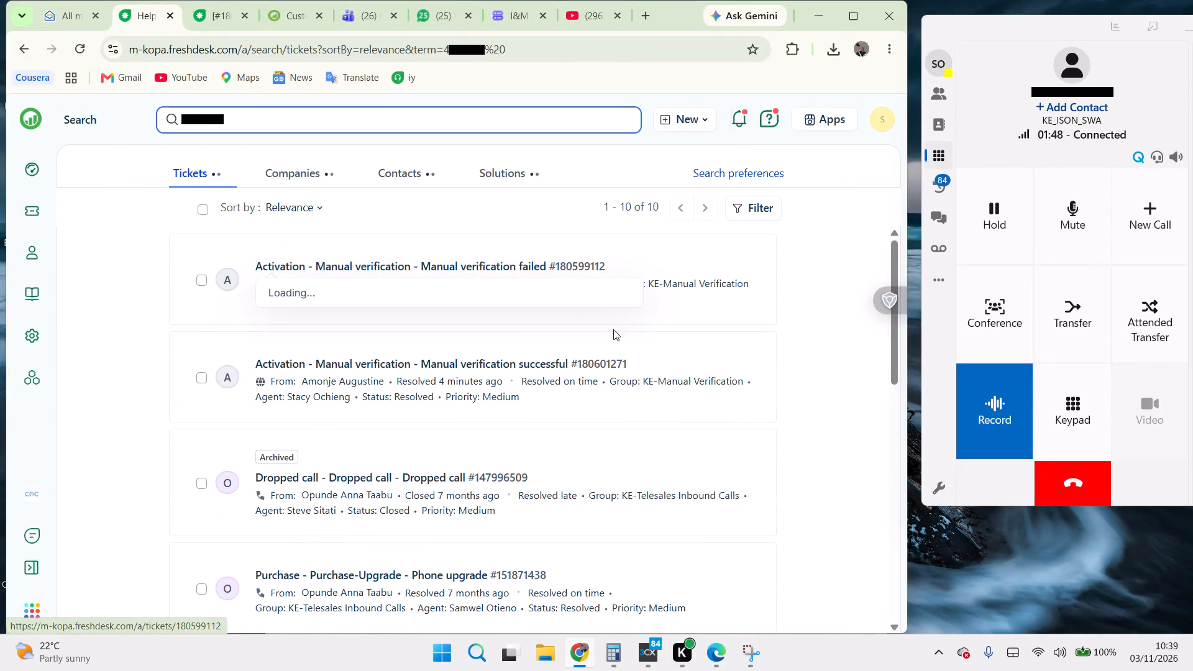
pyautogui.click(463, 368)
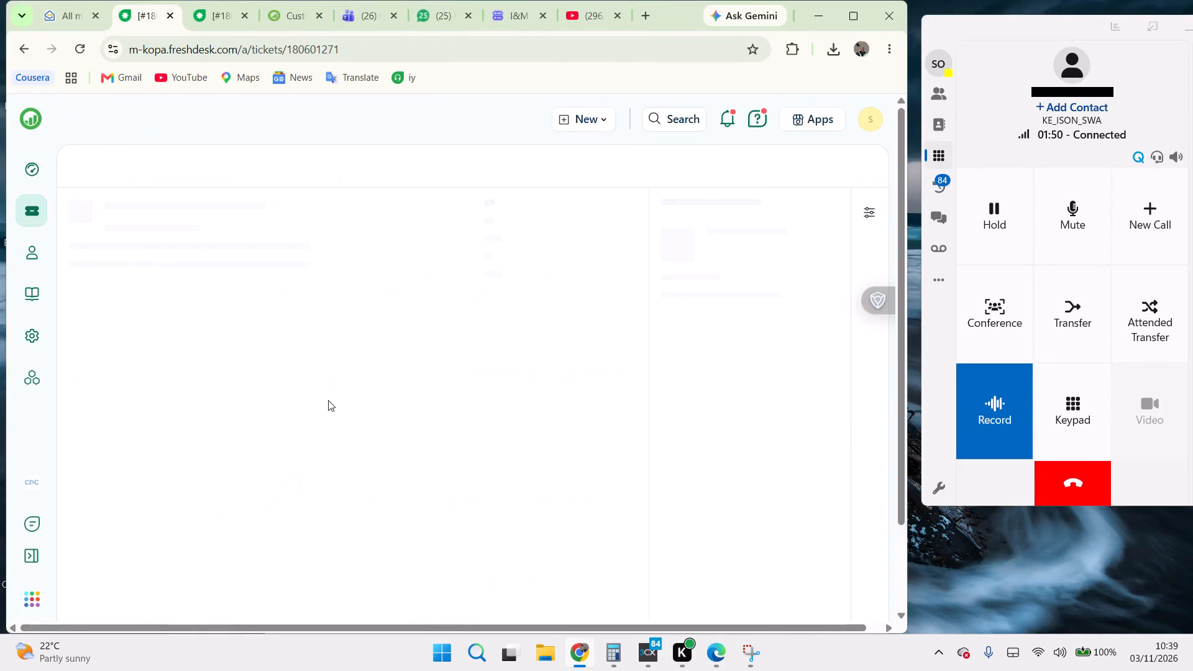
pyautogui.scroll(-1, 324, 398)
pyautogui.scroll(1, 321, 396)
pyautogui.scroll(-6, 321, 396)
pyautogui.scroll(2, 321, 396)
pyautogui.scroll(-4, 321, 396)
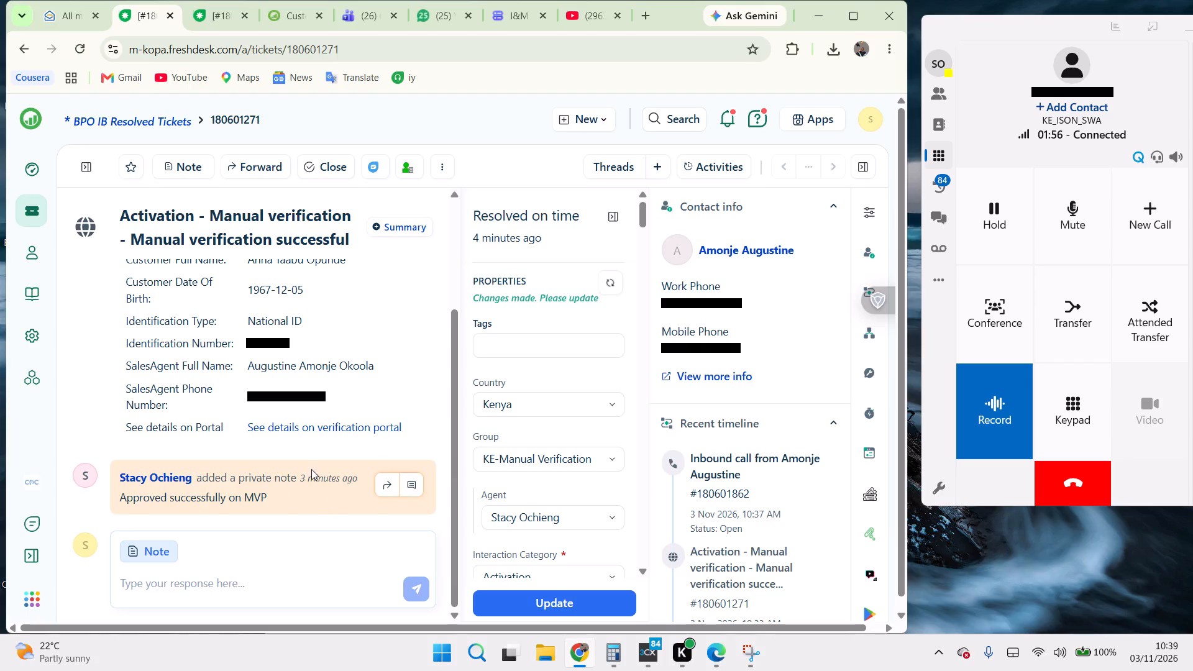
pyautogui.scroll(1, 311, 469)
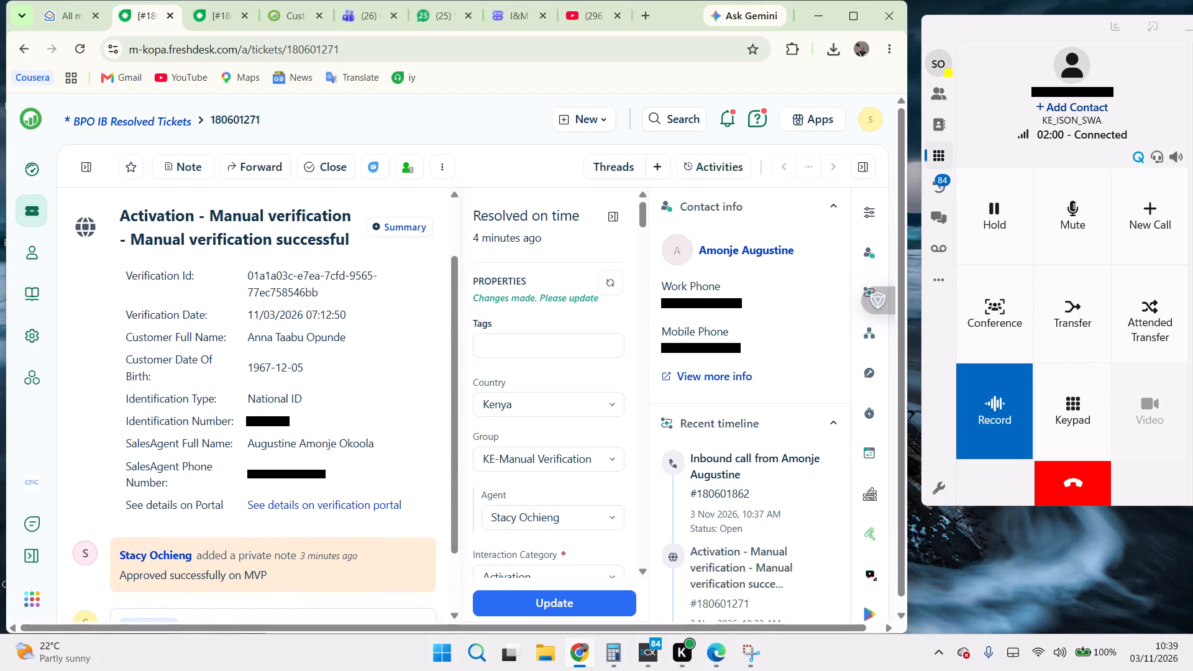
pyautogui.click(283, 17)
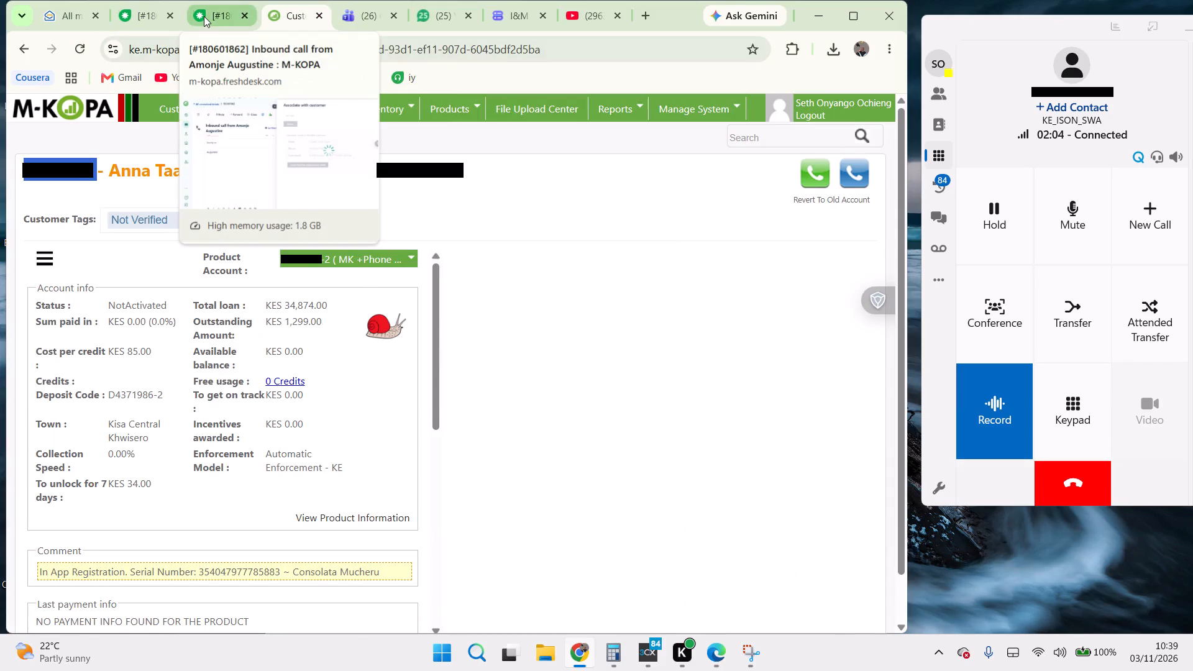
pyautogui.click(204, 16)
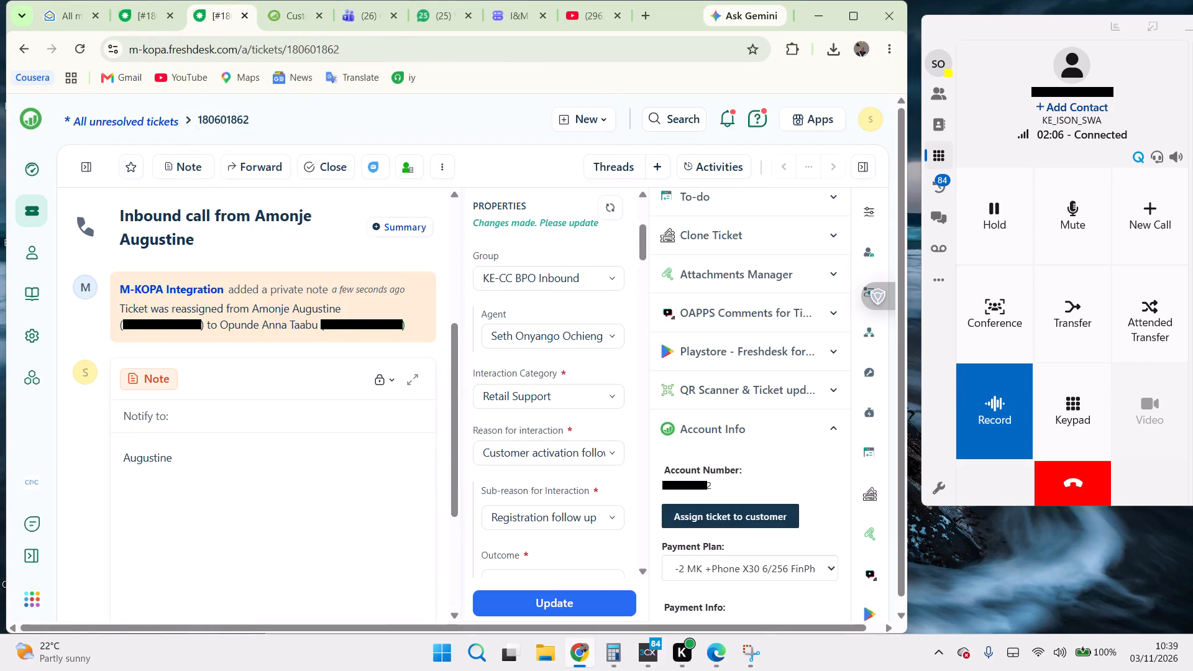
pyautogui.scroll(-1, 565, 475)
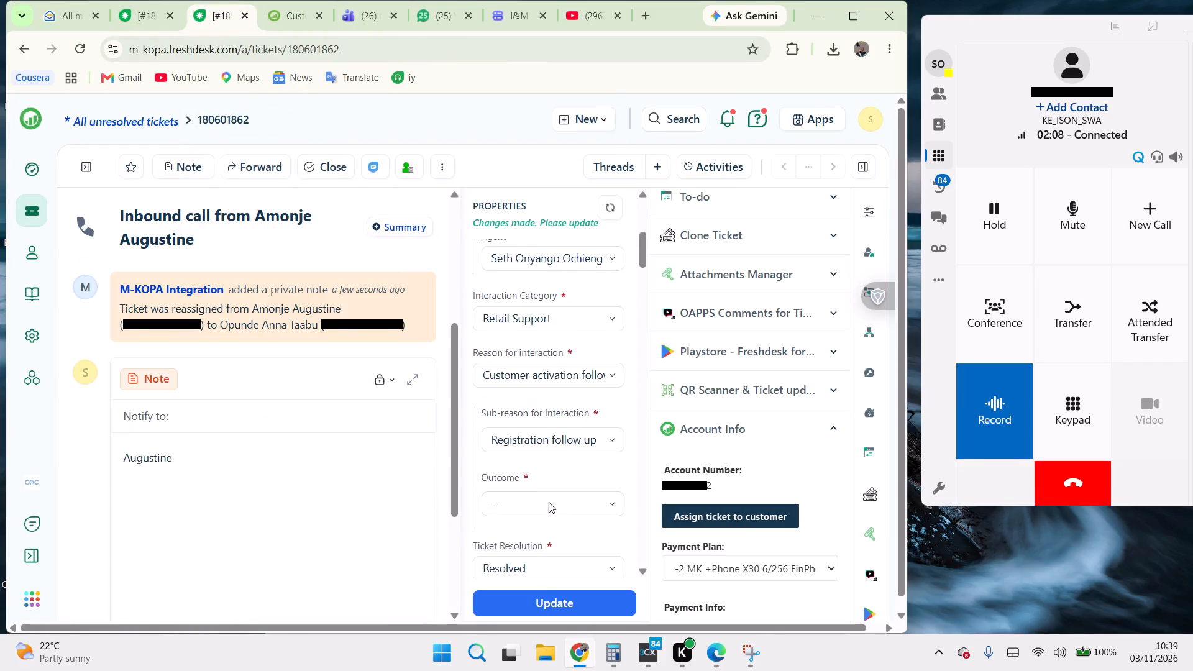
pyautogui.click(549, 502)
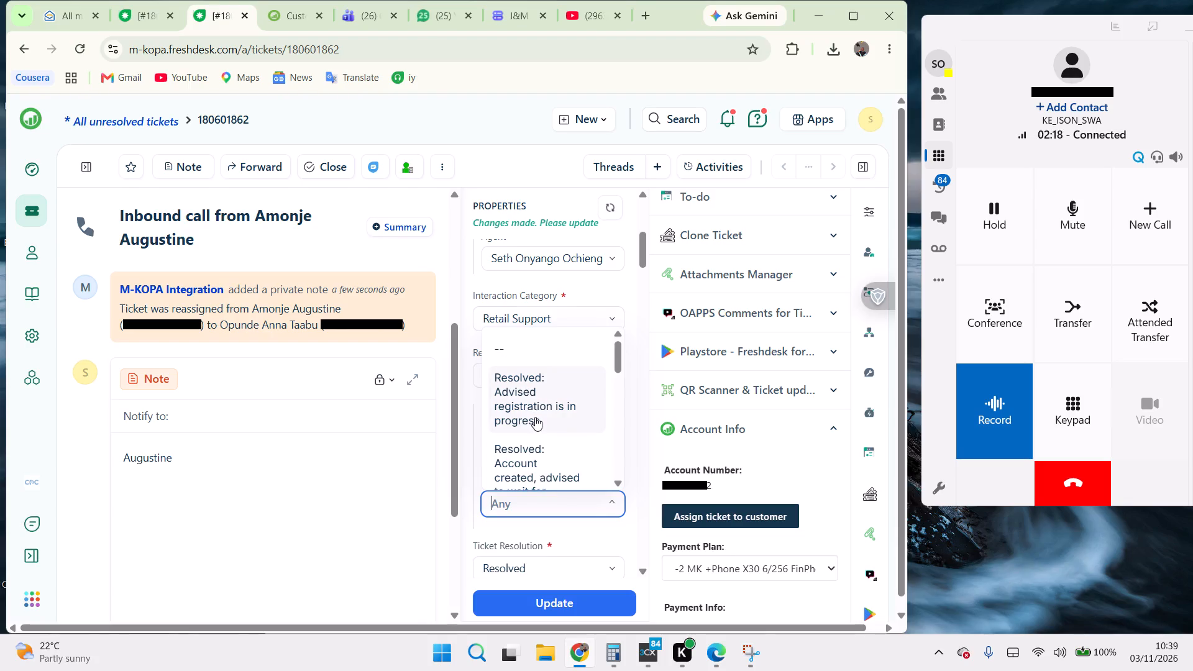
pyautogui.scroll(-2, 535, 417)
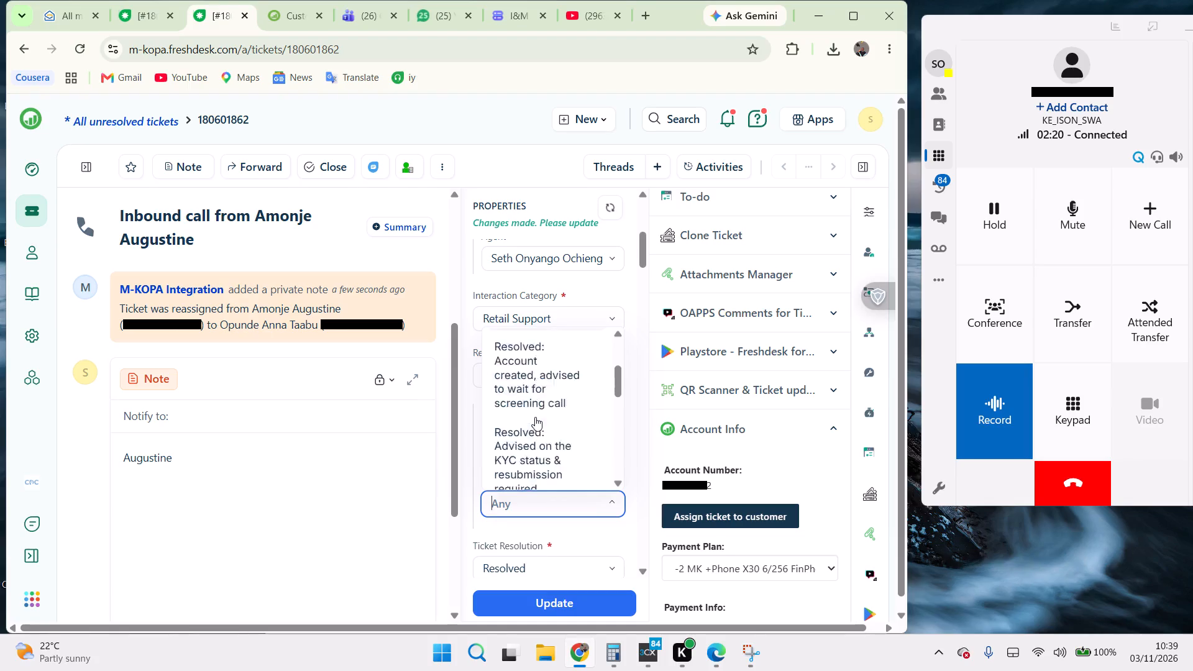
pyautogui.scroll(1, 535, 417)
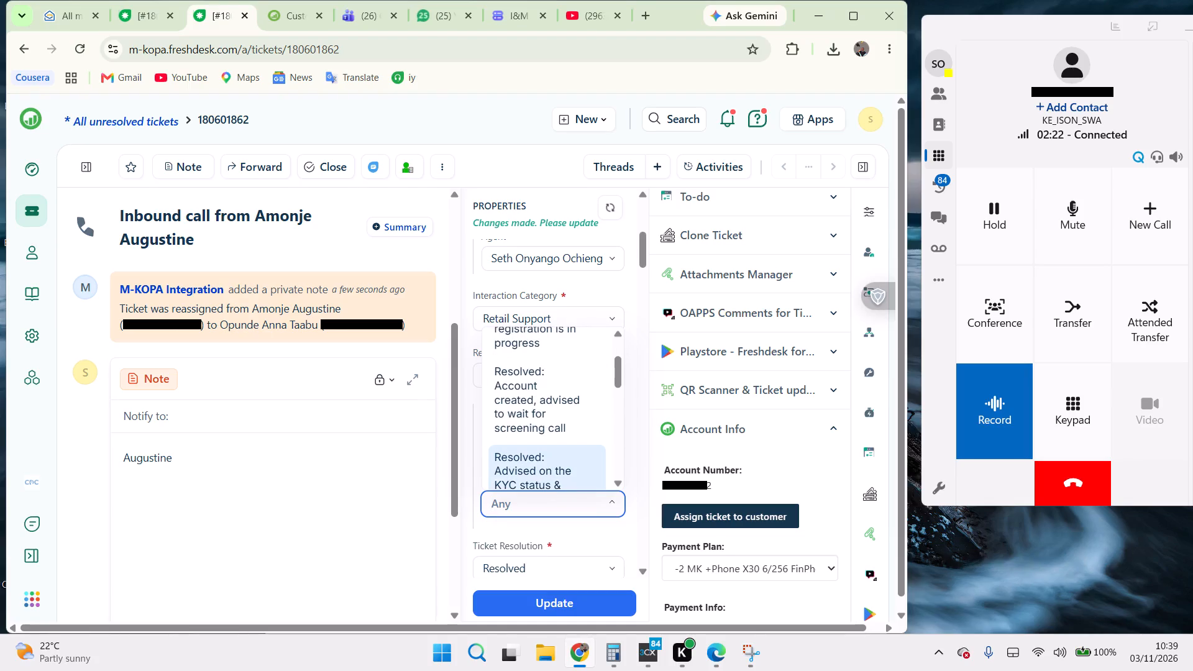
pyautogui.scroll(1, 533, 427)
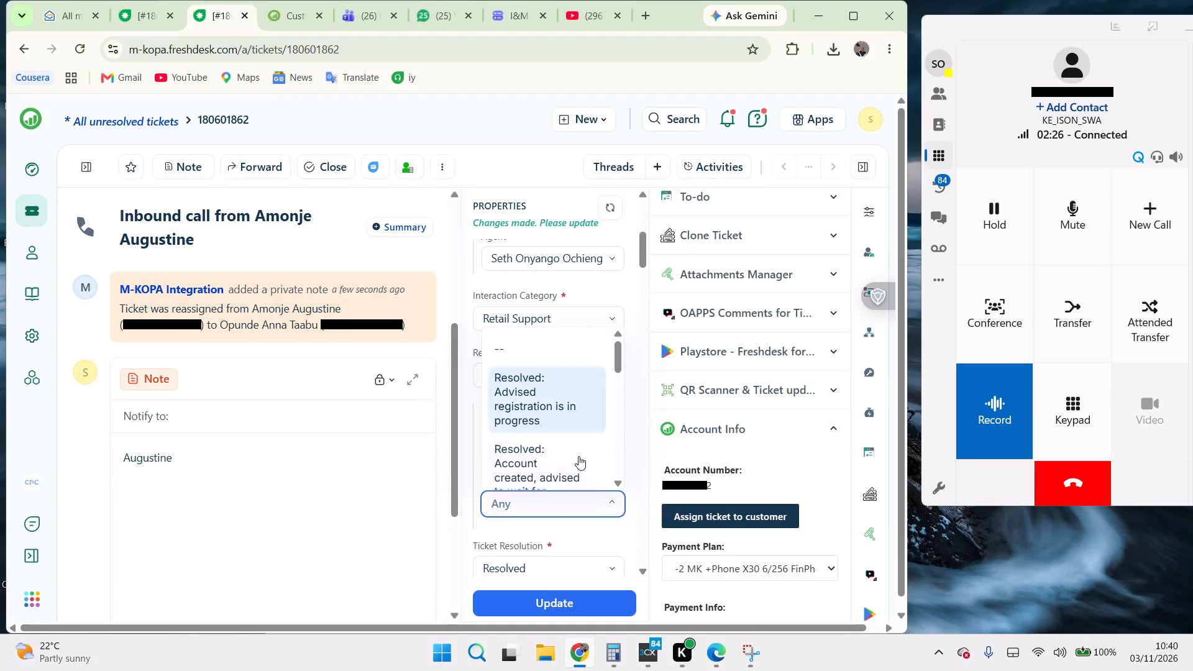
pyautogui.click(551, 468)
pyautogui.scroll(-1, 546, 479)
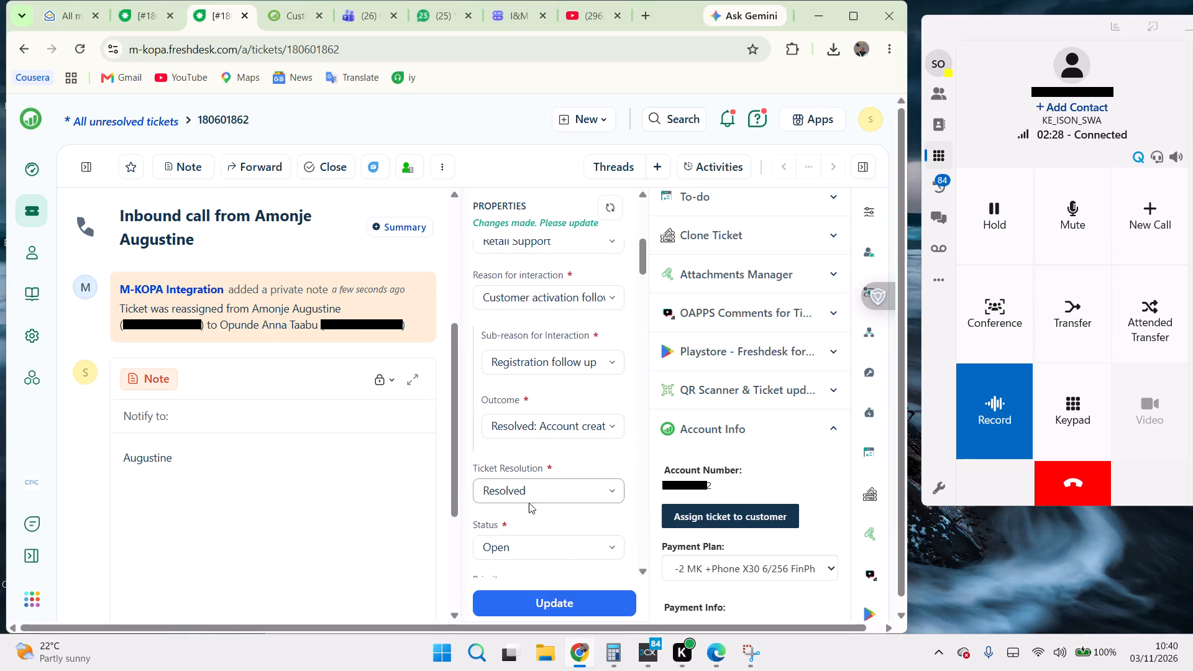
pyautogui.click(552, 548)
pyautogui.click(527, 483)
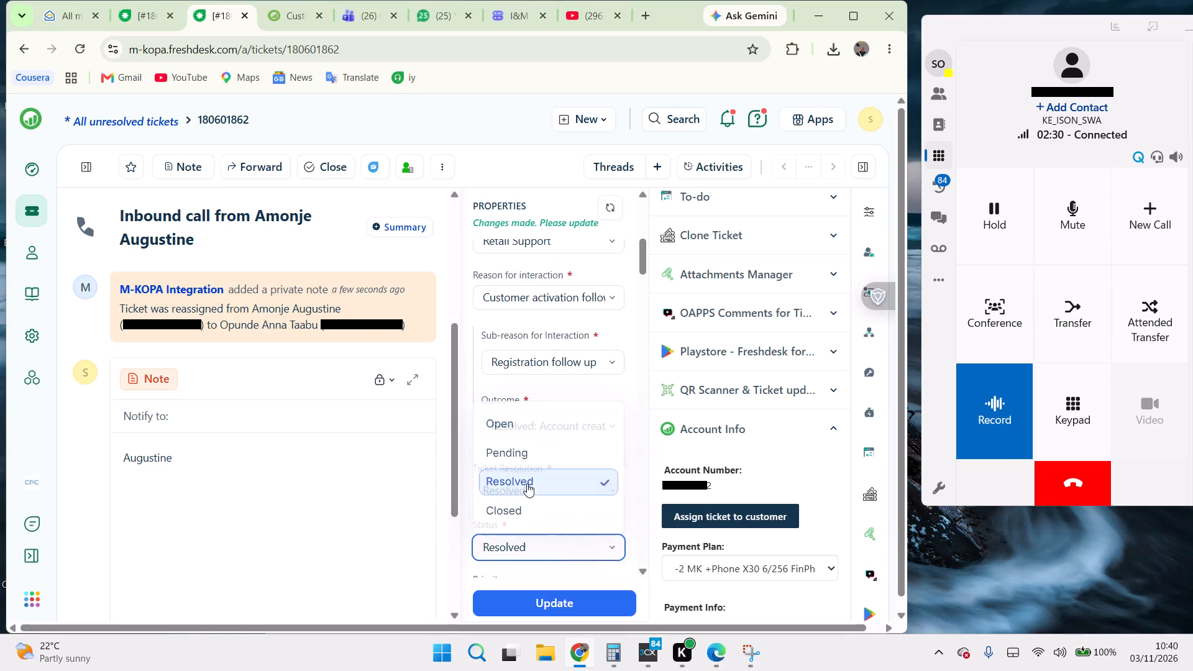
# Copy the sub-reason "Registration follow up" and the full selected outcome text into the note as separate lines below the caller's name.
pyautogui.tripleClick(529, 357)
pyautogui.rightClick(529, 357)
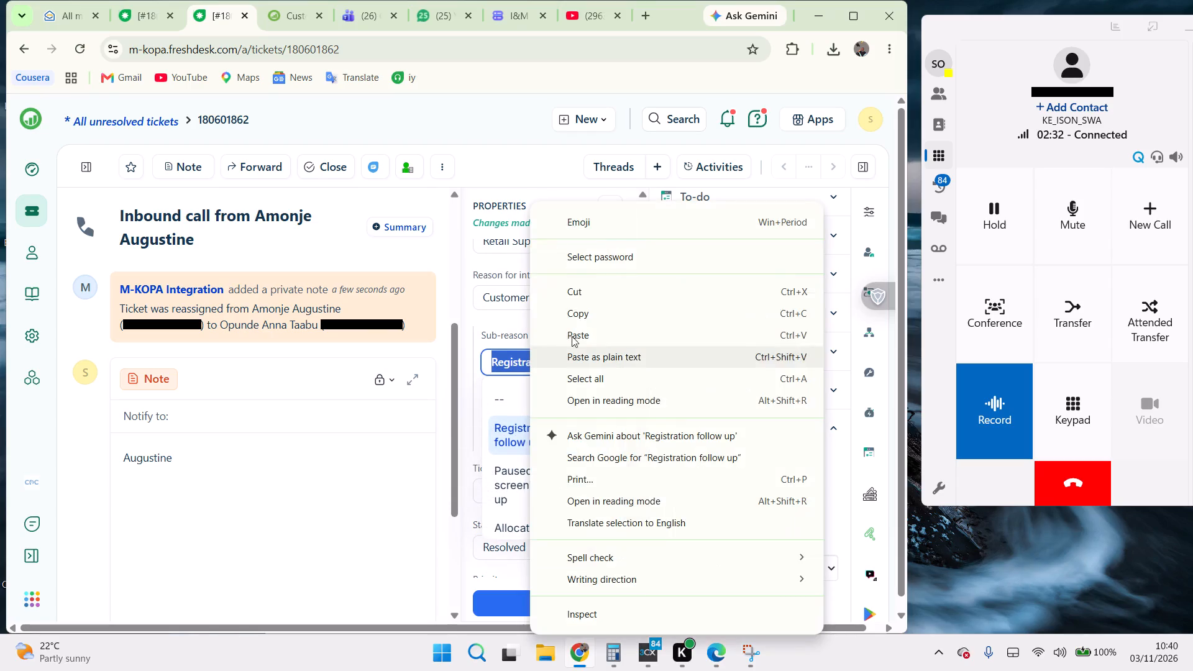
pyautogui.click(575, 308)
pyautogui.click(259, 495)
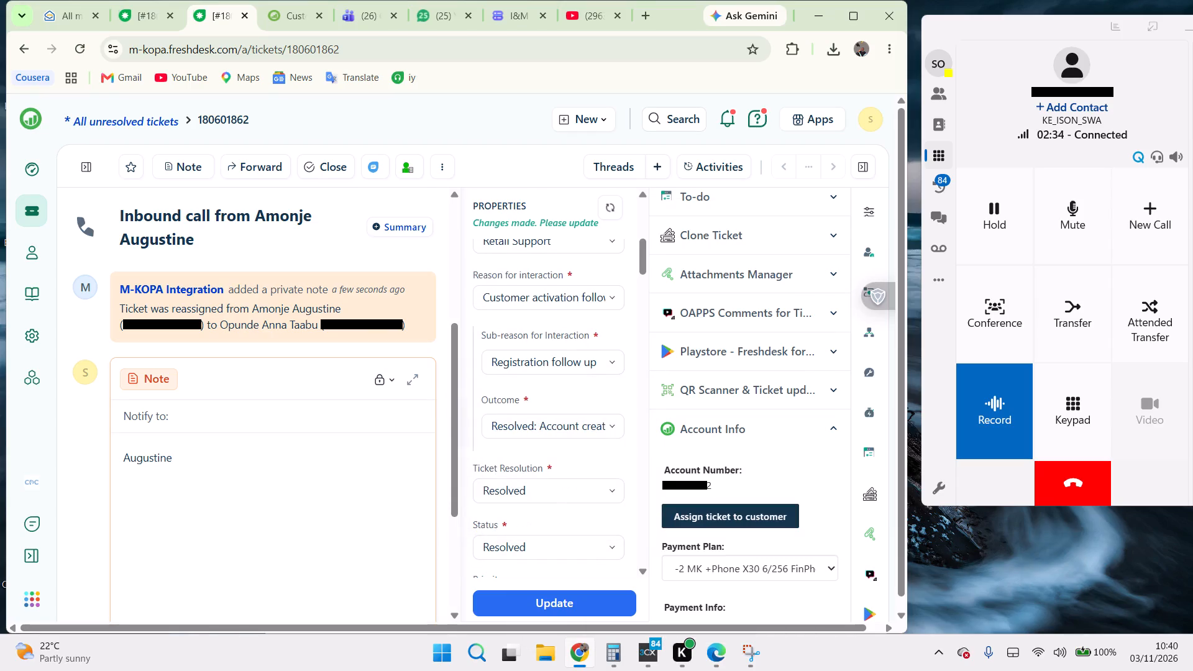
pyautogui.hotkey('ctrl', 'v')
pyautogui.press('Return')
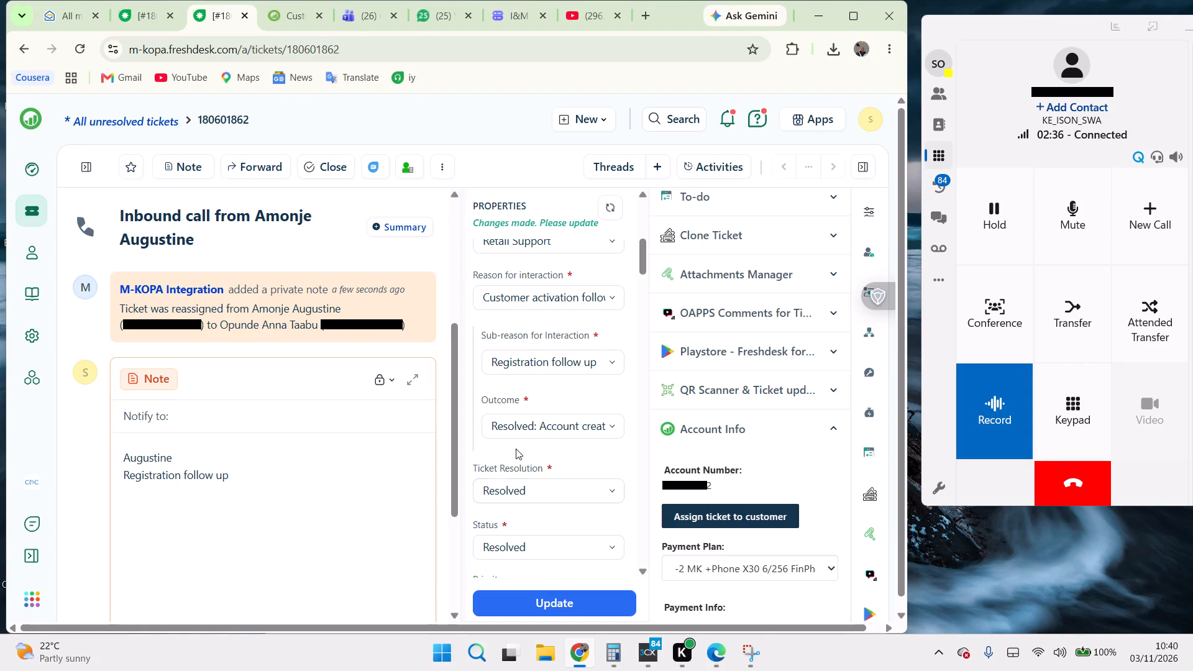
pyautogui.click(516, 418)
pyautogui.rightClick(516, 418)
pyautogui.click(563, 312)
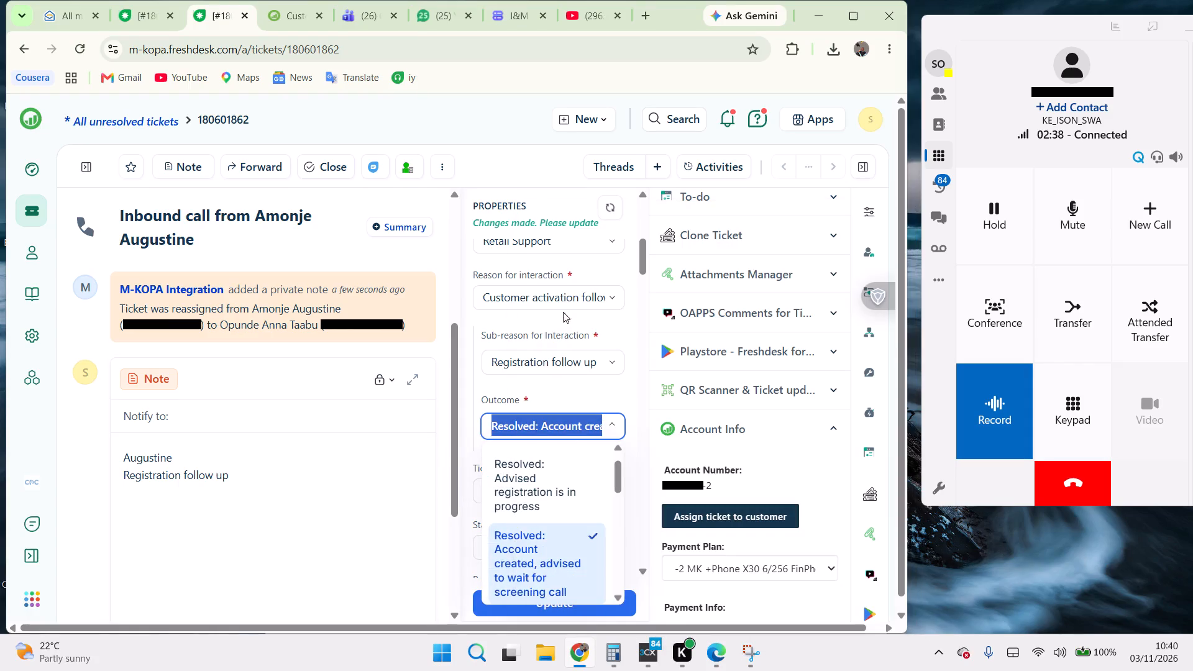
pyautogui.click(269, 506)
pyautogui.hotkey('ctrl', 'v')
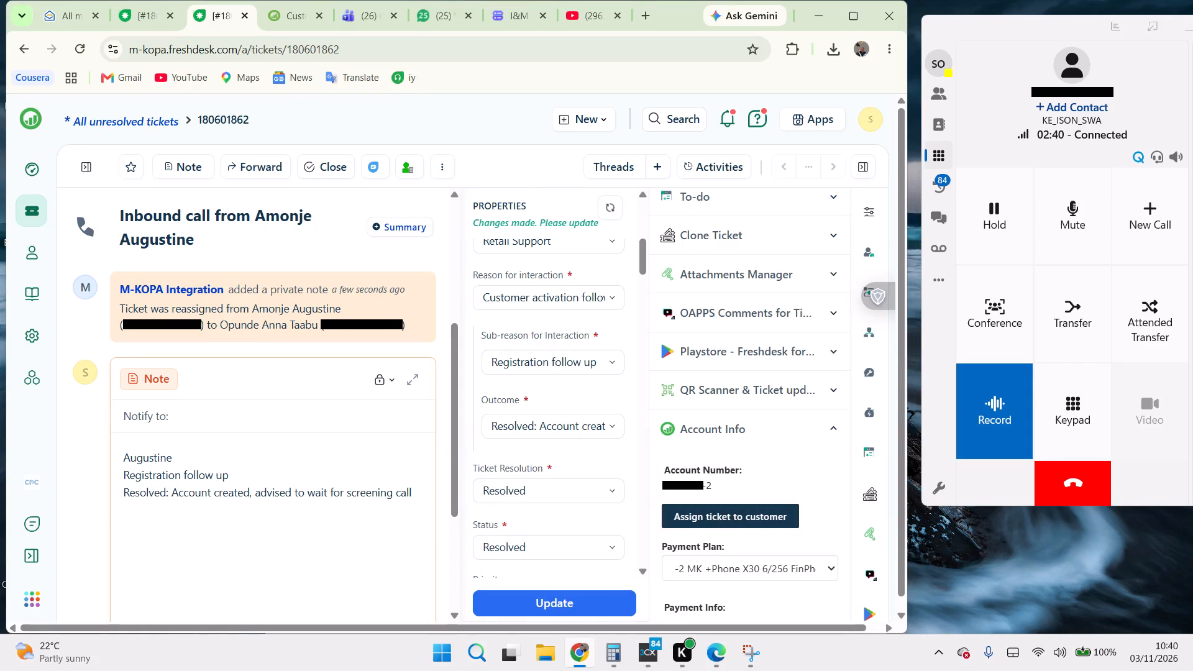
# Save the updated properties of call ticket 180601862.
pyautogui.scroll(-2, 304, 442)
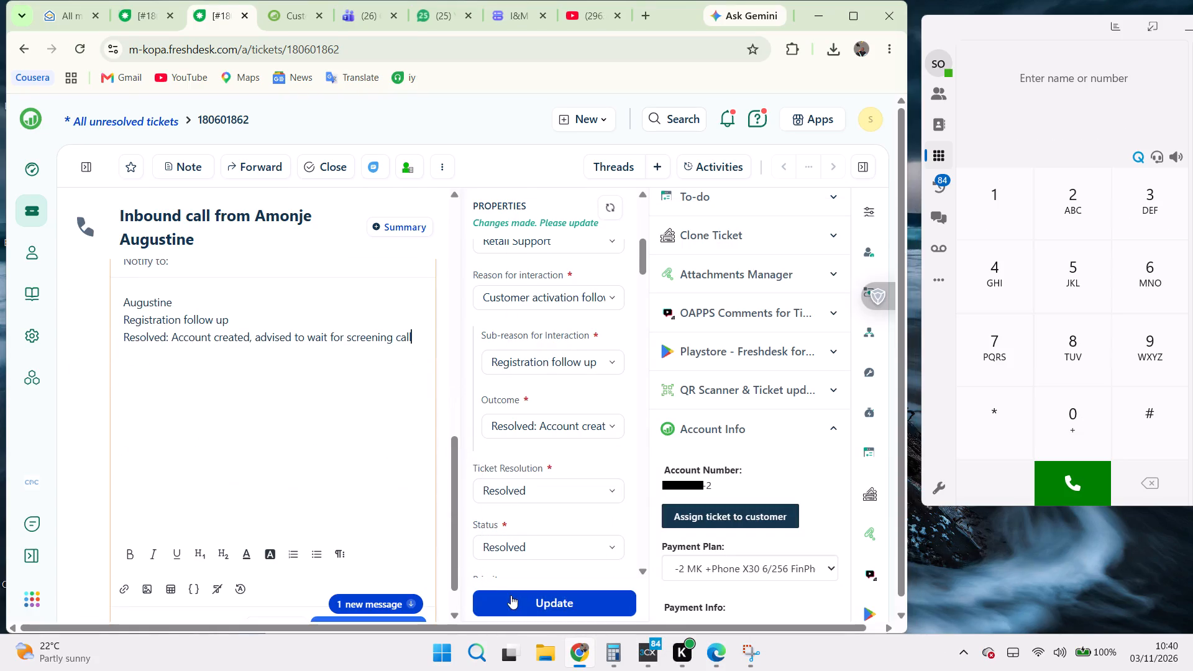
pyautogui.click(511, 595)
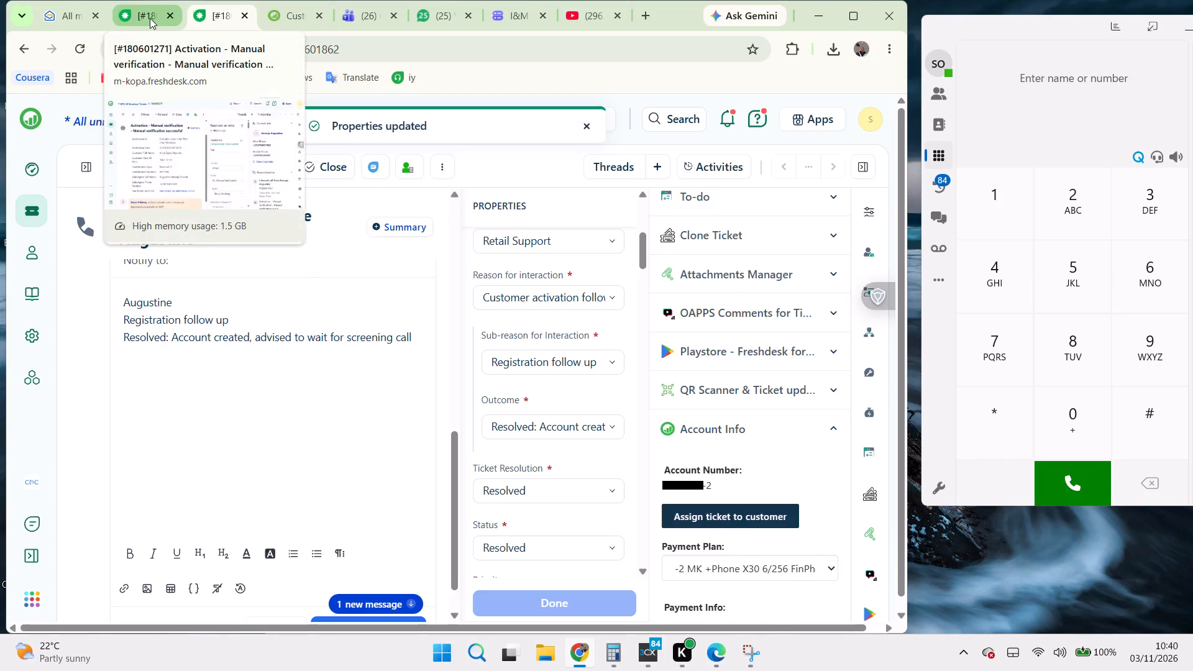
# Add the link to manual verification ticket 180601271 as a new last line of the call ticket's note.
pyautogui.click(149, 18)
pyautogui.moveTo(128, 44); pyautogui.dragTo(190, 45)
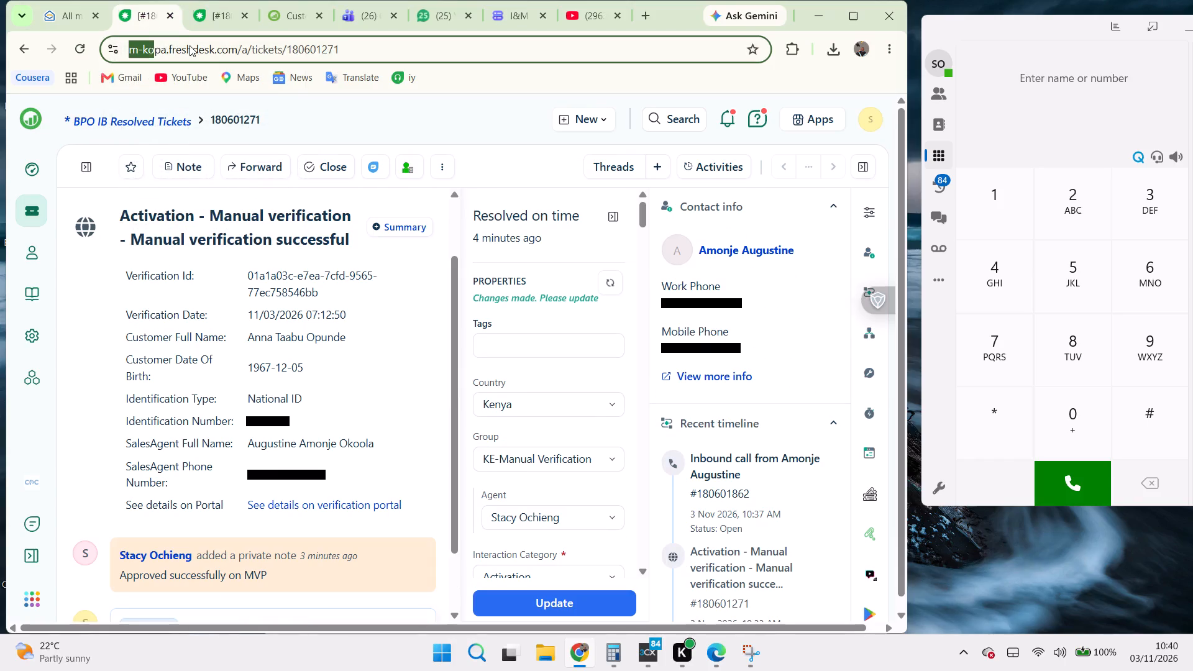
pyautogui.moveTo(190, 45); pyautogui.dragTo(359, 44)
pyautogui.rightClick(359, 44)
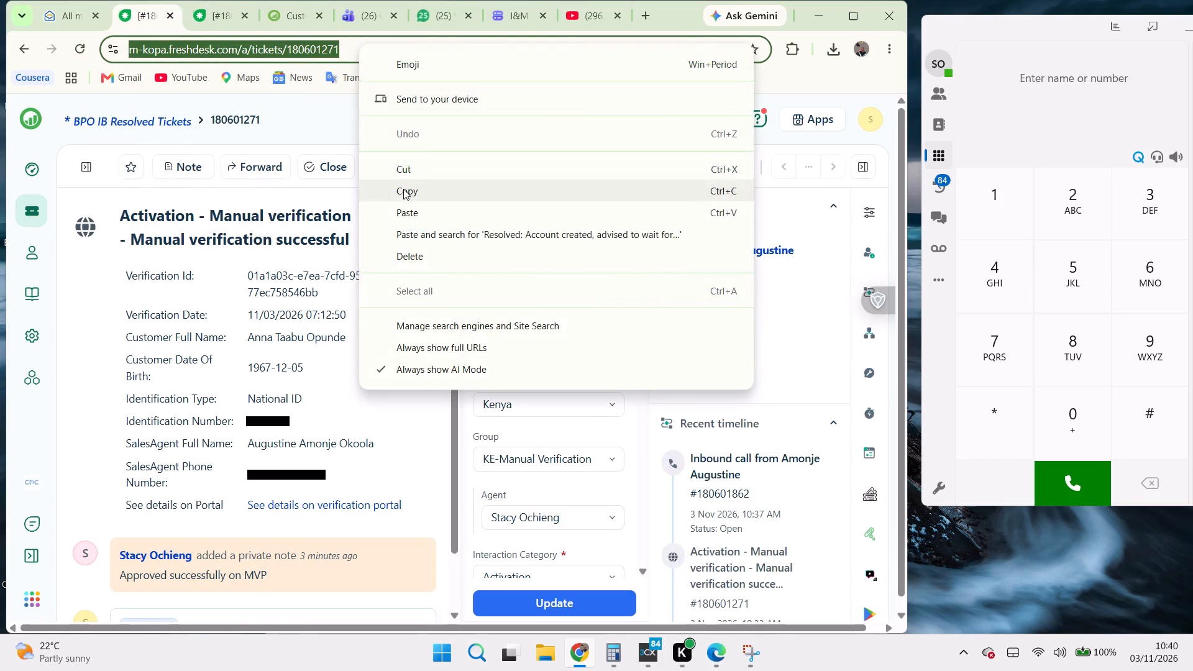
pyautogui.click(403, 189)
pyautogui.doubleClick(215, 11)
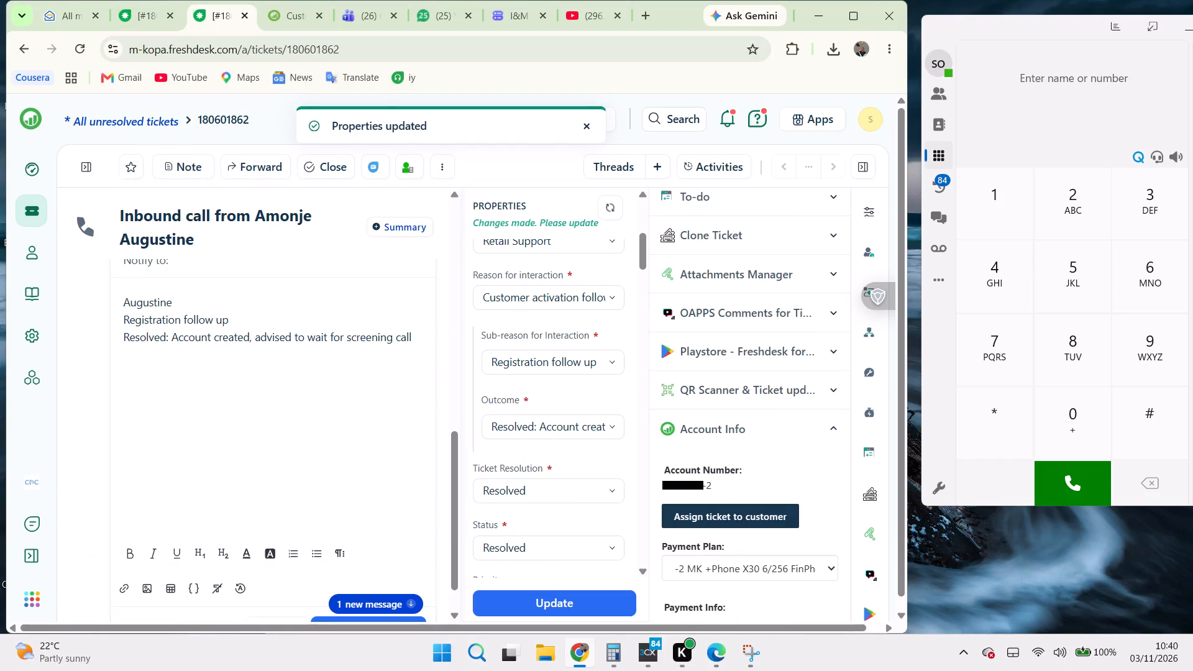
pyautogui.click(418, 342)
pyautogui.press('Return')
pyautogui.hotkey('ctrl', 'v')
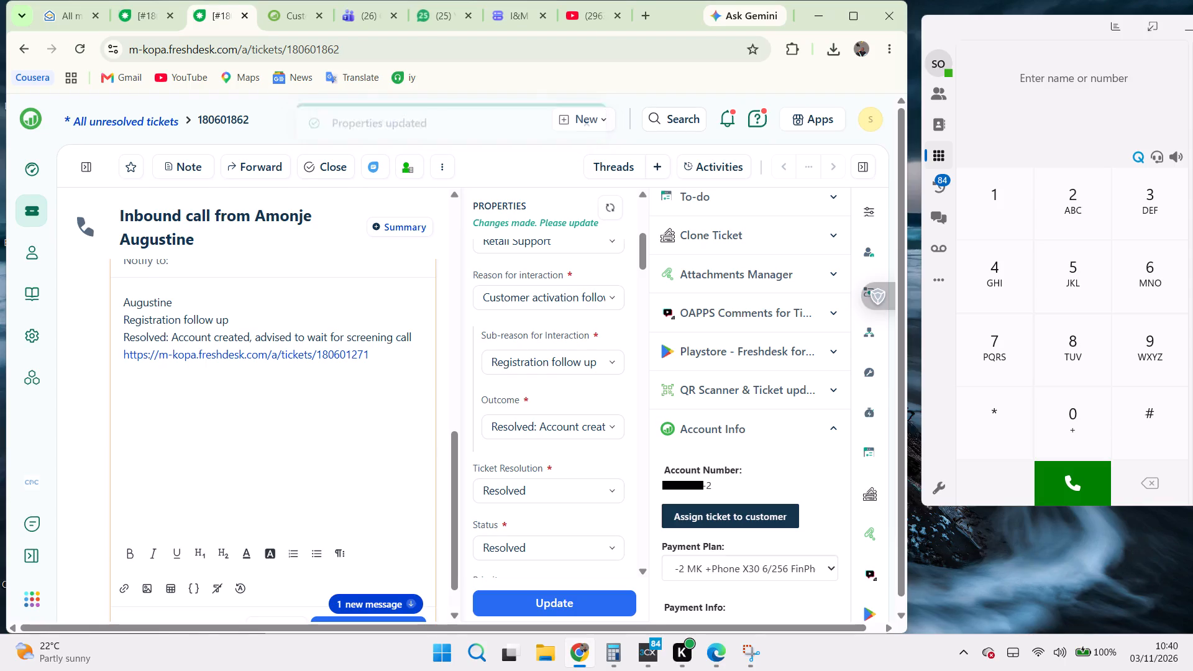
pyautogui.click(304, 332)
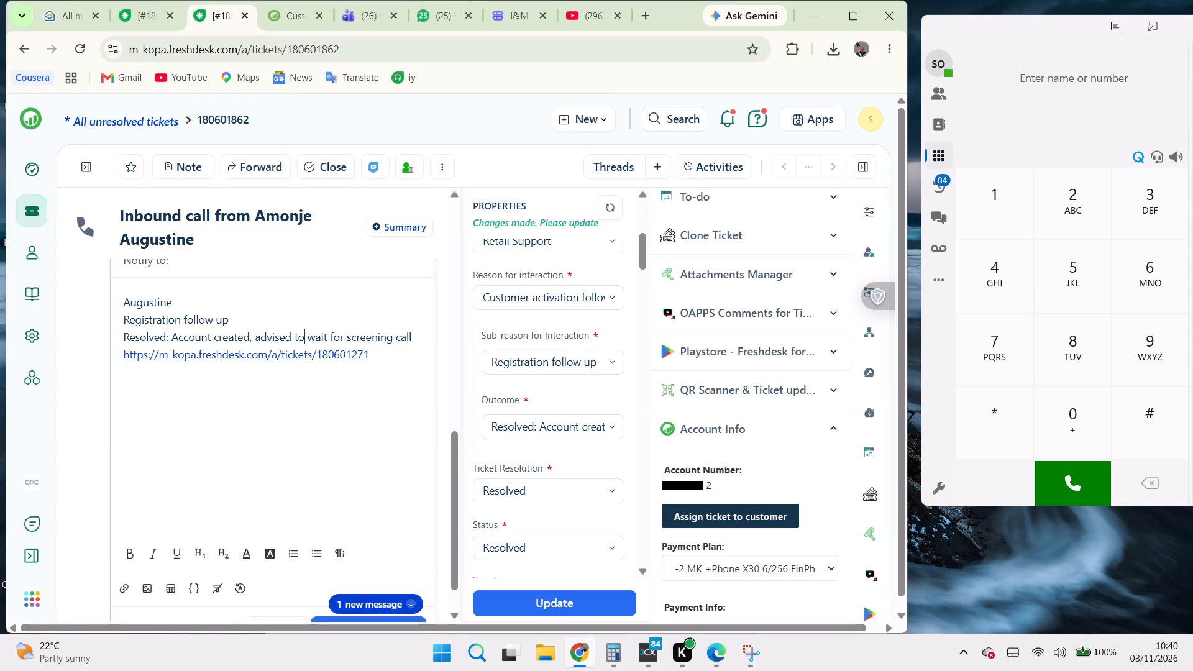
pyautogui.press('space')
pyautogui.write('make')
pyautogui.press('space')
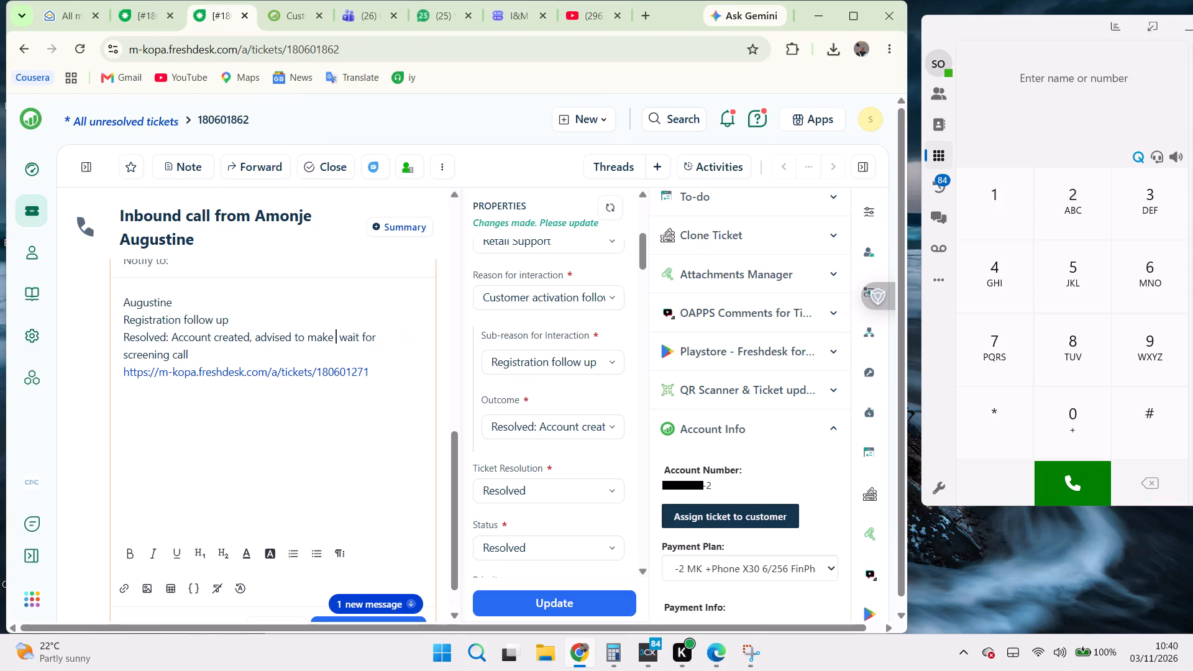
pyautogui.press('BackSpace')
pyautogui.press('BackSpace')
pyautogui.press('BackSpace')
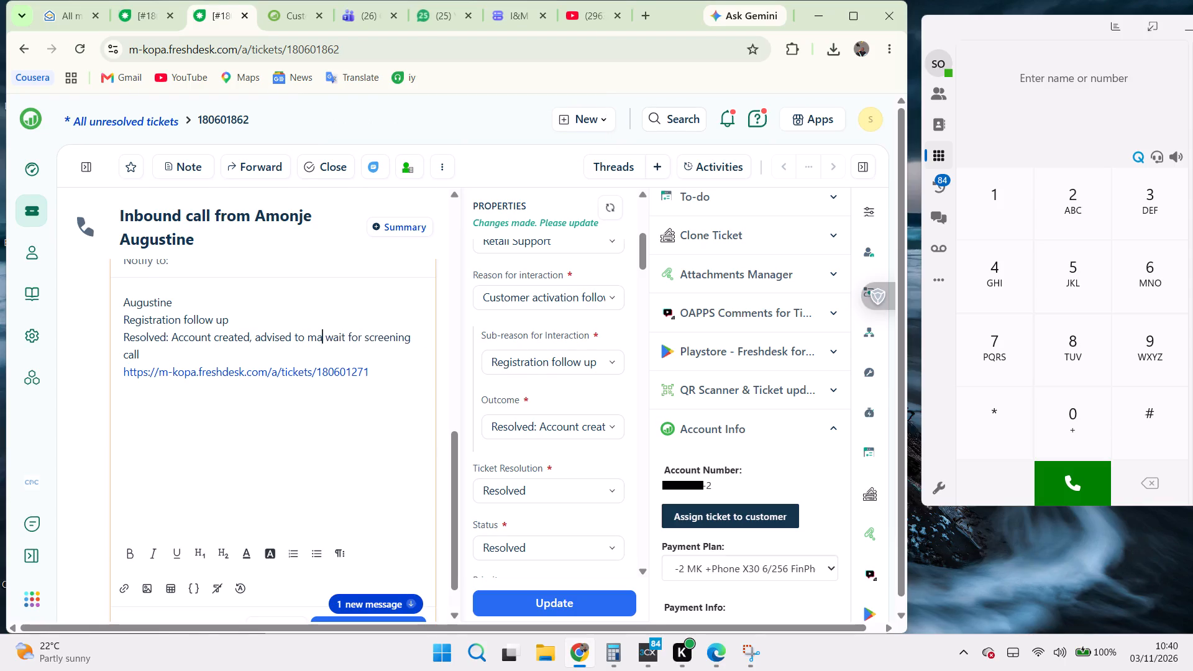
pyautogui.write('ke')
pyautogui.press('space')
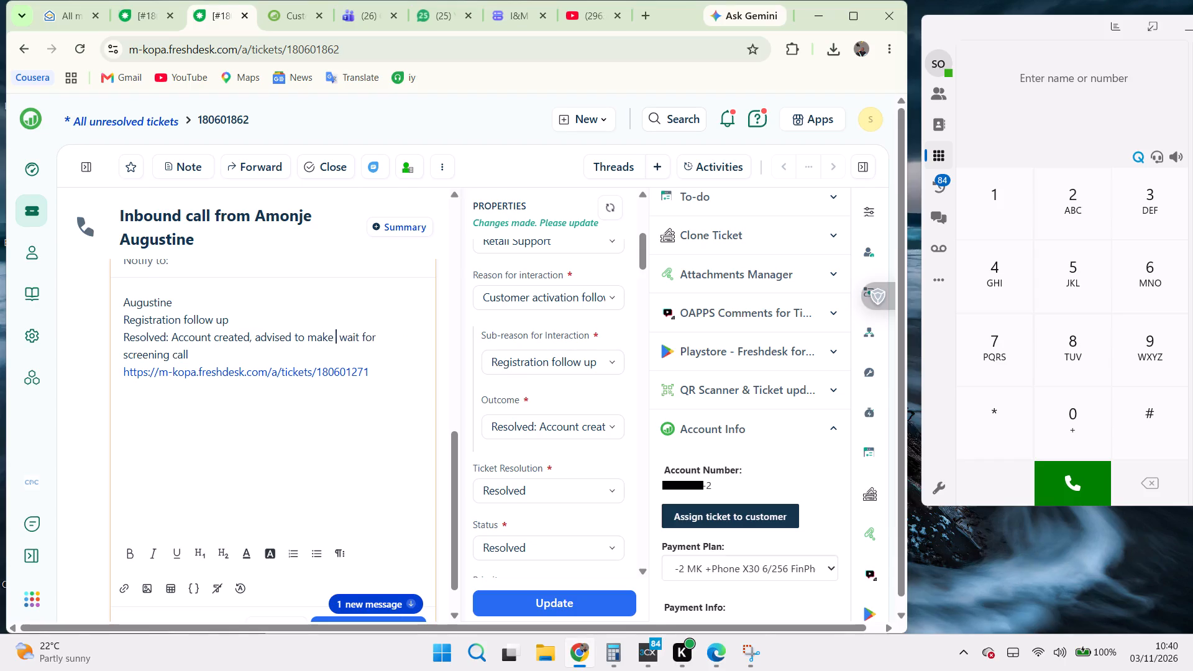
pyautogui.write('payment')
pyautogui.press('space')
pyautogui.scroll(-1, 306, 355)
pyautogui.scroll(-4, 309, 488)
pyautogui.click(353, 563)
# Save the pending property changes of call ticket 180601862.
pyautogui.click(505, 598)
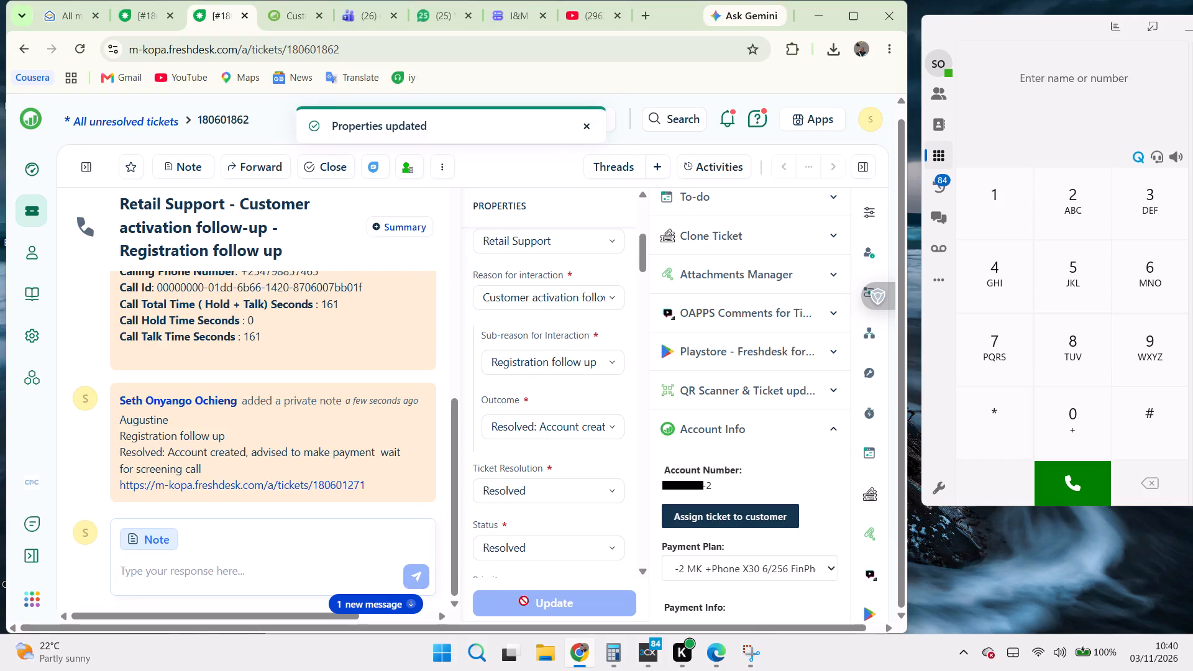
pyautogui.click(534, 605)
# Edit the posted note to insert "continue process," between "advised to" and "make payment", and save the note.
pyautogui.click(389, 408)
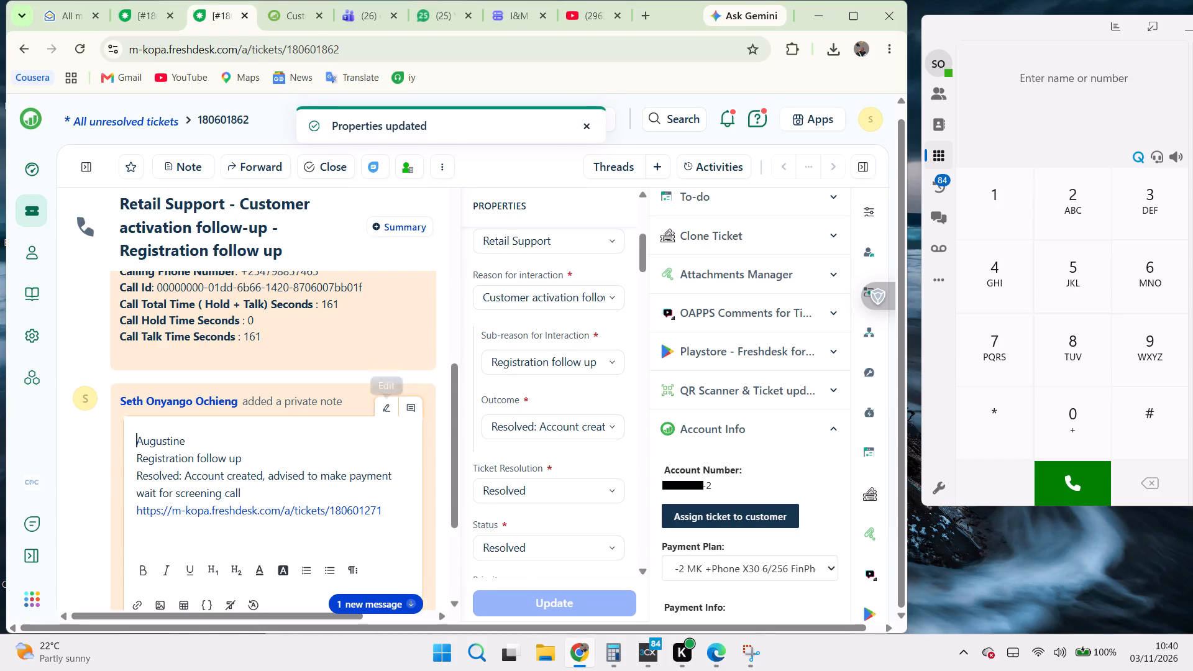
pyautogui.click(318, 473)
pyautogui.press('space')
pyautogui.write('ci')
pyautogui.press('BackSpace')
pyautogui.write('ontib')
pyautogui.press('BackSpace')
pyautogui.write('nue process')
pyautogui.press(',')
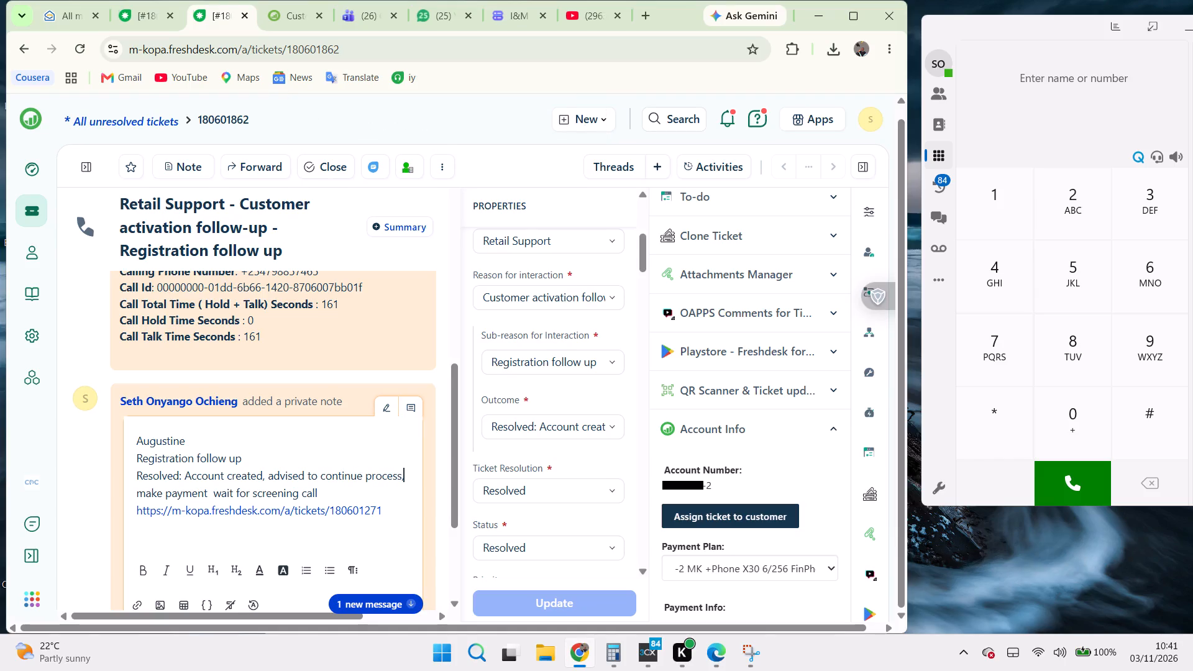
pyautogui.scroll(-3, 330, 498)
pyautogui.scroll(1, 330, 498)
pyautogui.click(367, 544)
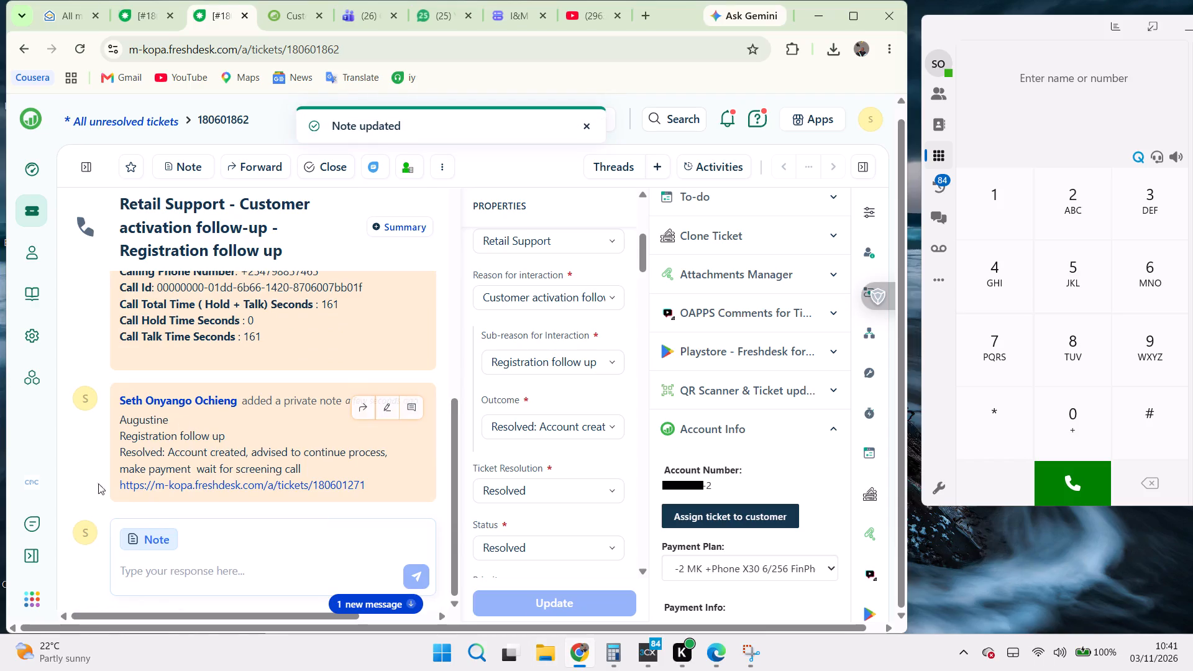
pyautogui.click(32, 482)
pyautogui.click(32, 482)
pyautogui.scroll(5, 242, 427)
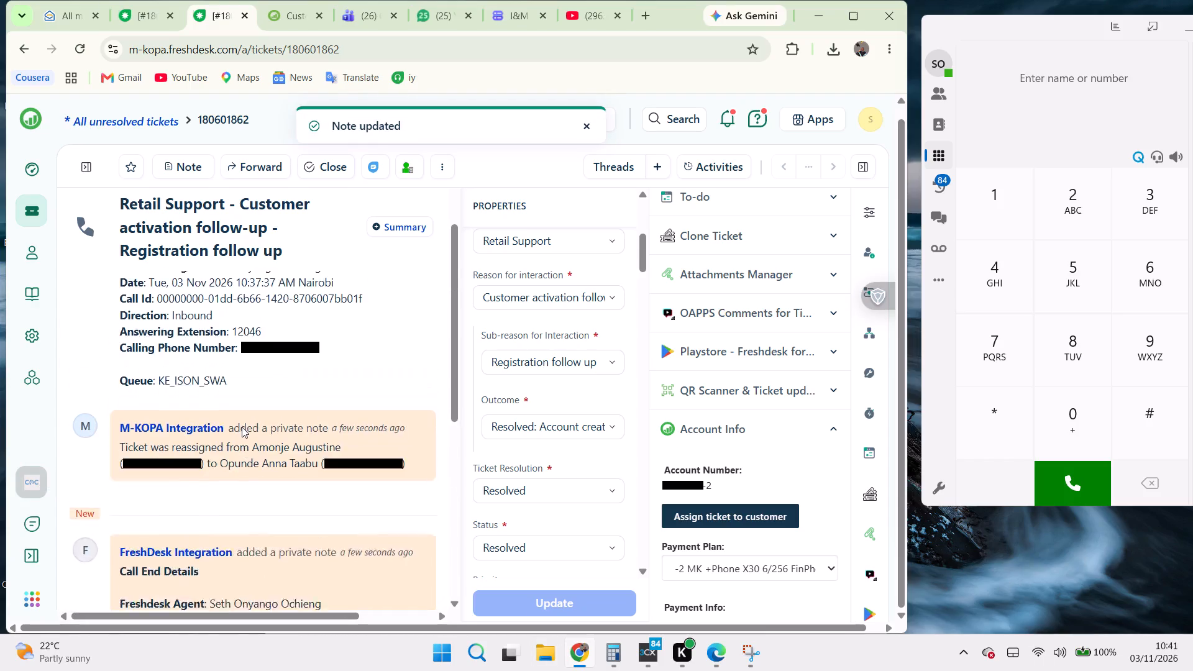
pyautogui.scroll(1, 242, 427)
pyautogui.scroll(-2, 242, 427)
pyautogui.scroll(1, 242, 427)
pyautogui.scroll(-2, 242, 427)
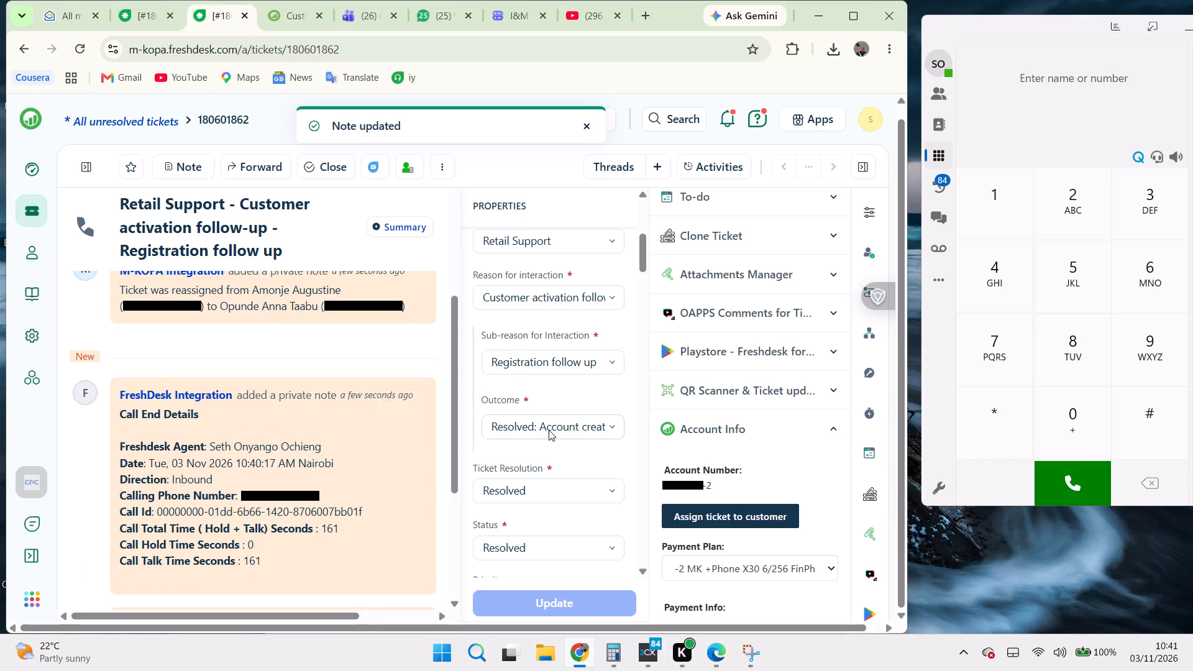
pyautogui.scroll(-8, 548, 430)
pyautogui.scroll(3, 548, 430)
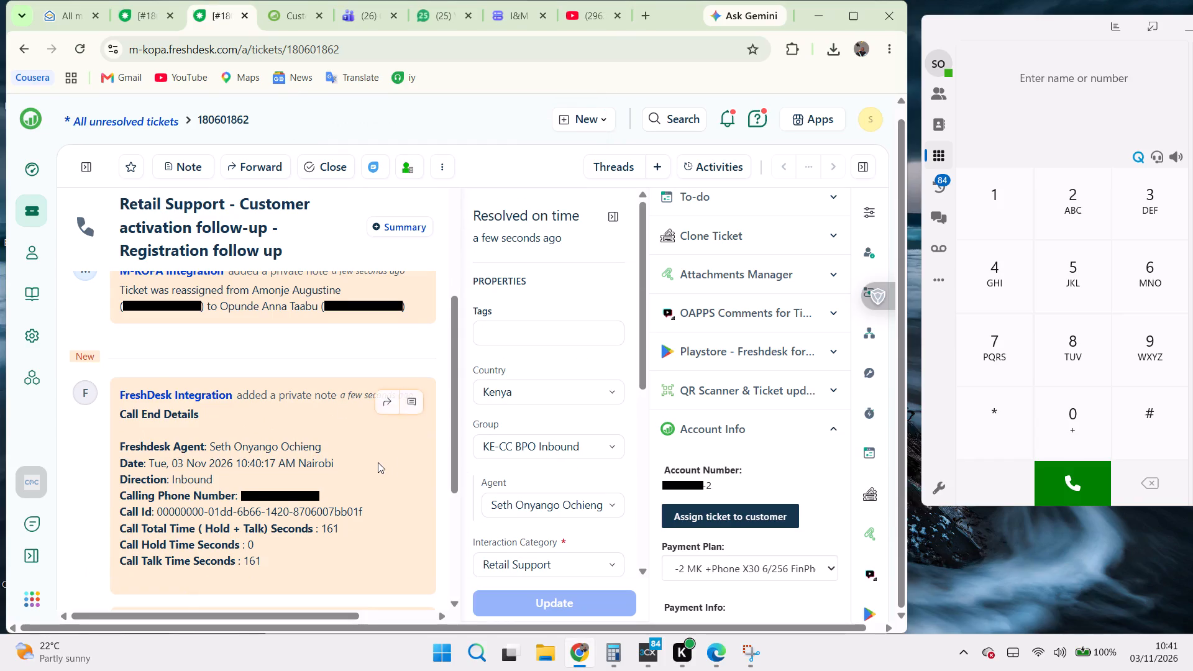
pyautogui.scroll(-4, 378, 462)
pyautogui.scroll(-3, 528, 508)
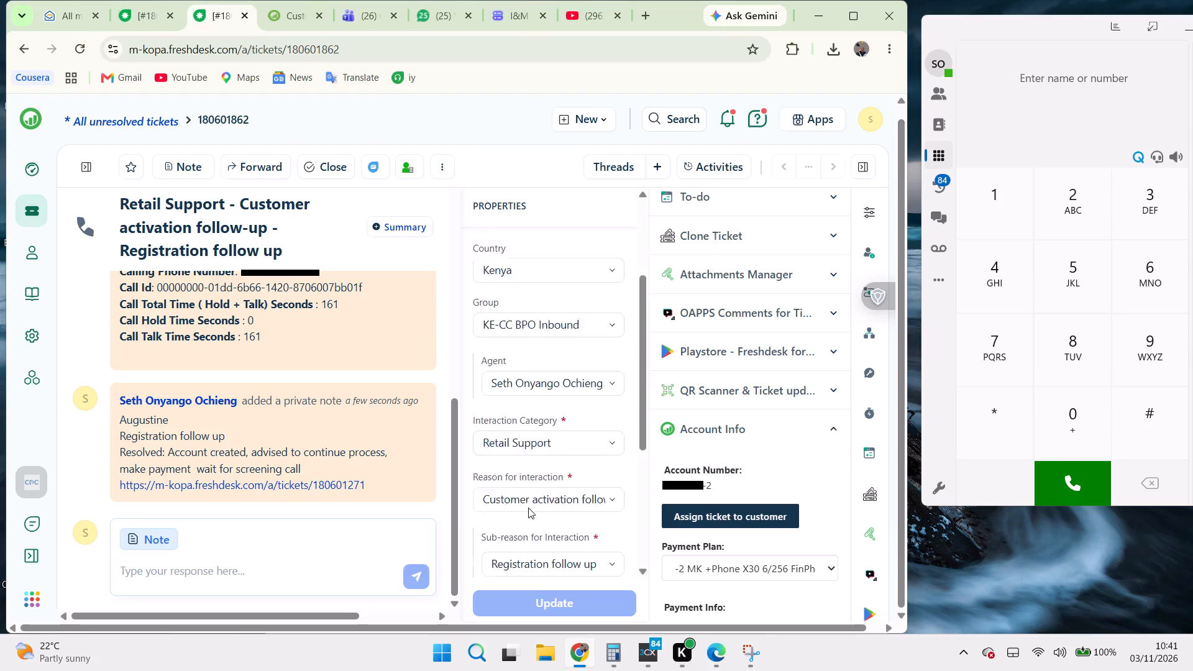
pyautogui.scroll(-4, 528, 508)
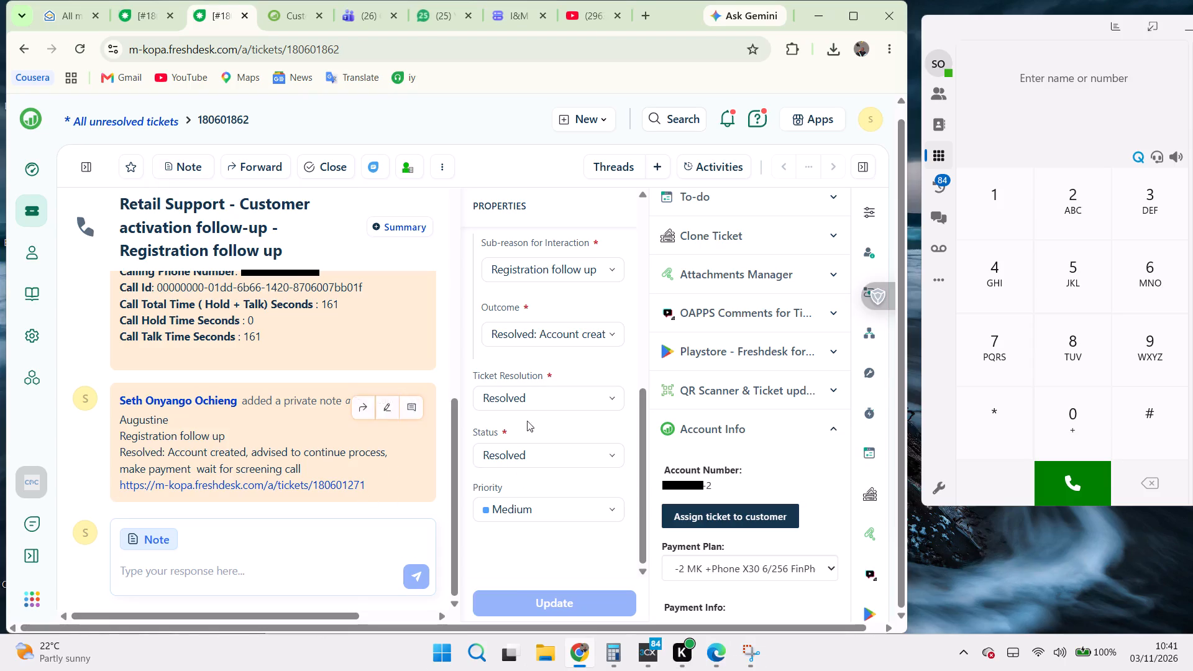
# Check the call history in the 3CX softphone and return to the active call's controls.
pyautogui.click(939, 183)
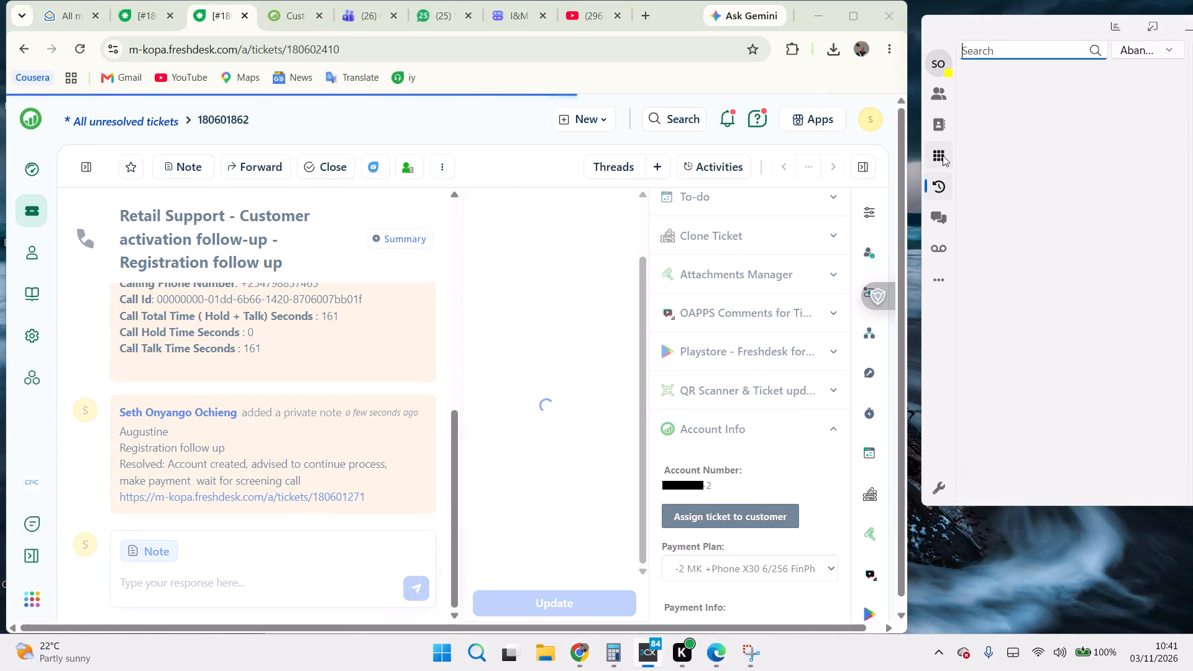
pyautogui.click(937, 153)
pyautogui.scroll(2, 372, 435)
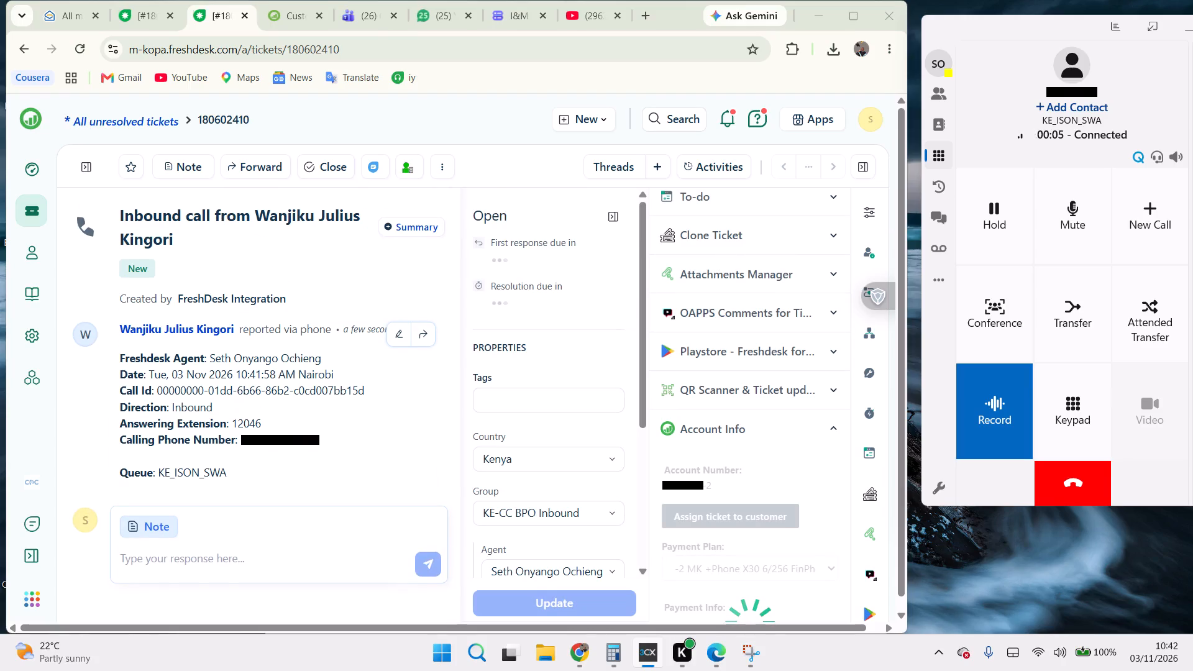
pyautogui.click(148, 14)
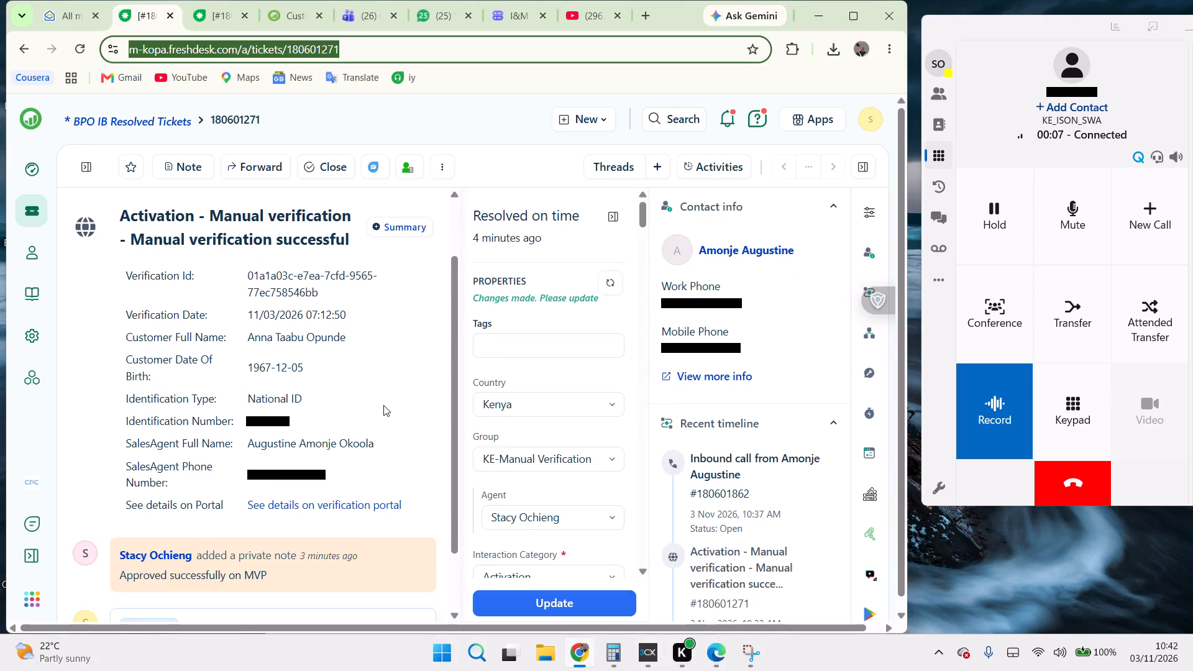
pyautogui.scroll(-3, 384, 405)
pyautogui.click(404, 363)
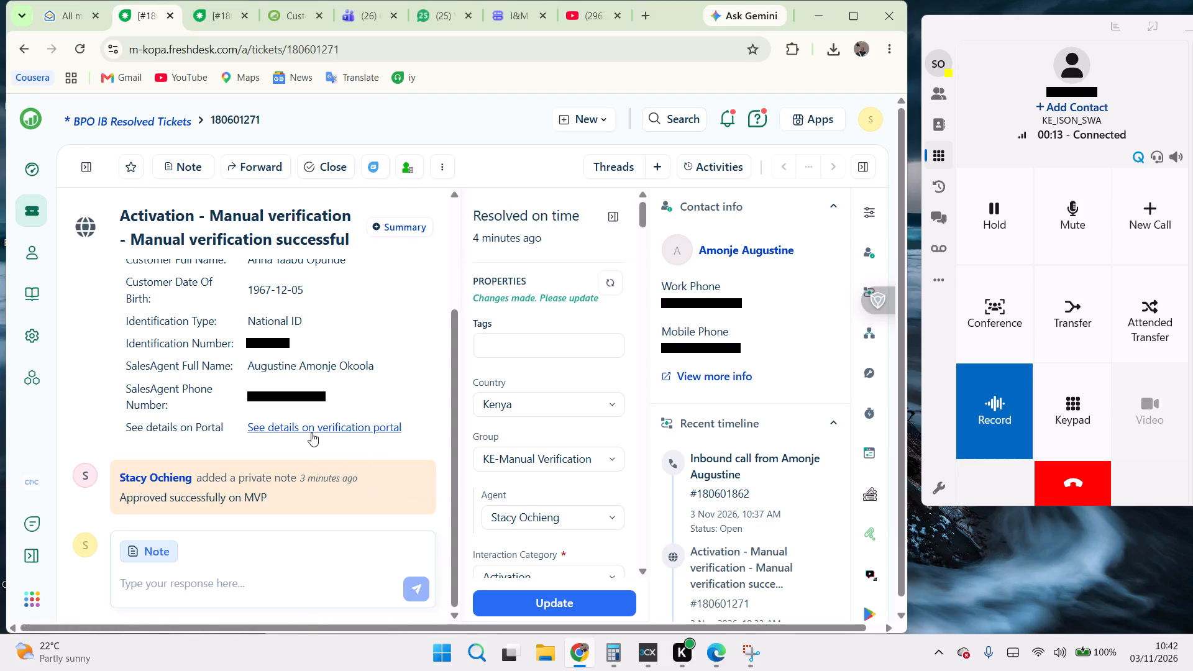
pyautogui.click(30, 168)
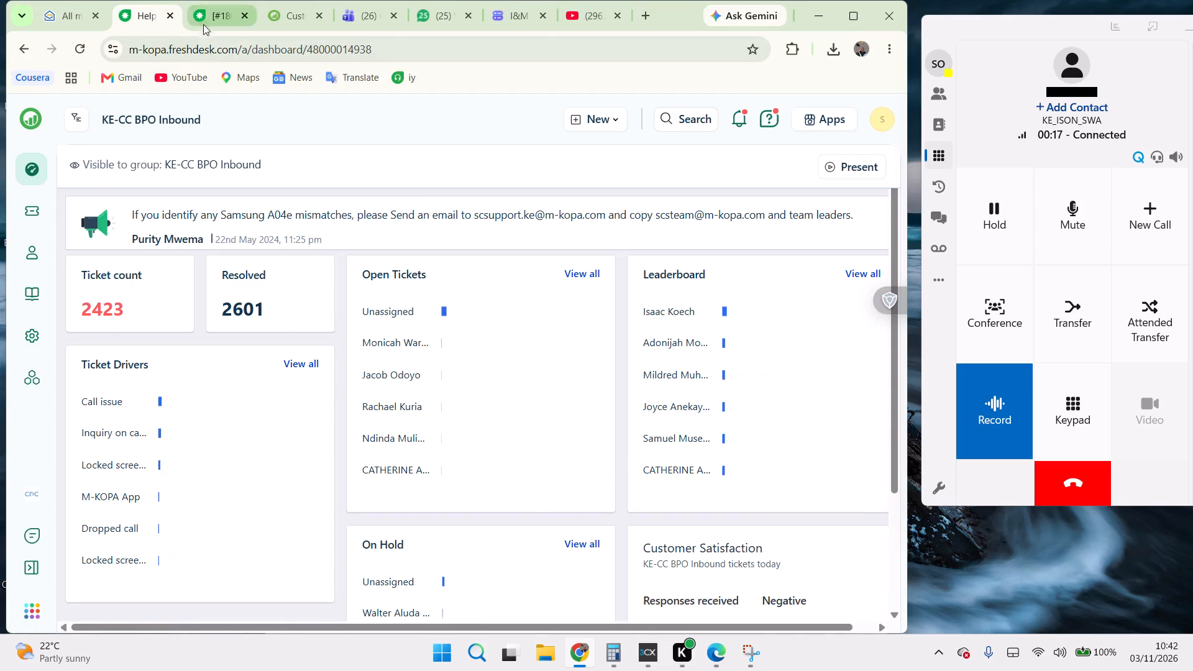
pyautogui.click(206, 17)
pyautogui.click(160, 528)
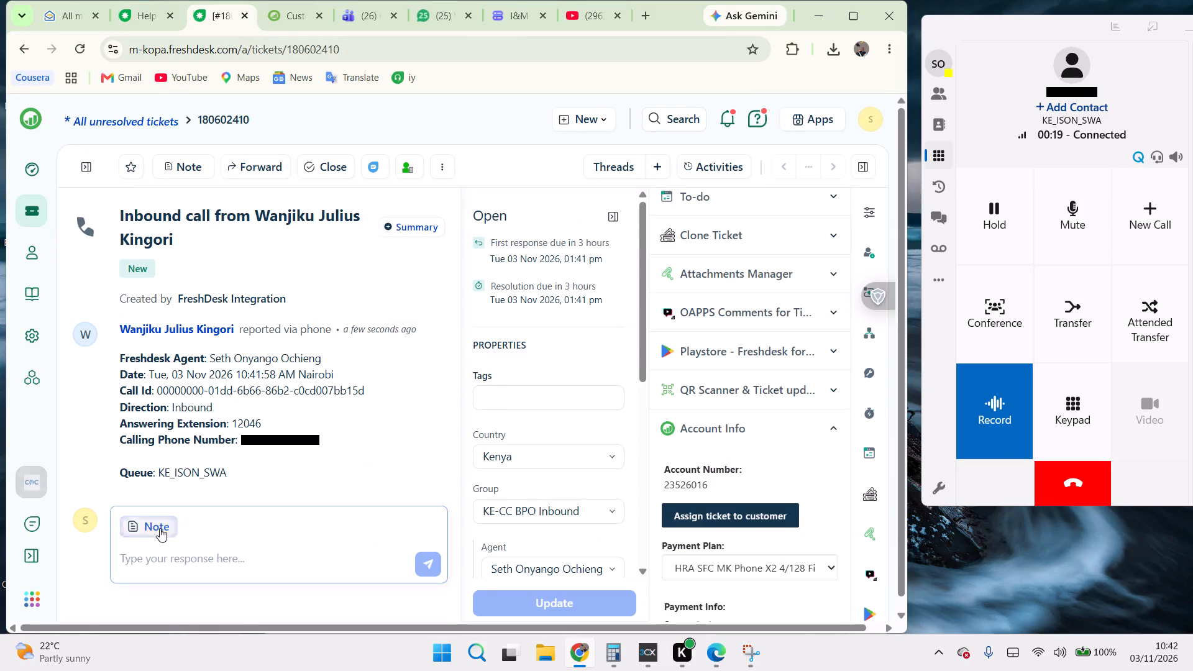
pyautogui.scroll(2, 186, 439)
pyautogui.click(182, 451)
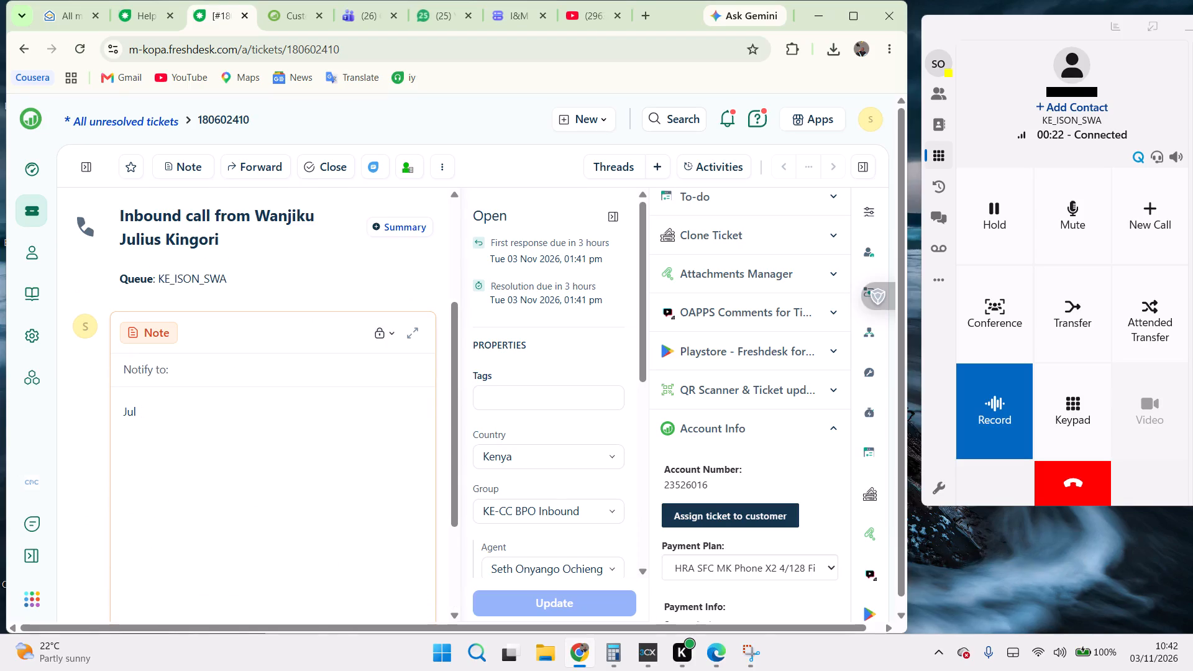
pyautogui.press('Return')
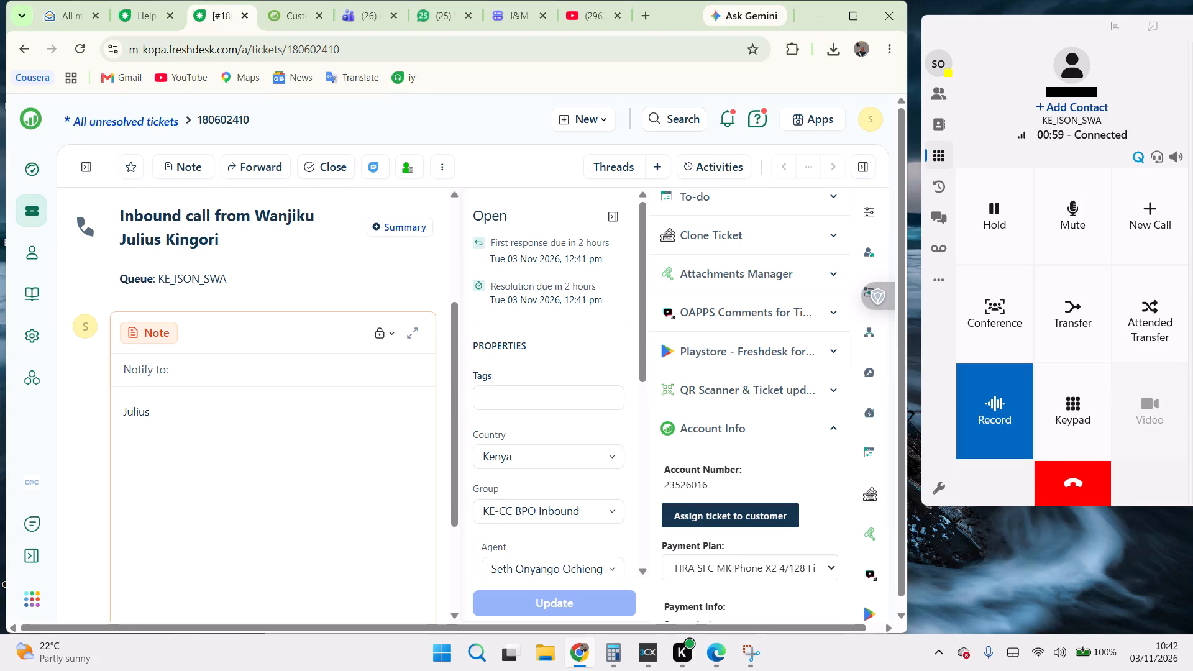
pyautogui.click(410, 176)
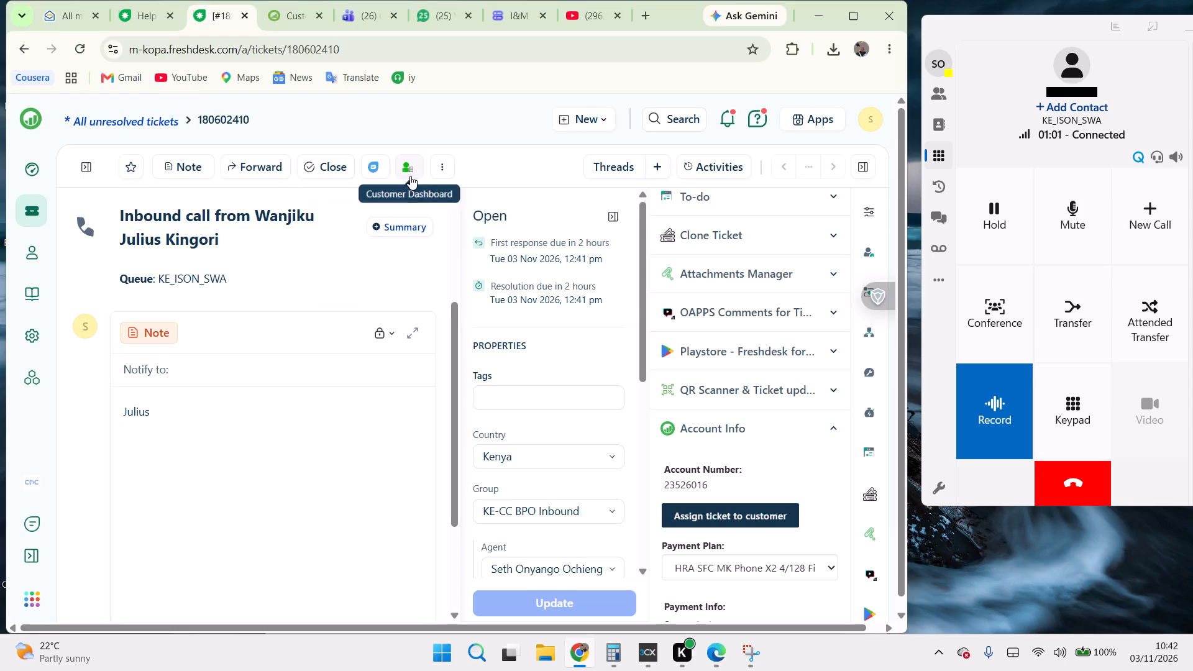
pyautogui.click(340, 22)
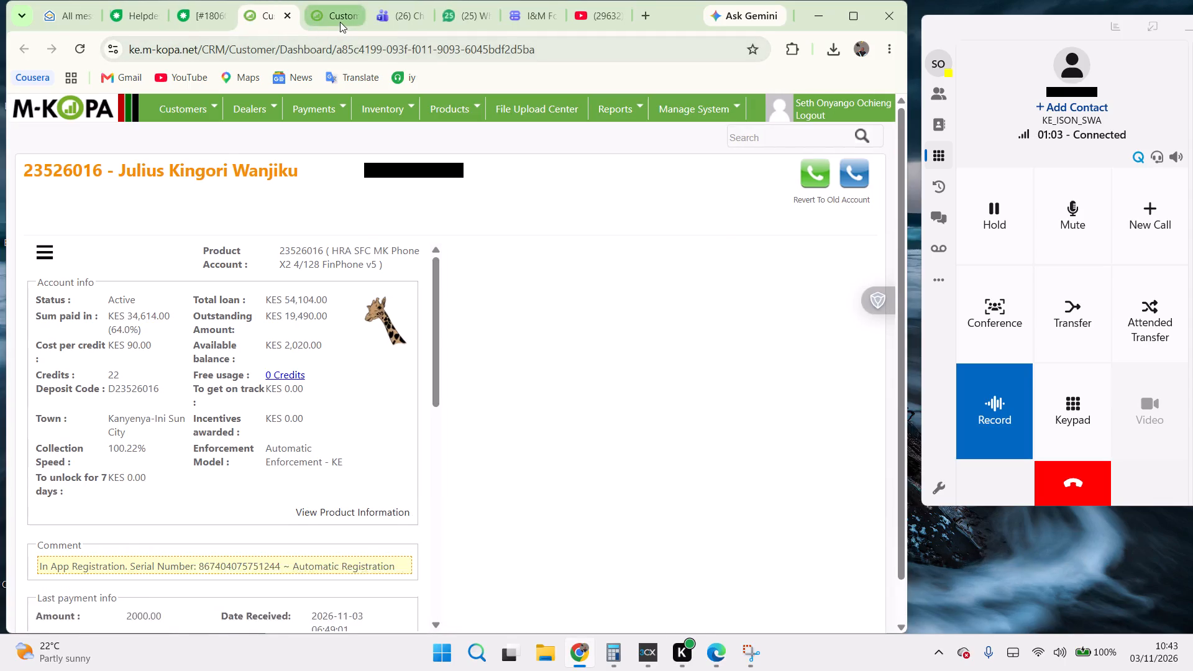
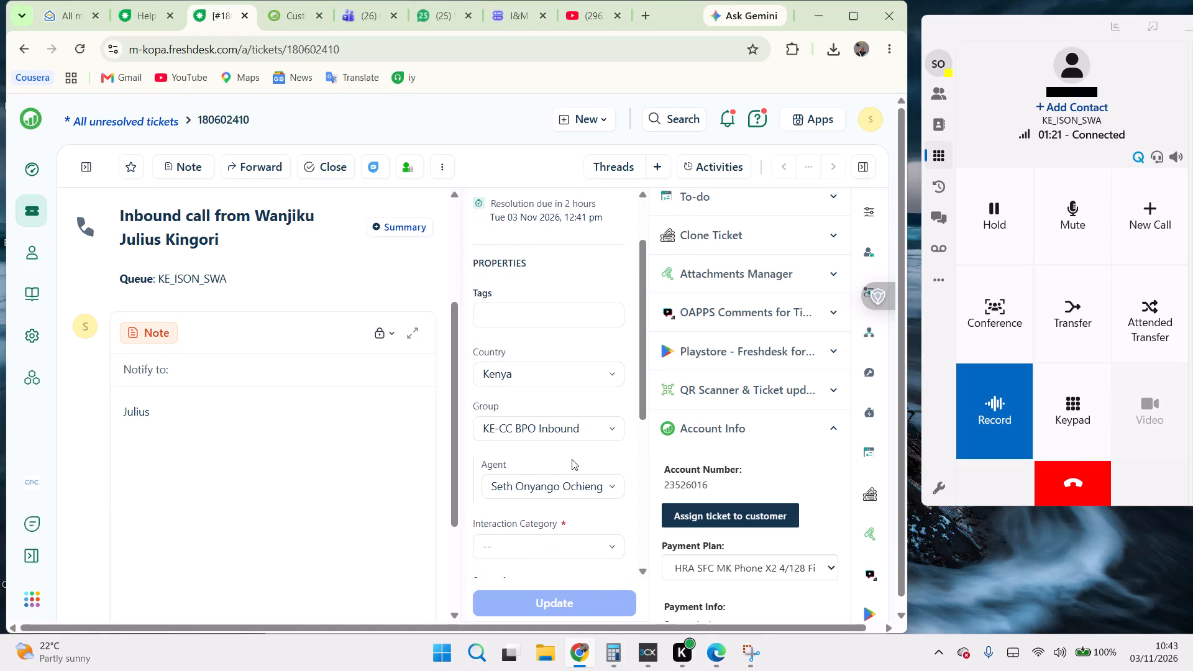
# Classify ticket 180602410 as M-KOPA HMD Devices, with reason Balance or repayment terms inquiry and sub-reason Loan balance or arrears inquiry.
pyautogui.click(543, 392)
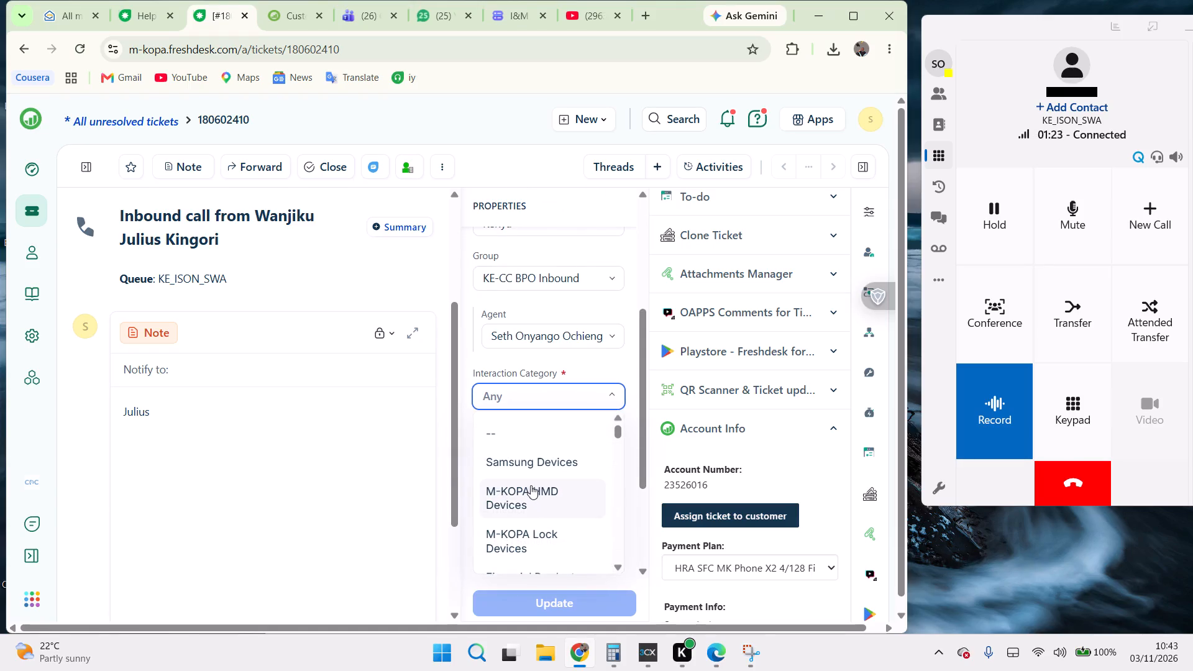
pyautogui.click(279, 16)
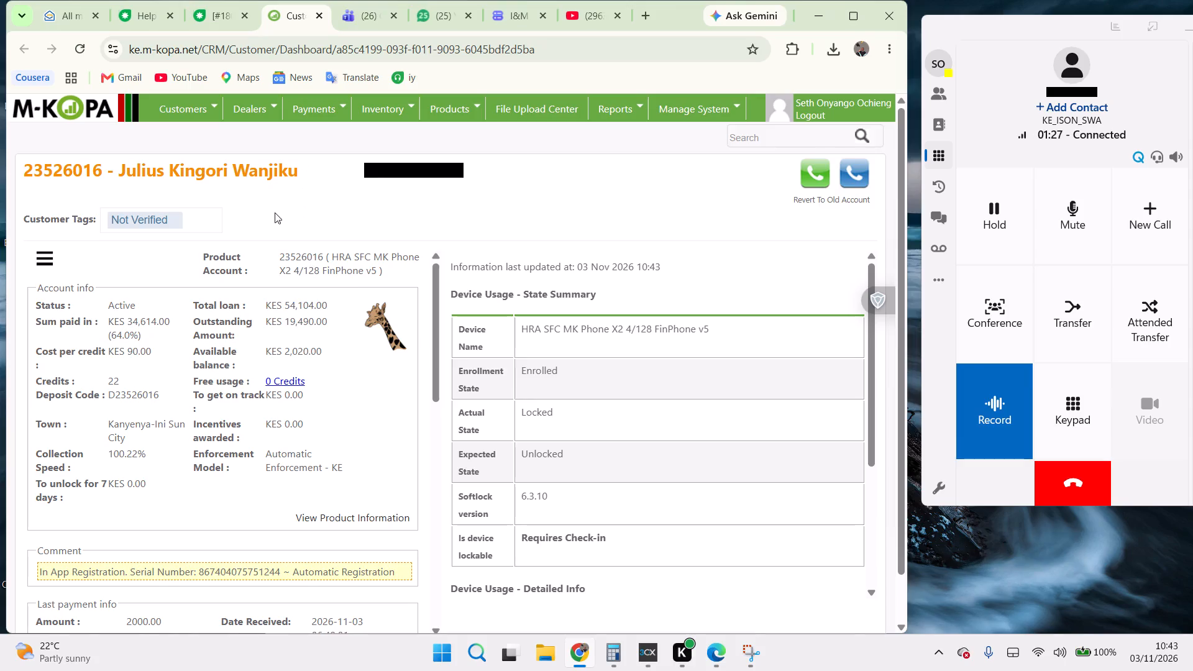
pyautogui.click(213, 19)
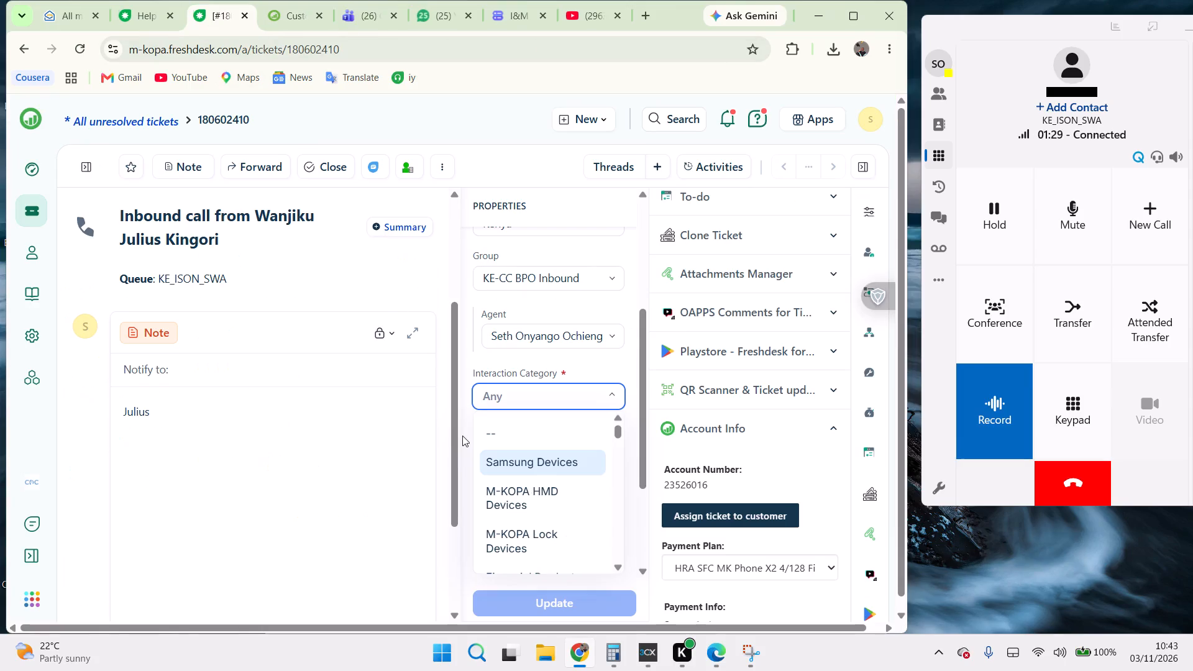
pyautogui.click(521, 488)
pyautogui.click(533, 460)
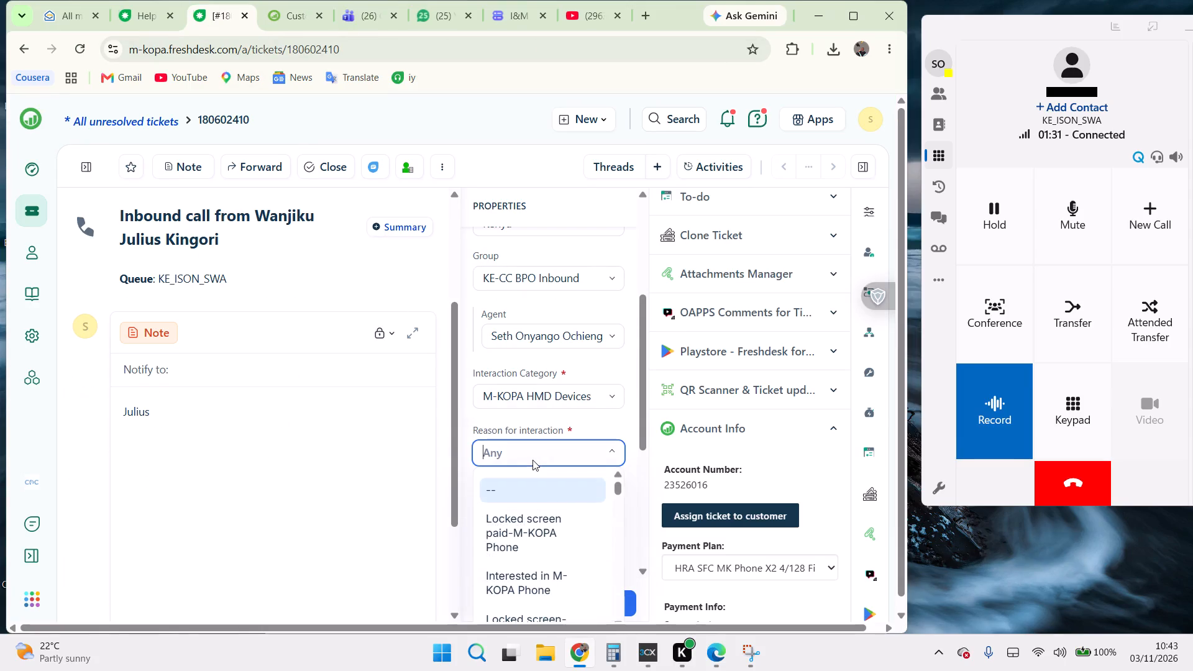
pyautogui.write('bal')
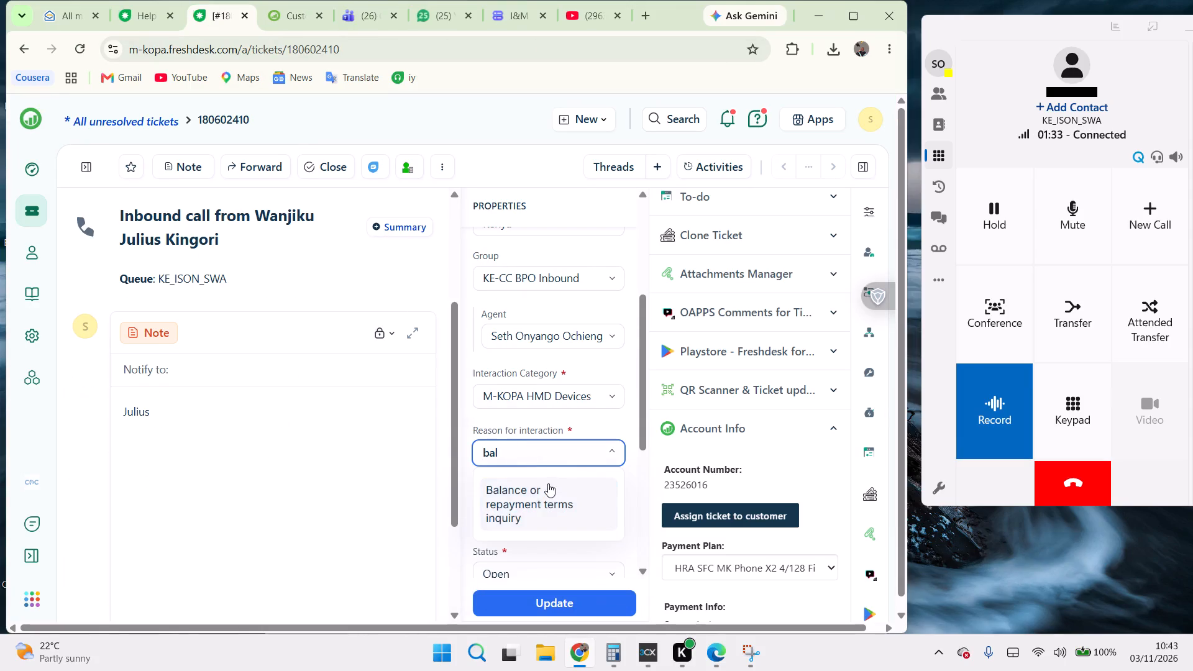
pyautogui.click(537, 498)
pyautogui.click(530, 517)
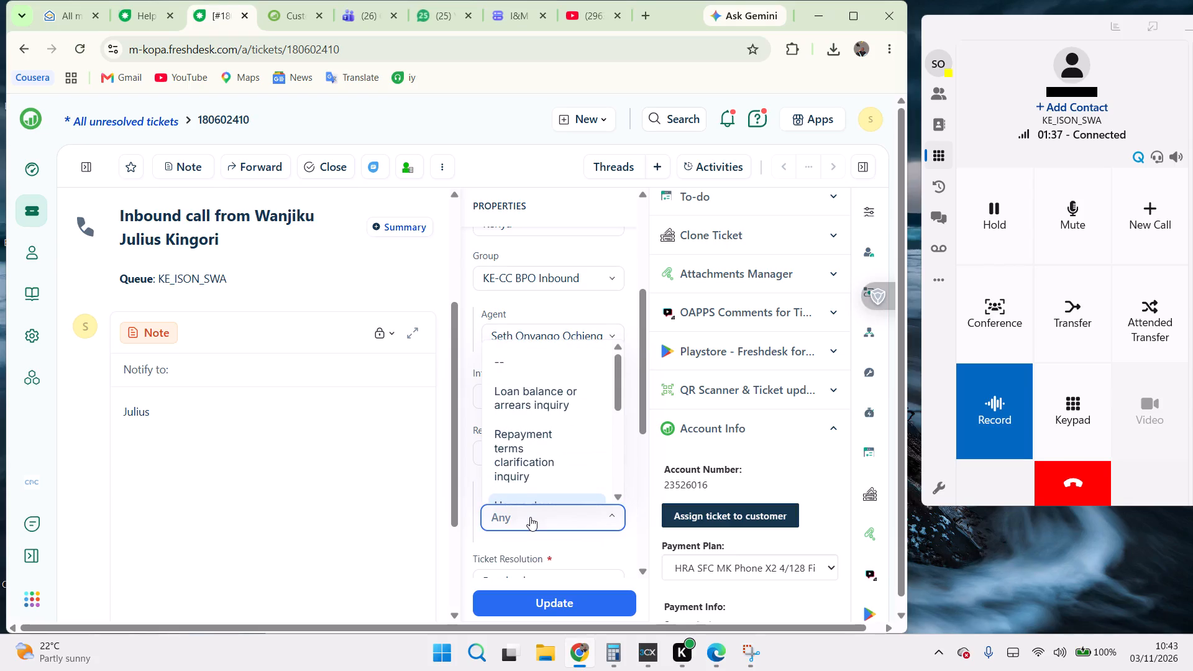
pyautogui.click(522, 399)
pyautogui.click(276, 11)
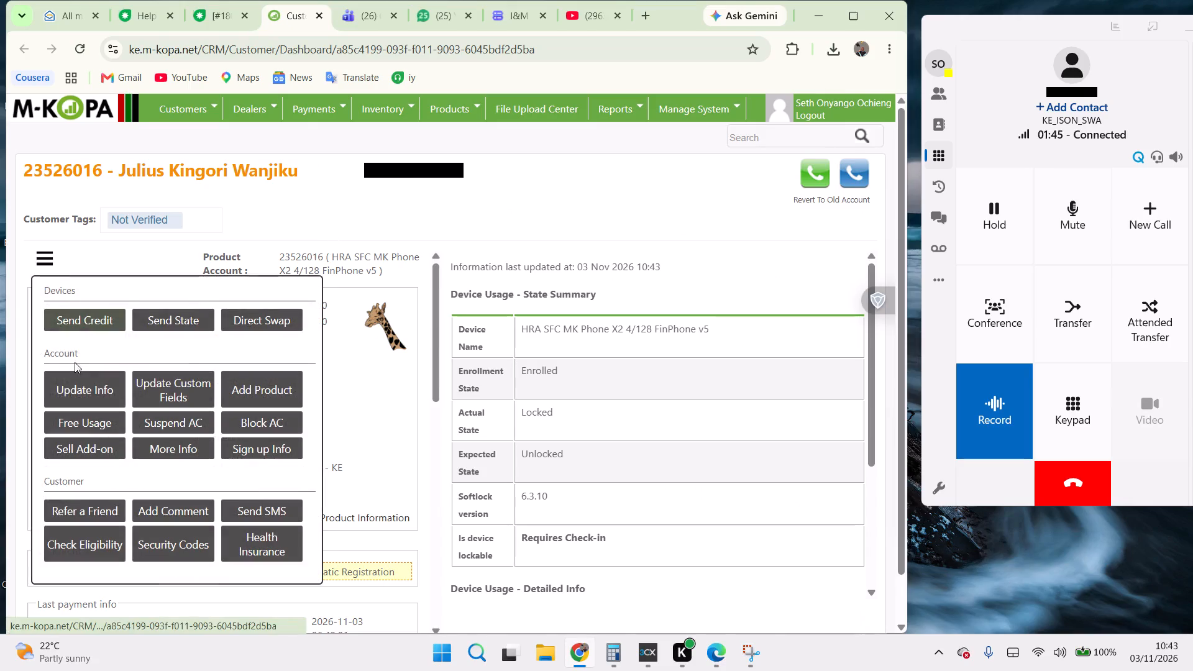
pyautogui.click(78, 388)
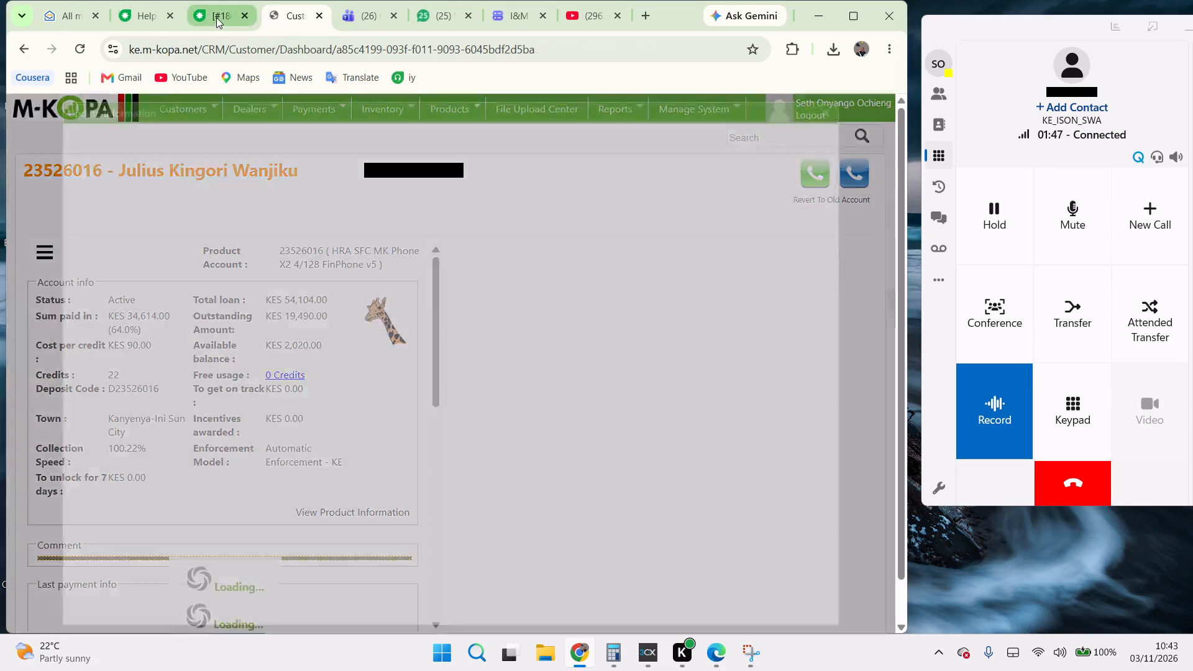
pyautogui.click(216, 17)
pyautogui.scroll(-2, 543, 495)
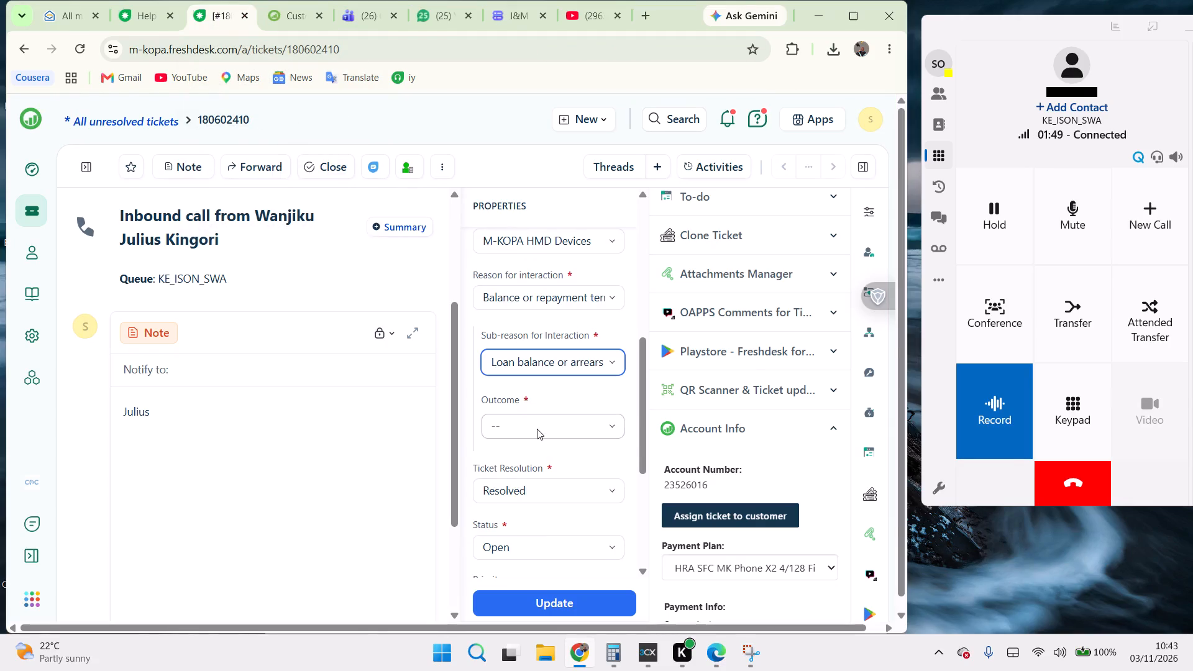
pyautogui.click(537, 429)
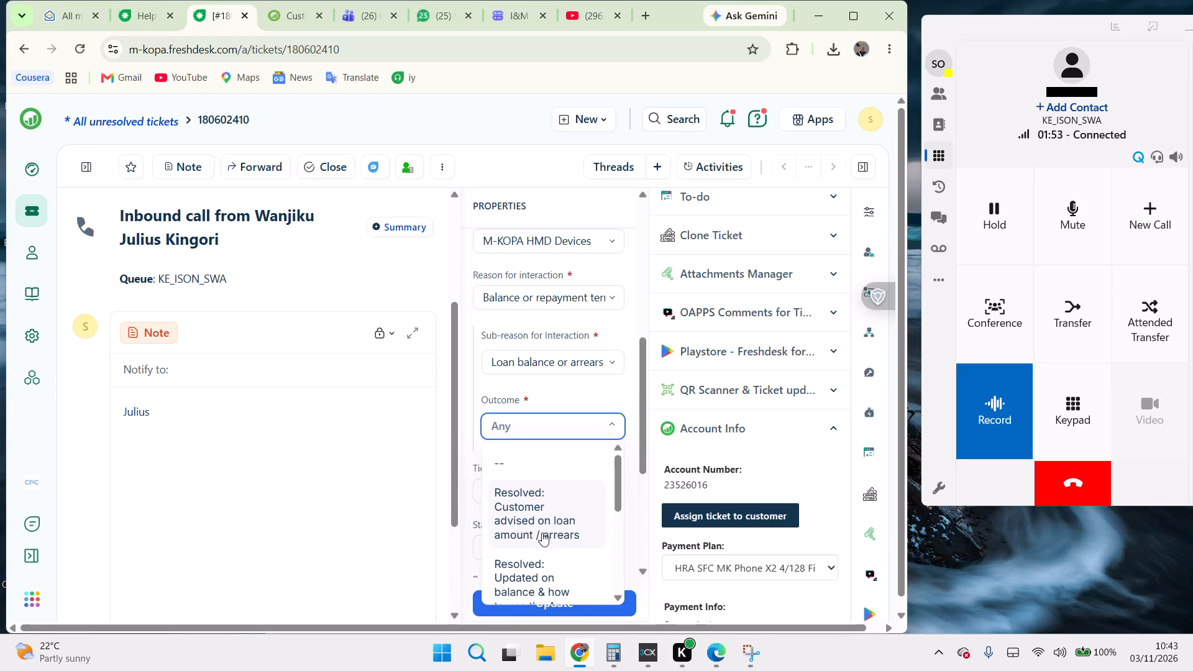
pyautogui.doubleClick(542, 532)
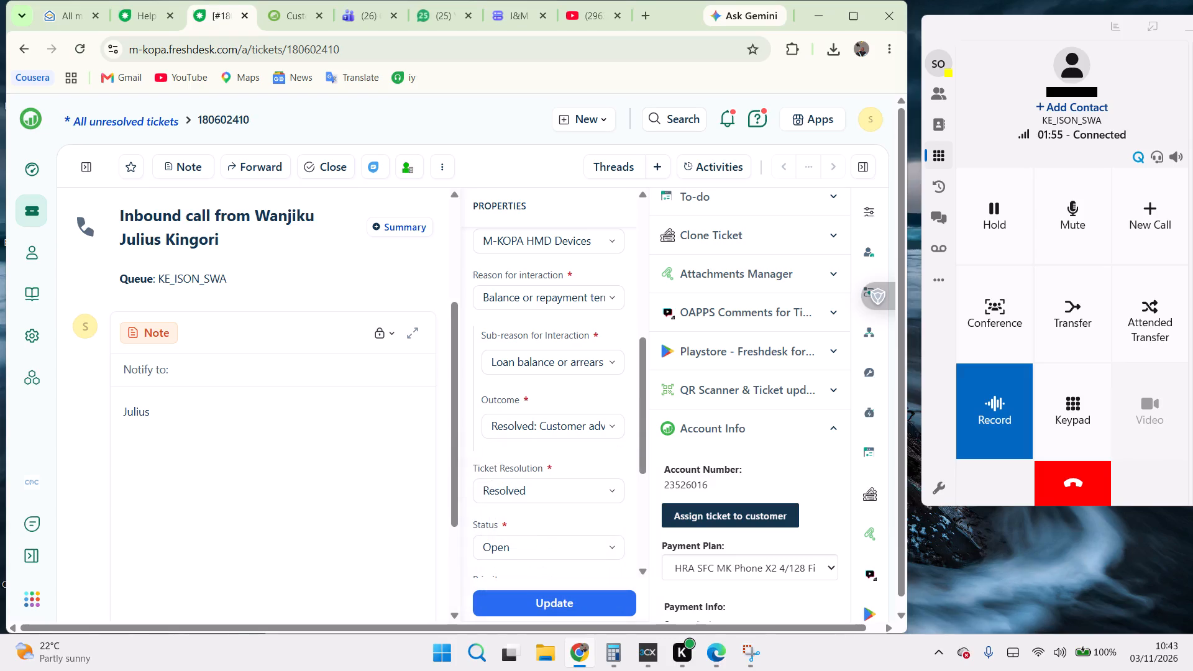
pyautogui.click(533, 549)
pyautogui.click(528, 480)
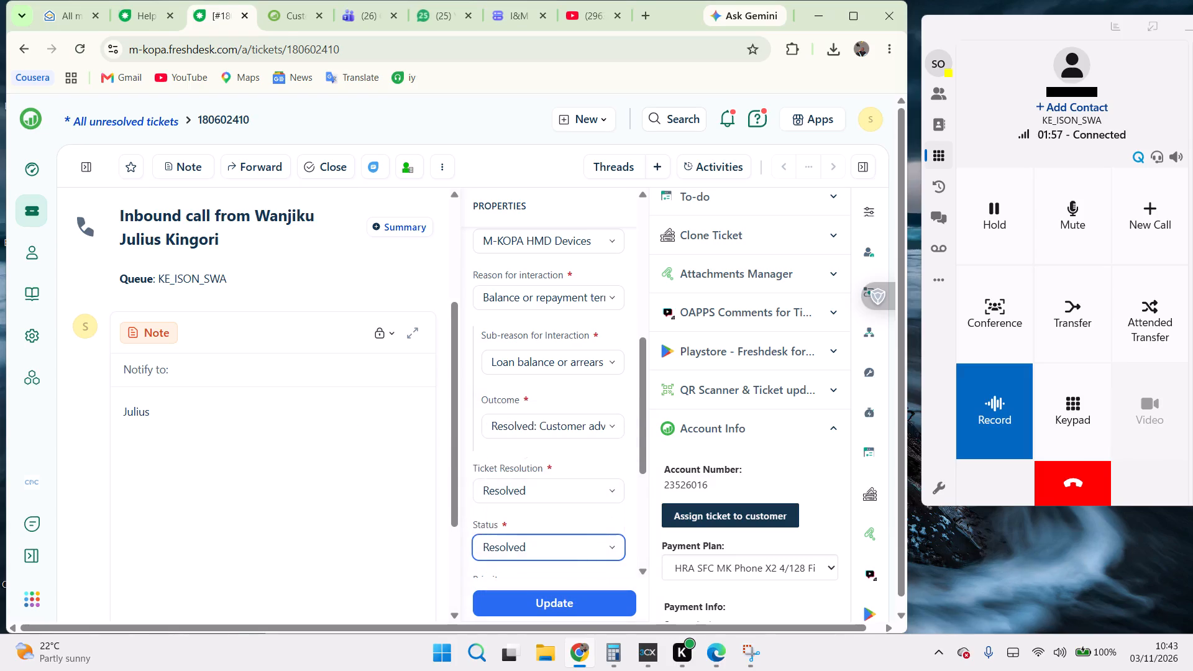
# Check the caller's personal and contact details in the customer Update Information form.
pyautogui.click(283, 14)
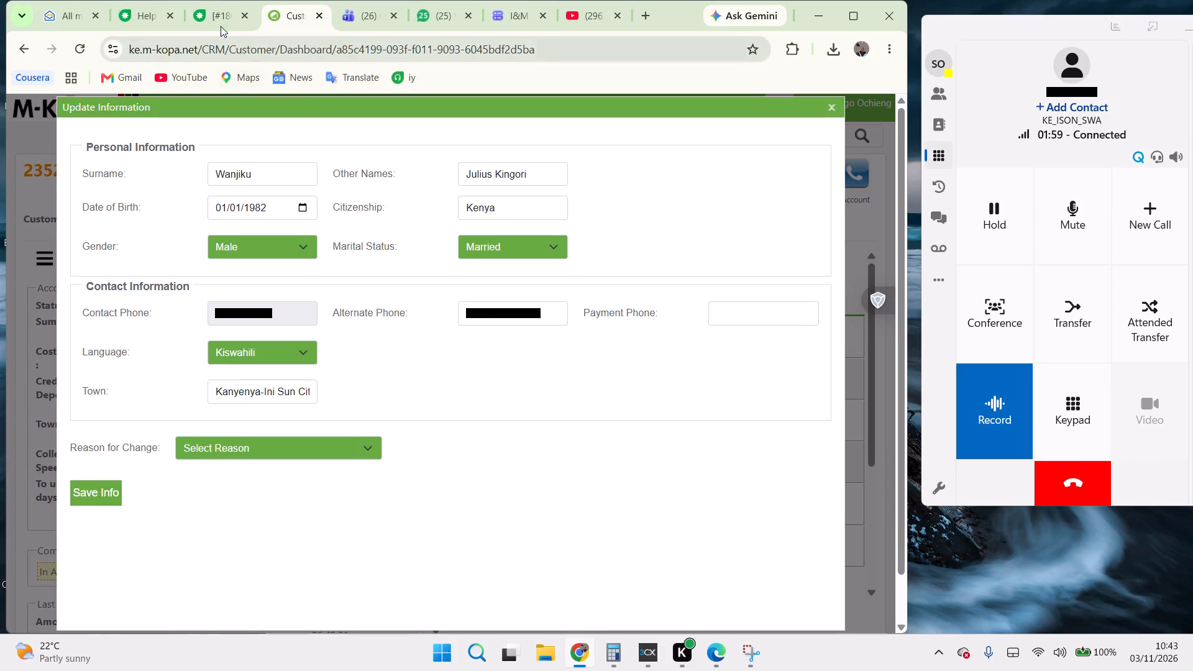
# Copy the ticket's reason, "Balance or repayment terms inquiry", into the note below the caller's name.
pyautogui.click(218, 21)
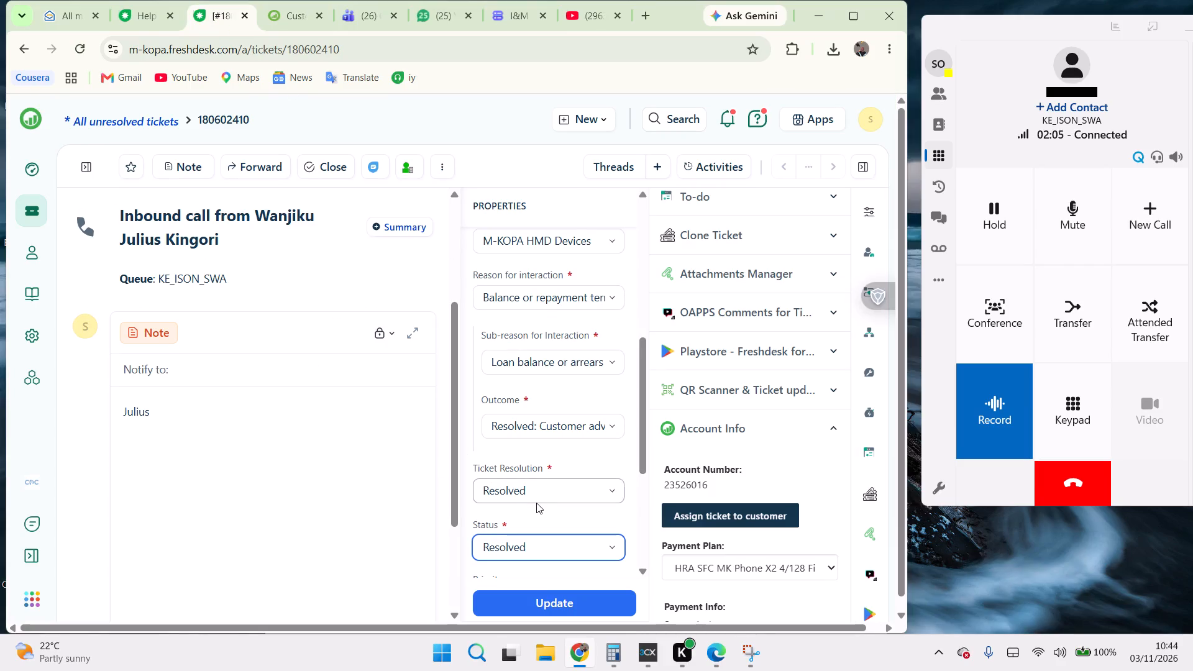
pyautogui.click(521, 291)
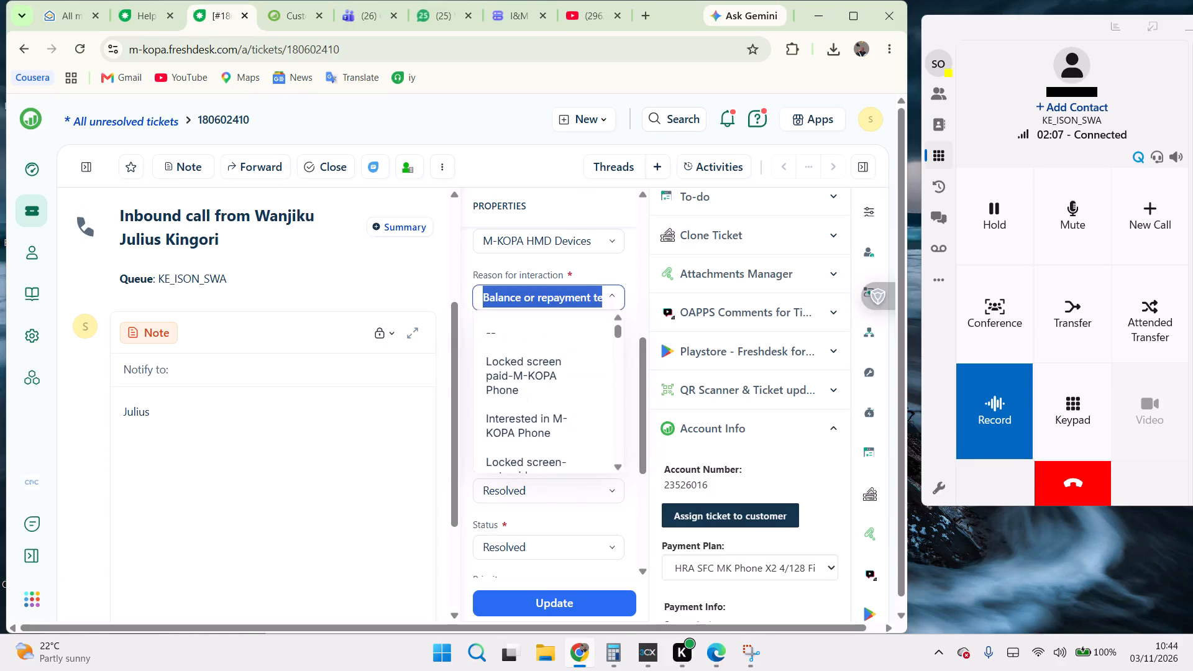
pyautogui.rightClick(521, 291)
pyautogui.click(561, 316)
pyautogui.click(247, 426)
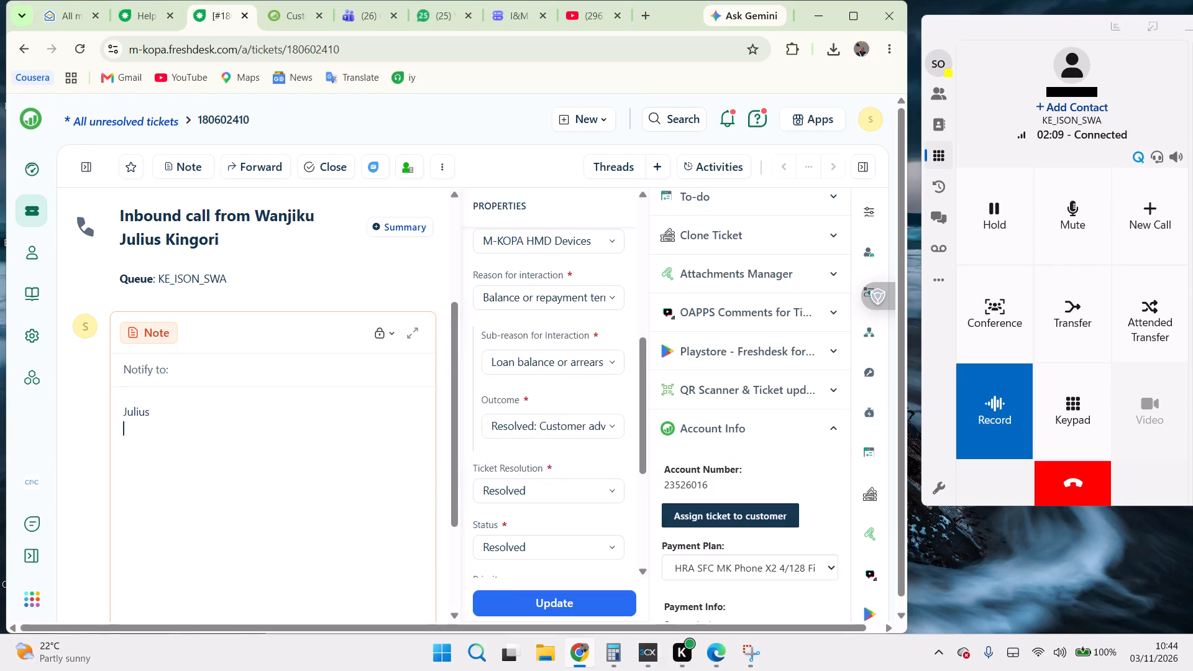
pyautogui.hotkey('ctrl', 'v')
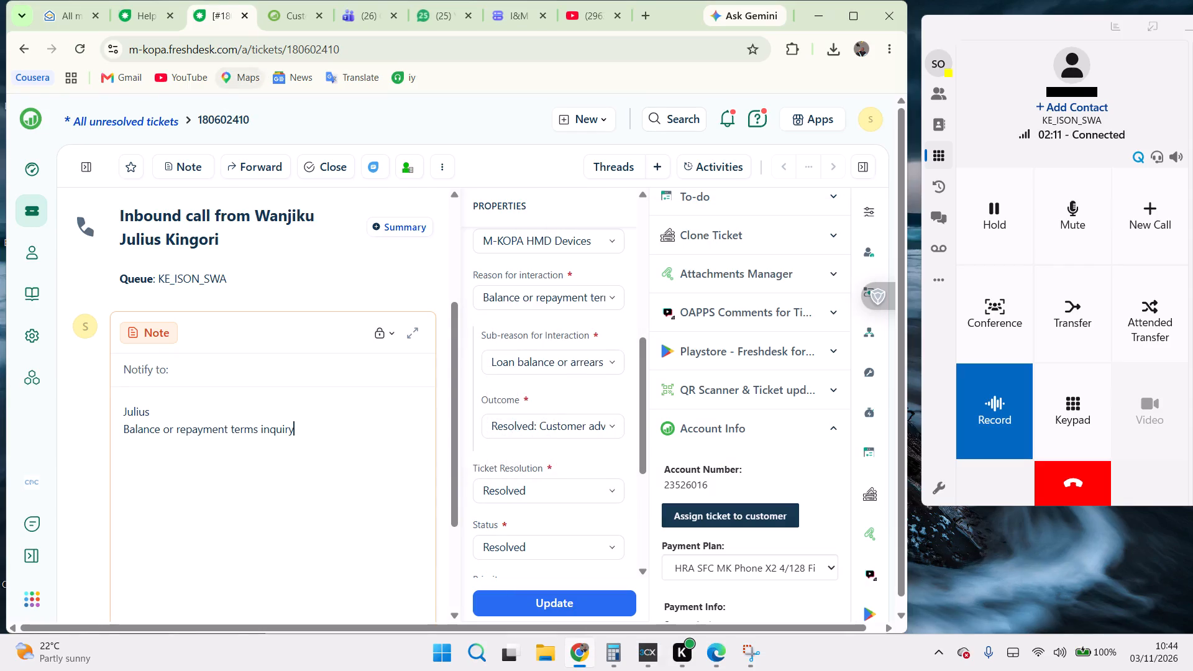
# Close the customer's Update Information form and examine the account's balance, last payment and device usage details.
pyautogui.click(273, 16)
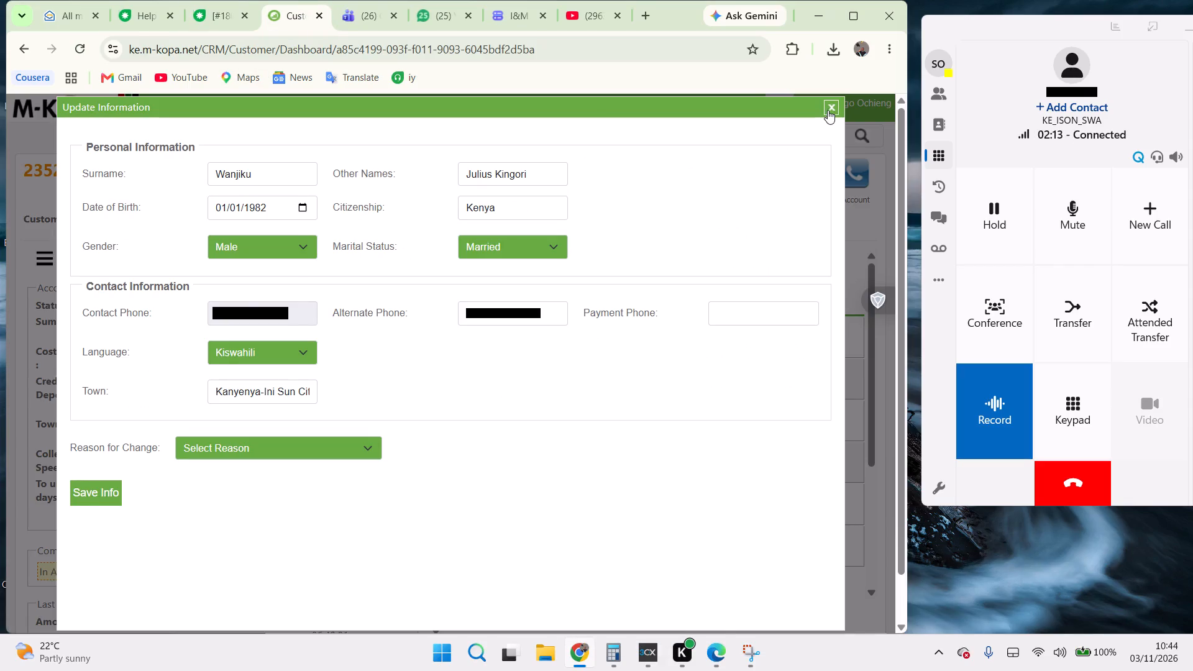
pyautogui.click(828, 109)
pyautogui.scroll(-2, 181, 475)
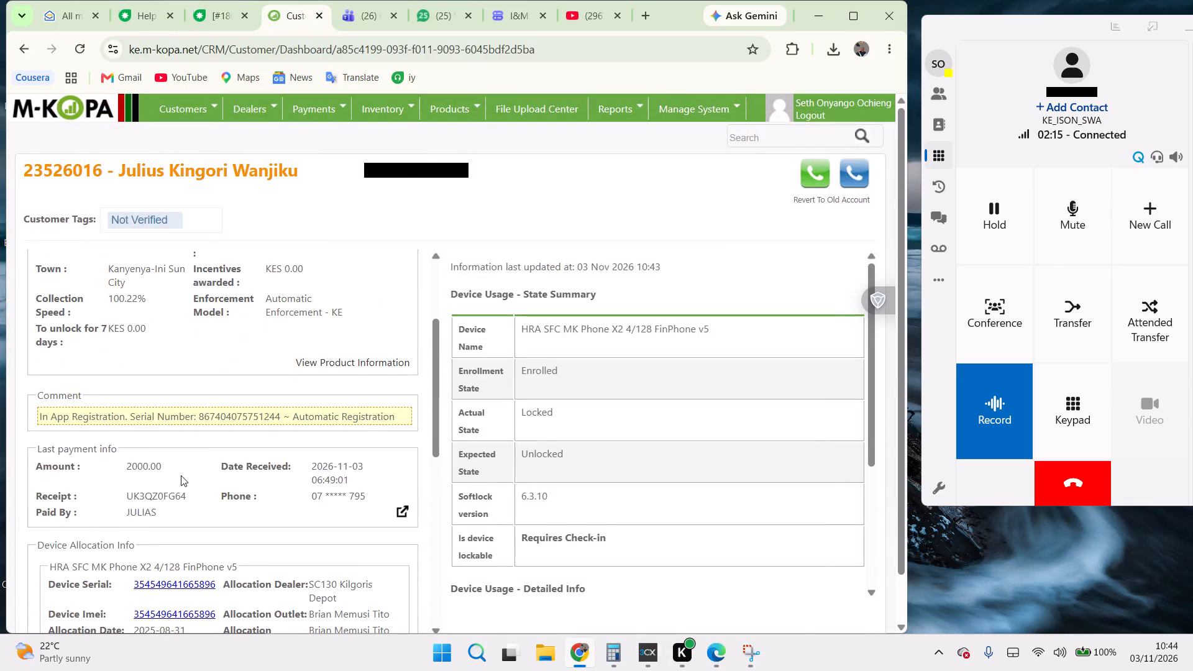
pyautogui.scroll(1, 277, 410)
pyautogui.scroll(-1, 277, 410)
pyautogui.scroll(1, 277, 410)
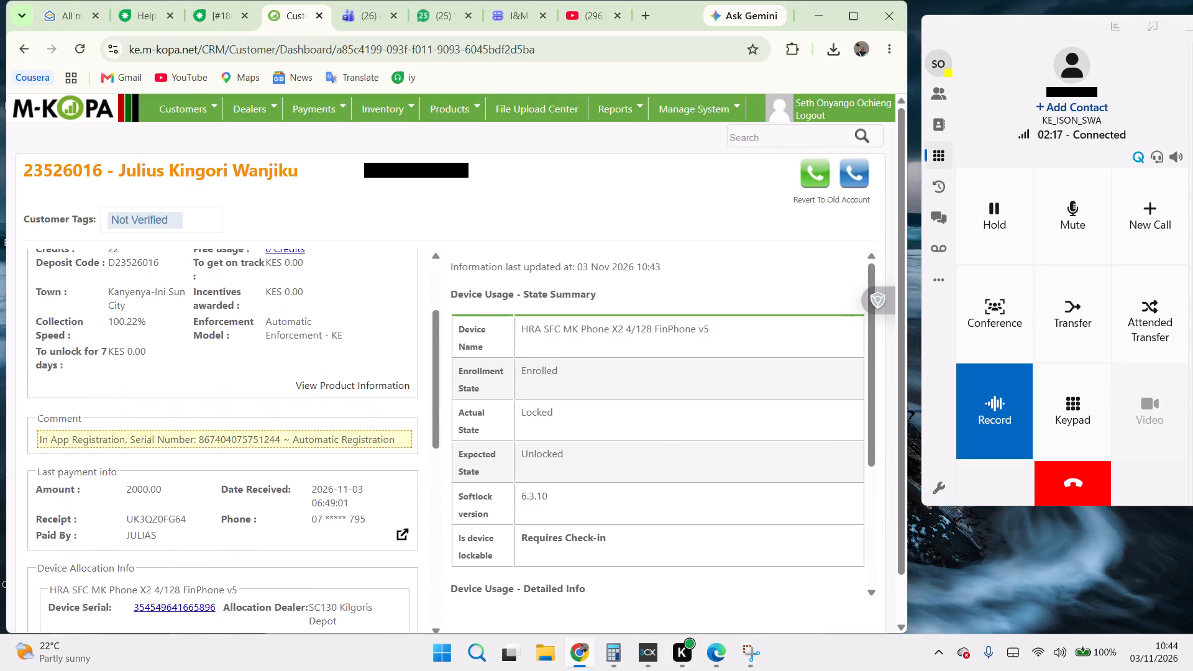
pyautogui.scroll(-1, 277, 410)
pyautogui.scroll(3, 277, 410)
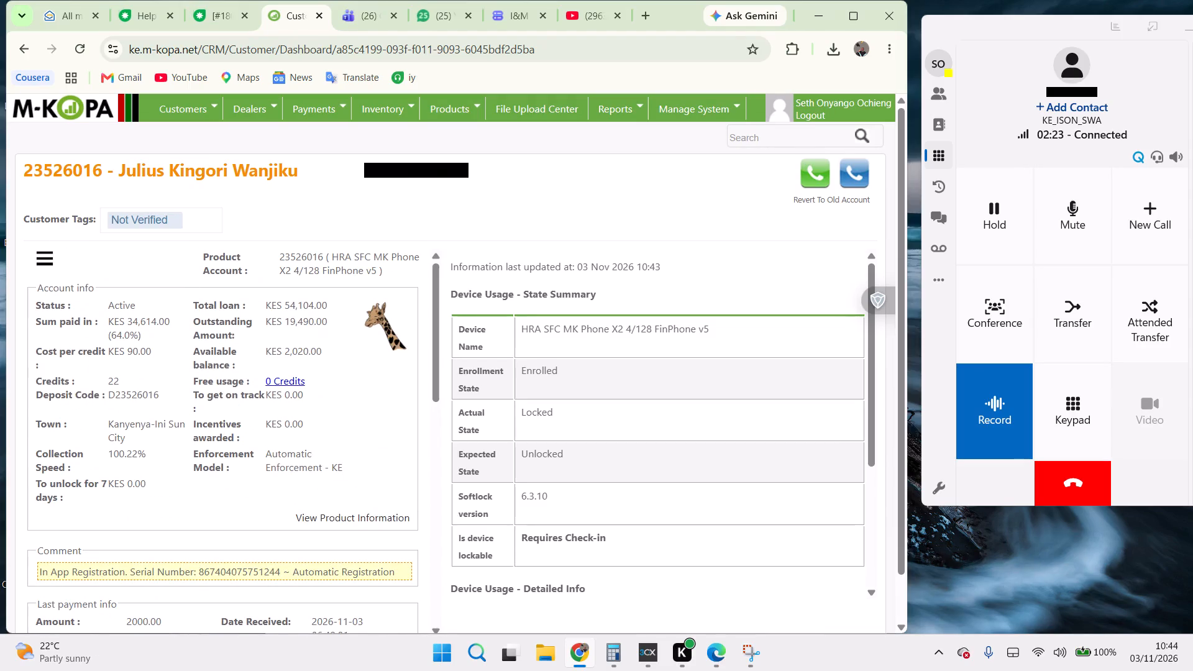
pyautogui.scroll(-1, 488, 408)
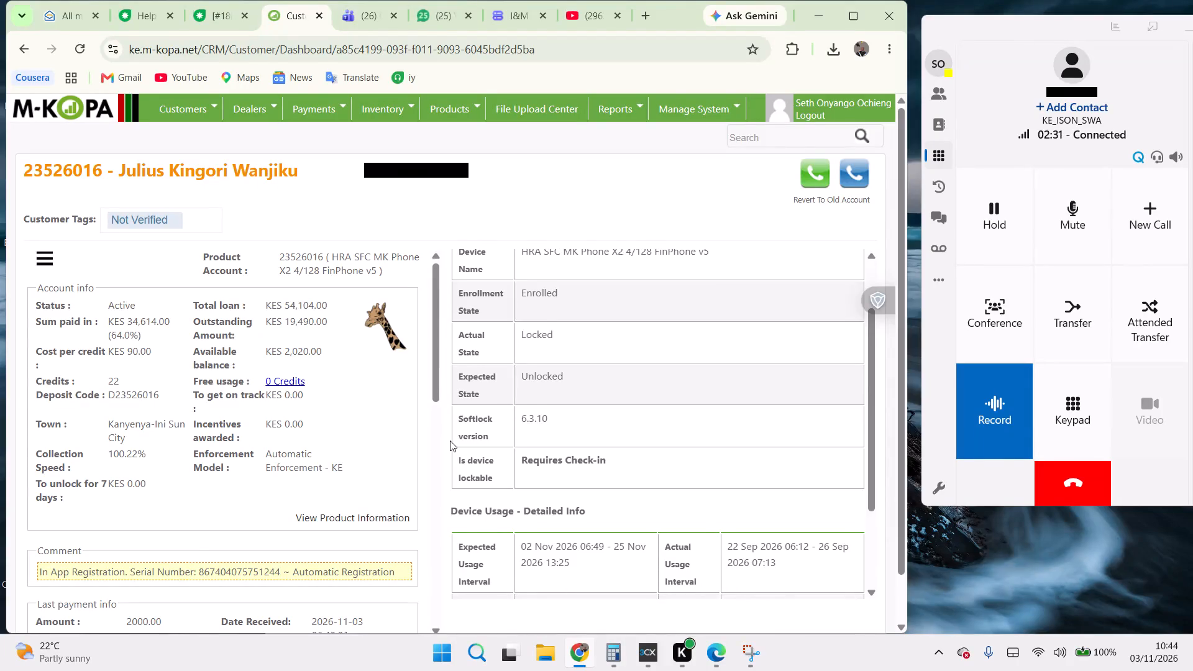
# Copy the ticket's outcome, "Resolved: Customer advised on loan amount / arrears", into the note below the reason line.
pyautogui.click(209, 24)
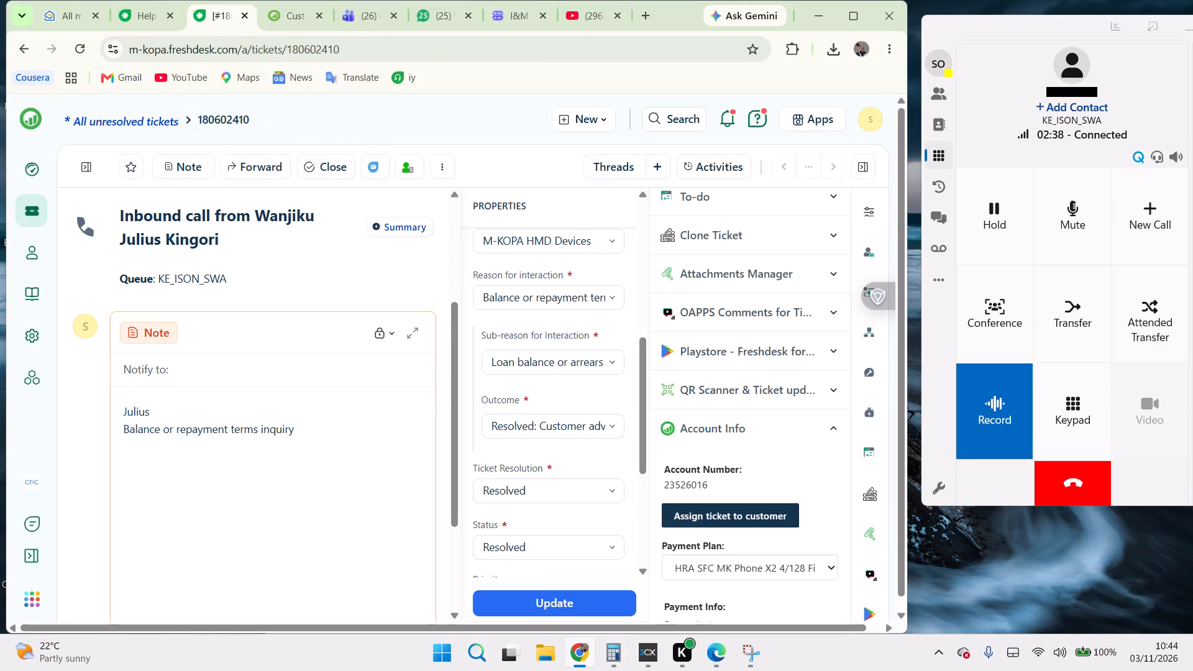
pyautogui.click(568, 419)
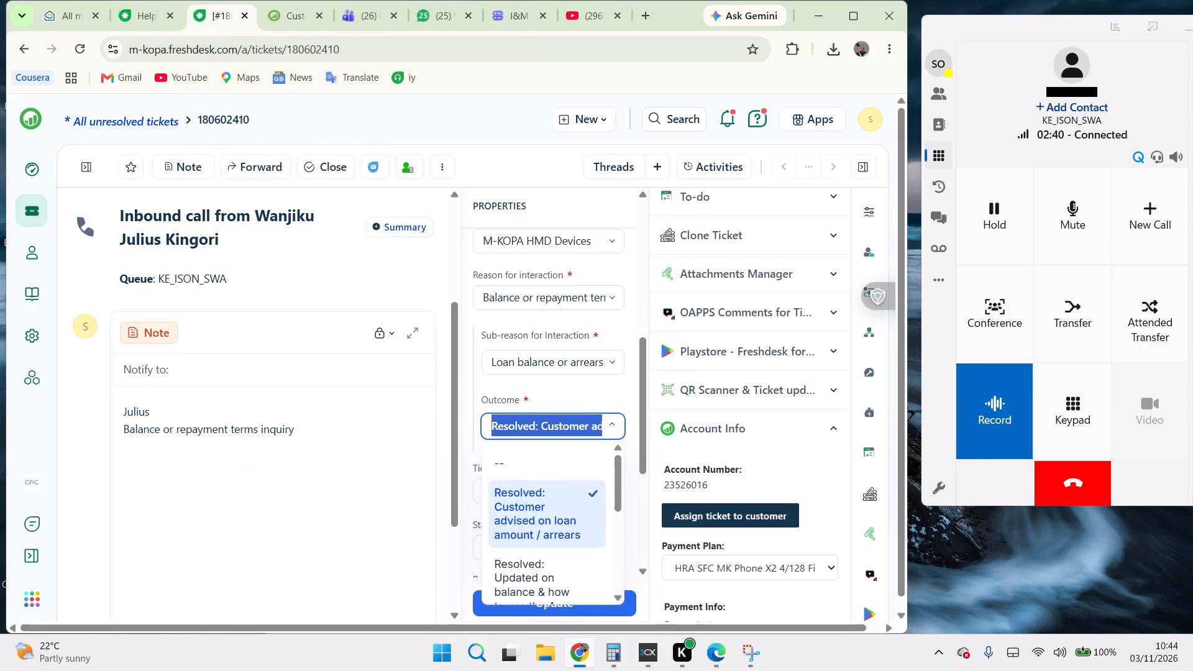
pyautogui.rightClick(568, 419)
pyautogui.click(619, 314)
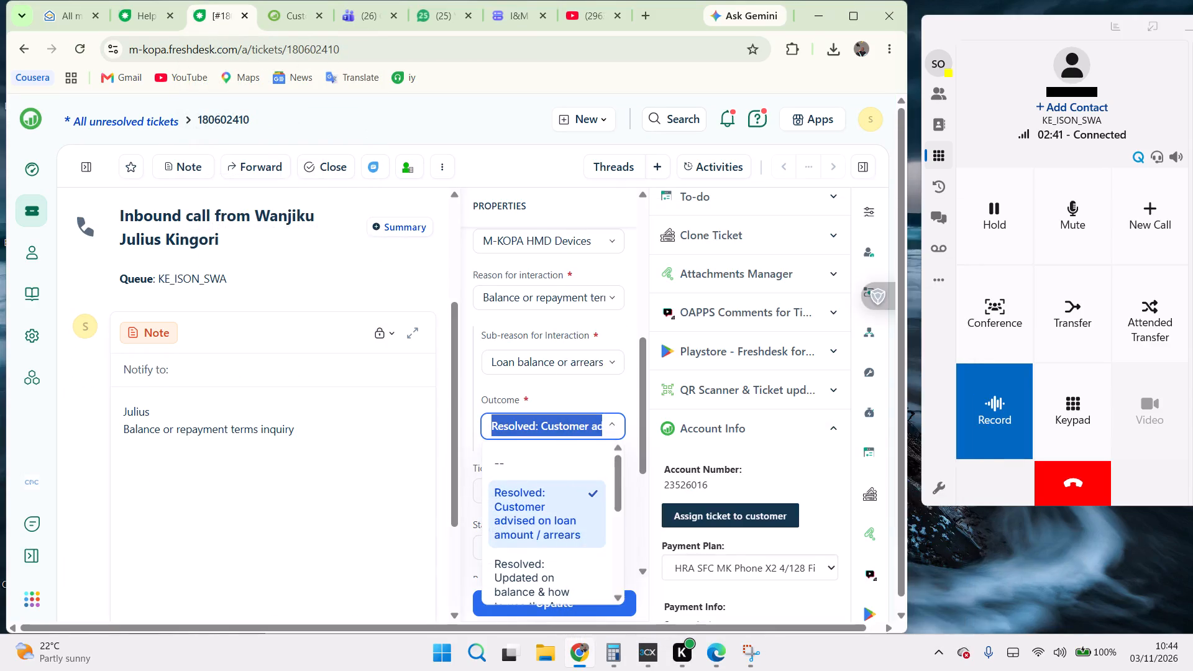
pyautogui.click(336, 457)
pyautogui.press('Return')
pyautogui.hotkey('ctrl', 'v')
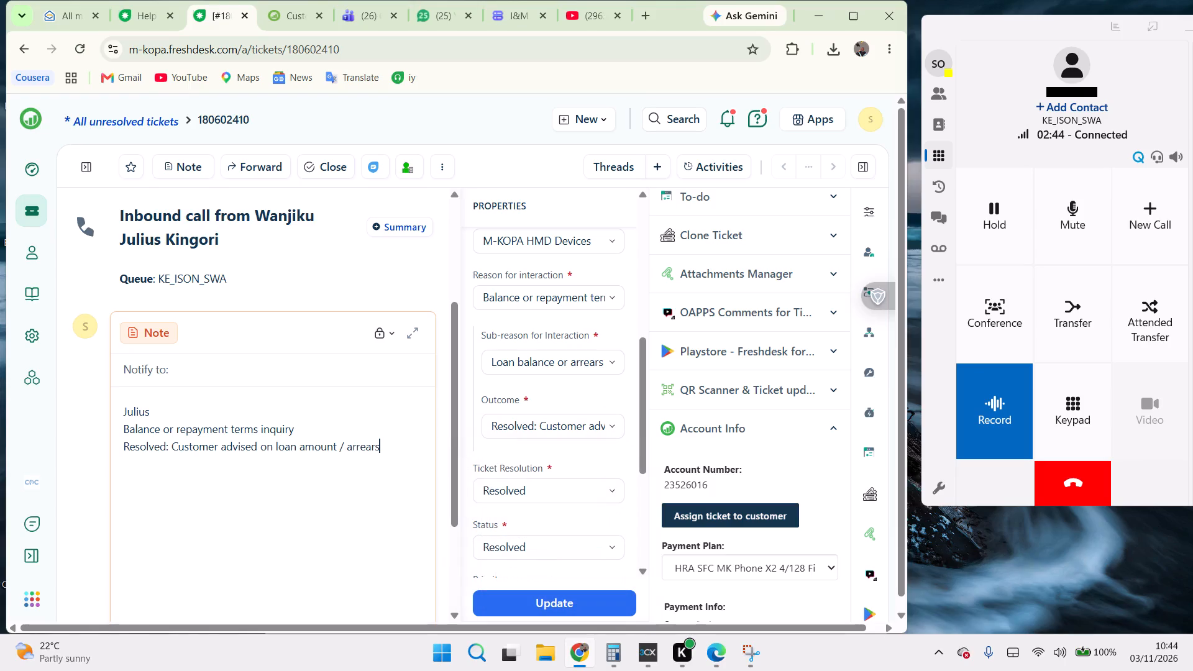
pyautogui.press('Return')
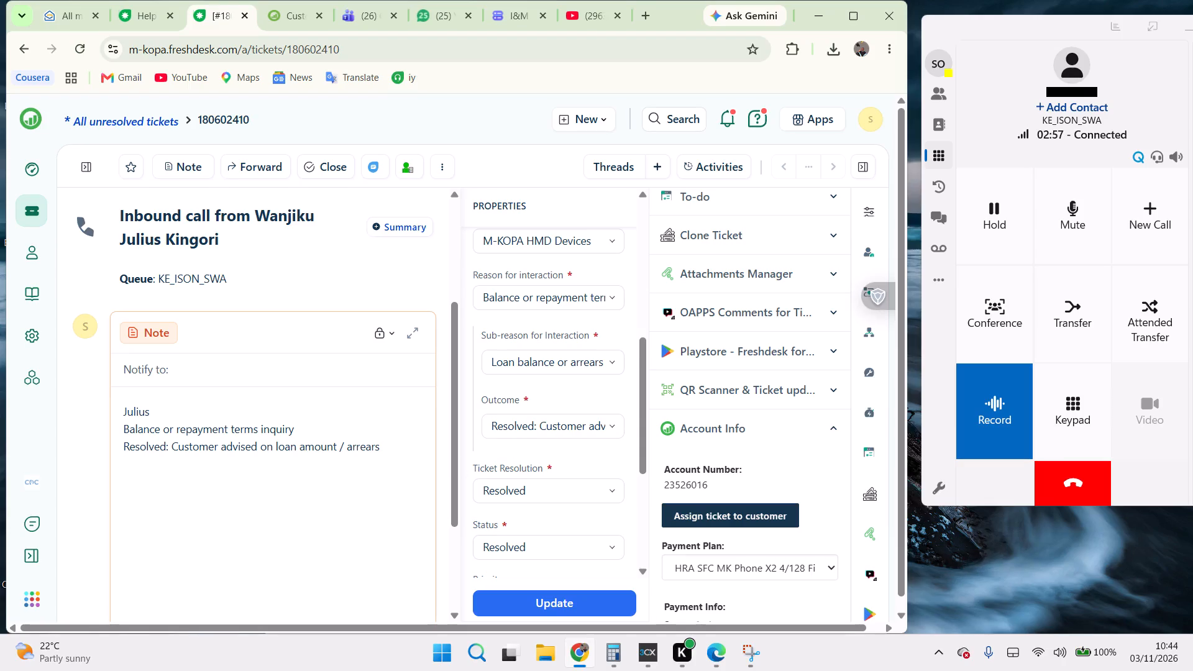
# Insert the sub-reason "Loan balance or arrears inquiry" in the note between the reason and outcome lines.
pyautogui.click(525, 355)
pyautogui.rightClick(525, 355)
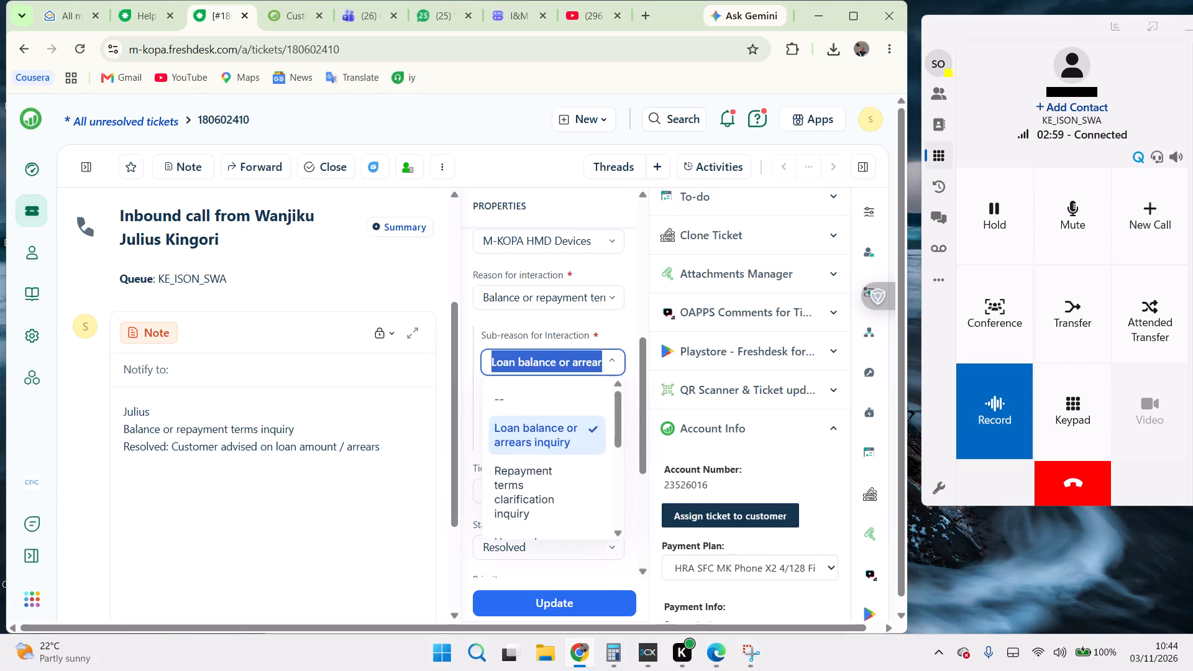
pyautogui.click(572, 312)
pyautogui.click(318, 431)
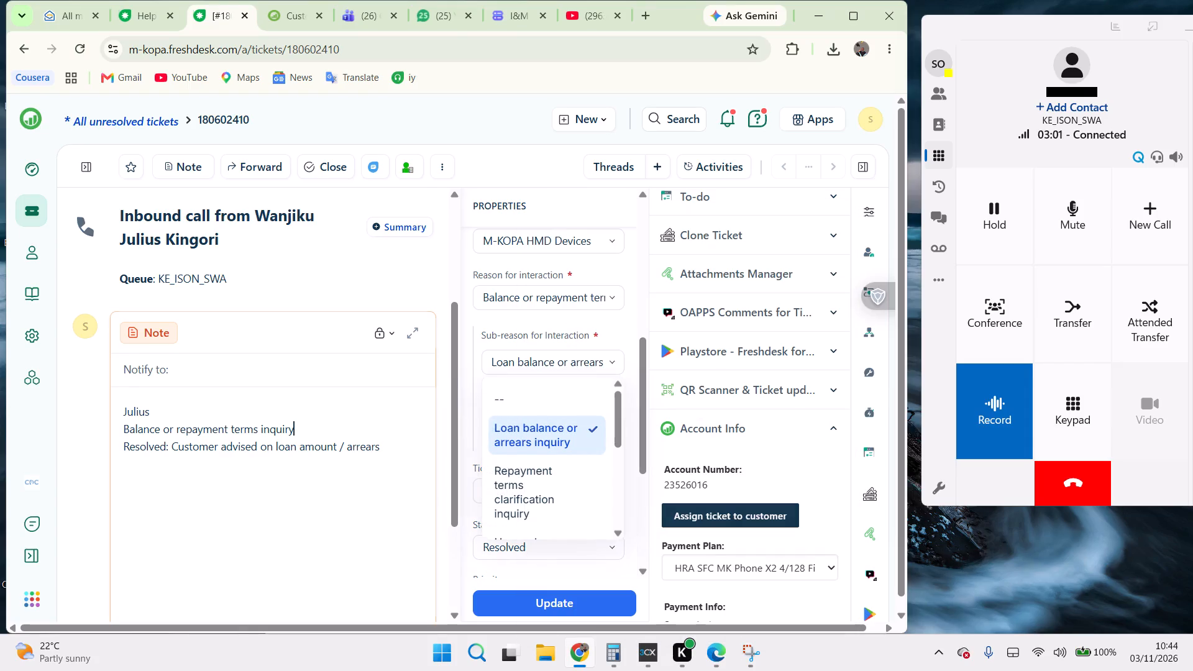
pyautogui.press('Return')
pyautogui.hotkey('ctrl', 'v')
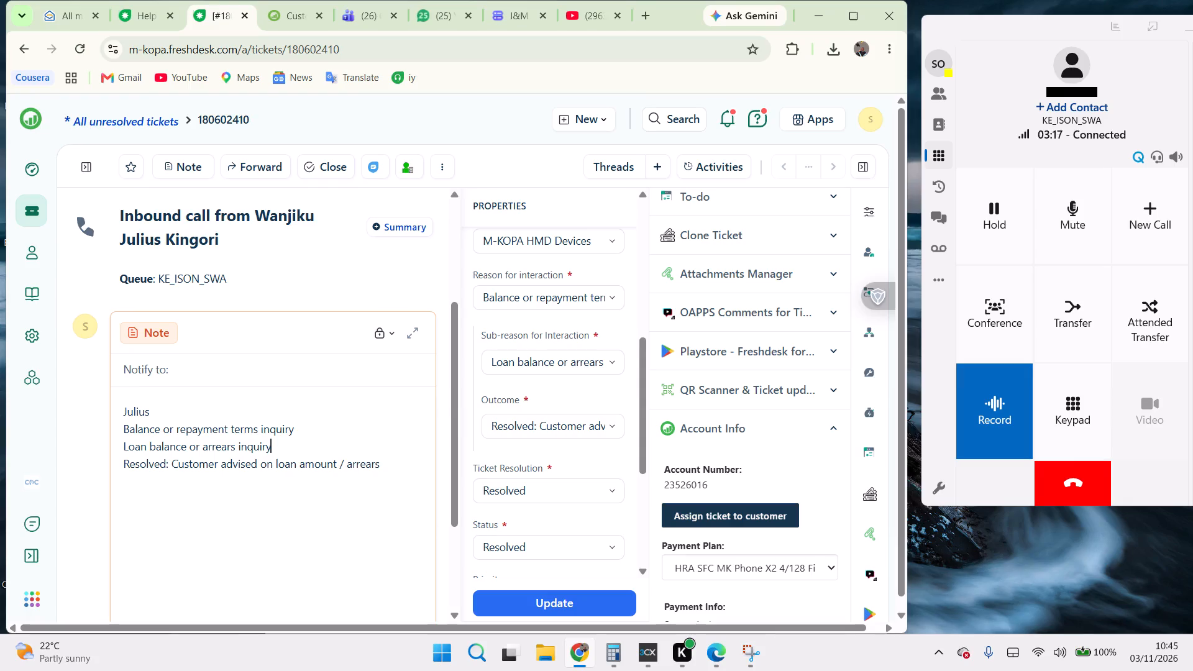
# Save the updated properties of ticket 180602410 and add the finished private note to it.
pyautogui.scroll(-1, 316, 498)
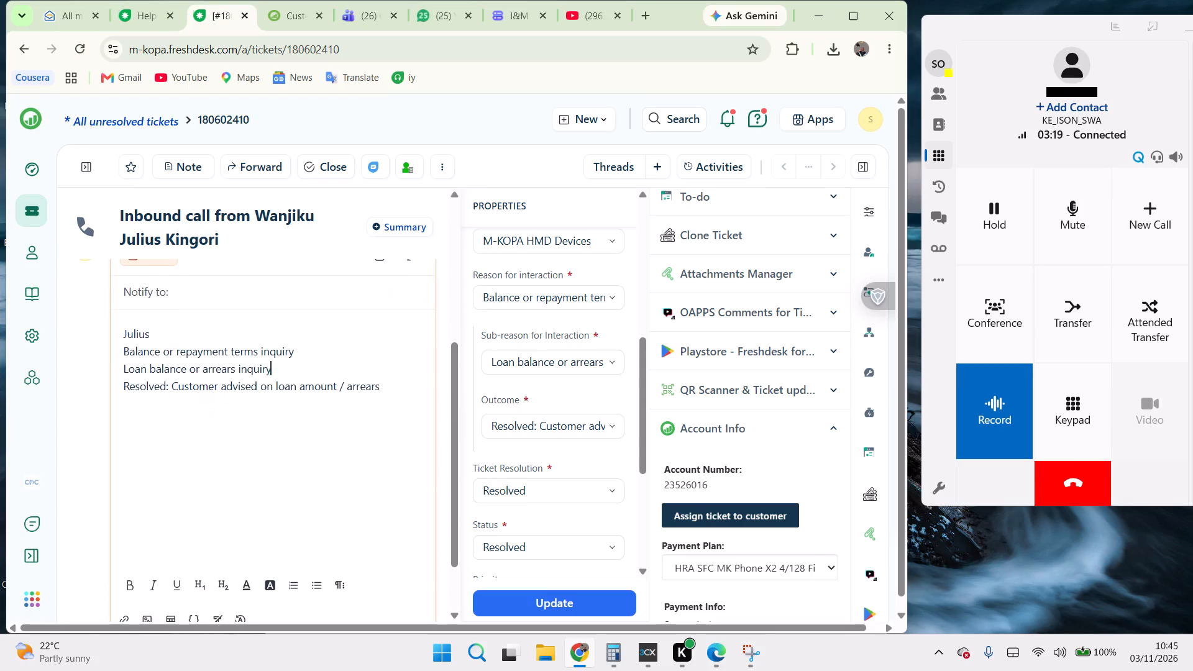
pyautogui.scroll(-1, 316, 498)
pyautogui.scroll(1, 316, 498)
pyautogui.scroll(-1, 316, 498)
pyautogui.scroll(1, 316, 498)
pyautogui.scroll(-1, 316, 498)
pyautogui.click(536, 606)
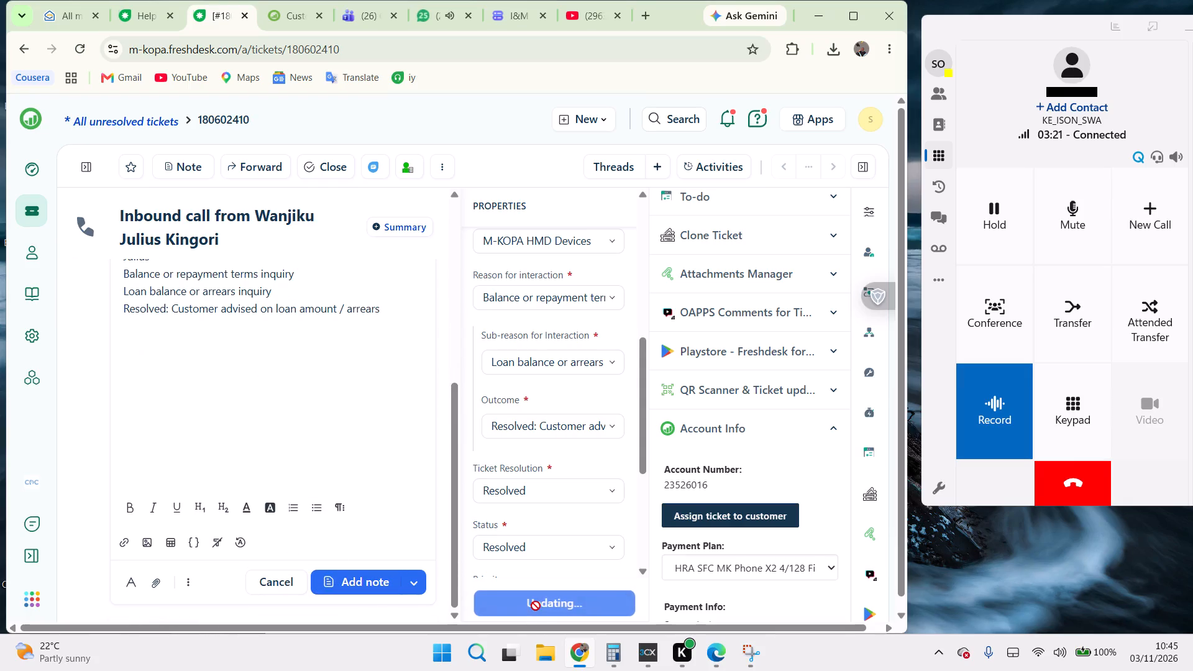
pyautogui.click(352, 585)
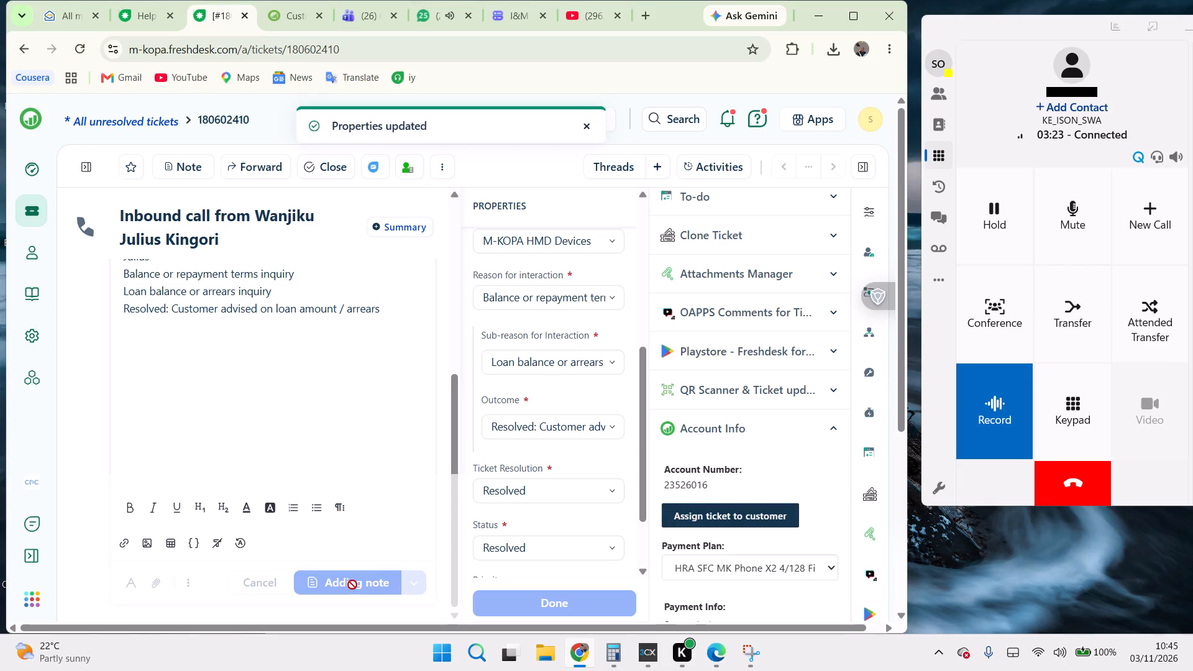
pyautogui.click(552, 603)
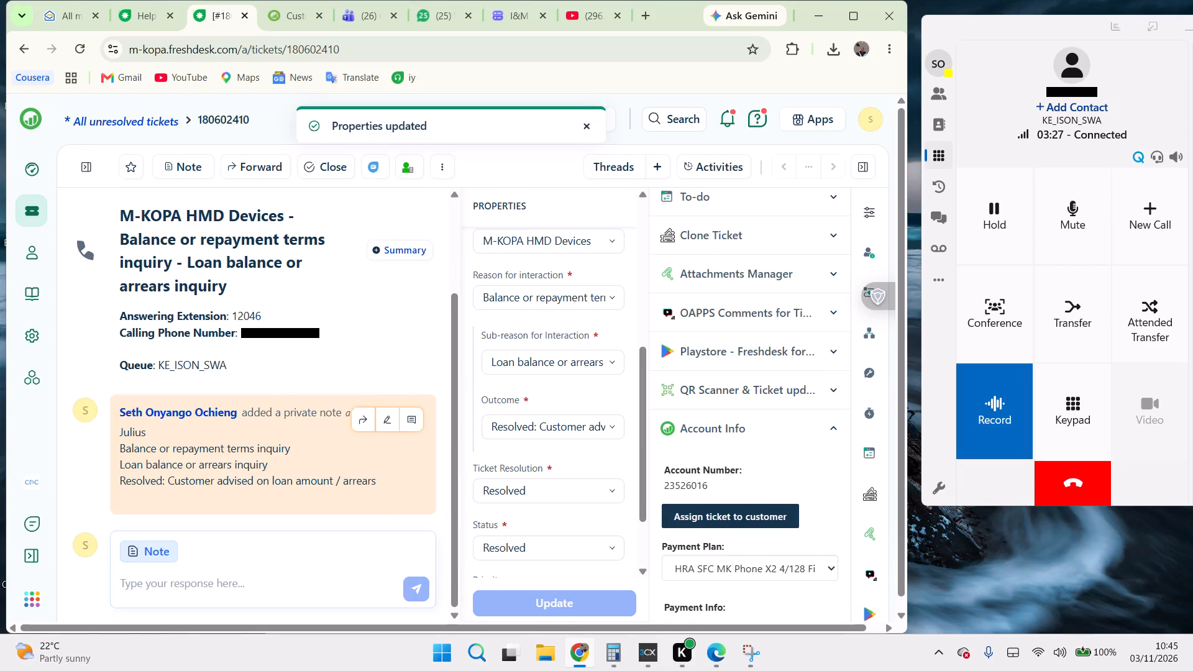
pyautogui.scroll(1, 264, 409)
# Bring up the KE-CC BPO Inbound dashboard.
pyautogui.click(133, 18)
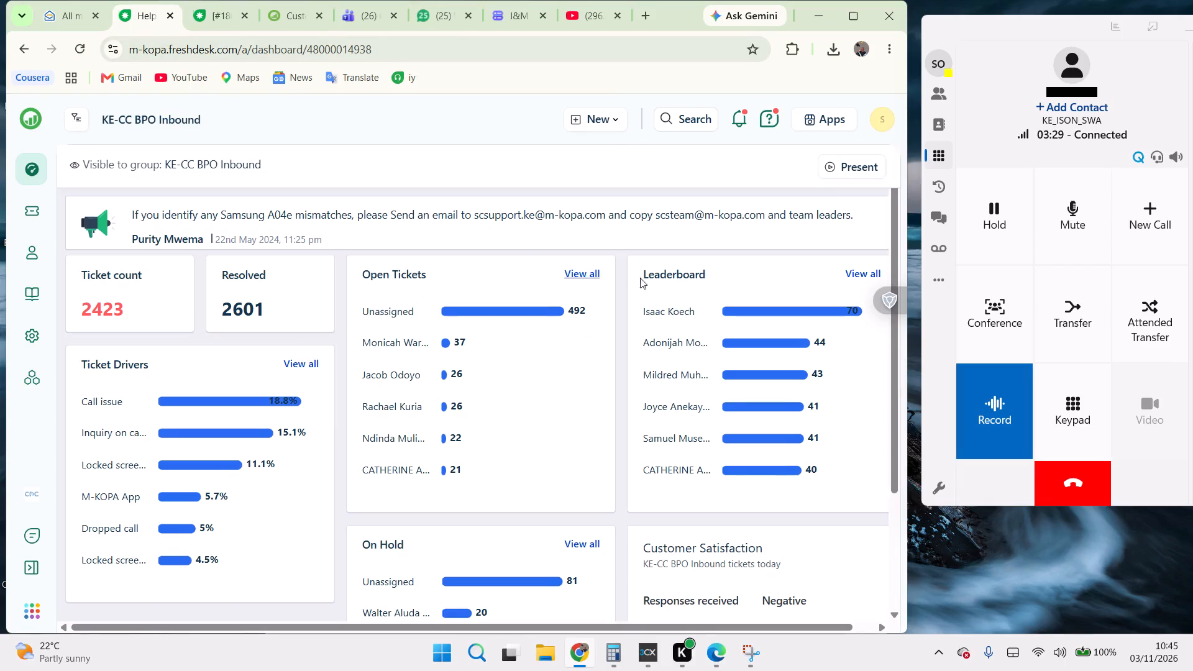
# Examine the full agent Leaderboard of the KE-CC BPO Inbound dashboard.
pyautogui.click(856, 274)
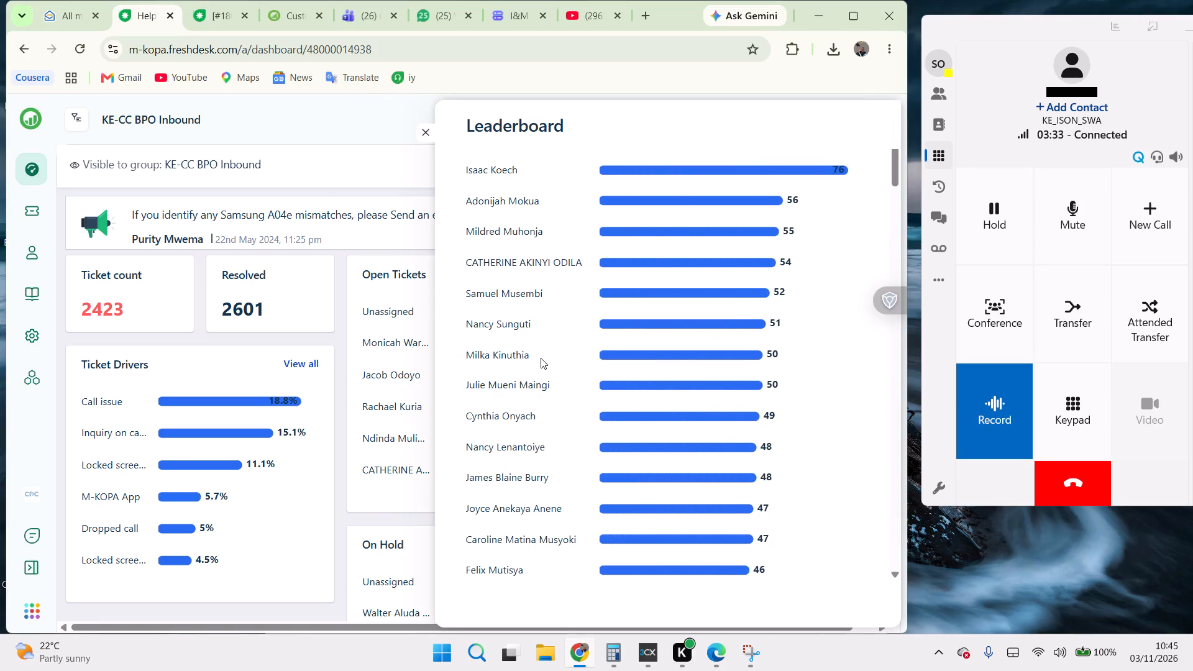
pyautogui.scroll(-2, 581, 366)
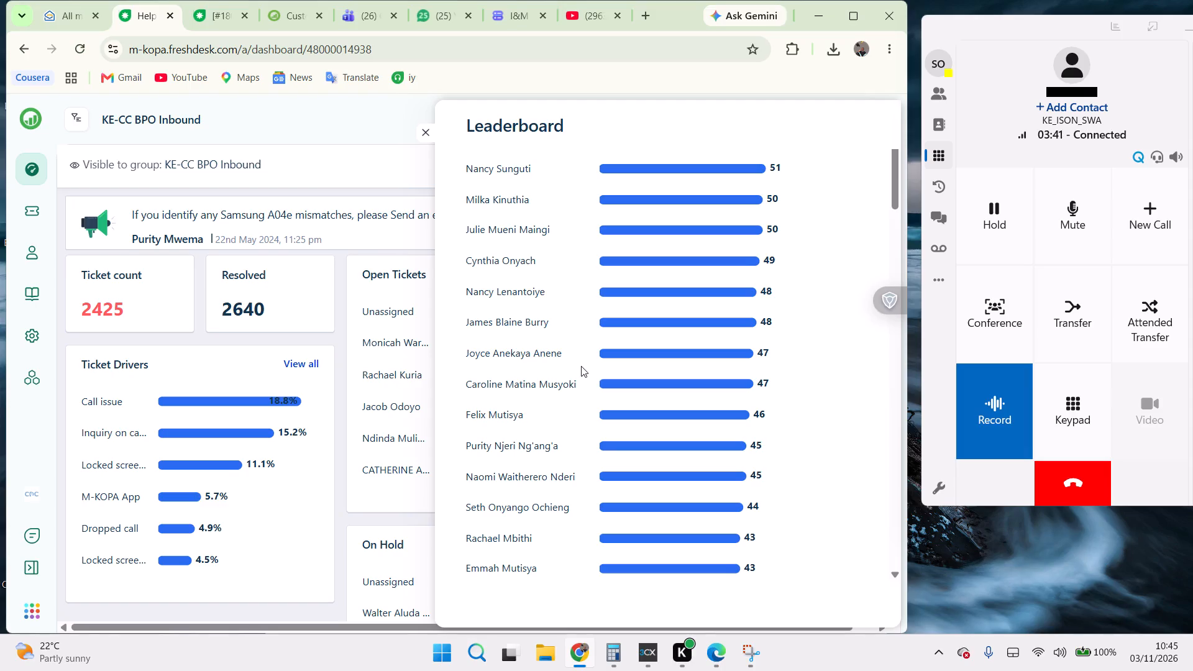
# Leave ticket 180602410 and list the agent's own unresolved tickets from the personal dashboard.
pyautogui.click(212, 19)
pyautogui.click(27, 170)
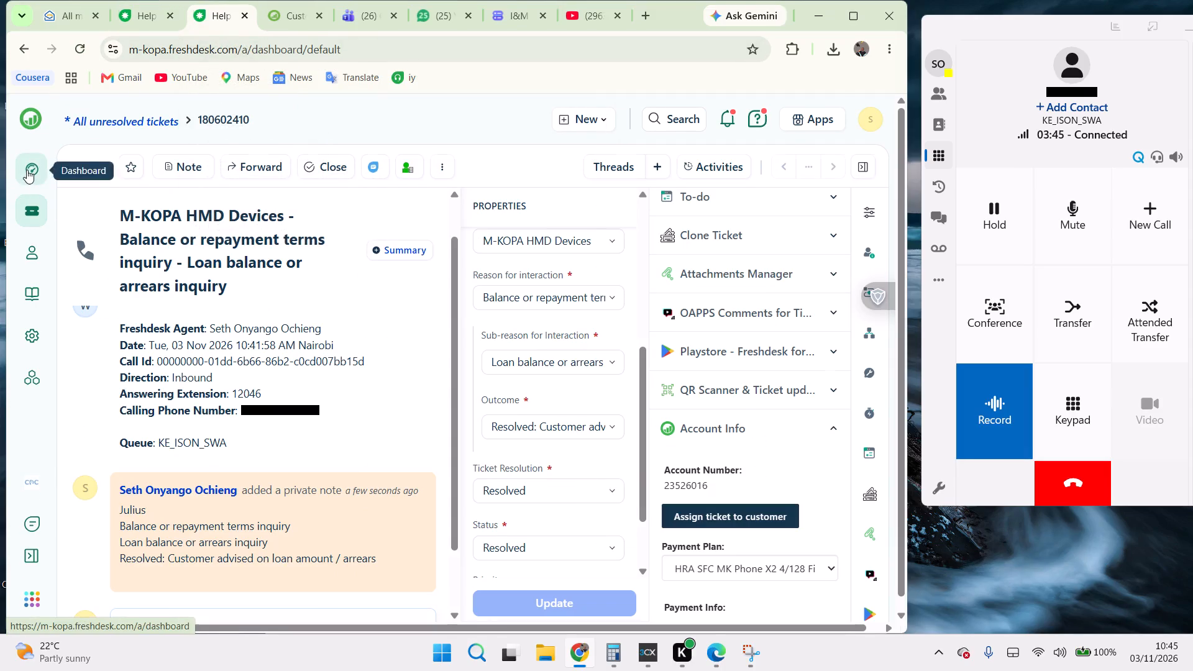
pyautogui.click(127, 231)
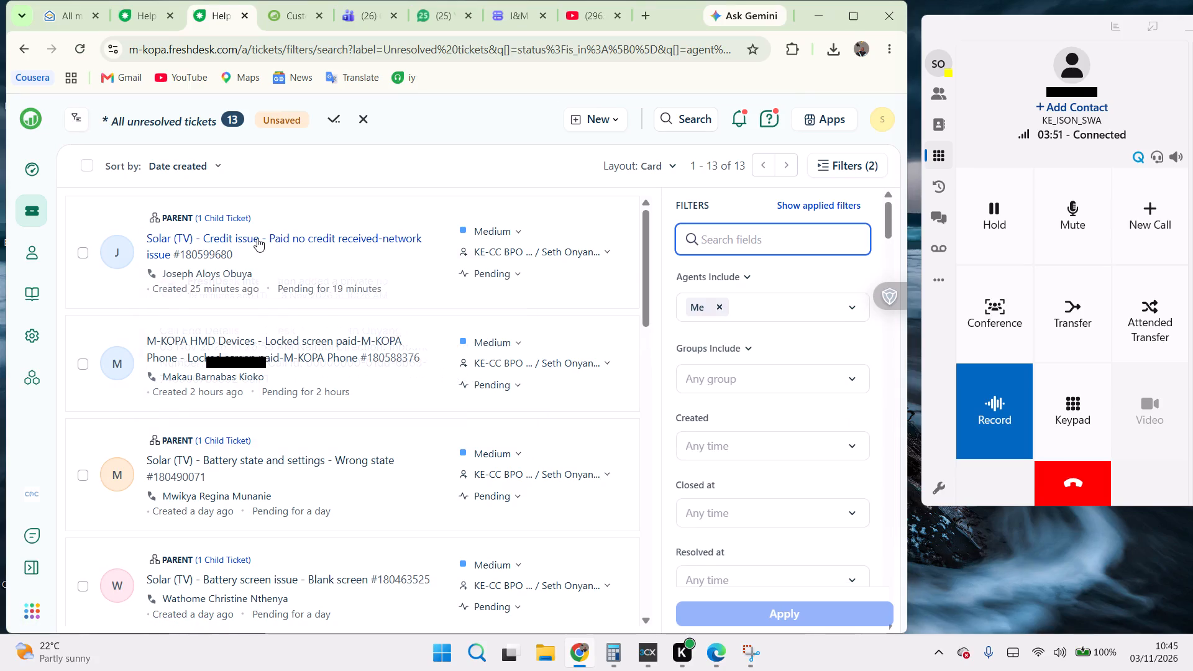
# Check the current caller's account and device details in the M-KOPA CRM, and return to the unresolved tickets.
pyautogui.click(278, 23)
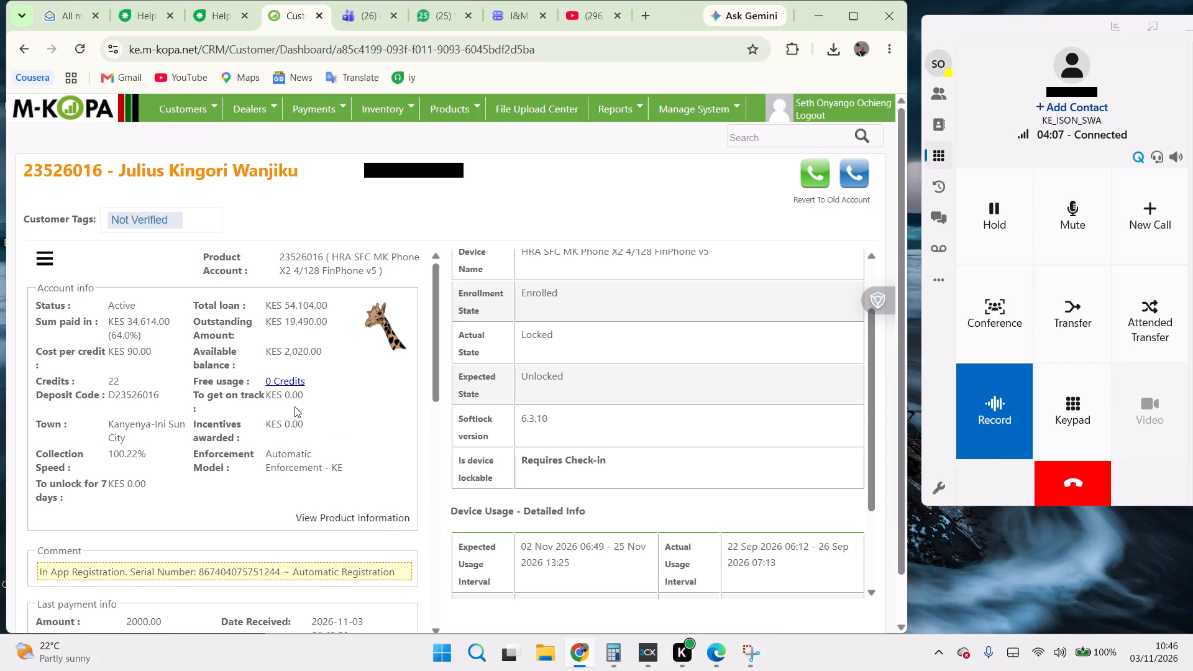
pyautogui.click(213, 10)
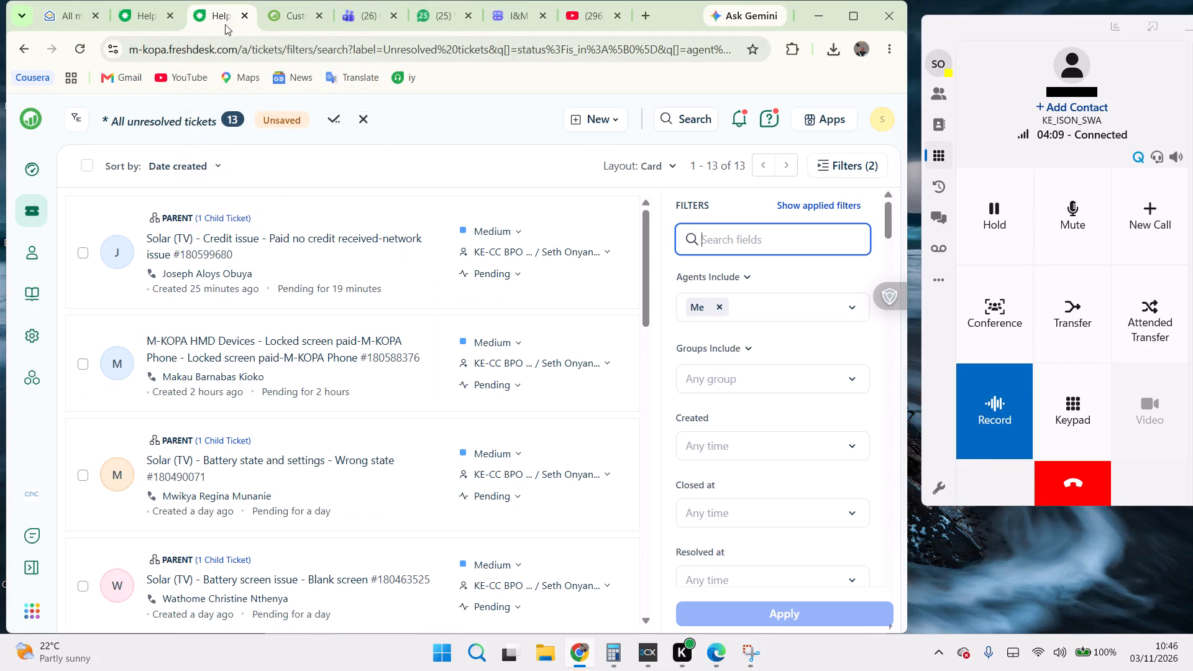
pyautogui.click(297, 232)
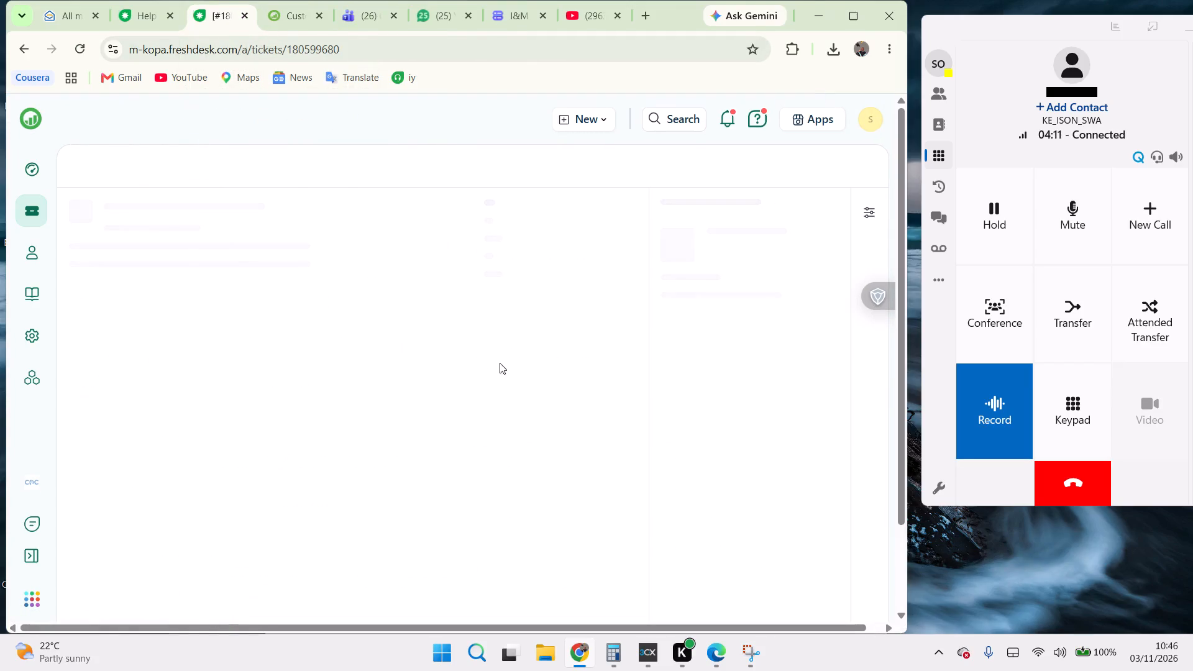
pyautogui.click(298, 11)
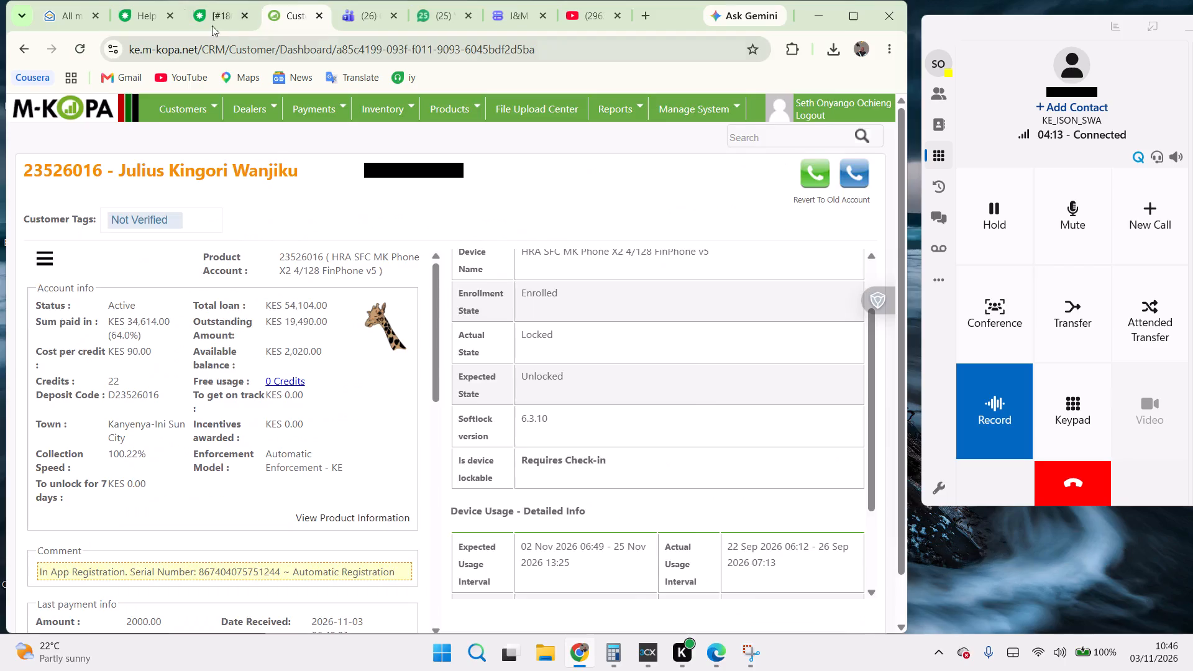
pyautogui.click(208, 21)
pyautogui.scroll(5, 250, 373)
pyautogui.scroll(-7, 250, 373)
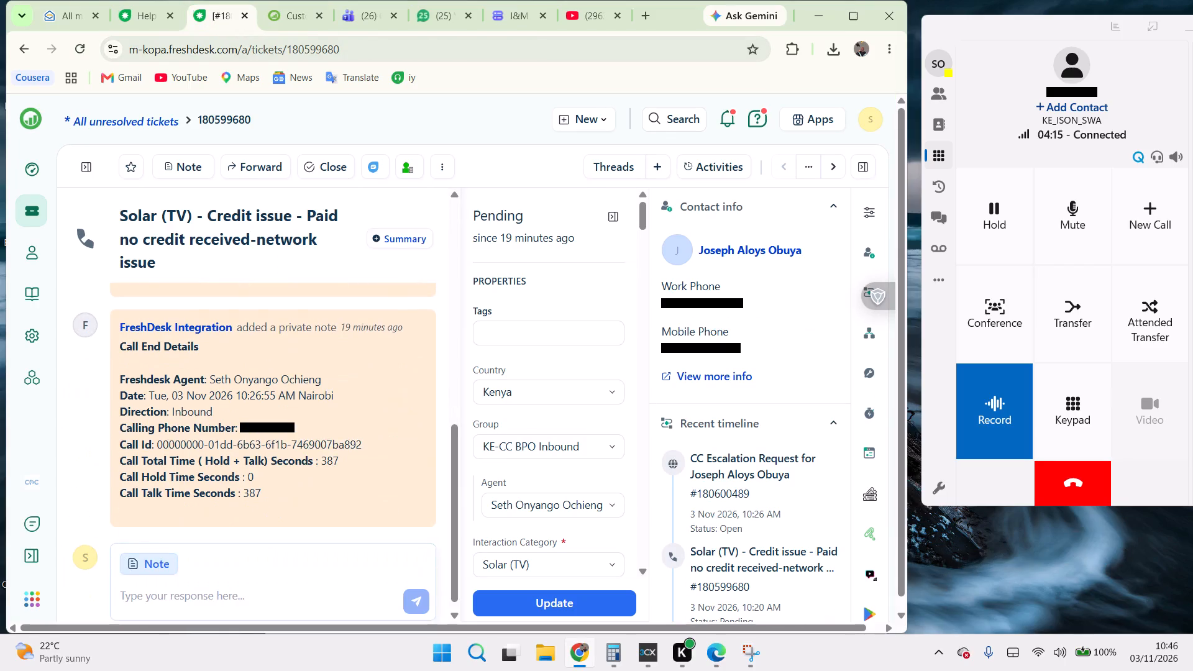
pyautogui.scroll(6, 250, 373)
pyautogui.scroll(-2, 250, 373)
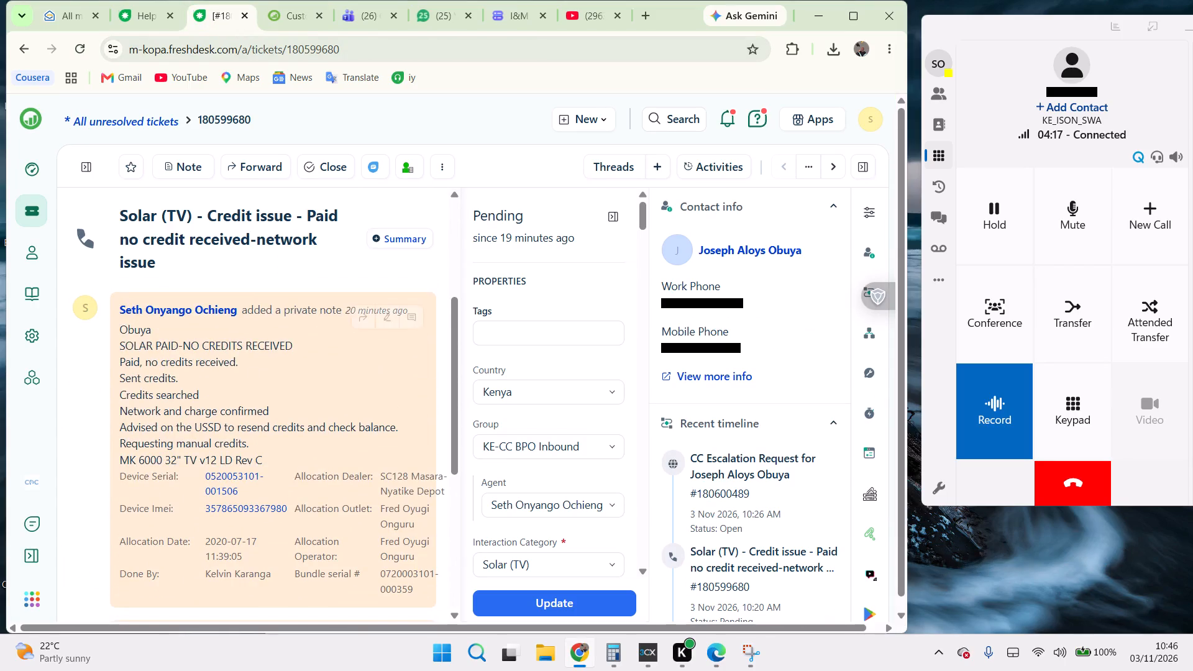
pyautogui.scroll(1, 536, 406)
pyautogui.scroll(-1, 536, 406)
pyautogui.scroll(1, 536, 406)
pyautogui.scroll(-6, 536, 406)
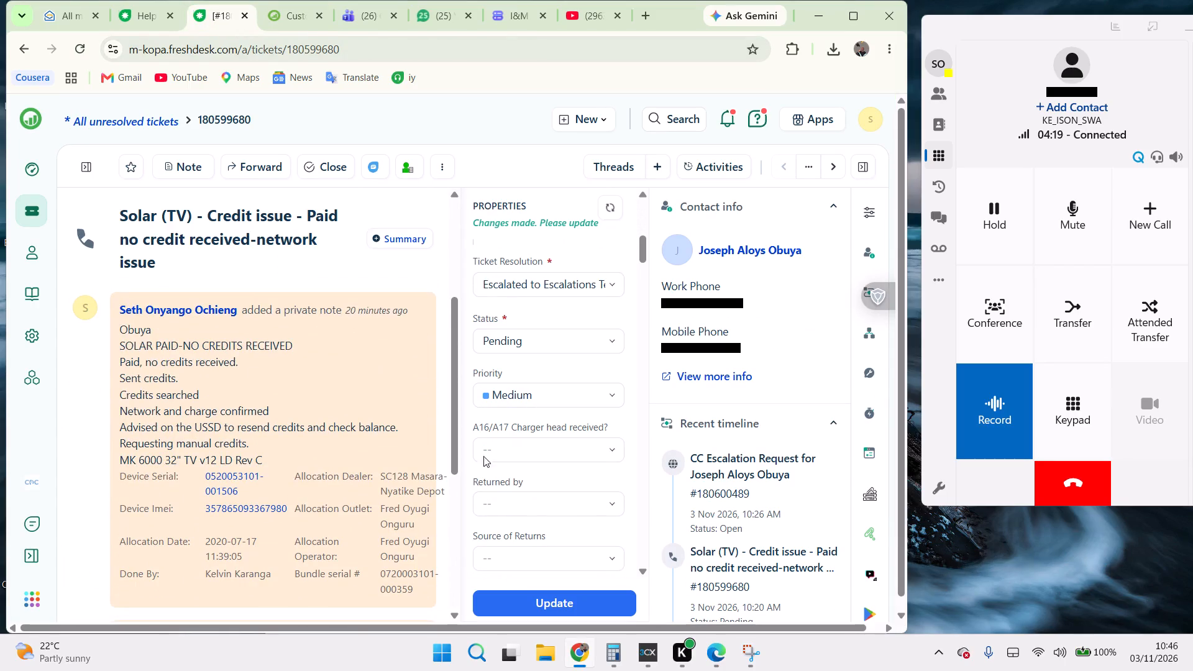
pyautogui.scroll(-1, 298, 500)
# Return to My Dashboard and end the connected inbound call in the 3CX softphone.
pyautogui.click(25, 480)
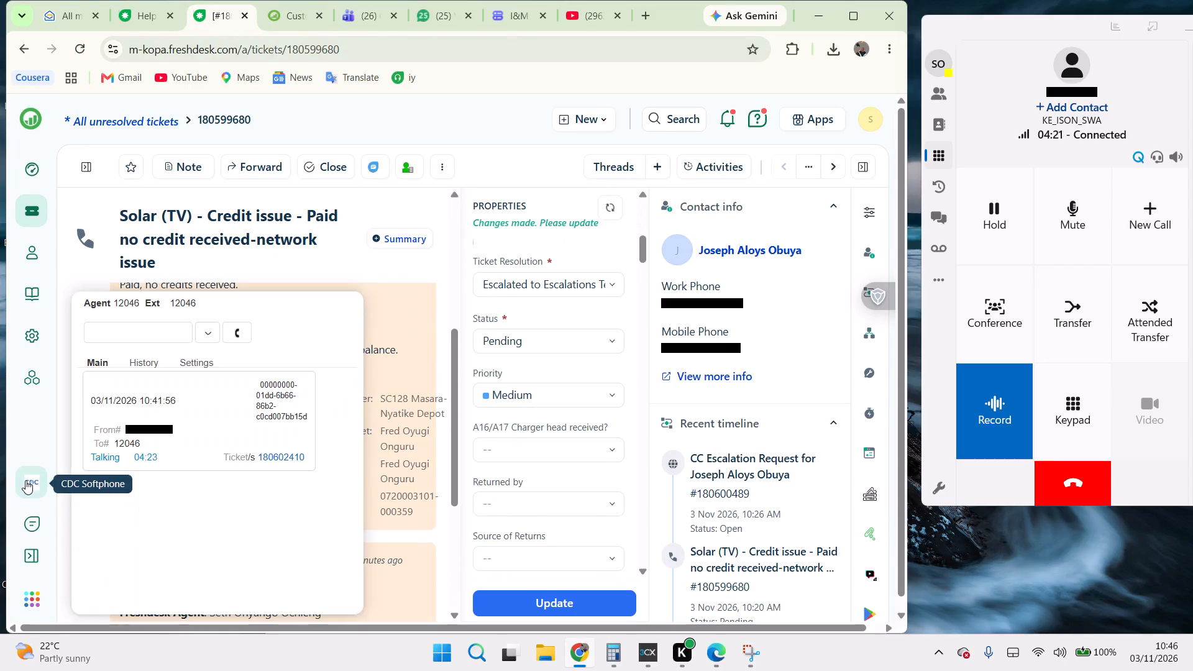
pyautogui.click(25, 480)
pyautogui.click(32, 162)
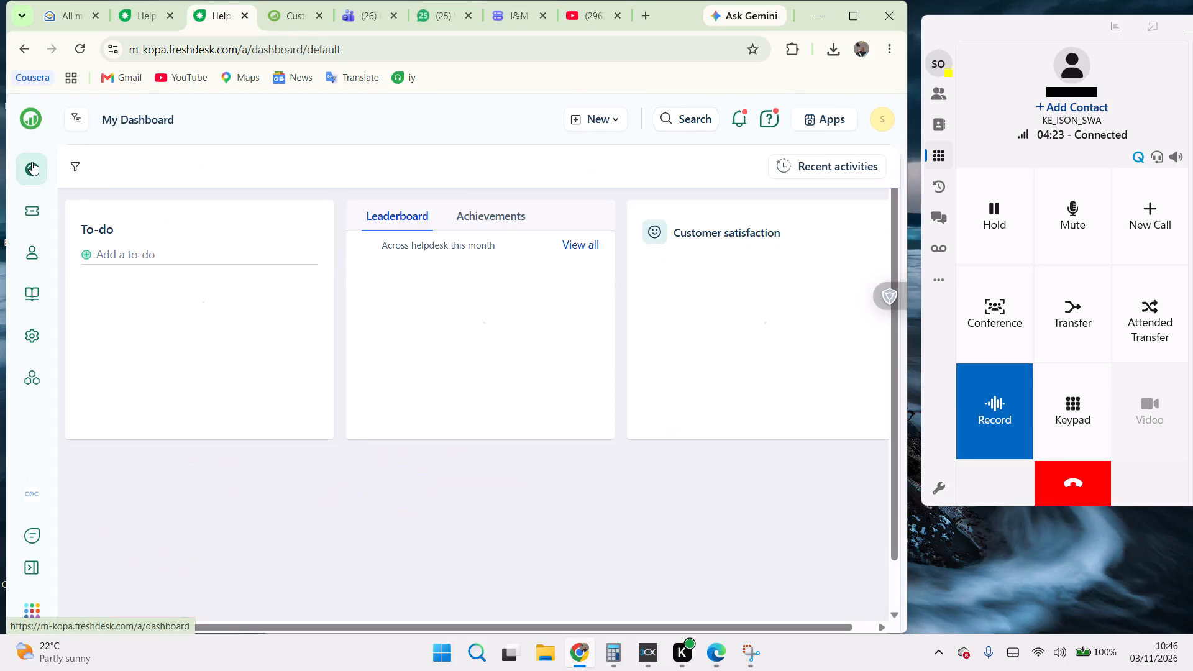
pyautogui.click(1077, 475)
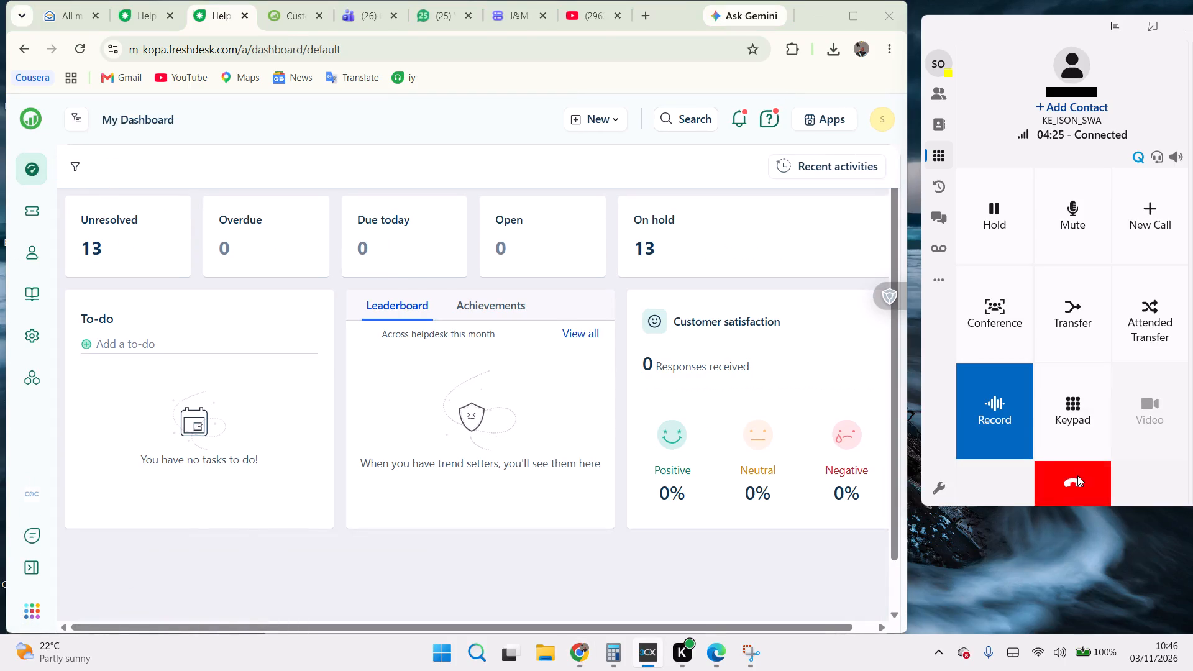
pyautogui.click(30, 494)
pyautogui.click(30, 494)
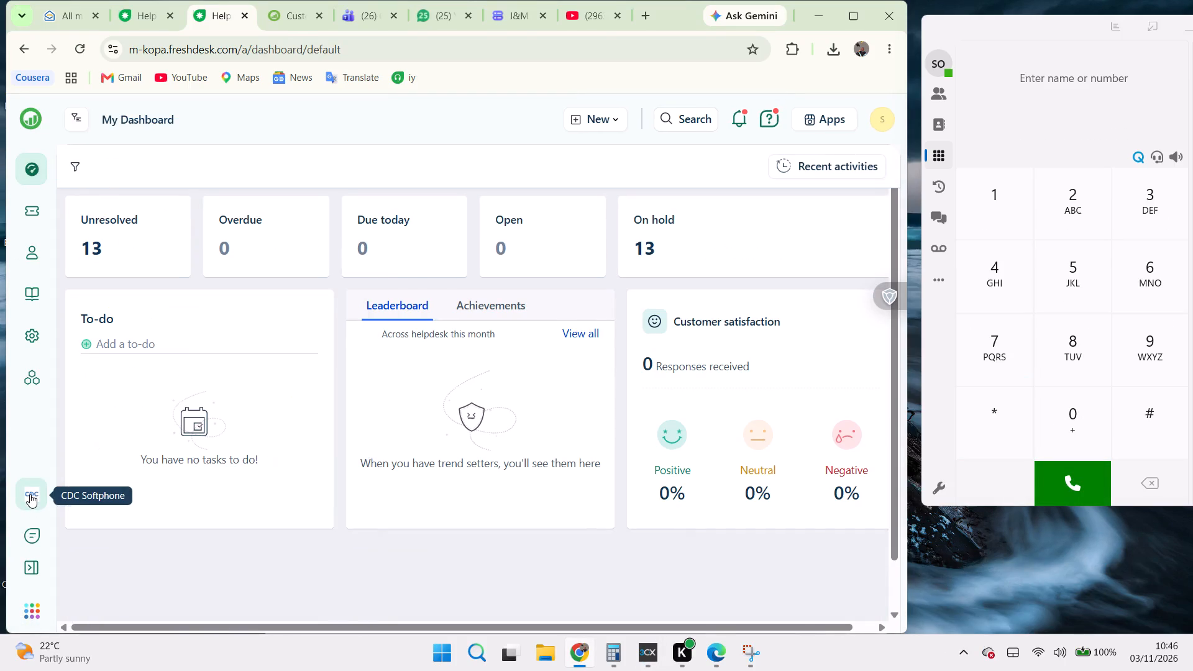
# View the document attachment section of the I&M application form.
pyautogui.click(508, 9)
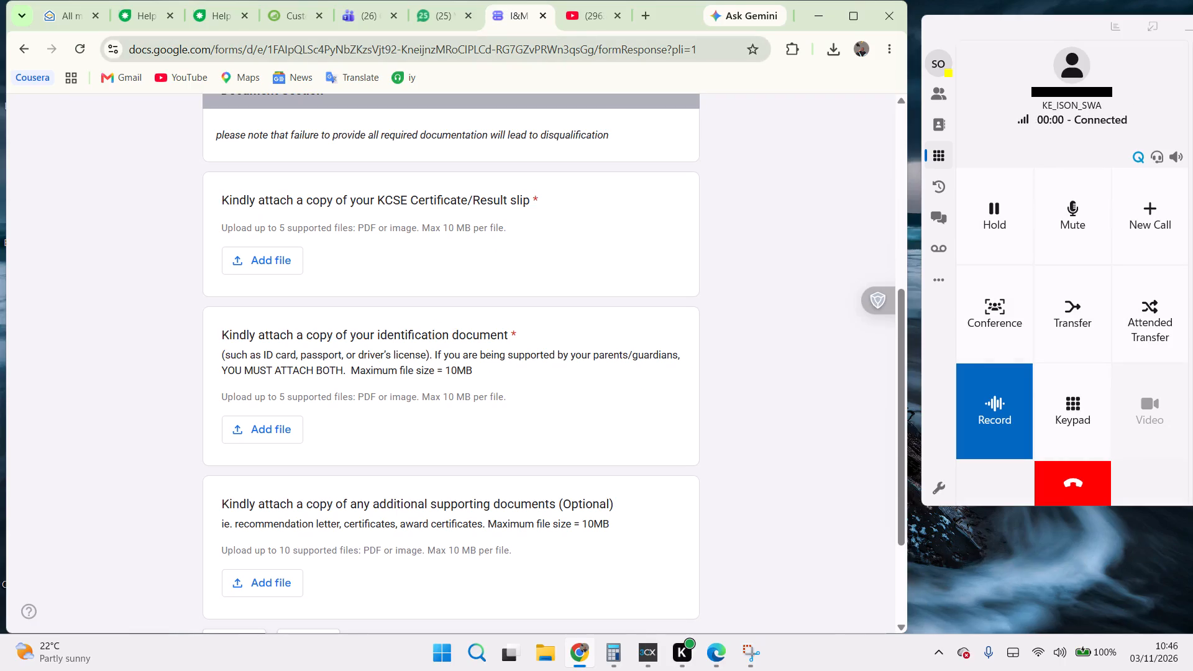
pyautogui.scroll(-4, 467, 152)
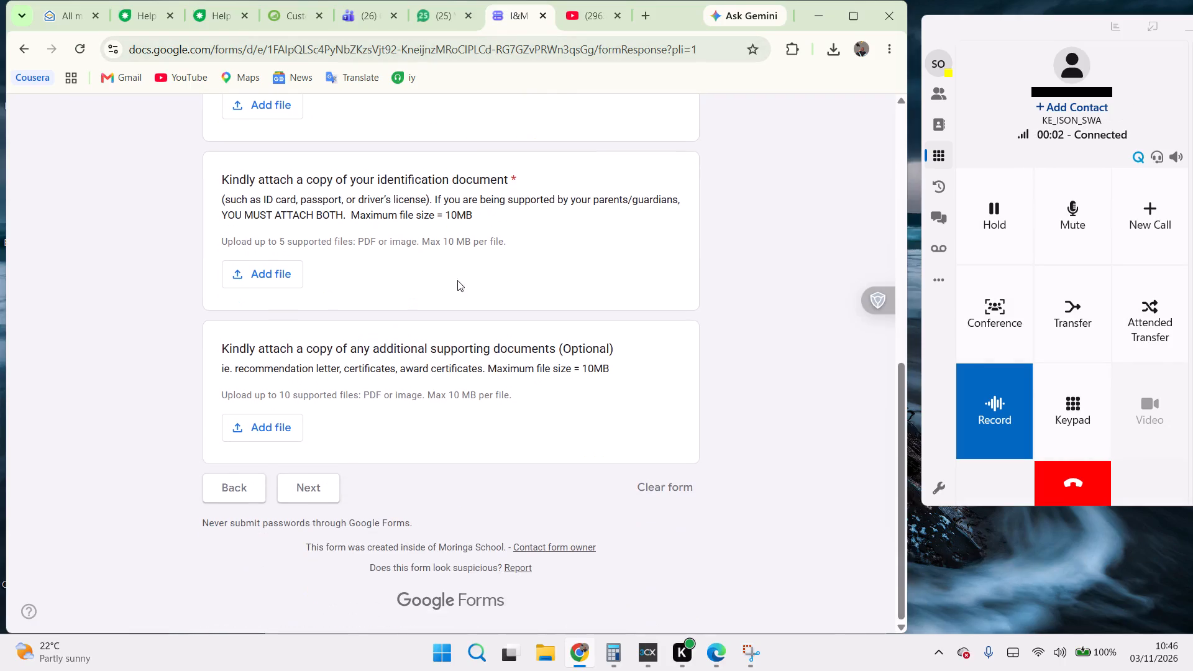
pyautogui.click(219, 19)
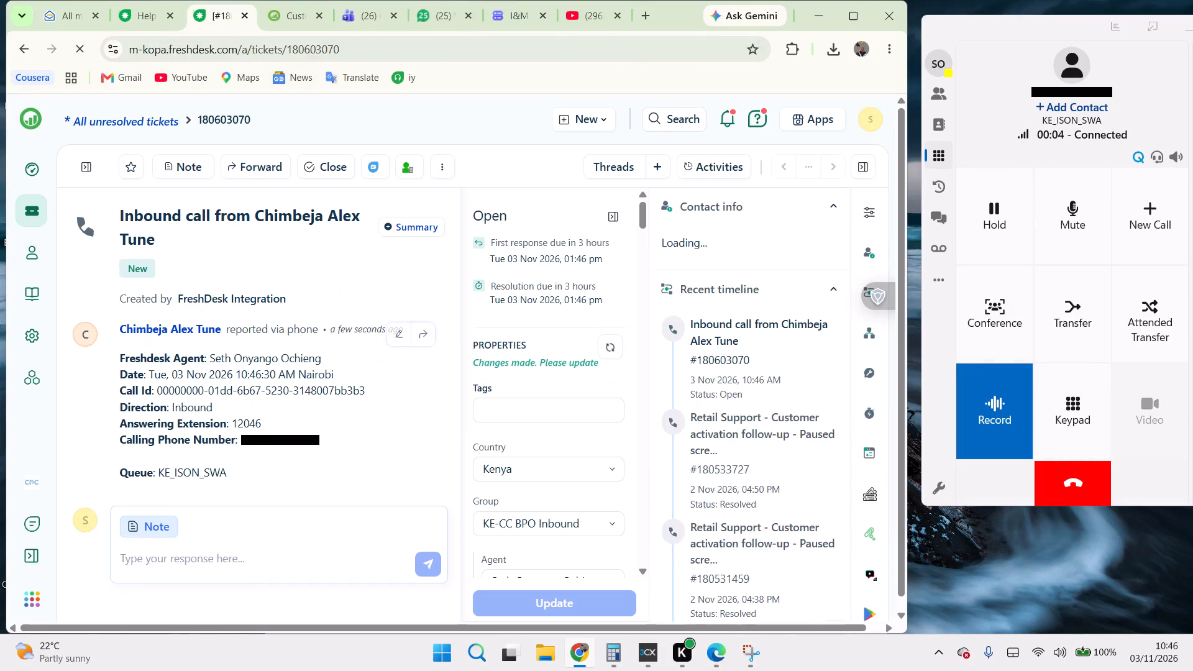
pyautogui.click(151, 528)
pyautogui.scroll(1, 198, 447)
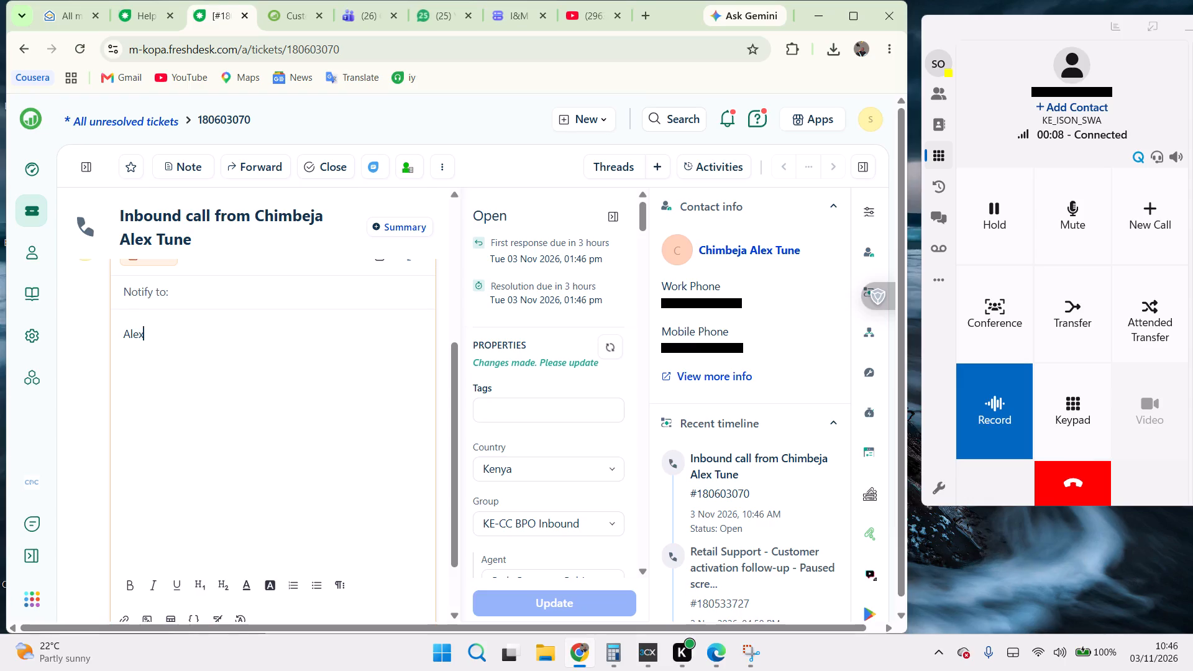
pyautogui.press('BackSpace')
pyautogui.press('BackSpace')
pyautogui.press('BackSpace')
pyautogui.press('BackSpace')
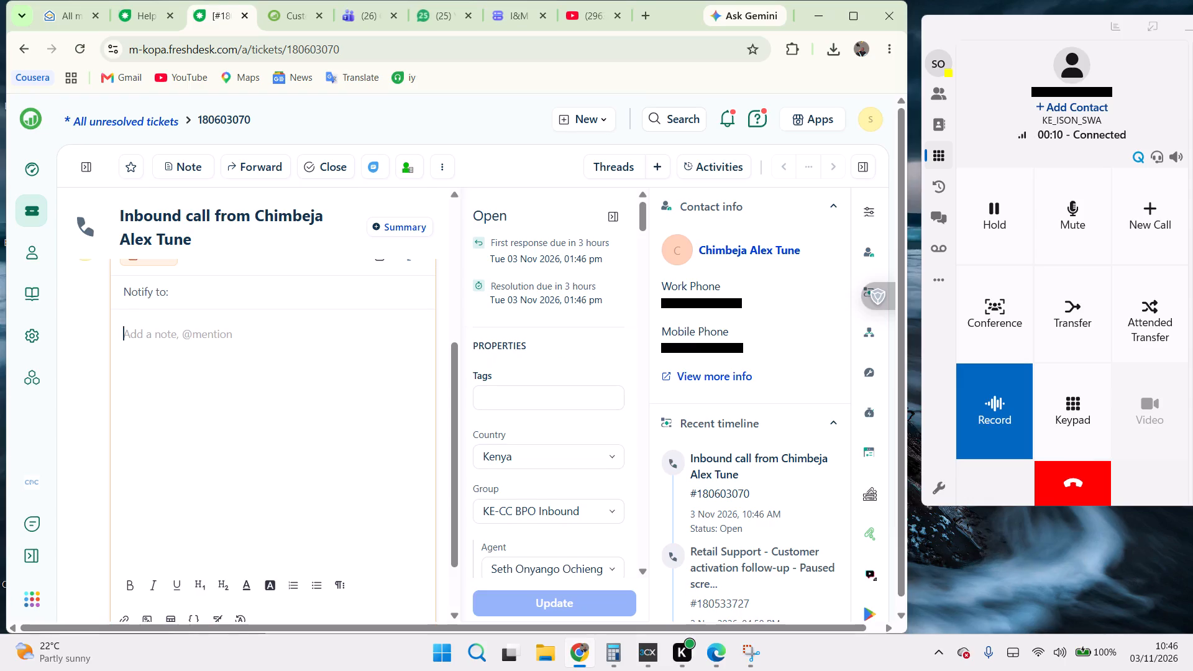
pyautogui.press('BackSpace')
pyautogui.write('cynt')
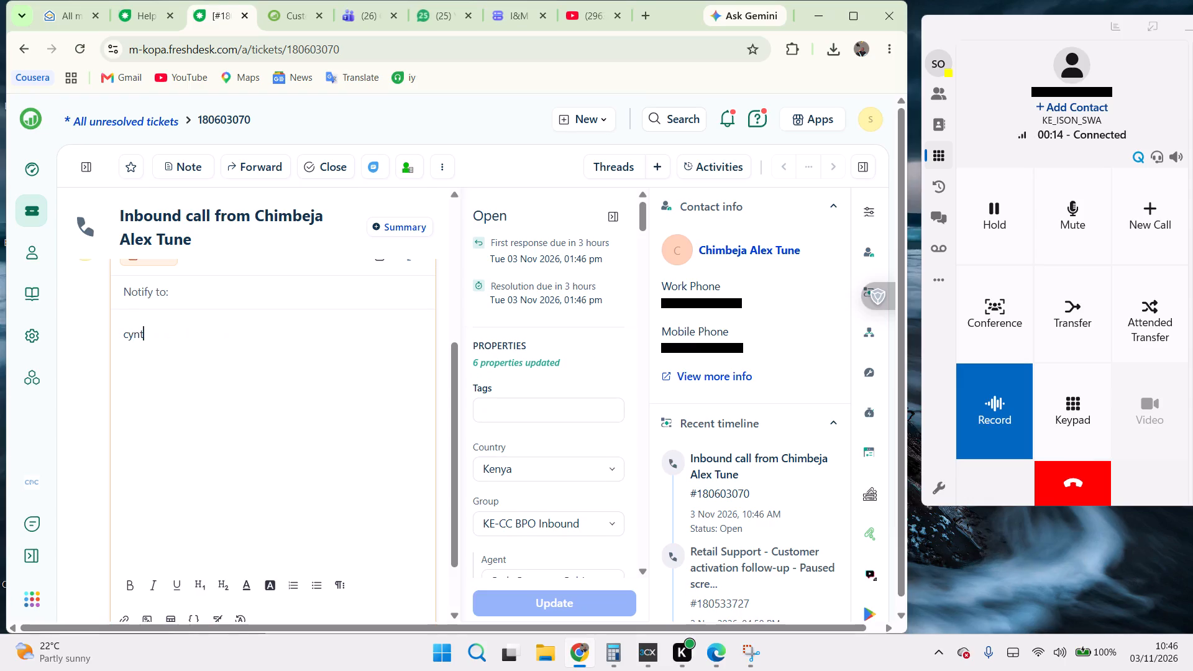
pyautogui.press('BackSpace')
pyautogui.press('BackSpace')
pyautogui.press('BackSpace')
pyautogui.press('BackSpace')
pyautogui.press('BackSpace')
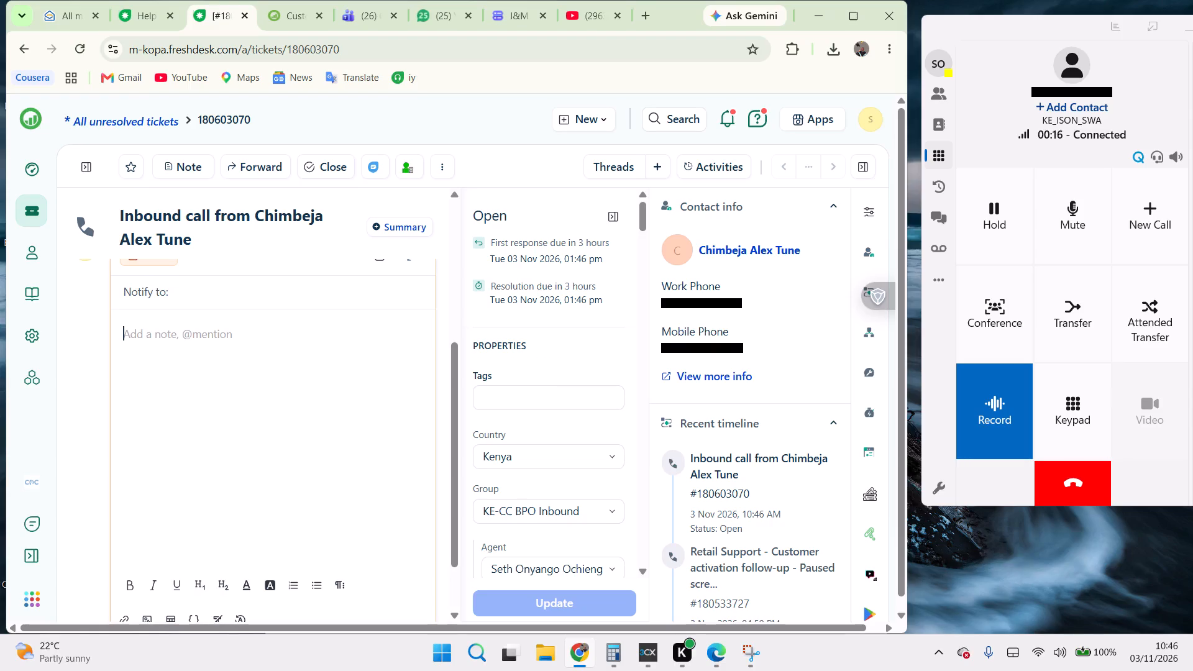
# Enter the first name "Purity" as the opening line of the ticket's note.
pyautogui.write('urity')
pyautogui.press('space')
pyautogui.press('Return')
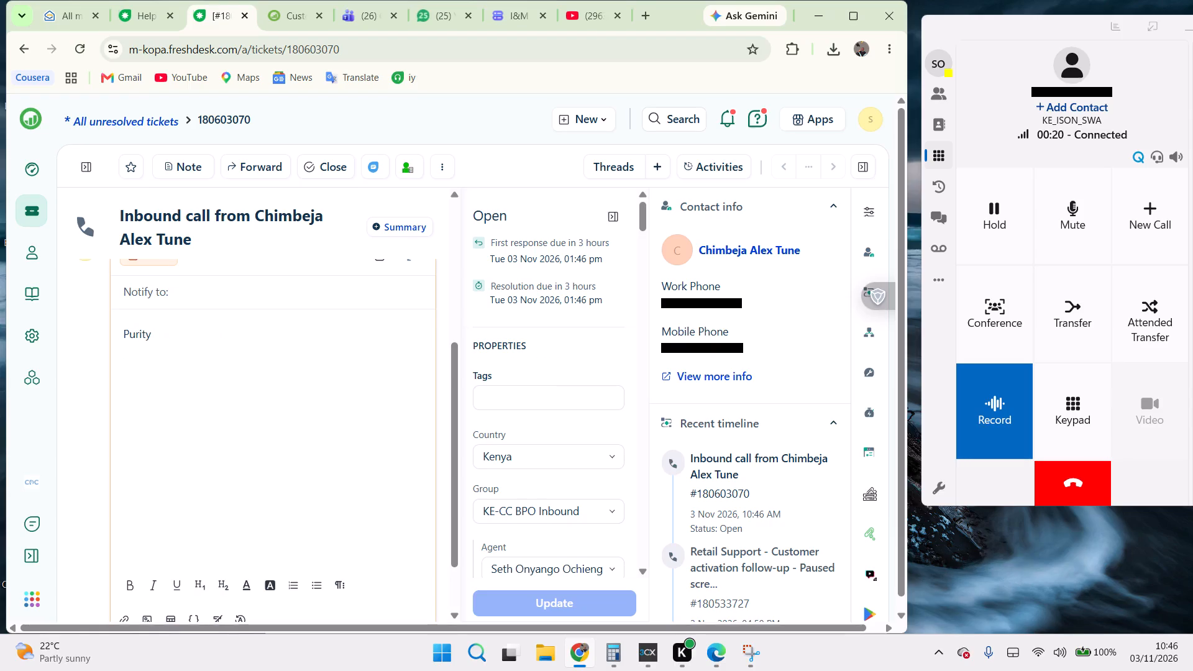
pyautogui.click(402, 167)
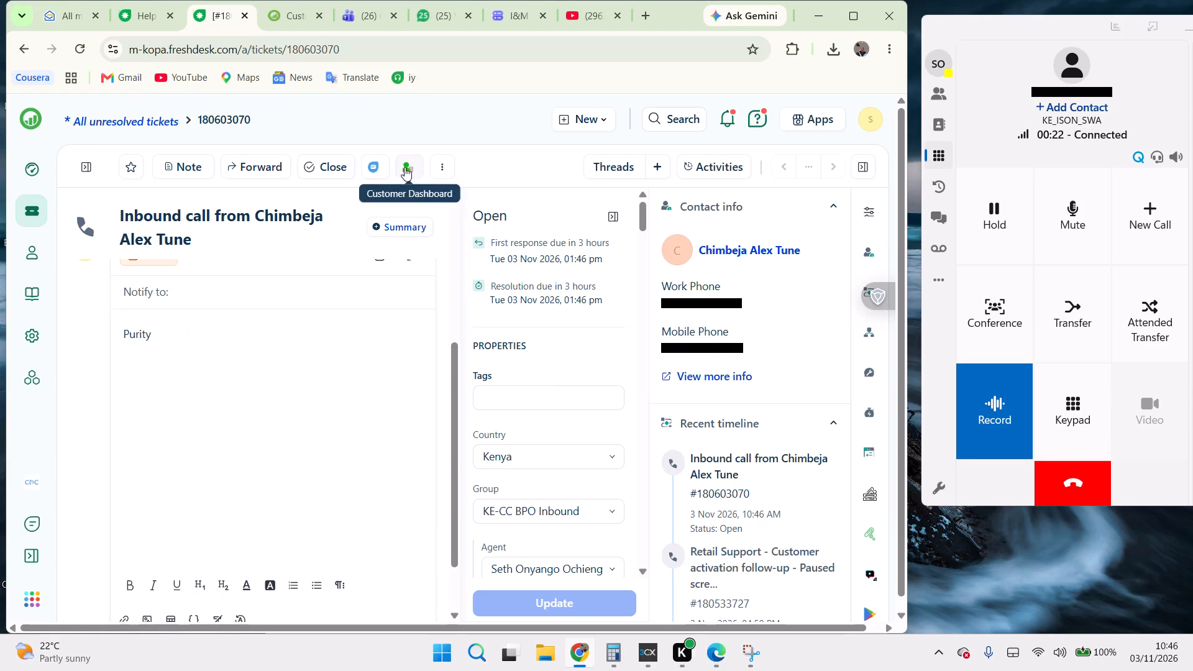
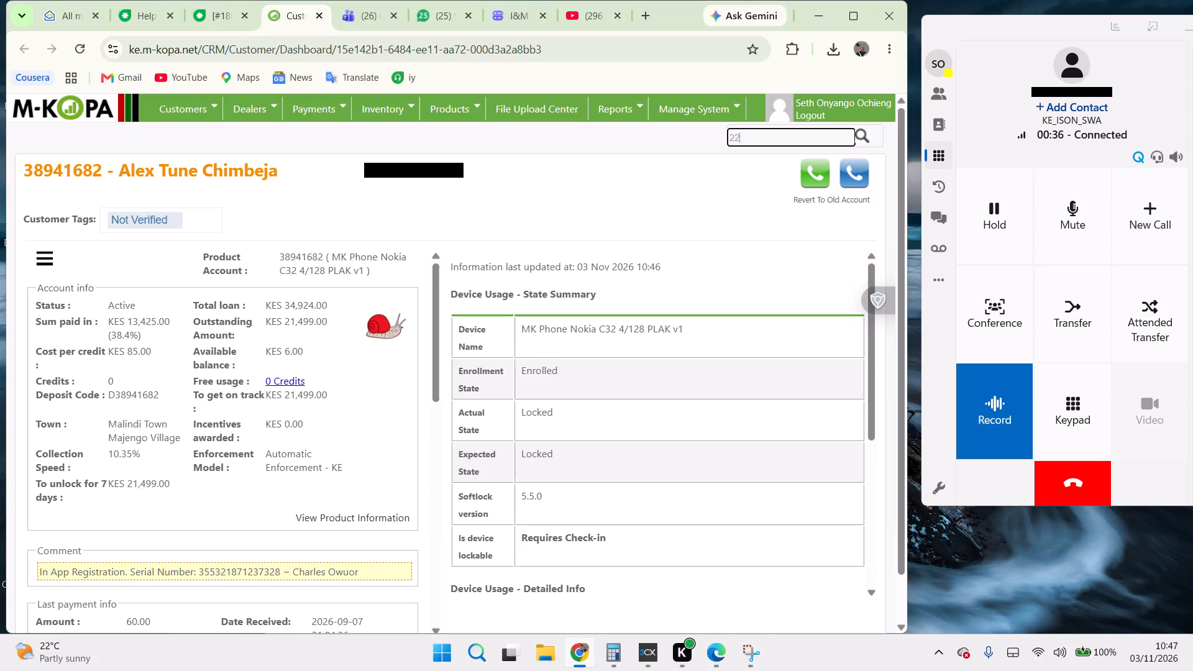
# Finish entering the customer's account number in the CRM customer search and copy it.
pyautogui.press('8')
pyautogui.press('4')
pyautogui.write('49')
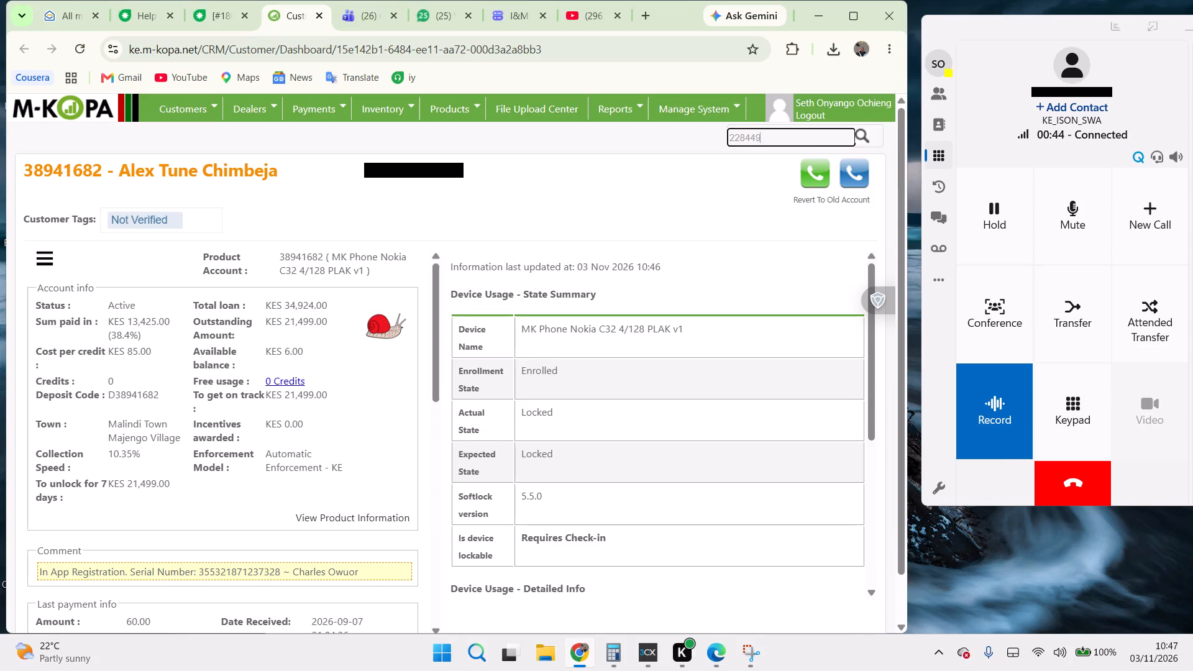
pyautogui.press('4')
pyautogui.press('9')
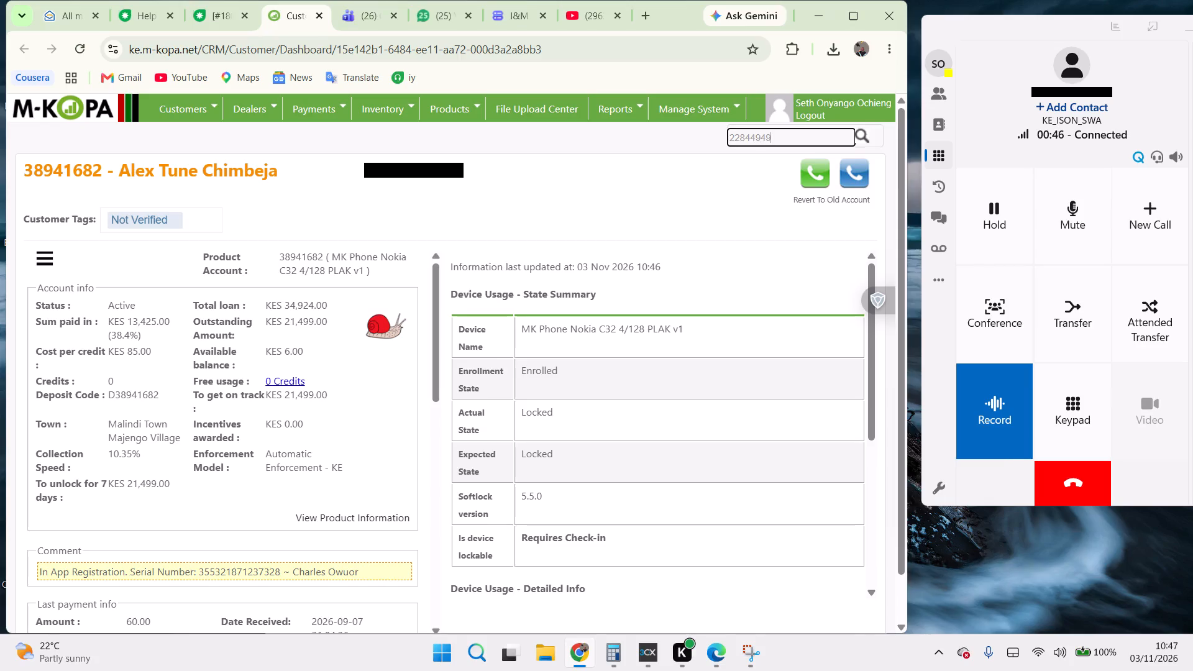
pyautogui.click(738, 135)
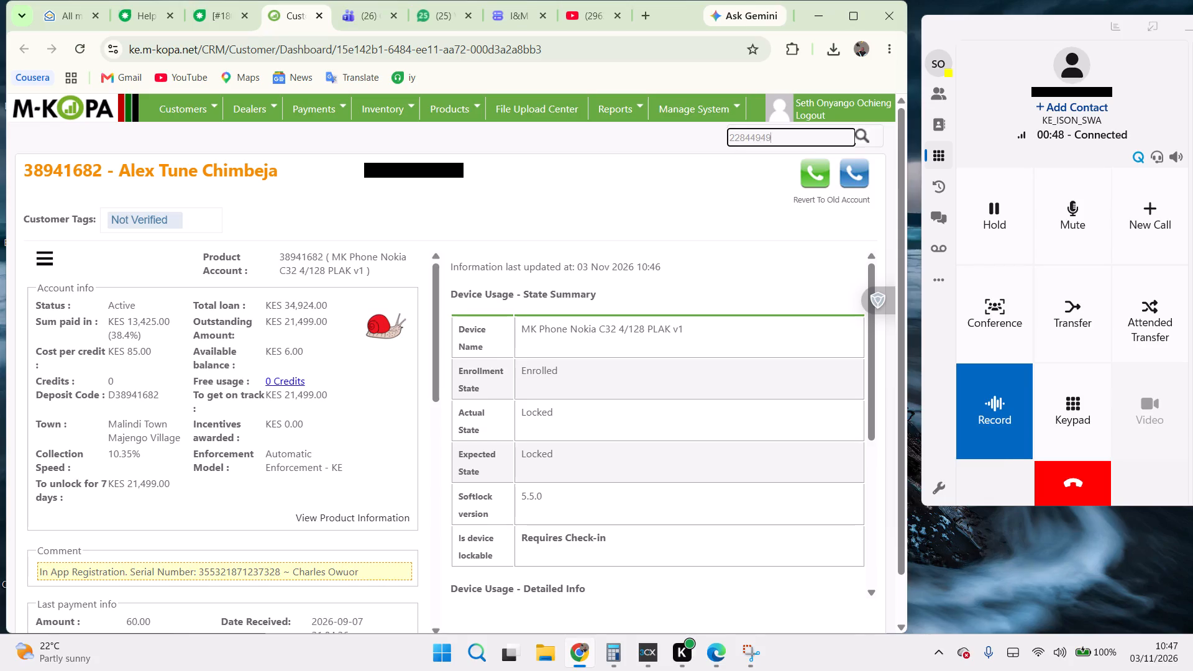
pyautogui.doubleClick(738, 135)
pyautogui.rightClick(738, 135)
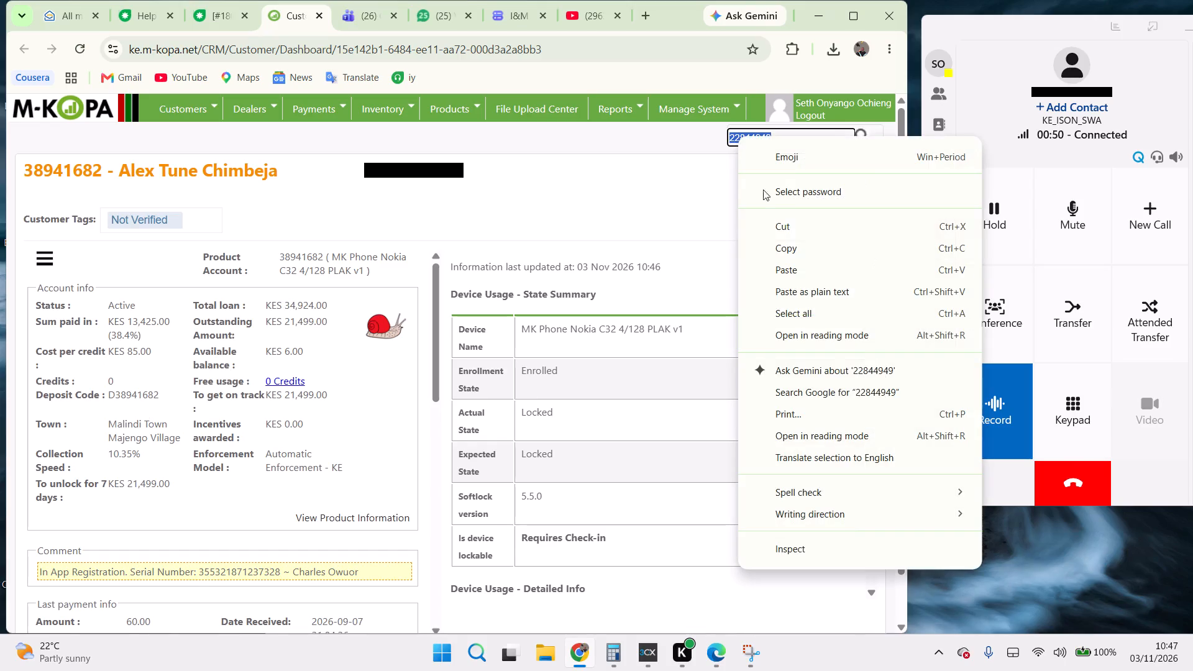
pyautogui.click(787, 247)
pyautogui.click(213, 14)
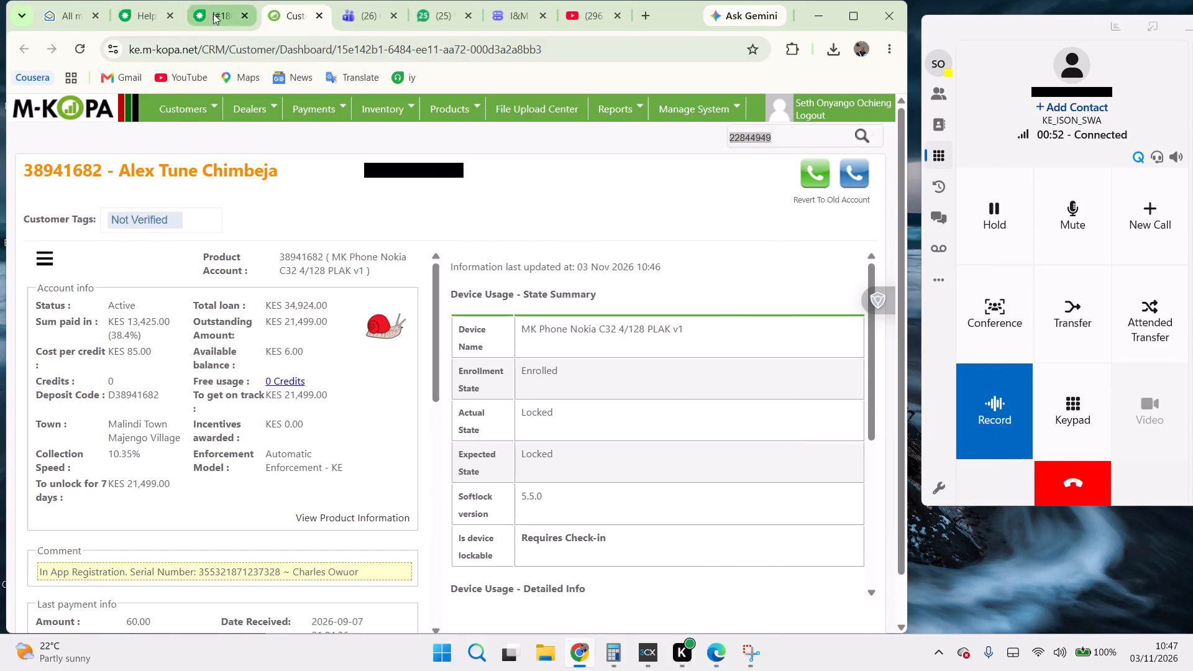
pyautogui.scroll(-5, 783, 432)
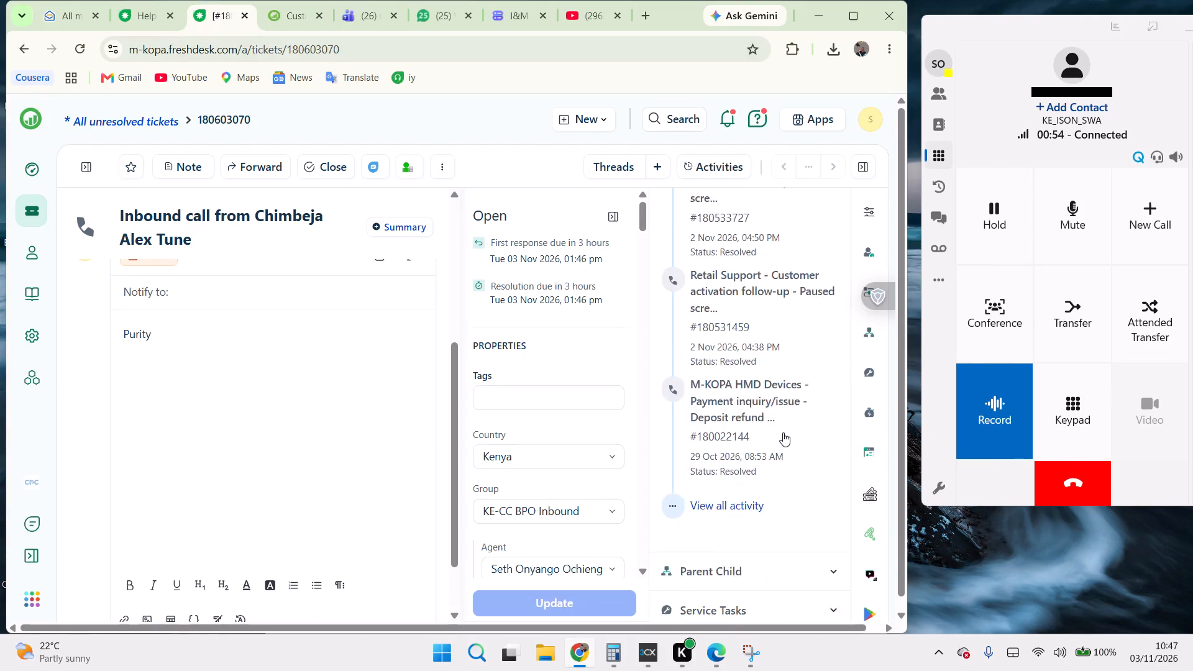
pyautogui.scroll(-1, 783, 432)
pyautogui.scroll(1, 783, 432)
pyautogui.scroll(-1, 783, 432)
pyautogui.scroll(1, 783, 432)
pyautogui.scroll(-1, 783, 432)
pyautogui.scroll(3, 783, 432)
pyautogui.scroll(-3, 783, 432)
pyautogui.scroll(1, 783, 432)
pyautogui.scroll(-8, 783, 432)
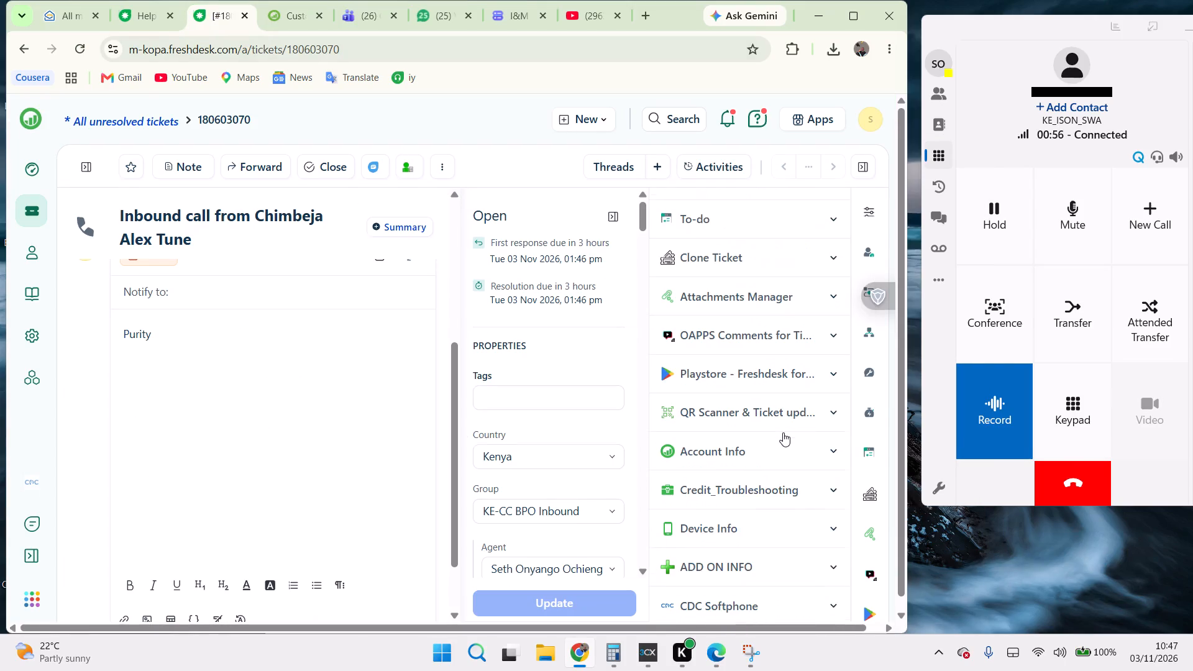
pyautogui.scroll(-1, 783, 432)
pyautogui.click(826, 423)
pyautogui.click(704, 511)
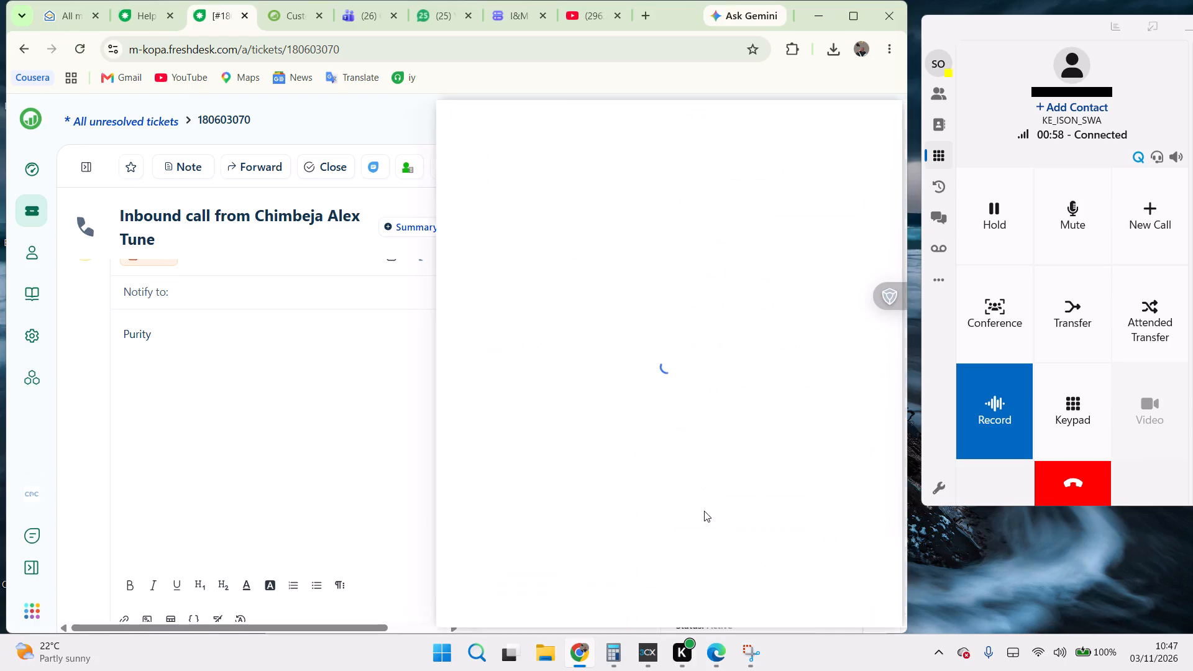
pyautogui.click(493, 171)
pyautogui.hotkey('ctrl', 'v')
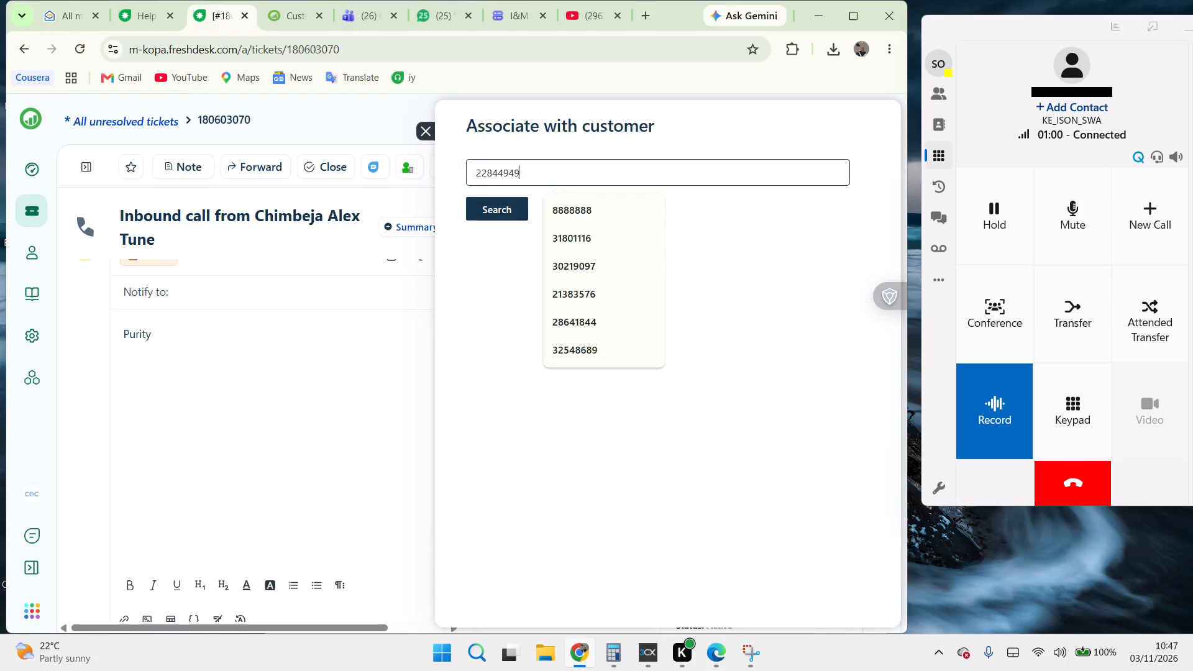
pyautogui.click(491, 213)
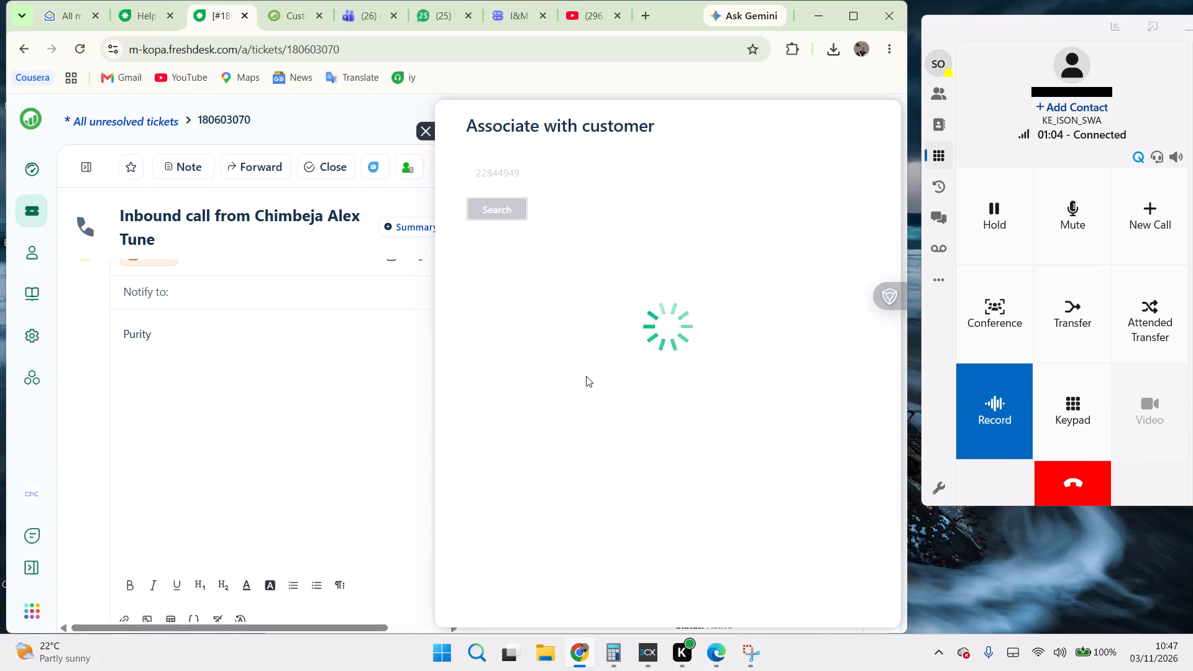
pyautogui.click(585, 385)
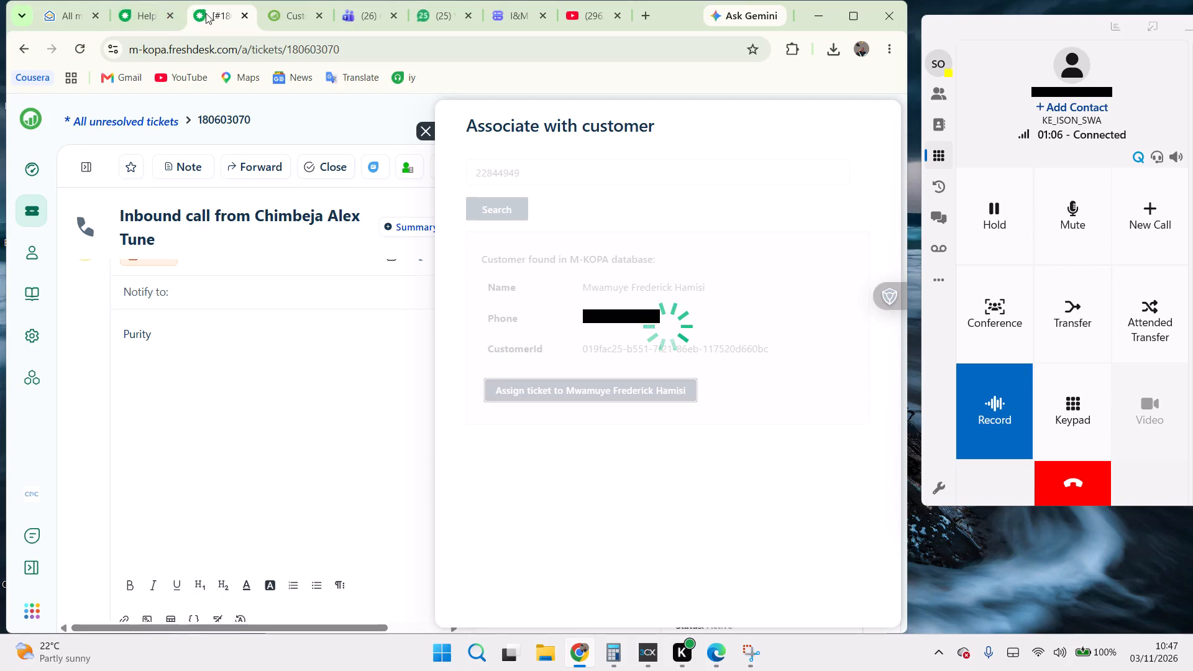
pyautogui.click(131, 17)
pyautogui.click(422, 133)
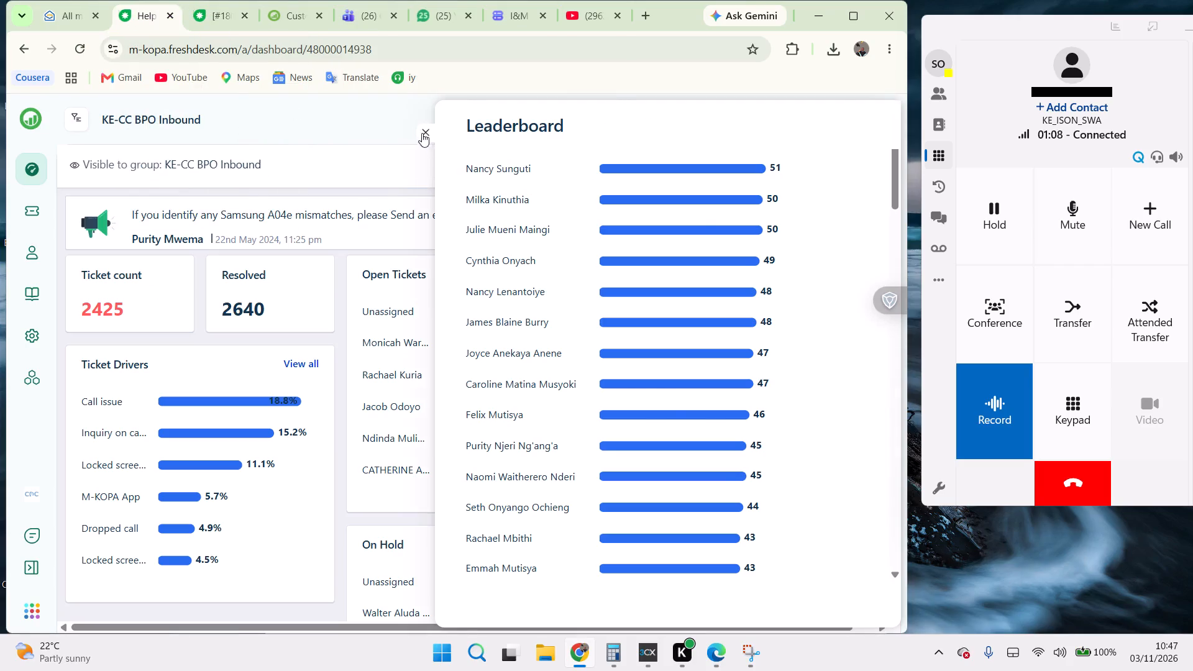
pyautogui.click(682, 116)
pyautogui.hotkey('ctrl', 'v')
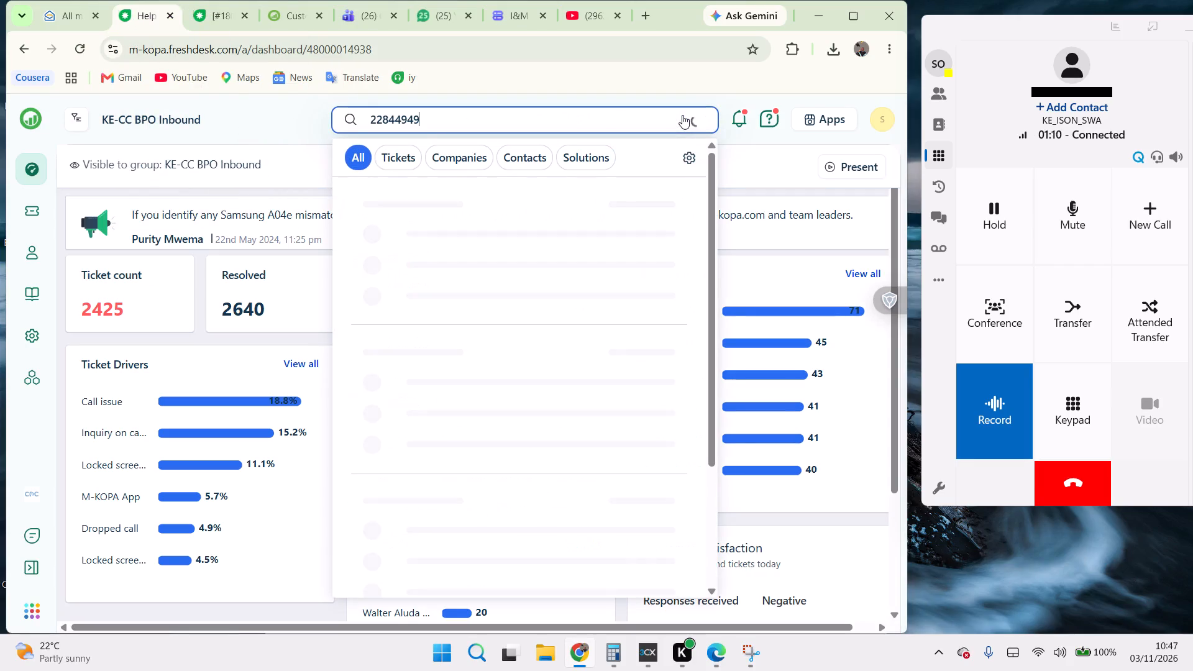
pyautogui.press('Return')
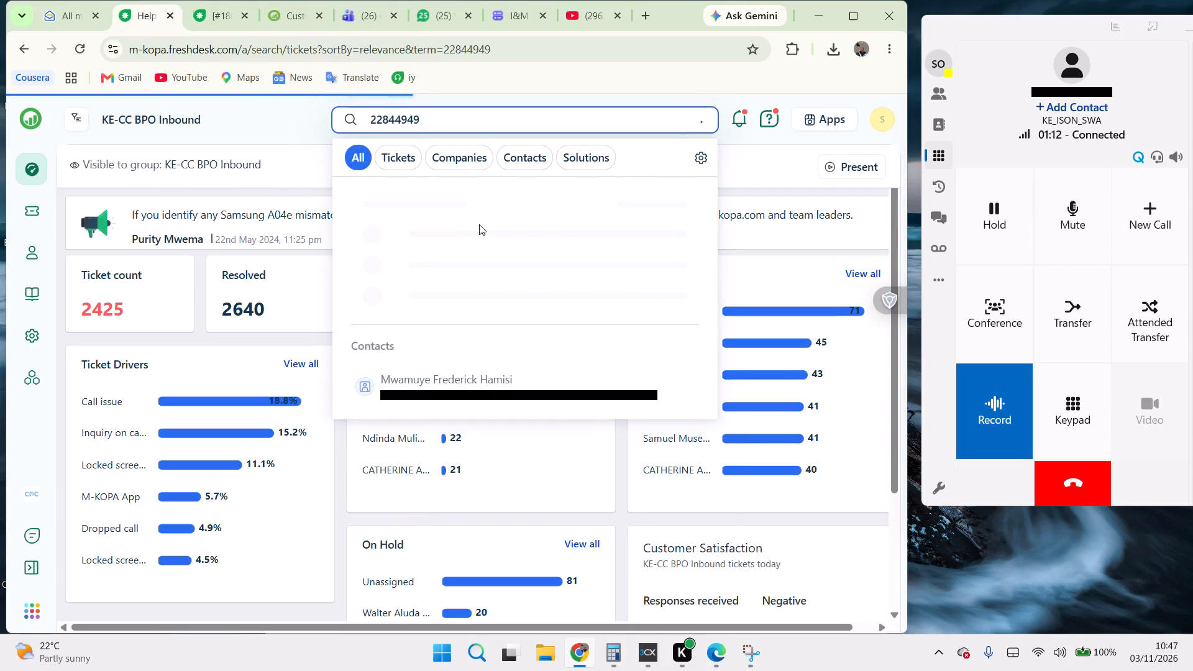
pyautogui.click(449, 285)
pyautogui.click(419, 280)
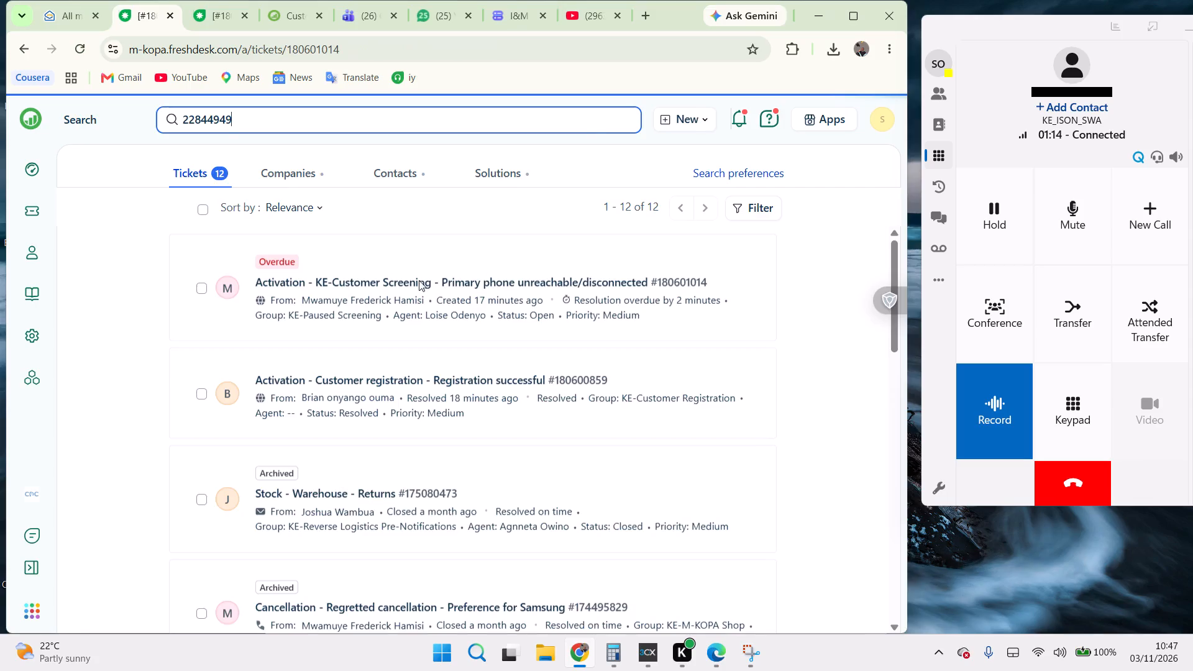
pyautogui.scroll(-2, 419, 280)
pyautogui.scroll(2, 419, 280)
pyautogui.scroll(-3, 419, 280)
pyautogui.scroll(2, 419, 280)
pyautogui.scroll(-12, 419, 287)
pyautogui.scroll(1, 418, 349)
pyautogui.scroll(-2, 418, 349)
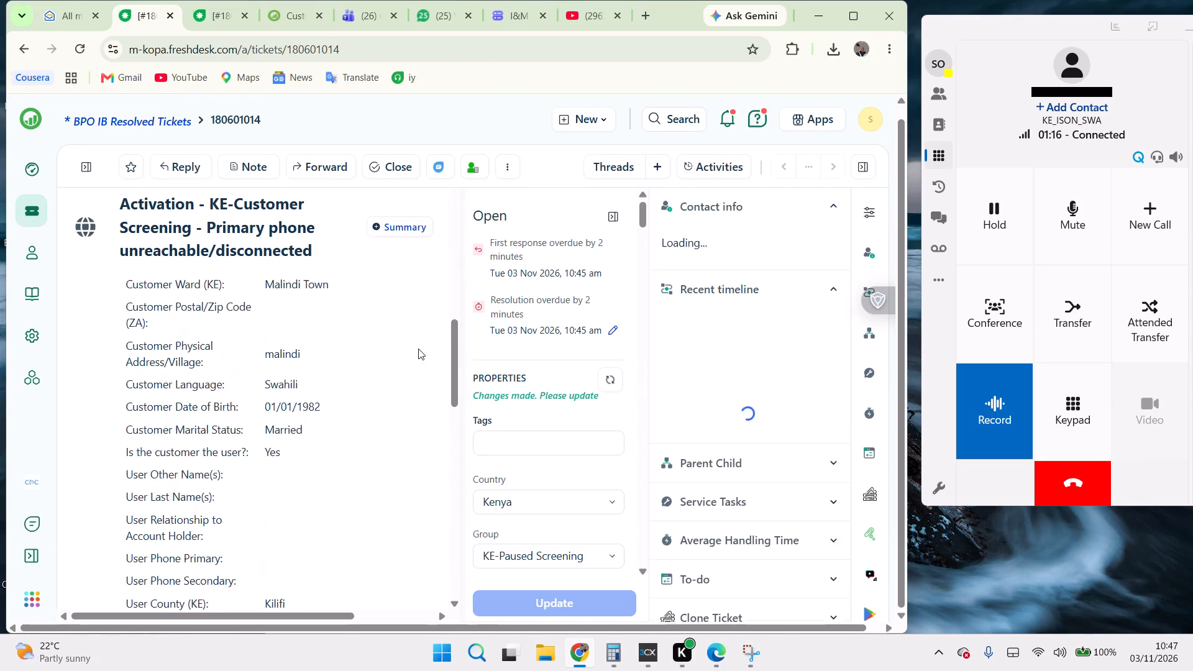
pyautogui.scroll(-1, 418, 349)
pyautogui.scroll(1, 418, 349)
pyautogui.scroll(-4, 418, 349)
pyautogui.scroll(1, 418, 349)
pyautogui.scroll(-2, 418, 349)
pyautogui.scroll(3, 418, 349)
pyautogui.scroll(-1, 418, 349)
pyautogui.scroll(1, 418, 349)
pyautogui.scroll(-9, 418, 349)
pyautogui.scroll(1, 418, 349)
pyautogui.scroll(-4, 418, 349)
pyautogui.scroll(1, 418, 349)
pyautogui.scroll(-1, 418, 349)
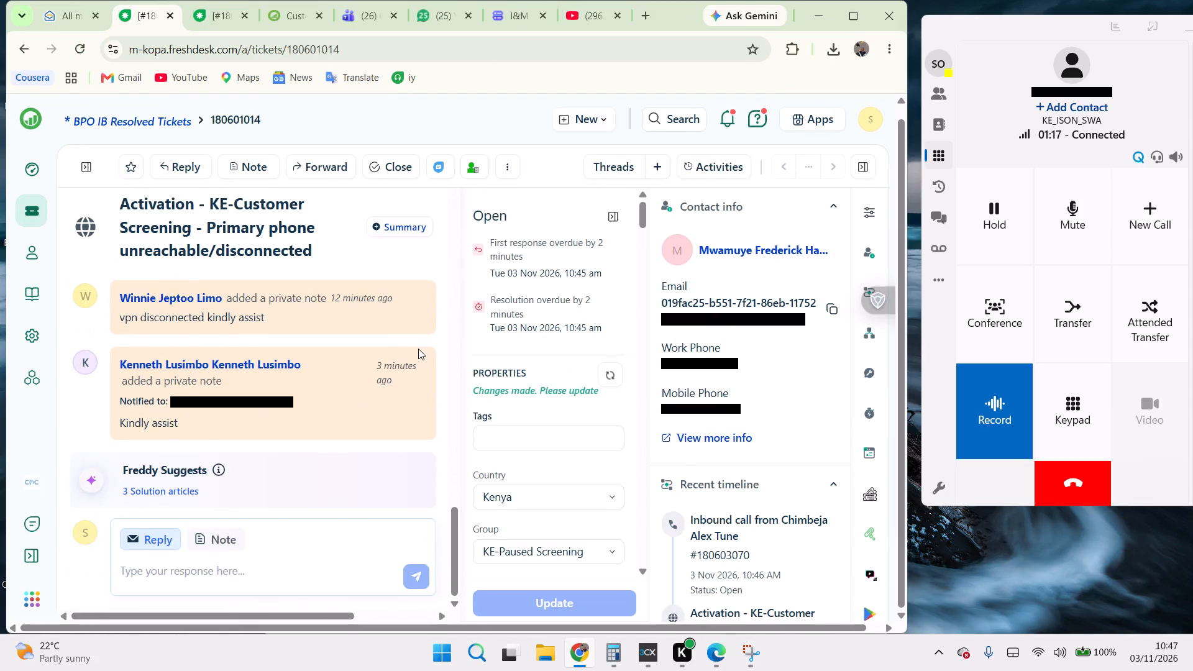
pyautogui.click(223, 539)
pyautogui.scroll(2, 242, 436)
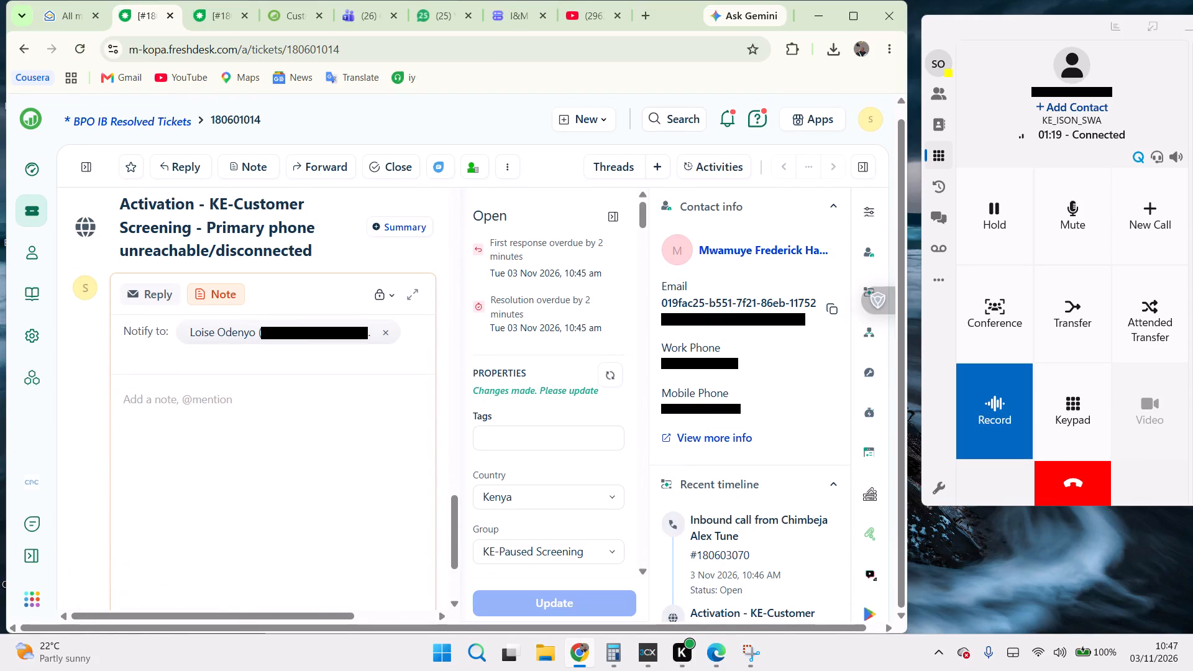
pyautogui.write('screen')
pyautogui.scroll(1, 242, 436)
pyautogui.scroll(-4, 242, 436)
pyautogui.scroll(-1, 381, 455)
pyautogui.click(370, 567)
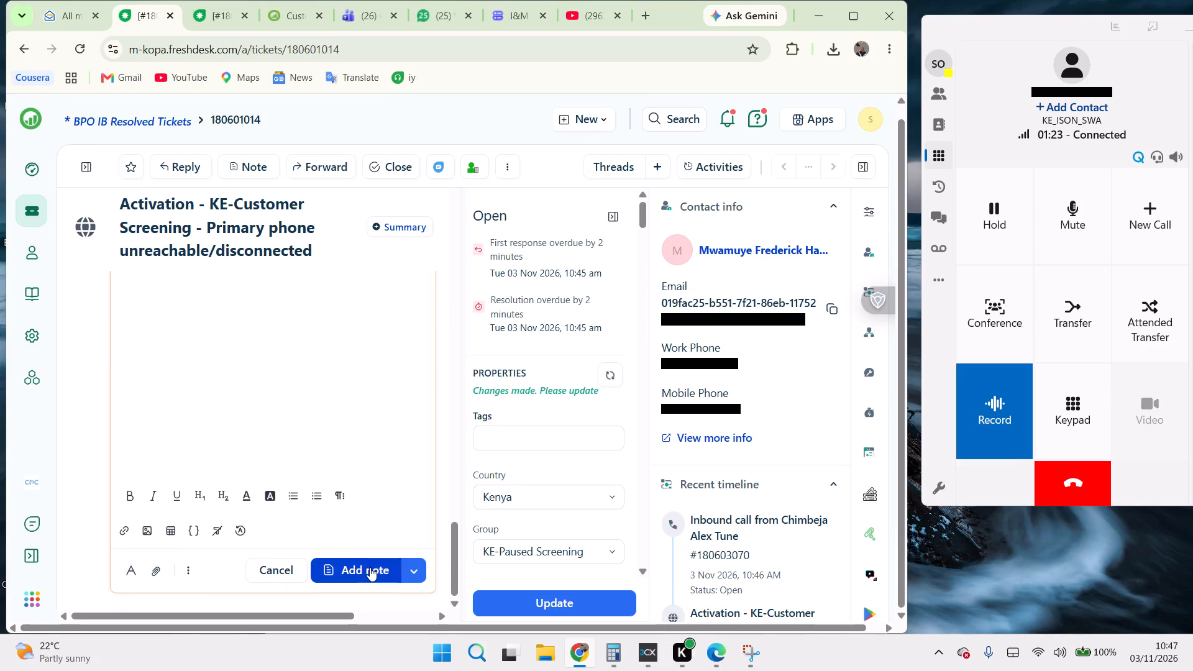
pyautogui.click(222, 14)
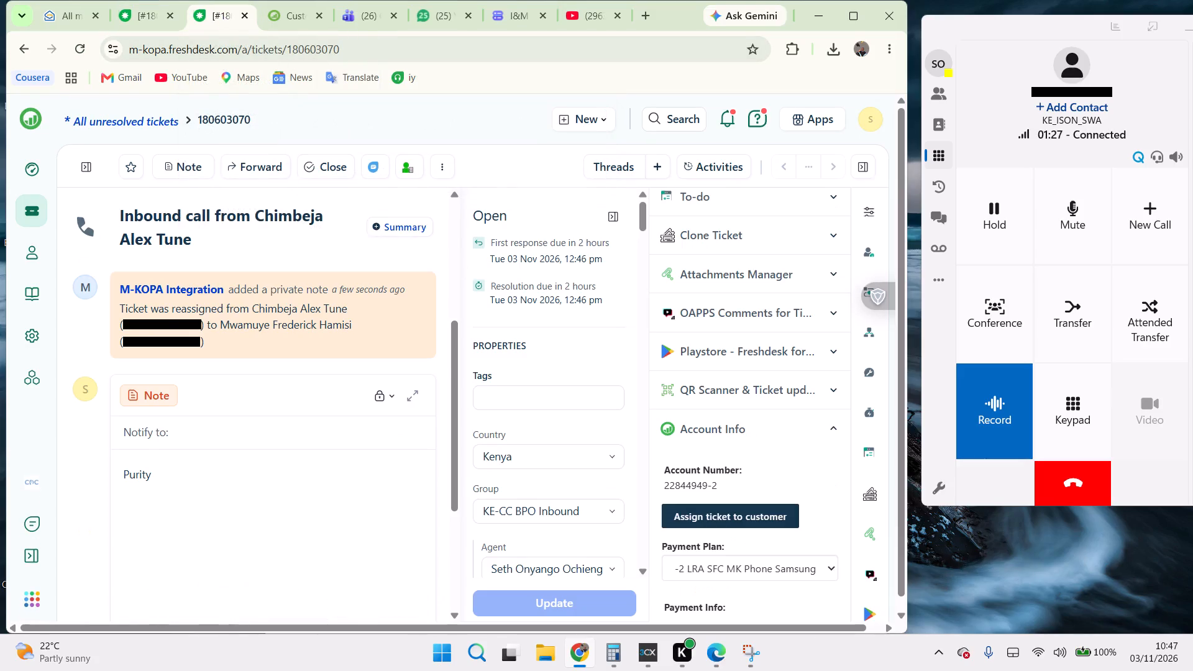
pyautogui.scroll(-2, 266, 488)
pyautogui.scroll(-2, 540, 452)
pyautogui.scroll(1, 540, 452)
pyautogui.scroll(-2, 540, 452)
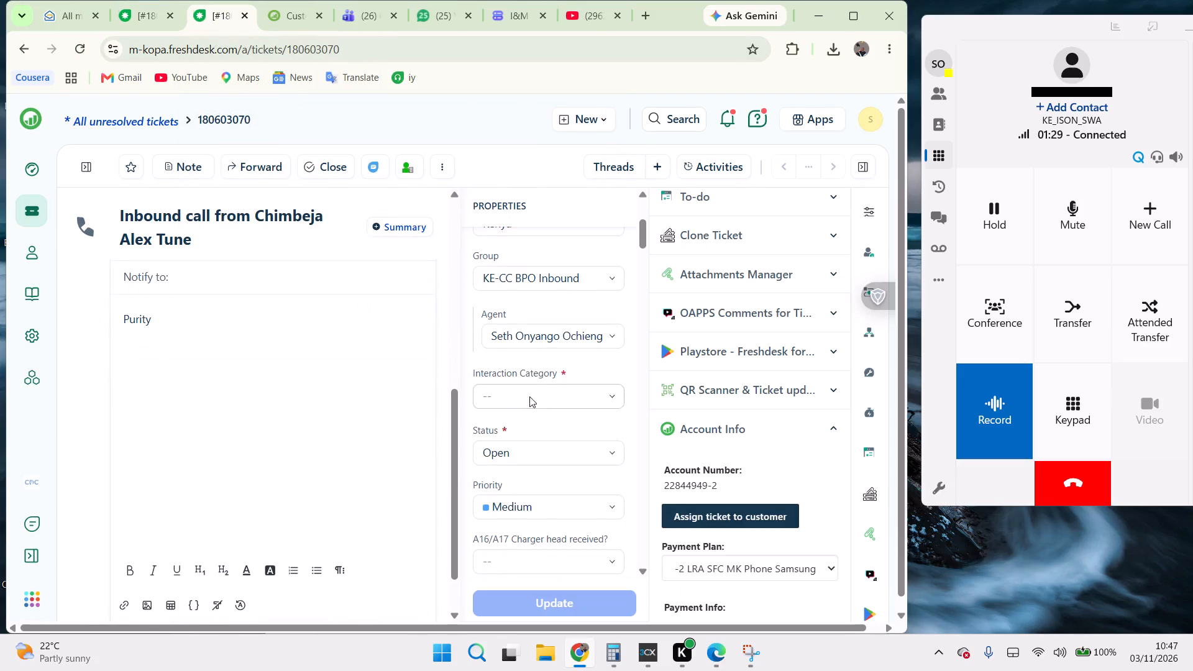
pyautogui.click(529, 396)
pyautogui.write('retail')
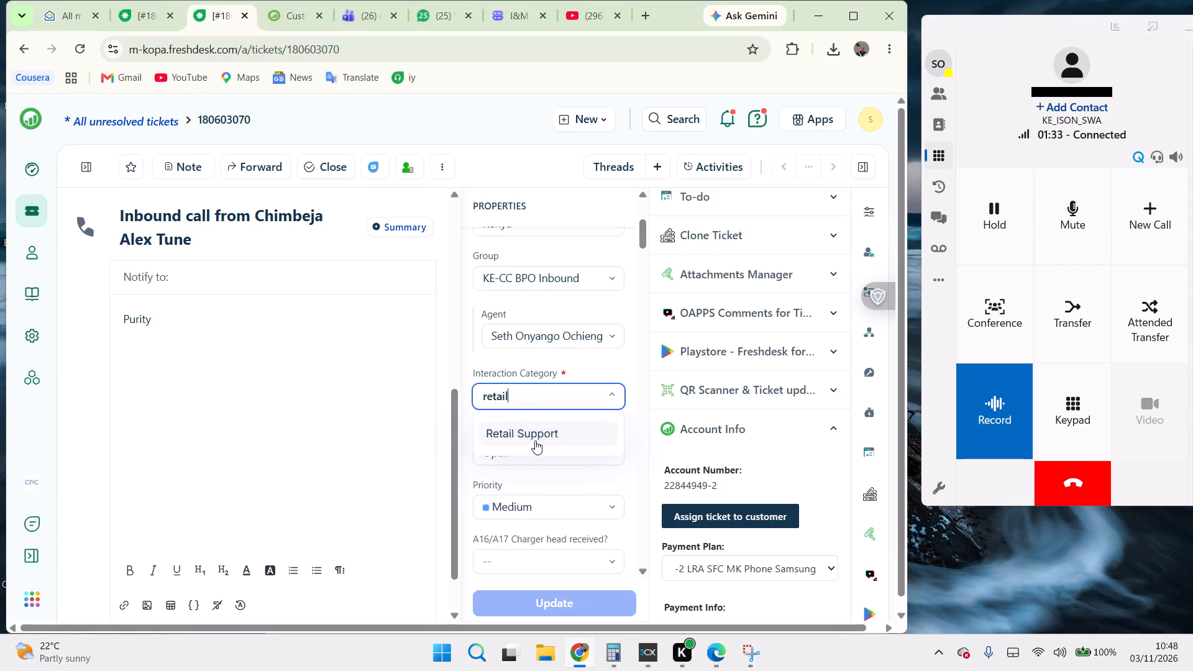
pyautogui.click(535, 440)
pyautogui.click(536, 454)
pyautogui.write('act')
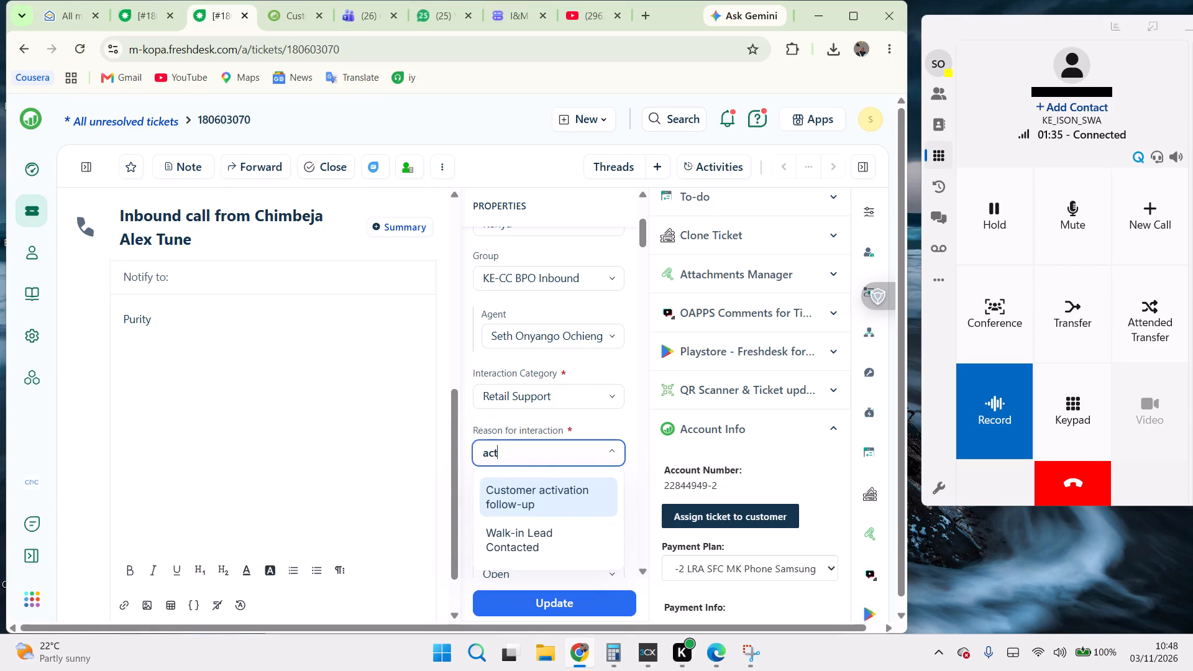
pyautogui.click(523, 496)
pyautogui.click(533, 511)
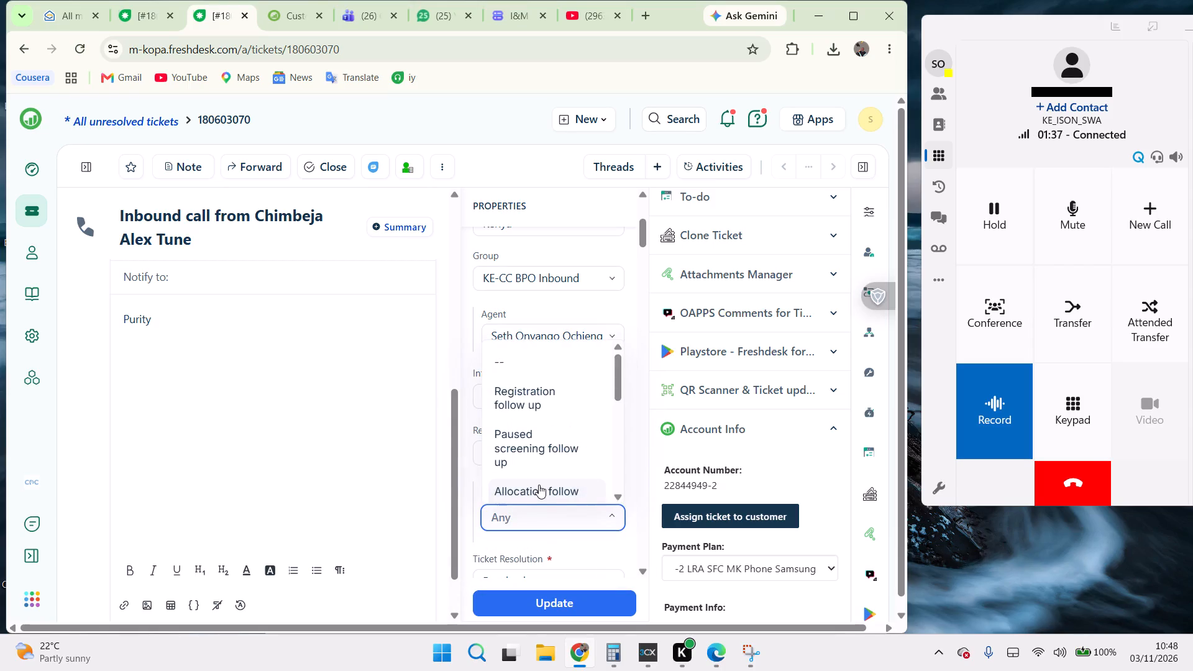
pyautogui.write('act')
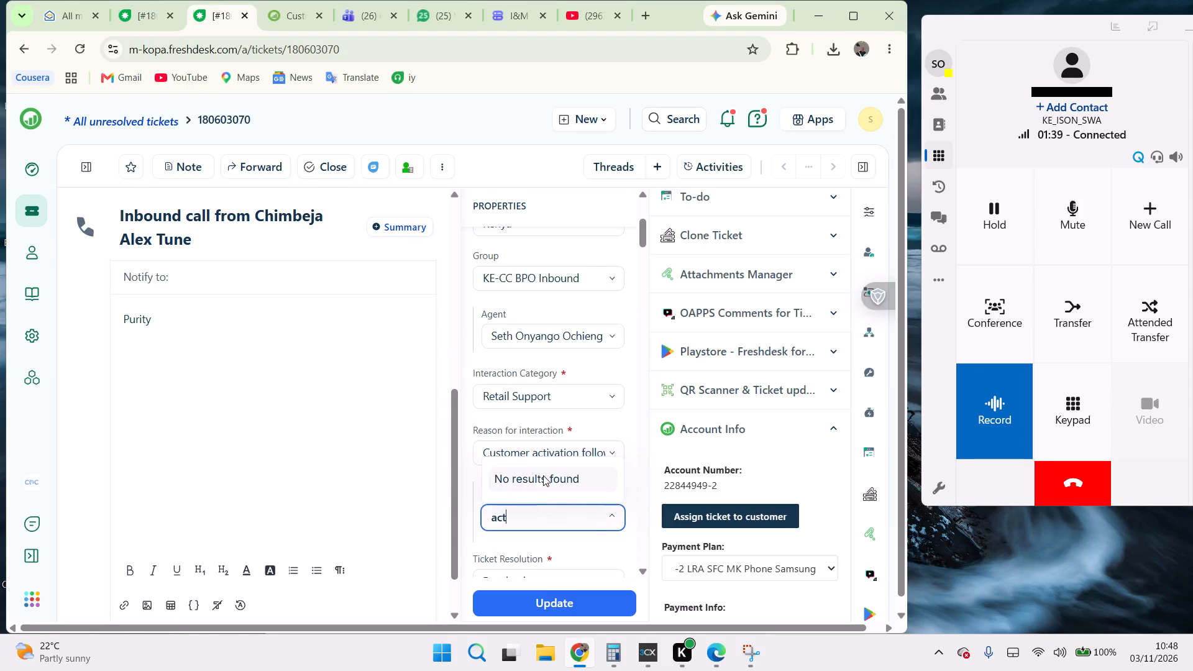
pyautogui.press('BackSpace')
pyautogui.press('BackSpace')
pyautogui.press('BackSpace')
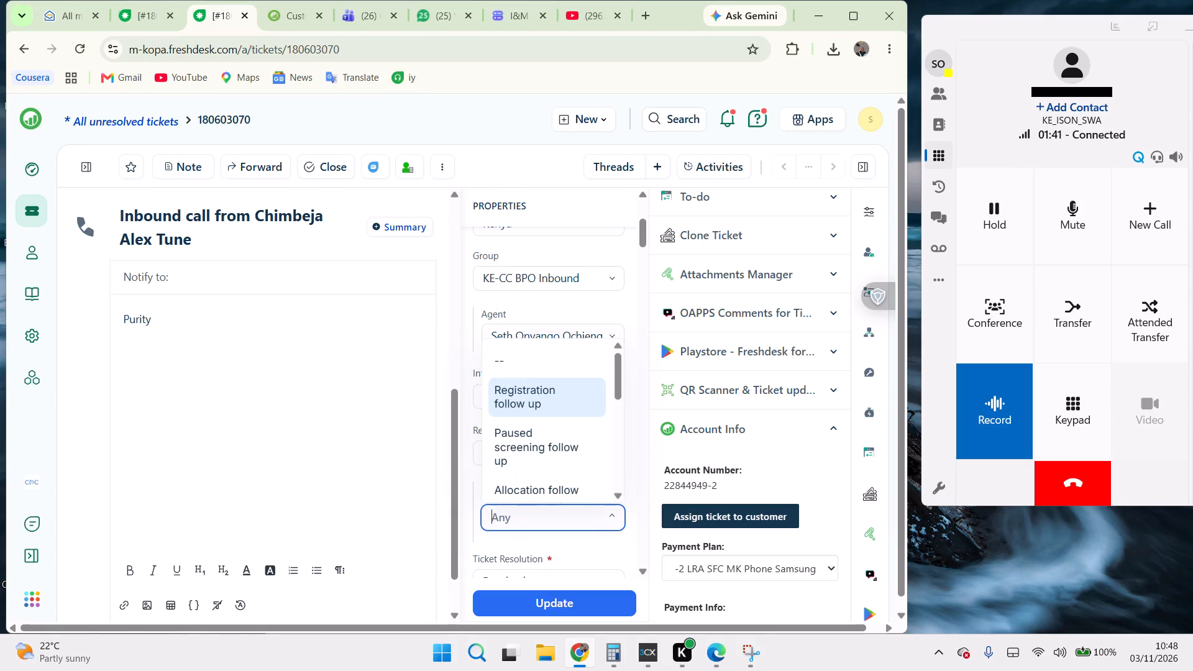
pyautogui.click(518, 444)
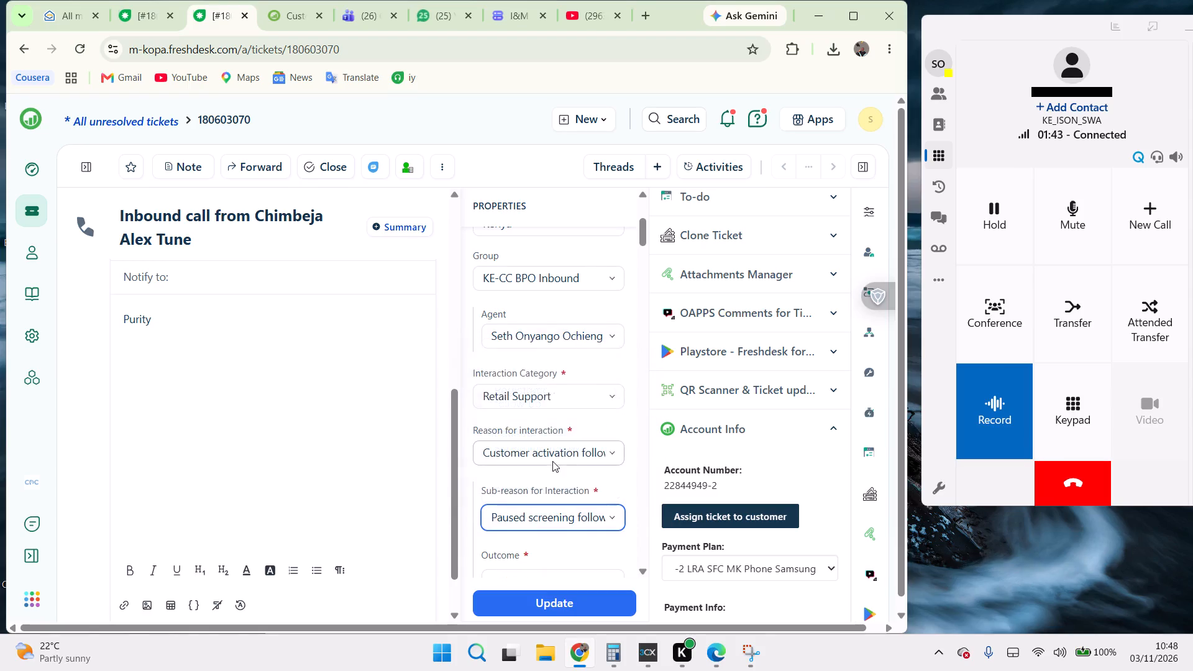
# Set the outcome to "Resolved: Screening resumed" and the status to Resolved, and update the ticket properties.
pyautogui.scroll(-1, 552, 461)
pyautogui.click(536, 503)
pyautogui.click(534, 390)
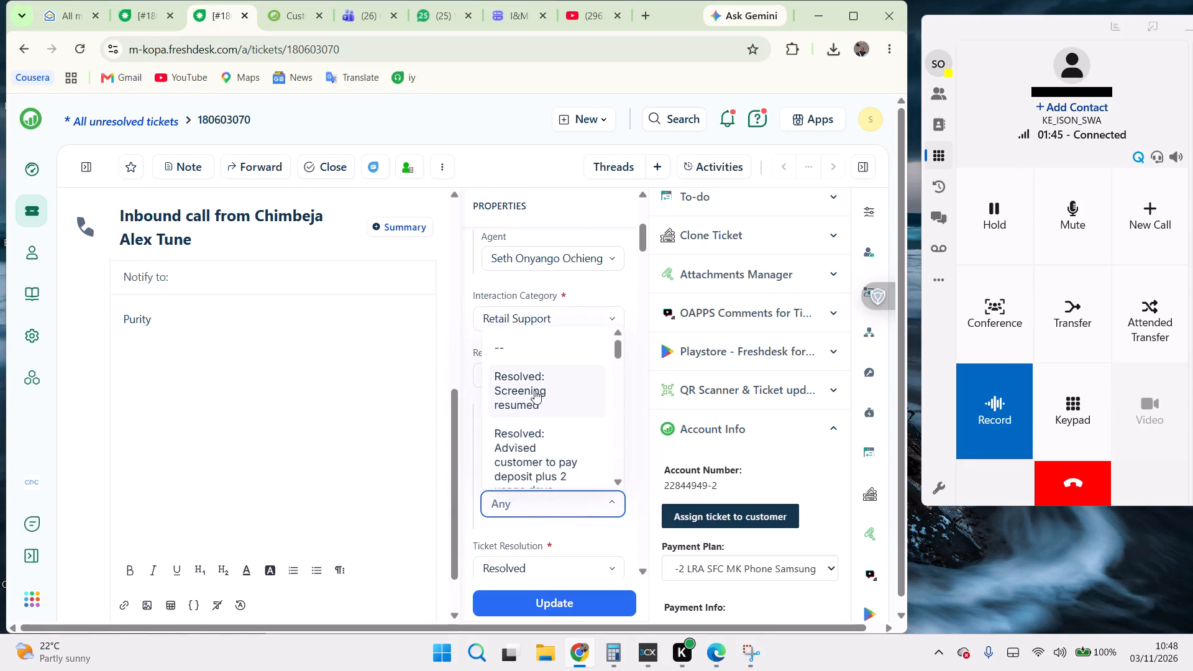
pyautogui.scroll(-3, 536, 428)
pyautogui.click(534, 393)
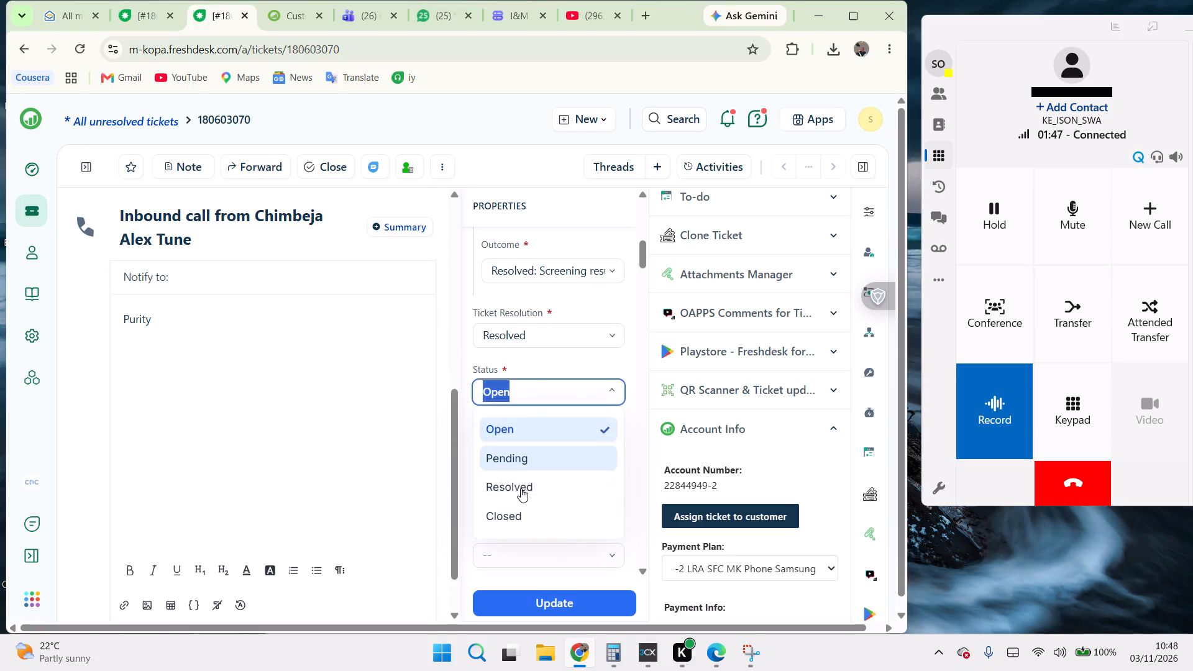
pyautogui.click(521, 488)
pyautogui.click(542, 606)
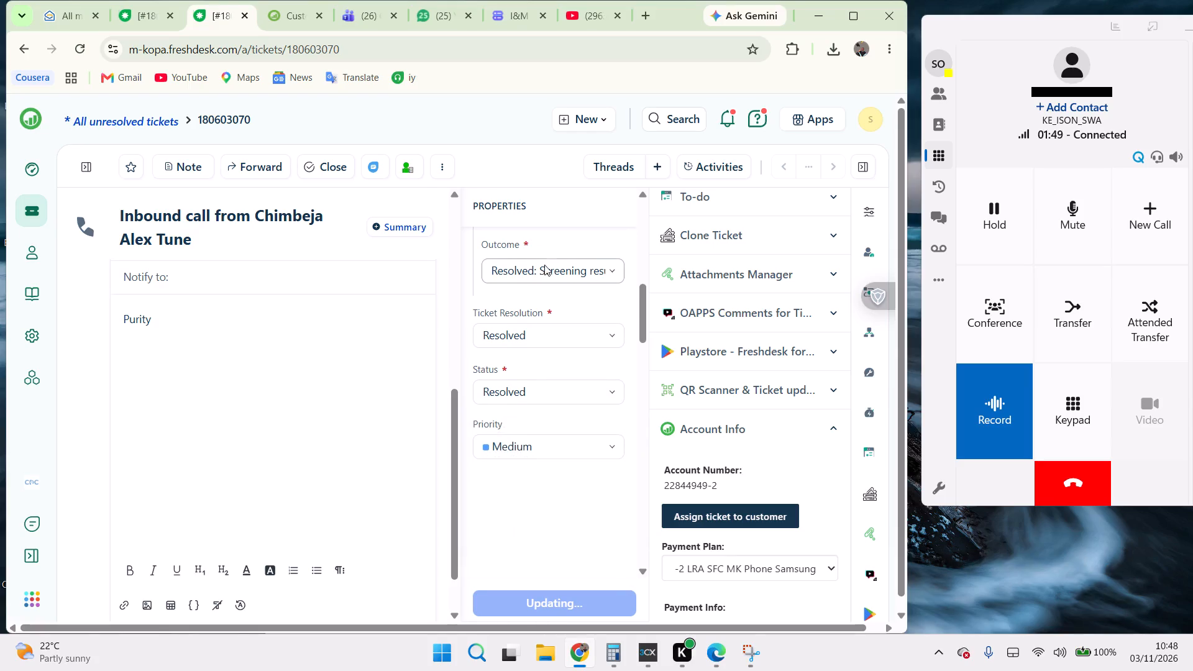
# Copy the outcome text "Resolved: Screening resumed" into the private note below "Purity" and start a new line.
pyautogui.click(527, 268)
pyautogui.rightClick(527, 268)
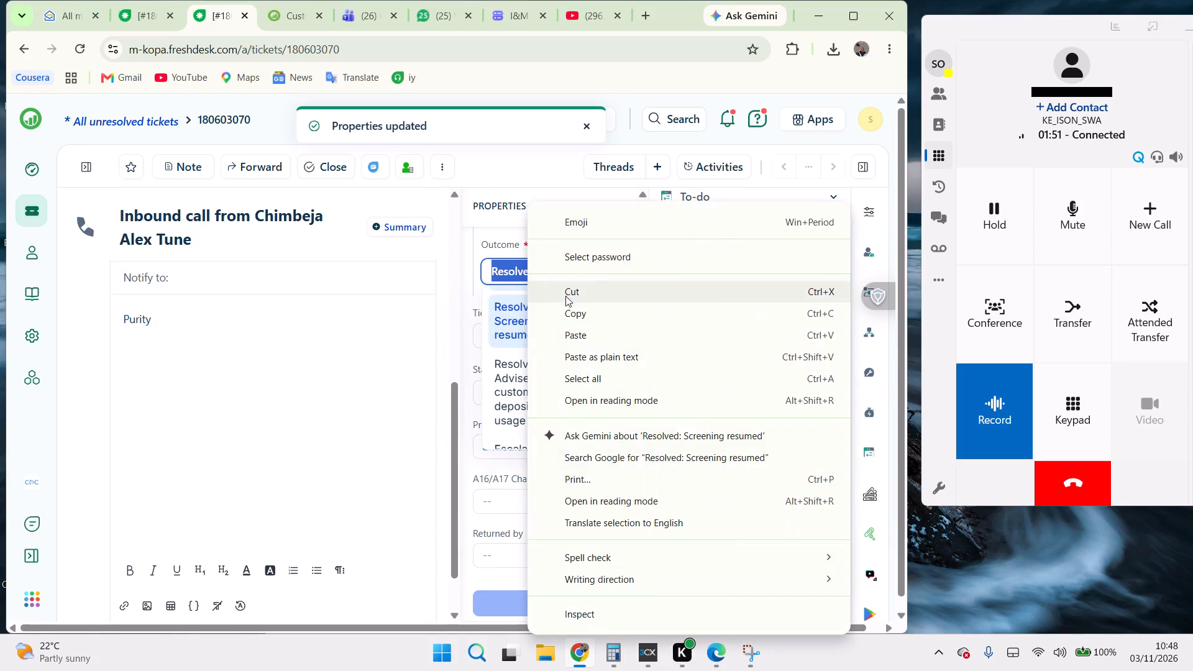
pyautogui.click(578, 311)
pyautogui.click(232, 369)
pyautogui.hotkey('ctrl', 'v')
pyautogui.press('Return')
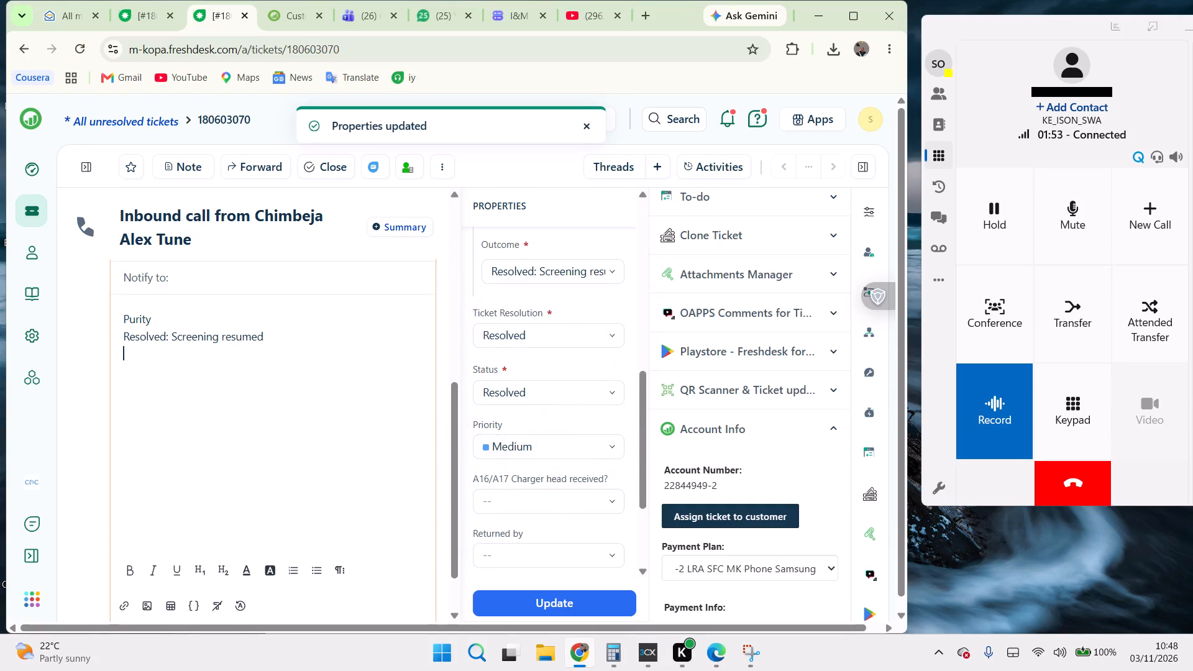
pyautogui.click(513, 267)
pyautogui.rightClick(513, 267)
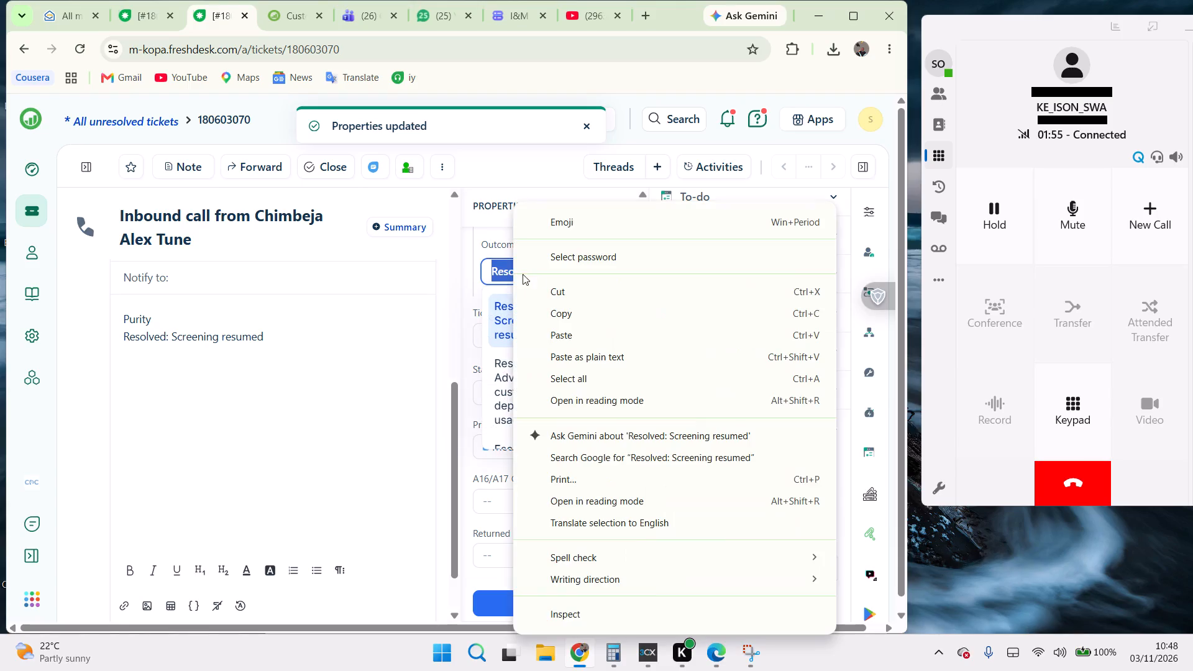
pyautogui.click(560, 309)
pyautogui.scroll(-2, 247, 501)
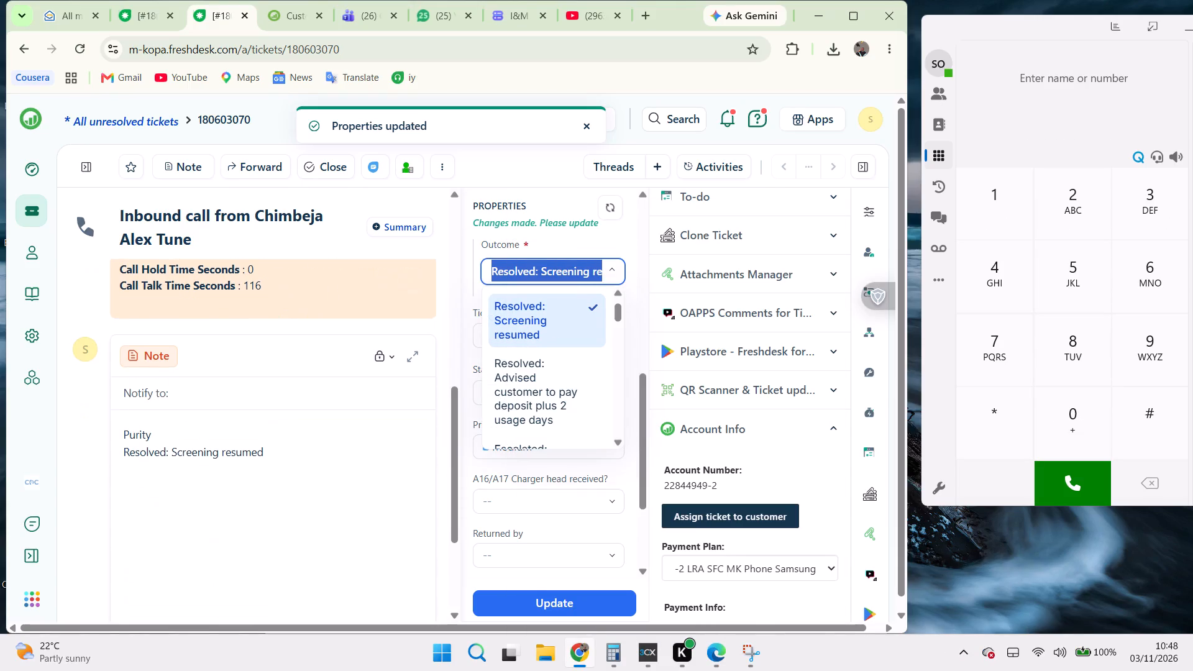
pyautogui.click(277, 459)
pyautogui.press('Return')
pyautogui.hotkey('ctrl', 'v')
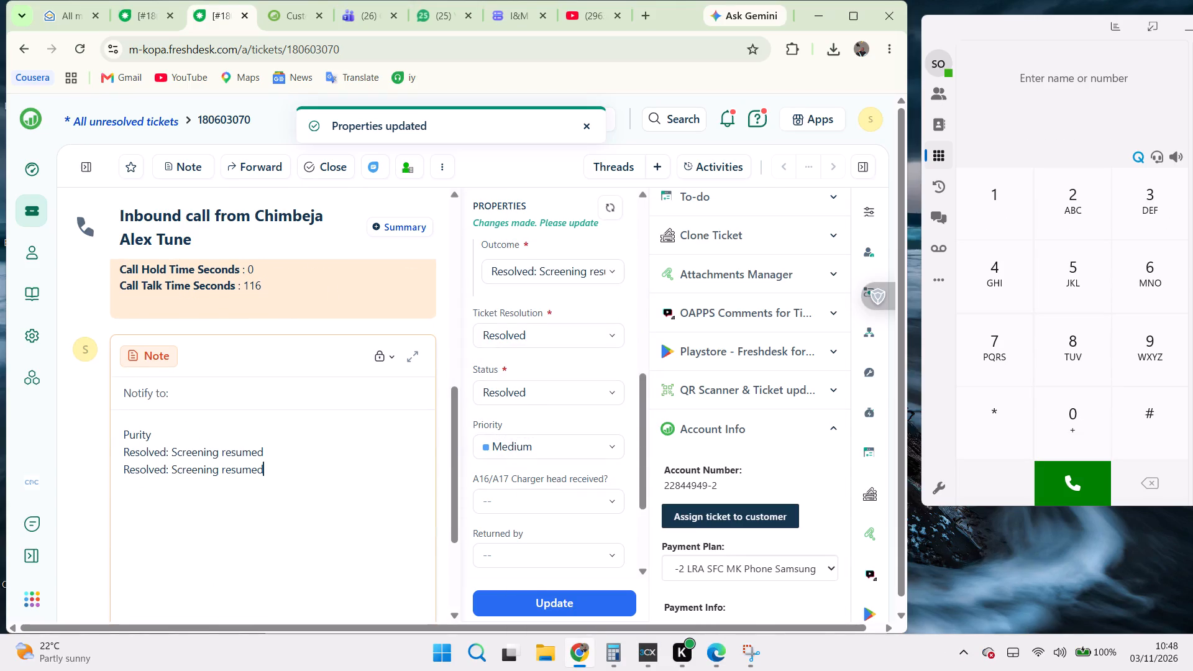
# Replace the first "Resolved: Screening resumed" line in the note with the copied sub-reason "Paused screening follow up".
pyautogui.scroll(1, 534, 274)
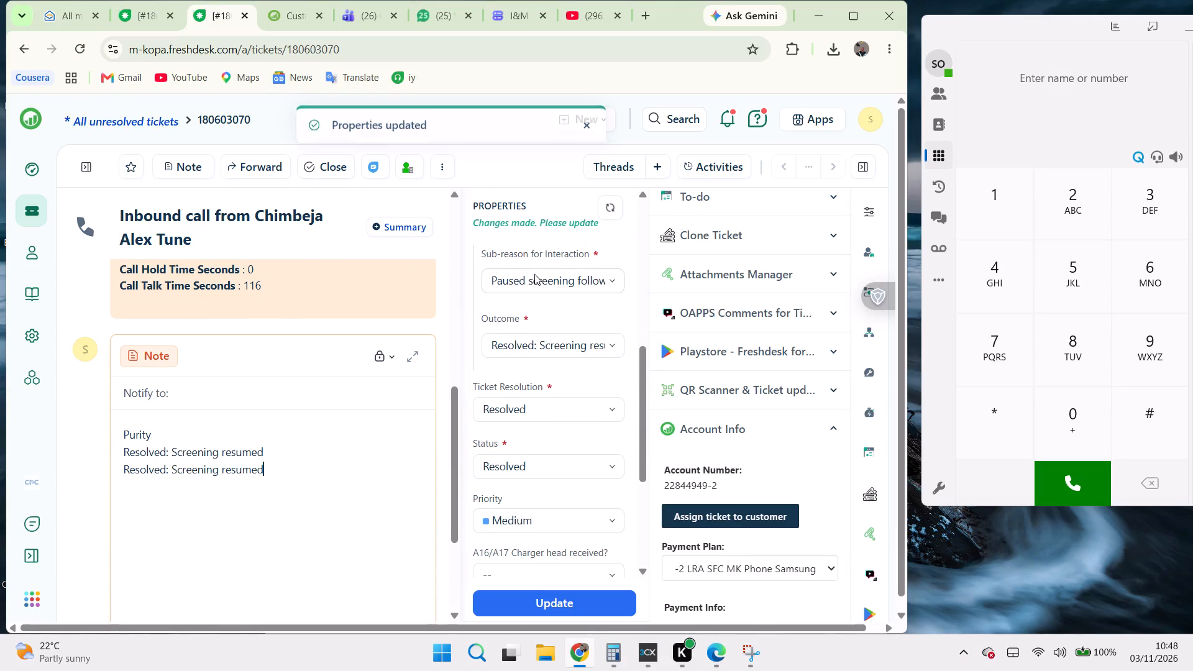
pyautogui.click(526, 283)
pyautogui.rightClick(526, 283)
pyautogui.click(572, 314)
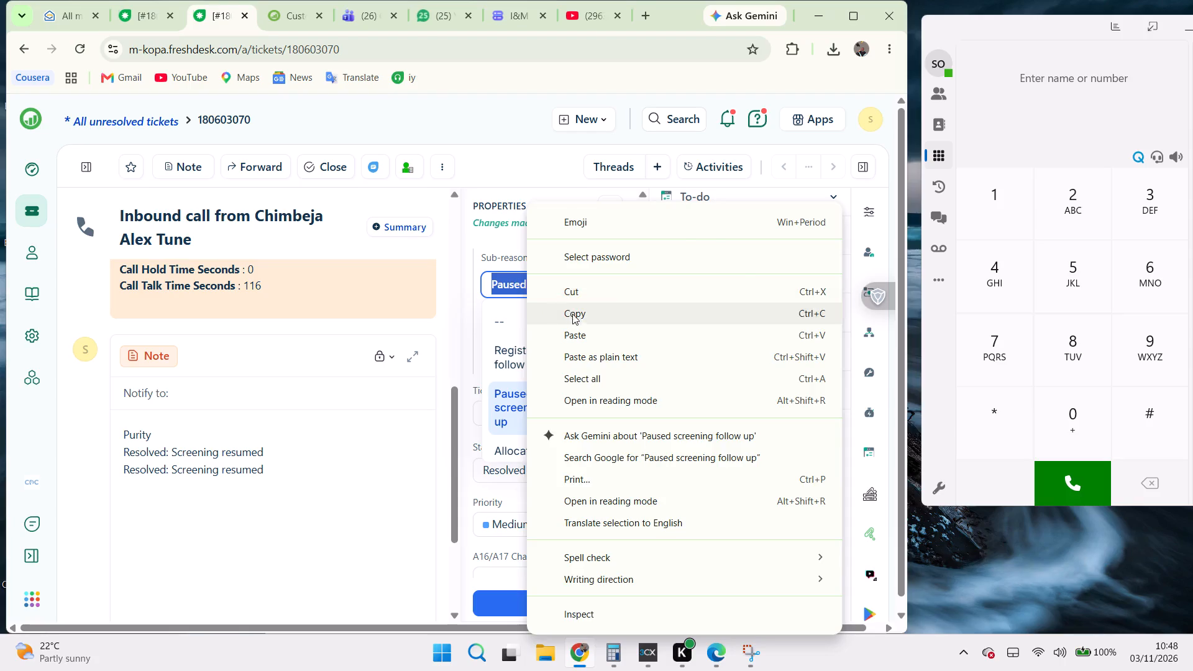
pyautogui.moveTo(124, 452); pyautogui.dragTo(300, 450)
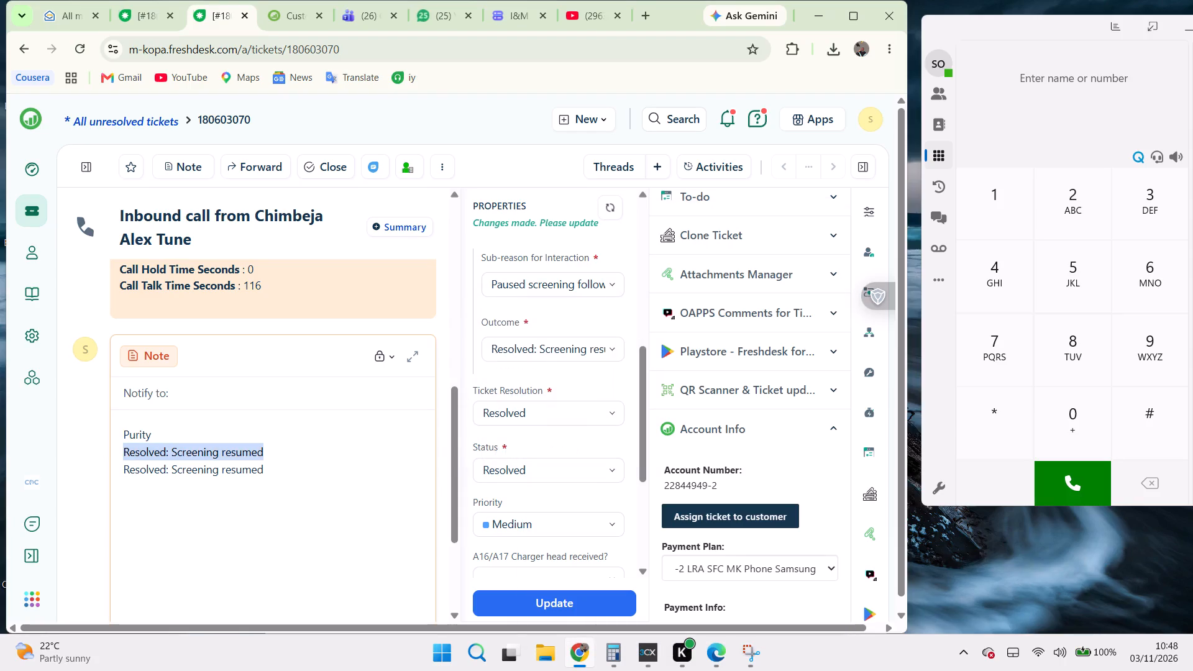
pyautogui.moveTo(300, 450); pyautogui.dragTo(301, 450)
pyautogui.press('BackSpace')
pyautogui.hotkey('ctrl', 'v')
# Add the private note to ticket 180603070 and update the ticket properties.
pyautogui.scroll(2, 395, 459)
pyautogui.scroll(-1, 395, 459)
pyautogui.scroll(-4, 372, 539)
pyautogui.click(374, 578)
pyautogui.click(528, 597)
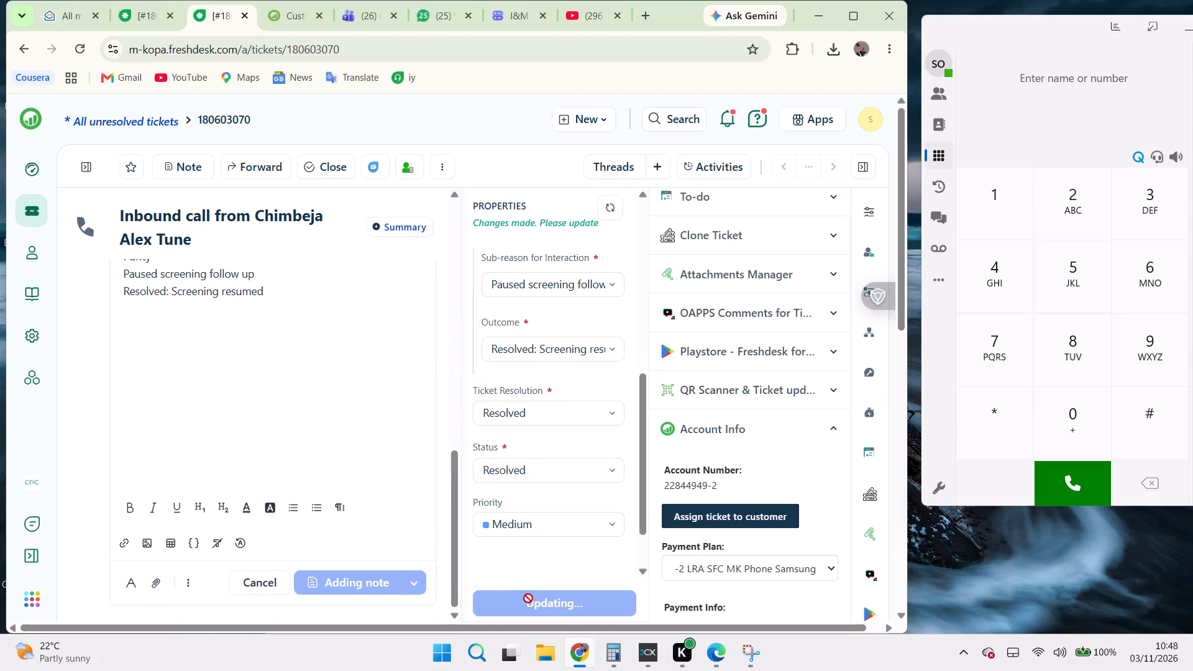
# Review the private notes and properties of the paused screening ticket 180601014.
pyautogui.click(153, 19)
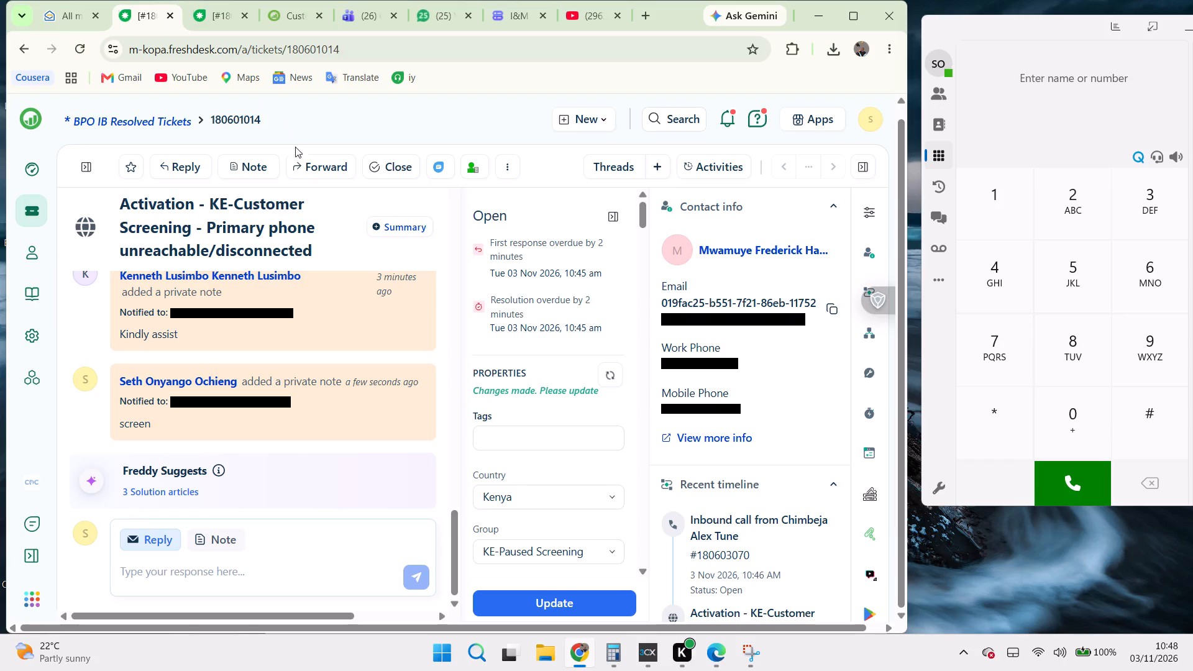
pyautogui.click(137, 18)
pyautogui.scroll(3, 234, 341)
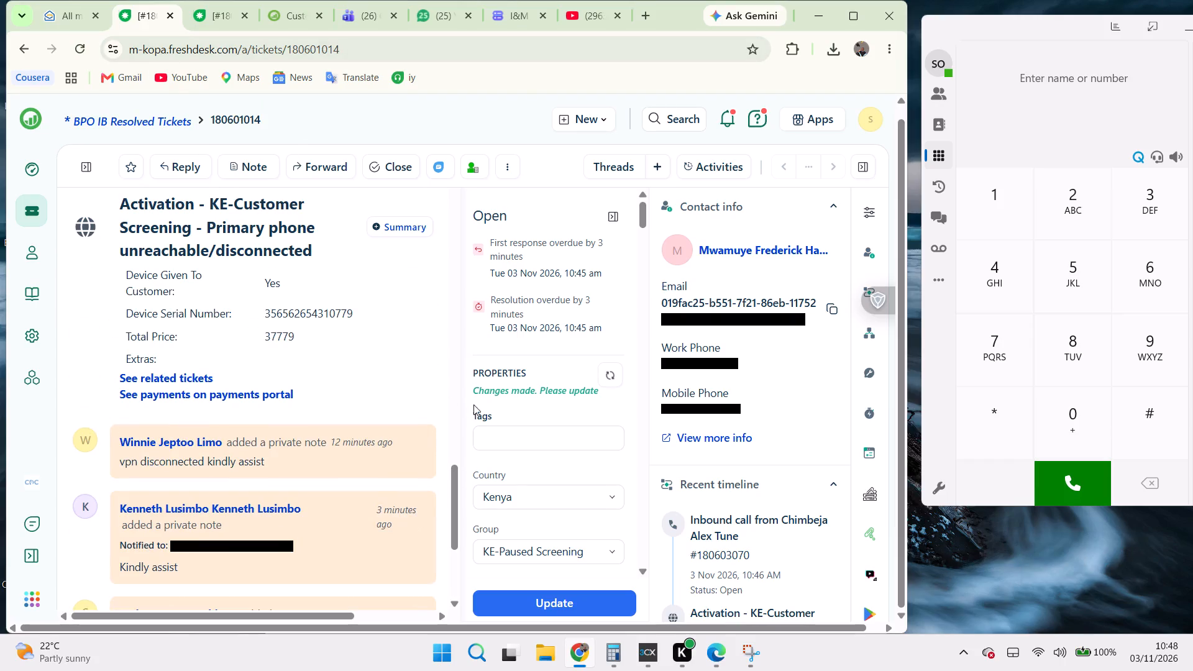
pyautogui.scroll(-4, 473, 404)
pyautogui.scroll(-5, 553, 433)
pyautogui.scroll(-3, 254, 437)
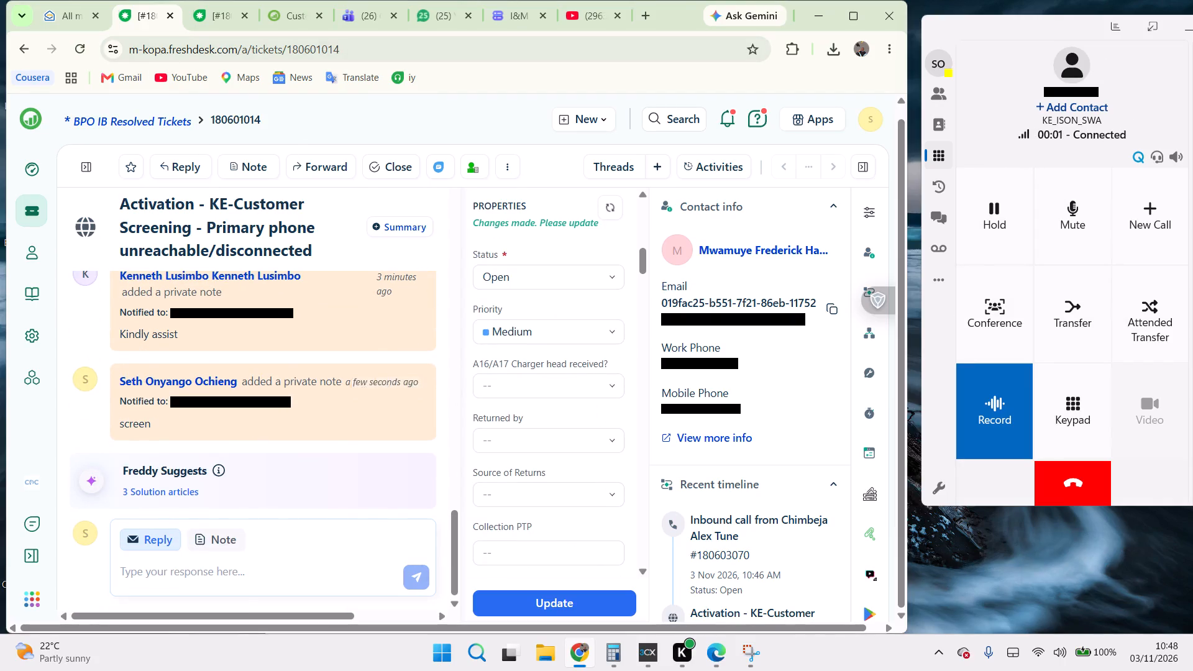
pyautogui.click(221, 16)
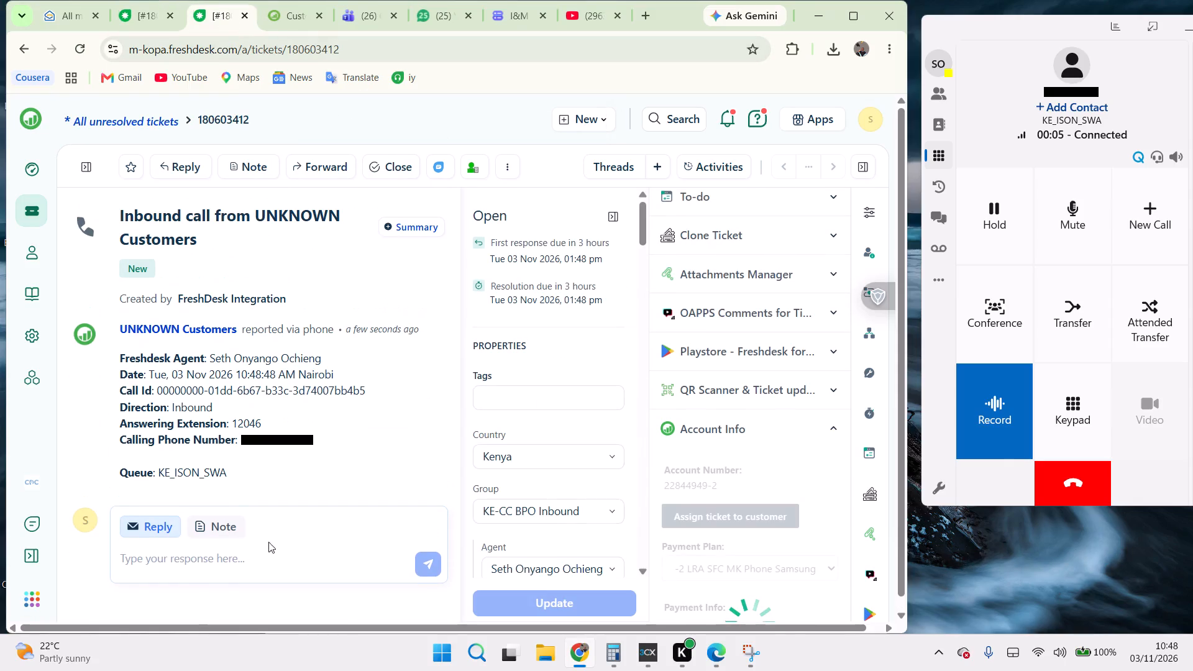
pyautogui.click(224, 527)
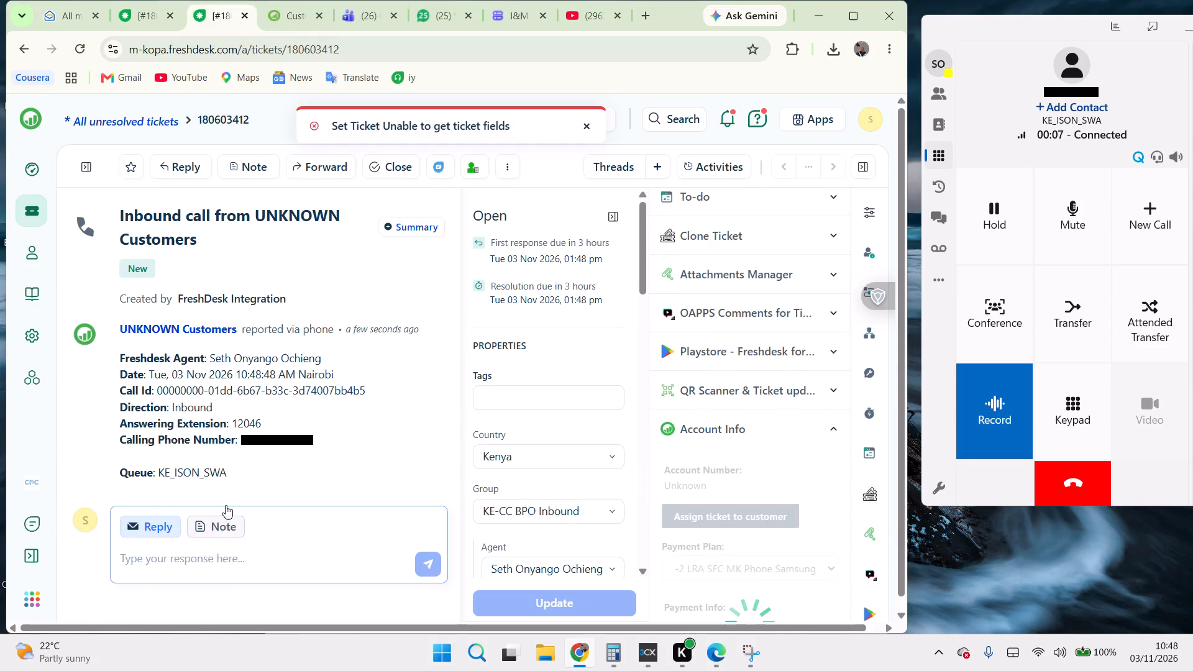
pyautogui.scroll(-2, 226, 523)
pyautogui.scroll(1, 233, 437)
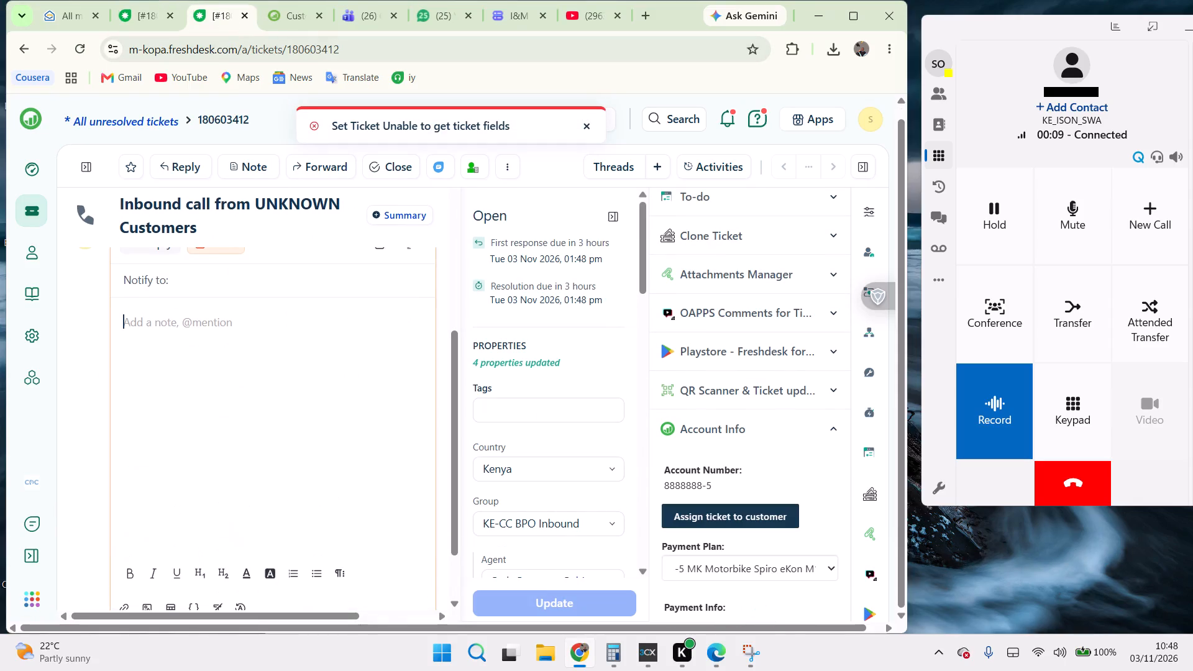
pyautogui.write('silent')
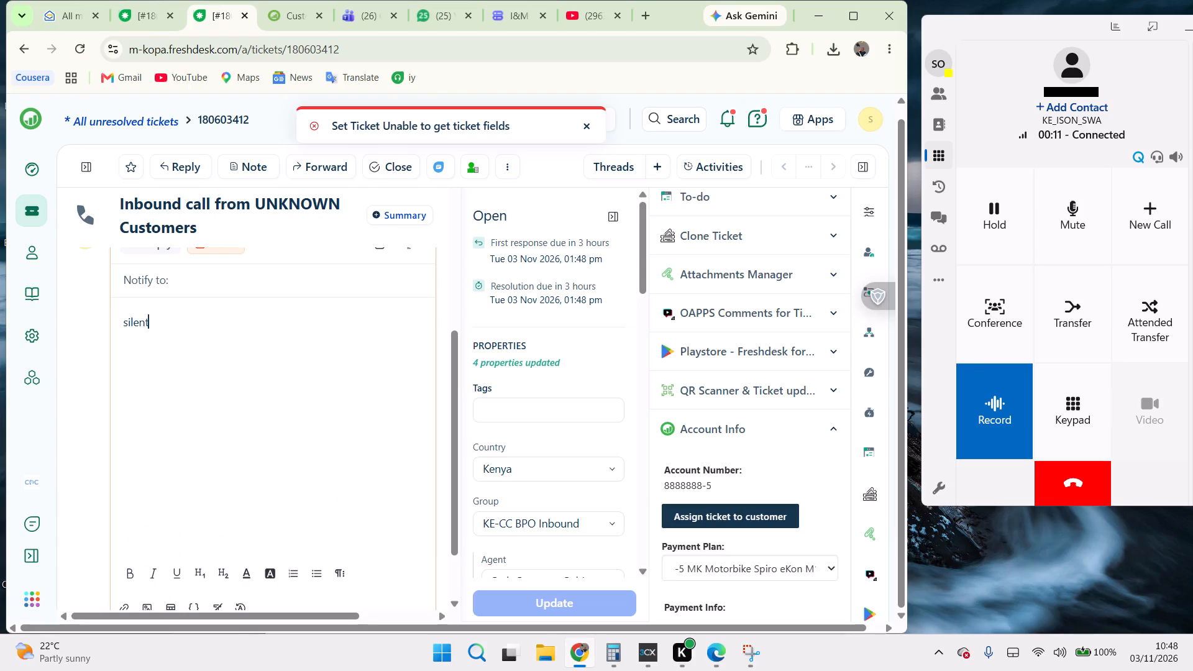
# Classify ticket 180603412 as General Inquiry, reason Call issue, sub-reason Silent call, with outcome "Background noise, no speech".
pyautogui.scroll(-4, 541, 462)
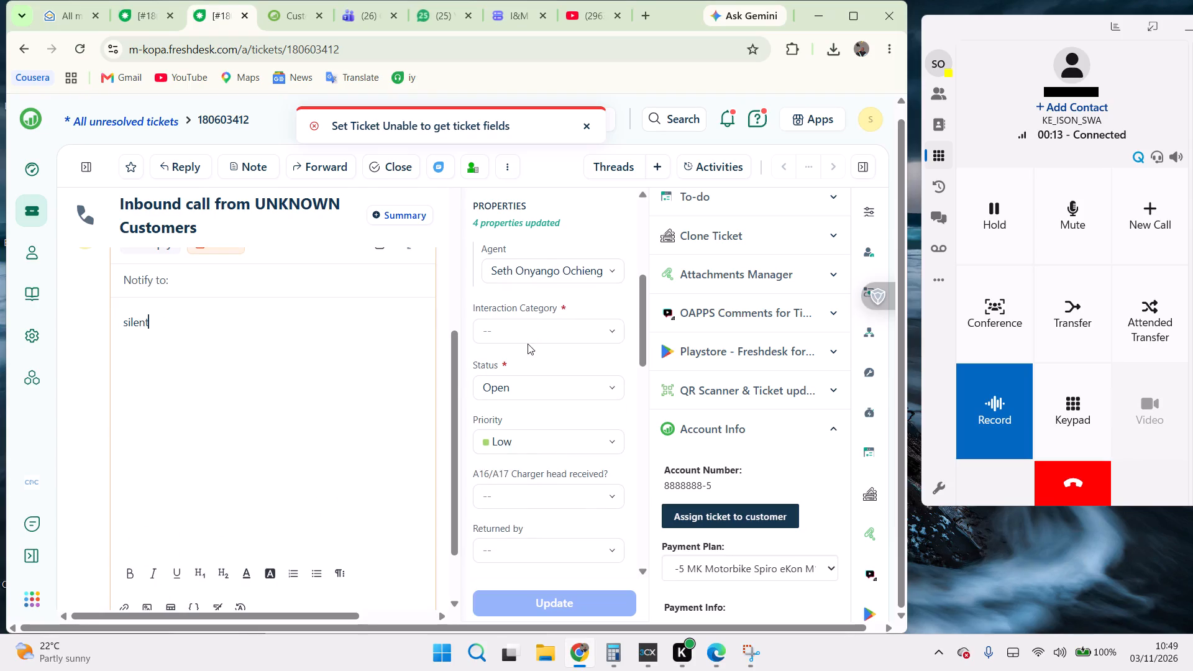
pyautogui.click(529, 329)
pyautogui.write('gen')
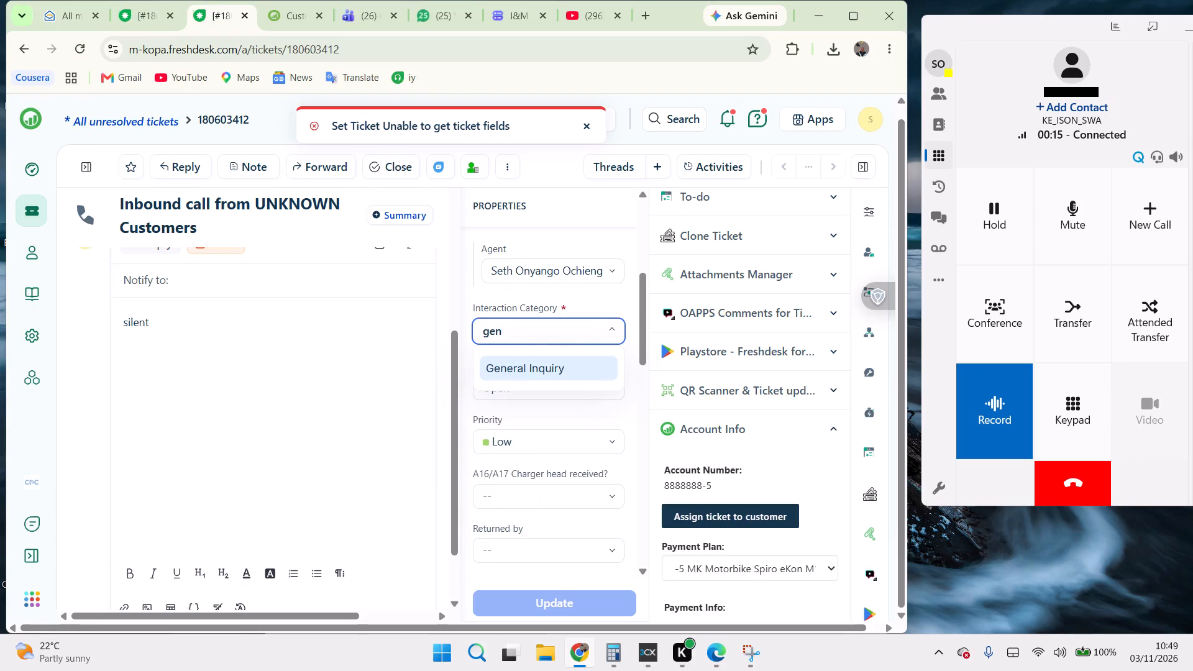
pyautogui.click(520, 365)
pyautogui.click(519, 390)
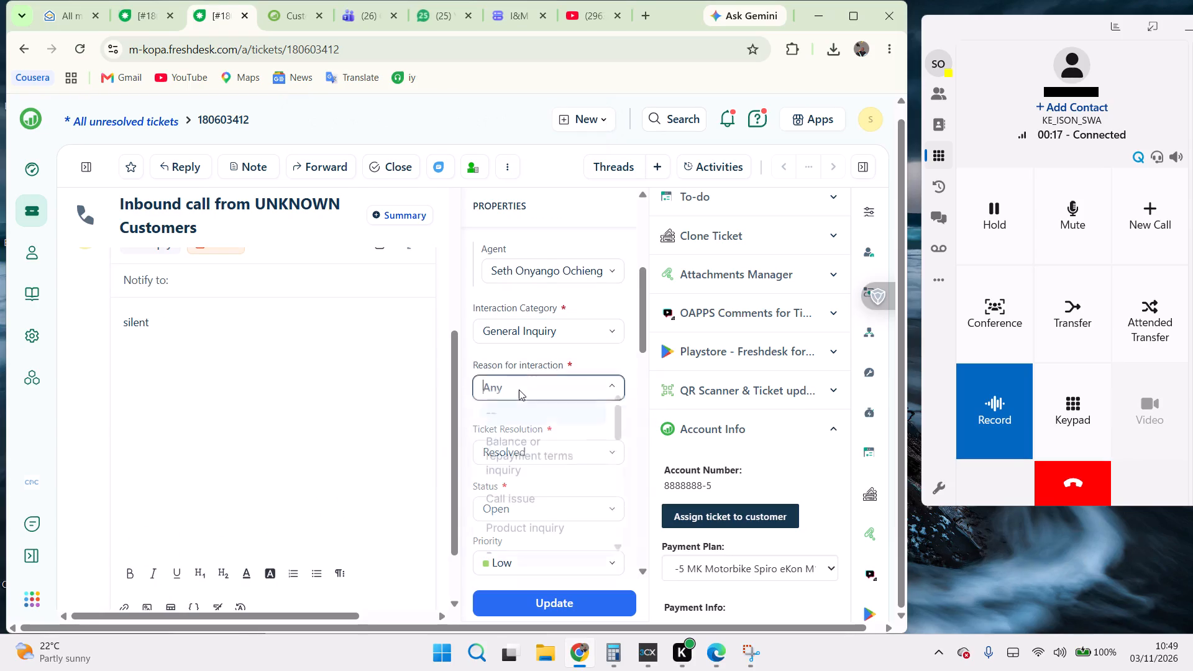
pyautogui.click(533, 514)
pyautogui.click(544, 447)
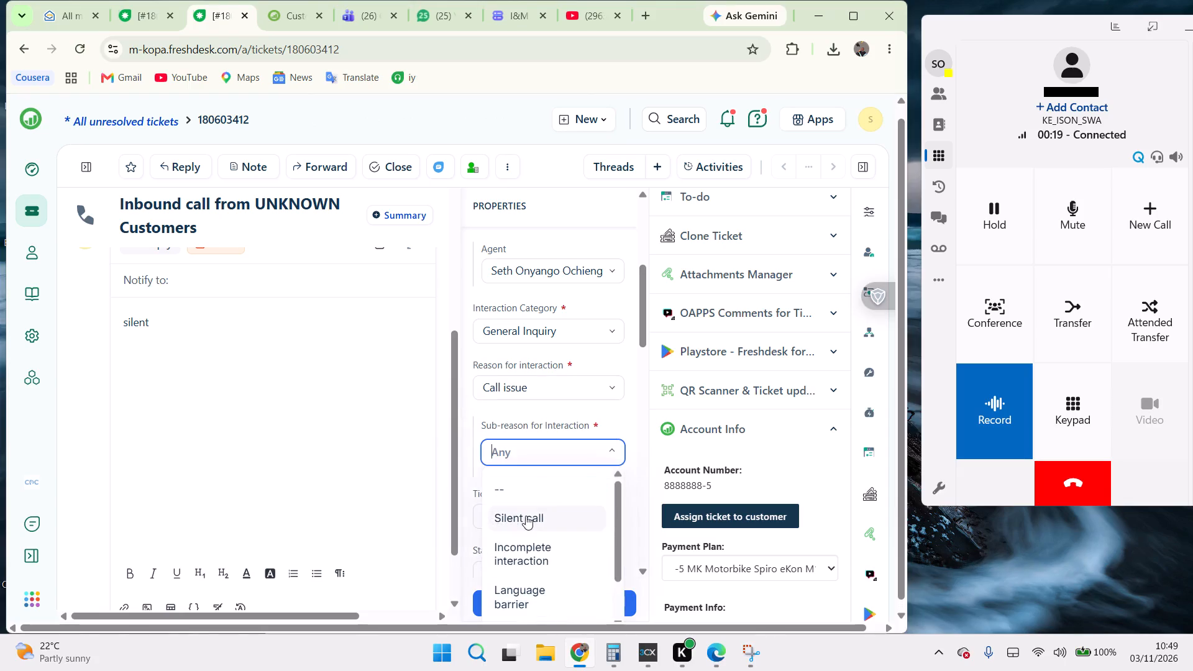
pyautogui.click(526, 516)
pyautogui.click(538, 515)
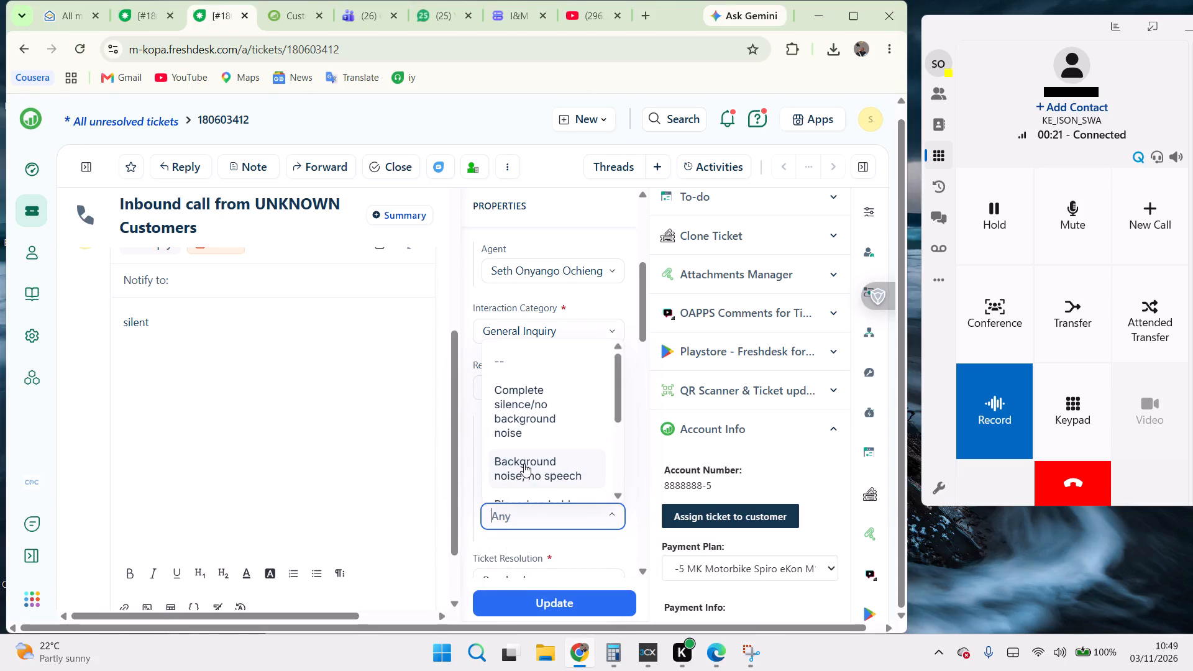
pyautogui.click(528, 465)
pyautogui.scroll(-2, 528, 465)
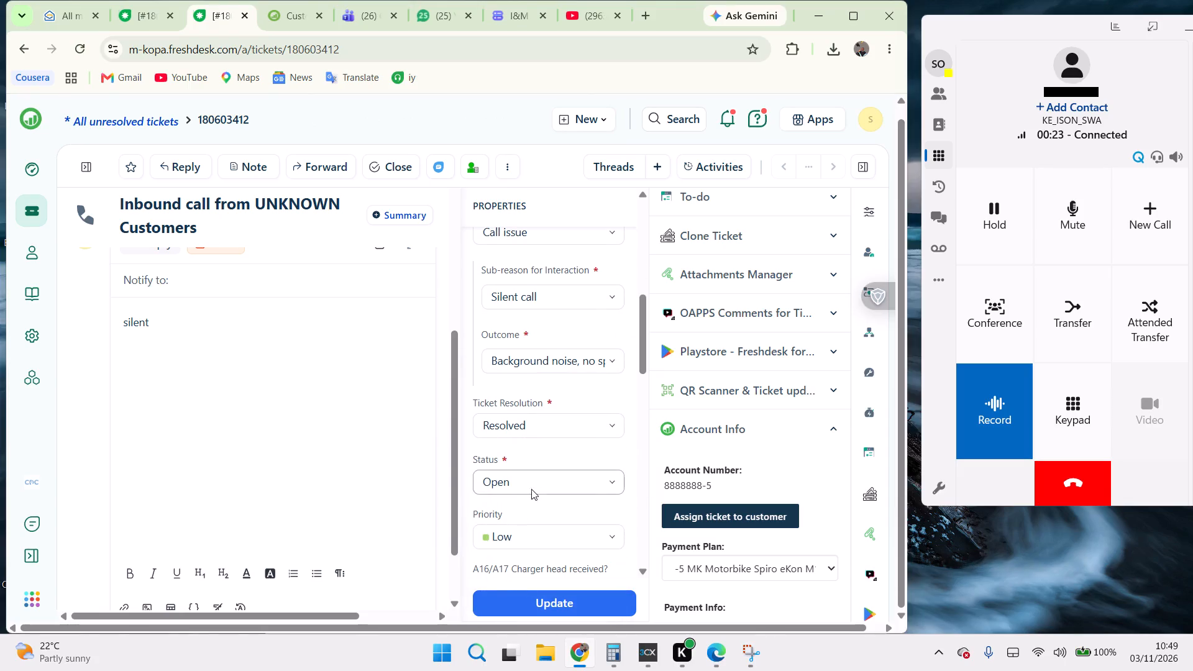
pyautogui.click(532, 486)
pyautogui.click(522, 575)
pyautogui.scroll(-2, 327, 495)
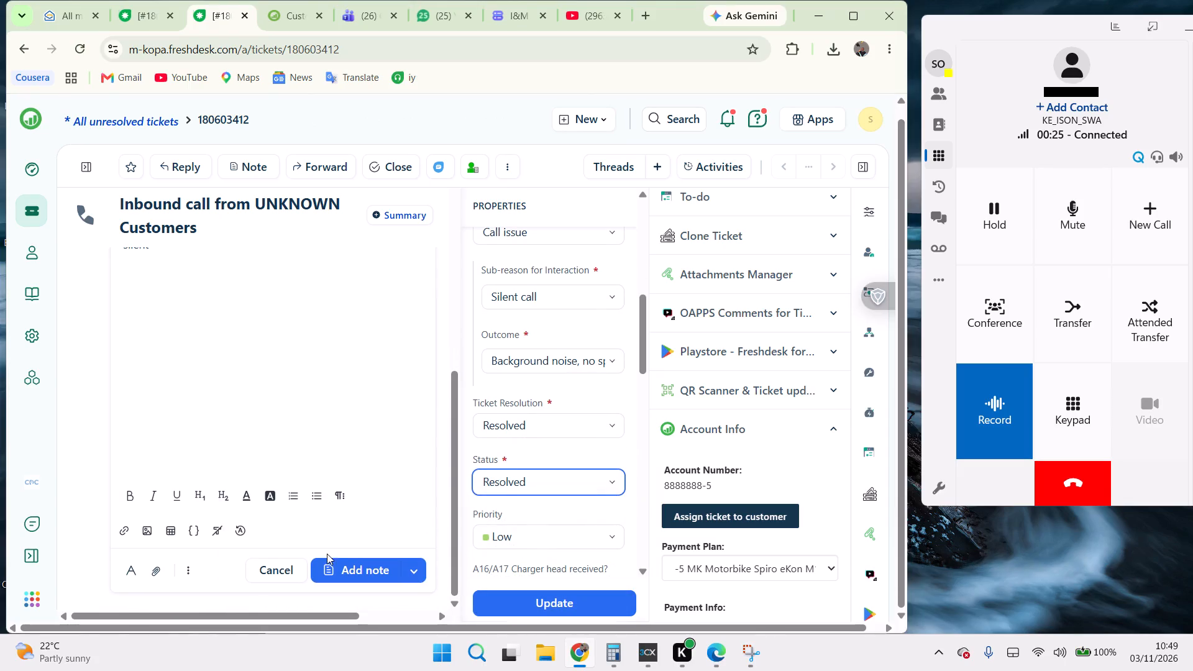
pyautogui.click(353, 572)
pyautogui.click(544, 601)
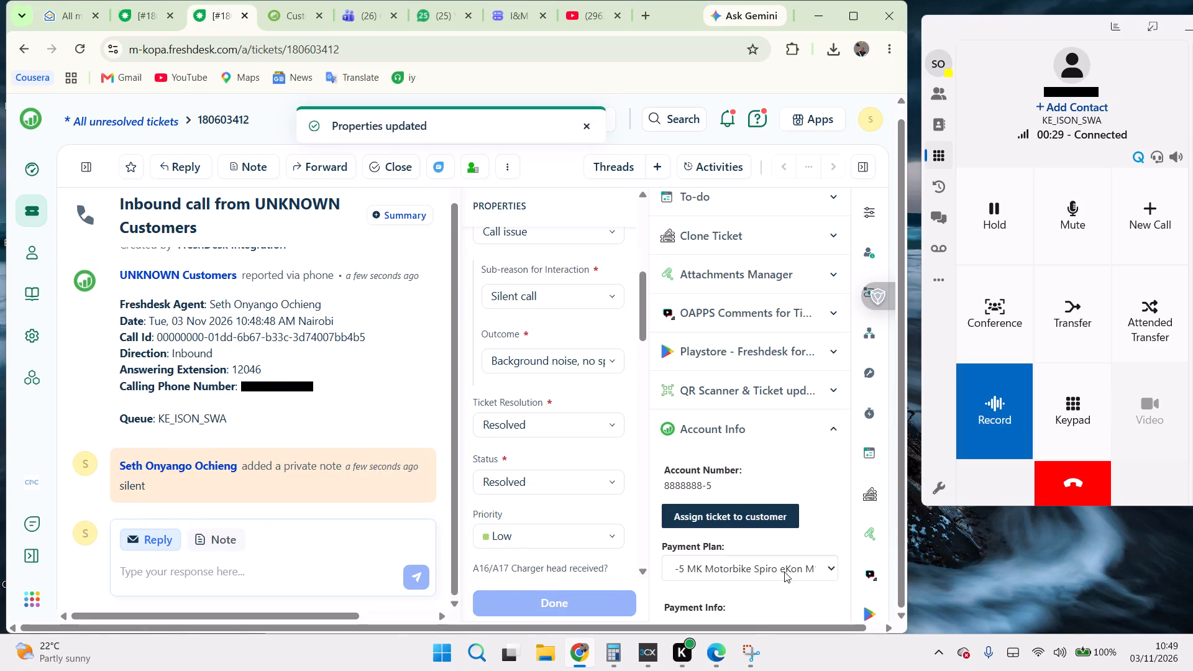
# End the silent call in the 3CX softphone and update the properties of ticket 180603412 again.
pyautogui.click(1074, 488)
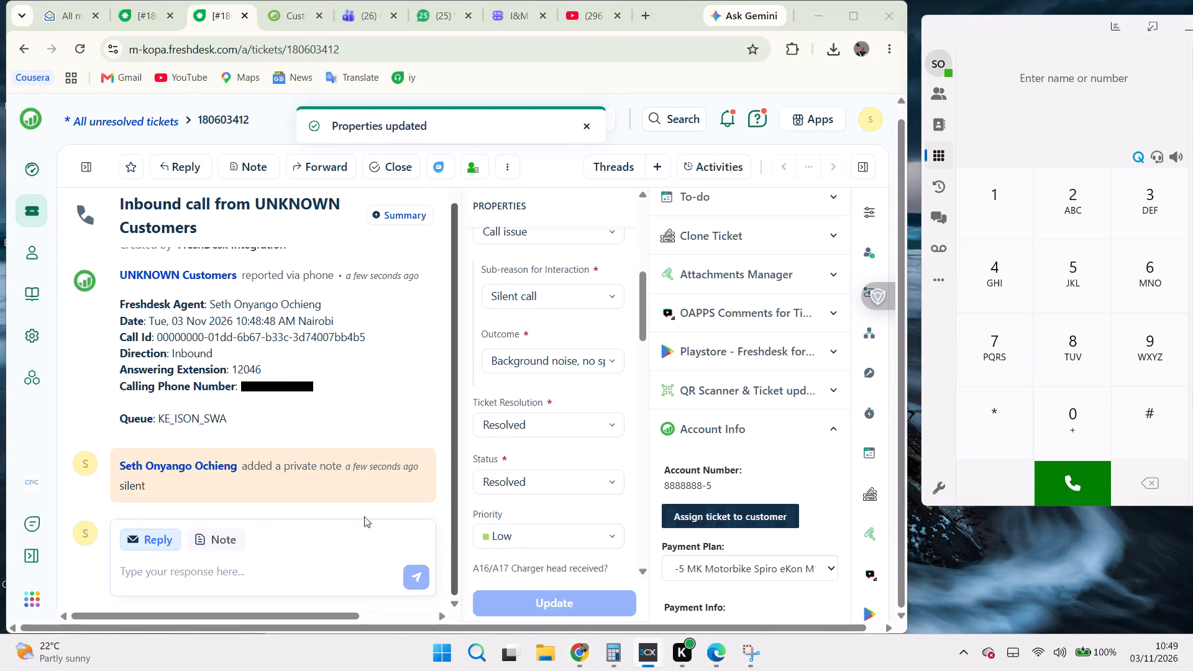
pyautogui.click(531, 606)
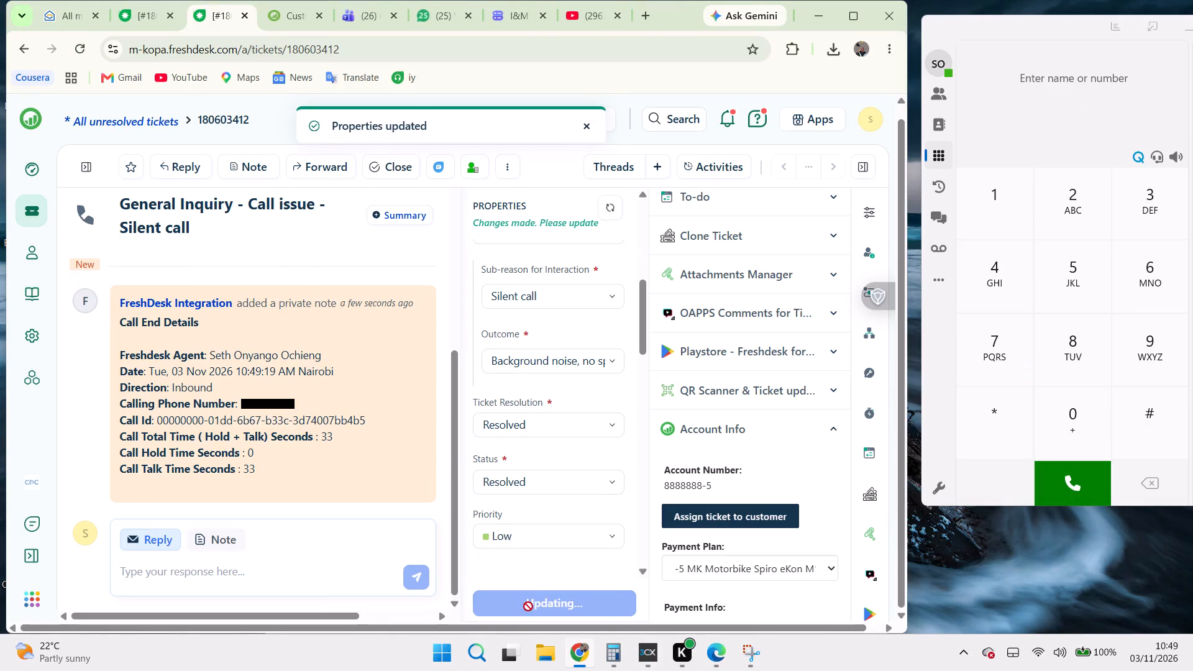
pyautogui.doubleClick(34, 483)
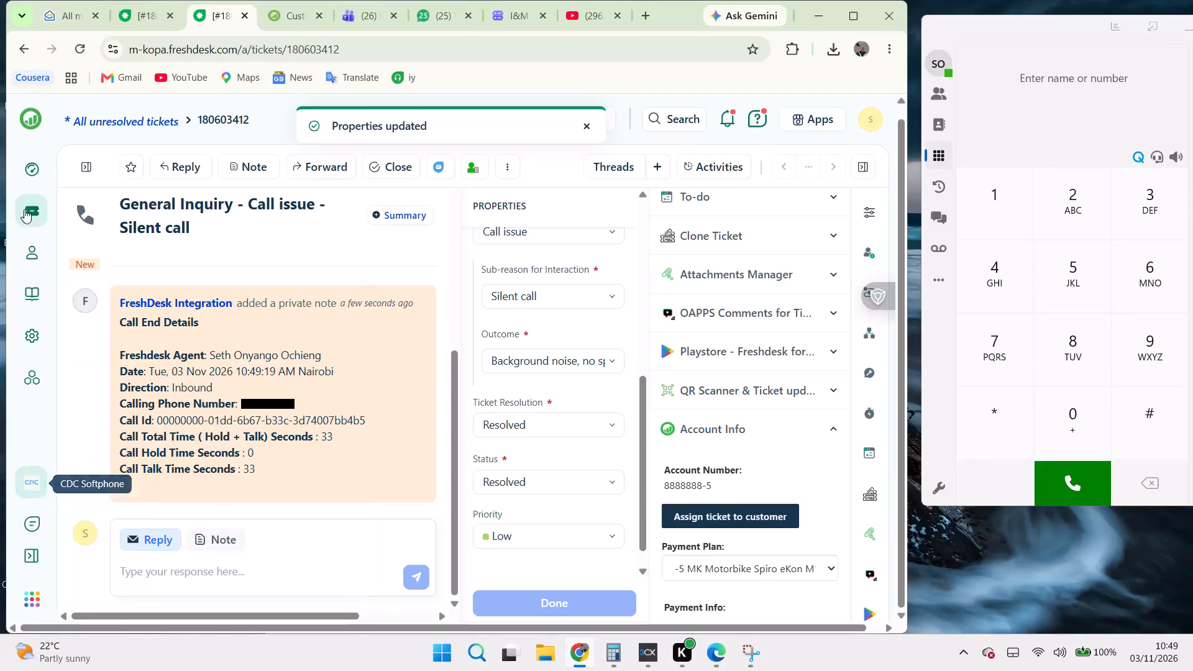
# Open the KE-CC BPO Inbound dashboard and look through the full agent leaderboard.
pyautogui.click(132, 14)
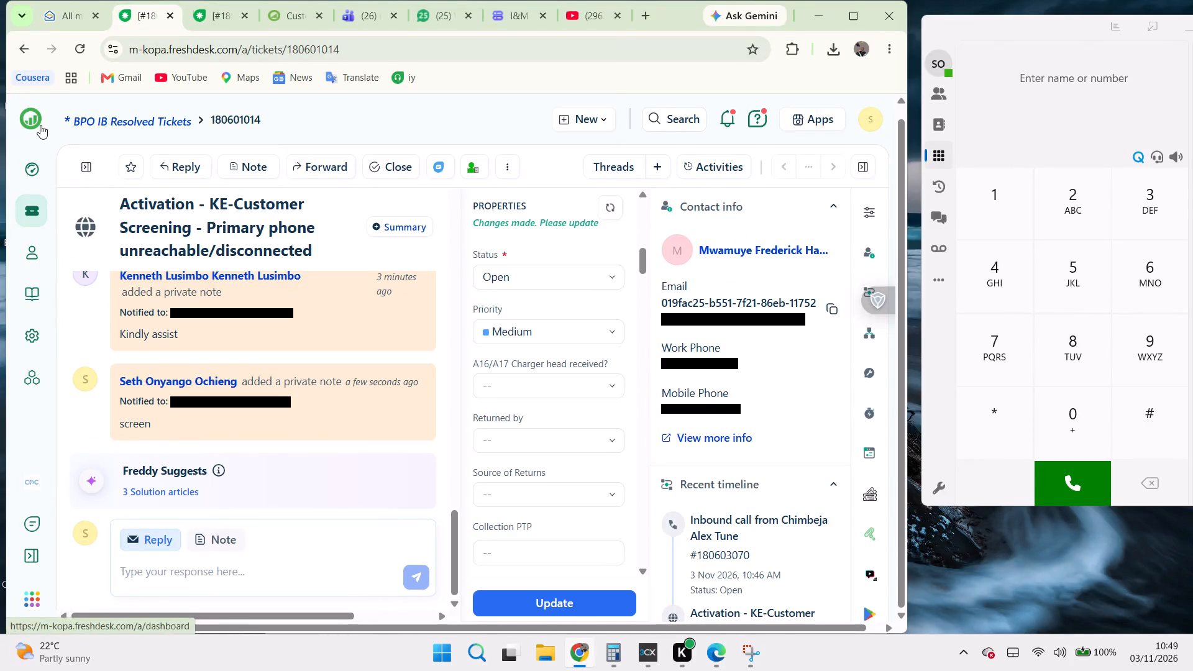
pyautogui.click(25, 119)
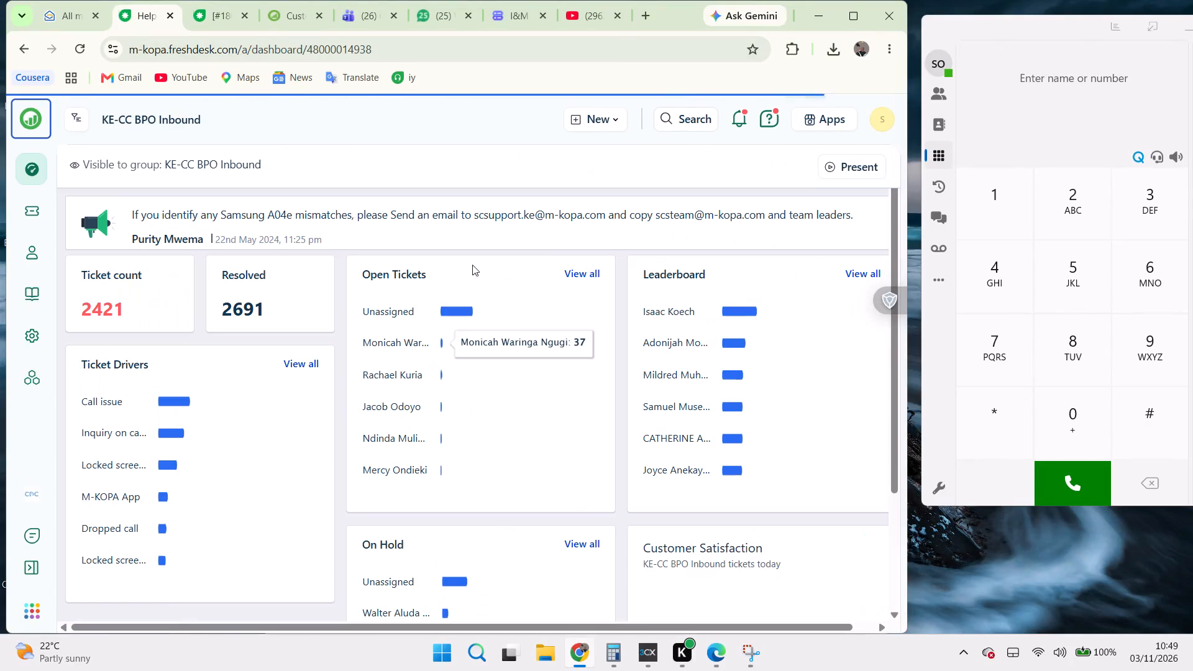
pyautogui.click(858, 270)
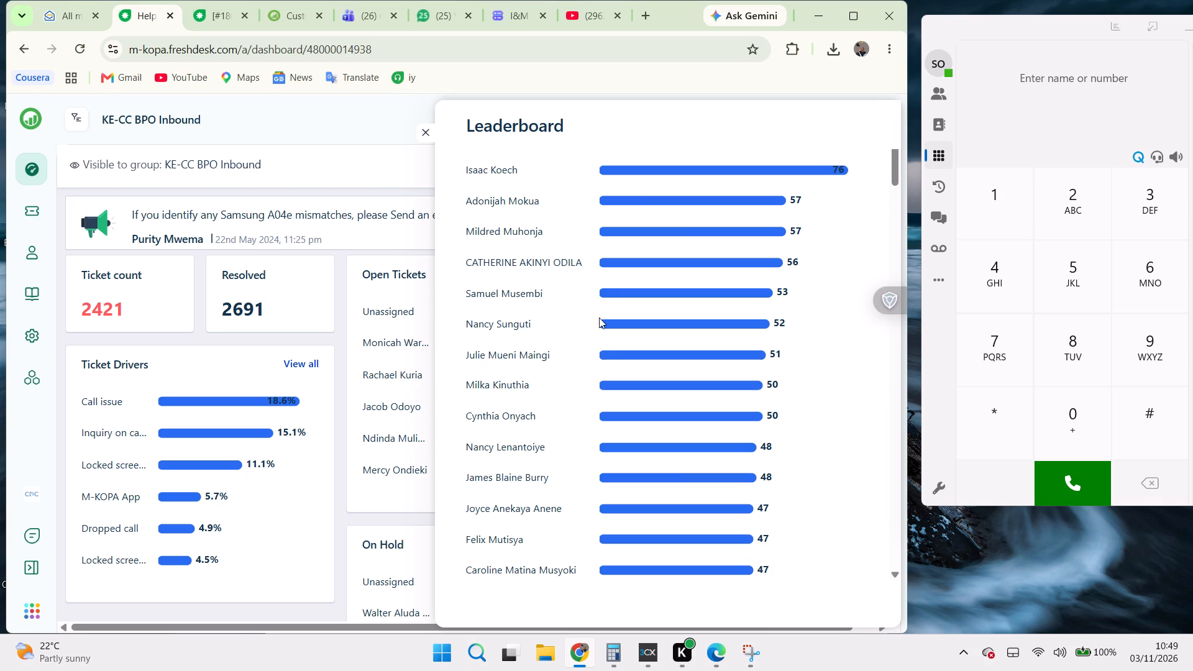
pyautogui.scroll(-1, 598, 317)
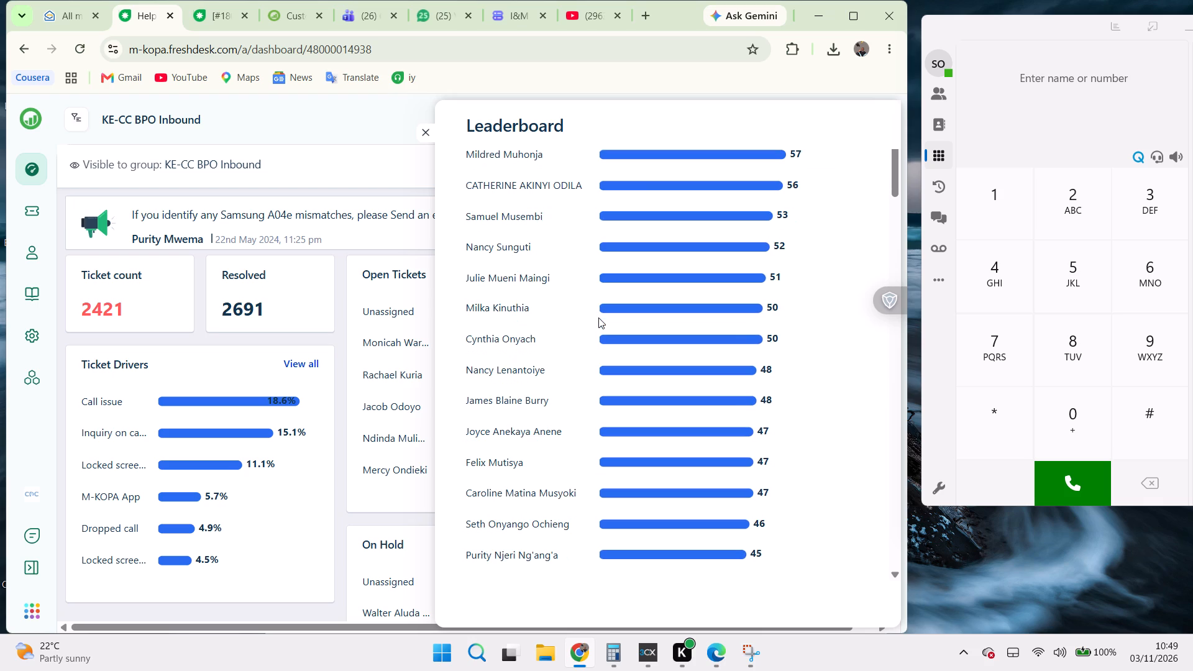
# Look through the agent's own unresolved tickets from My Dashboard and open a Solar (TV) credit issue ticket.
pyautogui.click(220, 14)
pyautogui.click(30, 168)
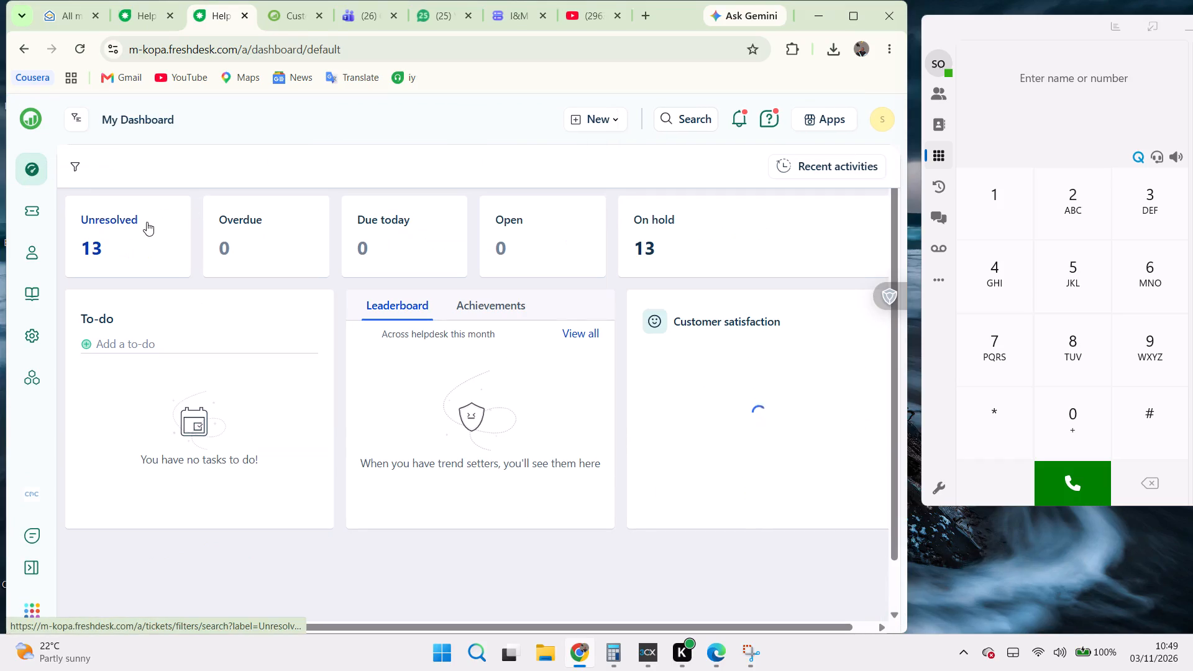
pyautogui.click(116, 222)
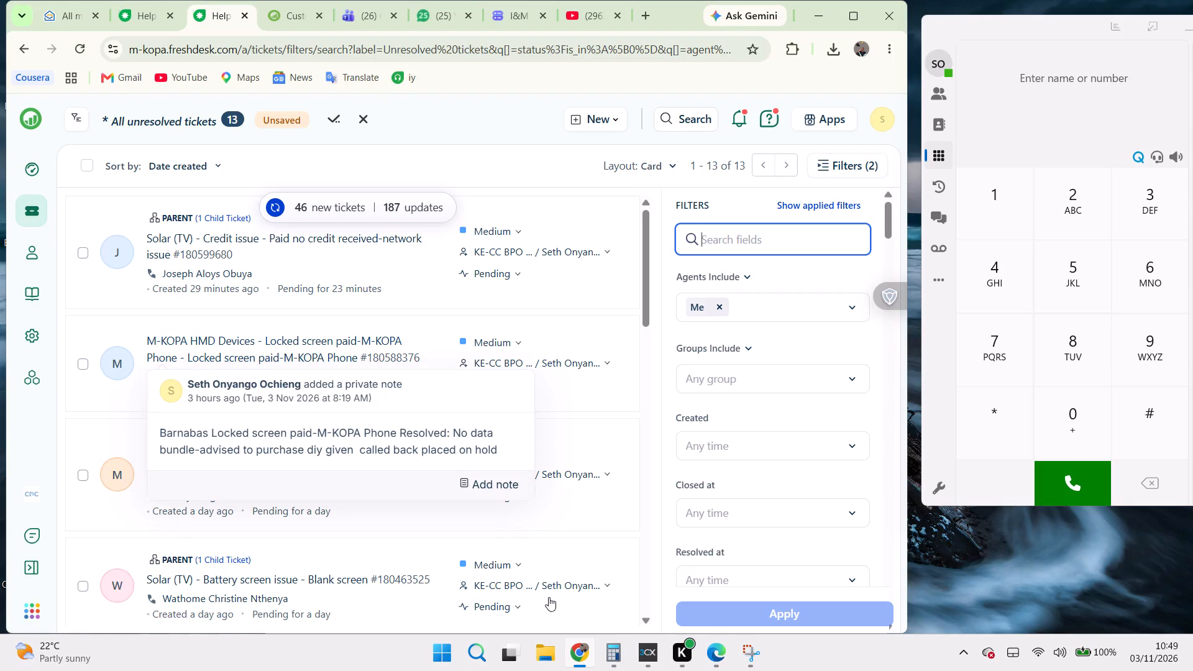
pyautogui.scroll(-1, 394, 561)
pyautogui.scroll(4, 394, 561)
pyautogui.scroll(-2, 395, 552)
pyautogui.scroll(1, 397, 550)
pyautogui.scroll(-2, 397, 550)
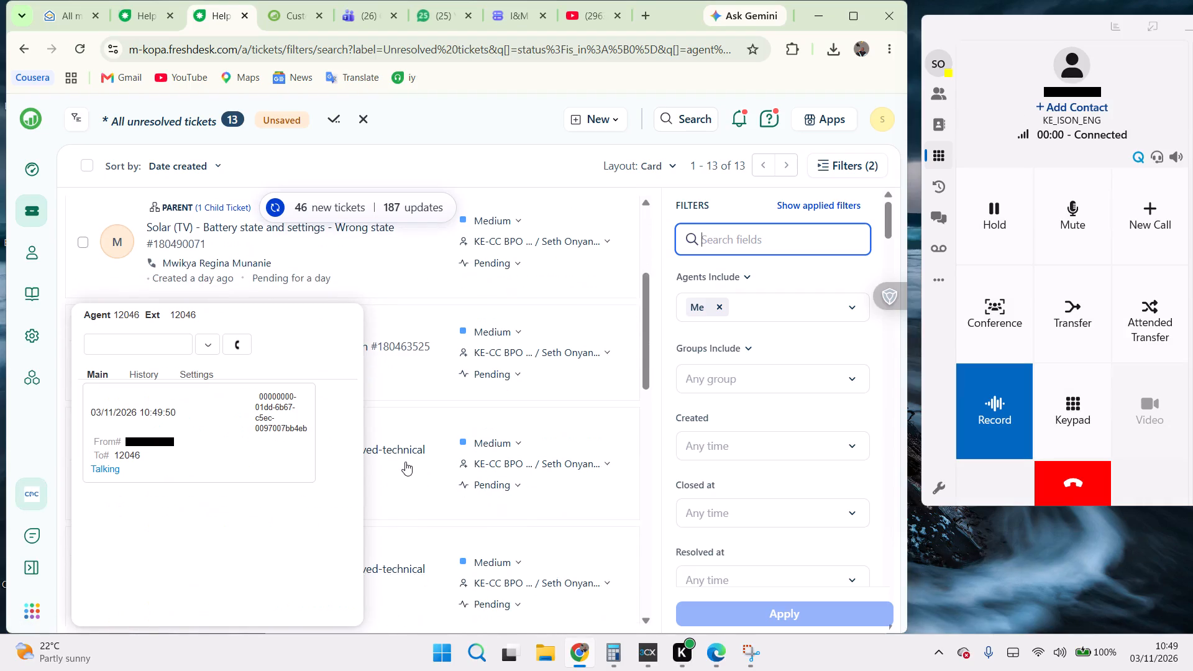
pyautogui.click(405, 454)
# Close the softphone panel covering the new inbound call ticket 180603559.
pyautogui.click(35, 488)
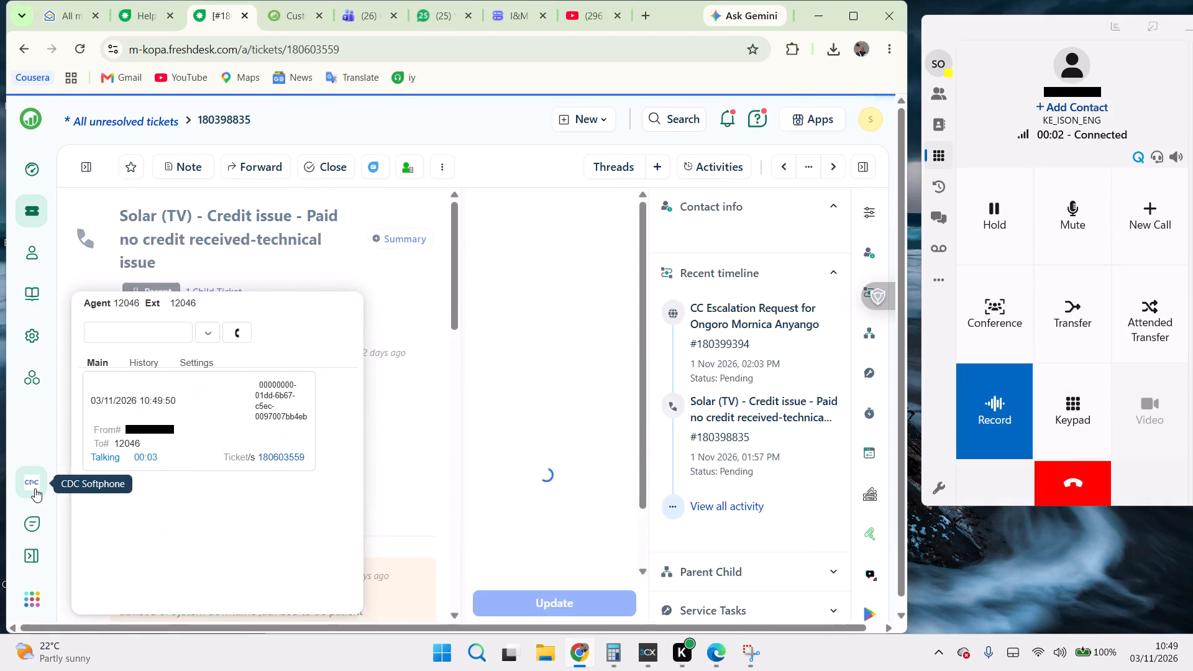
pyautogui.click(29, 487)
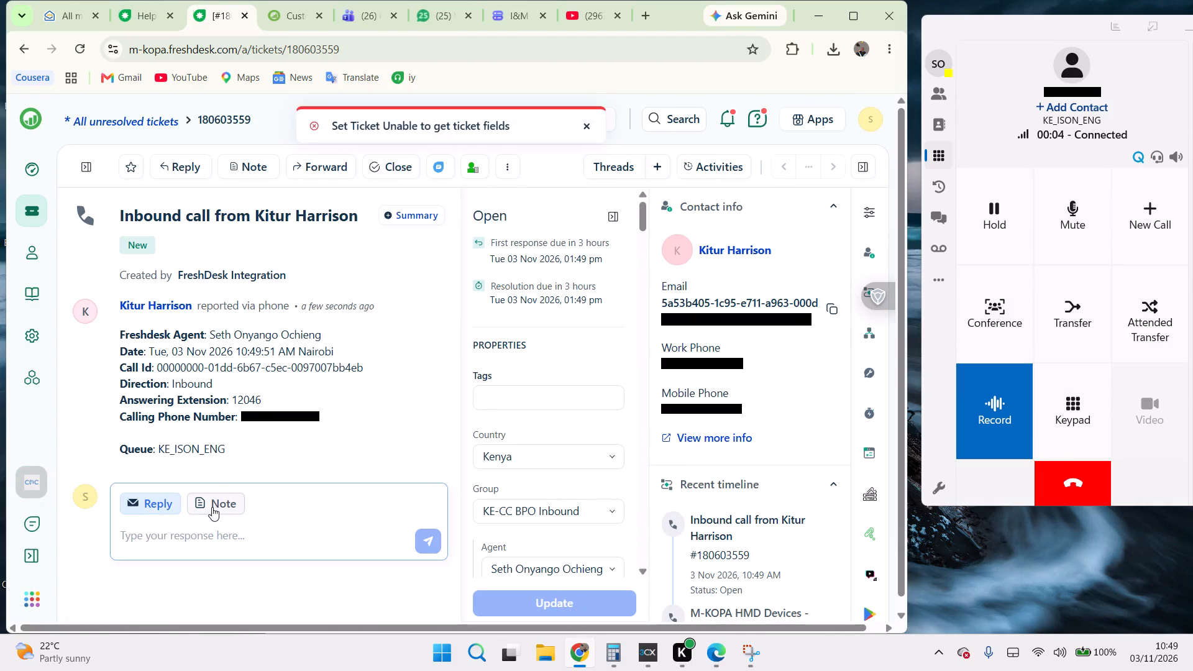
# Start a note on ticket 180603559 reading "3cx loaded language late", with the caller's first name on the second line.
pyautogui.click(213, 507)
pyautogui.scroll(1, 233, 467)
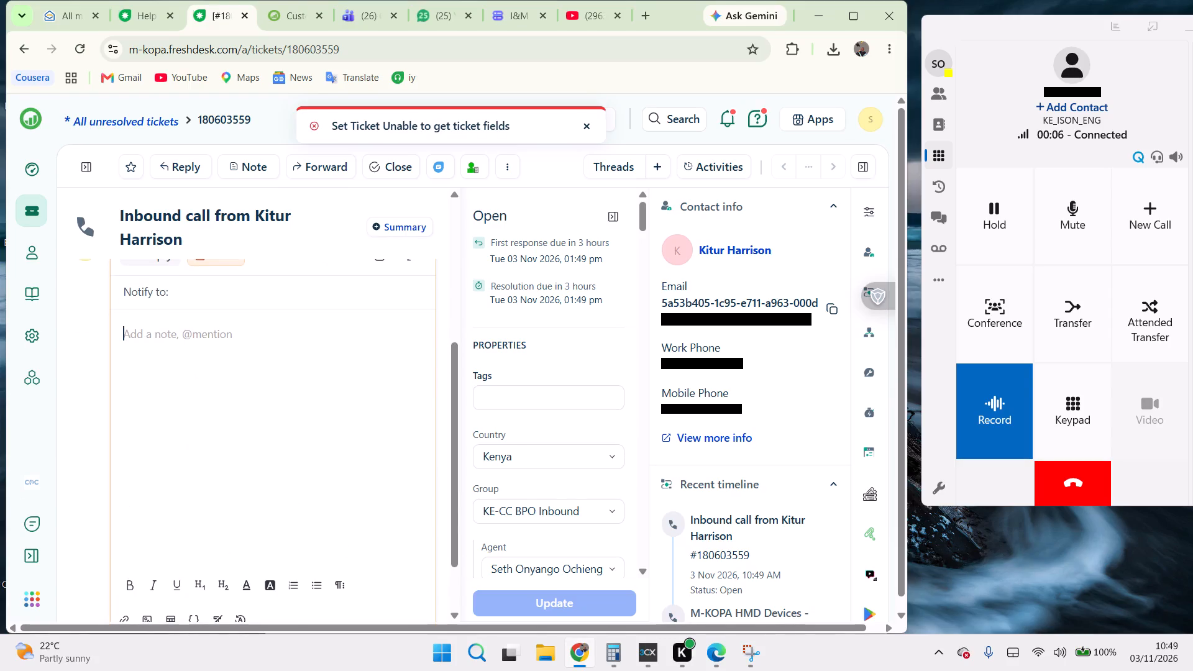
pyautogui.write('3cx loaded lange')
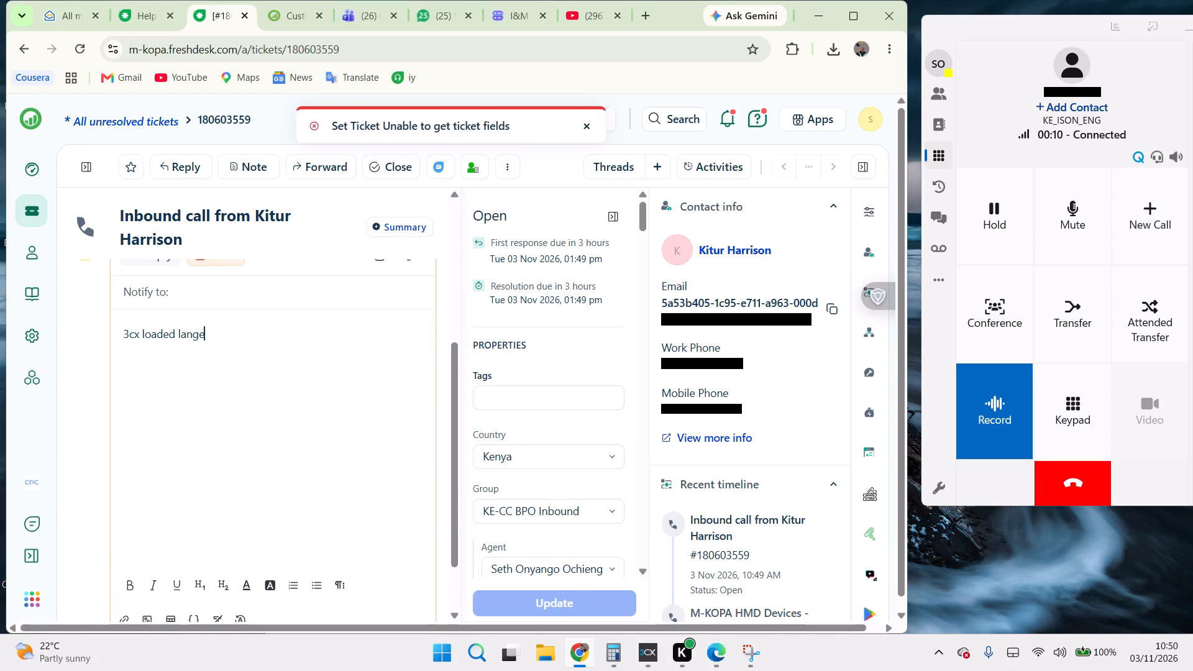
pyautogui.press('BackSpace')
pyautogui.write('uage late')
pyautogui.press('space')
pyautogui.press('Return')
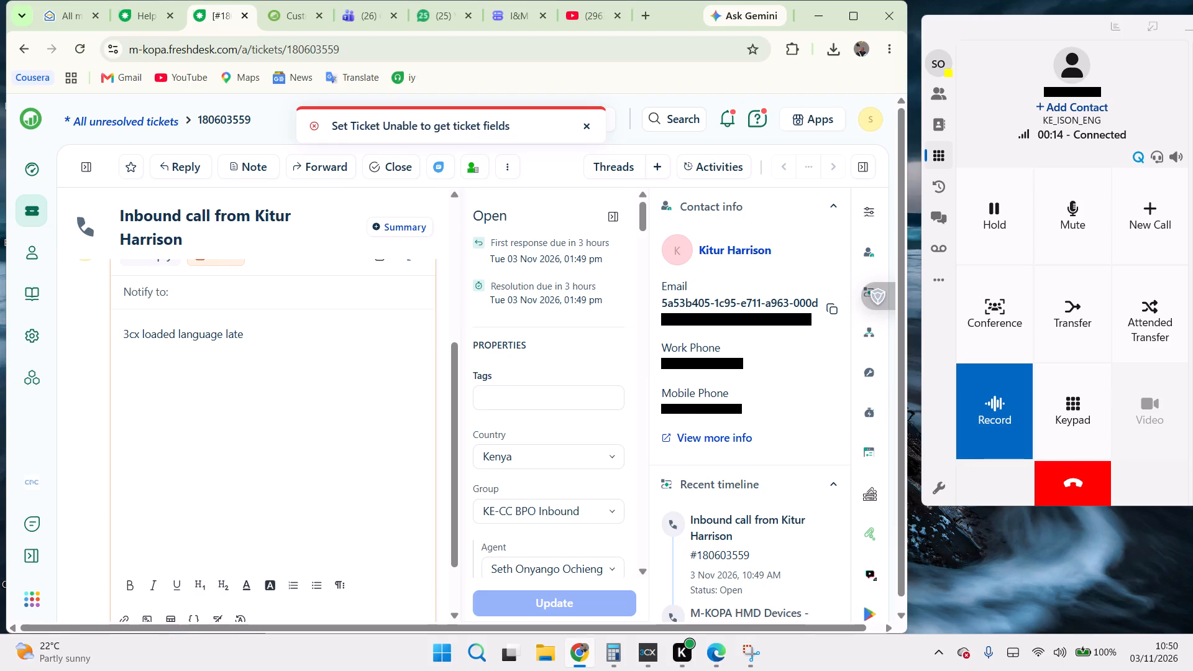
pyautogui.doubleClick(31, 481)
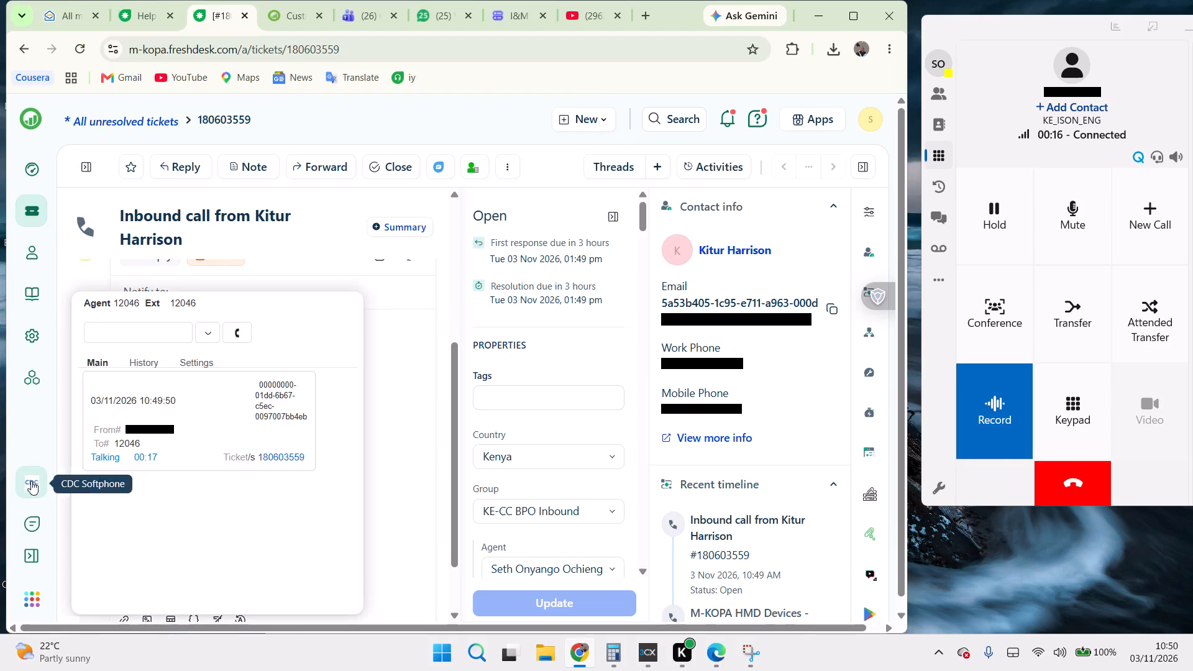
pyautogui.click(168, 403)
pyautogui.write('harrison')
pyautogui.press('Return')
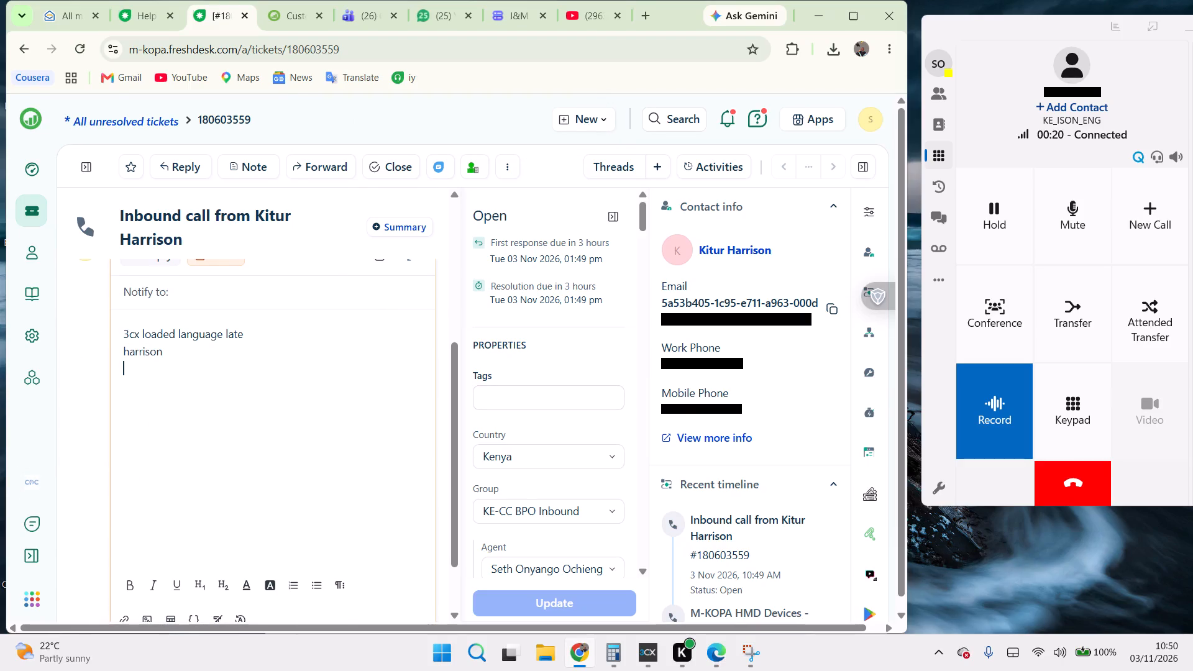
# Open the caller's customer account page from the inbound call ticket.
pyautogui.scroll(-1, 505, 401)
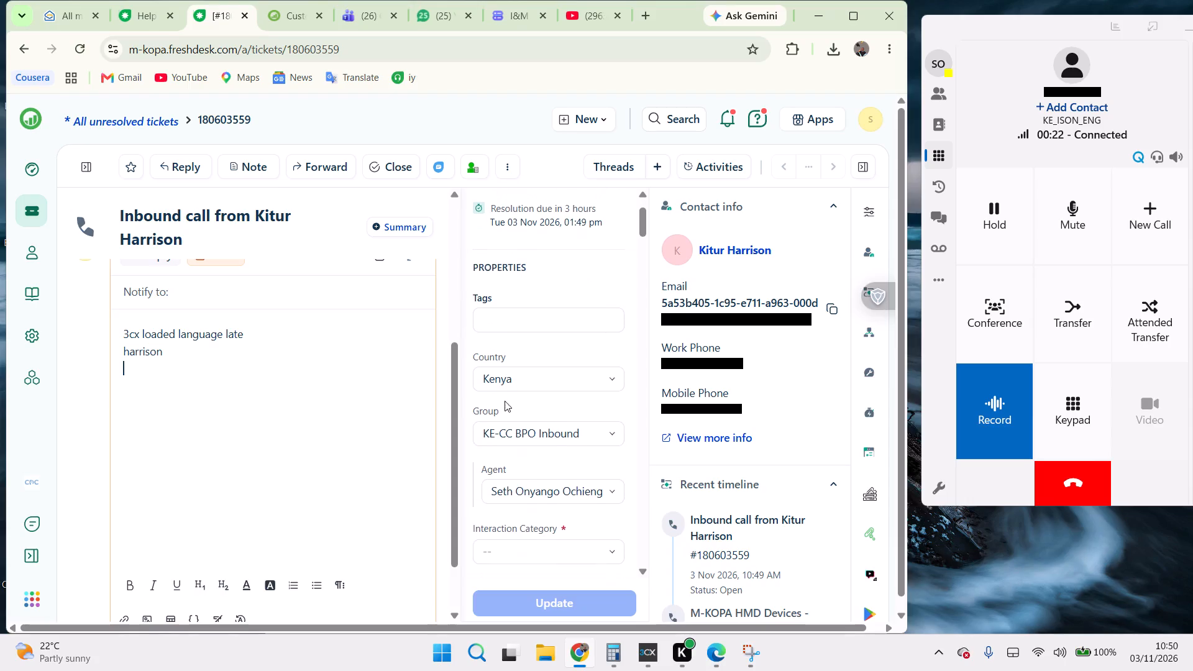
pyautogui.click(473, 171)
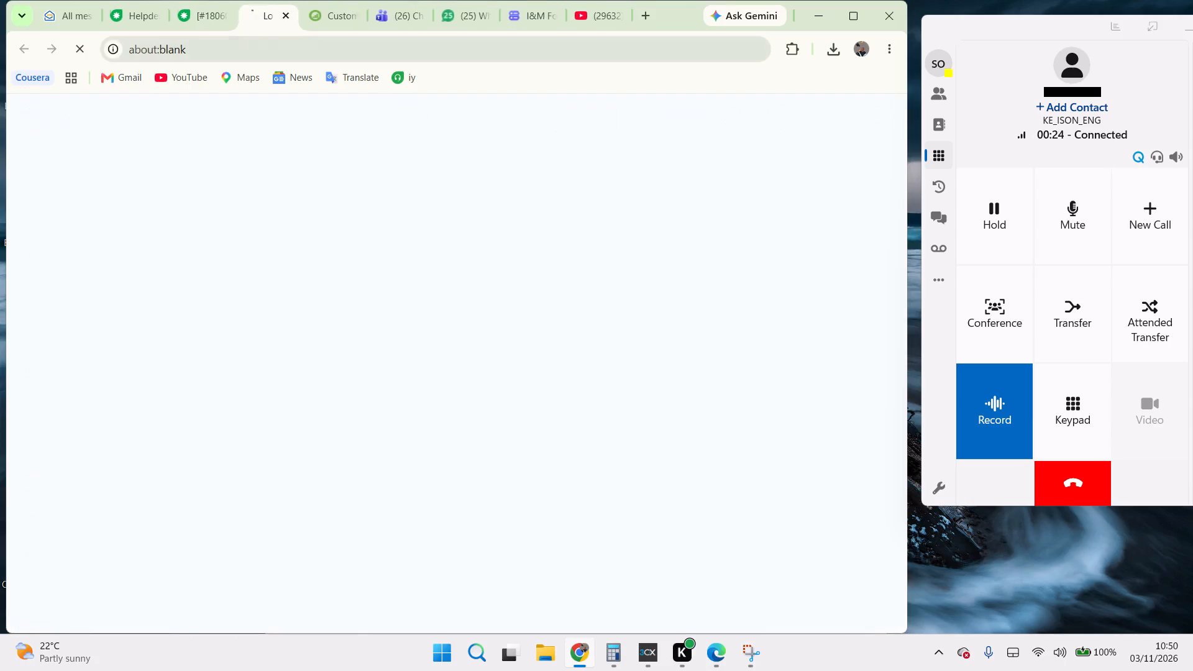
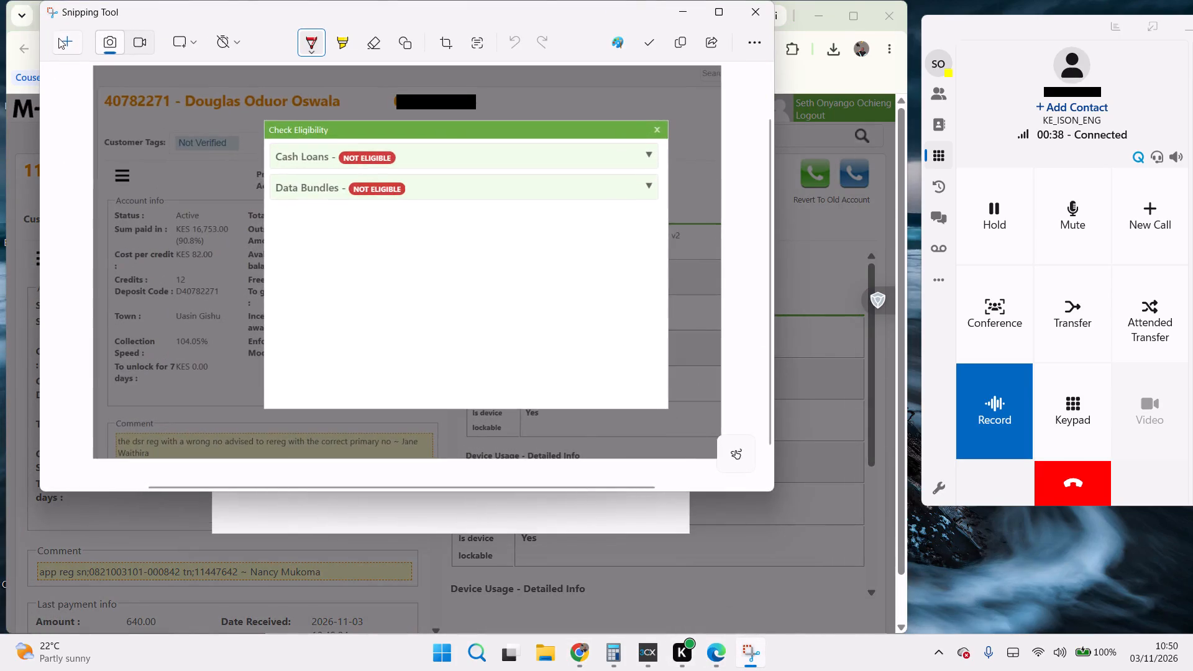
pyautogui.click(58, 38)
pyautogui.moveTo(2, 76); pyautogui.dragTo(864, 588)
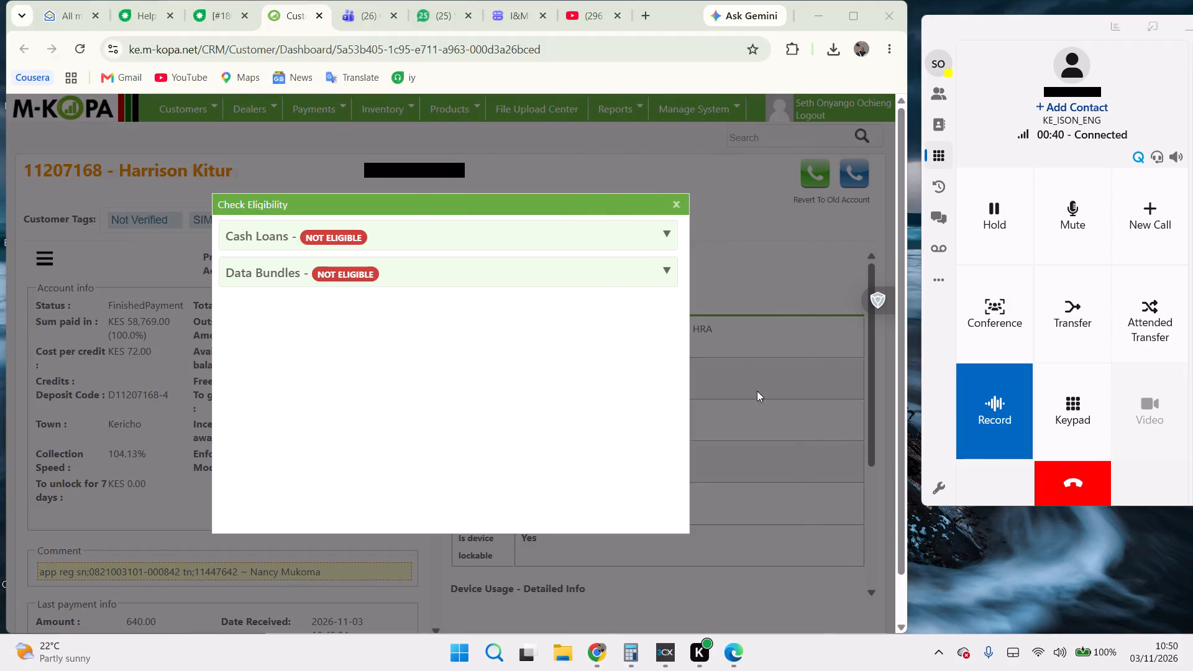
pyautogui.click(683, 43)
pyautogui.click(678, 7)
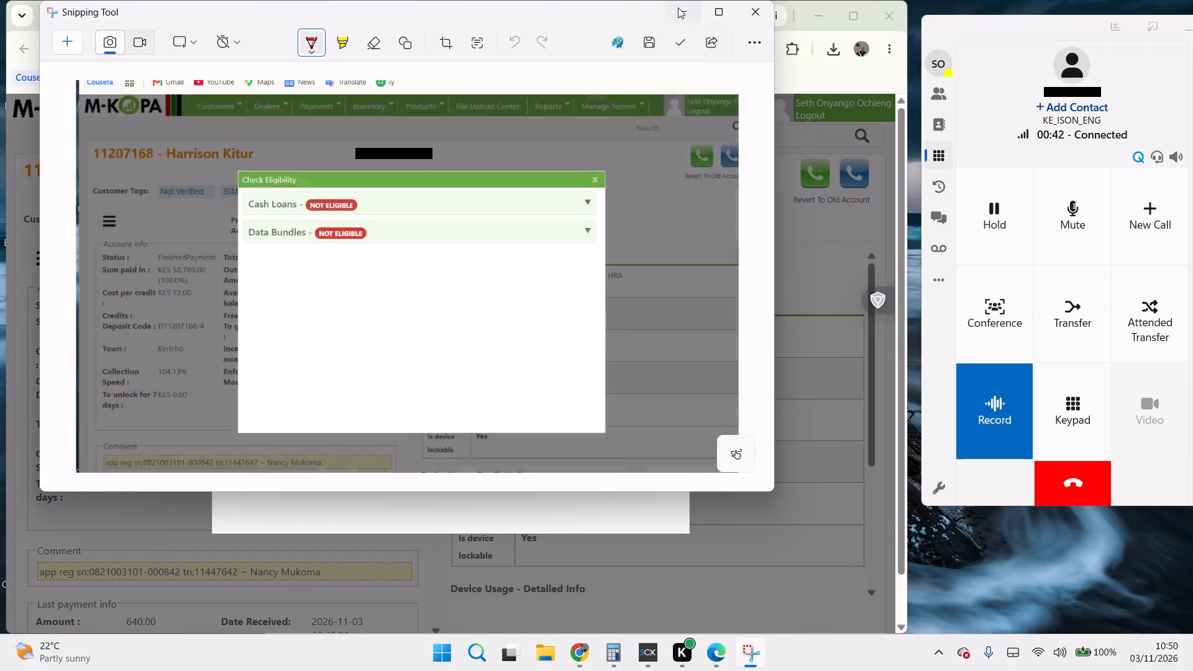
pyautogui.doubleClick(211, 14)
pyautogui.click(223, 385)
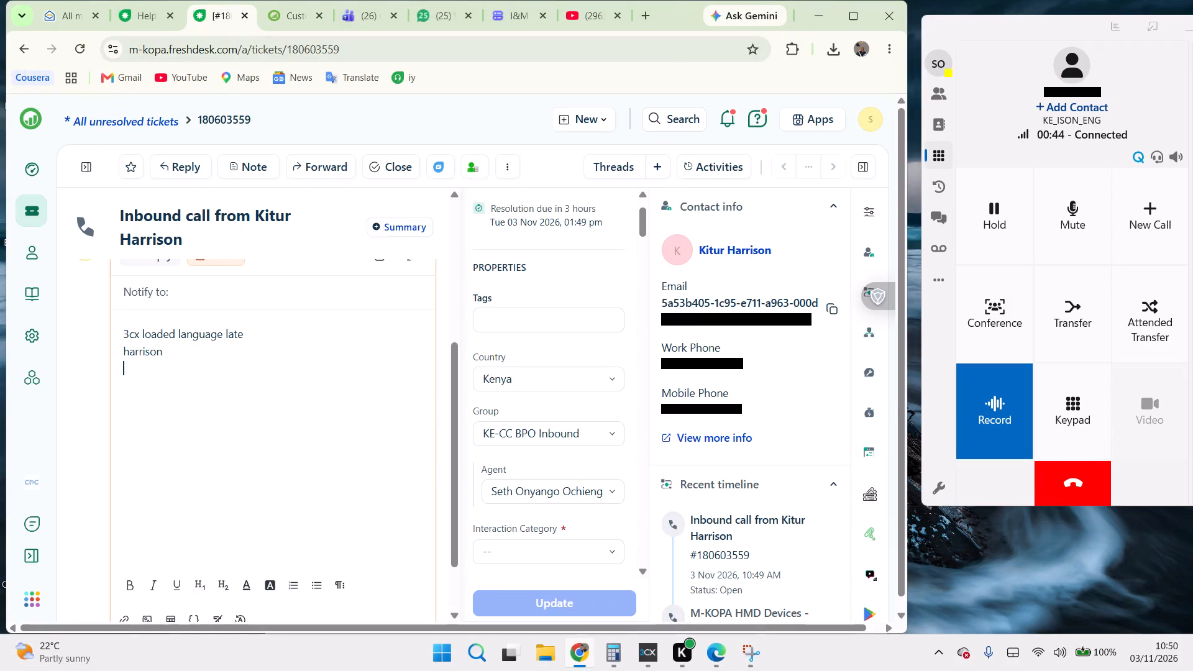
pyautogui.hotkey('ctrl', 'v')
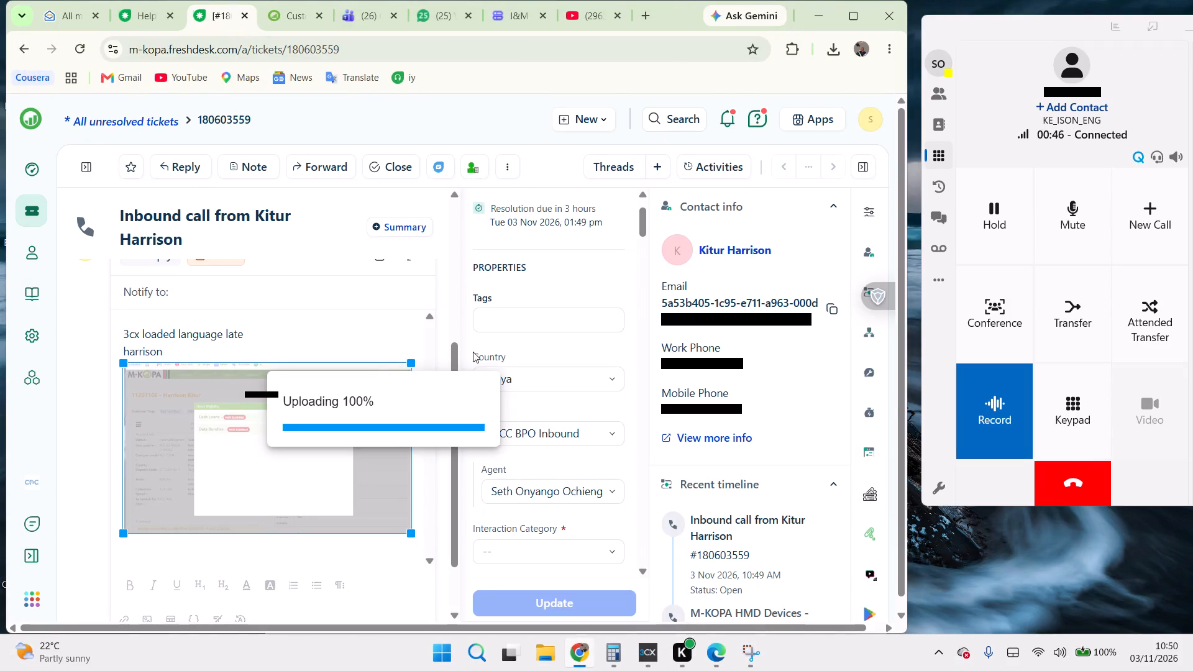
# Set the ticket's Interaction Category to Financial Products.
pyautogui.scroll(-3, 554, 330)
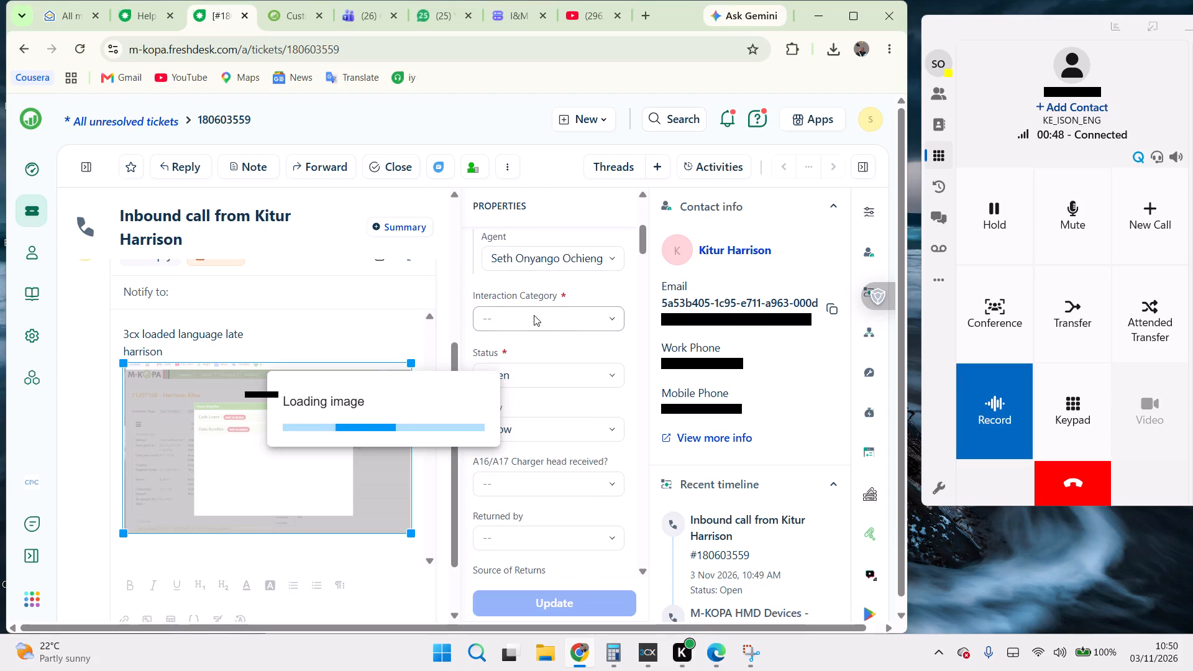
pyautogui.click(526, 317)
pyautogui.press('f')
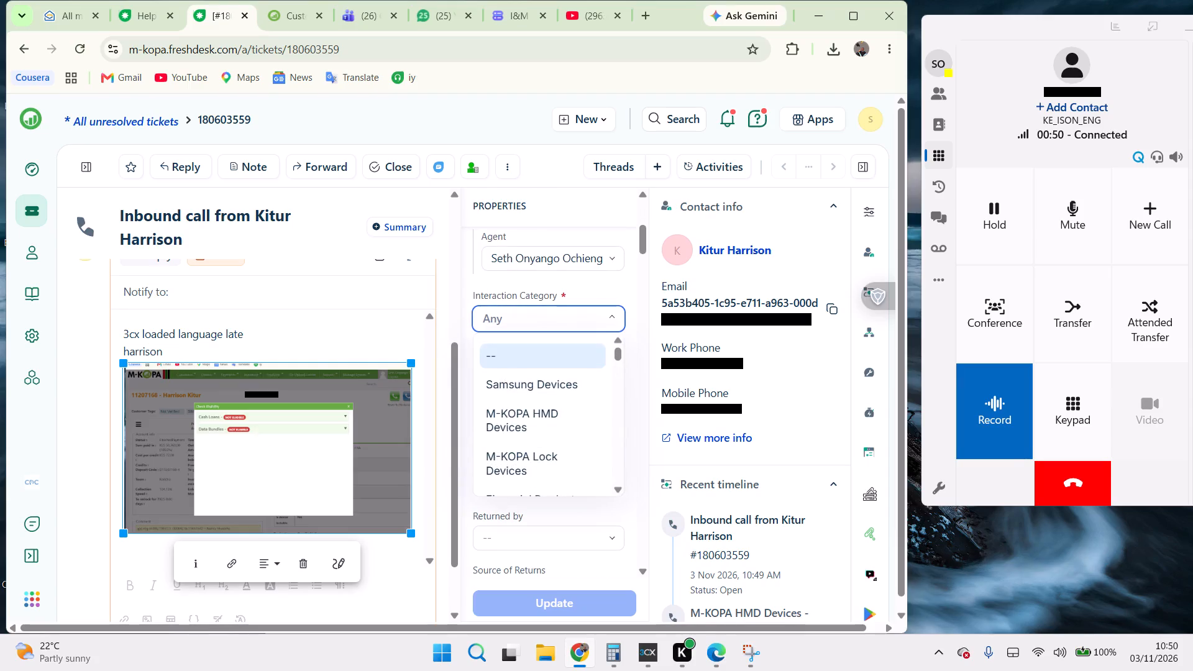
pyautogui.doubleClick(526, 317)
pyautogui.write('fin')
pyautogui.click(522, 354)
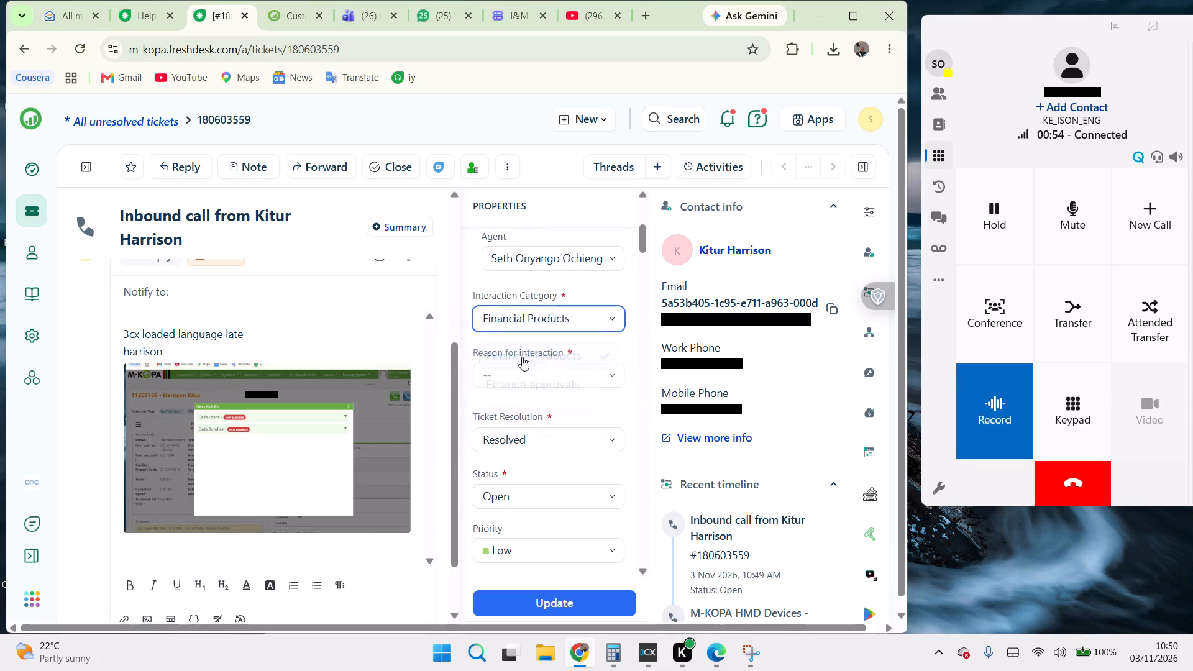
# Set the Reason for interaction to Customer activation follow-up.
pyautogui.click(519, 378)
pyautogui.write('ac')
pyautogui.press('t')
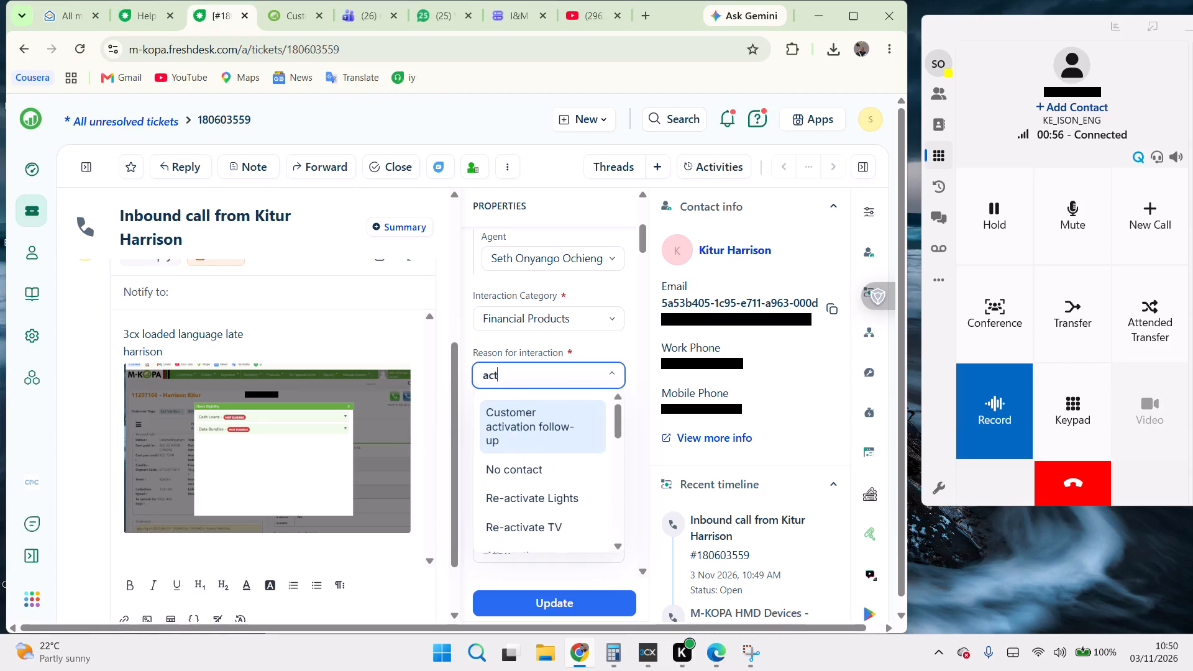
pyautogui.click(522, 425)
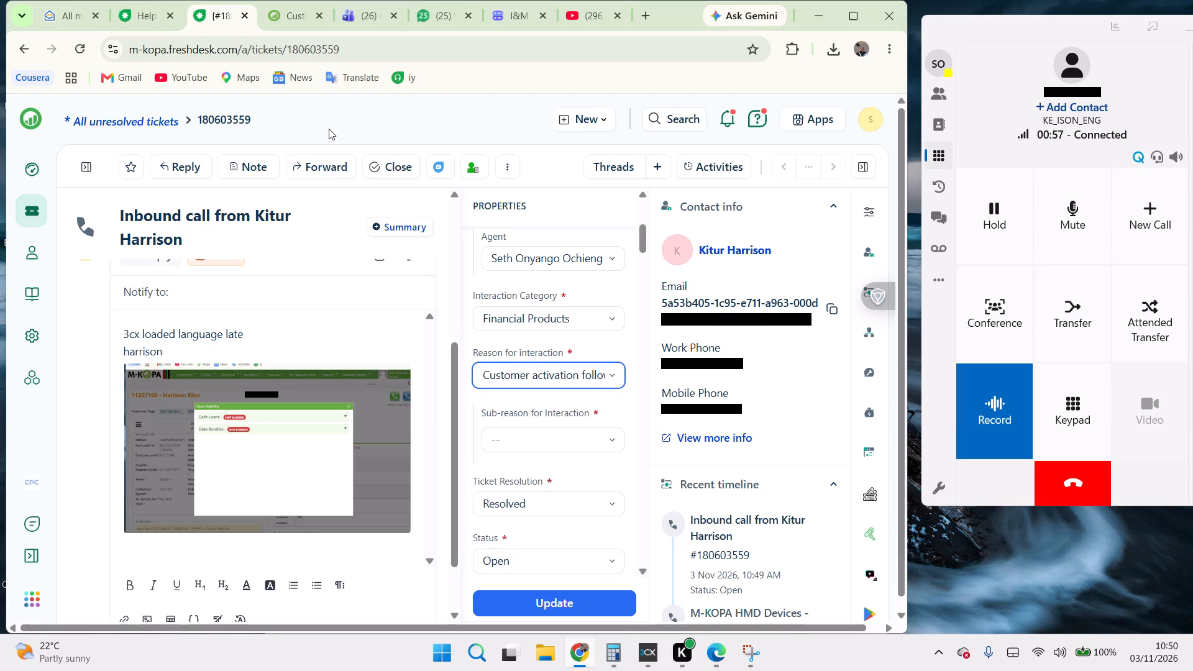
# Set the Reason for interaction to Inquiry on cash loan and the sub-reason to Inquiry - cash loan qualification.
pyautogui.click(534, 372)
pyautogui.press('BackSpace')
pyautogui.press('BackSpace')
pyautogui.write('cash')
pyautogui.scroll(1, 534, 372)
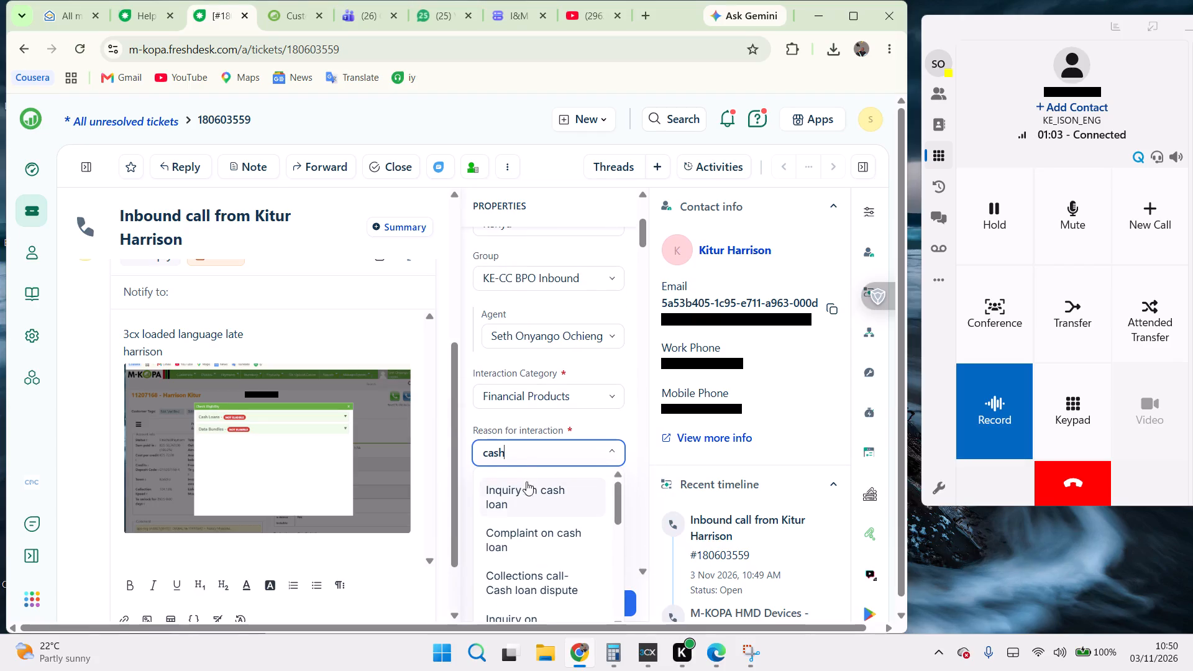
pyautogui.click(529, 490)
pyautogui.scroll(-2, 545, 470)
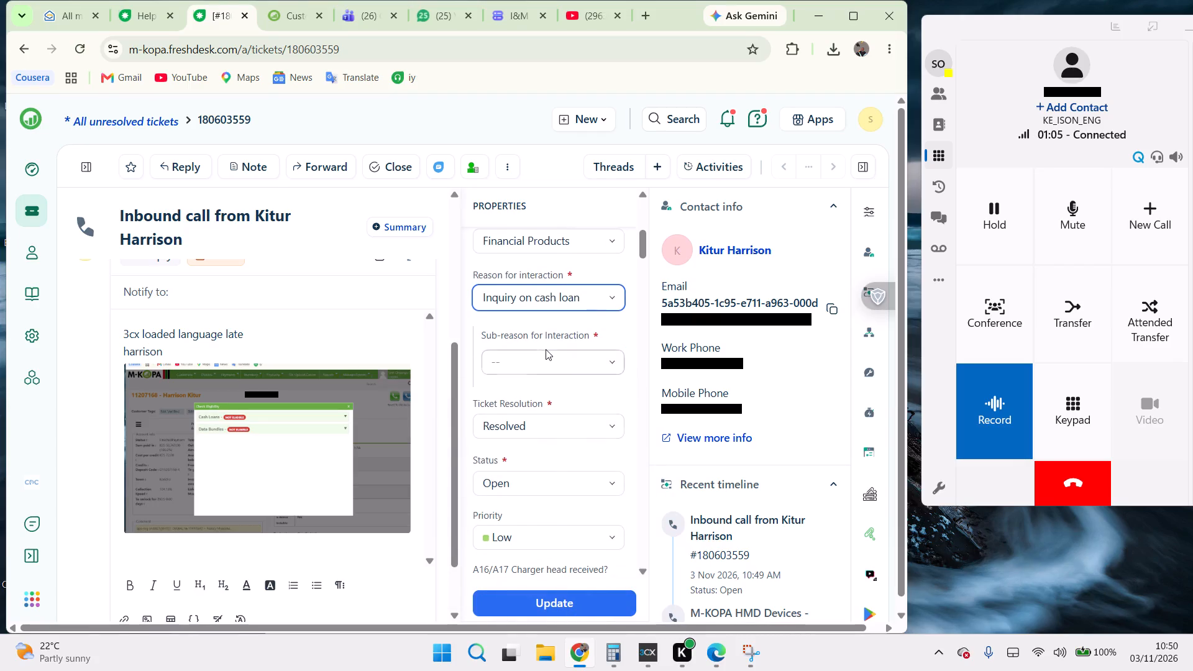
pyautogui.click(544, 362)
pyautogui.click(544, 442)
# Close the eligibility check on the customer's account, then review the Update Information form and the account and payment details.
pyautogui.click(298, 20)
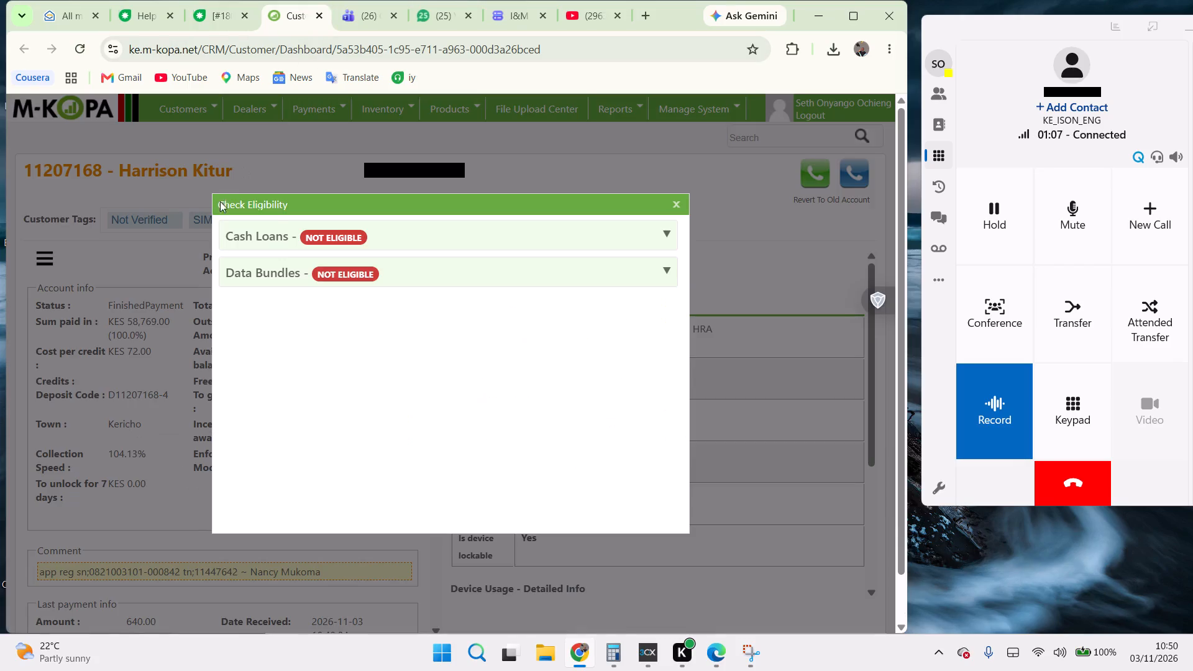
pyautogui.click(674, 203)
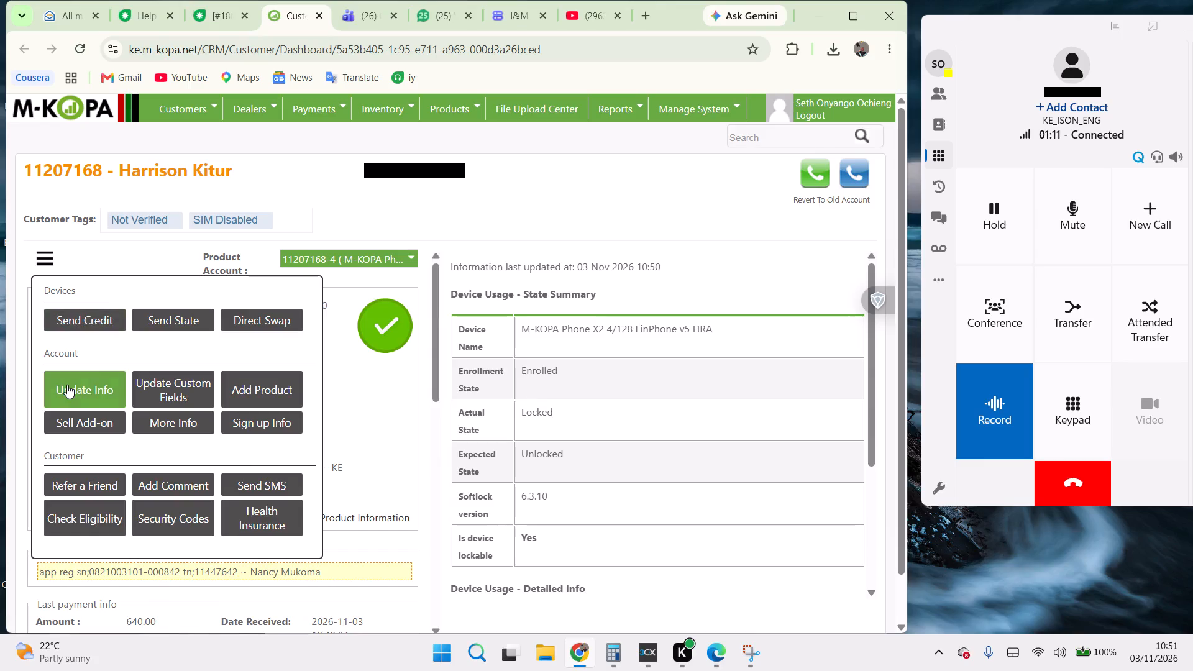
pyautogui.click(67, 385)
pyautogui.click(212, 9)
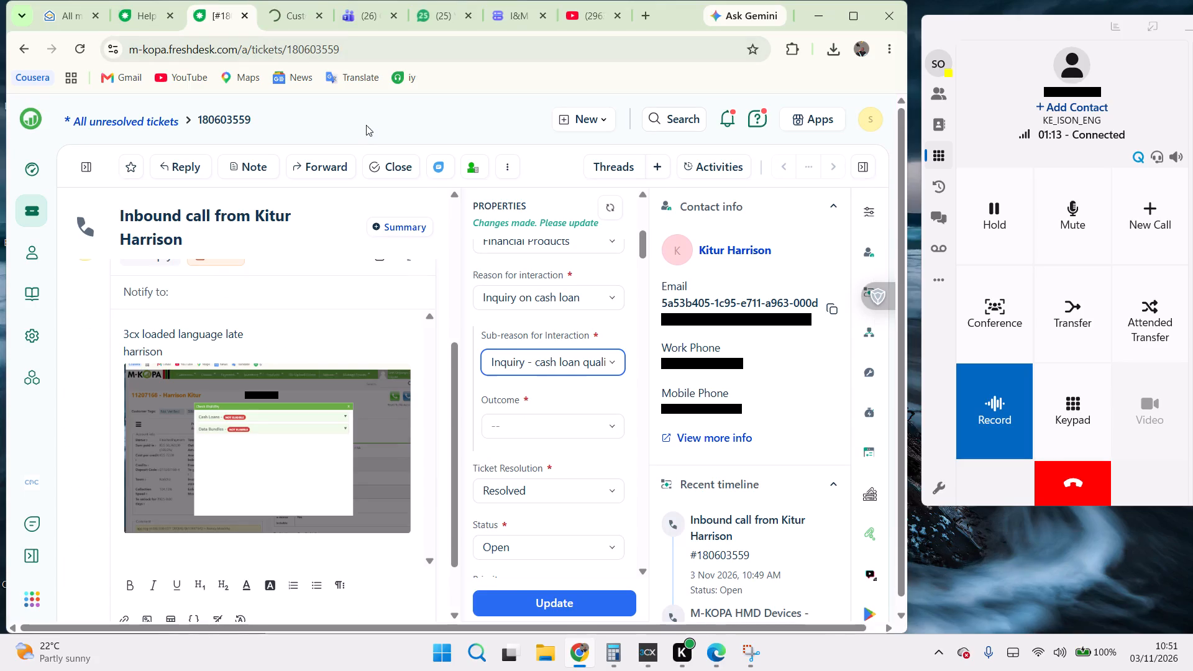
pyautogui.click(281, 18)
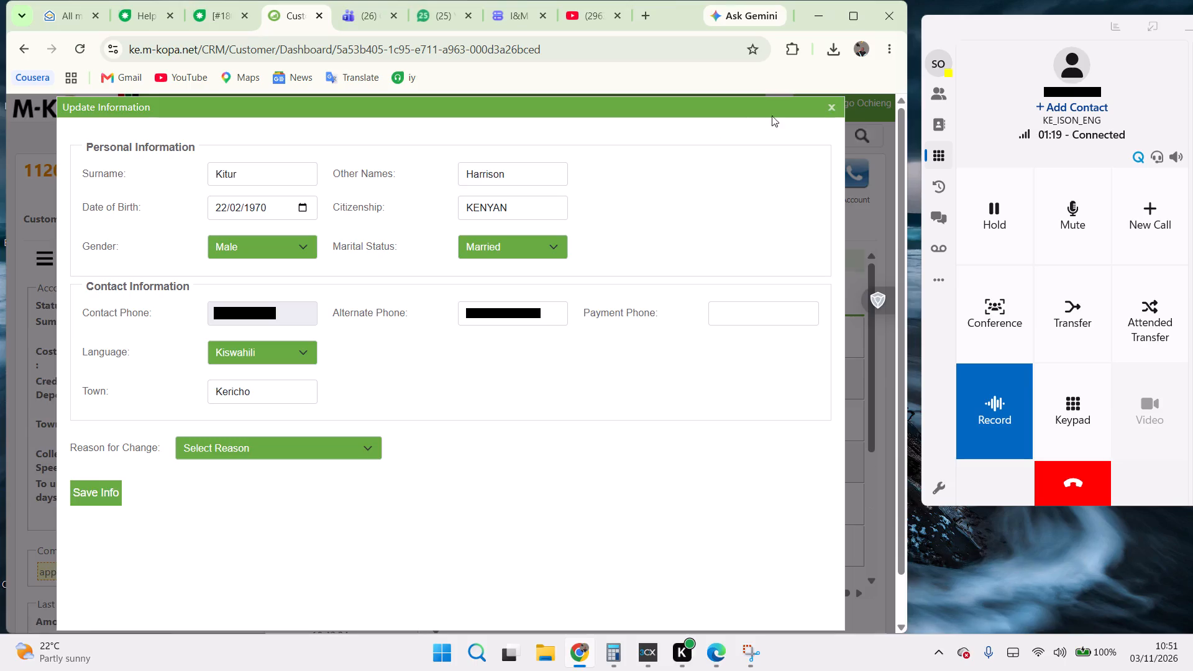
pyautogui.click(831, 113)
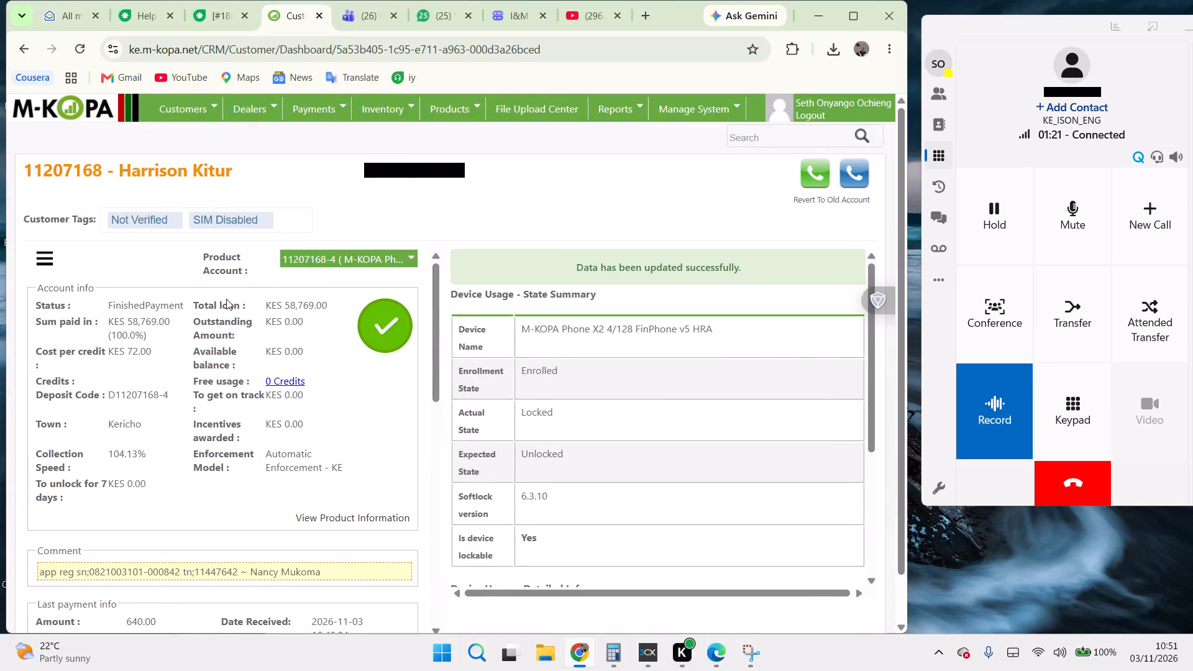
pyautogui.scroll(-2, 180, 309)
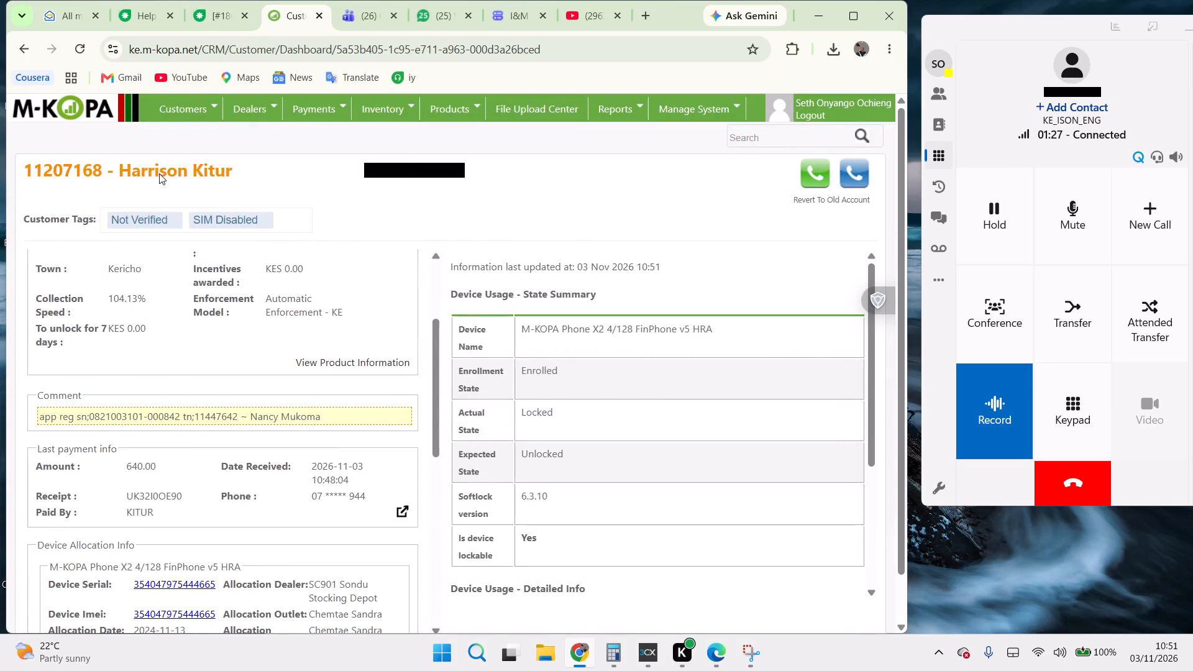
# Set the ticket's Outcome to "Resolved: Customer advised on qualification criteria" and its Status to Resolved.
pyautogui.click(208, 12)
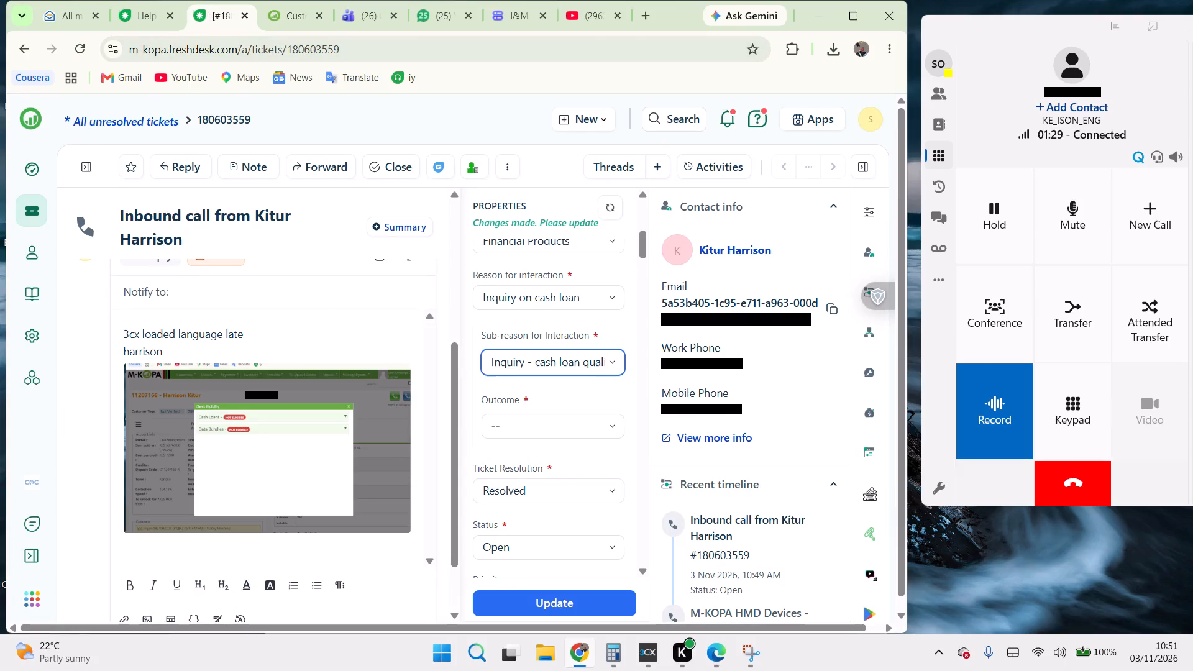
pyautogui.click(551, 426)
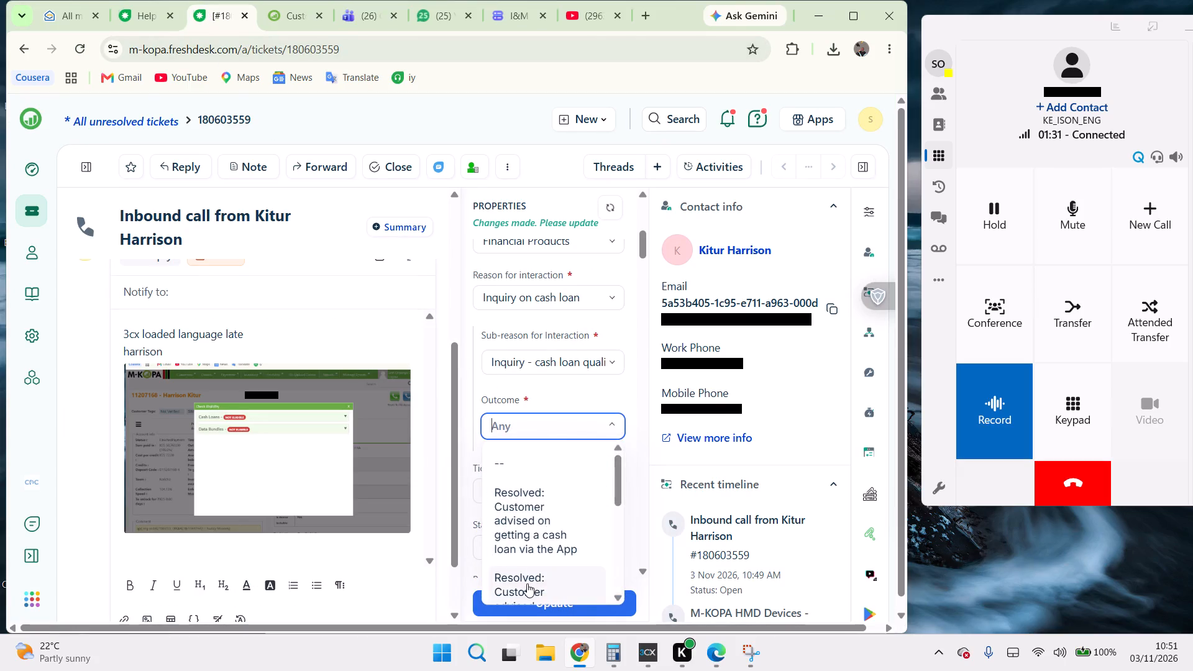
pyautogui.click(527, 583)
pyautogui.scroll(-1, 555, 478)
pyautogui.click(557, 470)
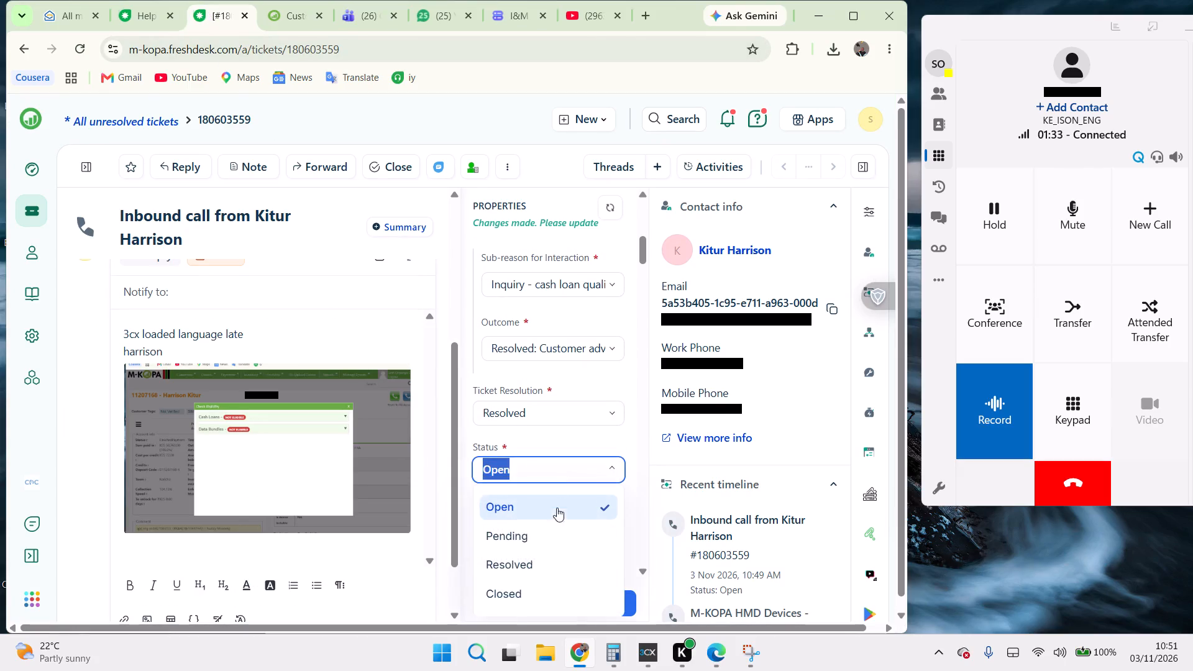
pyautogui.click(534, 557)
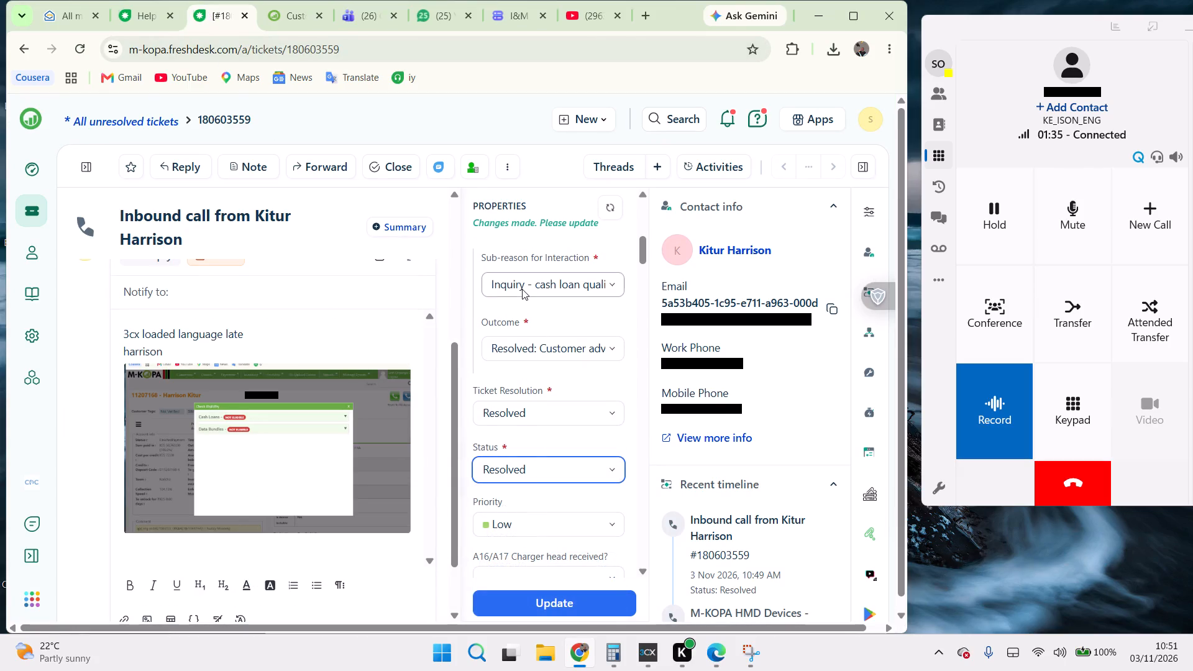
# Copy the sub-reason "Inquiry - cash loan qualification" and the outcome "Resolved: Customer advised on qualification criteria" into the note as separate lines above the screenshot.
pyautogui.click(520, 283)
pyautogui.rightClick(520, 283)
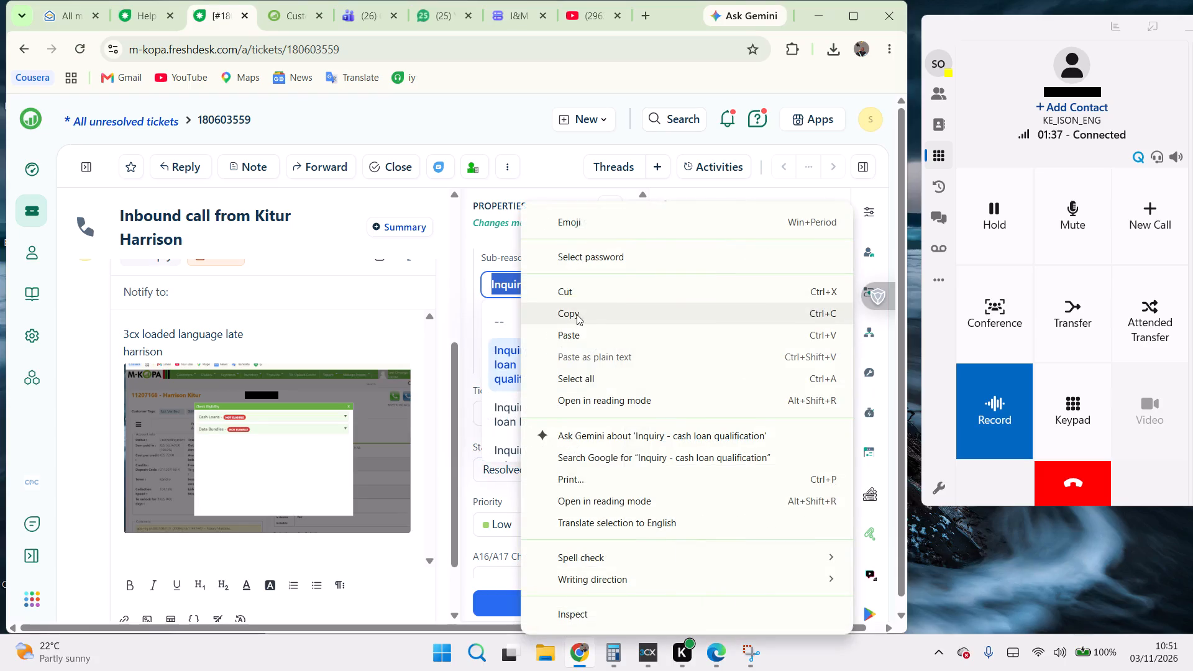
pyautogui.click(570, 312)
pyautogui.click(204, 349)
pyautogui.press('Return')
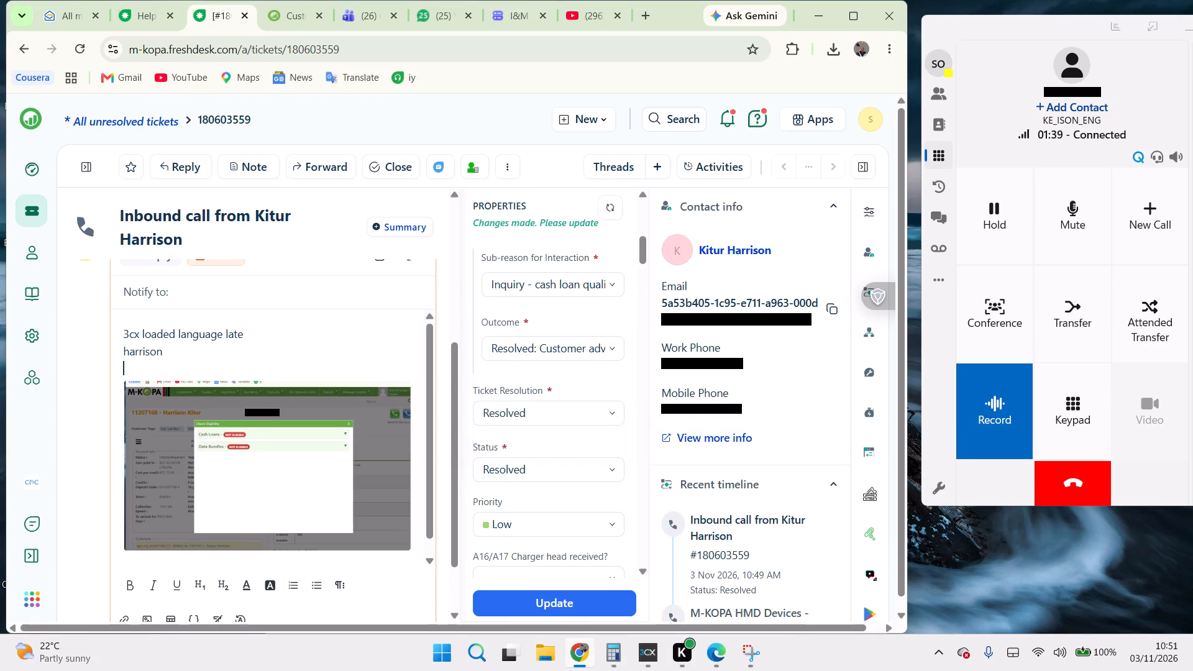
pyautogui.hotkey('ctrl', 'v')
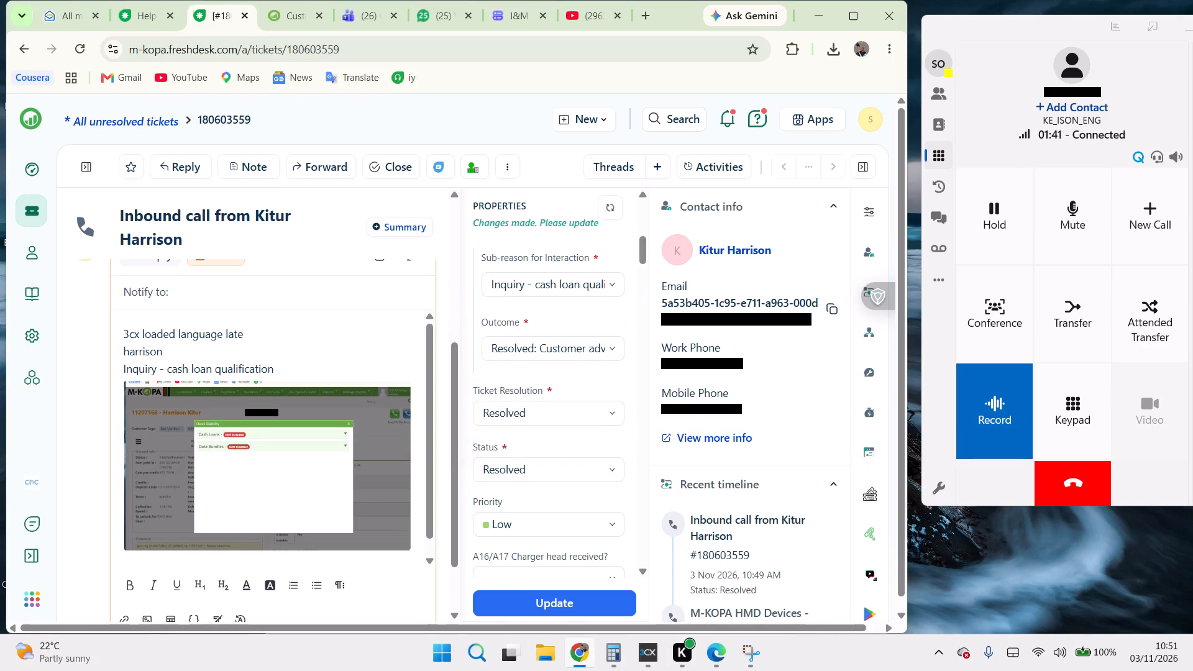
pyautogui.click(560, 342)
pyautogui.rightClick(560, 342)
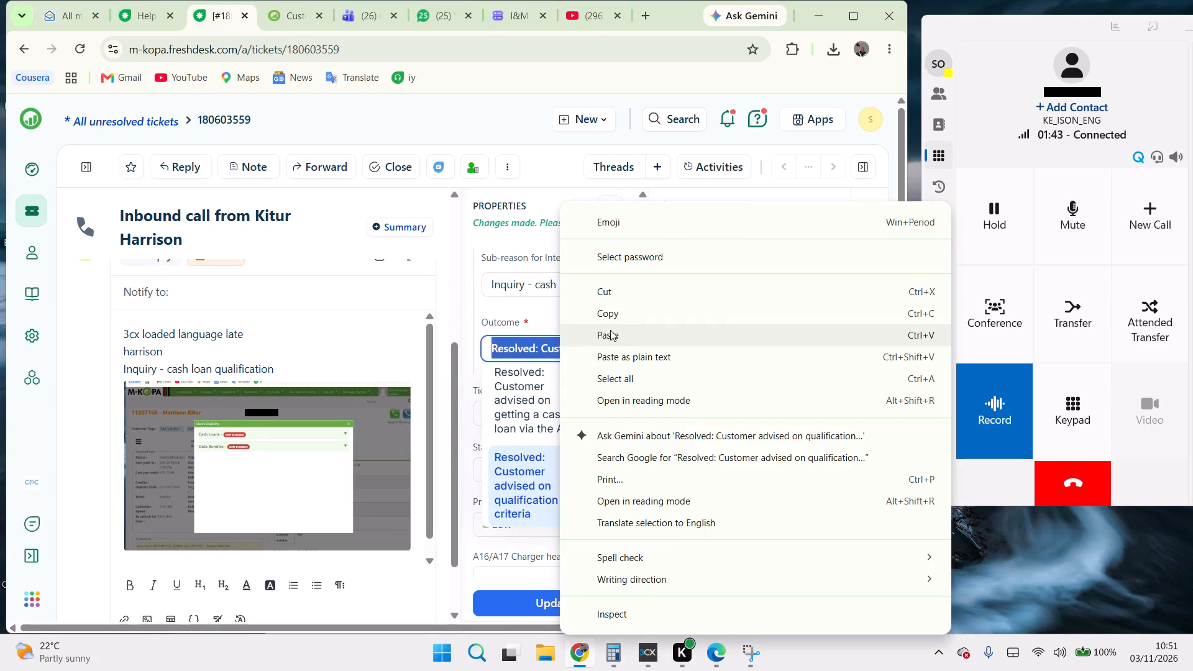
pyautogui.click(604, 313)
pyautogui.click(292, 365)
pyautogui.press('Return')
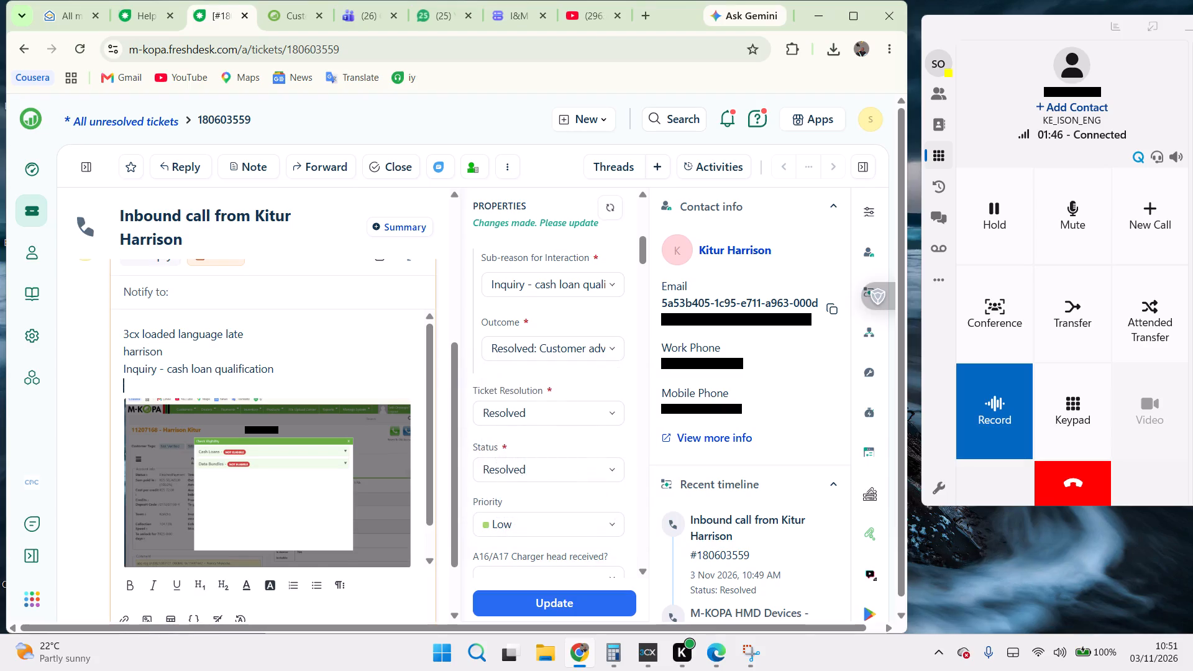
pyautogui.hotkey('ctrl', 'v')
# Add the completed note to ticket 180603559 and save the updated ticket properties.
pyautogui.scroll(-3, 291, 365)
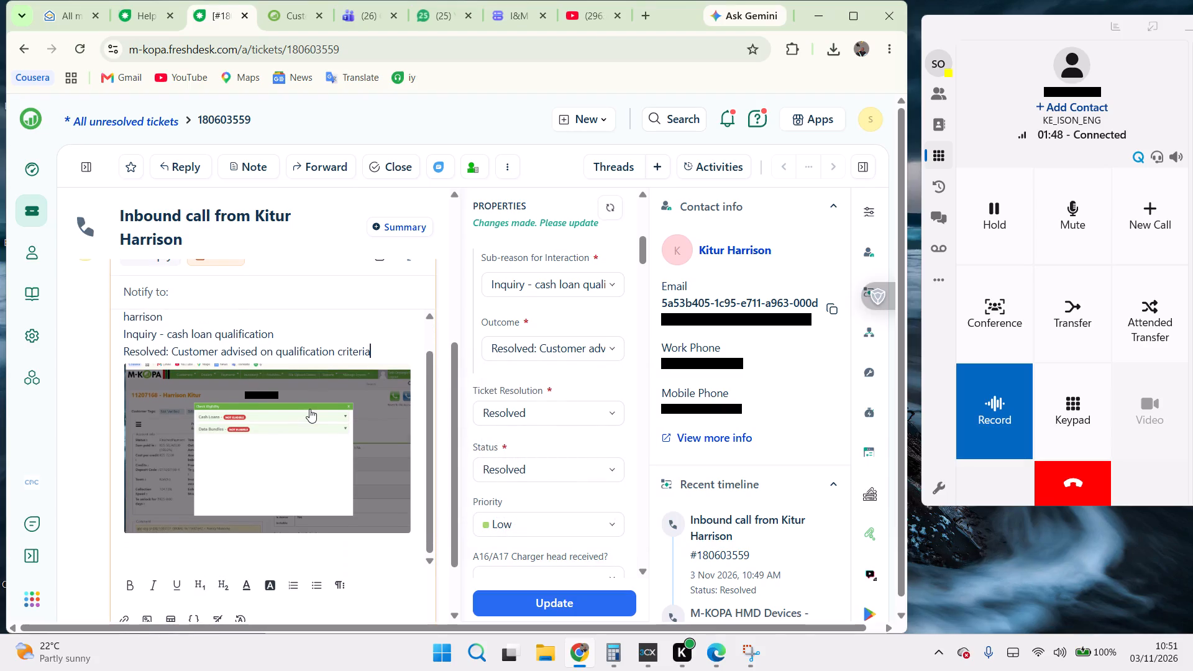
pyautogui.scroll(-5, 309, 409)
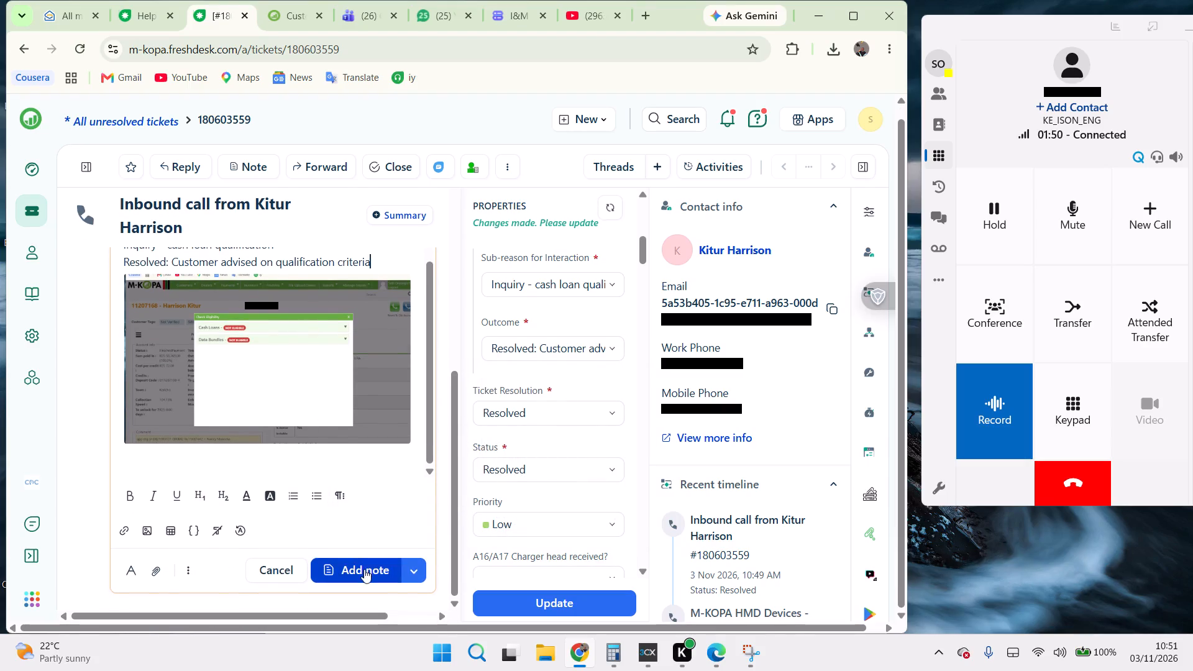
pyautogui.click(364, 569)
pyautogui.click(561, 605)
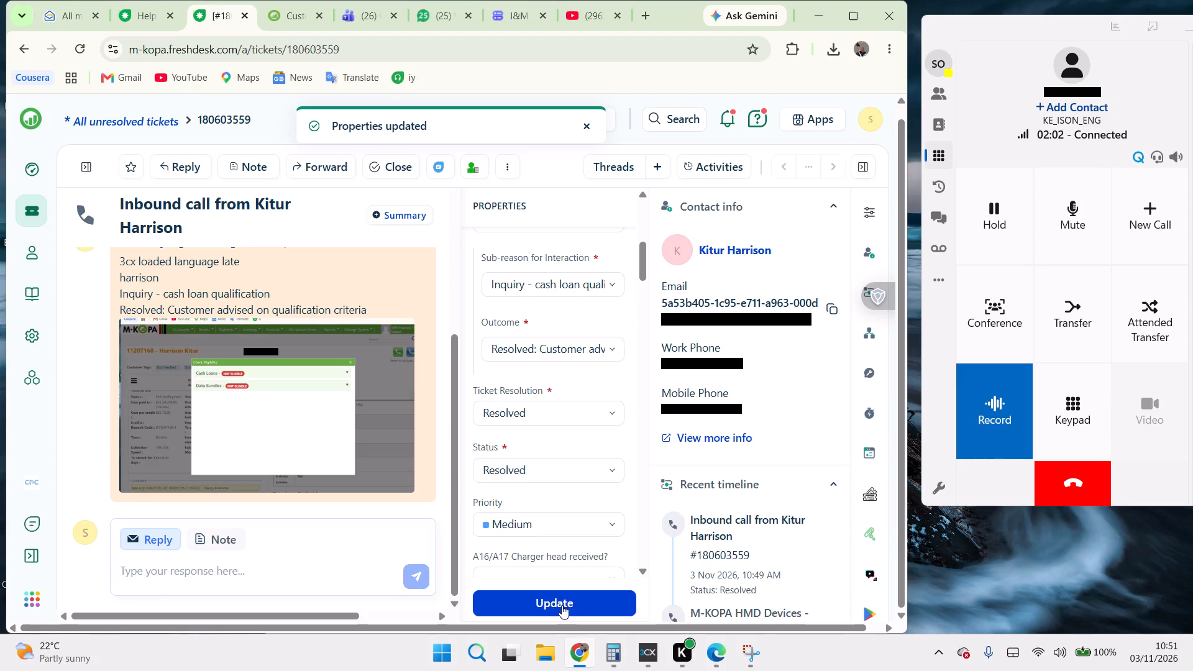
pyautogui.click(561, 603)
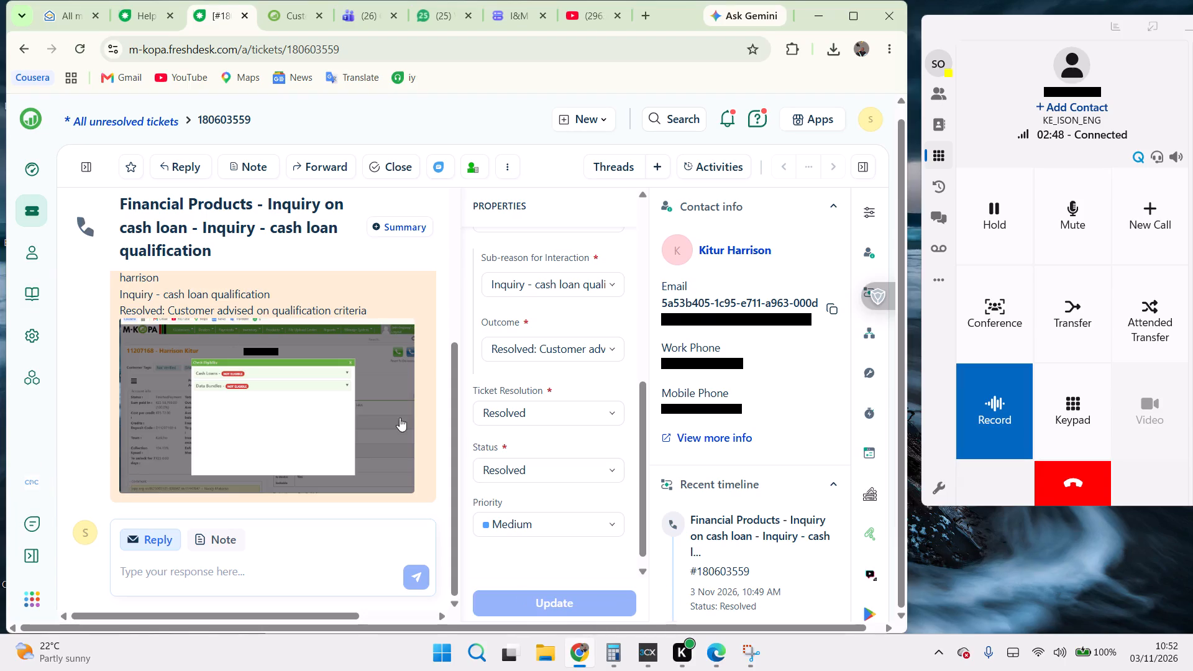
# Reopen the full agent leaderboard on the KE-CC BPO Inbound dashboard to check the rankings, and return to the call ticket.
pyautogui.click(136, 19)
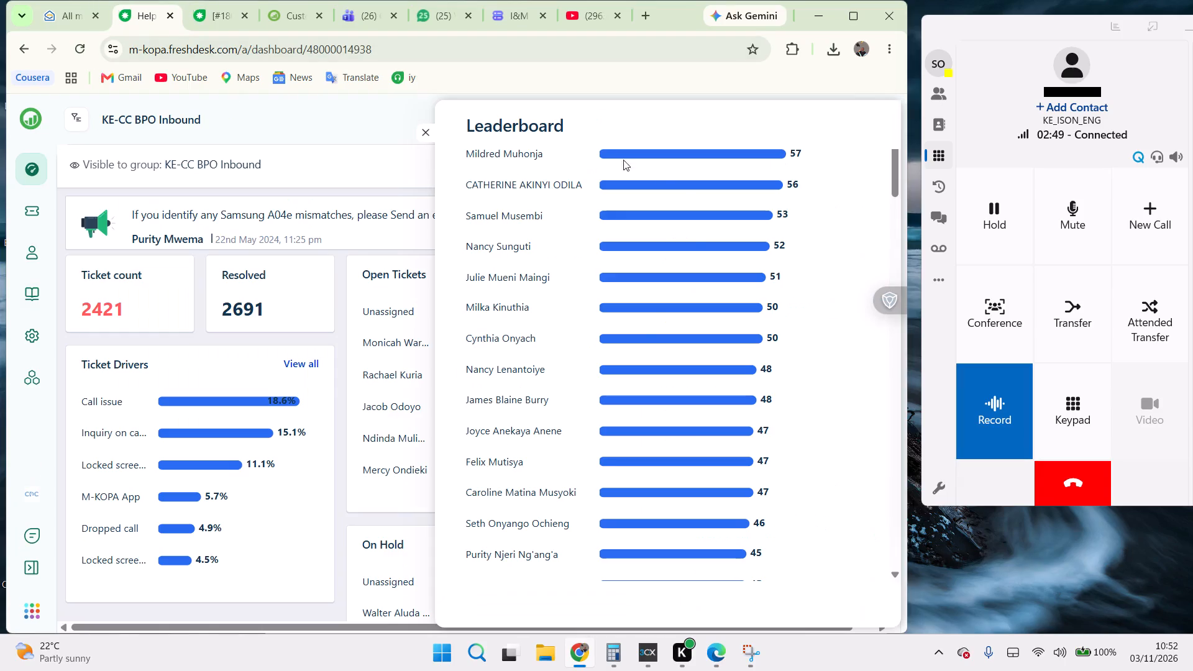
pyautogui.click(430, 128)
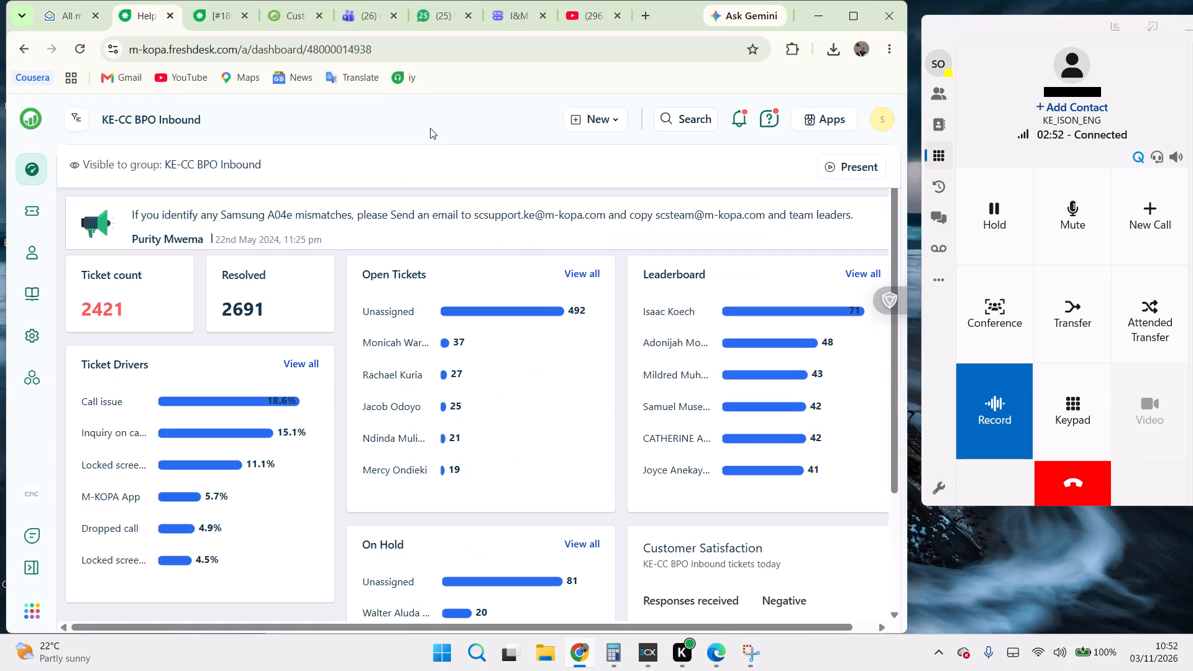
pyautogui.click(858, 275)
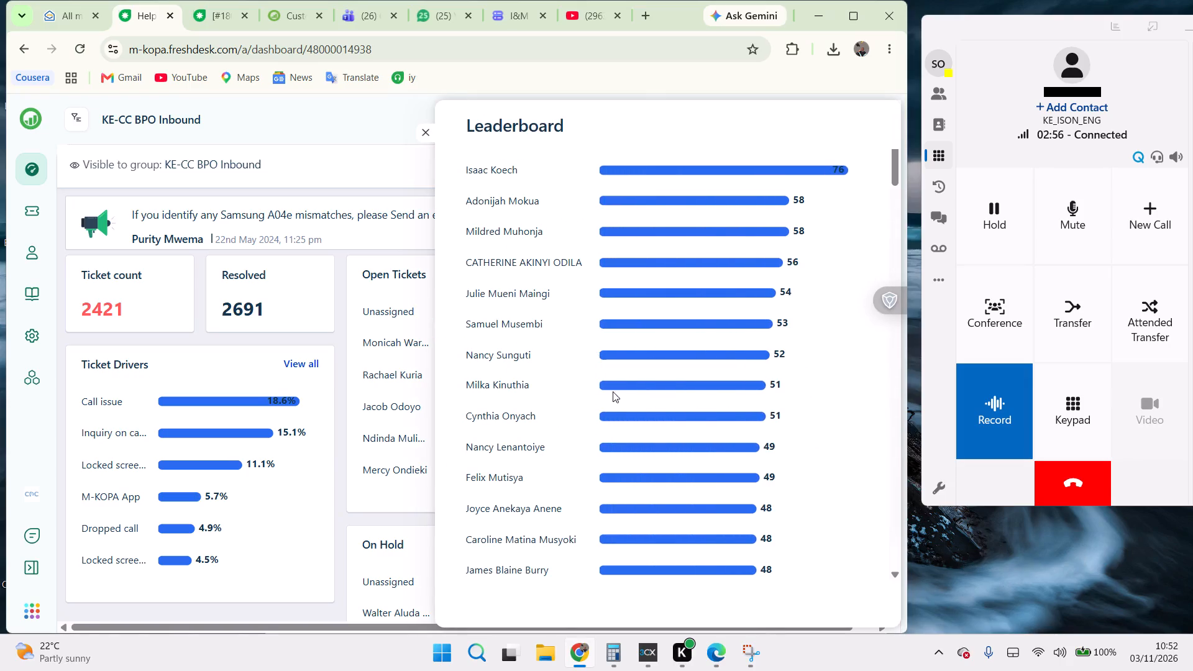
pyautogui.scroll(-1, 611, 401)
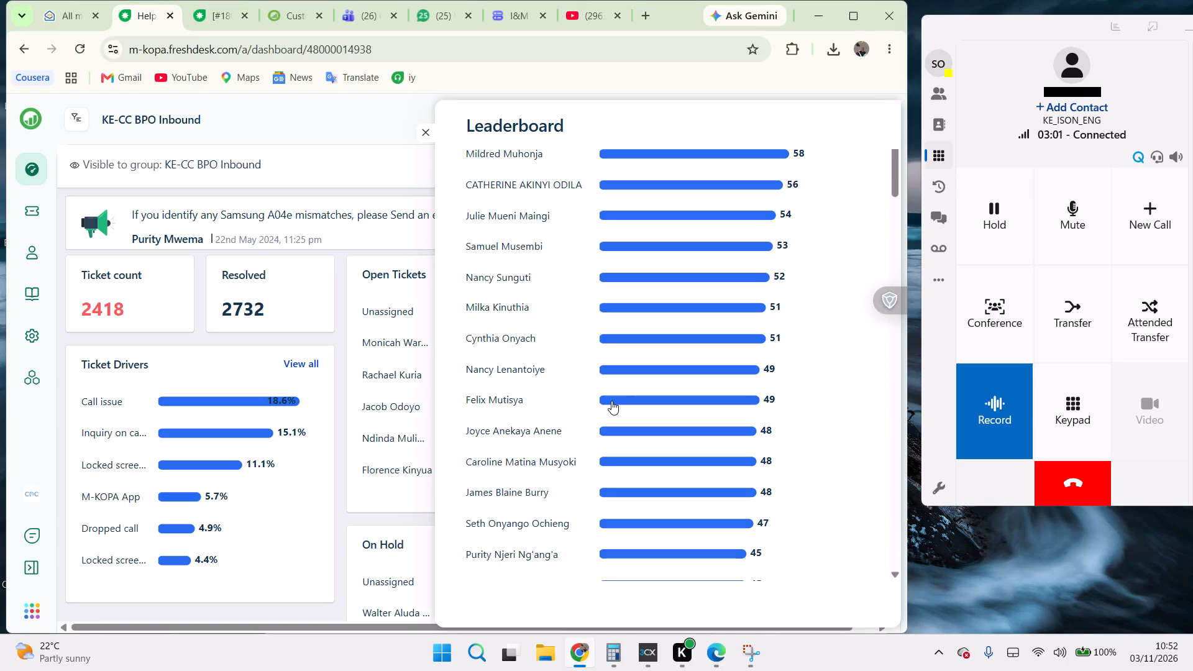
pyautogui.click(212, 19)
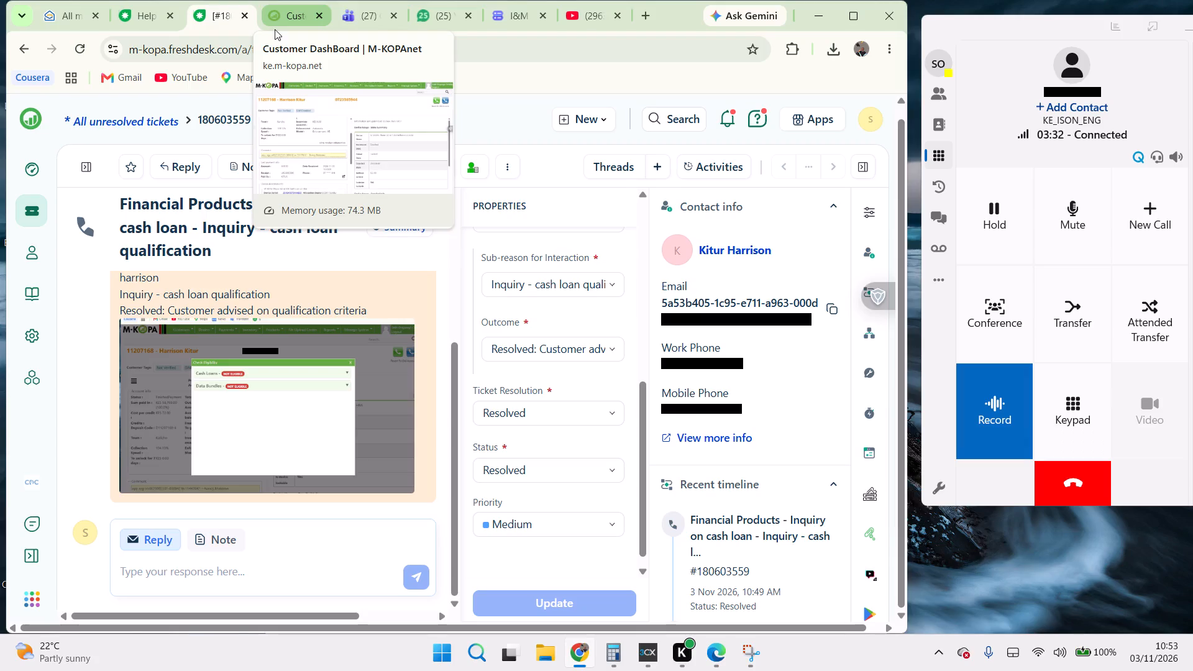
pyautogui.click(277, 19)
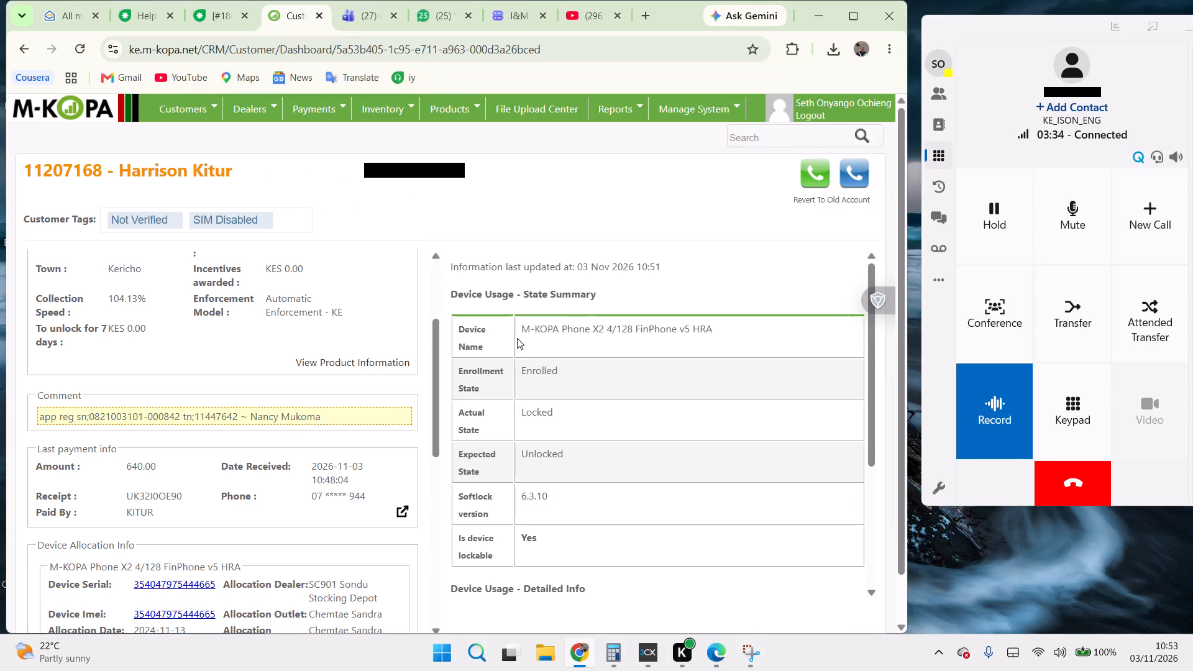
pyautogui.click(214, 19)
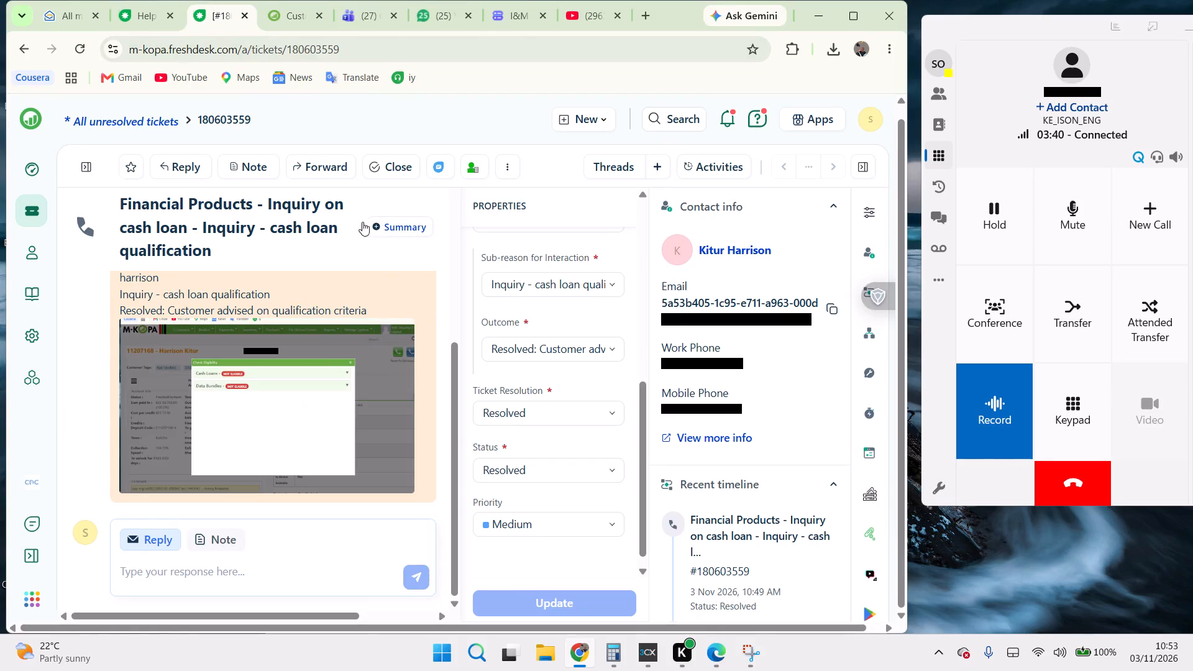
pyautogui.click(205, 14)
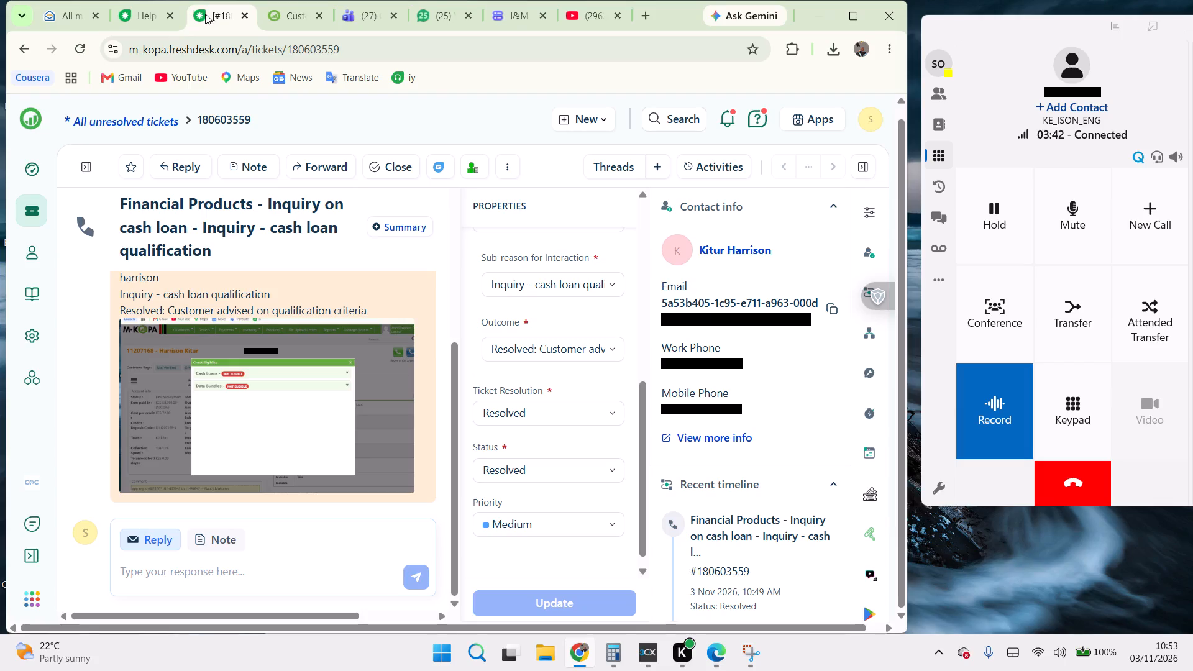
pyautogui.click(278, 9)
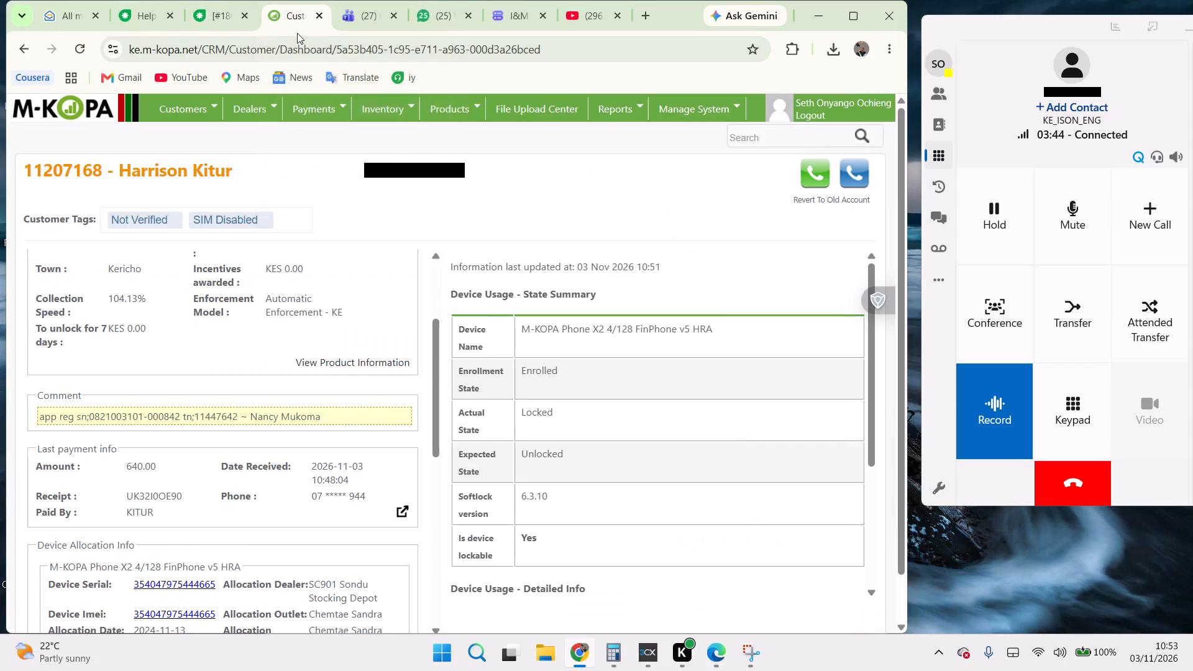
pyautogui.scroll(4, 256, 340)
pyautogui.scroll(-1, 256, 340)
pyautogui.scroll(1, 256, 340)
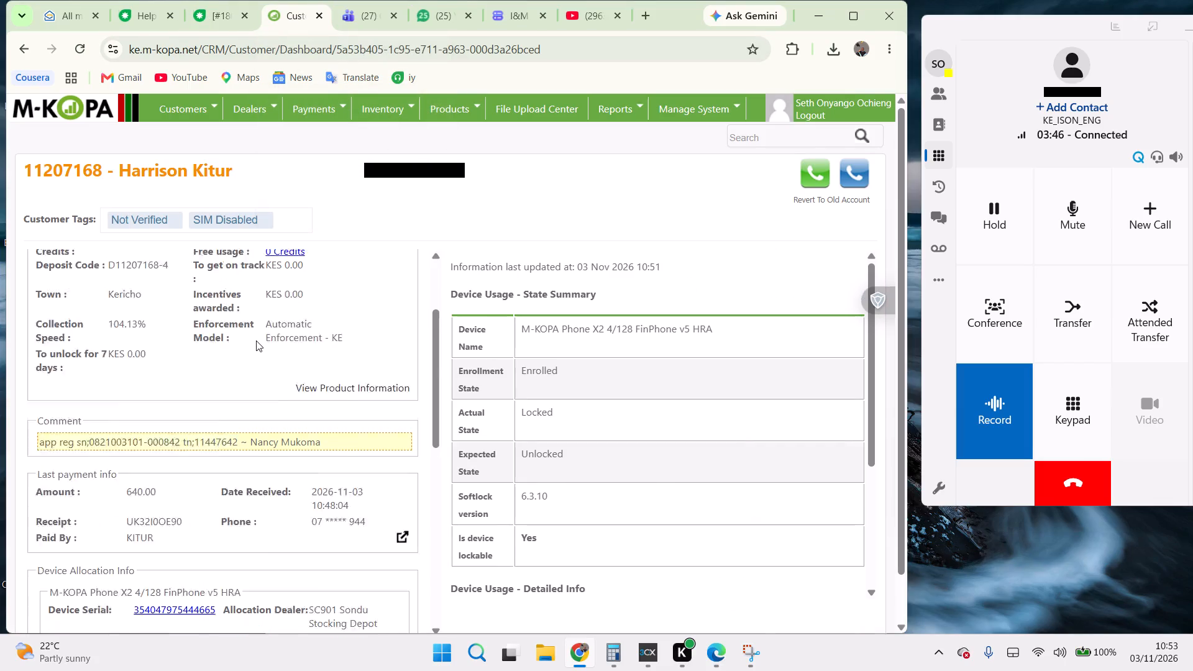
pyautogui.click(219, 16)
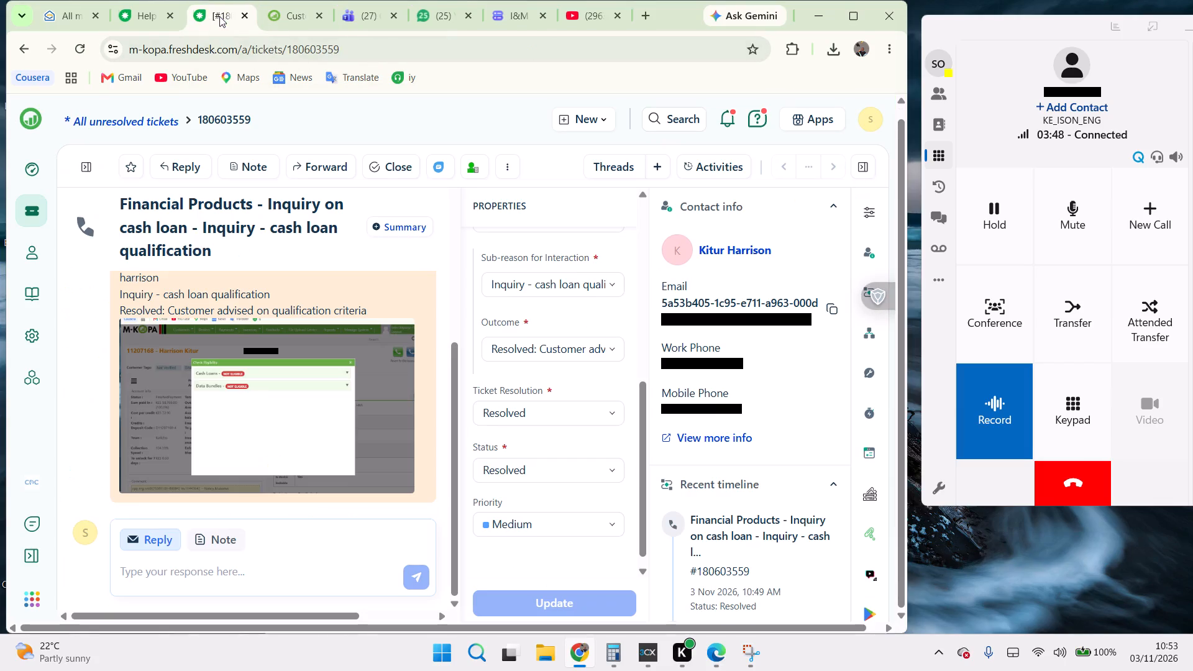
pyautogui.click(149, 23)
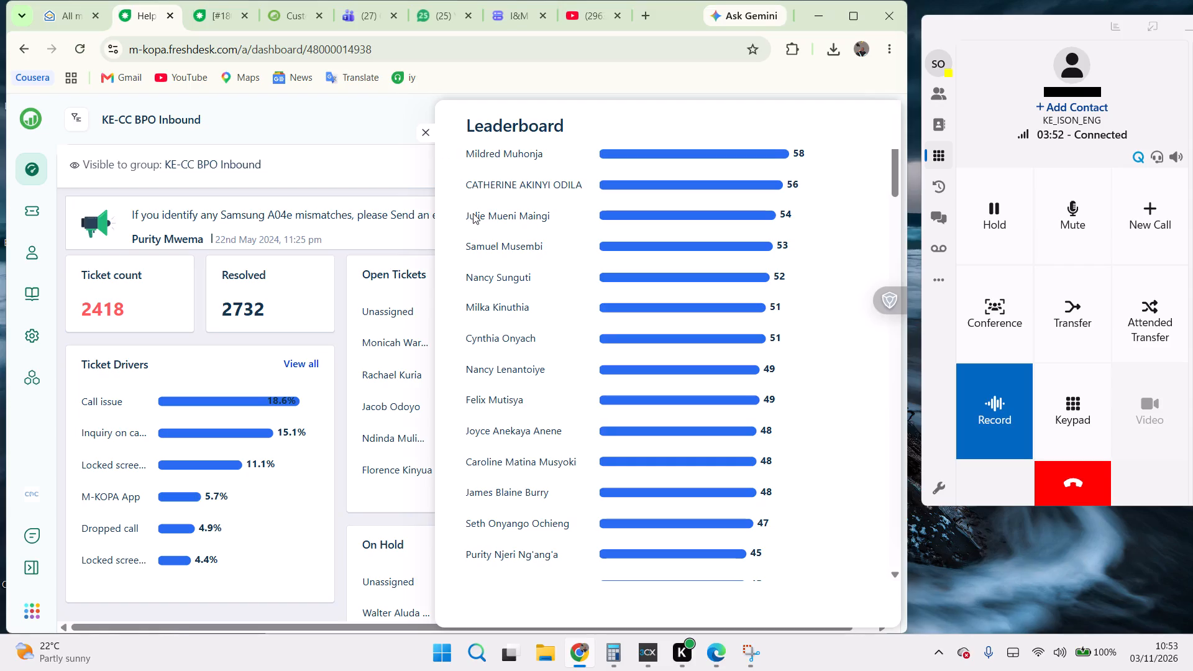
pyautogui.click(206, 13)
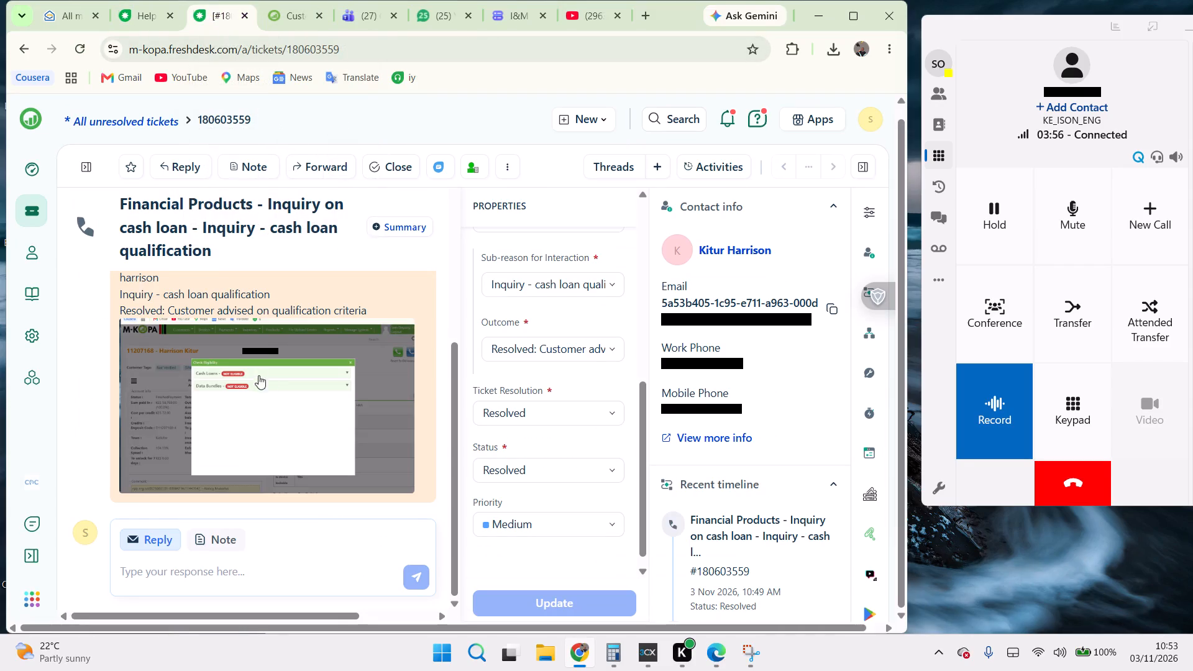
pyautogui.scroll(6, 275, 378)
pyautogui.scroll(-1, 275, 378)
pyautogui.scroll(6, 275, 378)
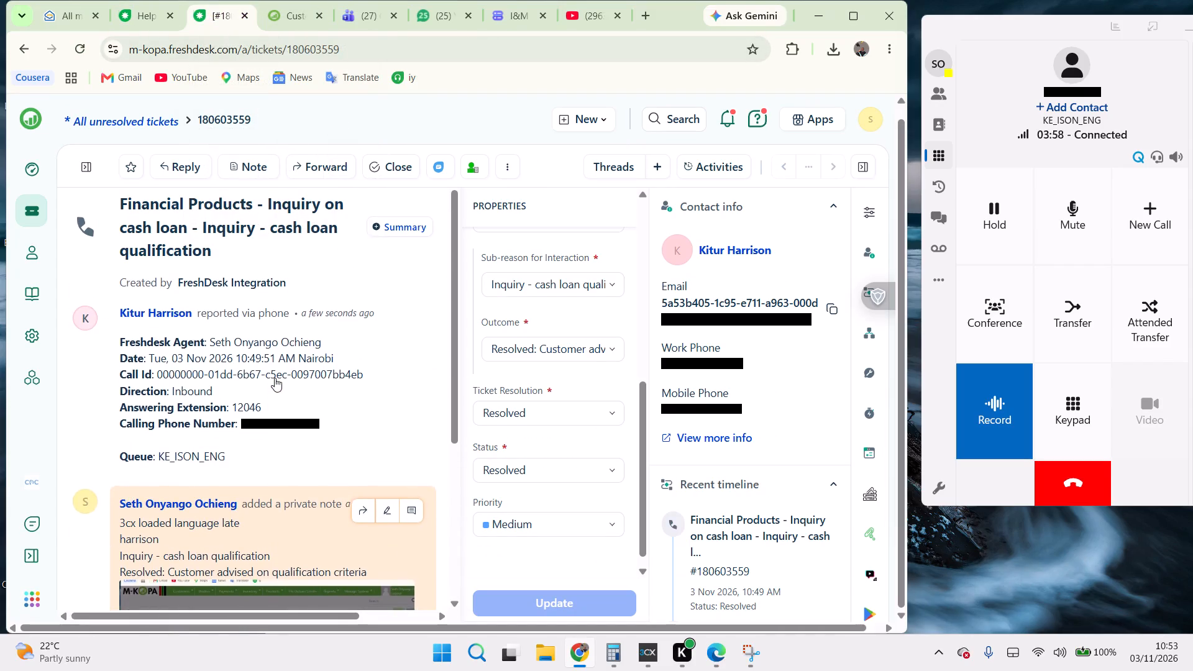
pyautogui.scroll(-2, 275, 378)
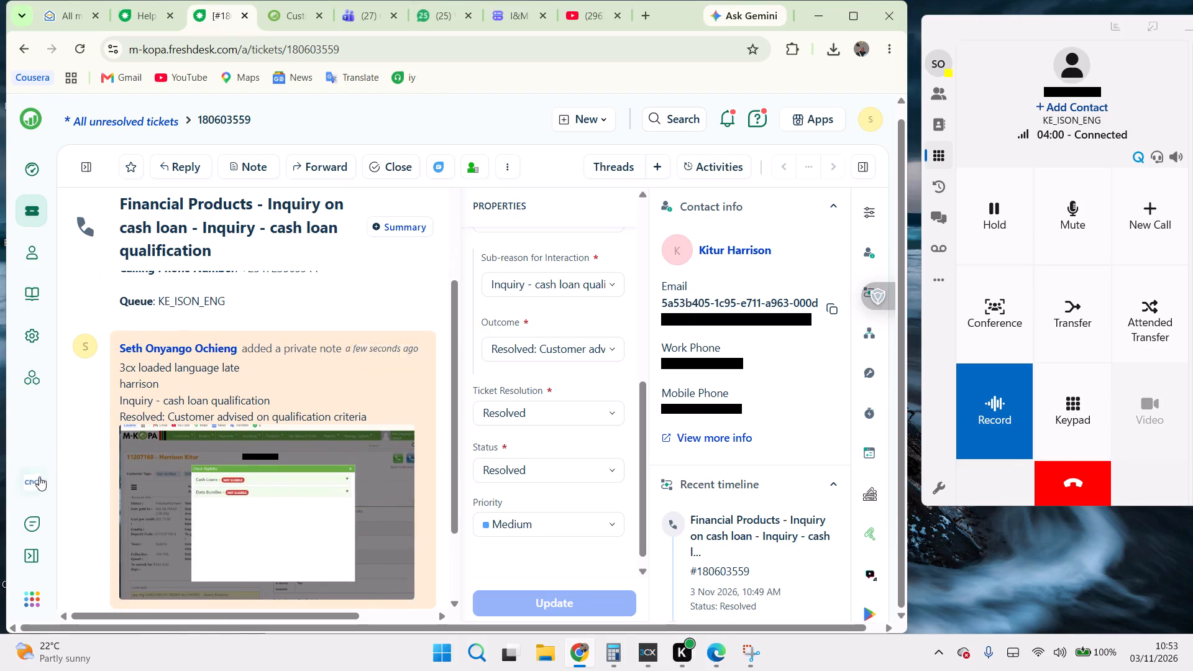
# End the connected call in the 3CX softphone.
pyautogui.click(35, 484)
pyautogui.click(35, 485)
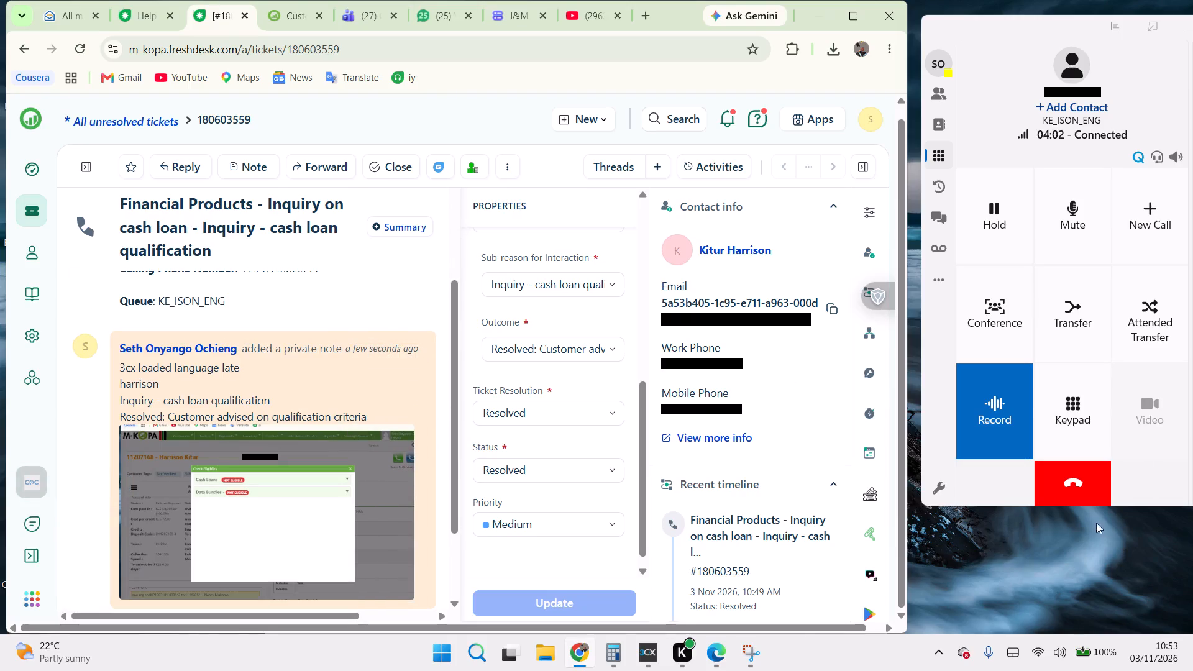
pyautogui.click(1072, 496)
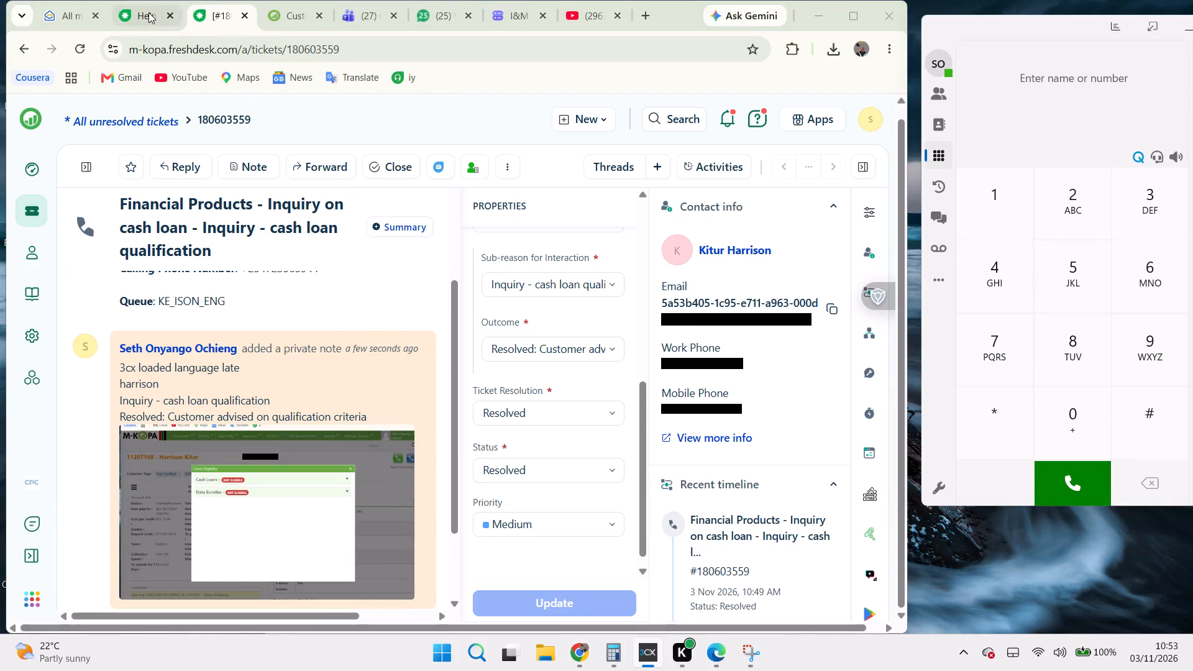
# Reopen the full agent leaderboard on the KE-CC BPO Inbound dashboard and check the rankings.
pyautogui.click(149, 12)
pyautogui.click(434, 130)
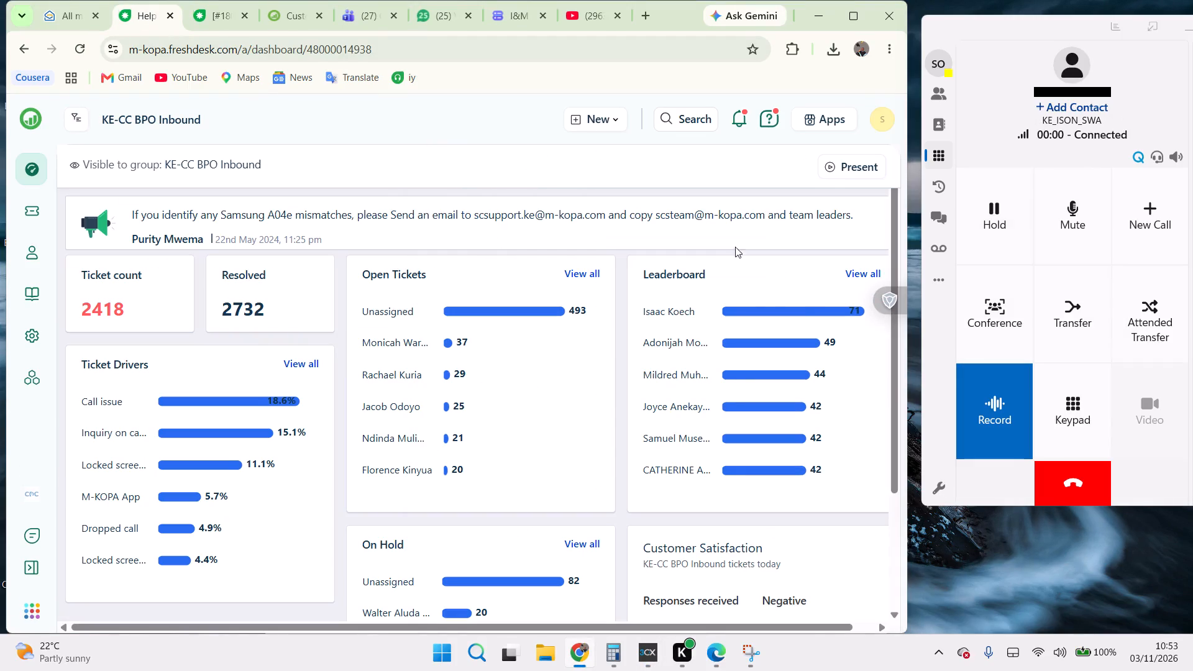
pyautogui.click(855, 276)
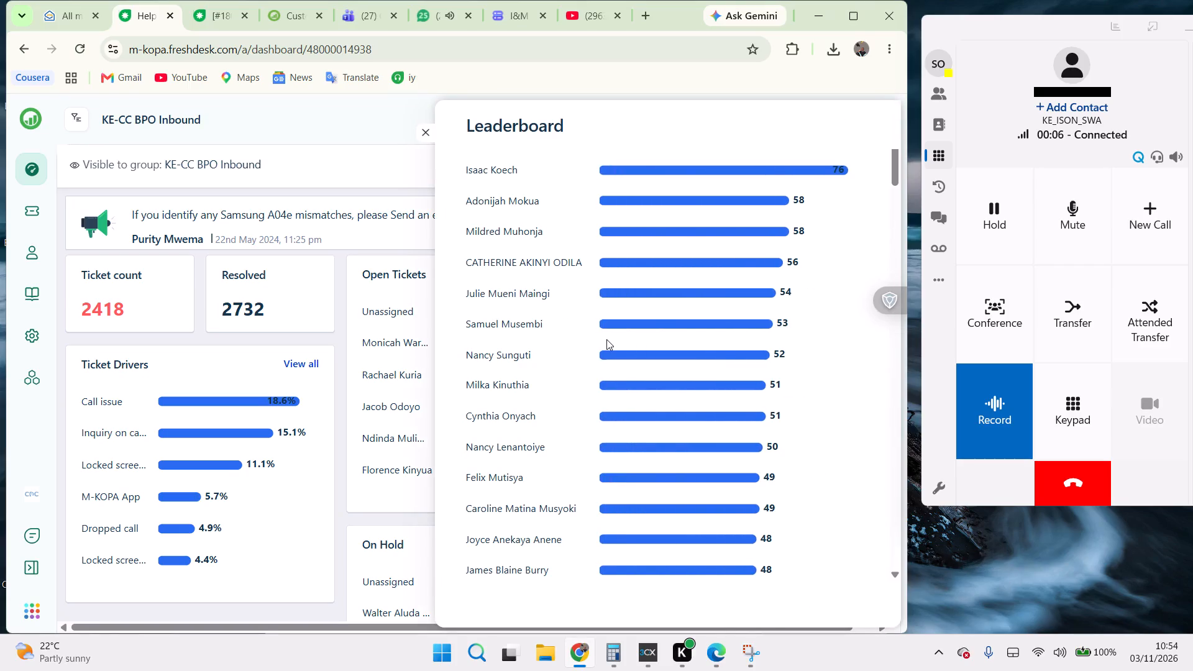
pyautogui.scroll(-3, 606, 339)
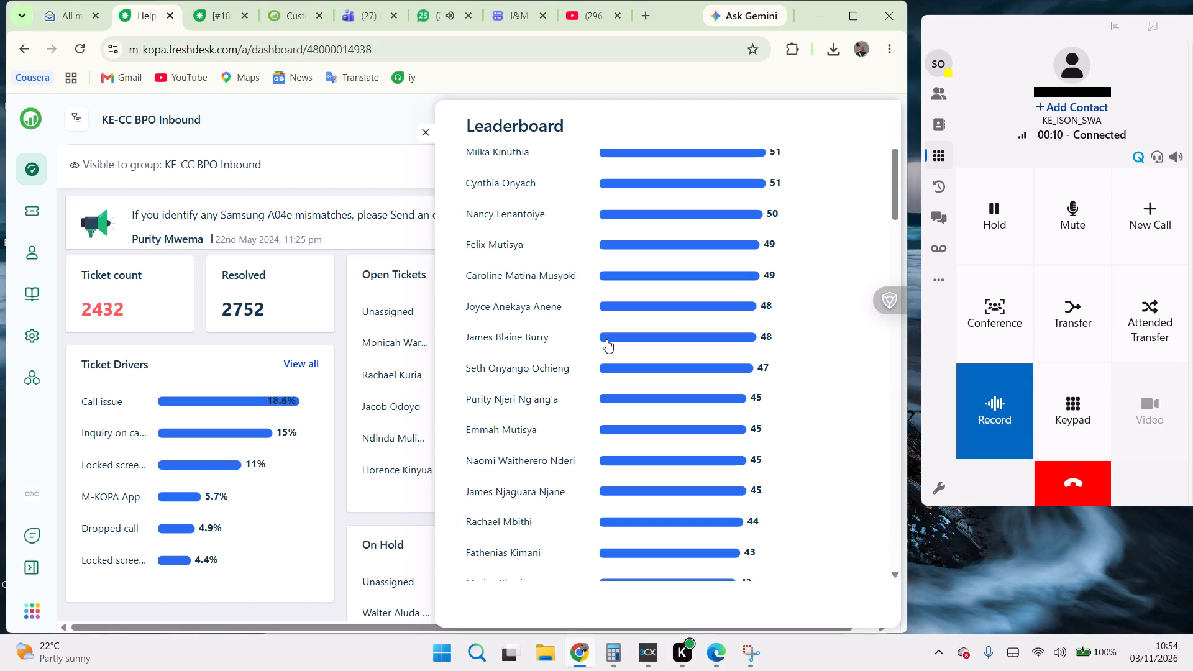
pyautogui.click(215, 24)
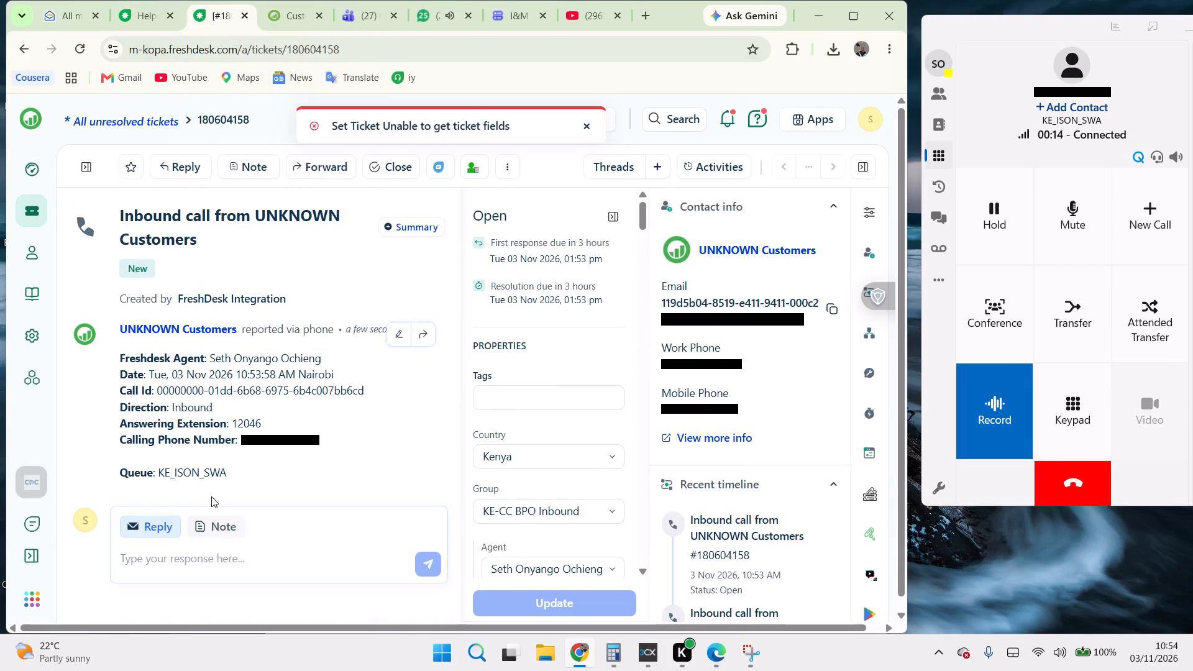
pyautogui.click(216, 527)
pyautogui.scroll(1, 230, 463)
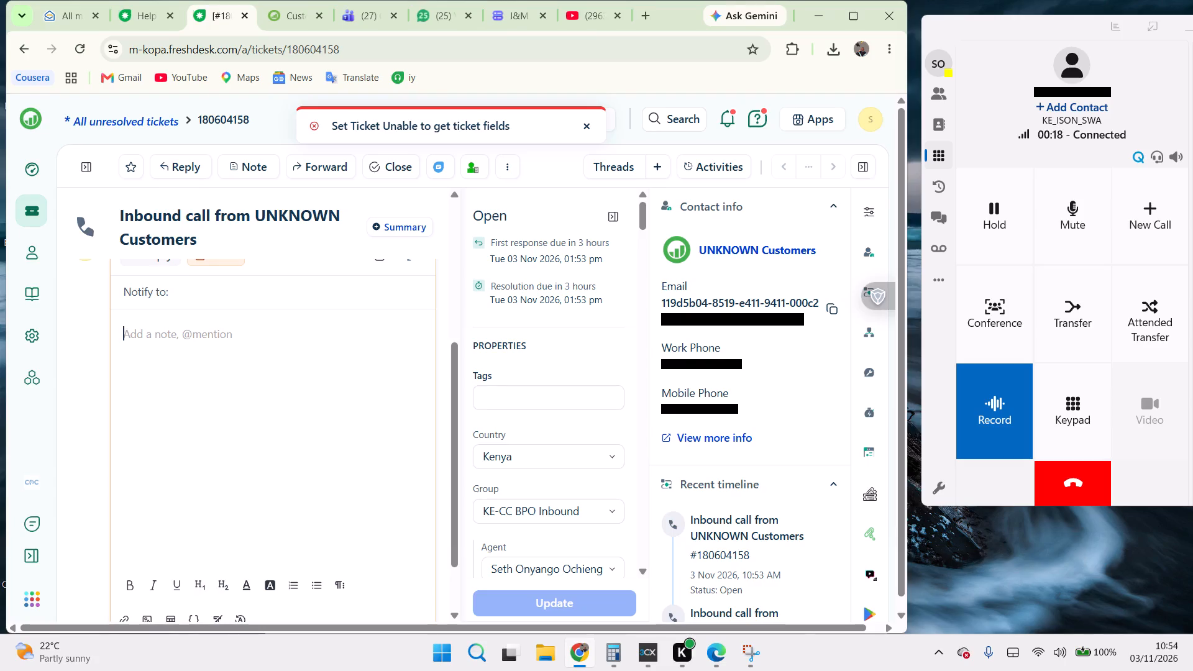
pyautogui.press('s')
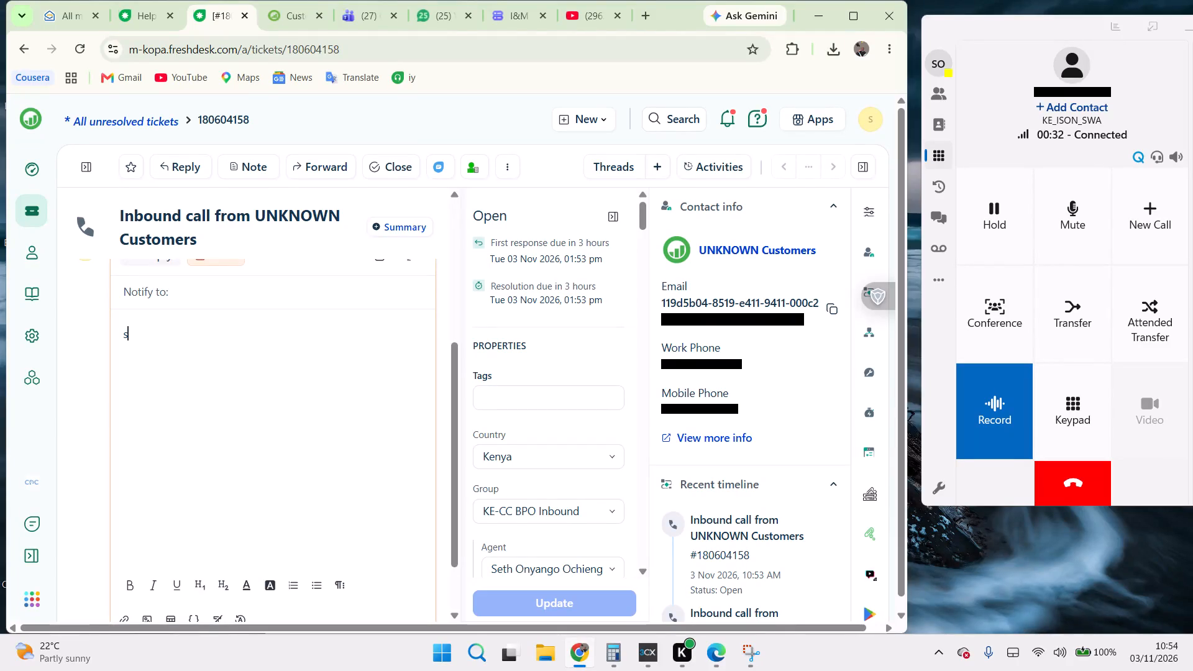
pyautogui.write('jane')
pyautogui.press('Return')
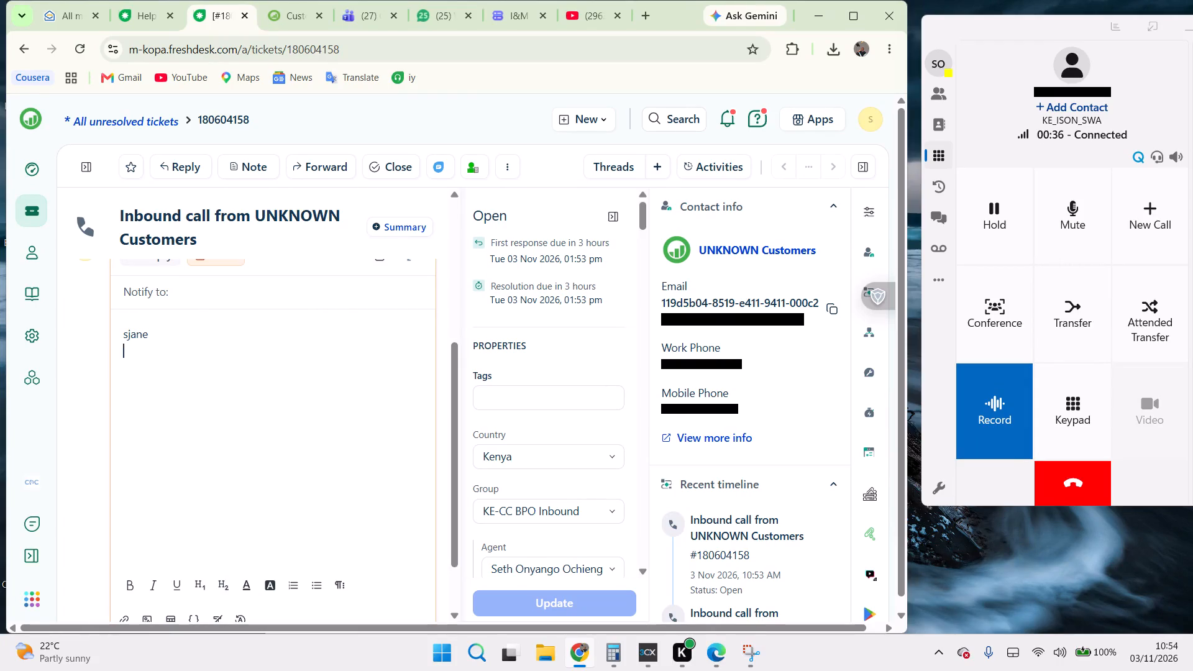
pyautogui.click(129, 337)
pyautogui.press('BackSpace')
pyautogui.click(158, 346)
pyautogui.click(104, 0)
# Search the M-KOPA CRM for the account number the caller gives.
pyautogui.click(286, 15)
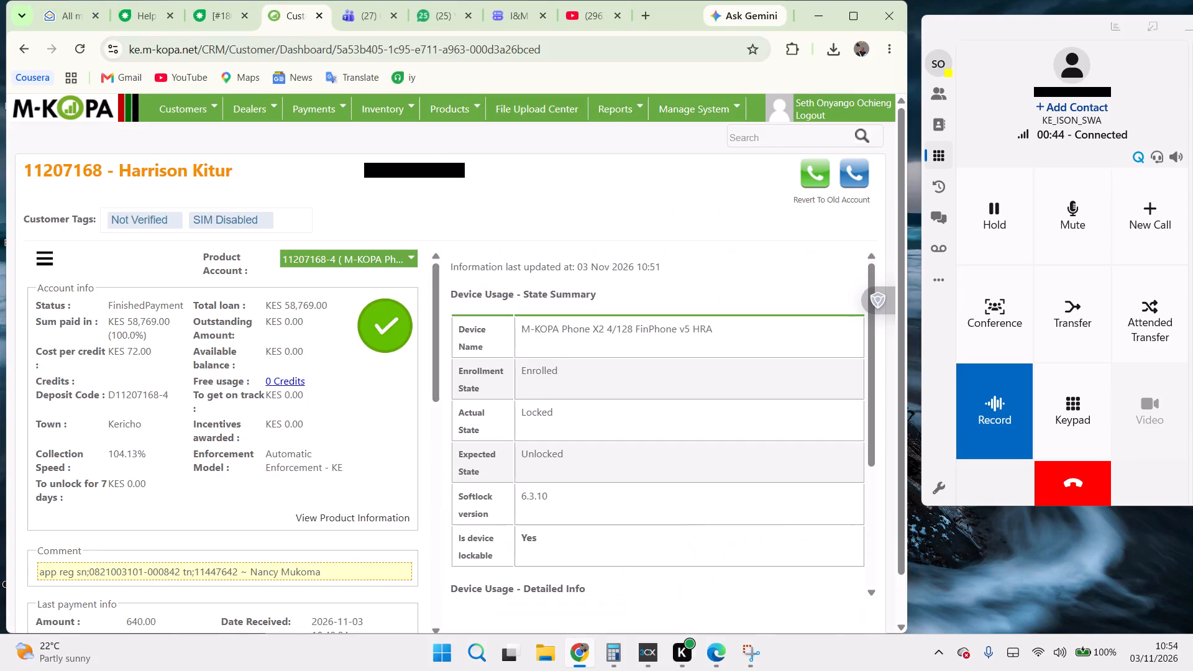
pyautogui.click(754, 142)
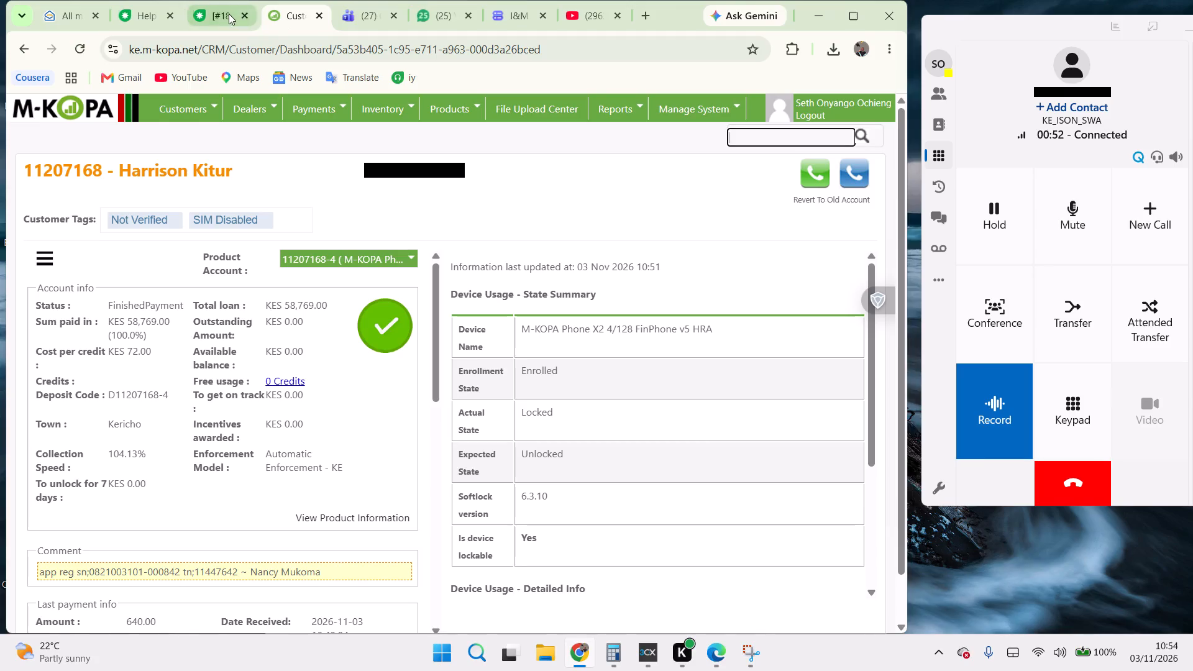
pyautogui.click(208, 14)
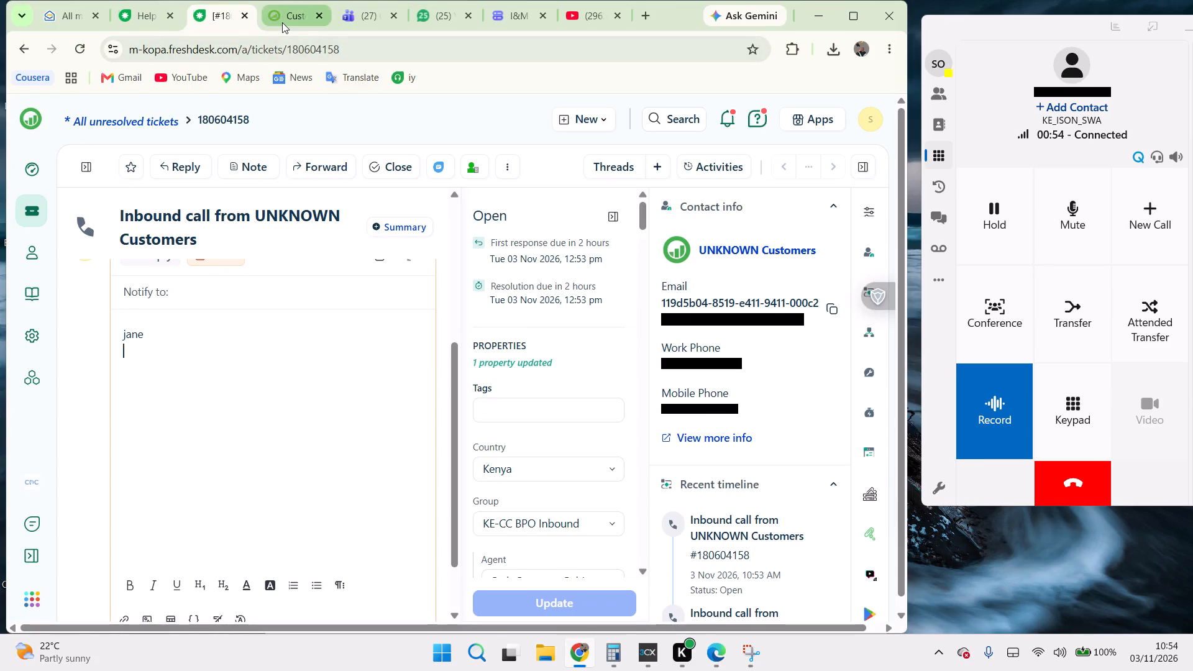
pyautogui.click(282, 22)
pyautogui.click(740, 134)
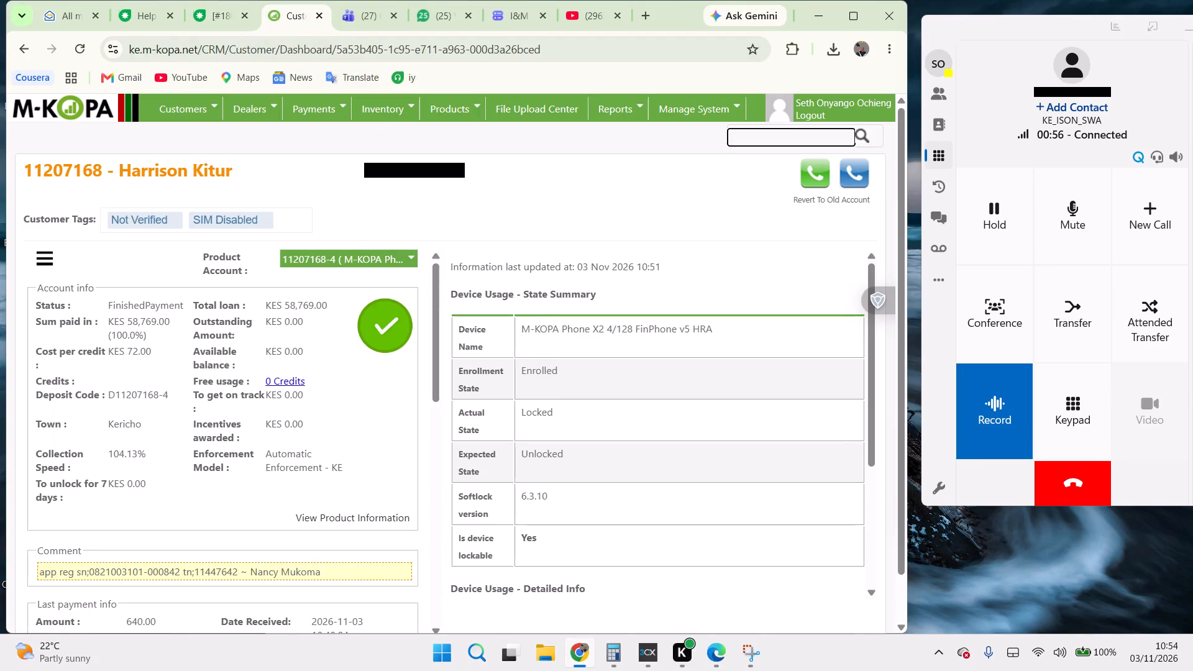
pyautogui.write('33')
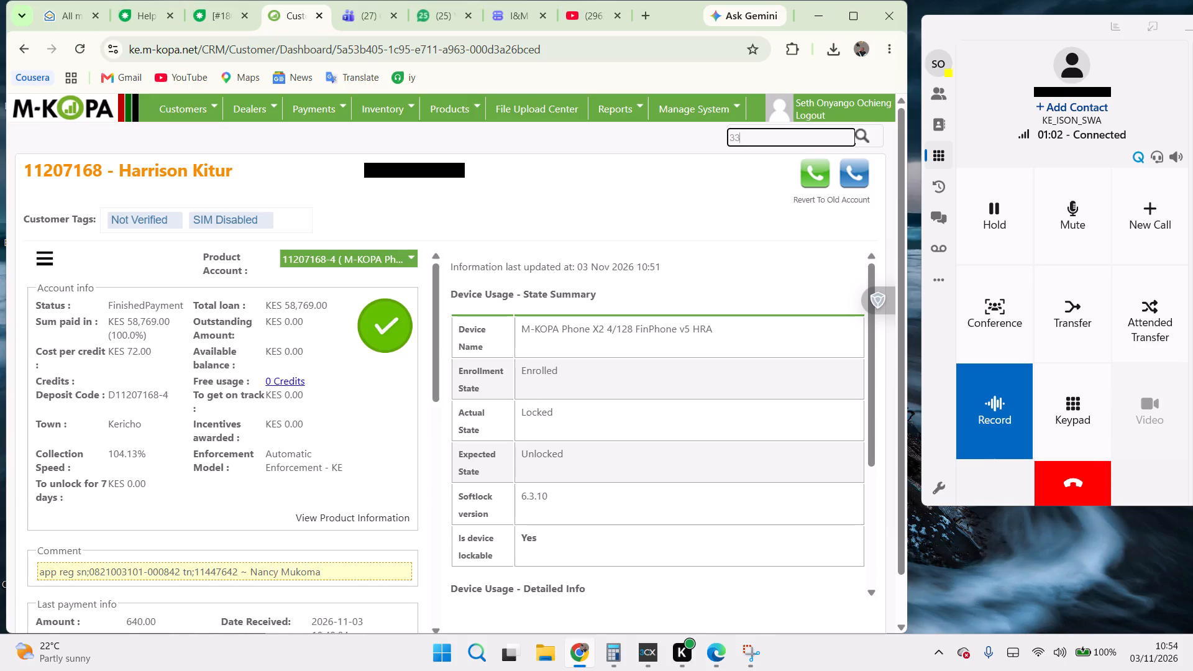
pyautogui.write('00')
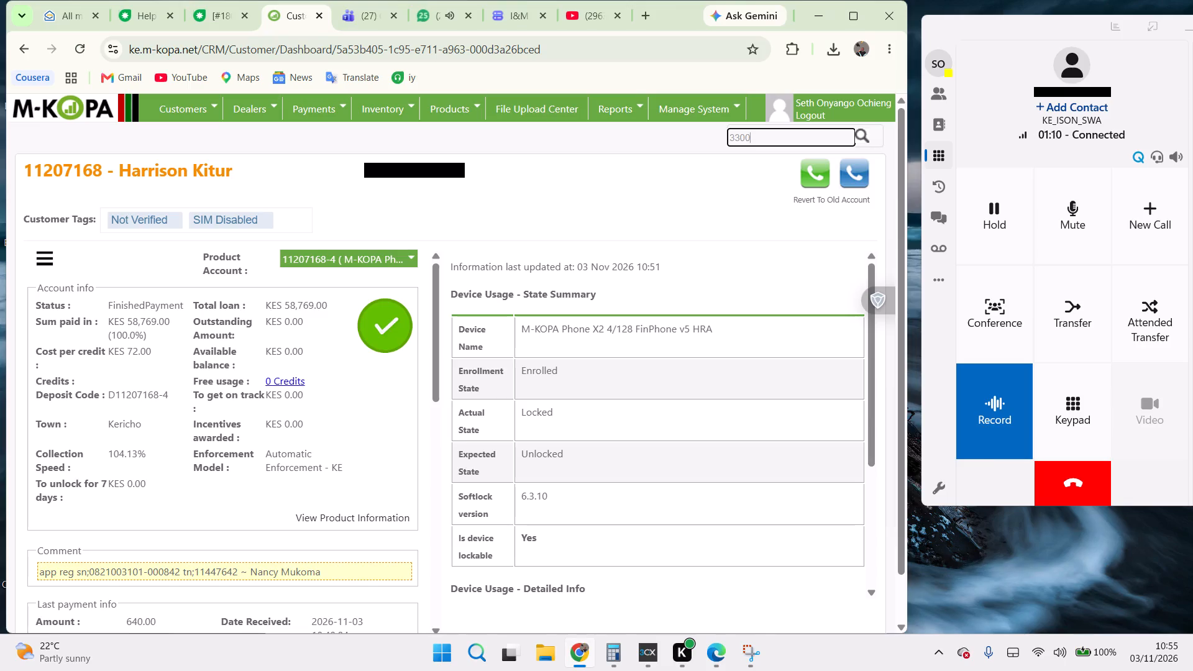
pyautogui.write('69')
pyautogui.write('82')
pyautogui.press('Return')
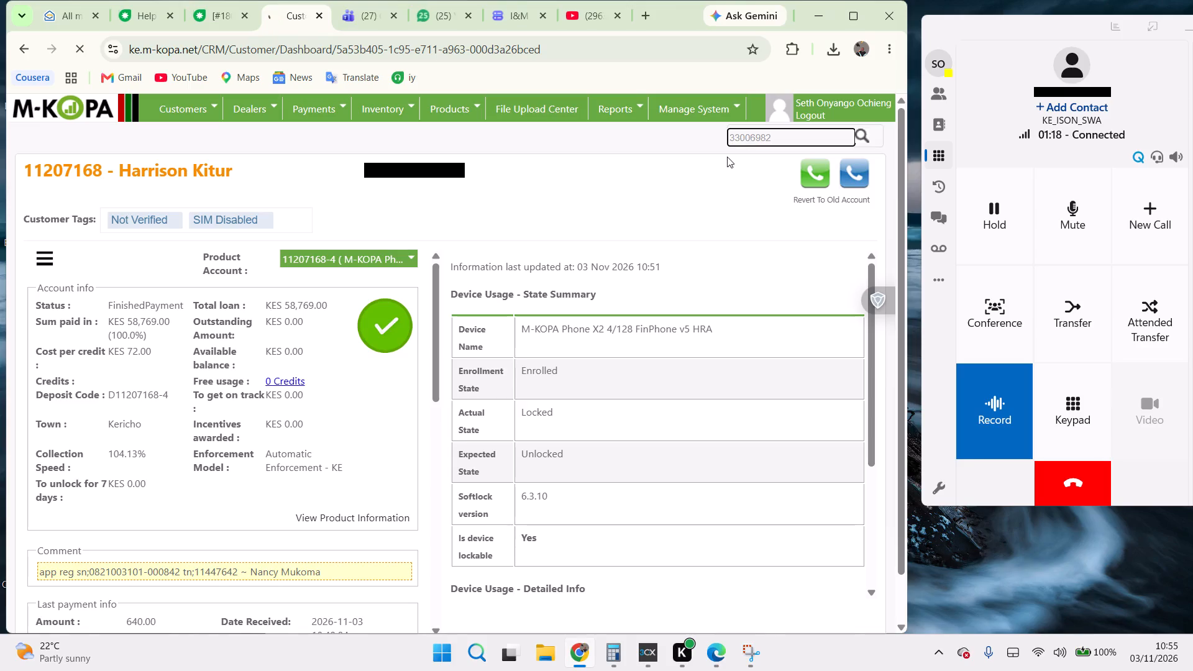
# Copy the entered account number from the CRM search box.
pyautogui.doubleClick(738, 138)
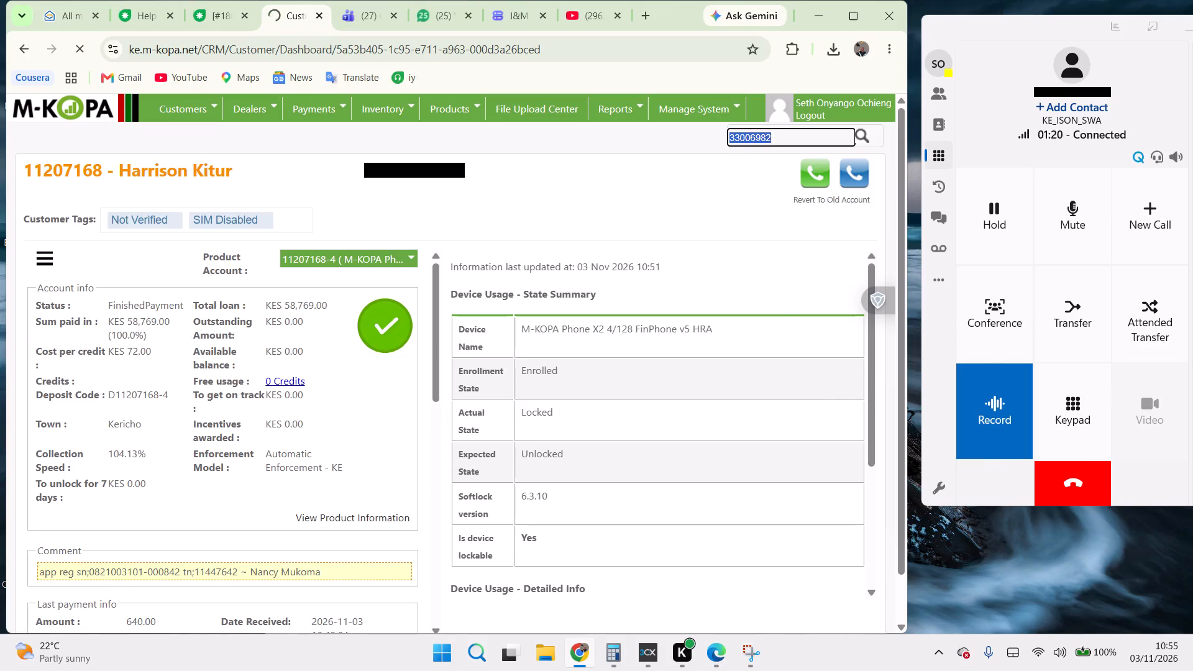
pyautogui.rightClick(738, 138)
pyautogui.click(790, 252)
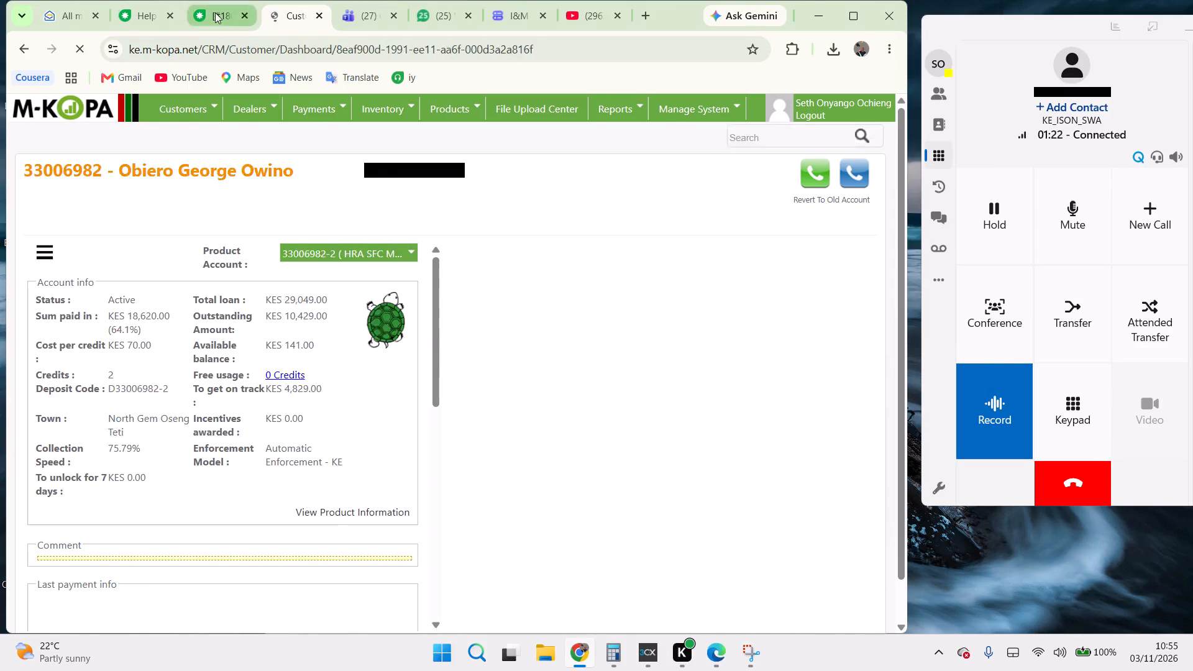
pyautogui.click(215, 12)
pyautogui.click(278, 10)
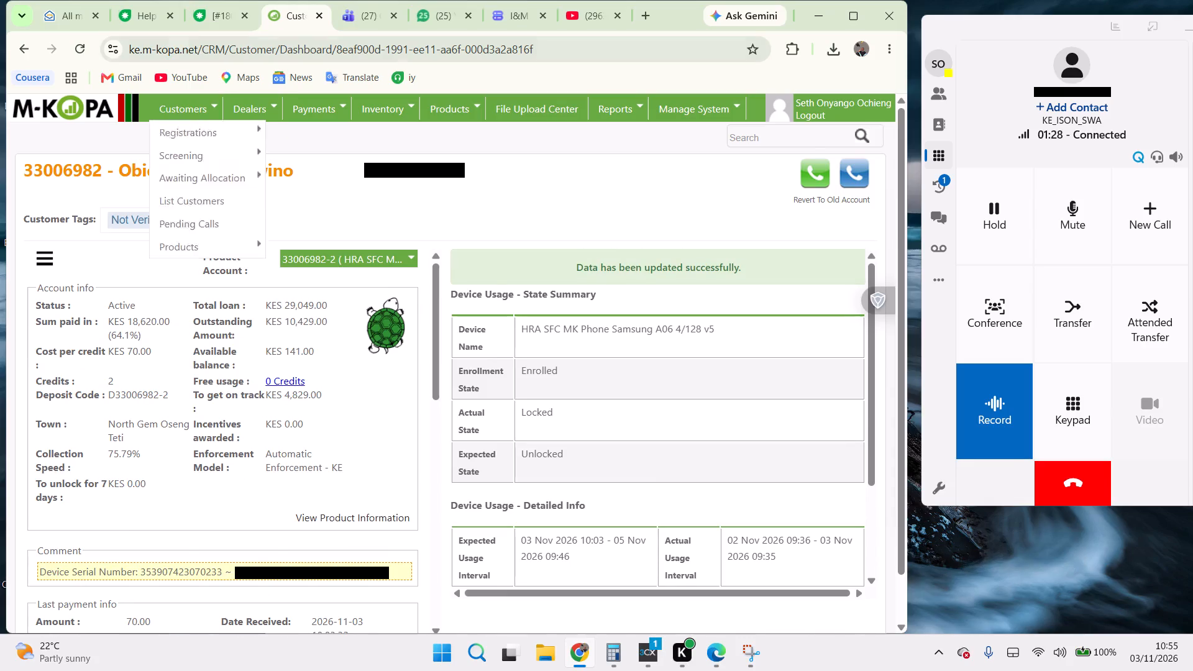
pyautogui.click(209, 17)
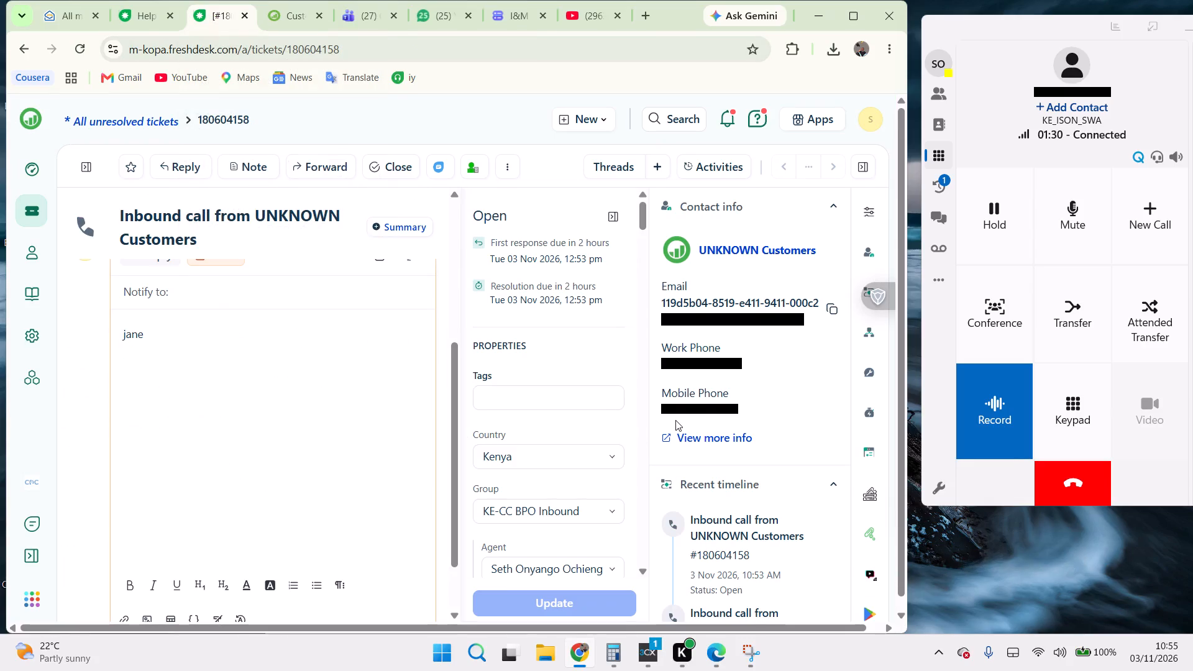
pyautogui.scroll(-4, 675, 420)
pyautogui.scroll(-1, 741, 411)
pyautogui.scroll(1, 741, 411)
pyautogui.scroll(-7, 741, 411)
pyautogui.scroll(1, 741, 411)
pyautogui.scroll(-3, 741, 411)
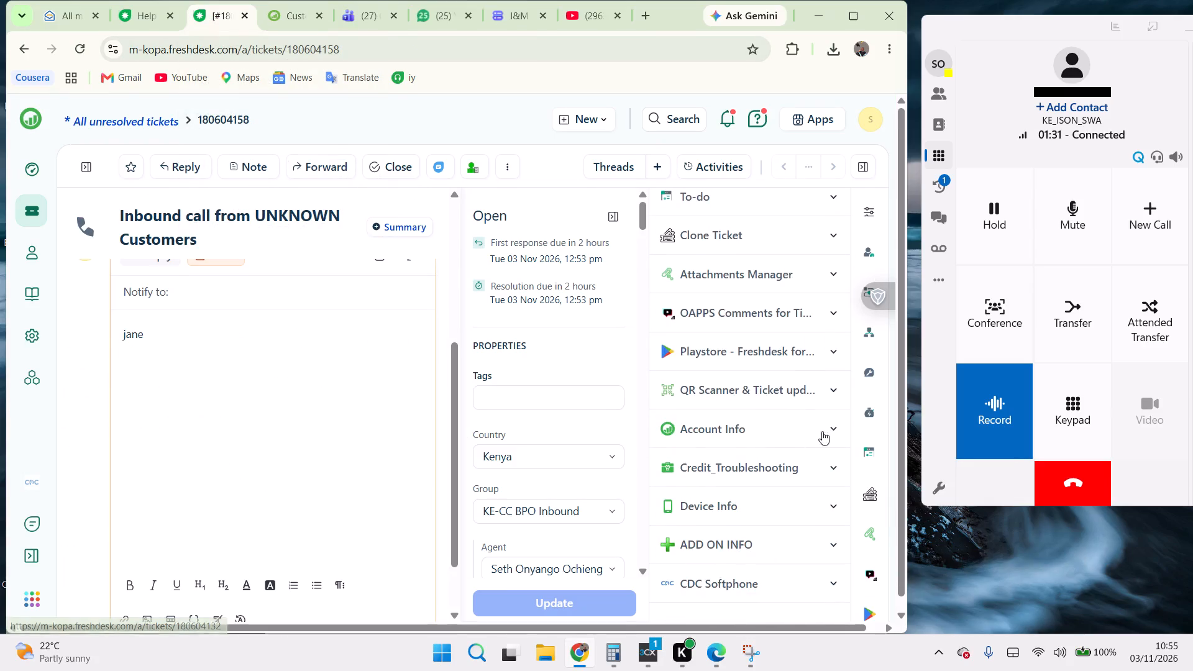
pyautogui.click(828, 428)
pyautogui.click(724, 521)
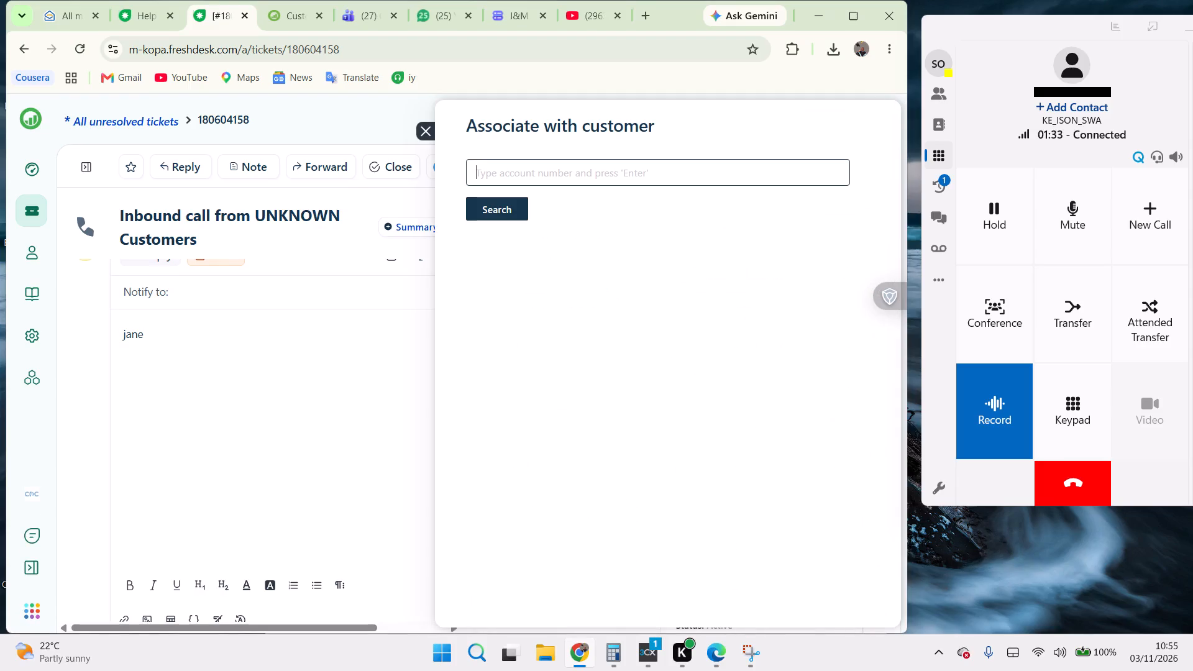
pyautogui.click(484, 177)
pyautogui.hotkey('ctrl', 'v')
pyautogui.click(493, 209)
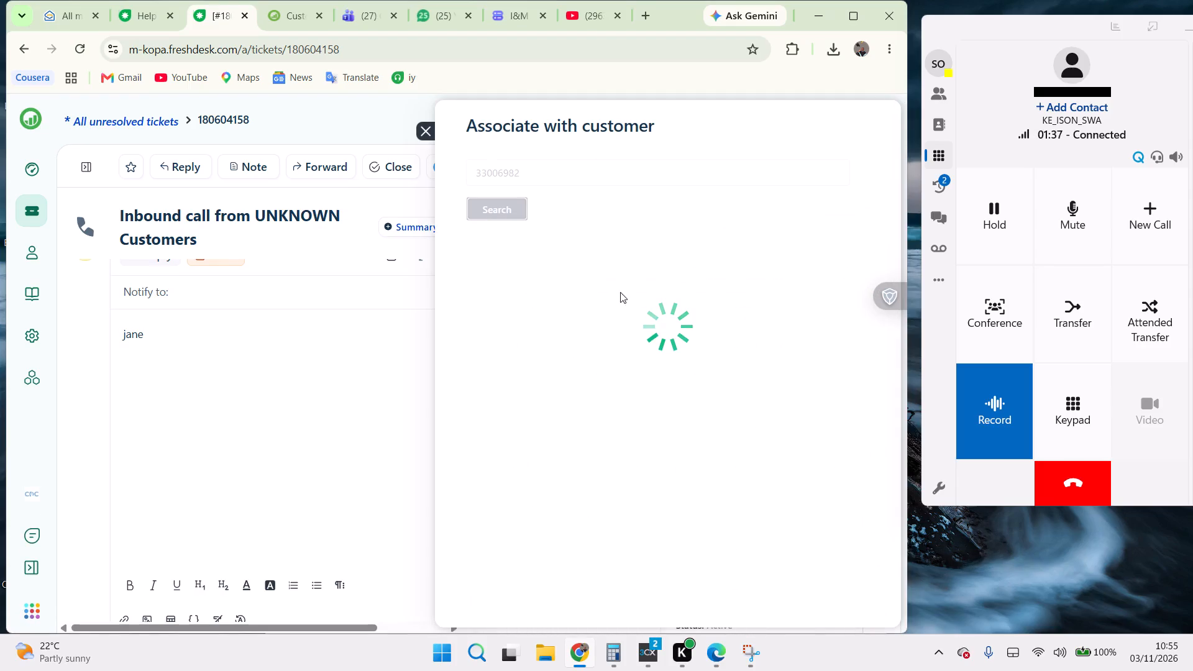
pyautogui.click(555, 388)
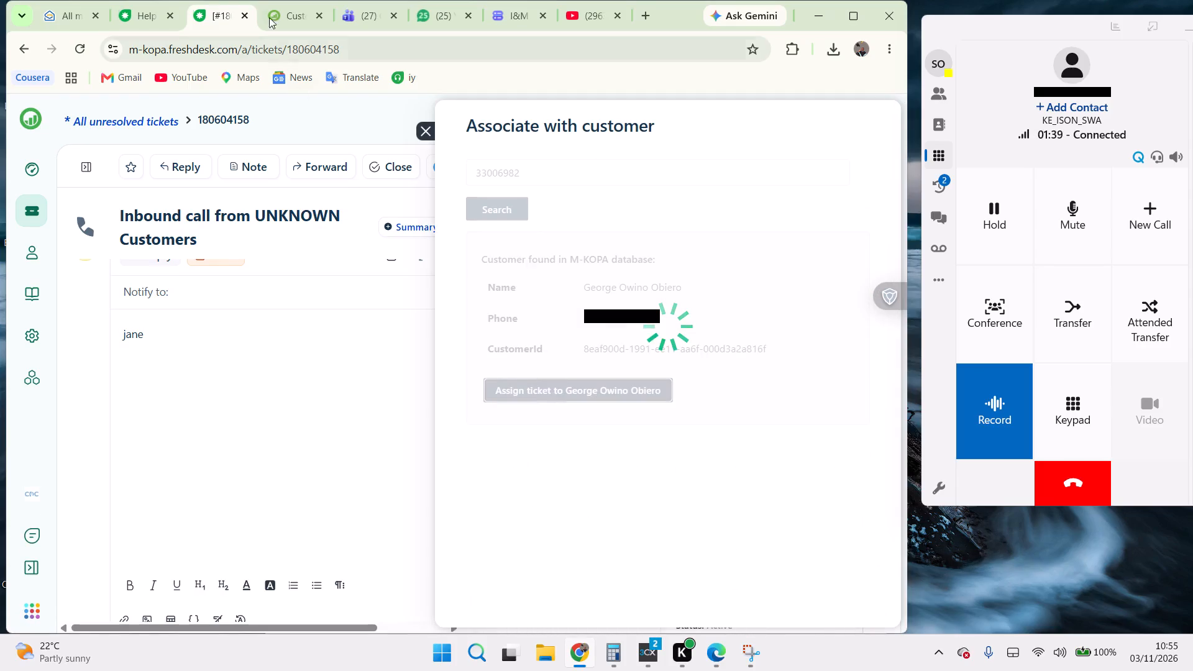
# Check the customer's account and device state in the CRM, and set the ticket's interaction category to Samsung Devices.
pyautogui.click(280, 23)
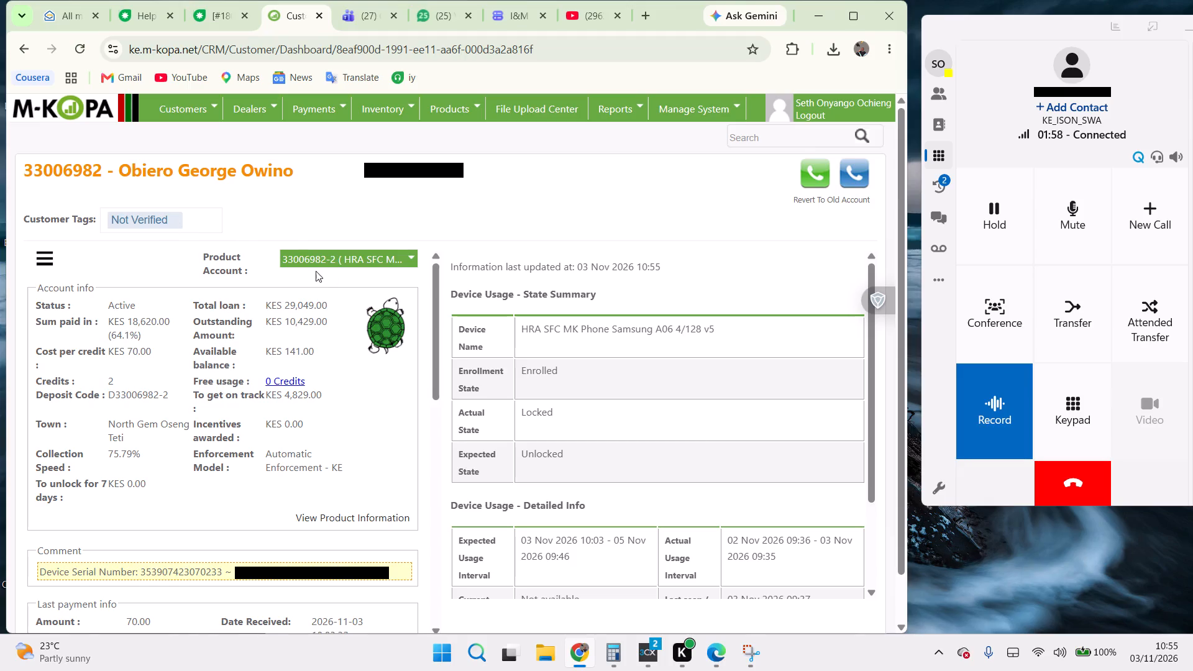
pyautogui.click(213, 16)
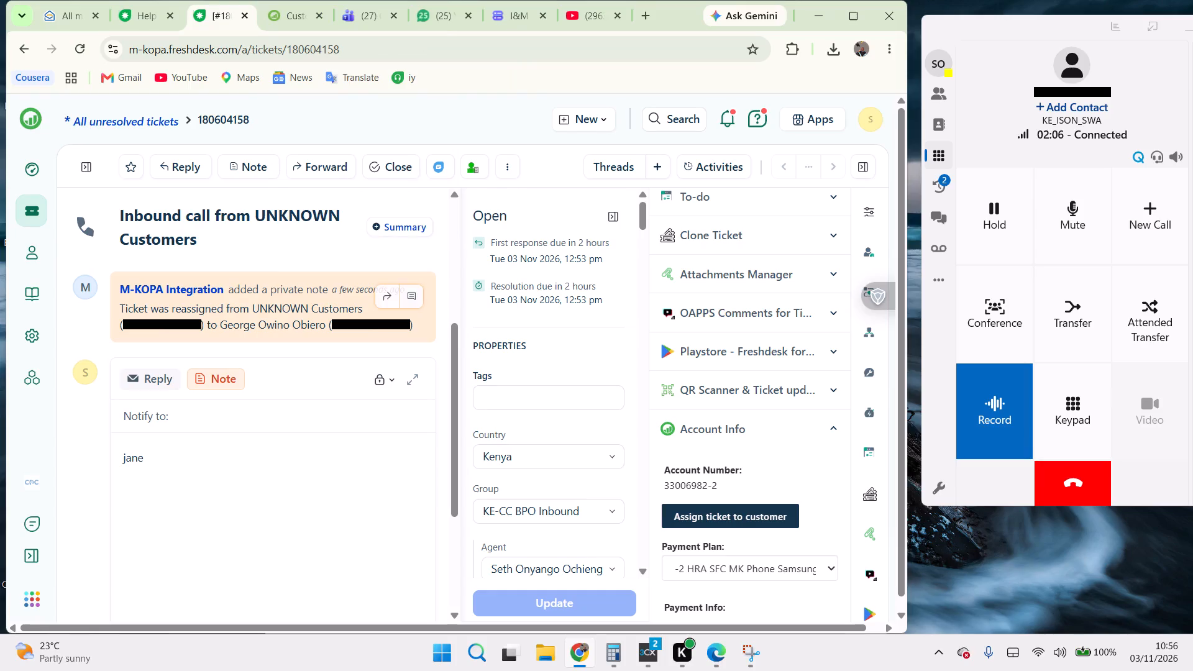
pyautogui.click(280, 18)
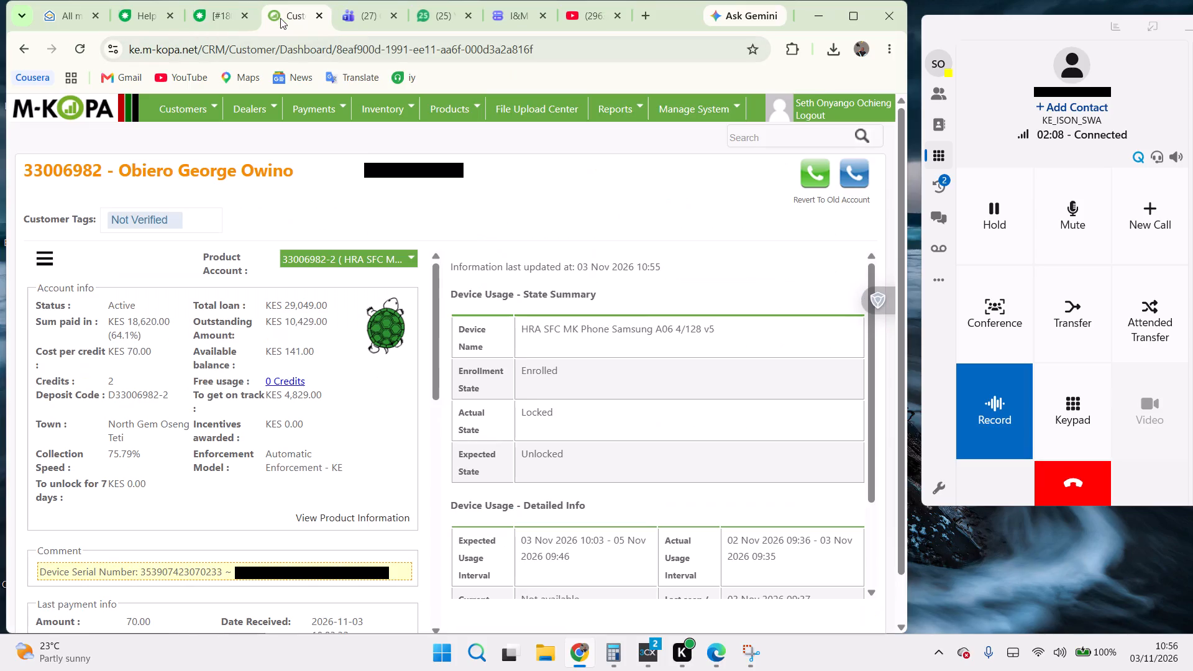
pyautogui.click(213, 20)
pyautogui.scroll(-2, 519, 440)
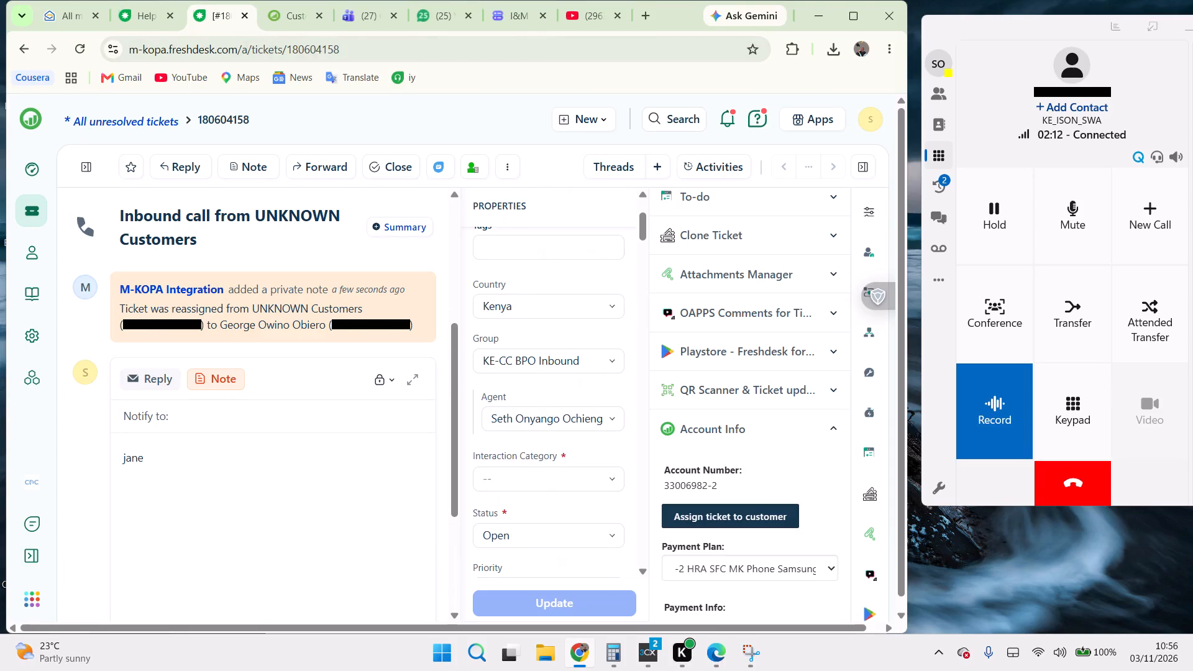
pyautogui.click(523, 474)
pyautogui.click(528, 346)
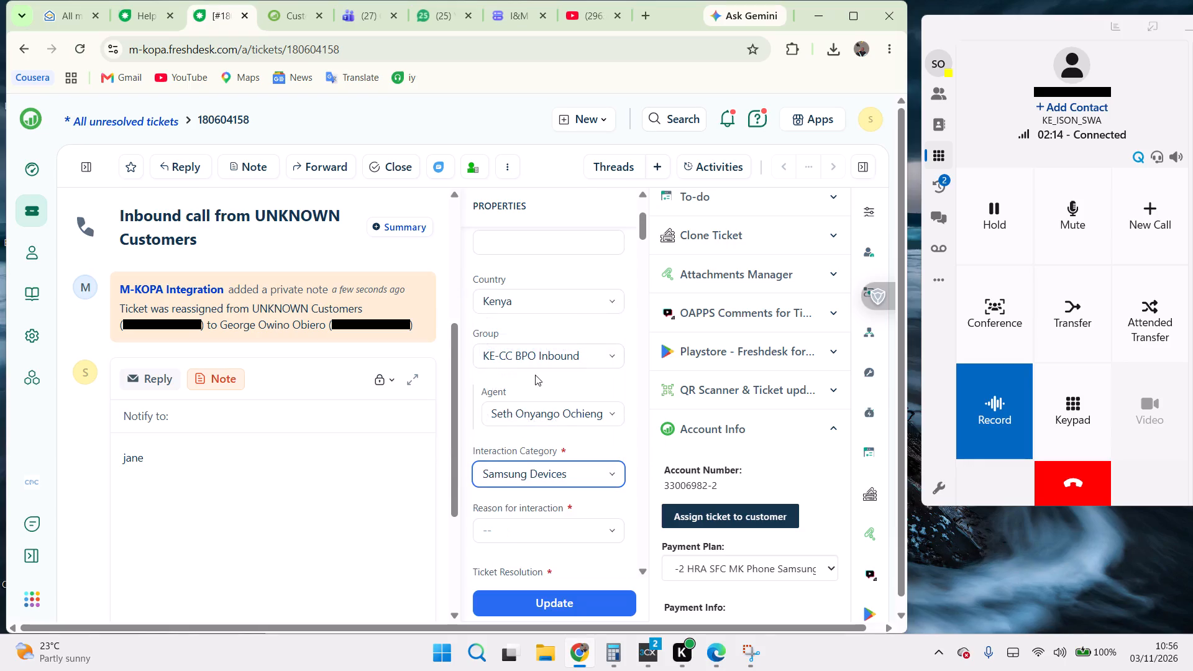
# Set the ticket's reason for interaction to Locked screen paid-Samsung and its sub-reason to Locked screen paid.
pyautogui.scroll(1, 535, 375)
pyautogui.scroll(-1, 535, 375)
pyautogui.scroll(1, 535, 375)
pyautogui.scroll(-4, 535, 375)
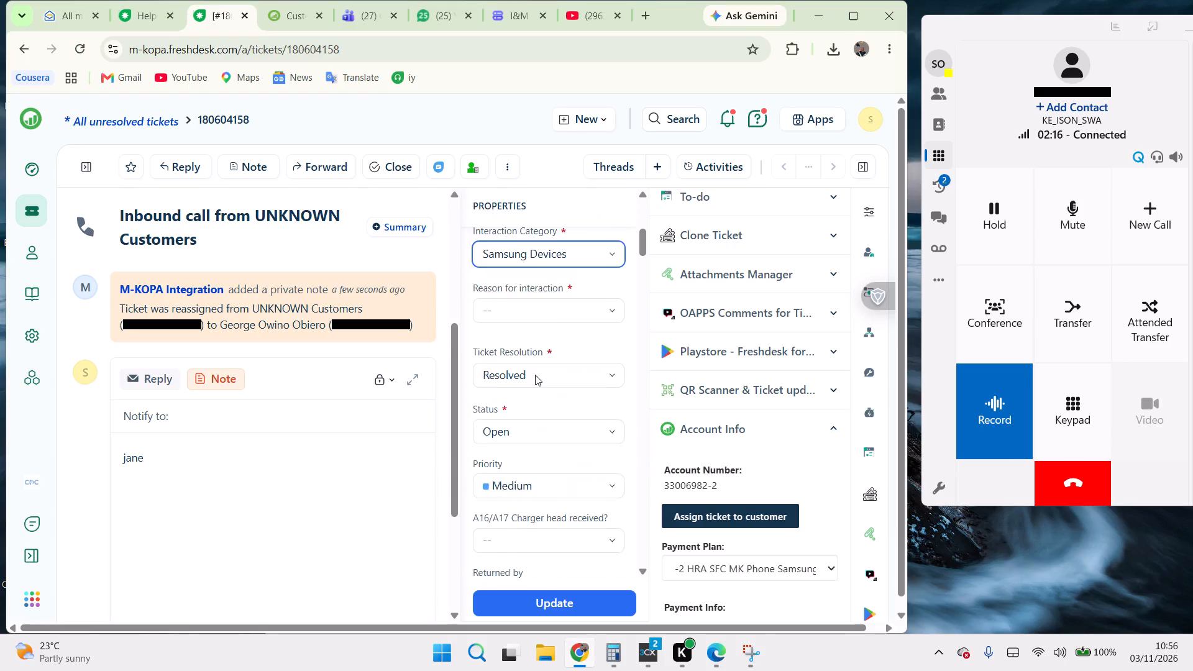
pyautogui.scroll(-1, 535, 375)
pyautogui.scroll(1, 535, 375)
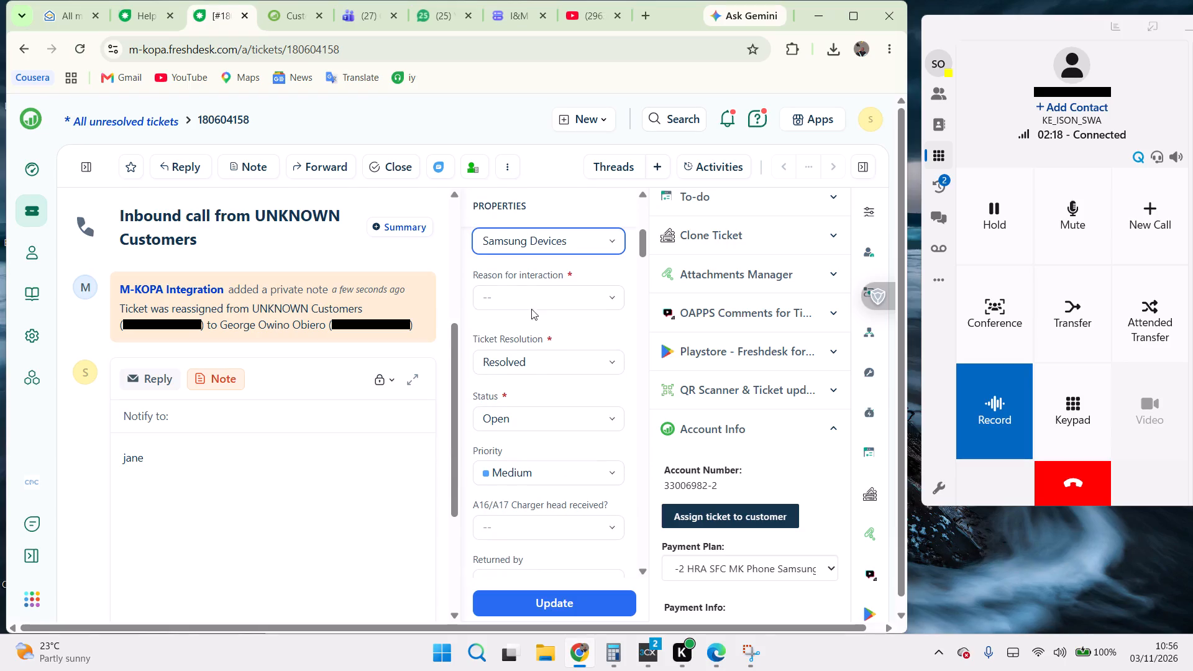
pyautogui.click(530, 298)
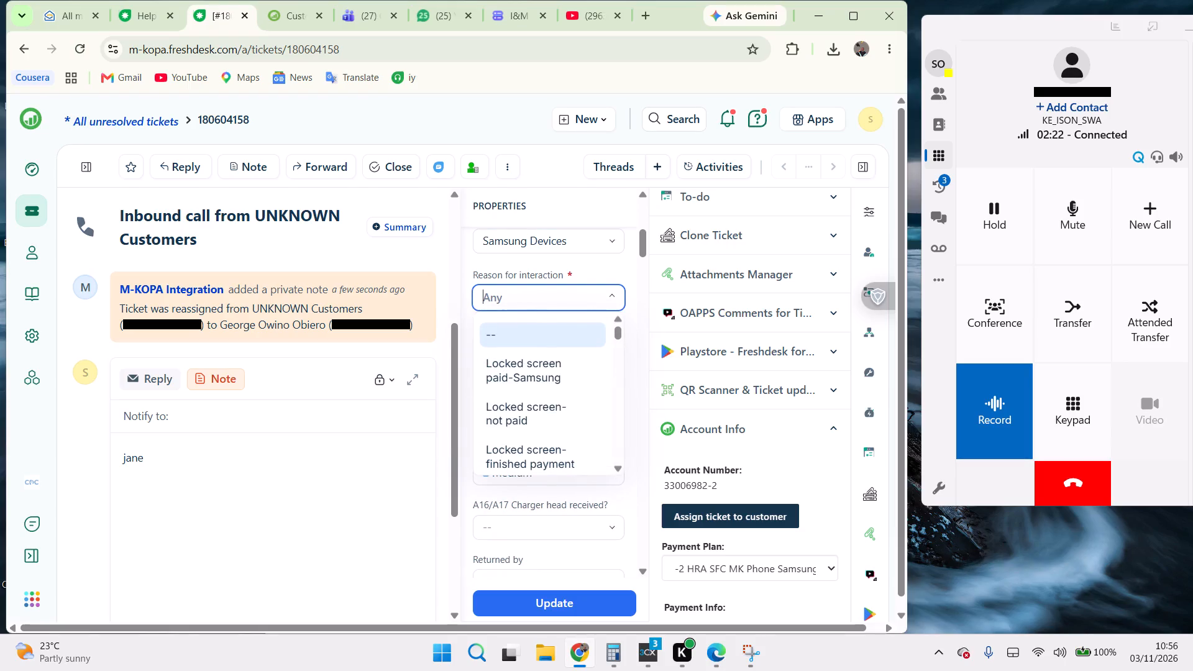
pyautogui.click(531, 372)
pyautogui.click(533, 366)
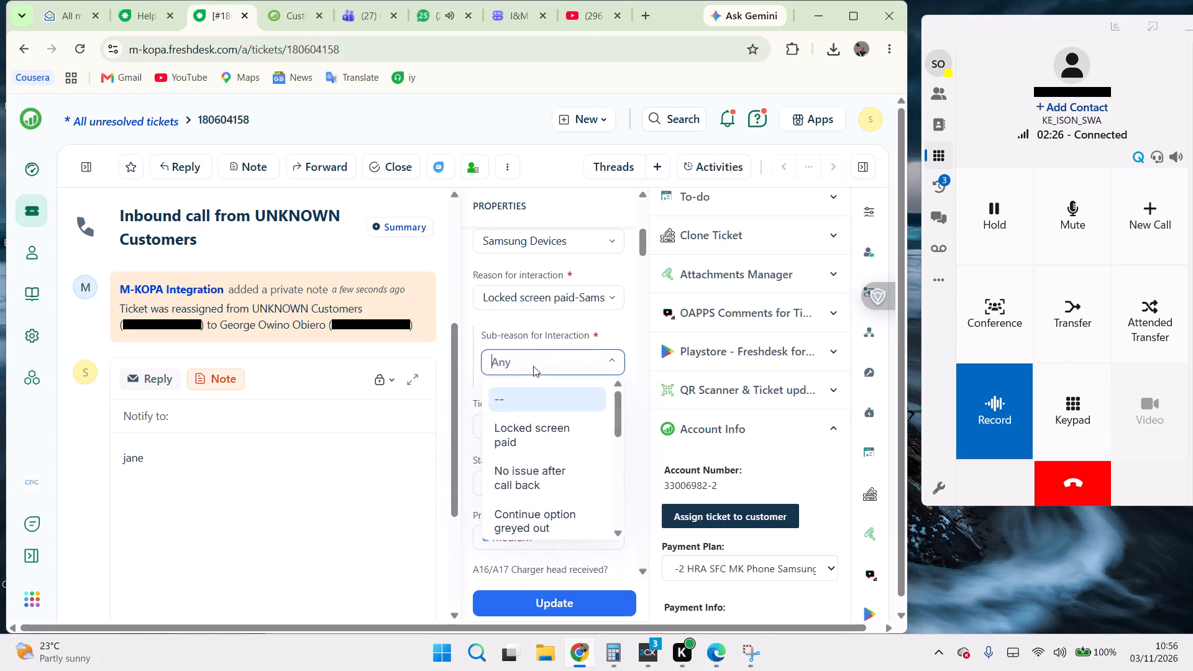
pyautogui.click(546, 434)
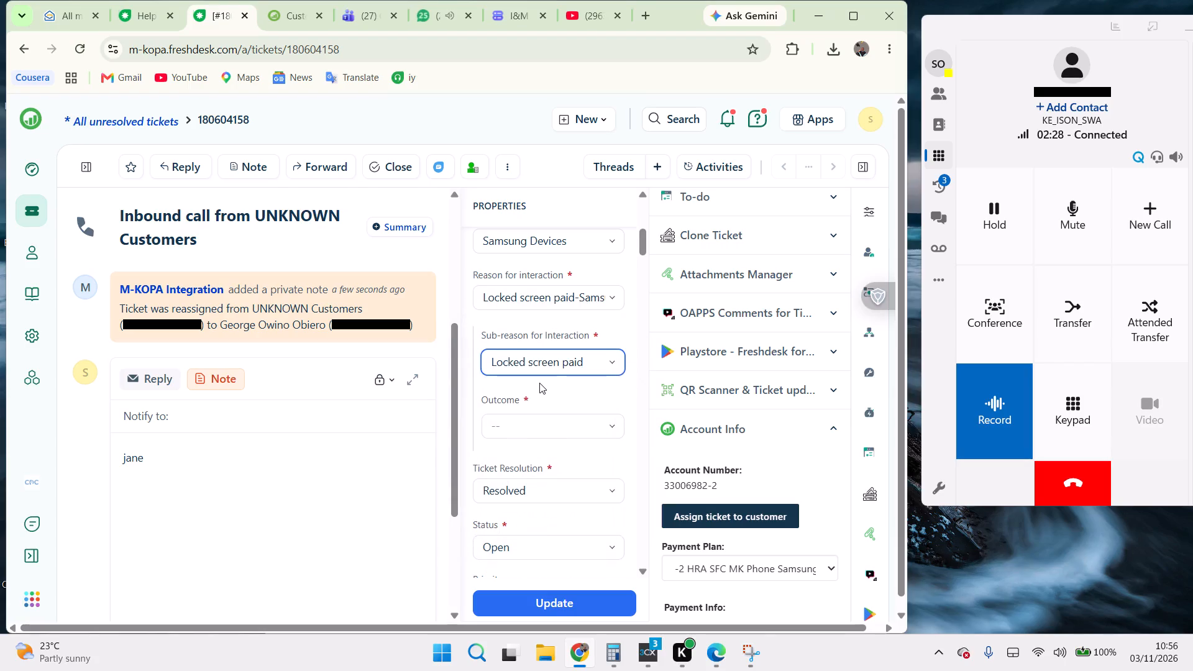
# Set the ticket's outcome to "Resolved: No data bundle-advised to purchase" and its status to Resolved.
pyautogui.click(531, 432)
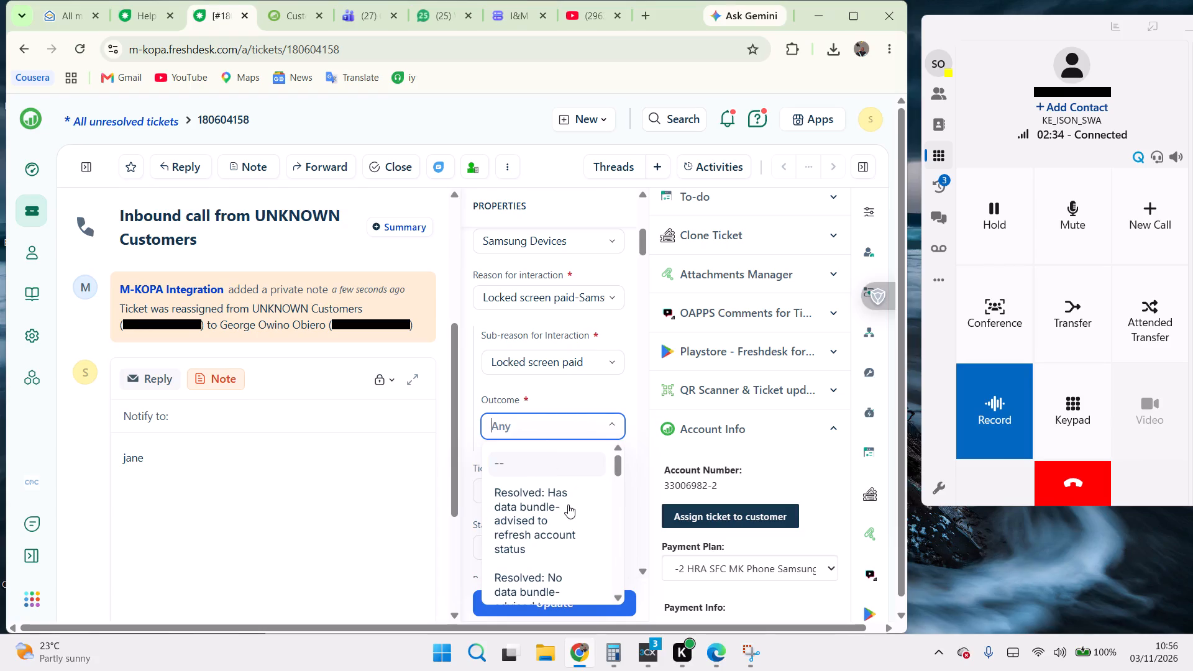
pyautogui.click(547, 580)
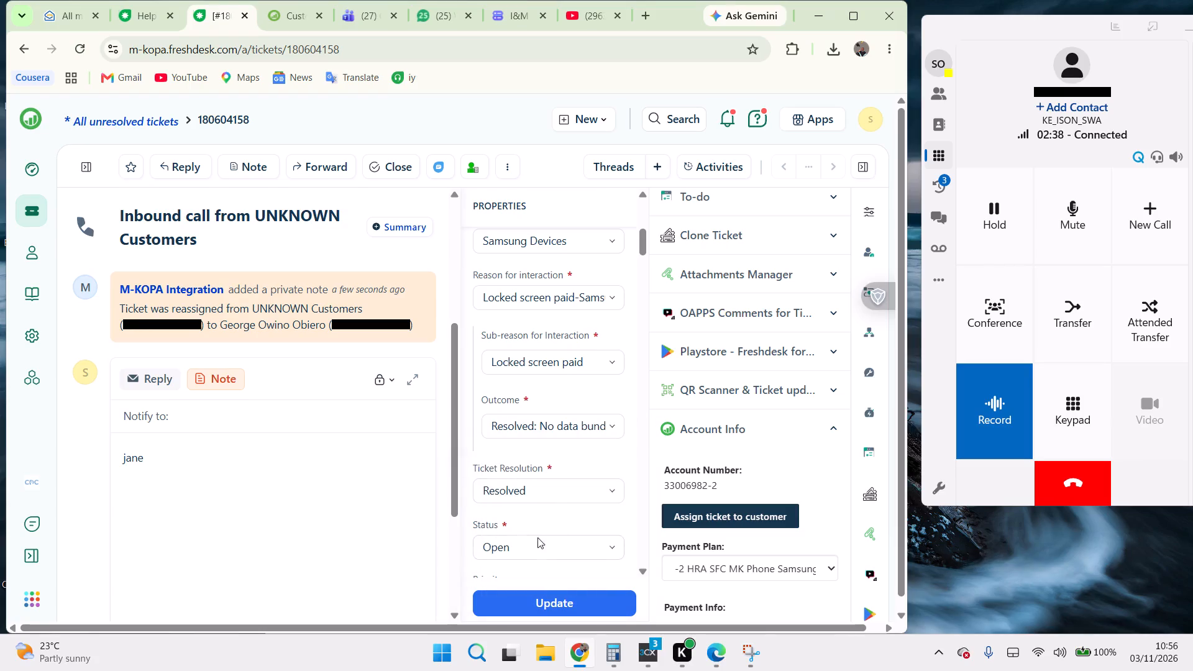
pyautogui.click(537, 548)
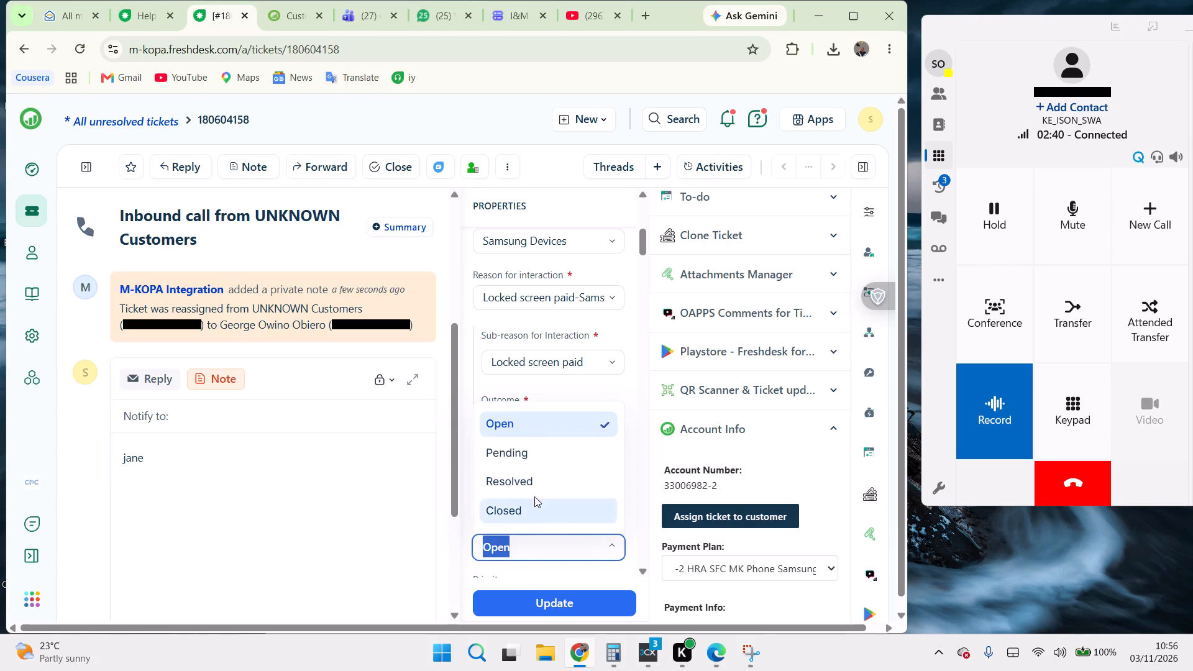
pyautogui.click(526, 484)
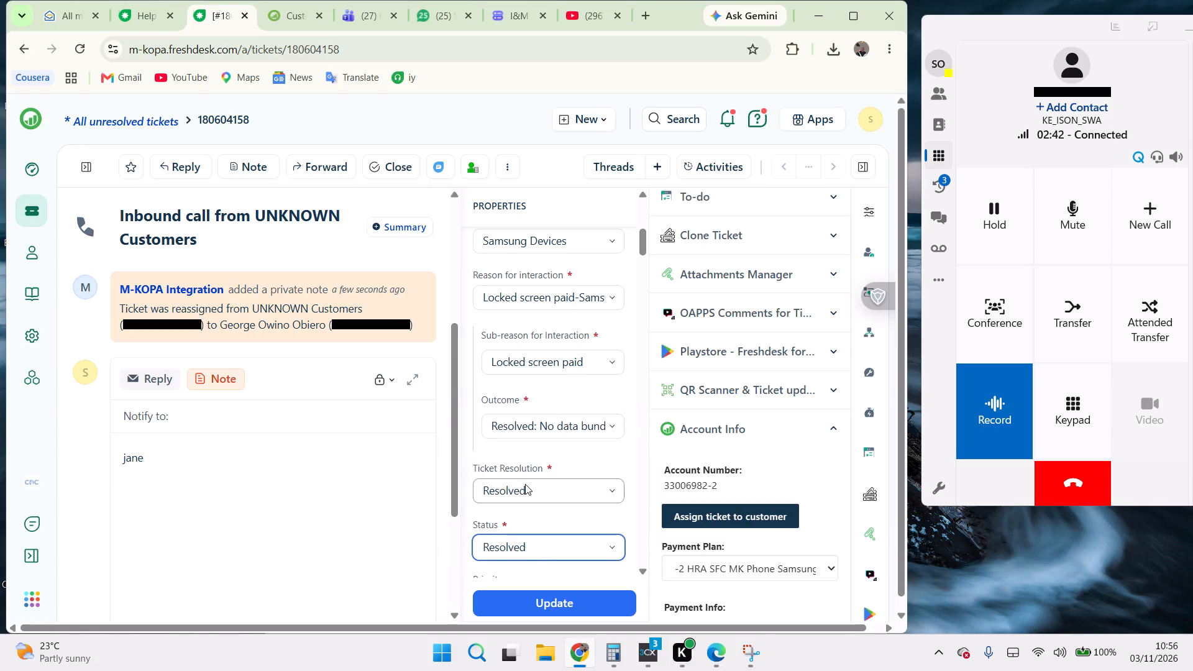
# Copy the sub-reason "Locked screen paid" and the outcome "Resolved: No data bundle-advised to purchase" onto separate lines of the private note below "jane".
pyautogui.scroll(-2, 301, 484)
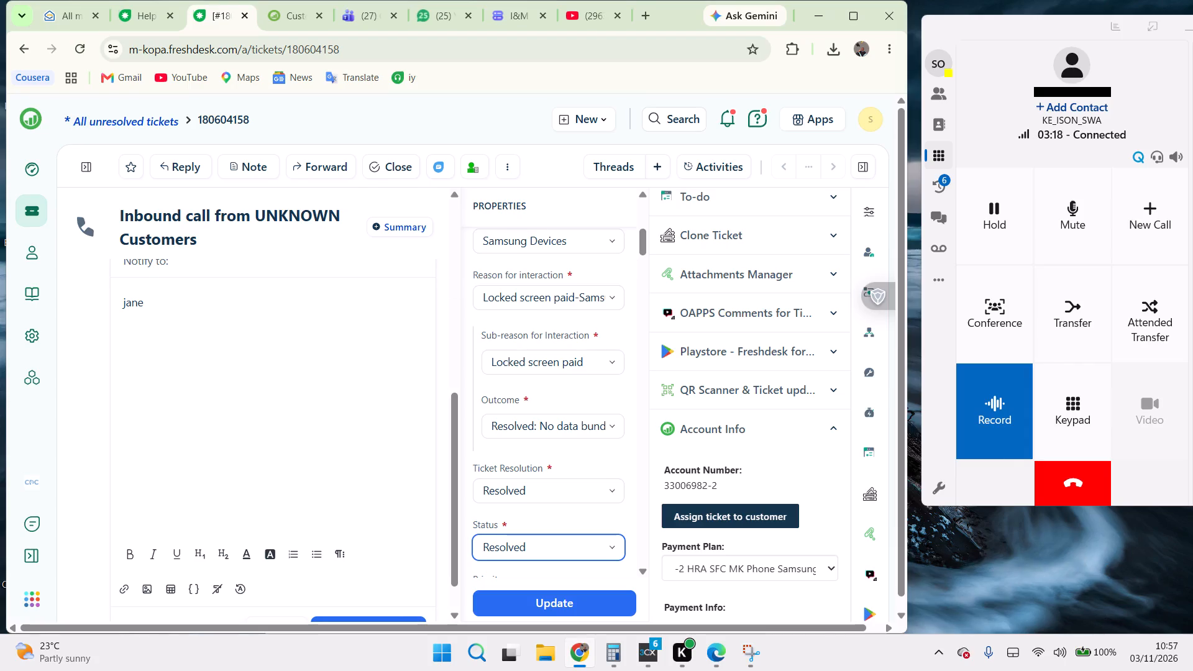
pyautogui.click(514, 357)
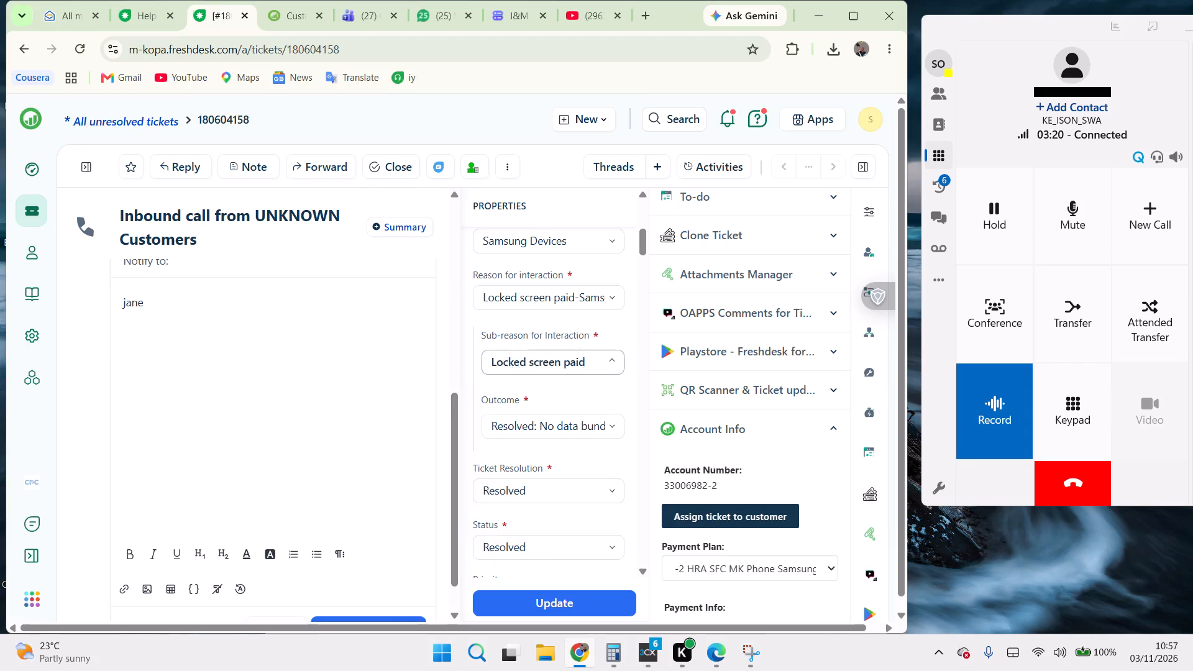
pyautogui.rightClick(514, 357)
pyautogui.click(564, 314)
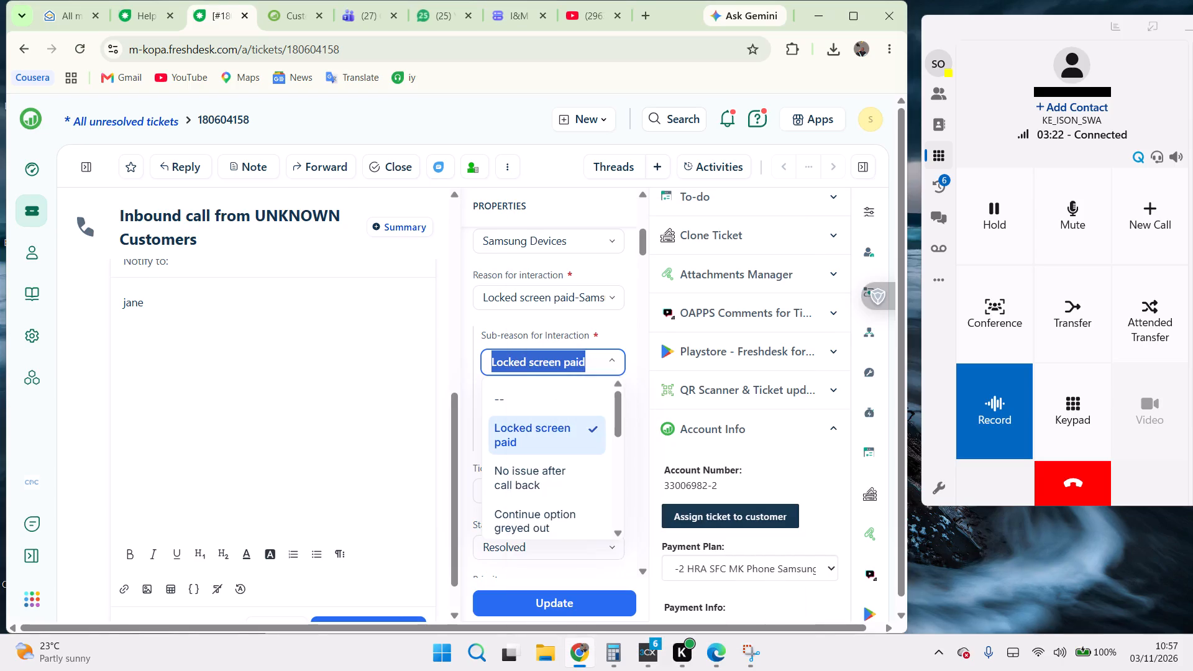
pyautogui.click(257, 330)
pyautogui.hotkey('ctrl', 'v')
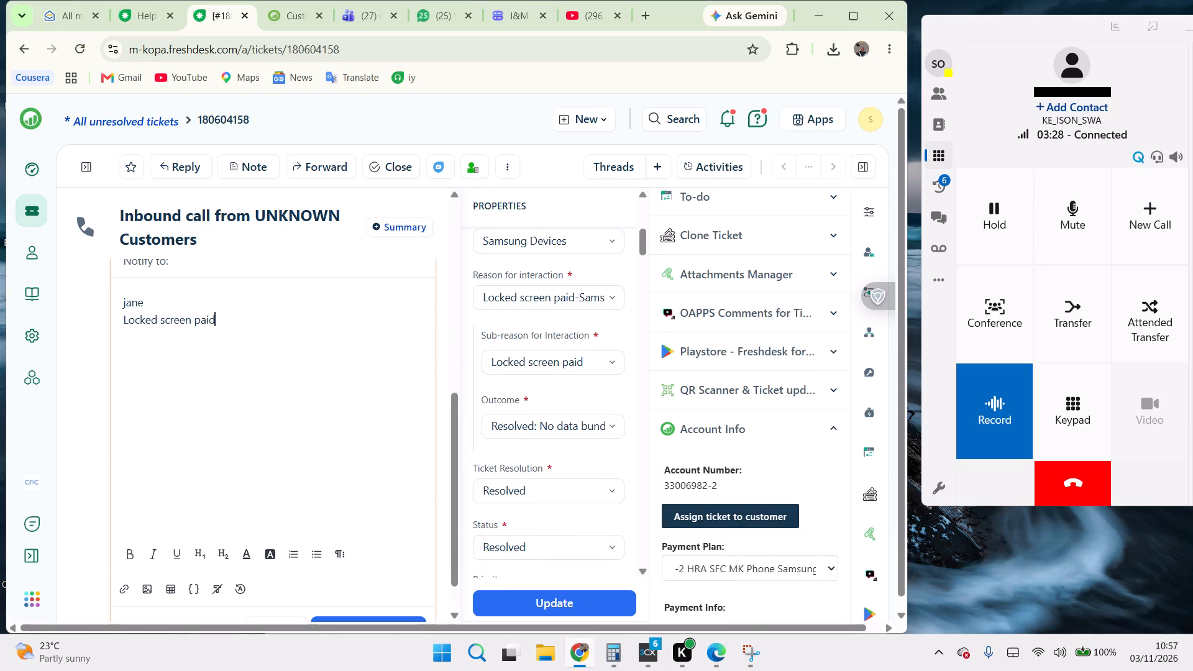
pyautogui.click(514, 422)
pyautogui.rightClick(514, 422)
pyautogui.click(565, 319)
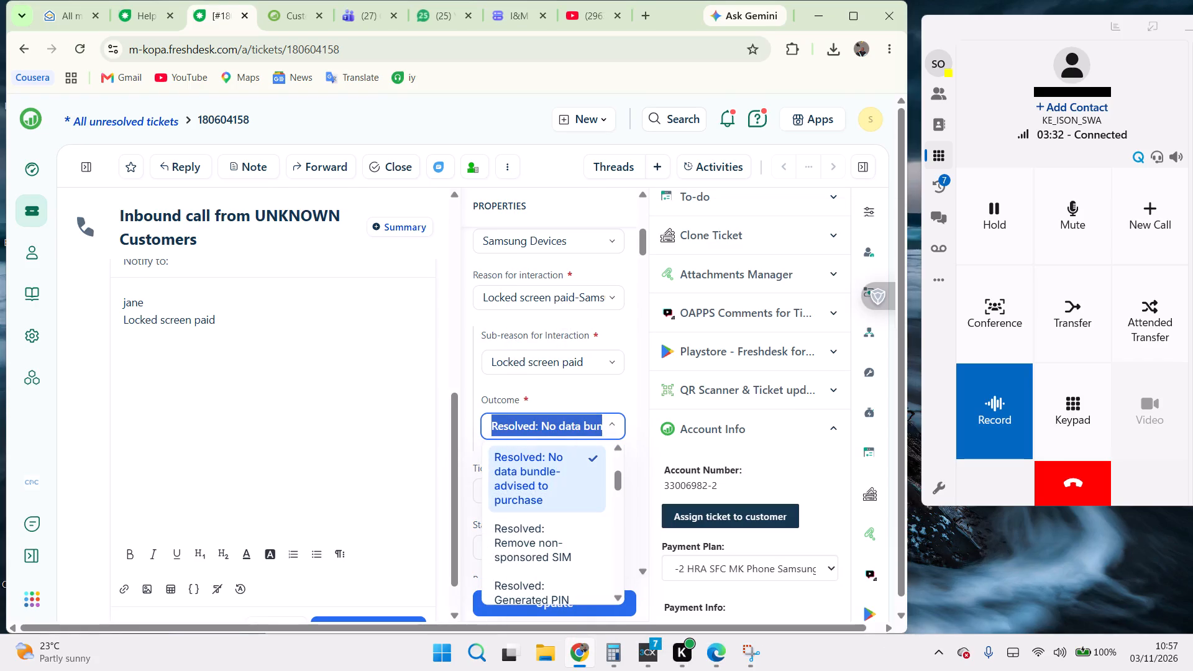
pyautogui.click(254, 333)
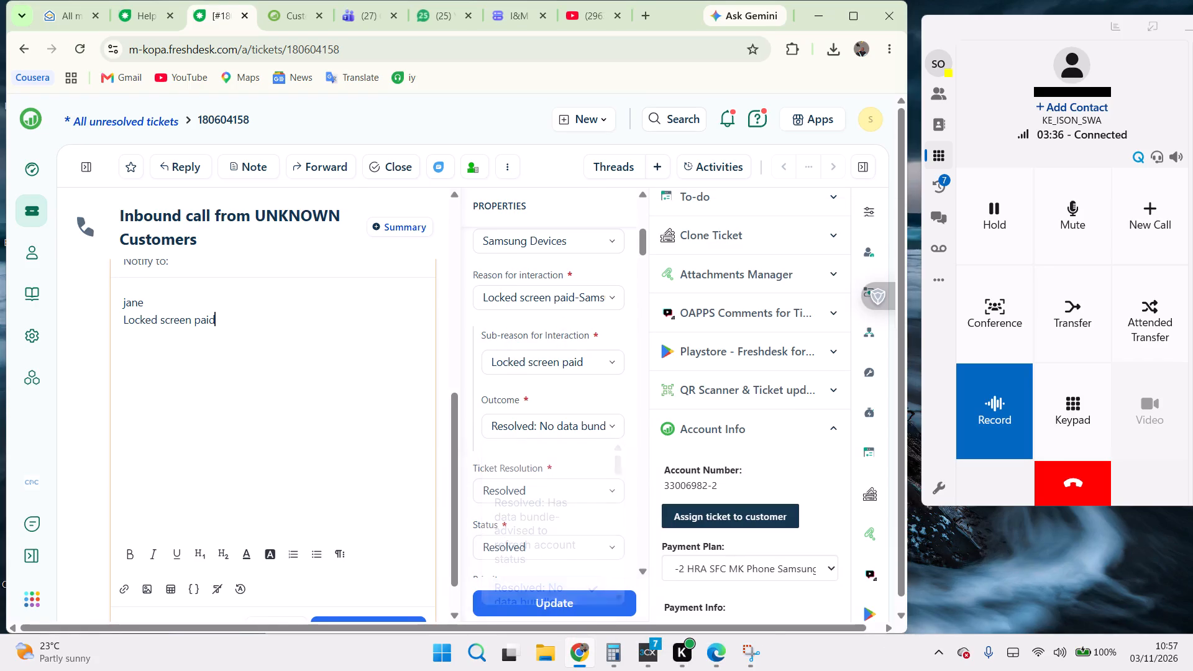
pyautogui.press('Return')
pyautogui.hotkey('ctrl', 'v')
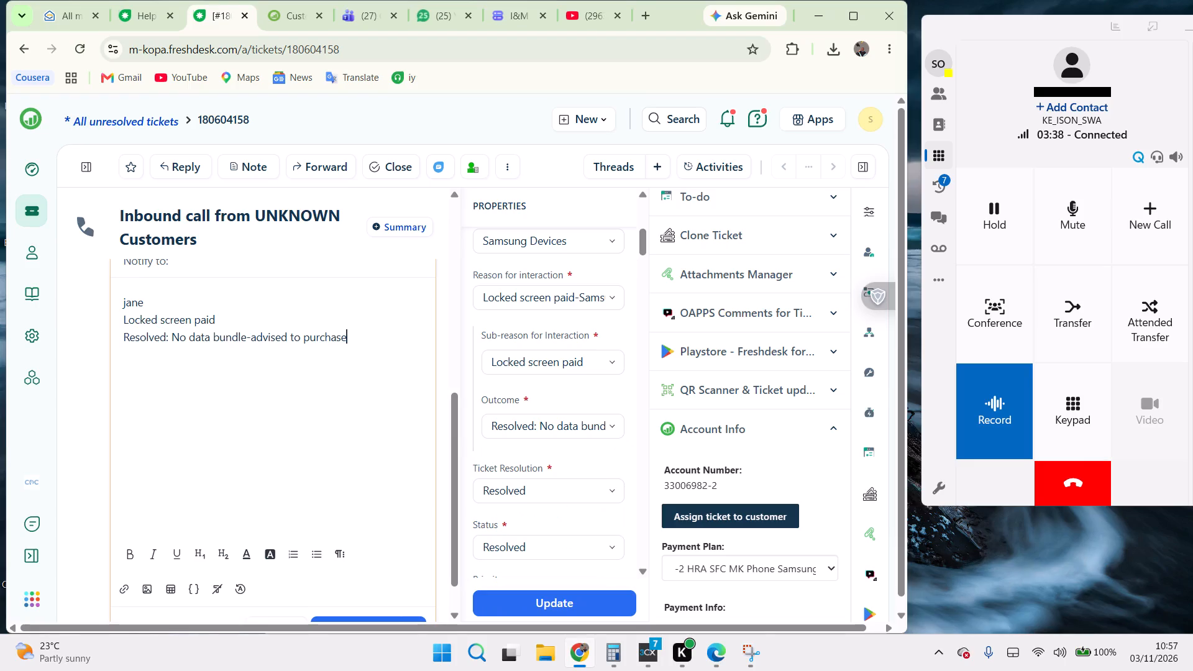
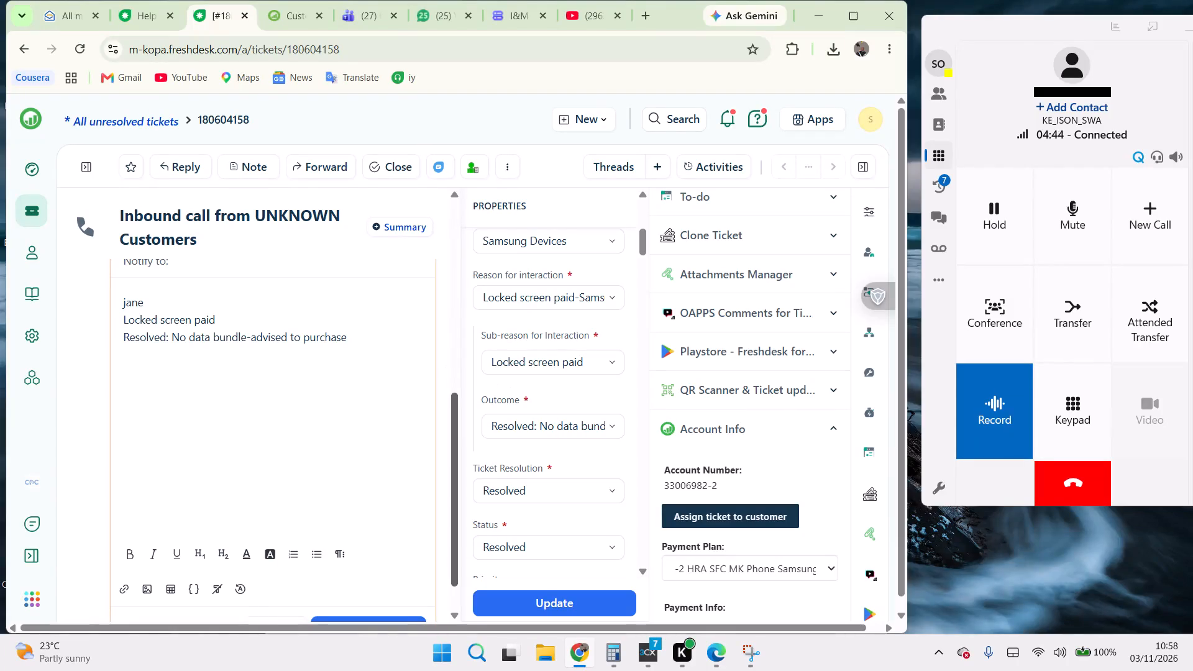
# Add a line "diy given" to the private note and append "and restart" to its outcome line.
pyautogui.press('Return')
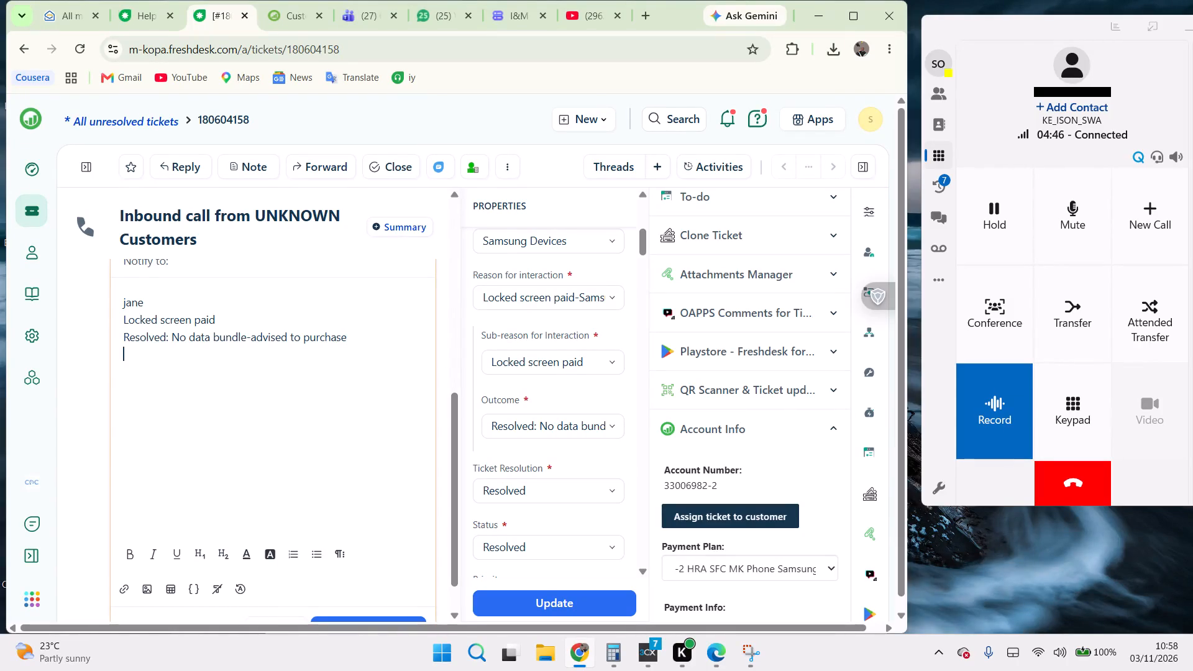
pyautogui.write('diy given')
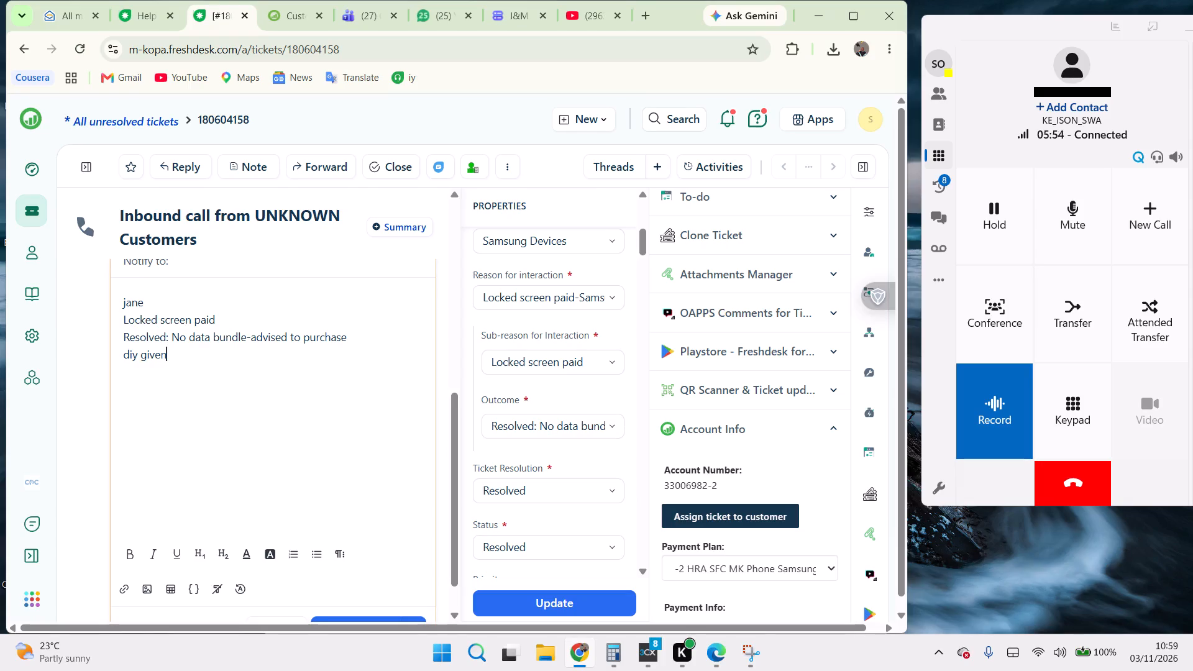
pyautogui.click(365, 353)
pyautogui.click(359, 336)
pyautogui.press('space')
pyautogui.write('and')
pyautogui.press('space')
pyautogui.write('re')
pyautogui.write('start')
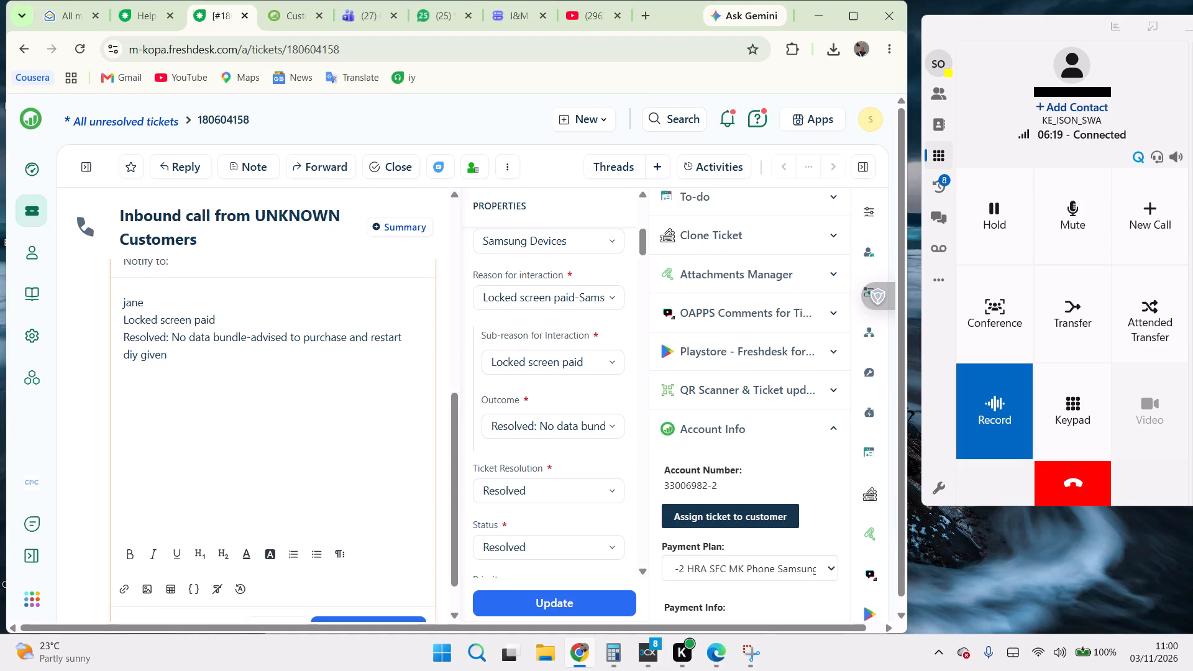
# Save the ticket's updated properties and add the completed private note to the ticket.
pyautogui.click(541, 600)
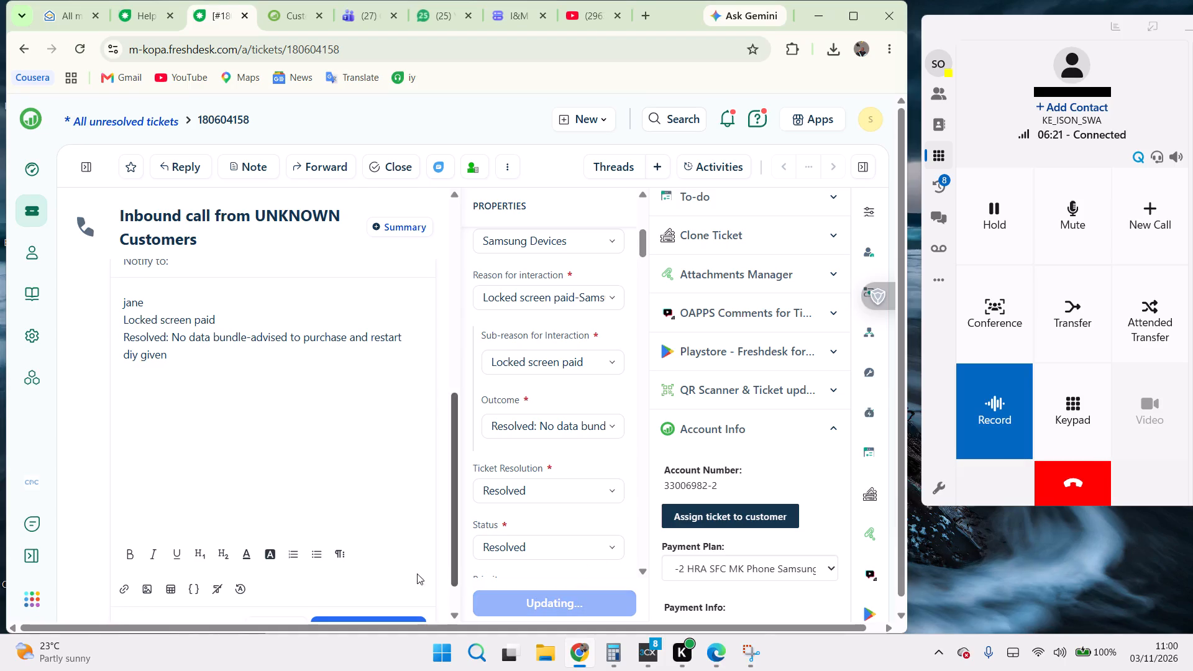
pyautogui.scroll(-2, 414, 557)
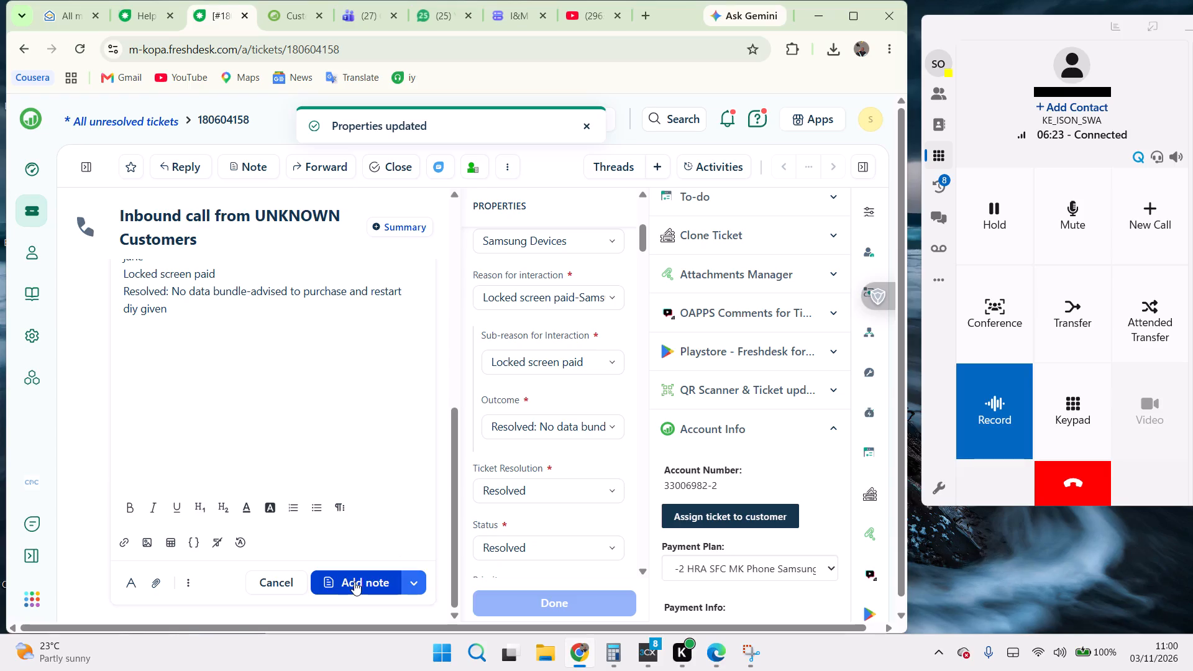
pyautogui.click(354, 582)
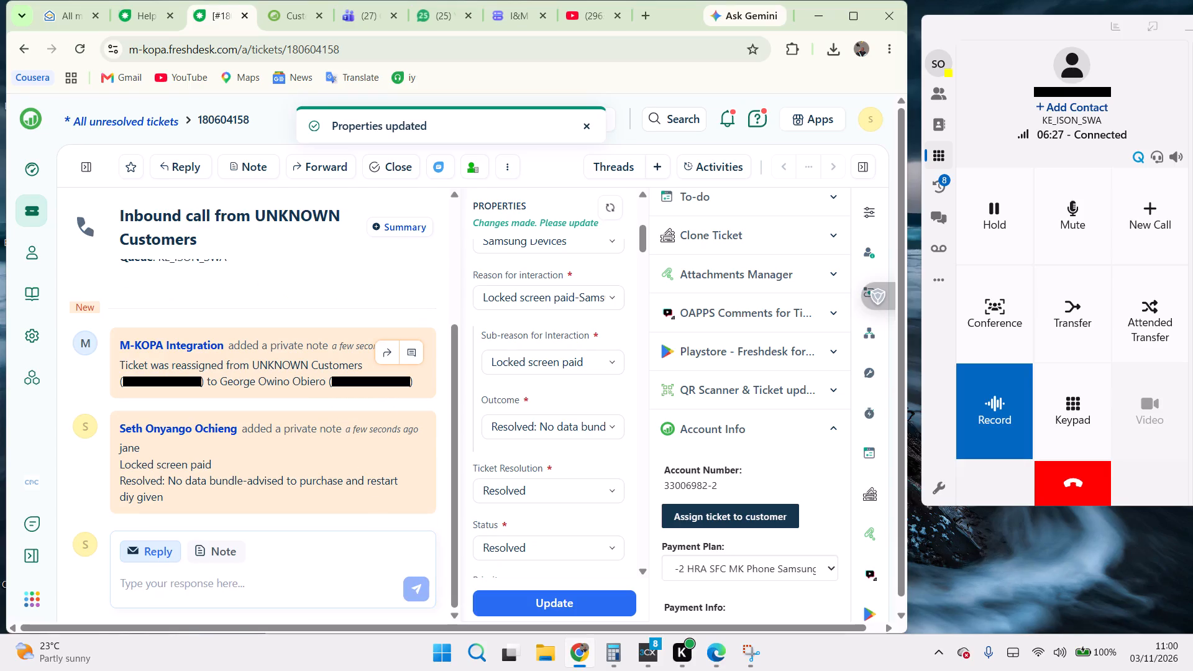
# Reload the customer's Samsung product account in the CRM to recheck its account and device state.
pyautogui.click(286, 21)
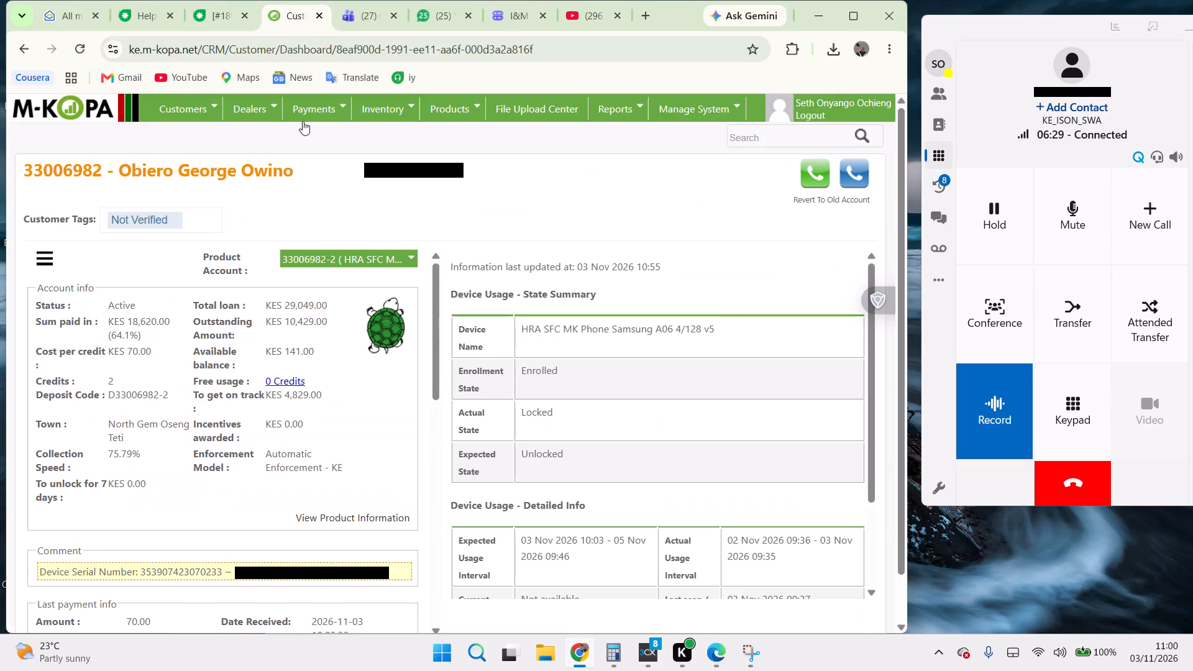
pyautogui.click(353, 260)
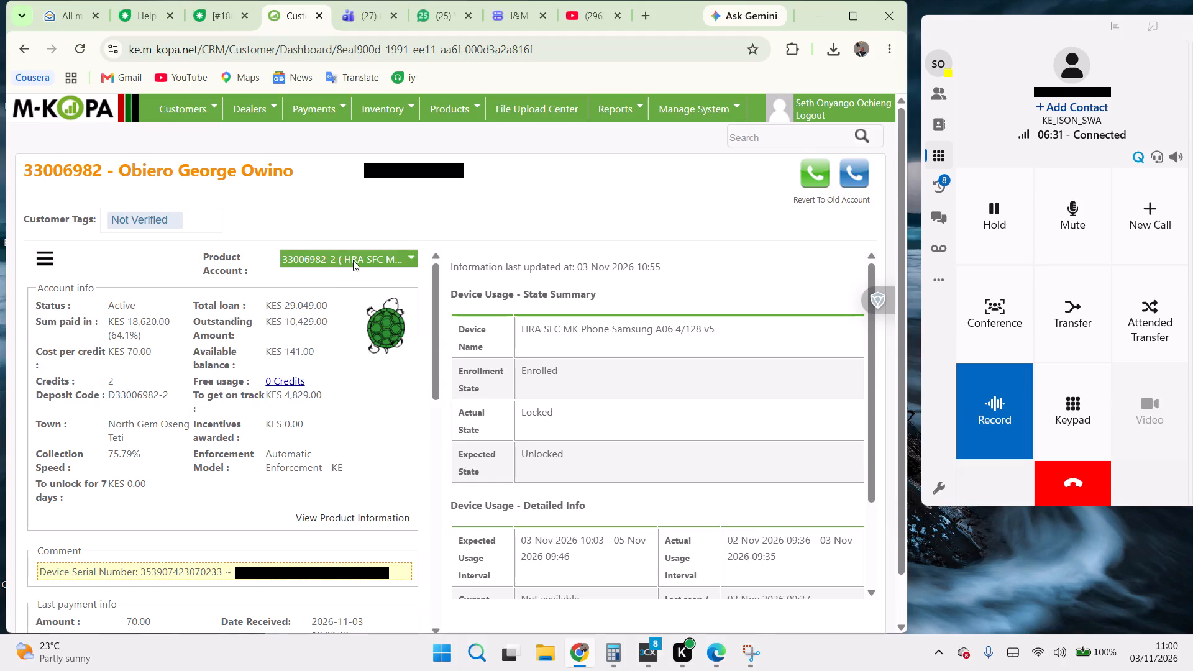
pyautogui.click(344, 280)
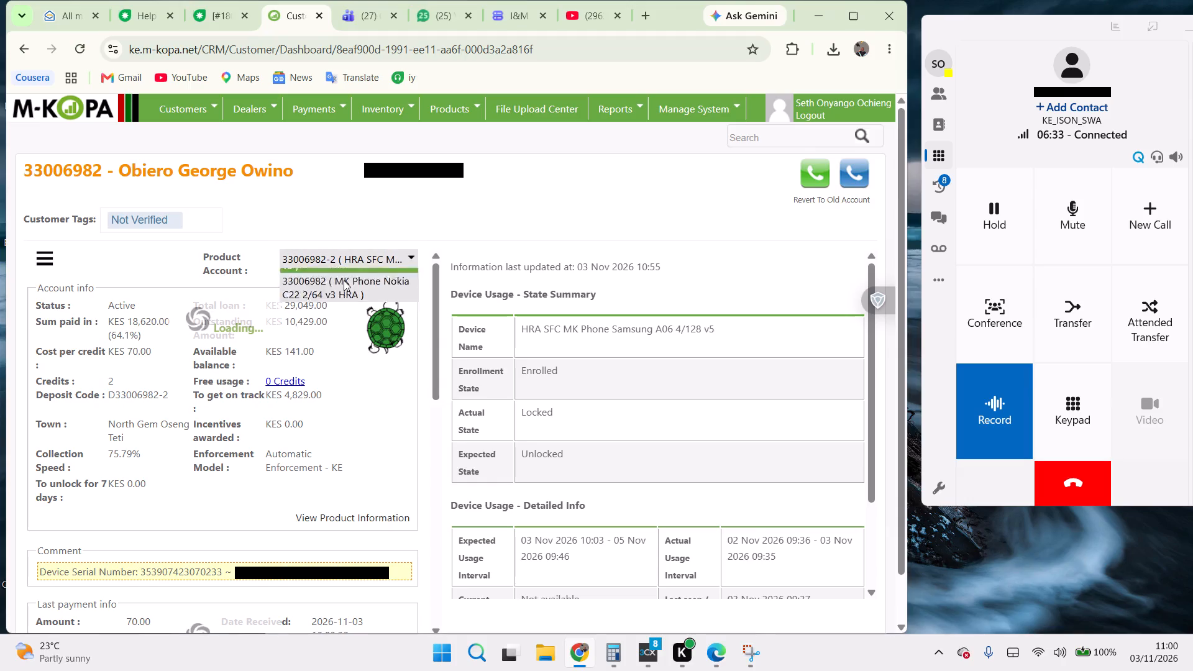
# End the connected call in the softphone.
pyautogui.click(1061, 491)
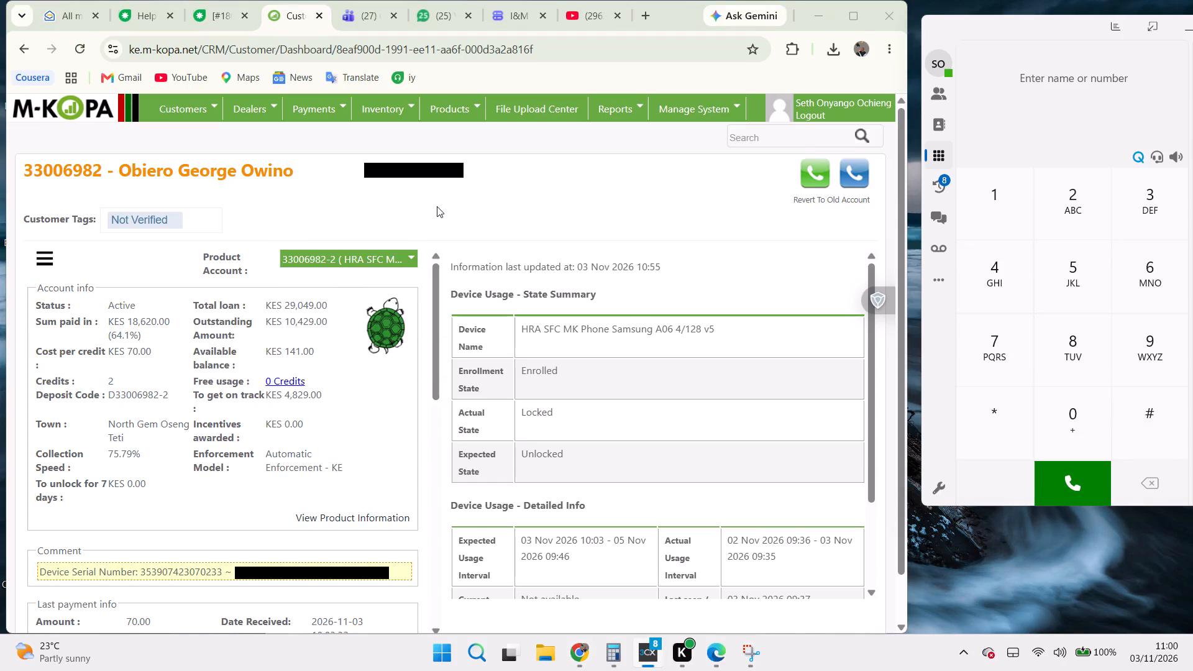
# Reopen the full KE-CC BPO Inbound leaderboard on the helpdesk dashboard to check the latest agent ranking.
pyautogui.click(153, 8)
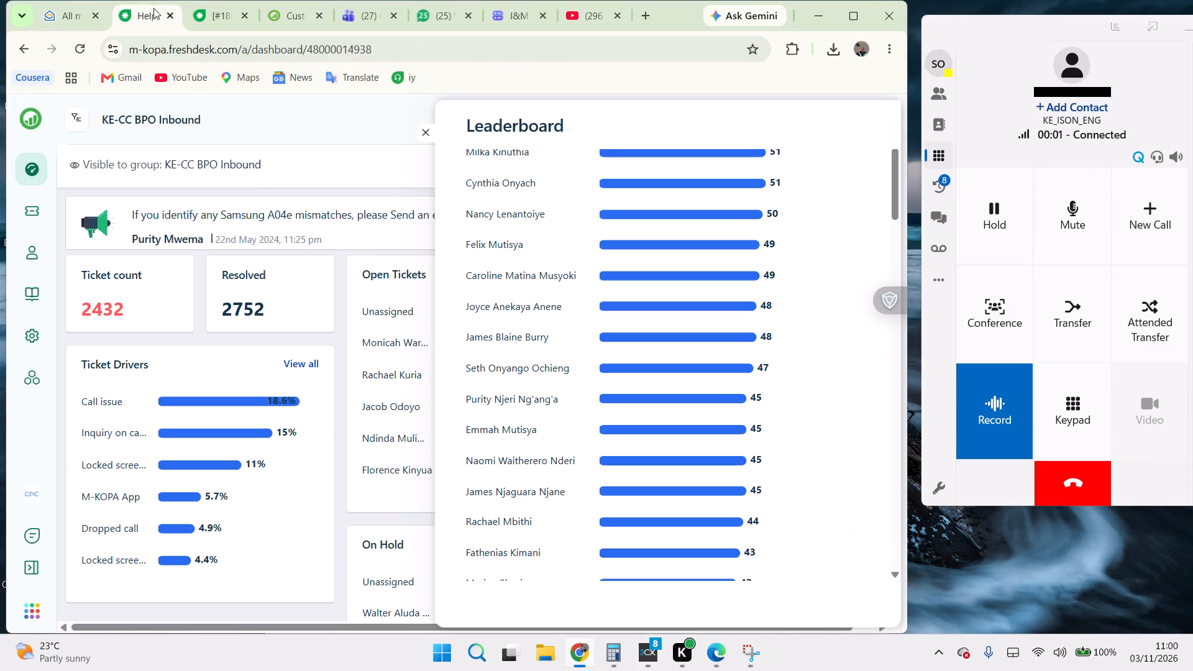
pyautogui.click(430, 133)
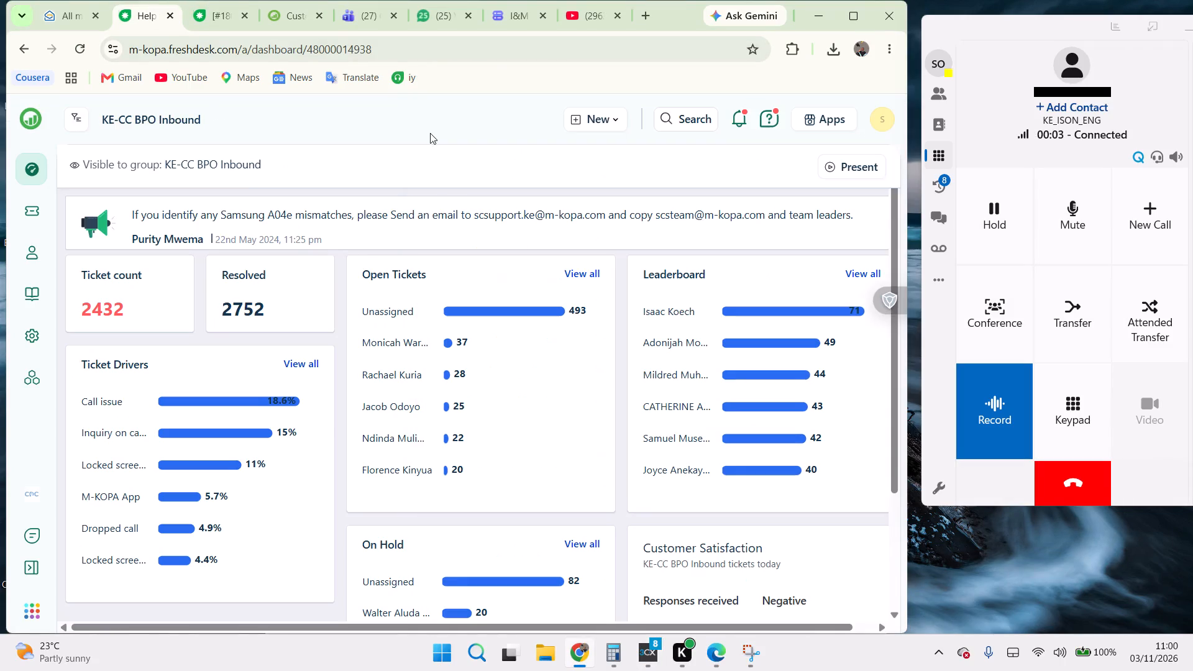
pyautogui.click(870, 273)
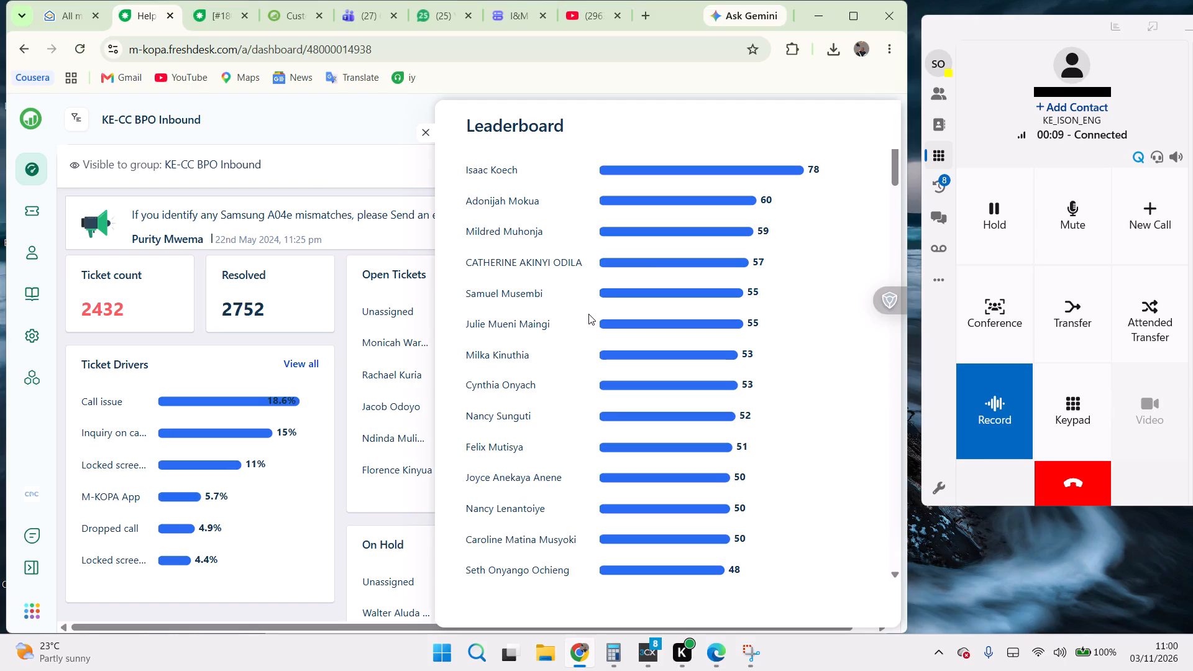
# Start a private note on the new inbound call ticket with the lines "ephantus" and "3cx loaded language late".
pyautogui.click(206, 16)
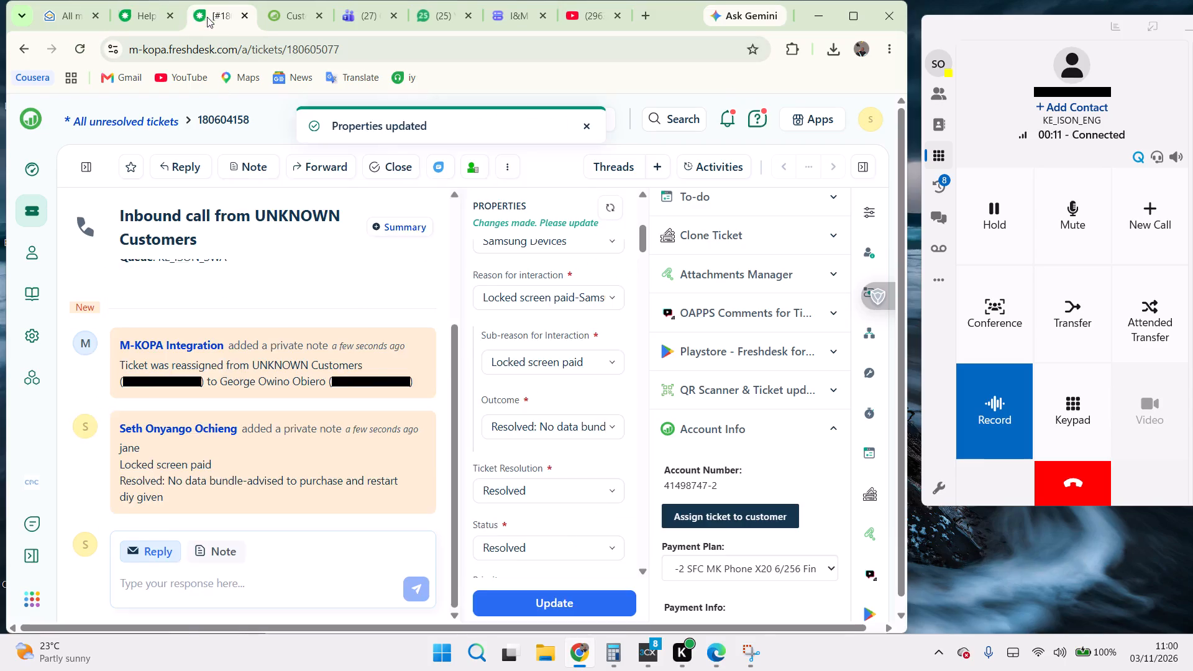
pyautogui.click(161, 527)
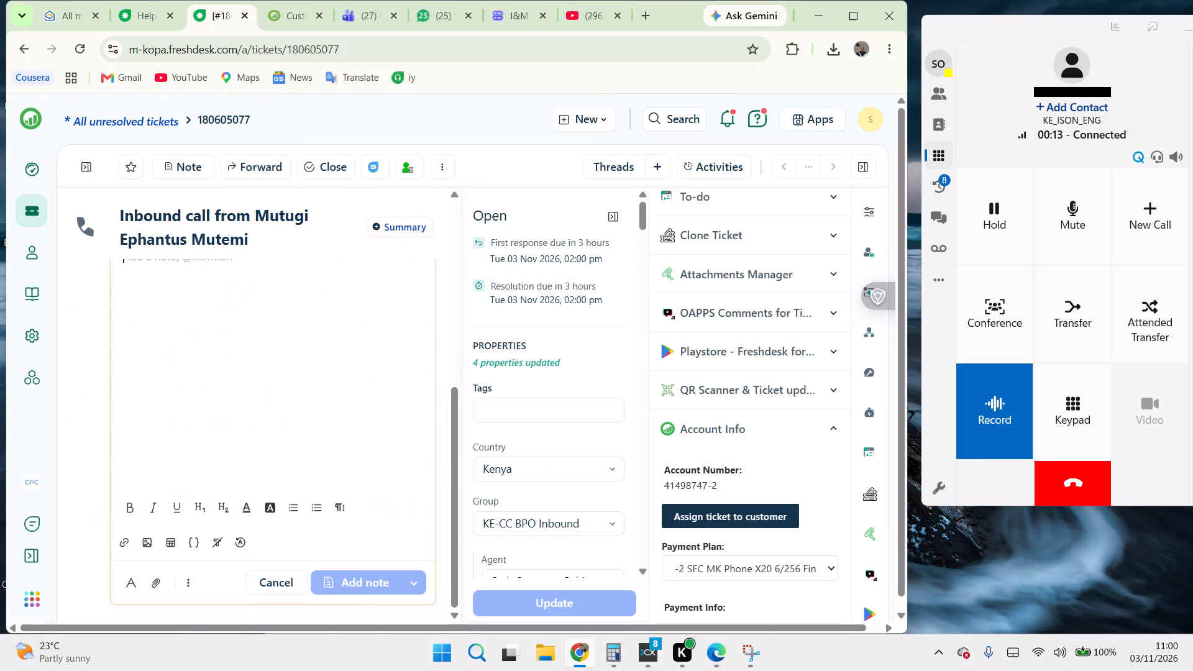
pyautogui.scroll(1, 186, 463)
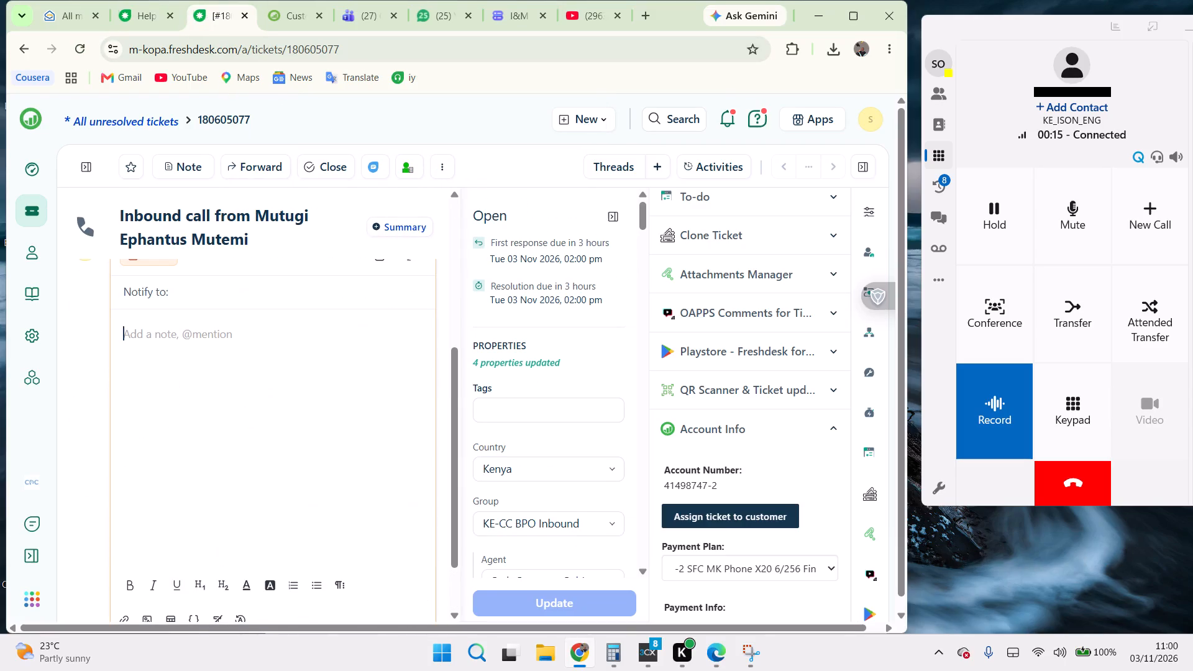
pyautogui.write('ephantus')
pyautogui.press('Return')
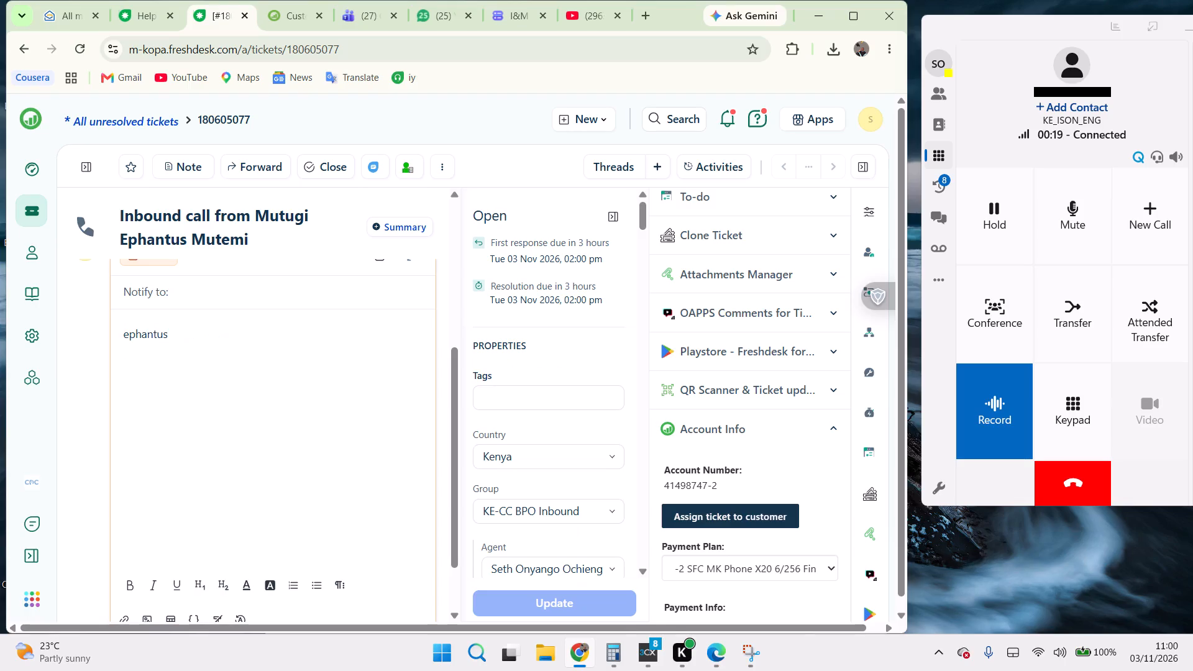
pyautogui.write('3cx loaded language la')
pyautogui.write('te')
# Set the ticket's interaction category to Retail Support and its reason for interaction to Customer activation follow-up.
pyautogui.scroll(-2, 571, 455)
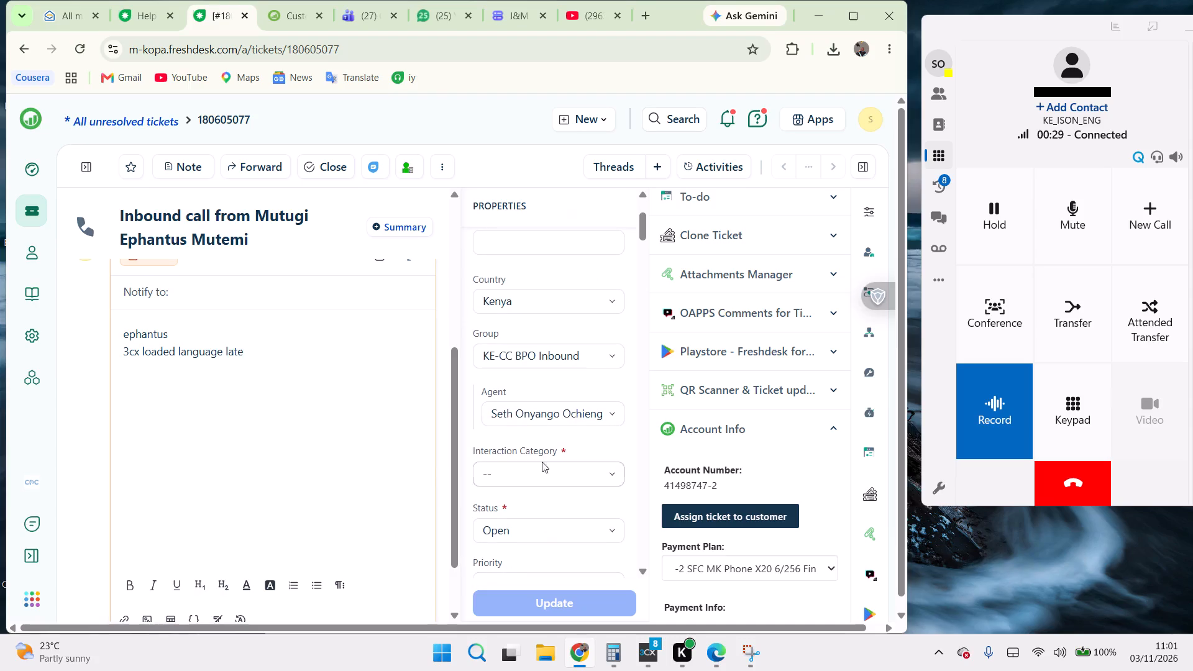
pyautogui.click(533, 477)
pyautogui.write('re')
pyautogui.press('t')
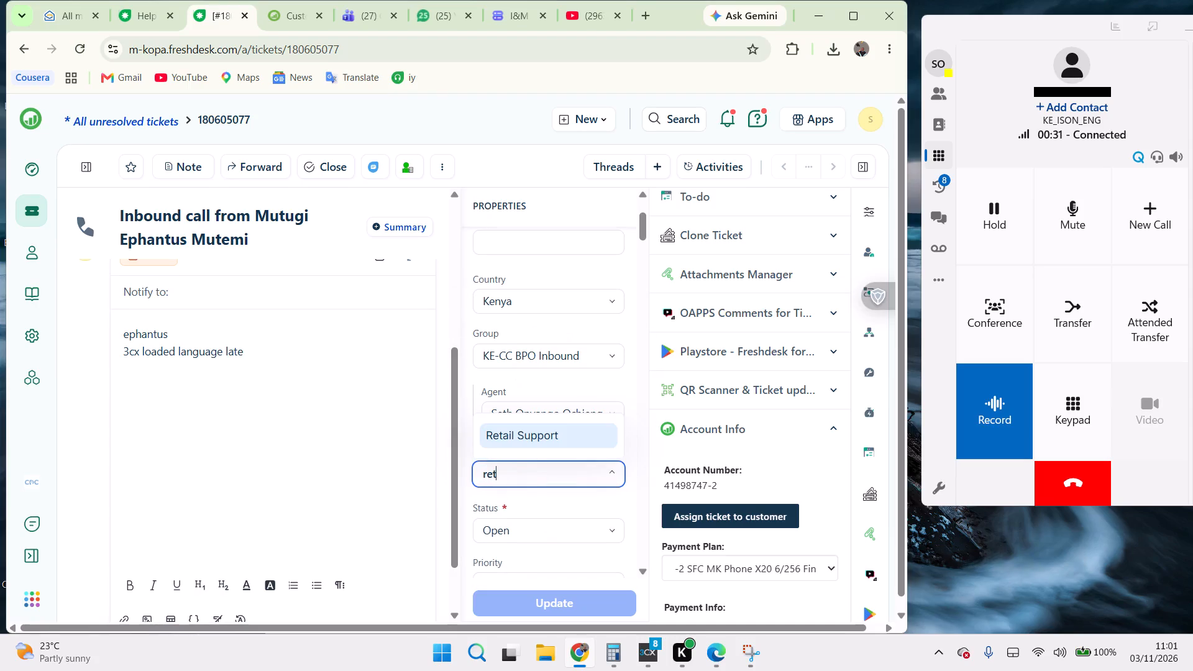
pyautogui.click(517, 437)
pyautogui.scroll(-1, 518, 437)
pyautogui.click(516, 450)
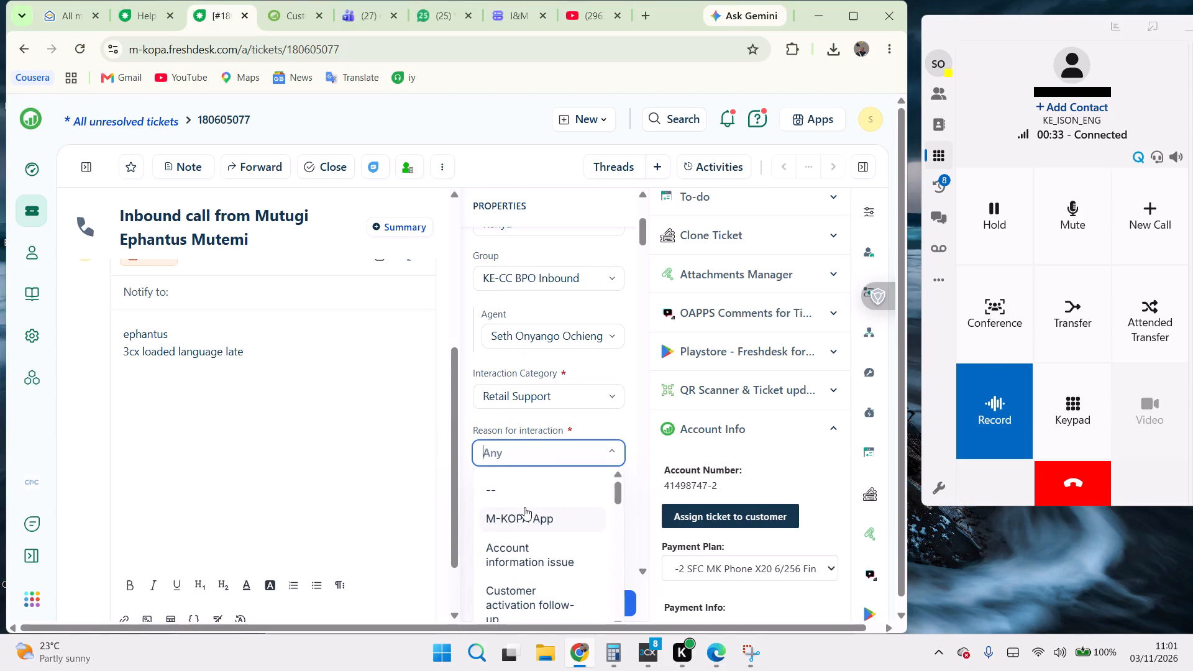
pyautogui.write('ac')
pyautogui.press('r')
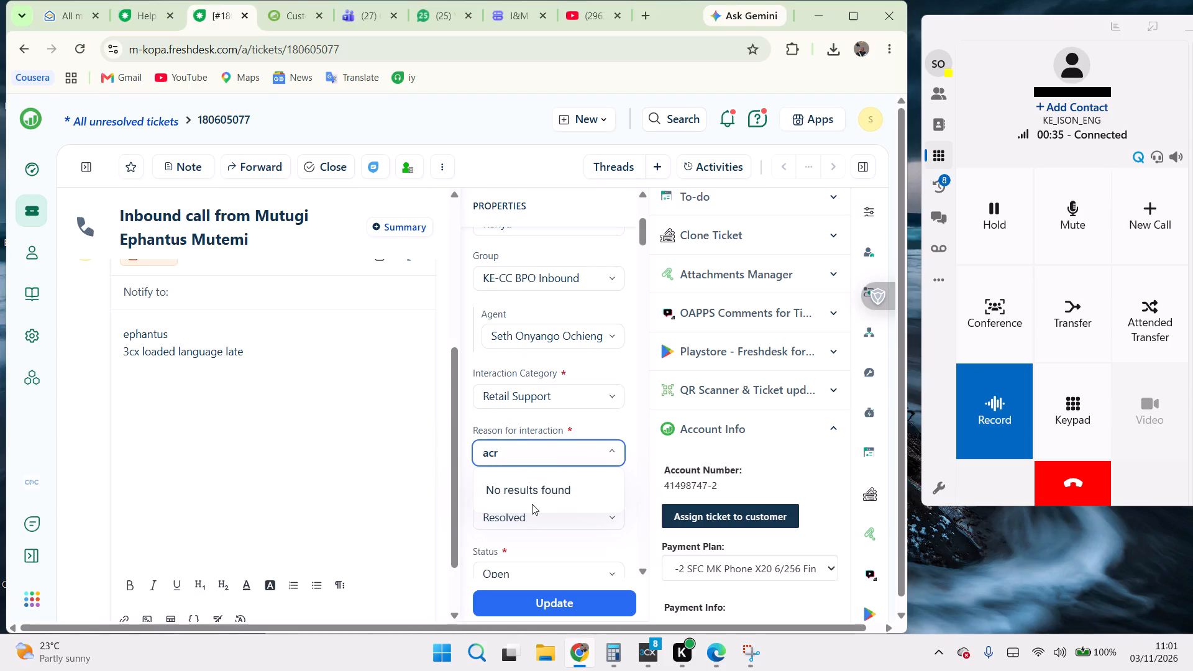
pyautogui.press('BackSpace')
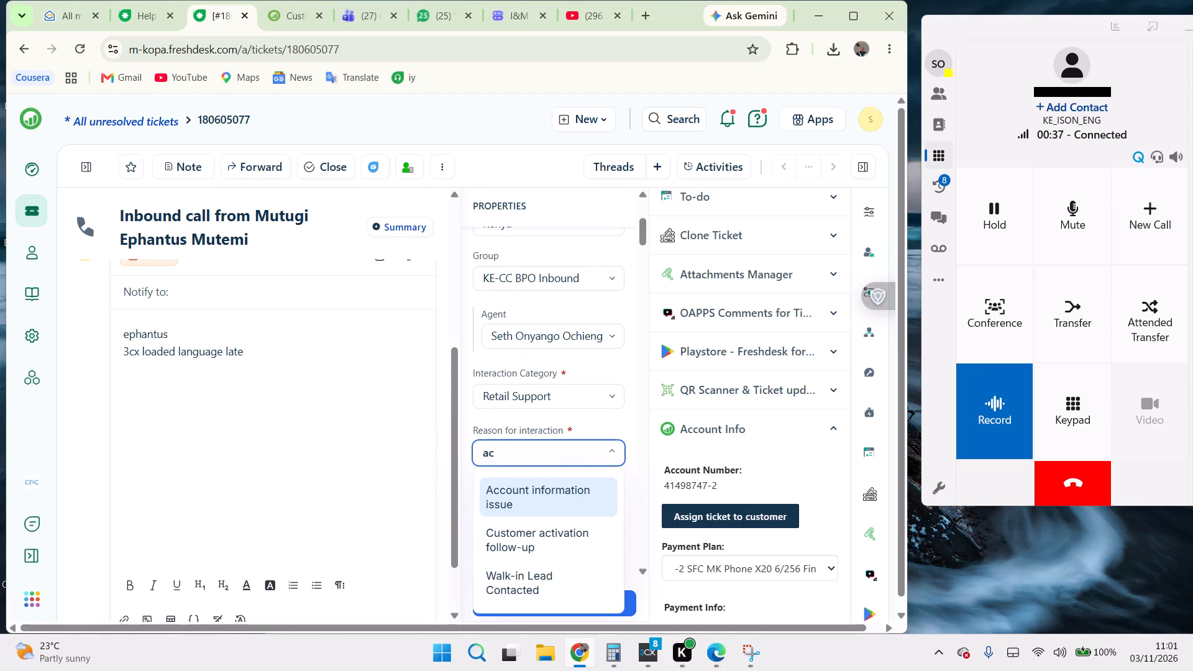
pyautogui.click(517, 525)
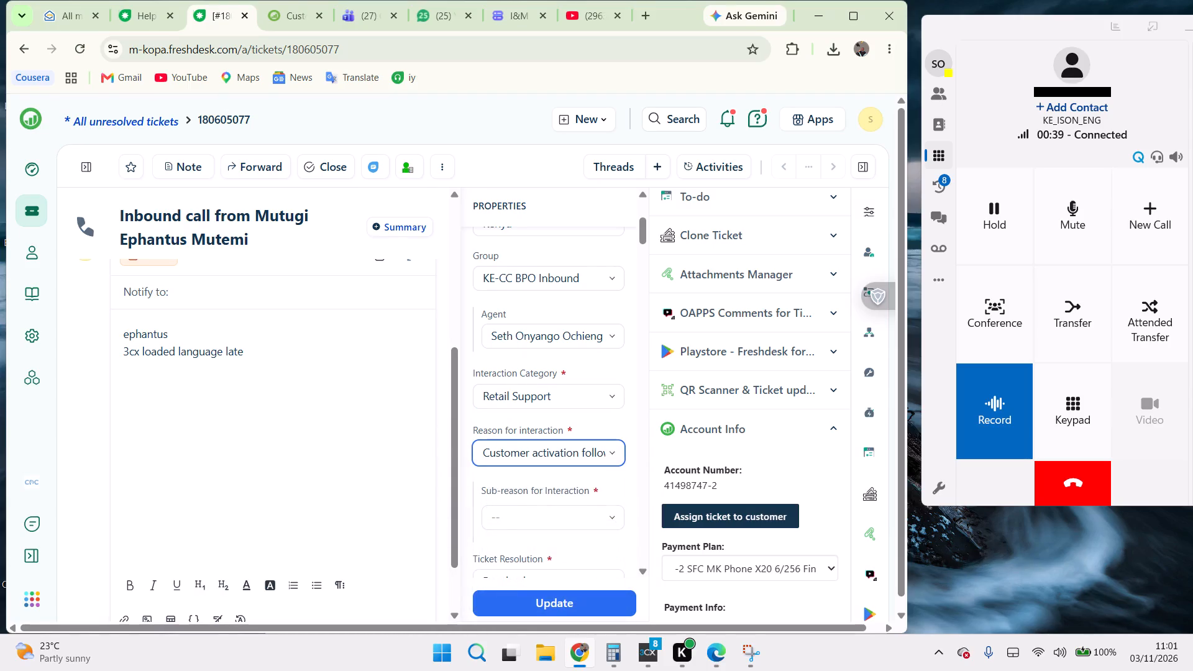
# Set the ticket's sub-reason to Paused screening follow up and its outcome to "Resolved: Screening resumed".
pyautogui.scroll(-1, 529, 440)
pyautogui.click(532, 439)
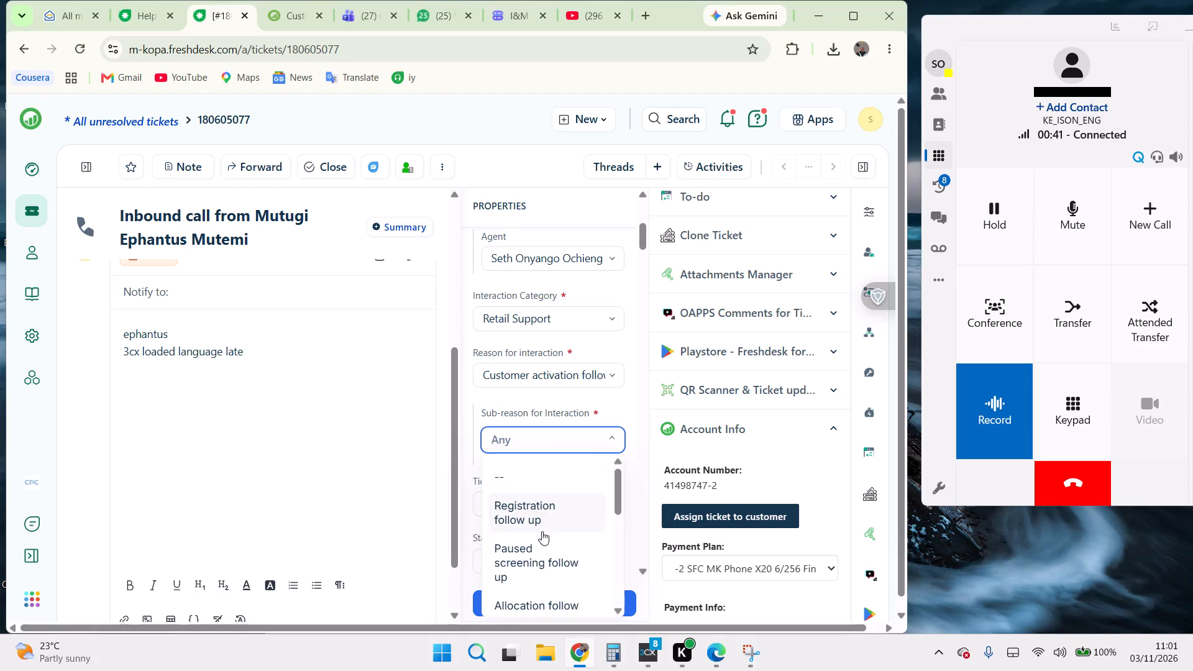
pyautogui.click(538, 555)
pyautogui.click(545, 501)
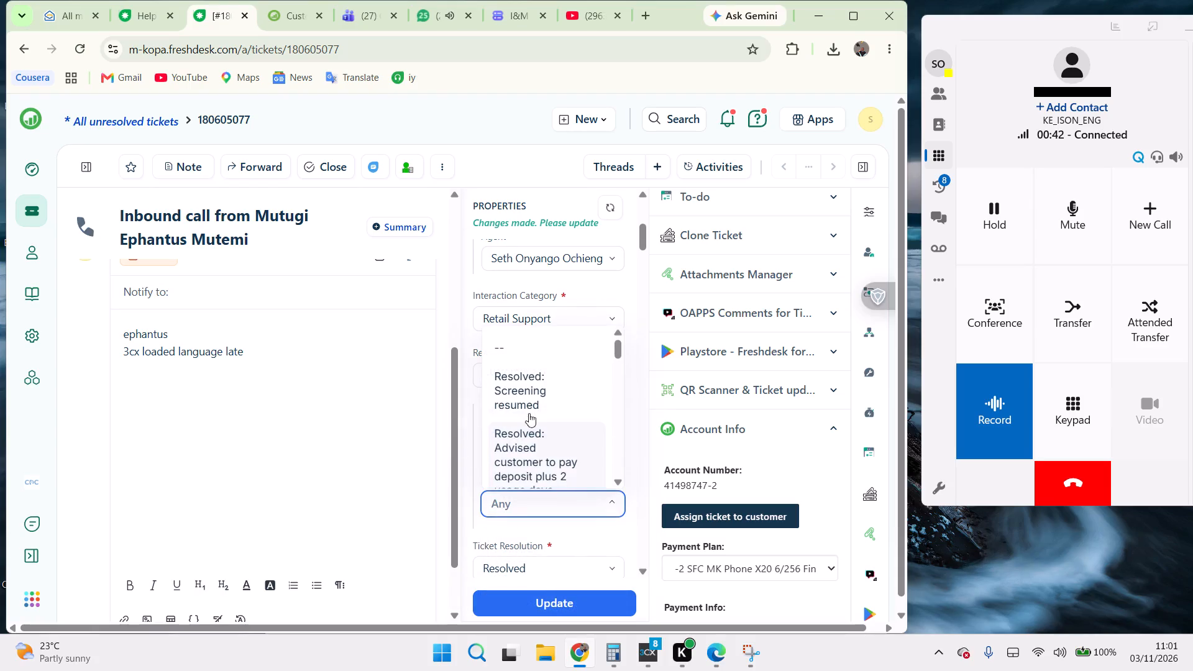
pyautogui.click(525, 379)
# Set the ticket's status to Resolved and save the updated properties.
pyautogui.scroll(-3, 536, 396)
pyautogui.click(536, 390)
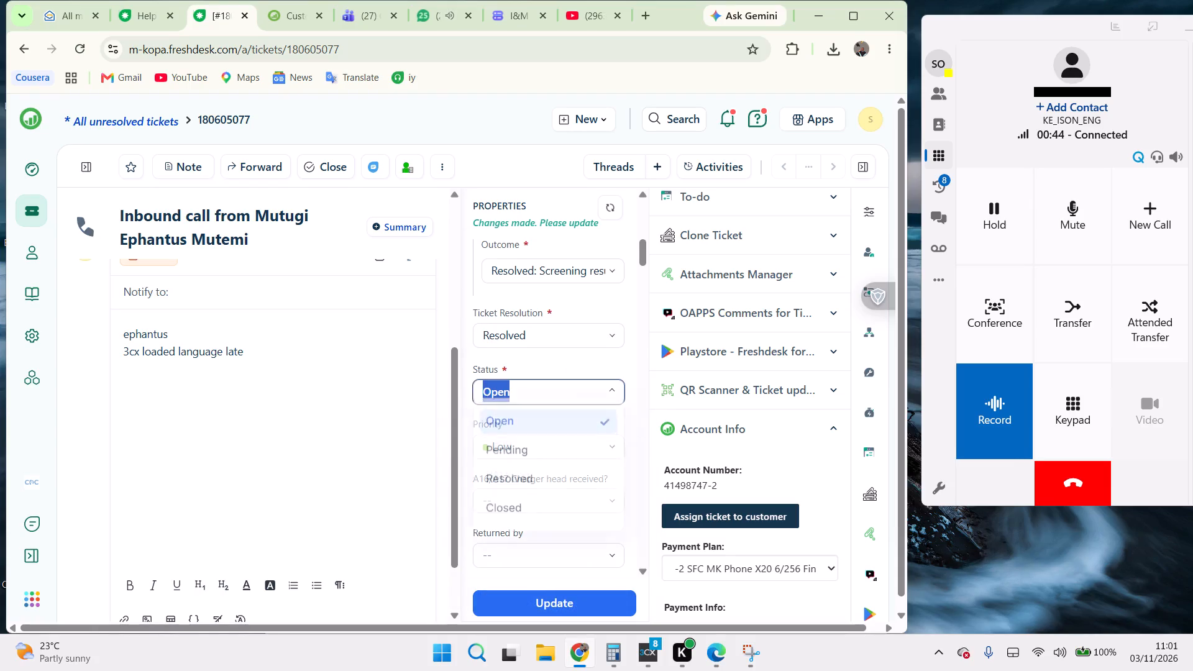
pyautogui.click(524, 485)
pyautogui.click(526, 595)
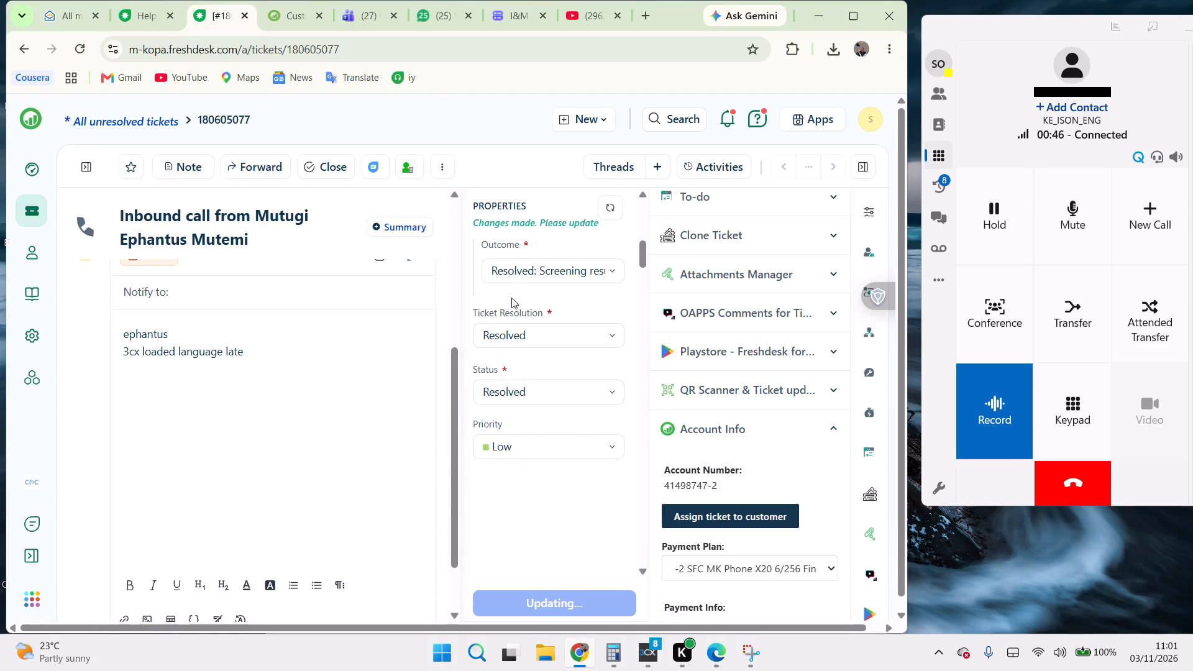
# Copy the outcome "Resolved: Screening resumed" into the private note, one blank line below "3cx loaded language late".
pyautogui.click(511, 264)
pyautogui.rightClick(511, 264)
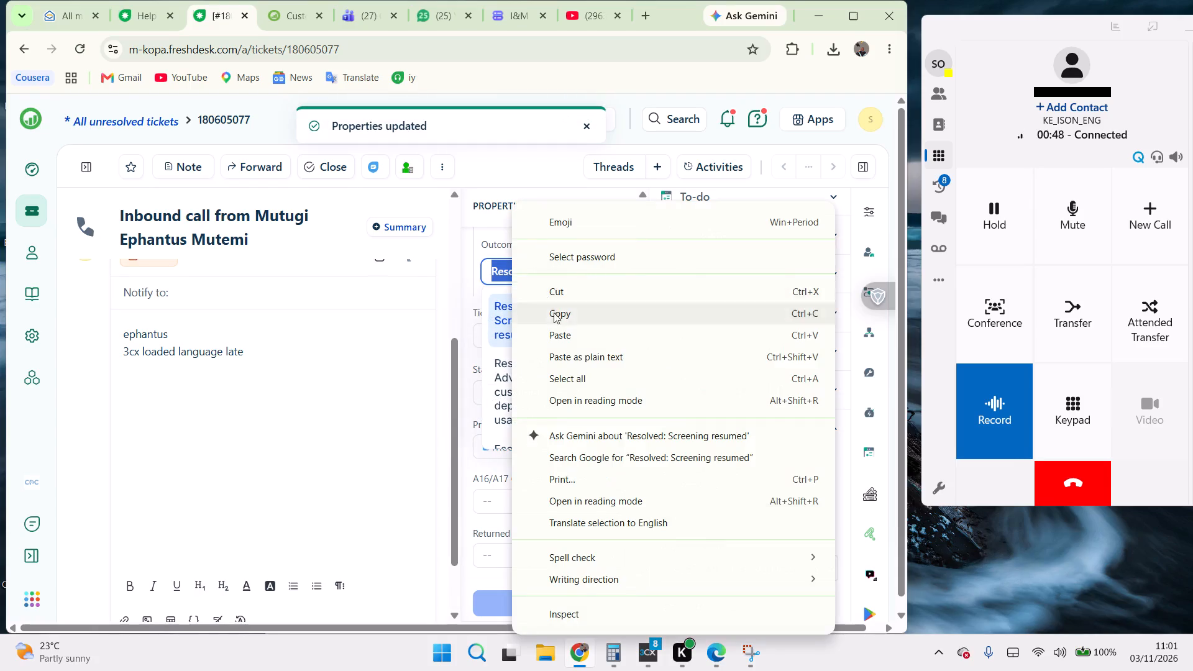
pyautogui.click(557, 312)
pyautogui.click(272, 463)
pyautogui.press('Return')
pyautogui.press('Return')
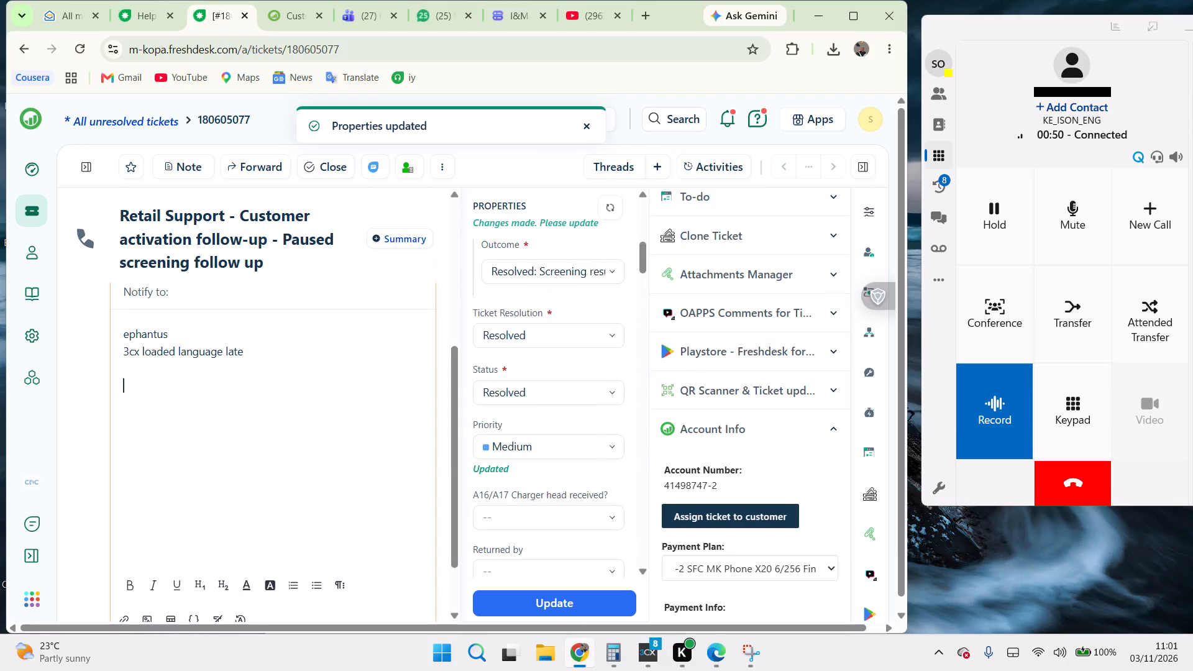
pyautogui.hotkey('ctrl', 'v')
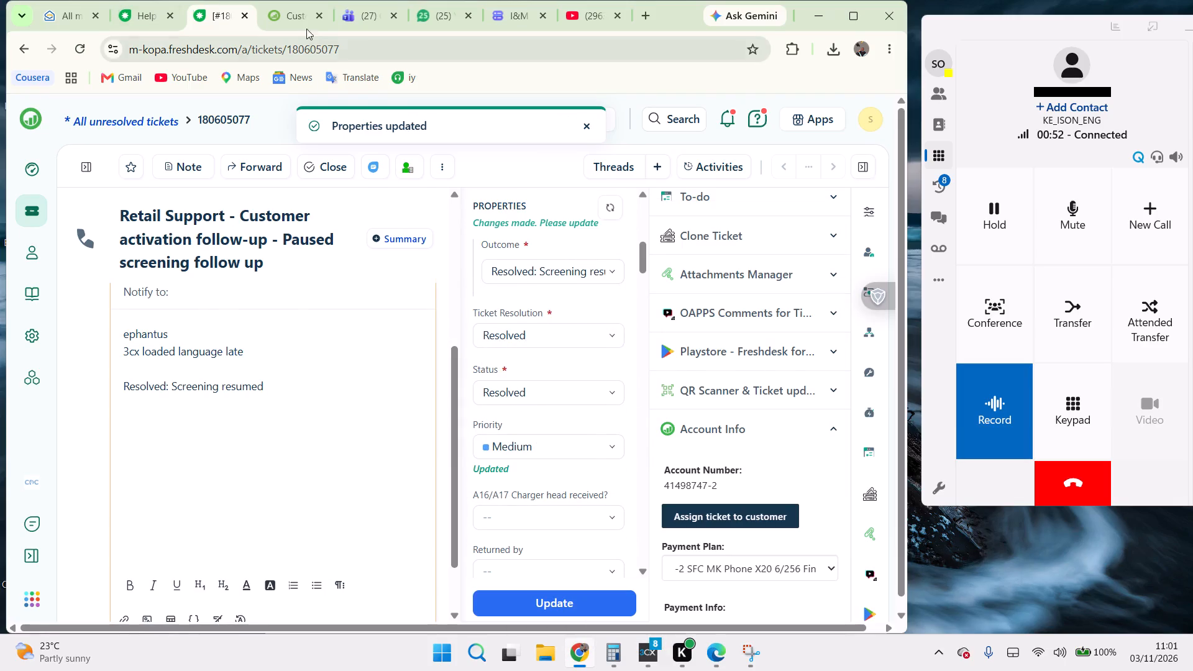
# Search the M-KOPA CRM for the customer account number given by the caller.
pyautogui.click(286, 18)
pyautogui.click(740, 134)
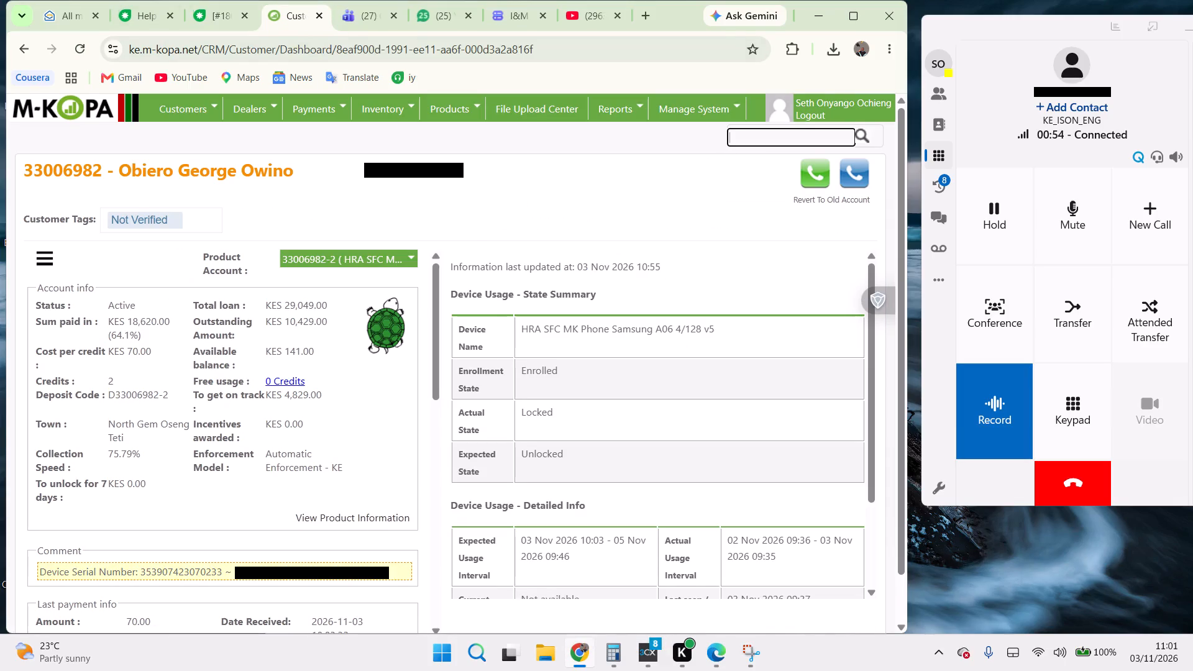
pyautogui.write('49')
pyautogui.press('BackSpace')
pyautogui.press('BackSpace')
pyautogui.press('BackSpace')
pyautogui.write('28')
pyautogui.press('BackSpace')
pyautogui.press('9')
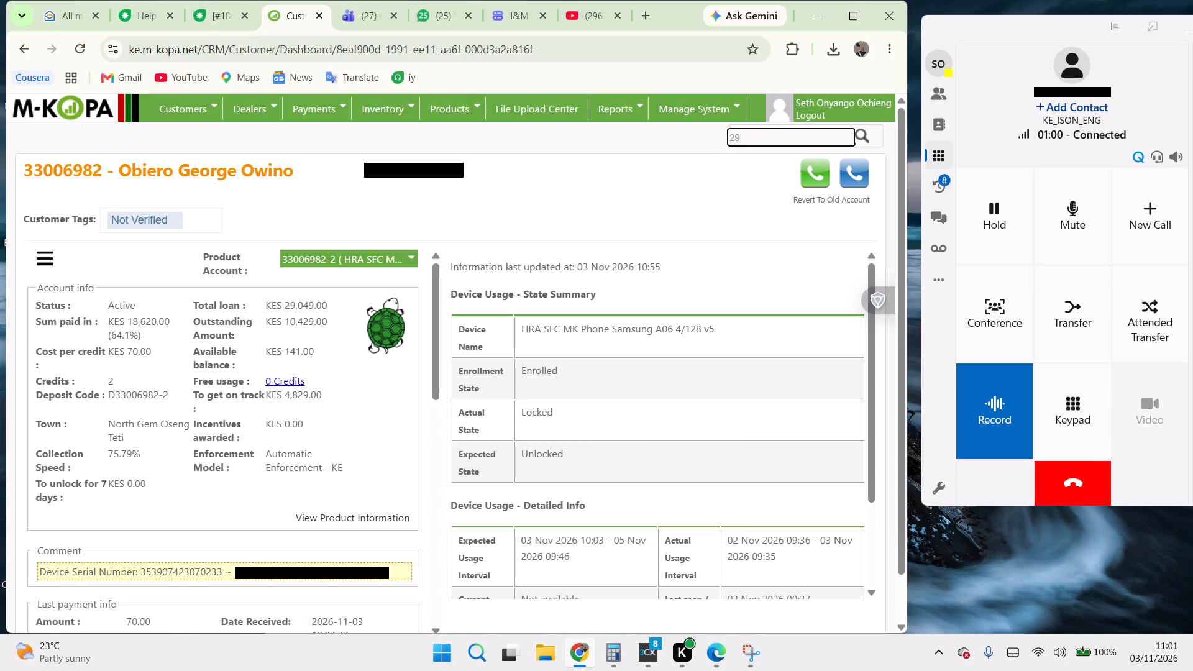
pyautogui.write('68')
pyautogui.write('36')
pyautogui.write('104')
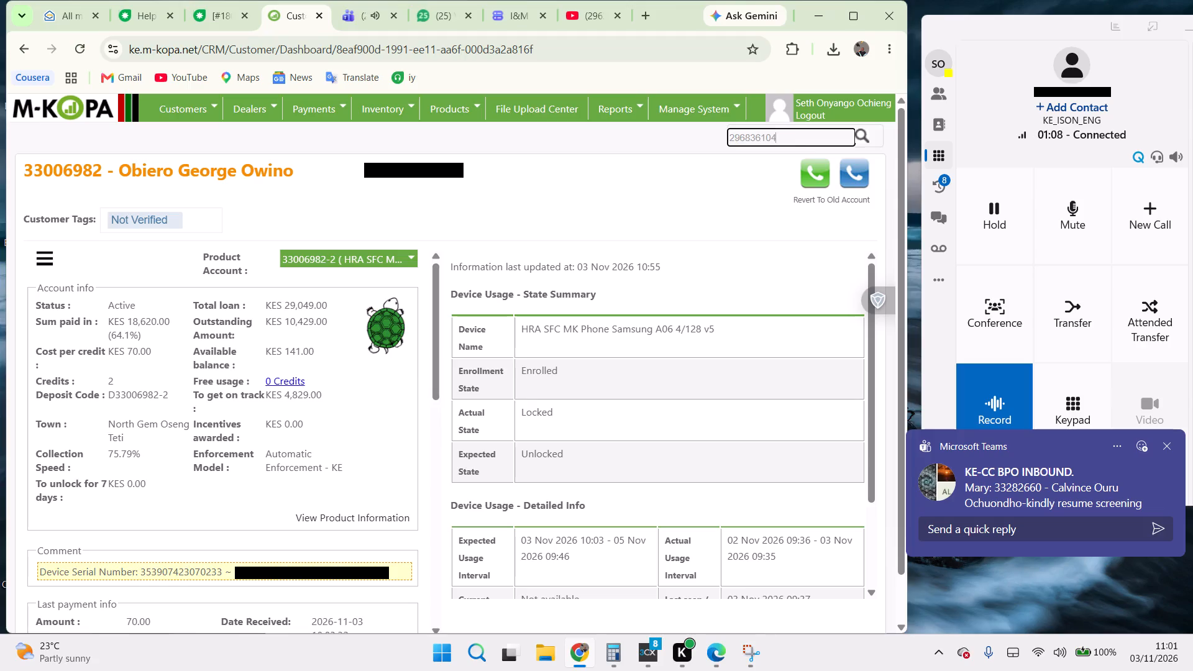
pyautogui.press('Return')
# Copy the searched account number and use it to look up the customer to associate with the call ticket.
pyautogui.doubleClick(743, 135)
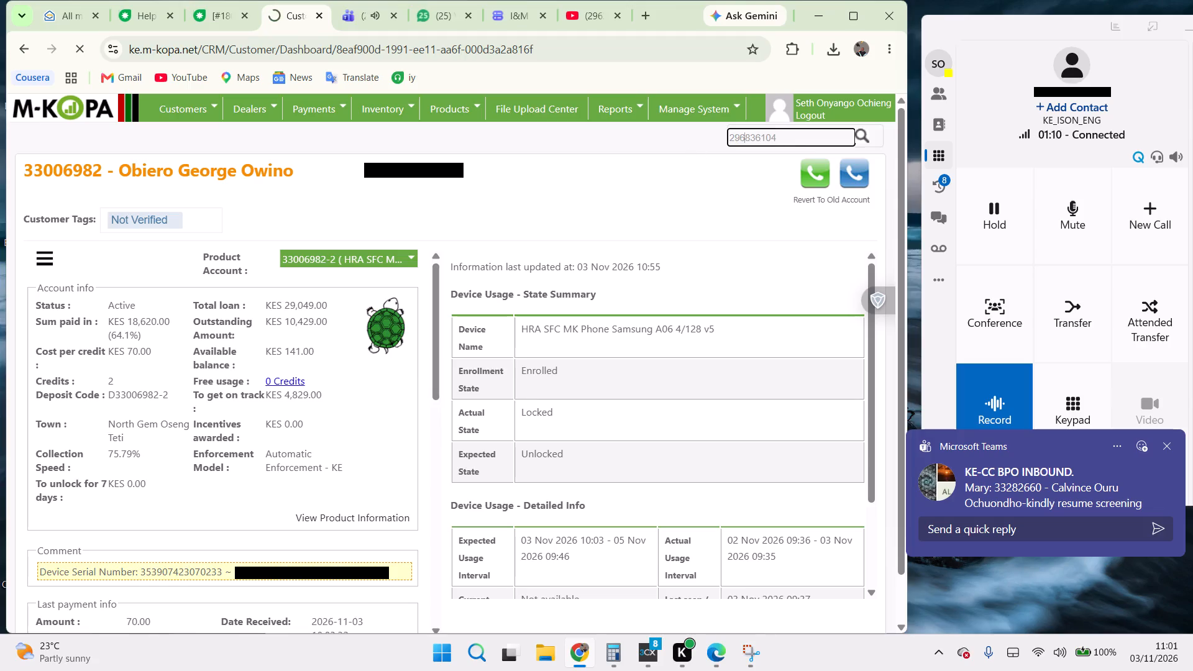
pyautogui.rightClick(743, 135)
pyautogui.click(798, 242)
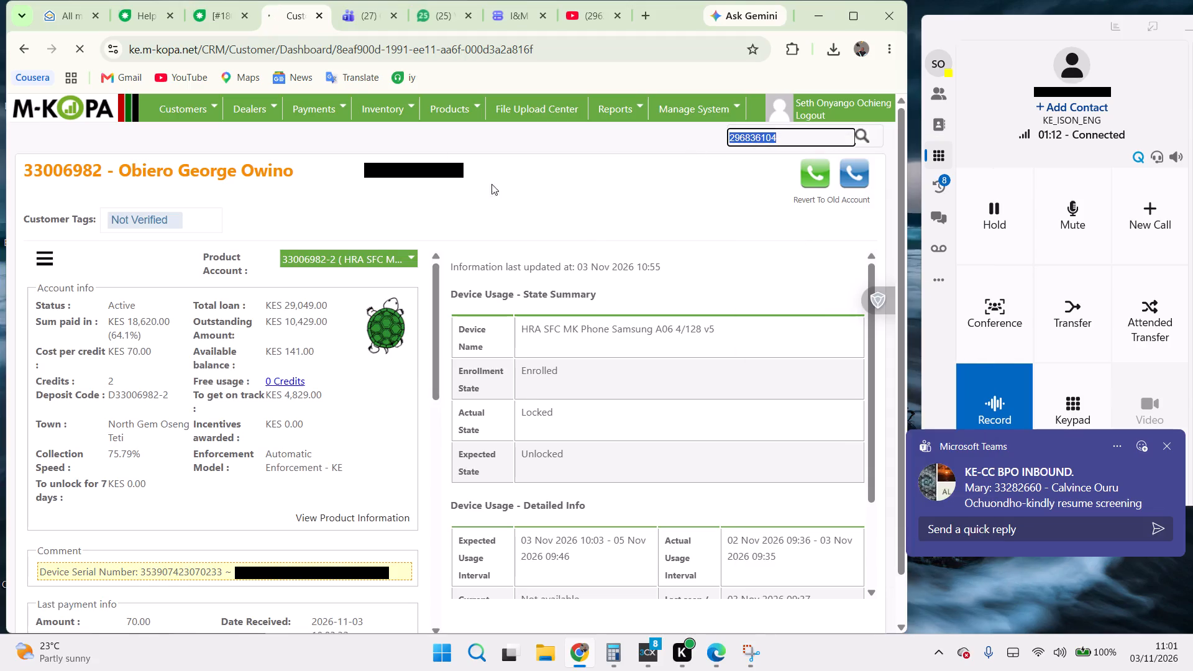
pyautogui.click(209, 11)
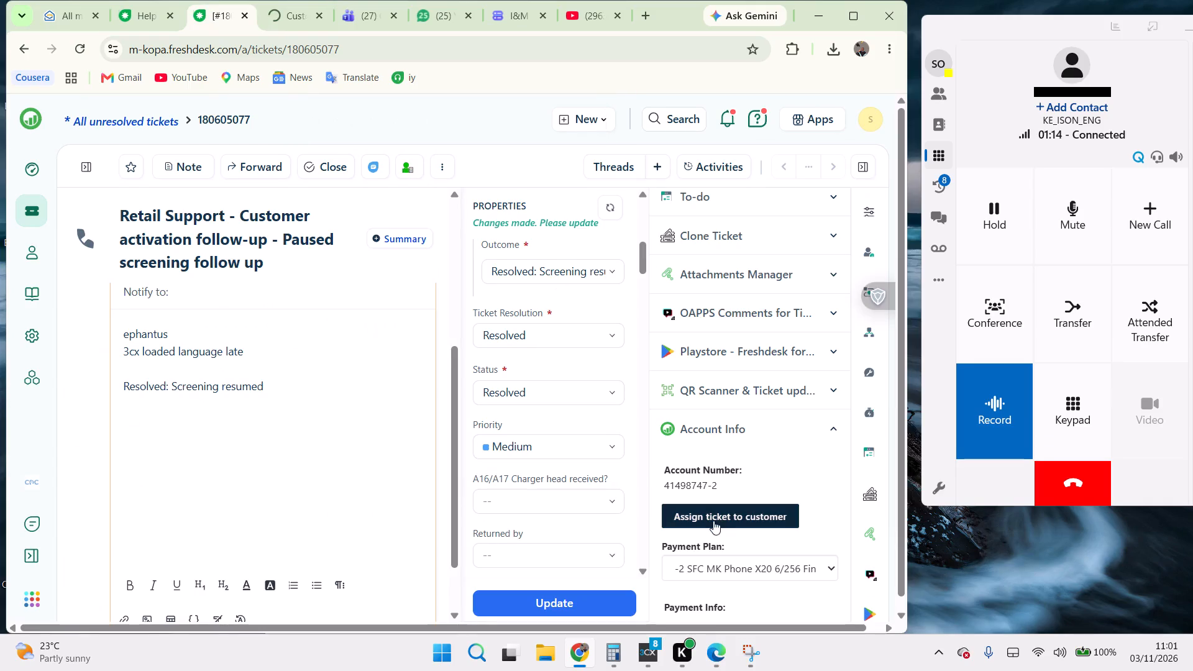
pyautogui.click(713, 520)
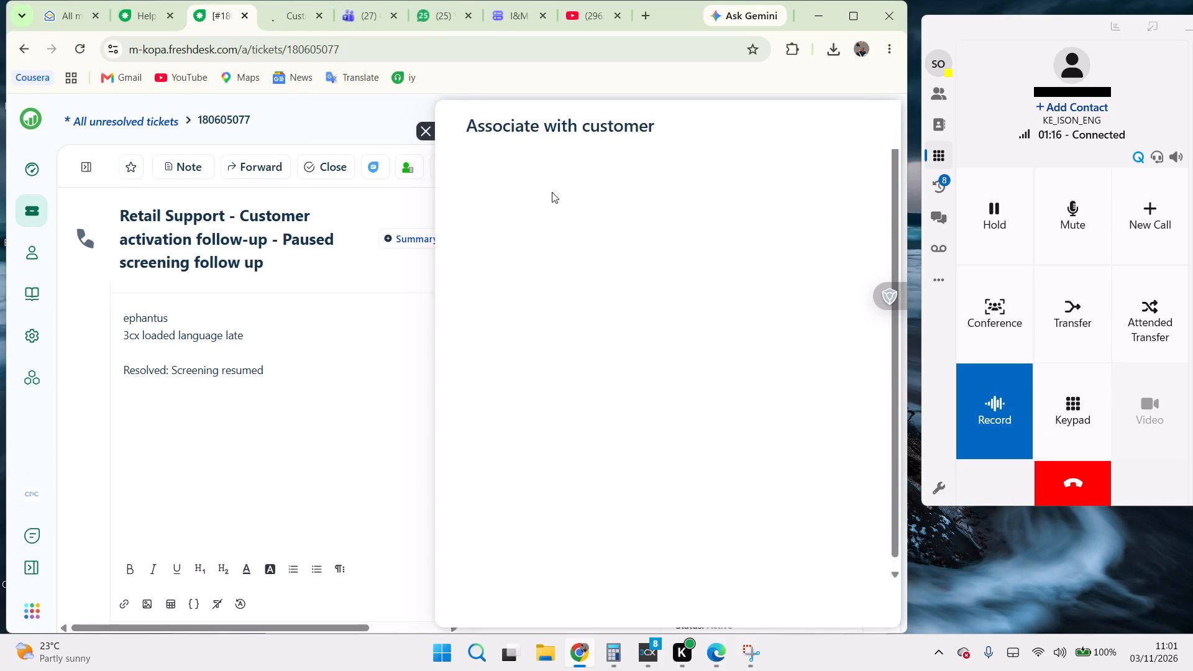
pyautogui.click(503, 171)
pyautogui.hotkey('ctrl', 'v')
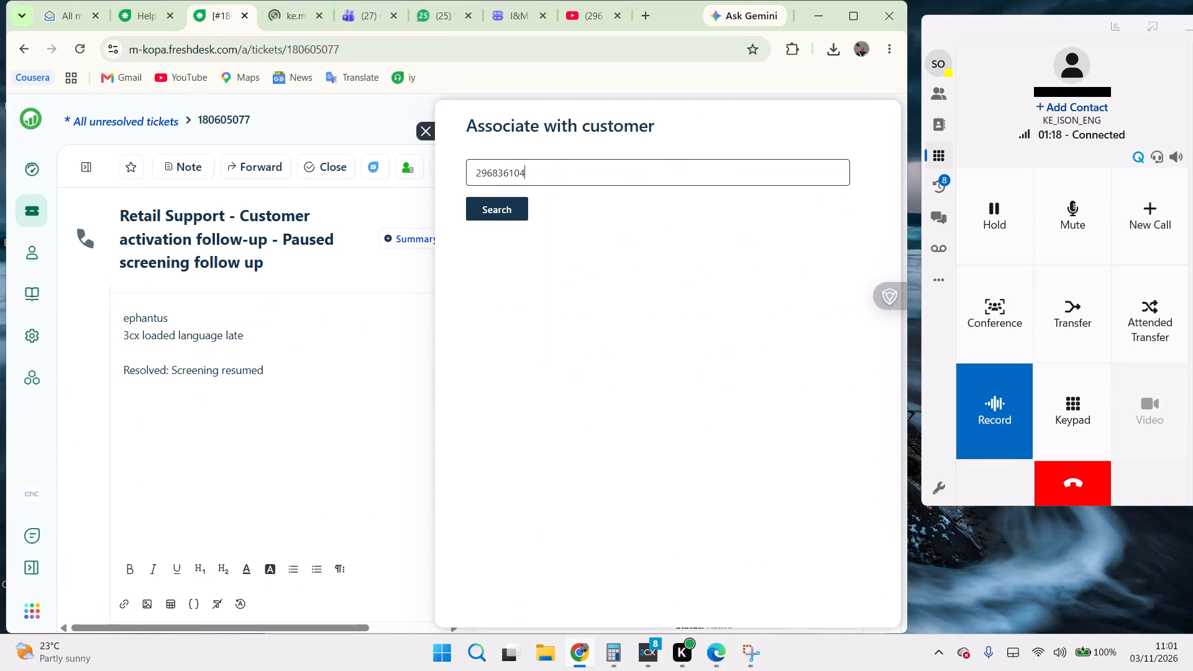
pyautogui.click(506, 219)
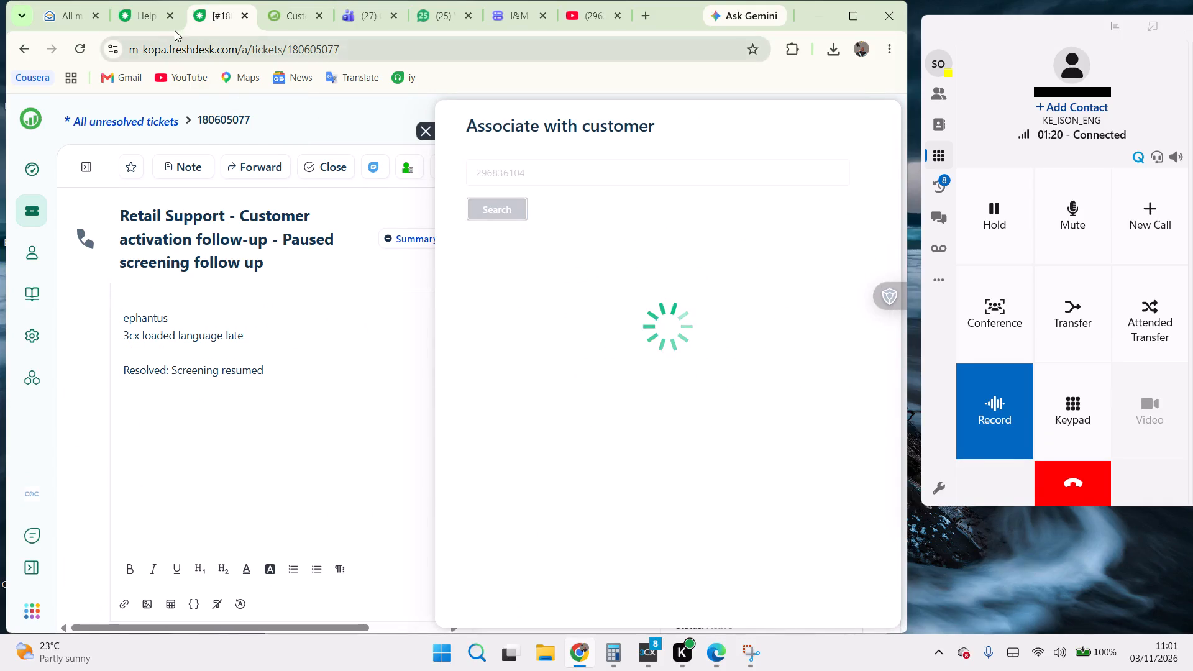
# Close the dashboard's leaderboard and search the helpdesk for tickets with the same account number.
pyautogui.click(145, 14)
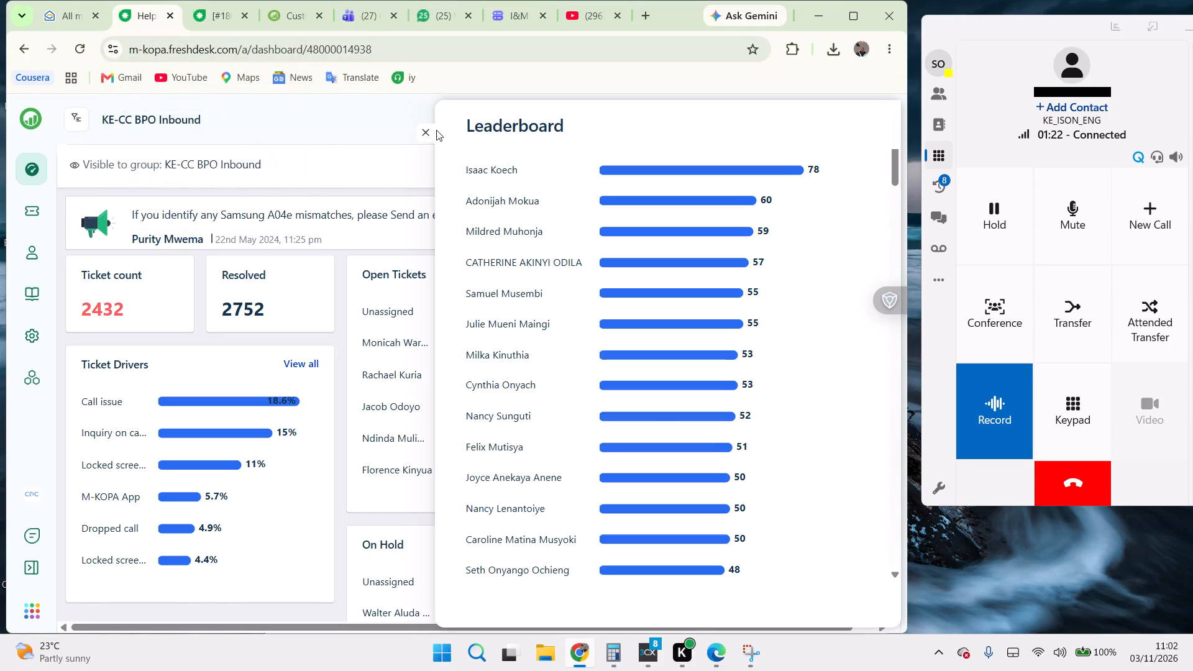
pyautogui.click(425, 130)
pyautogui.click(684, 121)
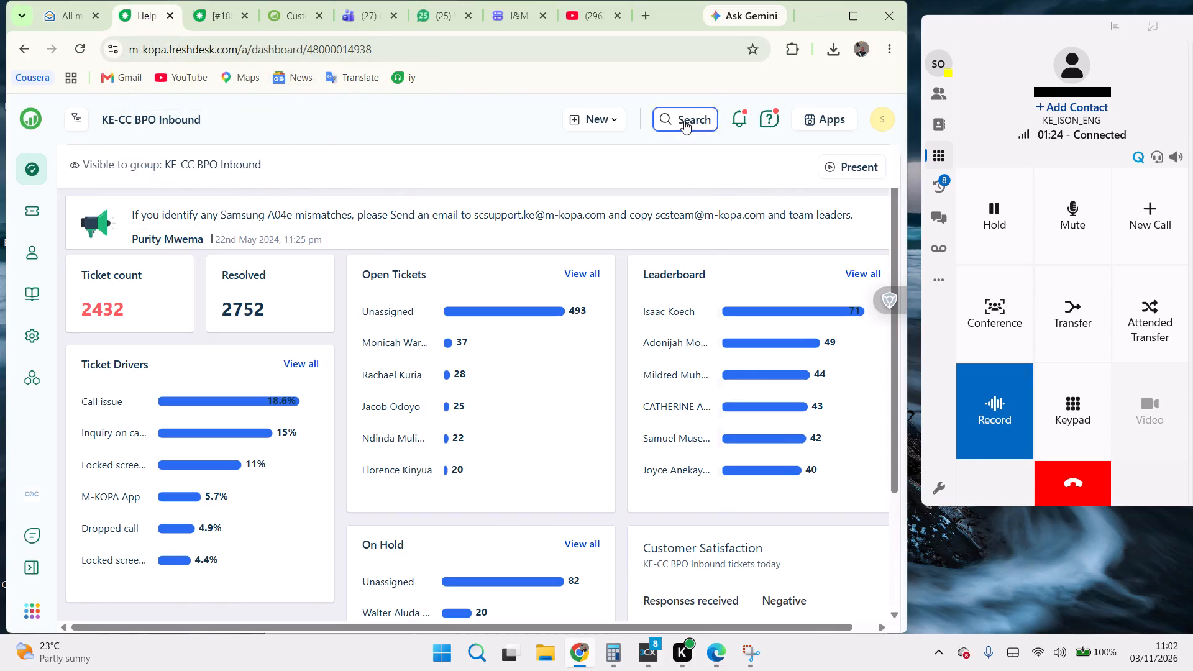
pyautogui.hotkey('ctrl', 'v')
pyautogui.press('Return')
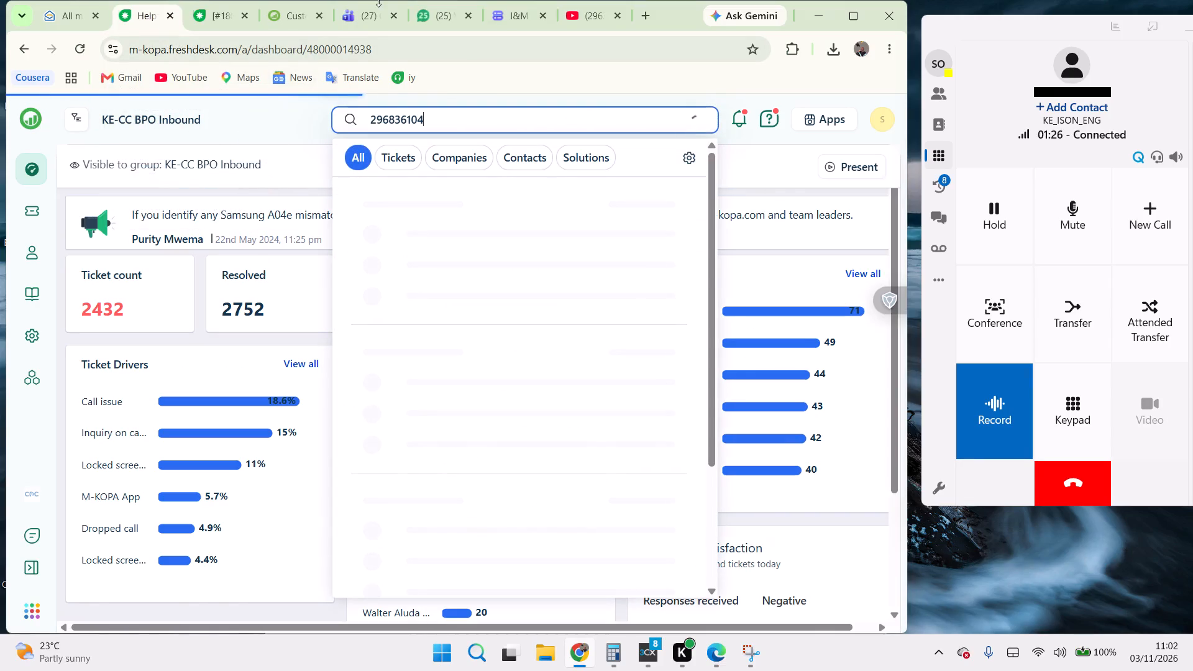
# Check the customer's CRM record and assign the call ticket to the matching customer.
pyautogui.click(271, 13)
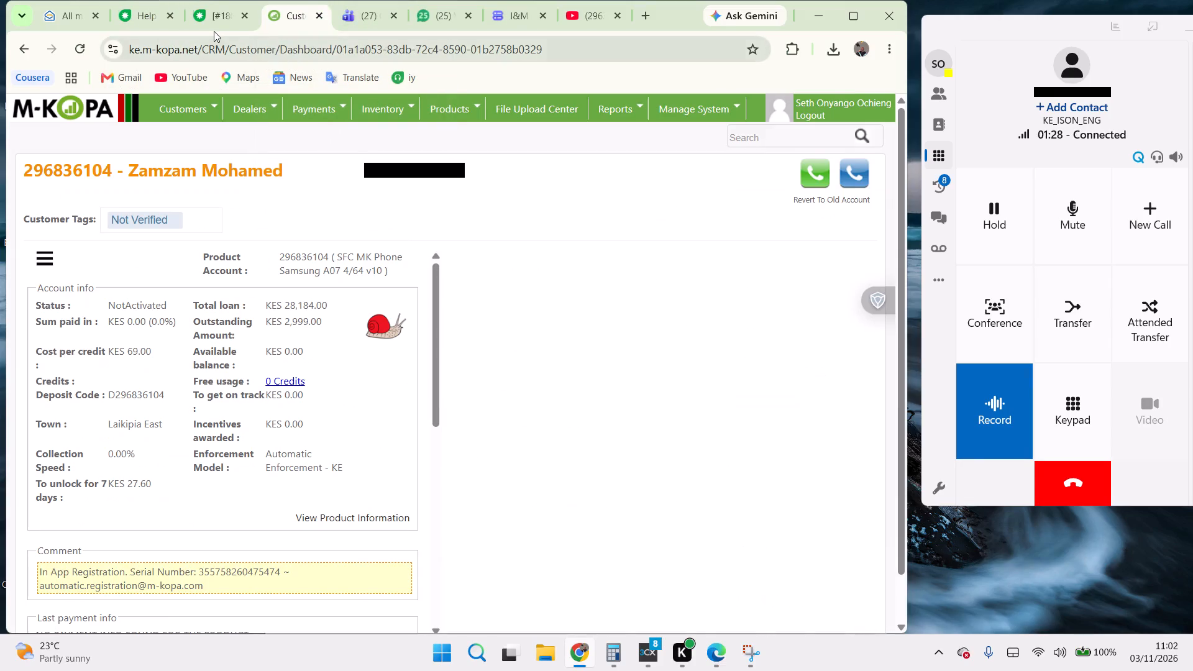
pyautogui.click(214, 22)
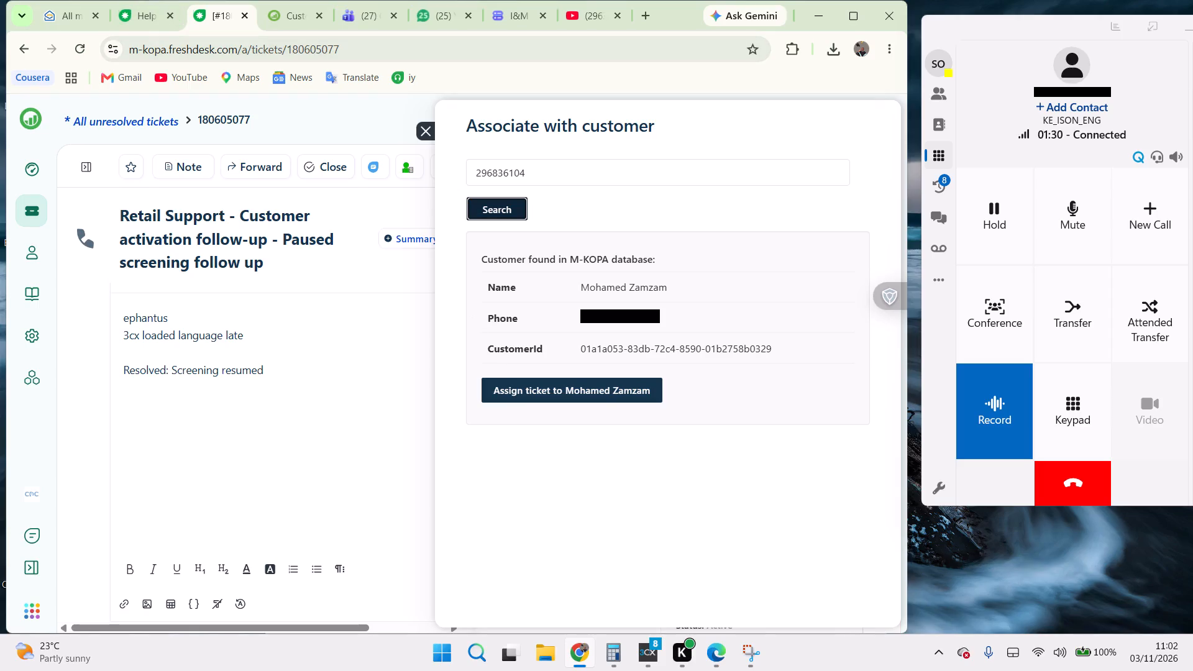
pyautogui.click(505, 379)
# Add the private note "screen" to the customer's open ticket "Activation - KE-Customer Screening - Primary phone unreachable/disconnected" and review its properties.
pyautogui.click(136, 19)
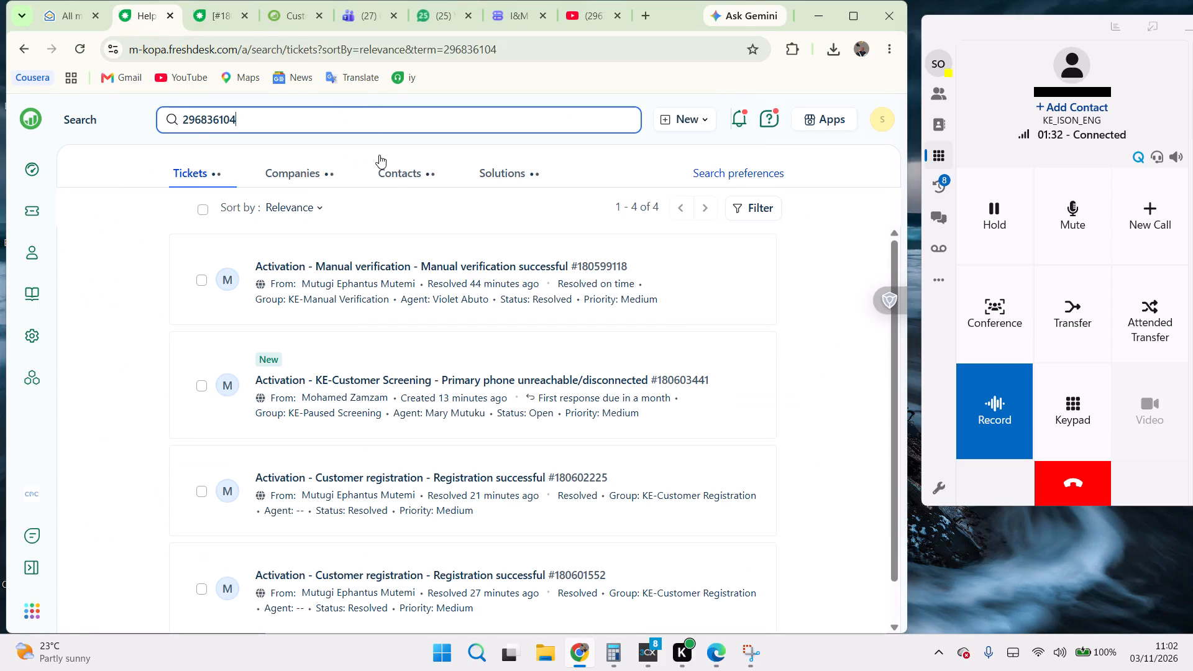
pyautogui.click(378, 383)
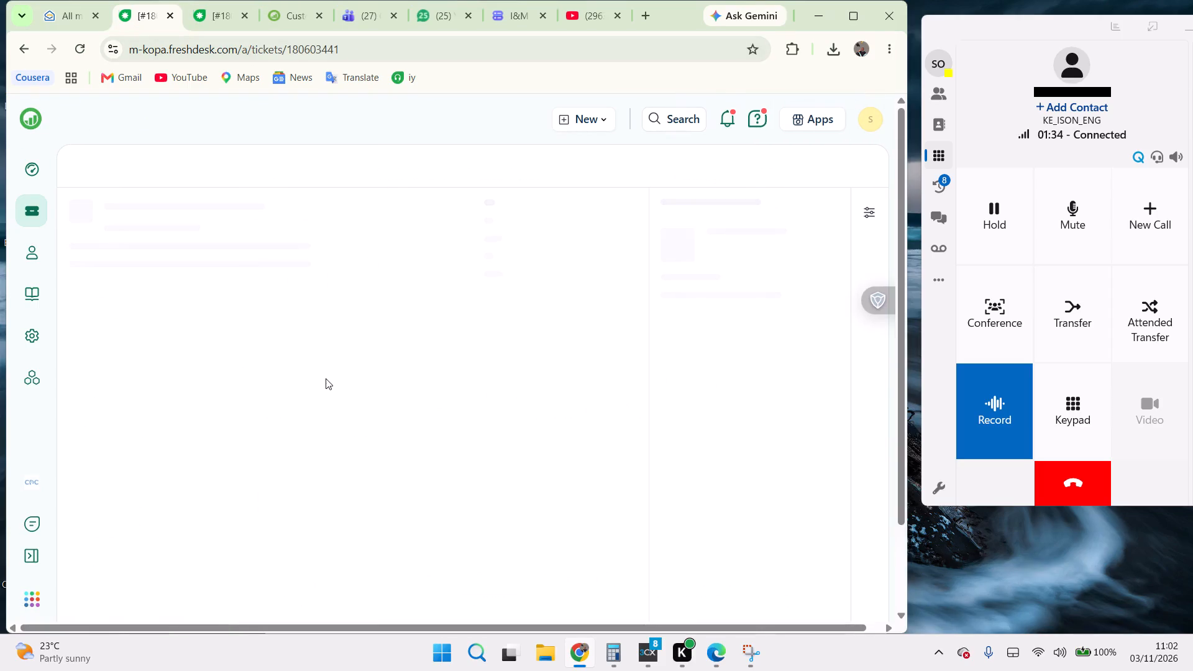
pyautogui.scroll(-1, 326, 378)
pyautogui.scroll(1, 326, 378)
pyautogui.scroll(-6, 326, 378)
pyautogui.scroll(1, 326, 378)
pyautogui.scroll(-6, 326, 378)
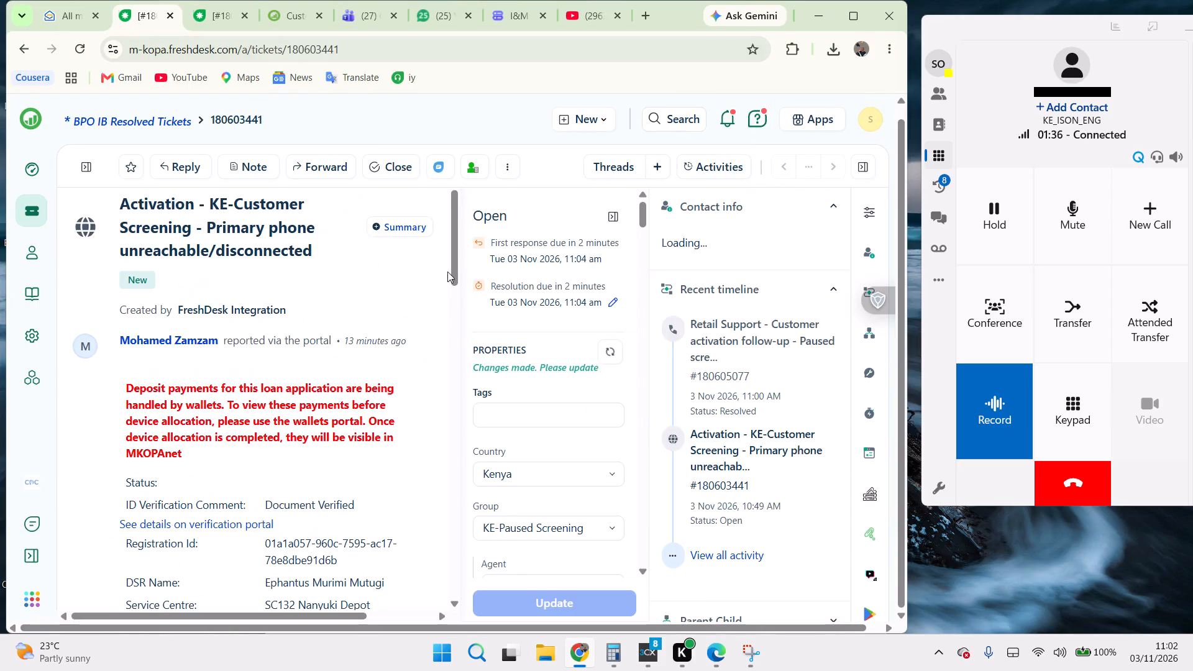
pyautogui.moveTo(450, 271); pyautogui.dragTo(434, 616)
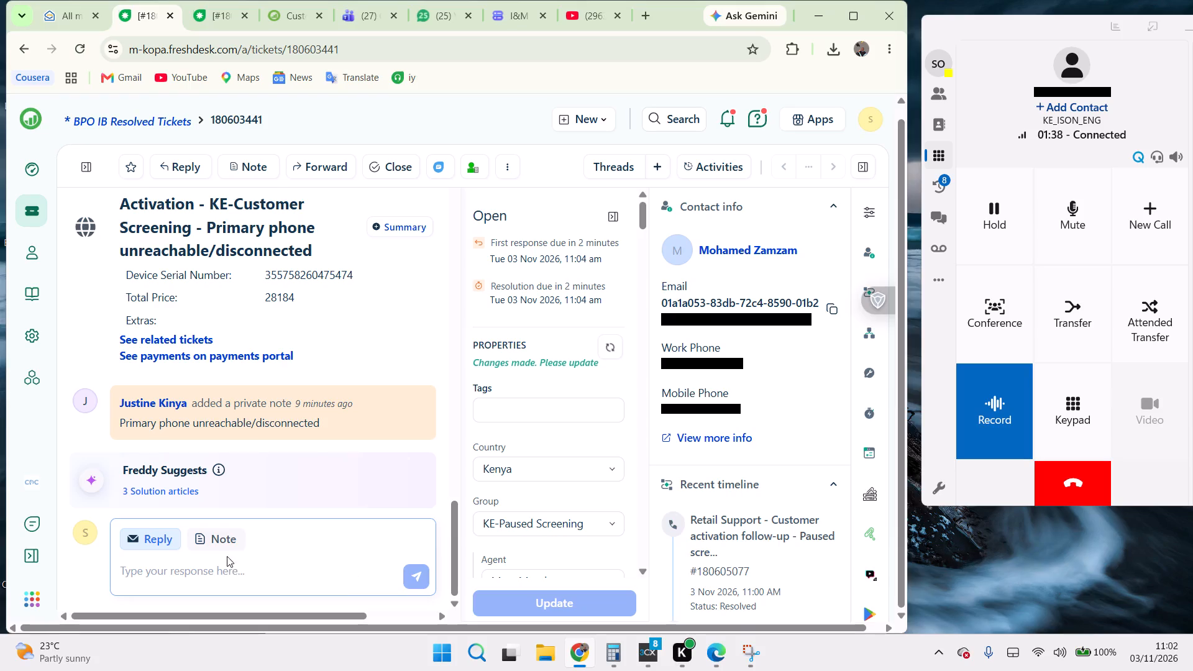
pyautogui.click(227, 539)
pyautogui.scroll(2, 230, 457)
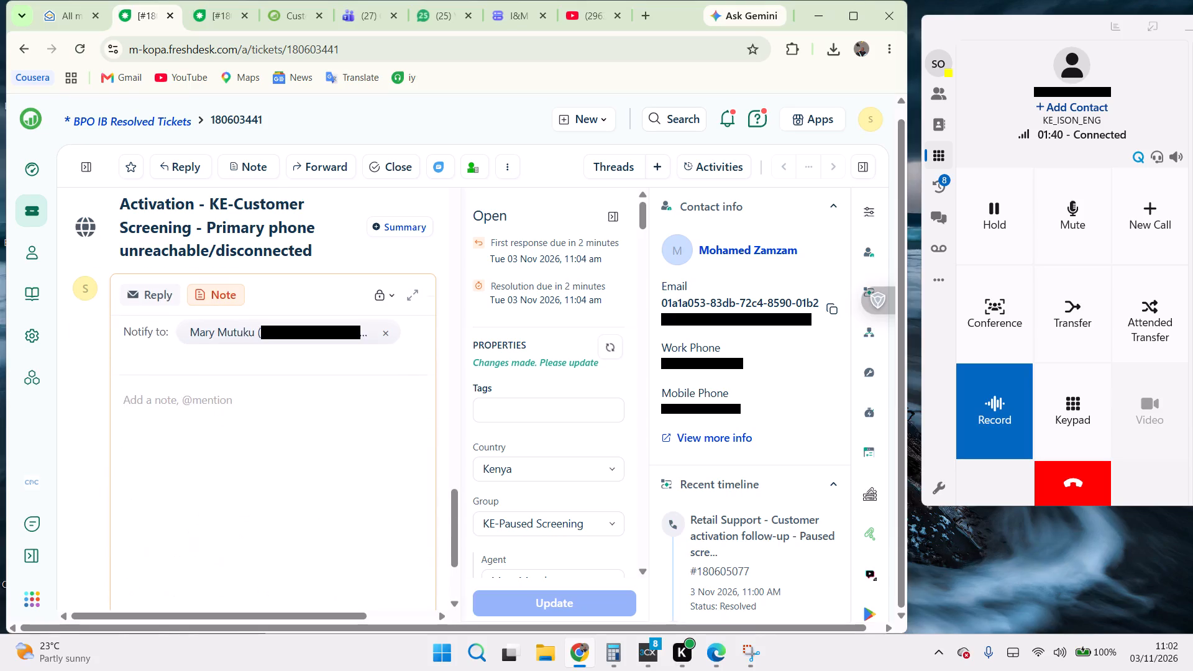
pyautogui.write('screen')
pyautogui.scroll(-5, 294, 459)
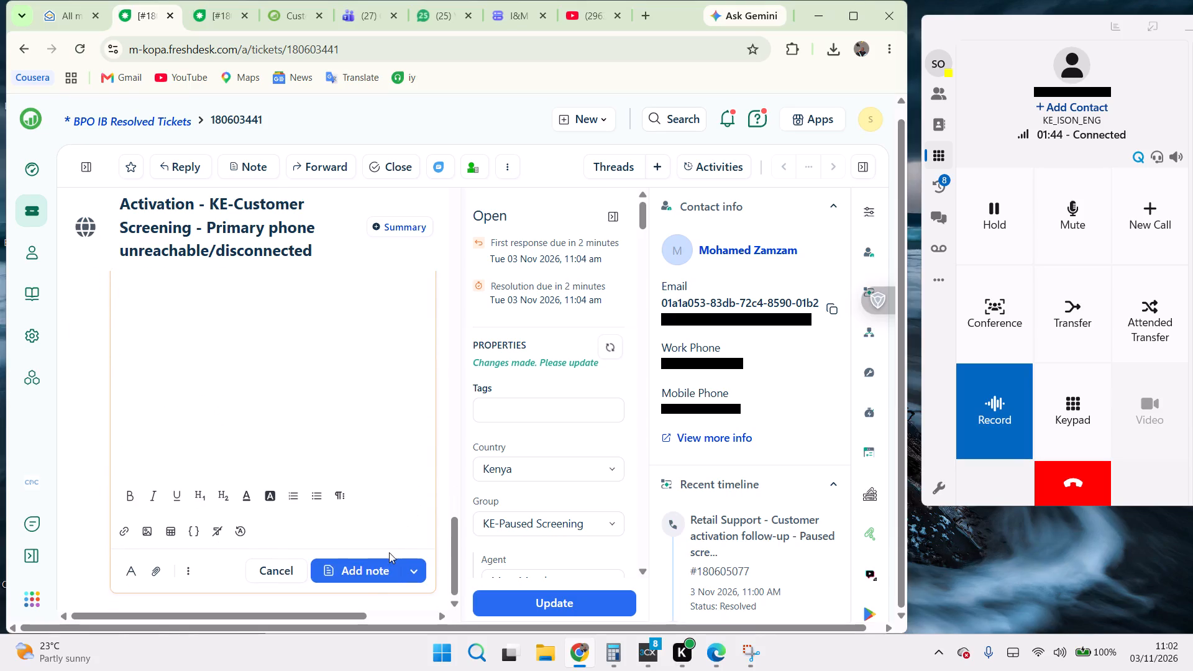
pyautogui.click(366, 575)
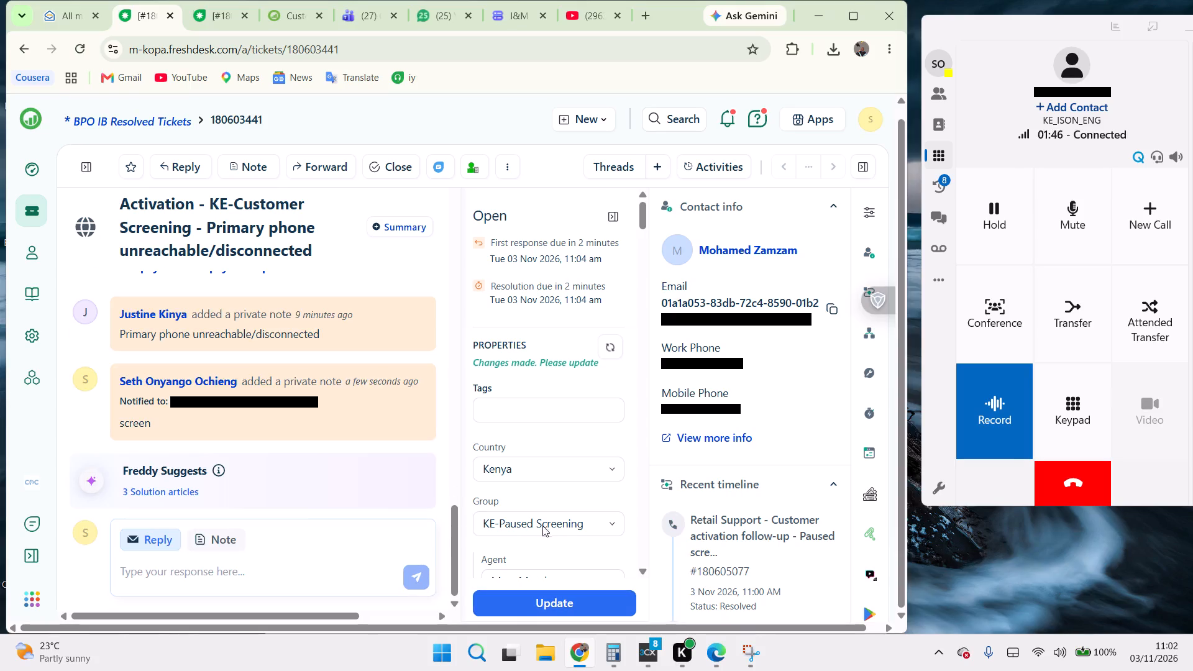
pyautogui.scroll(-5, 544, 525)
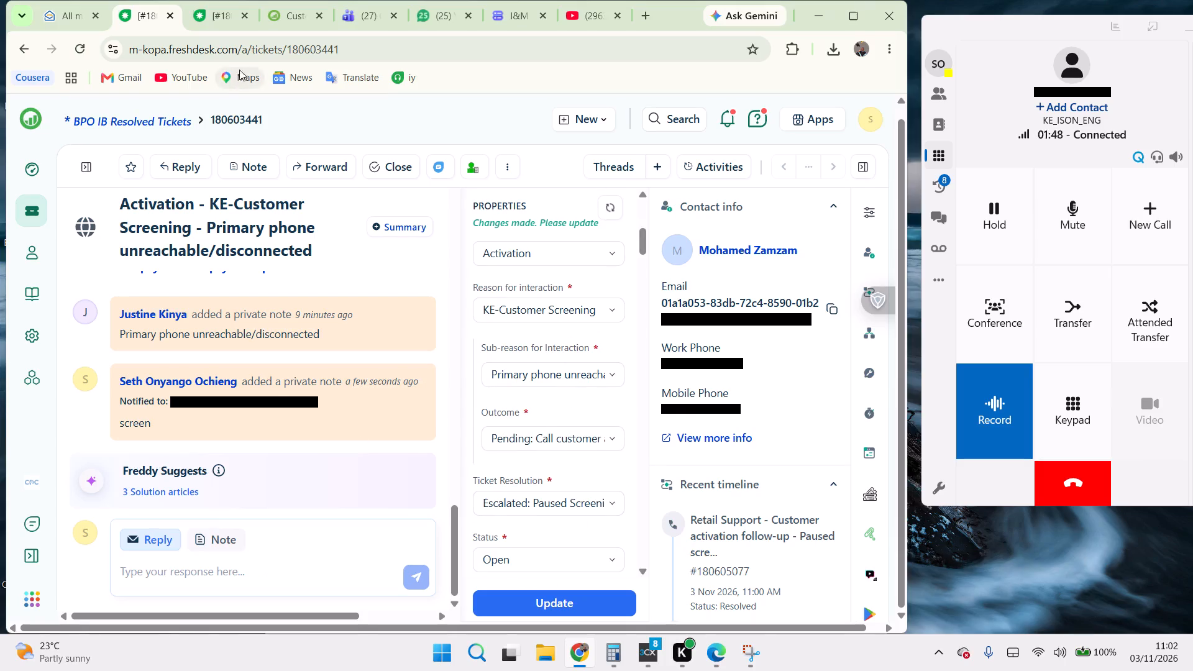
# Copy the sub-reason "Paused screening follow up" into the call ticket's note above "Resolved: Screening resumed" and add the note.
pyautogui.click(215, 16)
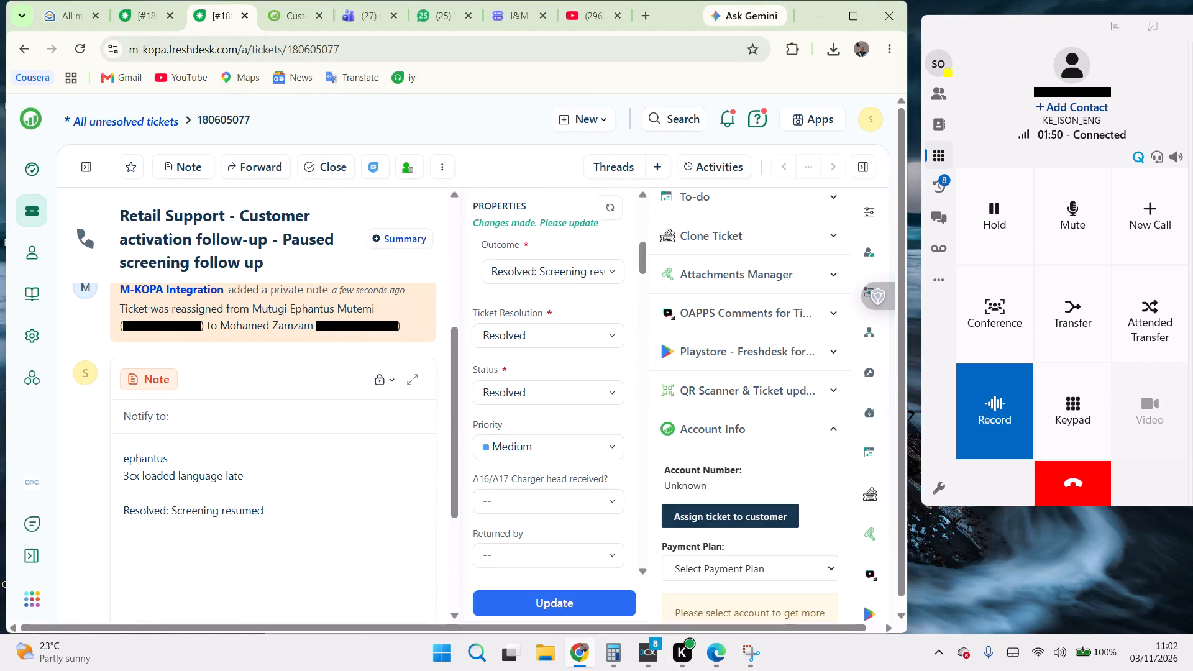
pyautogui.scroll(1, 521, 372)
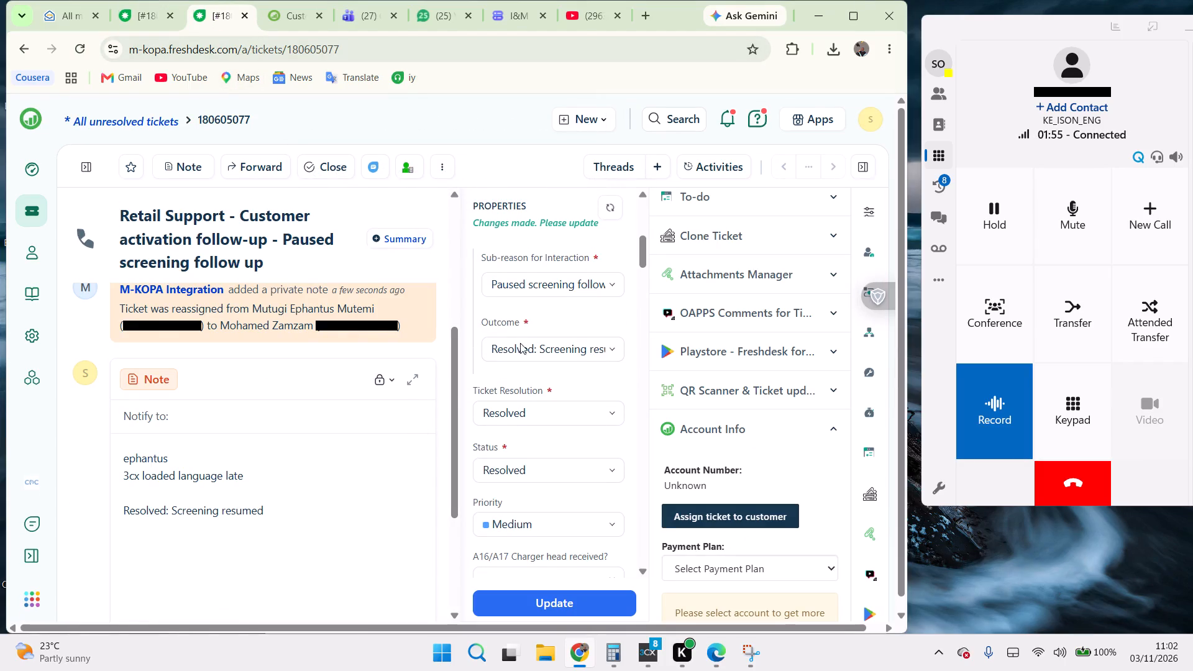
pyautogui.click(511, 281)
pyautogui.rightClick(511, 281)
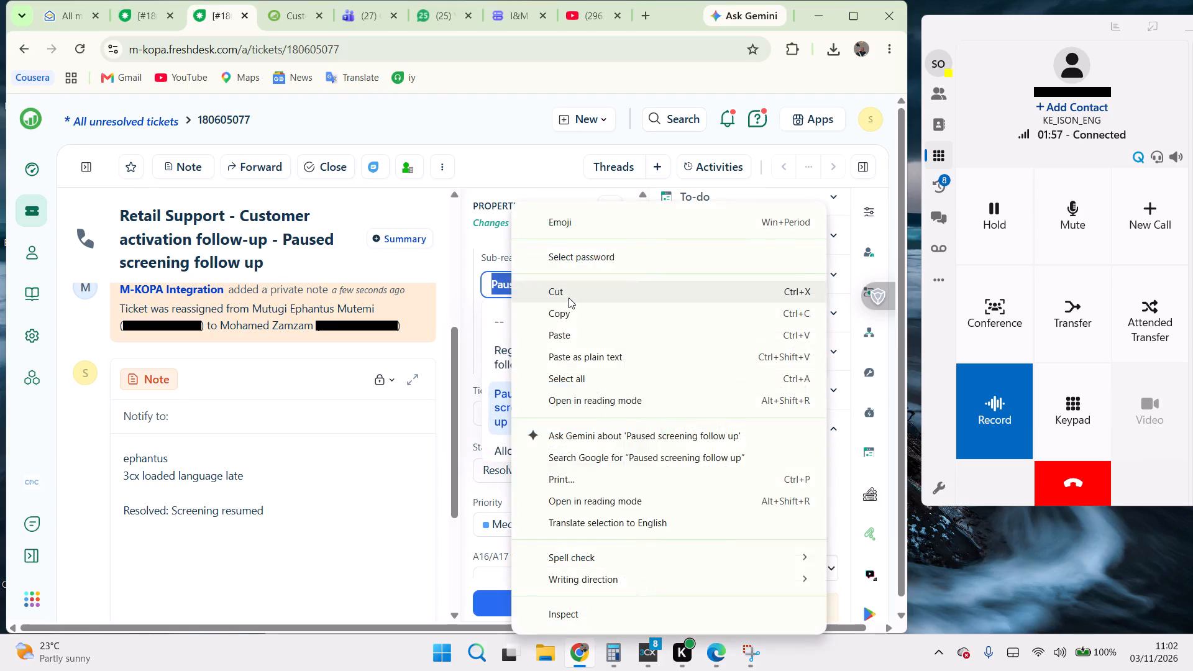
pyautogui.click(567, 313)
pyautogui.click(266, 486)
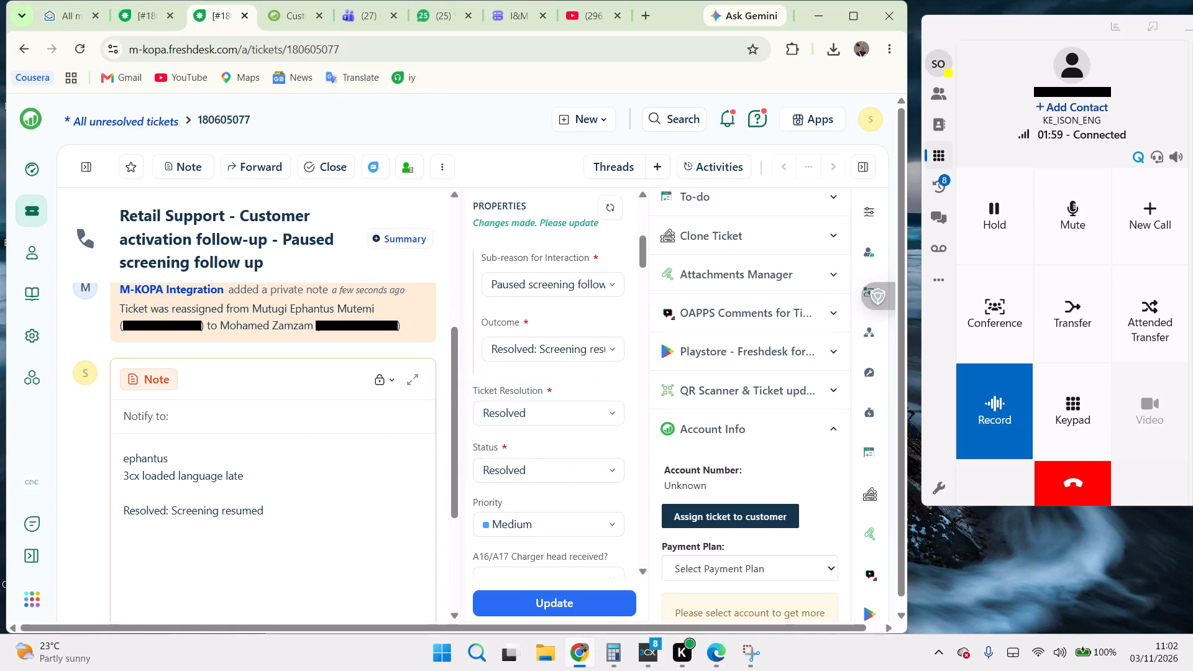
pyautogui.hotkey('ctrl', 'v')
pyautogui.scroll(-3, 380, 459)
pyautogui.scroll(1, 380, 459)
pyautogui.scroll(-1, 380, 460)
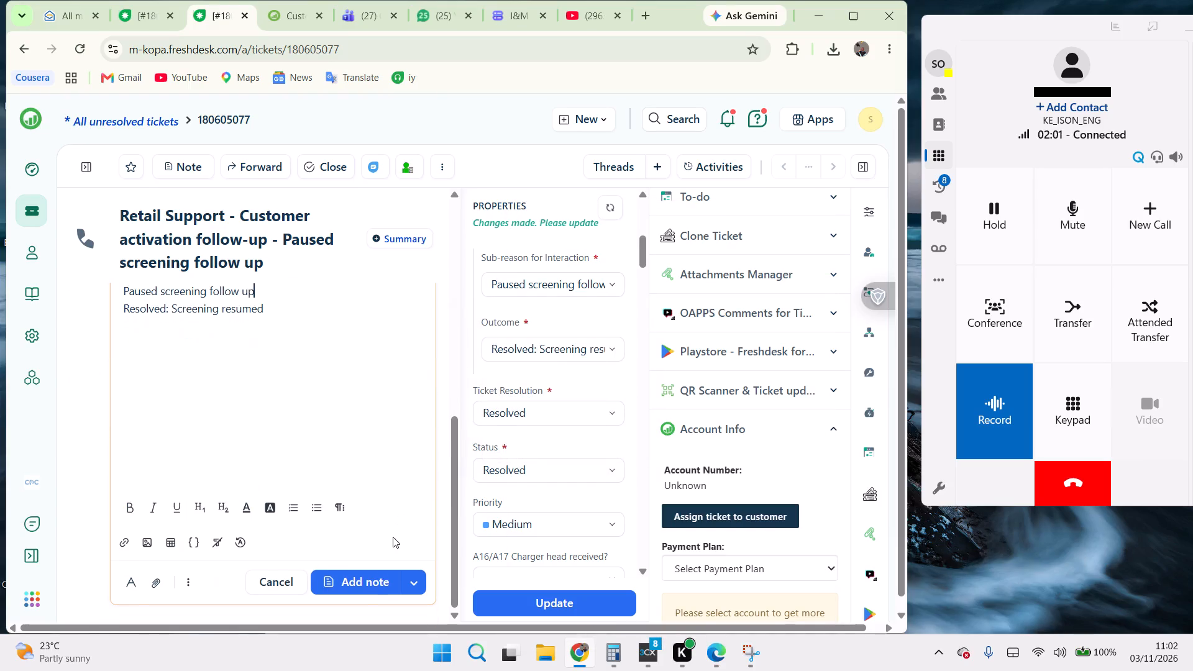
pyautogui.click(355, 588)
# Save the call ticket's properties with its Resolved status.
pyautogui.click(550, 605)
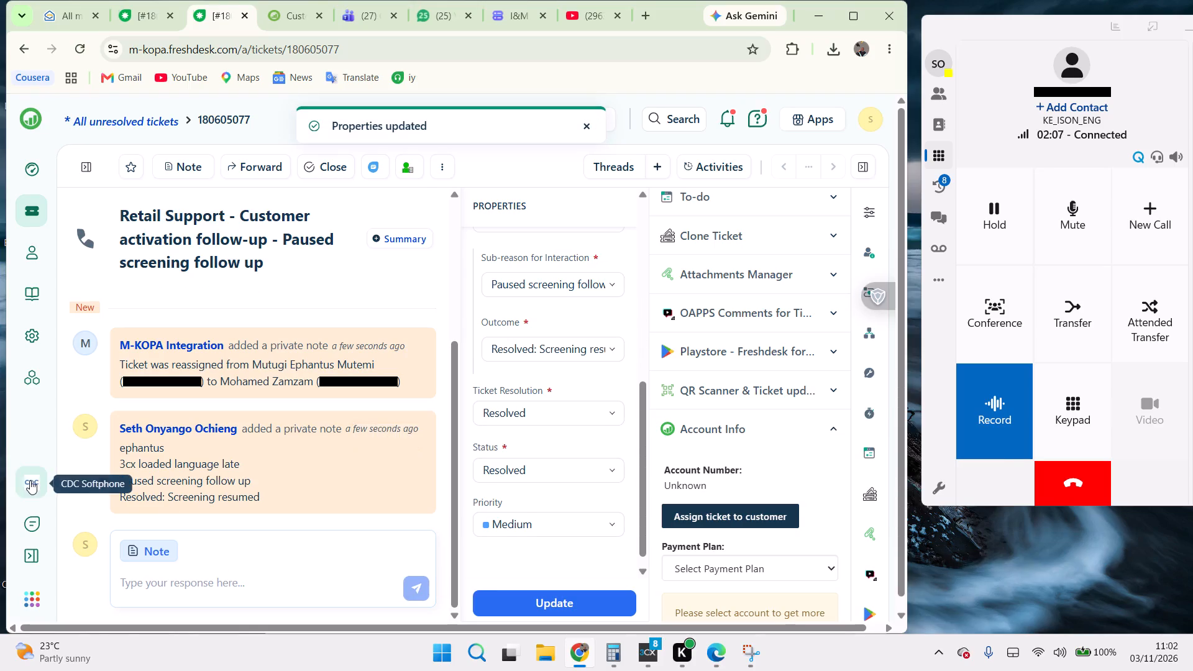
pyautogui.click(517, 605)
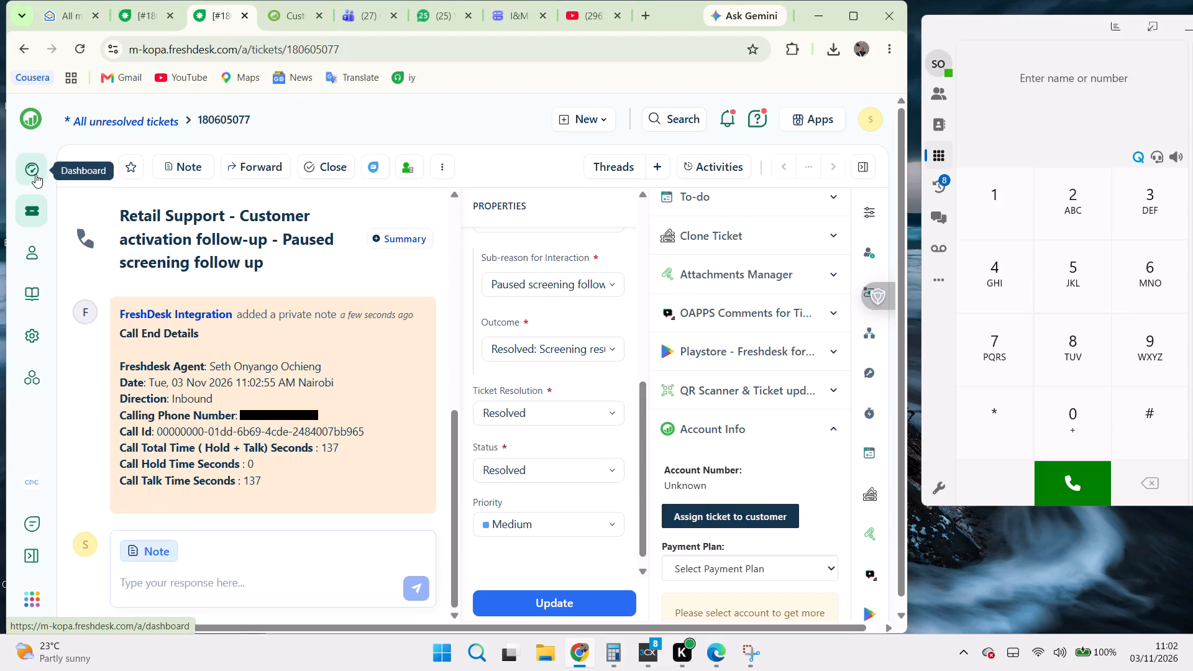
pyautogui.click(507, 608)
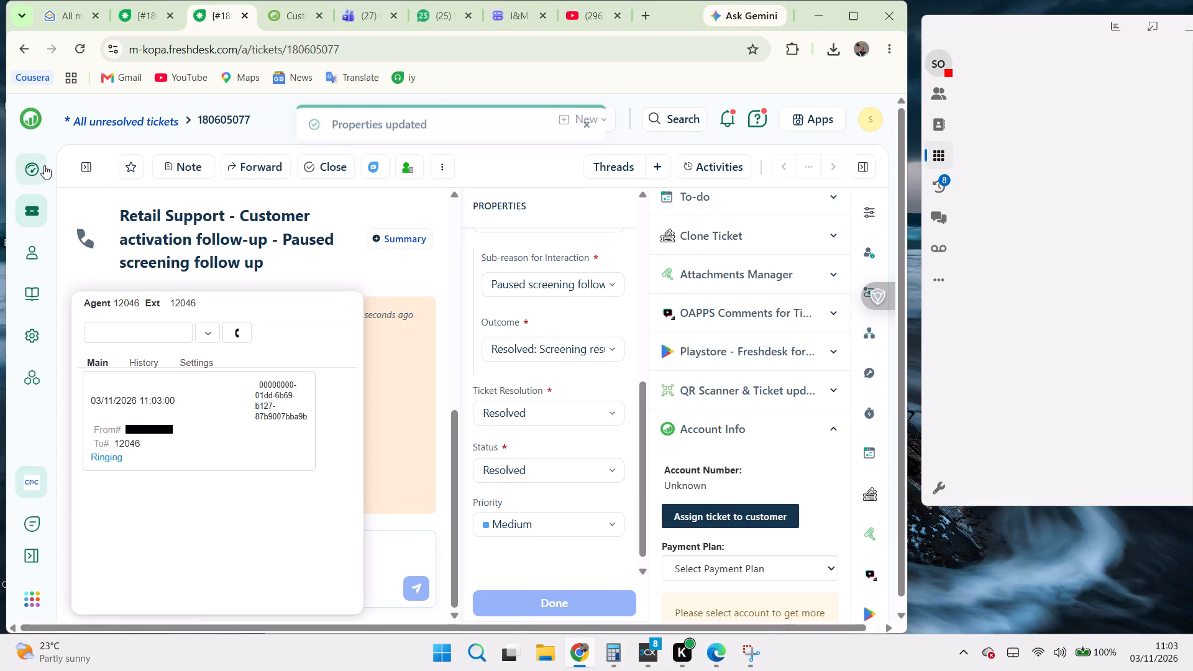
# Return from the screening ticket to the KE-CC BPO Inbound dashboard.
pyautogui.click(30, 168)
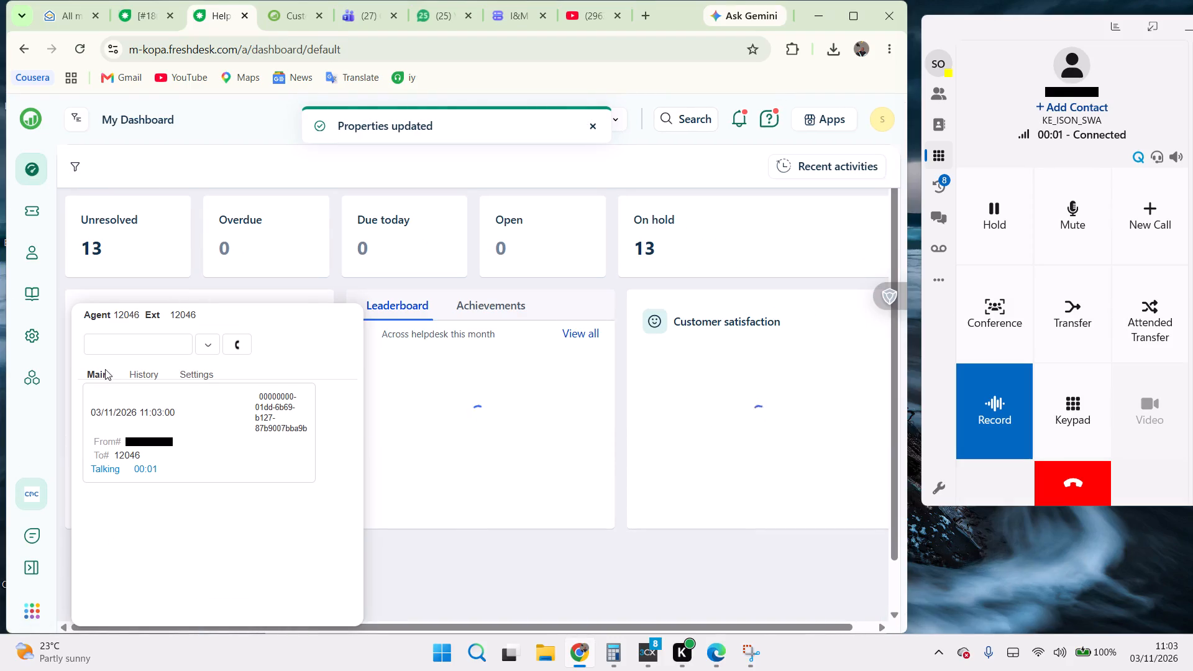
pyautogui.click(142, 13)
pyautogui.click(23, 114)
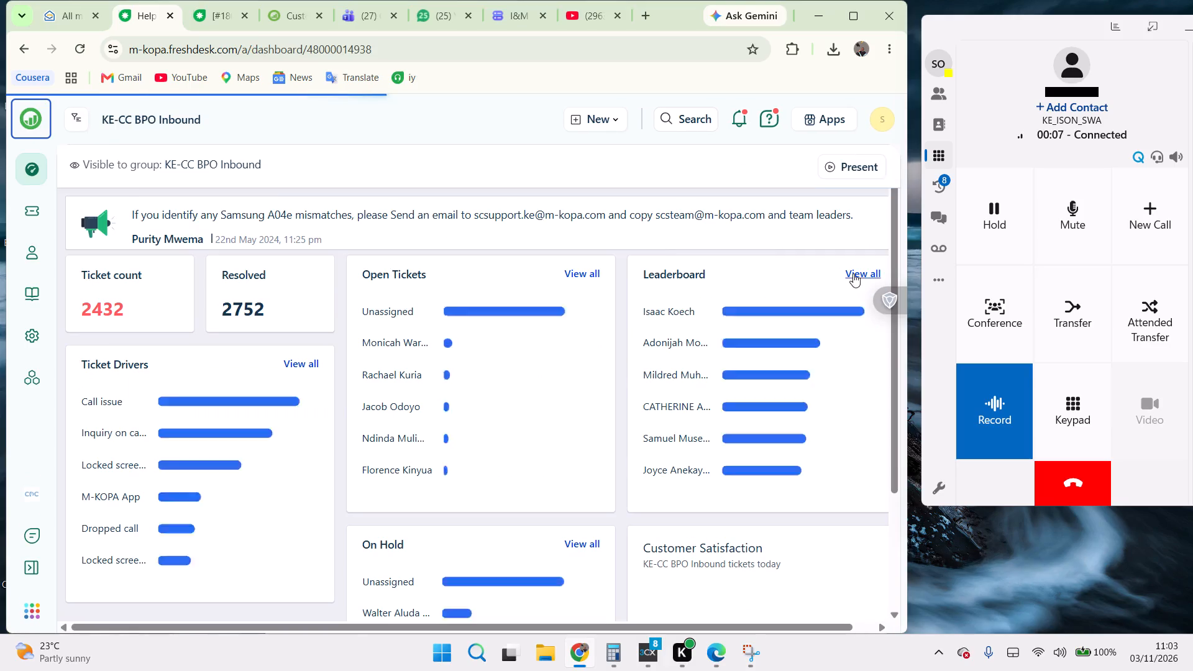
# View the full agent leaderboard for the KE-CC BPO Inbound group and refresh it.
pyautogui.click(857, 273)
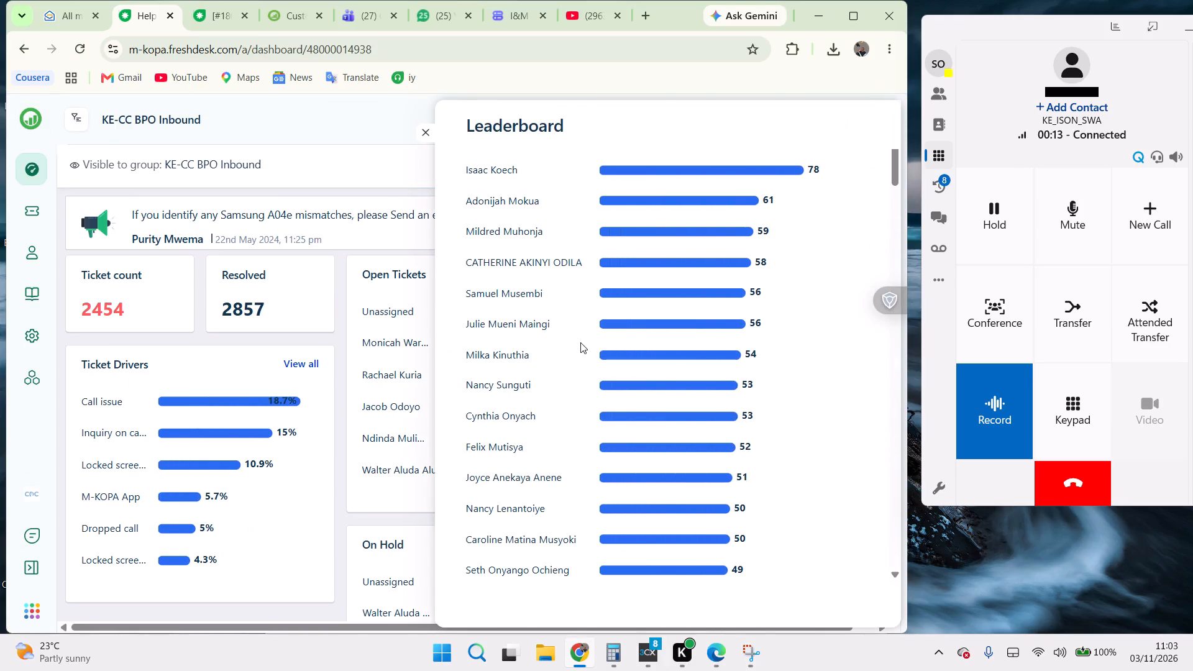
pyautogui.click(418, 134)
pyautogui.click(852, 276)
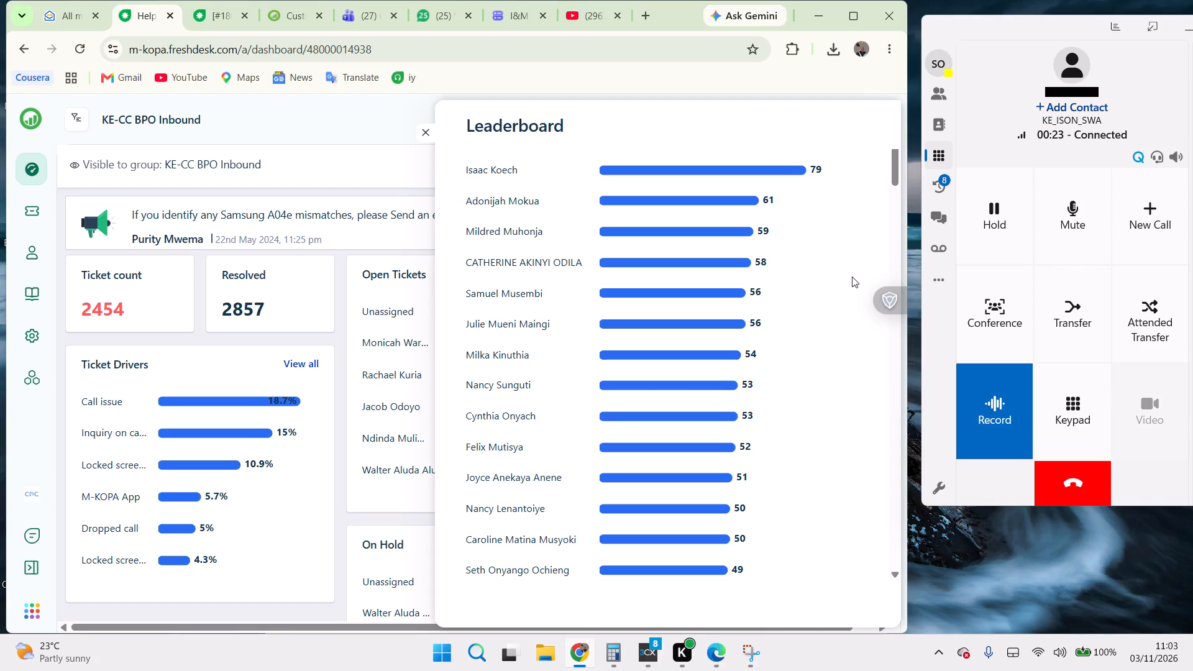
# Start a private note on the new inbound call ticket with the caller's surname.
pyautogui.click(199, 16)
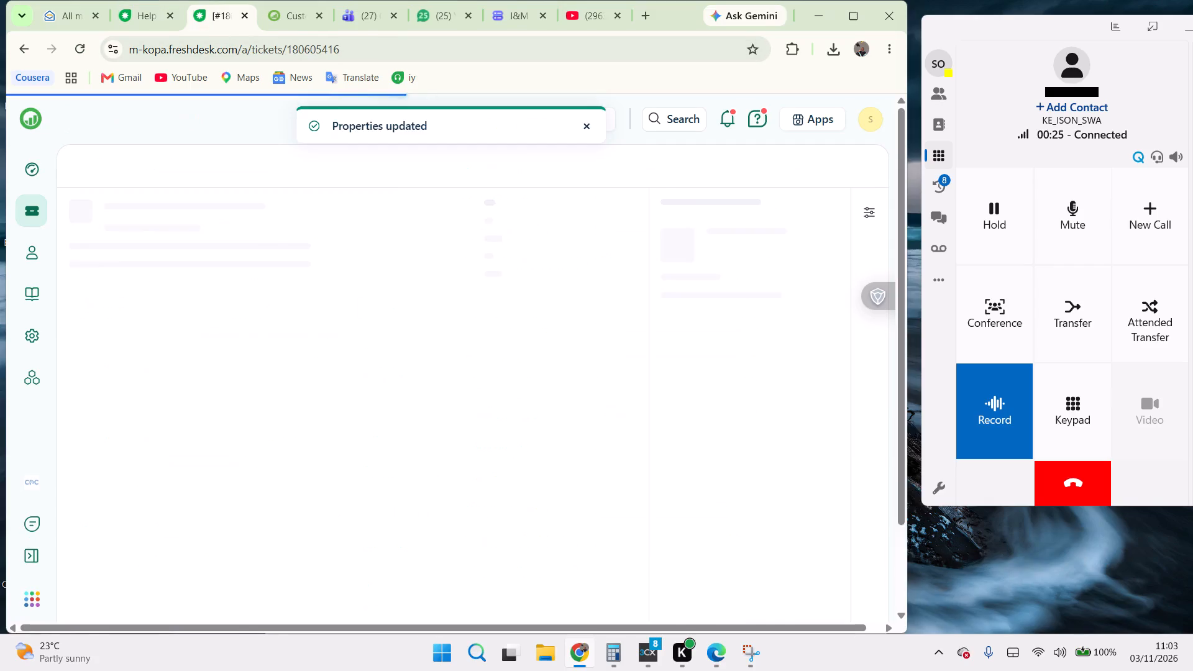
pyautogui.click(220, 527)
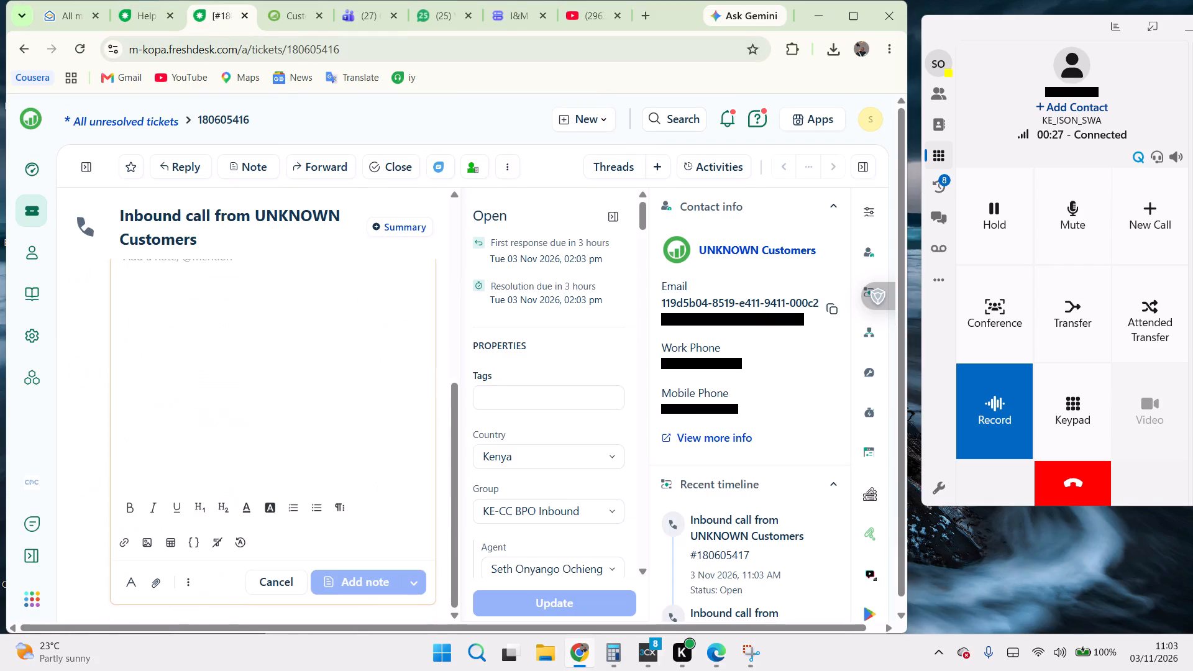
pyautogui.scroll(1, 221, 387)
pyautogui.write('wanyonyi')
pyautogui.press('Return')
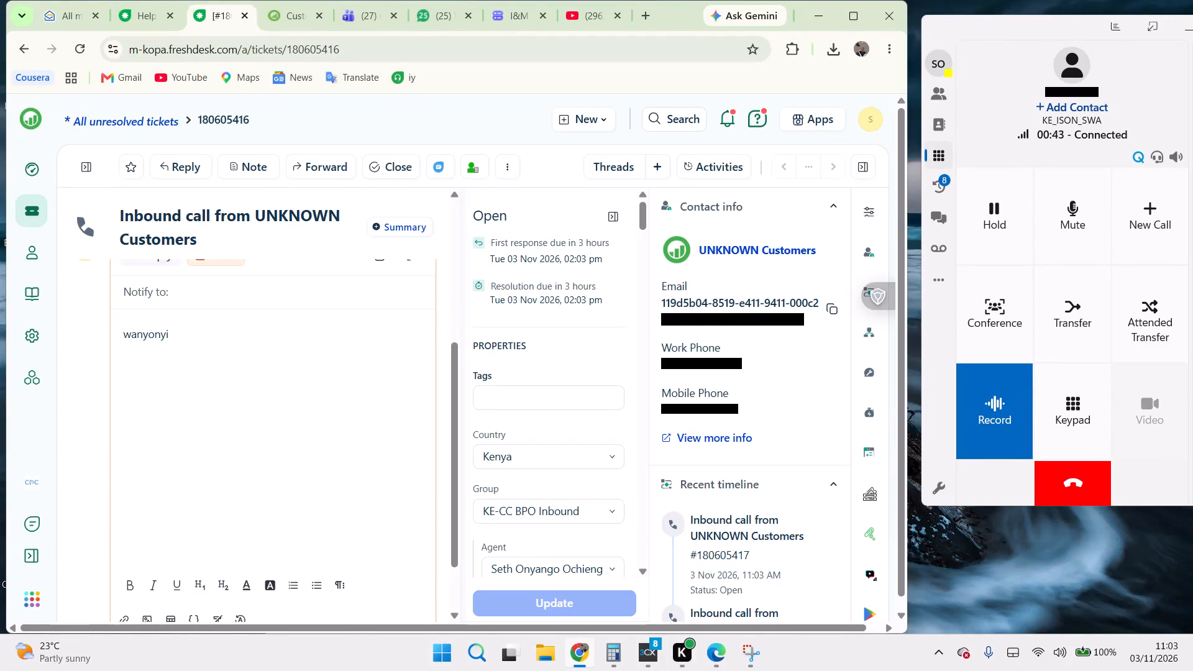
# Look up the caller's account in the M-KOPA customer dashboard by account number.
pyautogui.click(291, 16)
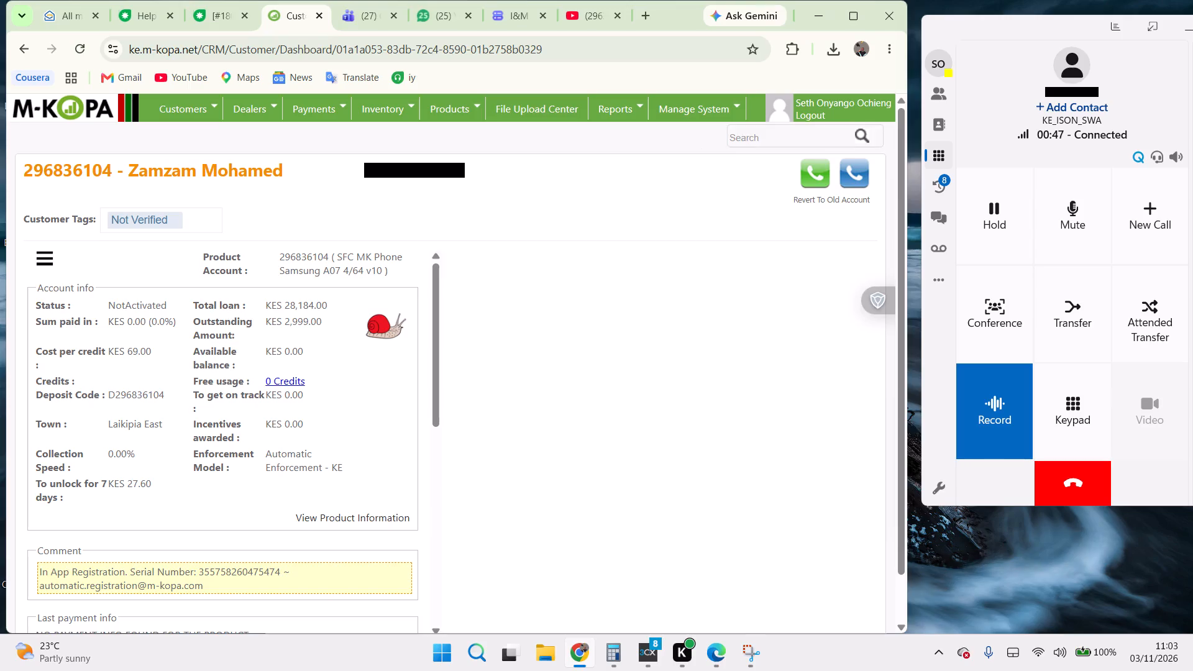
pyautogui.click(746, 139)
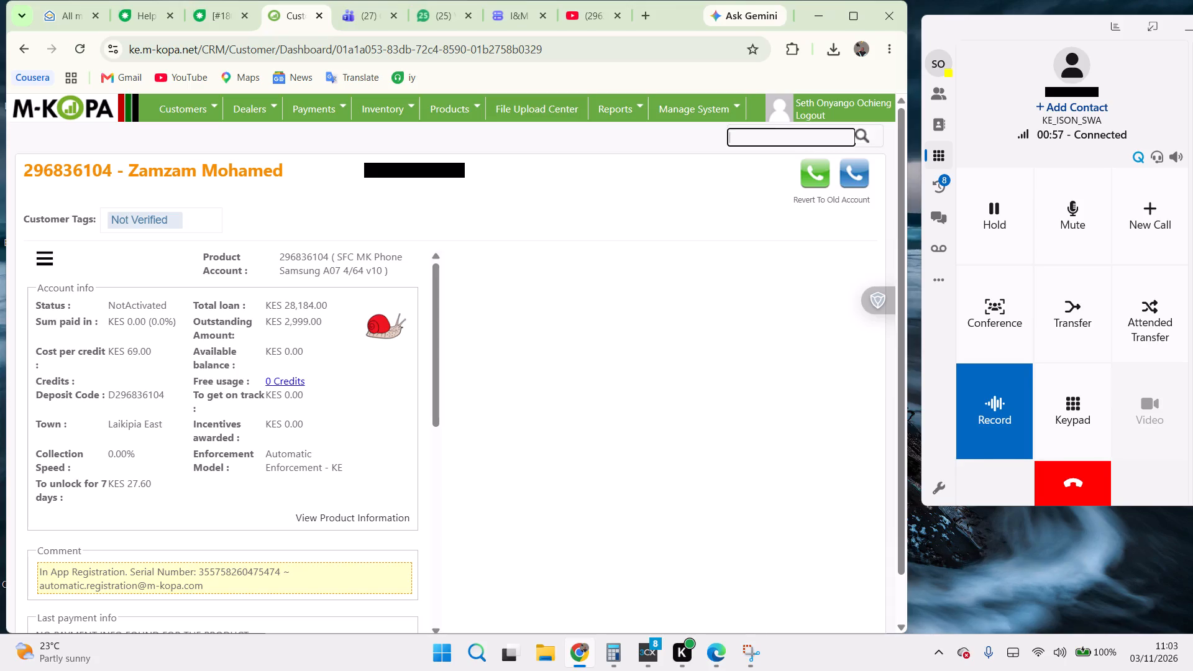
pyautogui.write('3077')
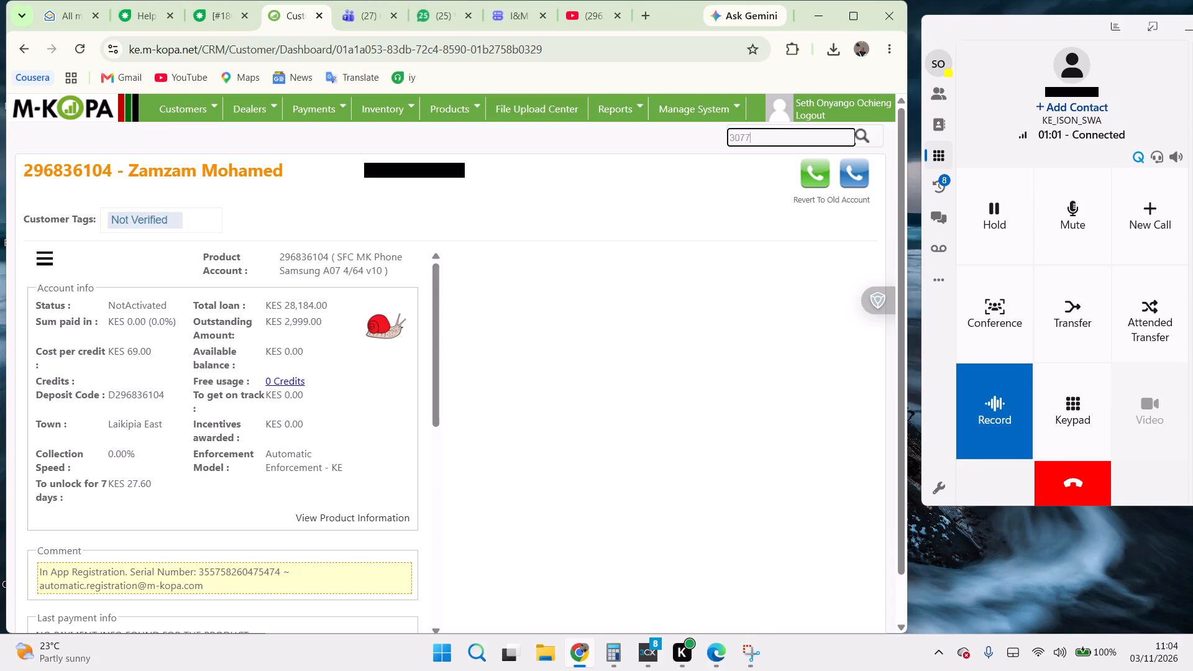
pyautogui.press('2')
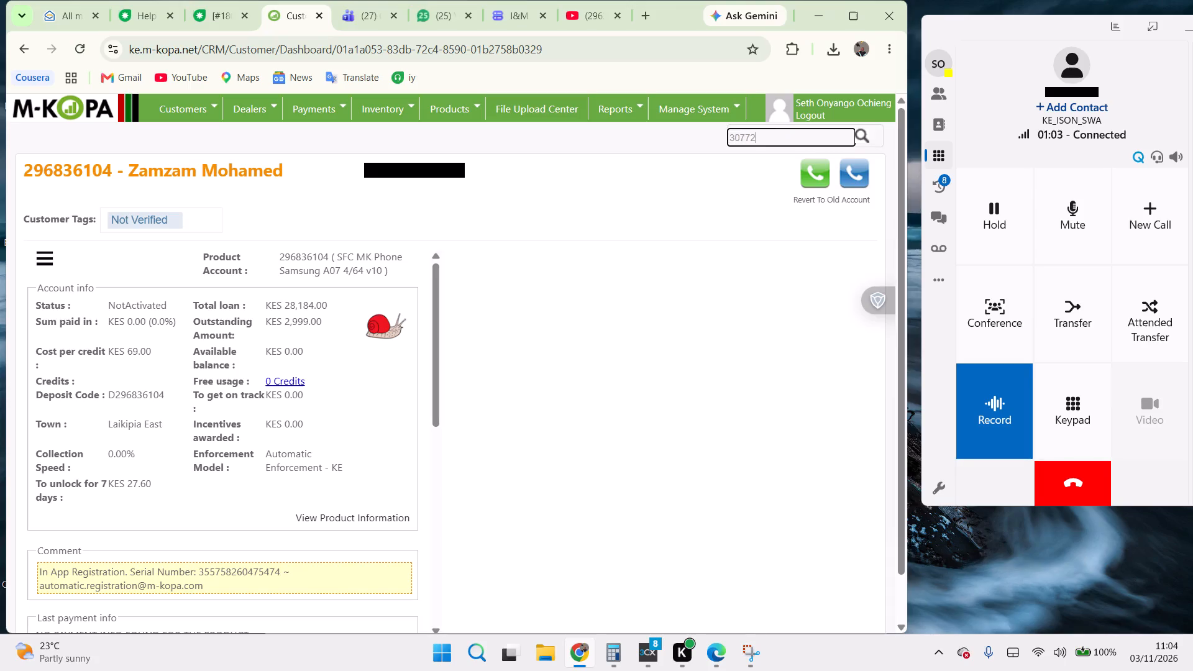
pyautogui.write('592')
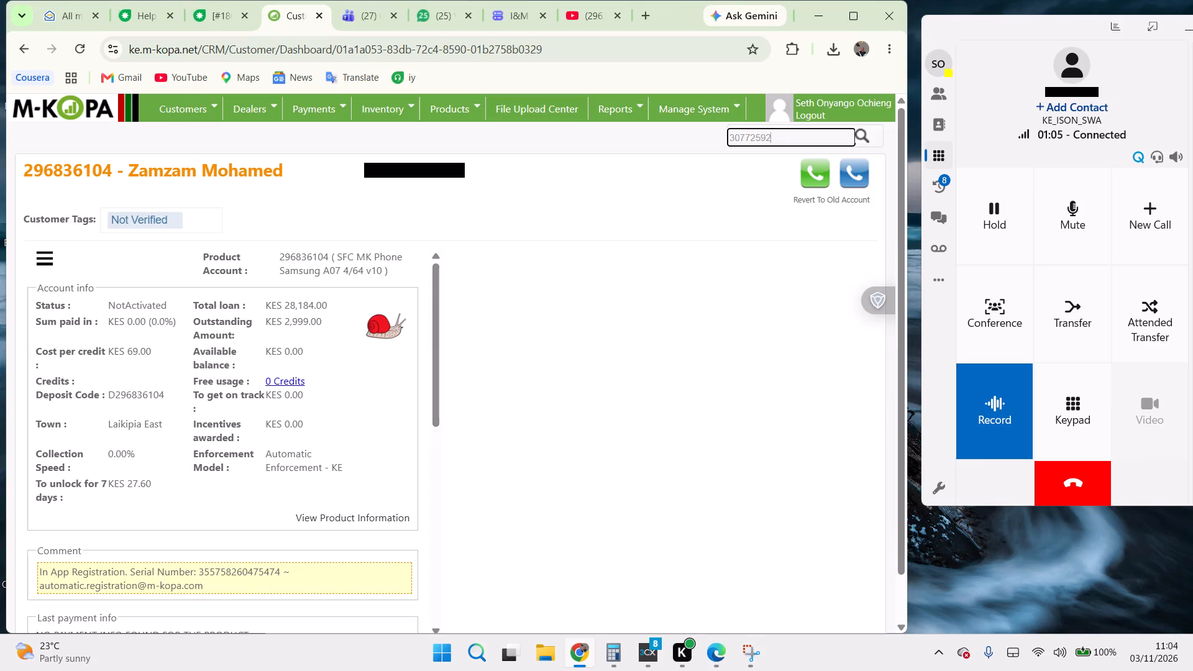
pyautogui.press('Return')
pyautogui.tripleClick(746, 139)
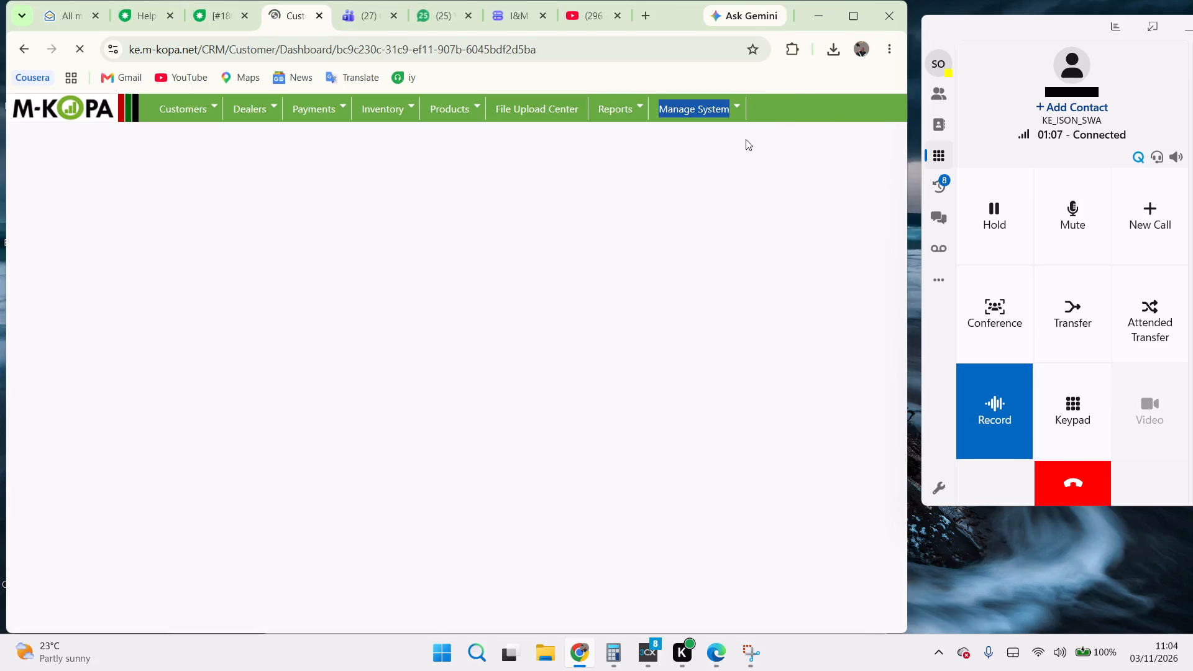
pyautogui.click(432, 276)
pyautogui.click(103, 189)
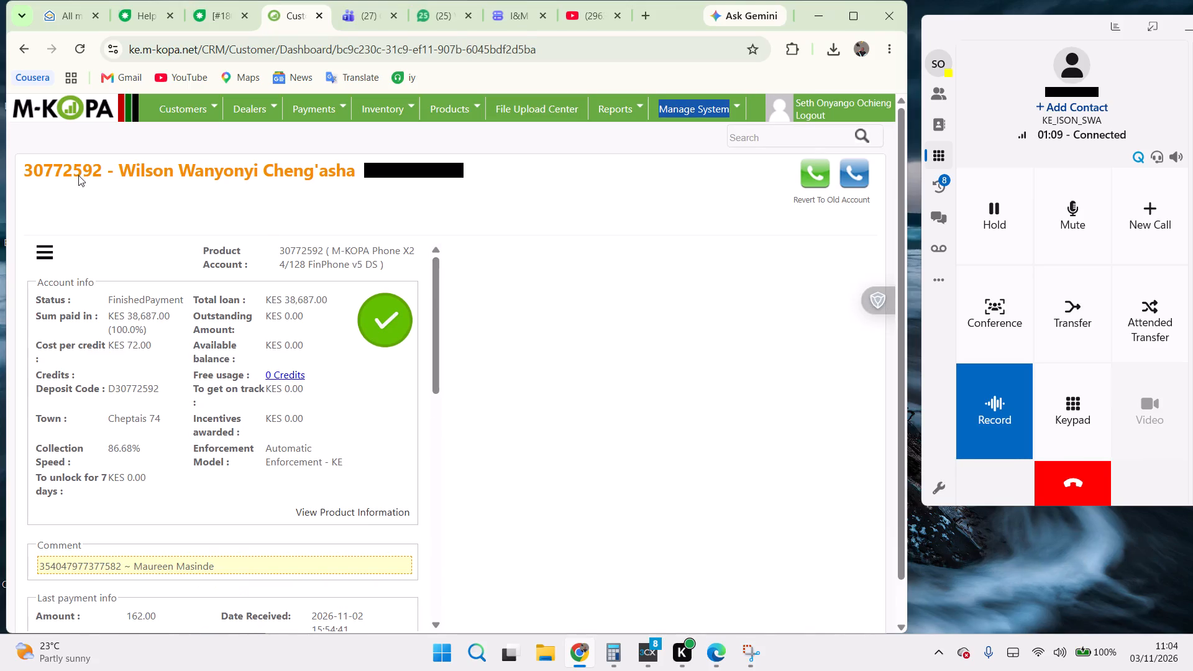
# Copy the caller's account number from the customer dashboard and assign the inbound call ticket to that customer.
pyautogui.tripleClick(78, 166)
pyautogui.click(78, 166)
pyautogui.click(78, 166)
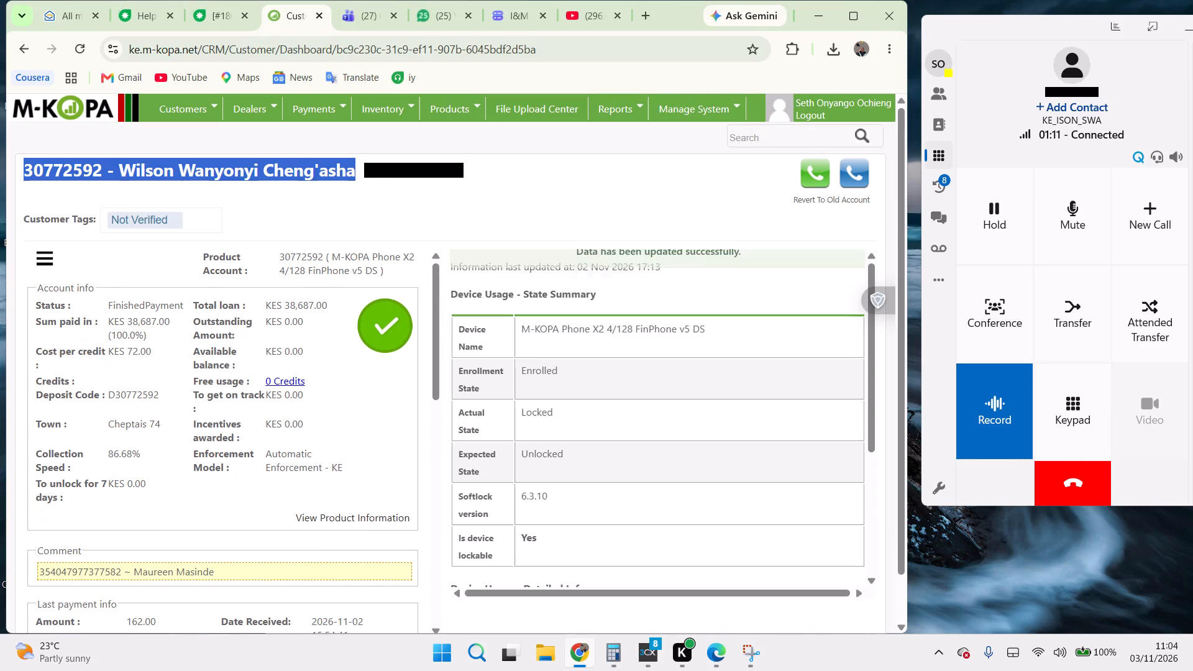
pyautogui.click(115, 169)
pyautogui.doubleClick(53, 168)
pyautogui.rightClick(53, 168)
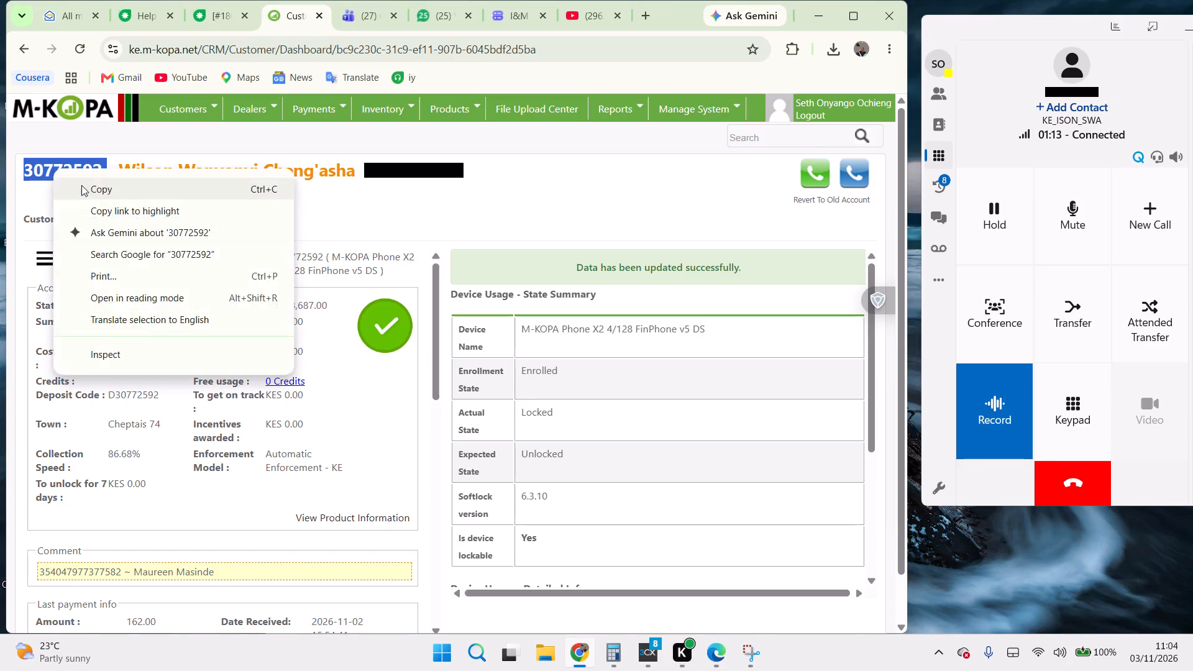
pyautogui.click(93, 188)
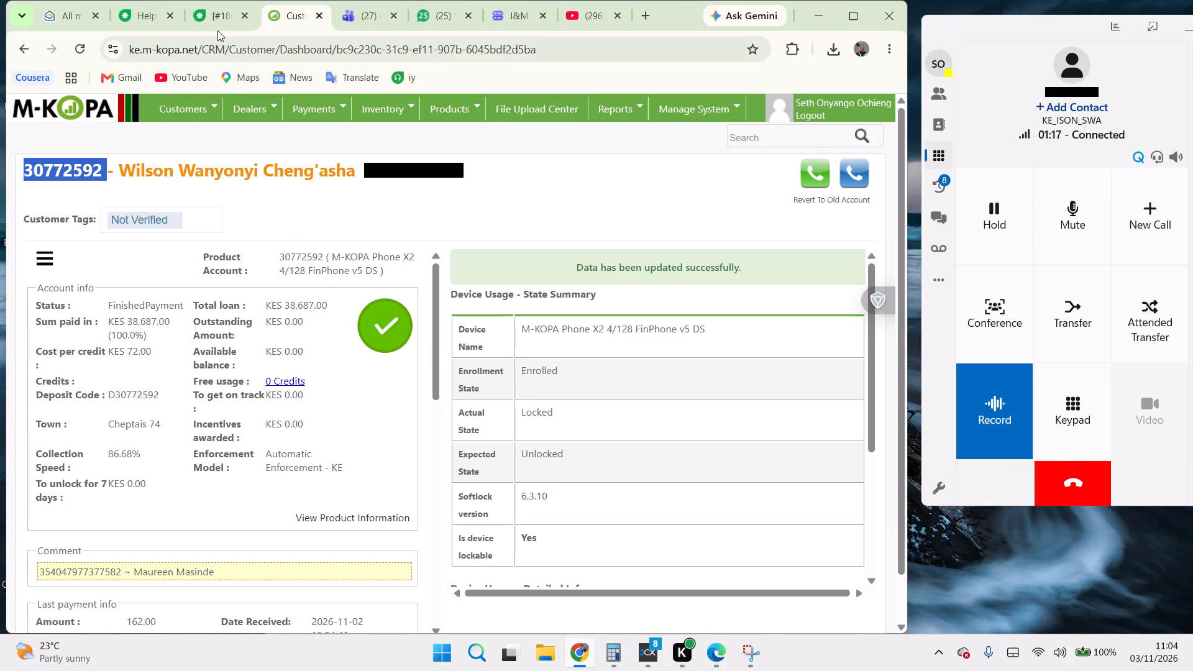
pyautogui.click(213, 14)
pyautogui.scroll(-8, 762, 409)
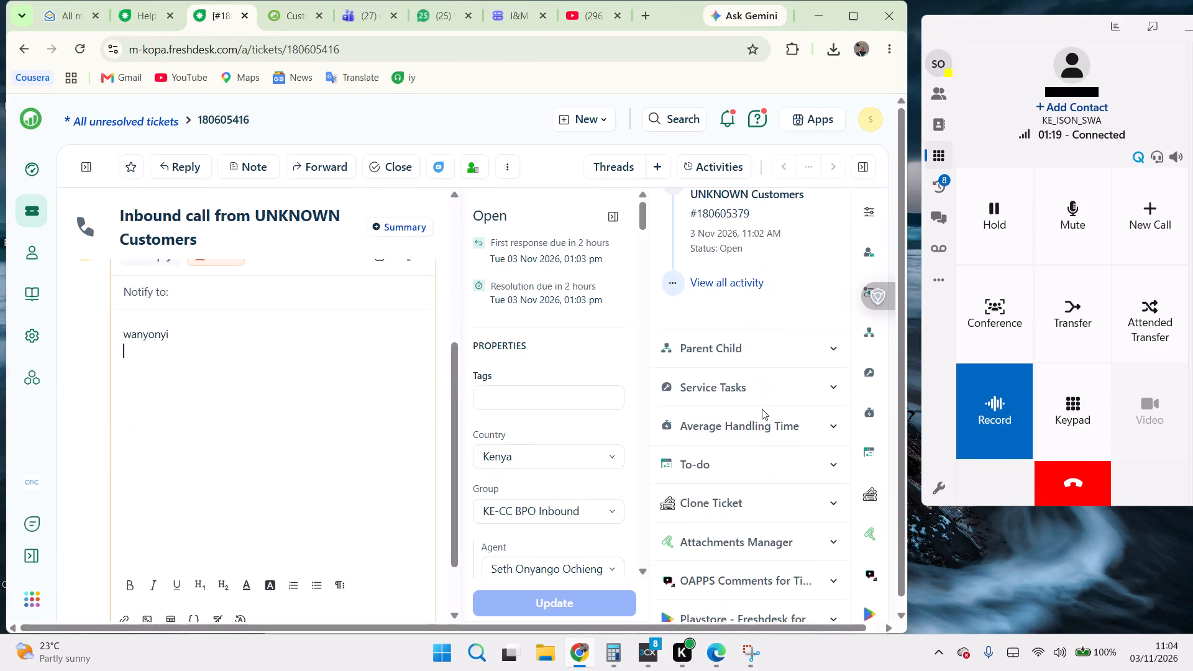
pyautogui.scroll(-1, 762, 409)
pyautogui.scroll(1, 762, 409)
pyautogui.scroll(-5, 762, 409)
pyautogui.scroll(2, 762, 409)
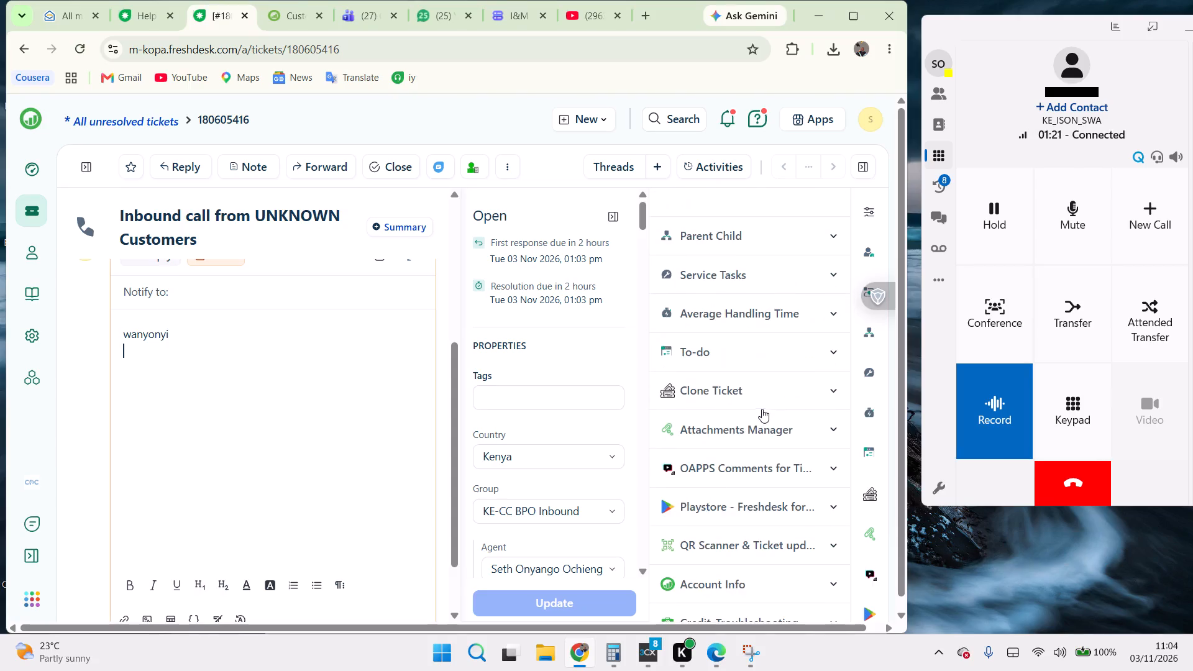
pyautogui.scroll(-2, 762, 409)
pyautogui.click(830, 429)
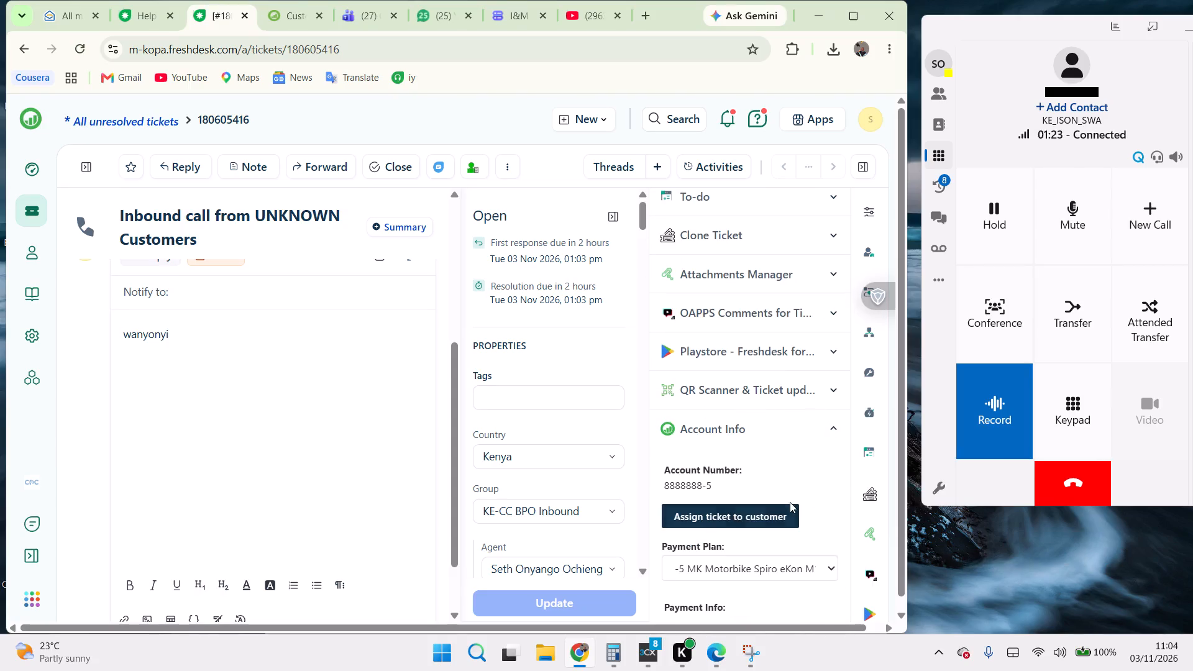
pyautogui.click(726, 514)
pyautogui.click(495, 169)
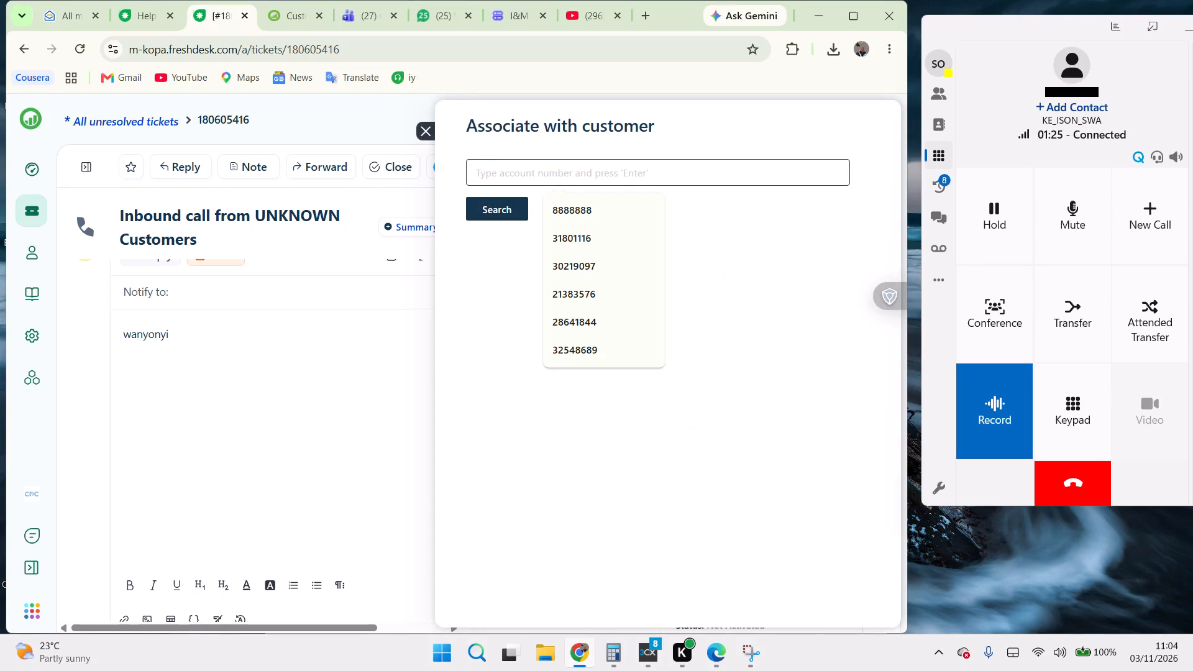
pyautogui.hotkey('ctrl', 'v')
pyautogui.press('BackSpace')
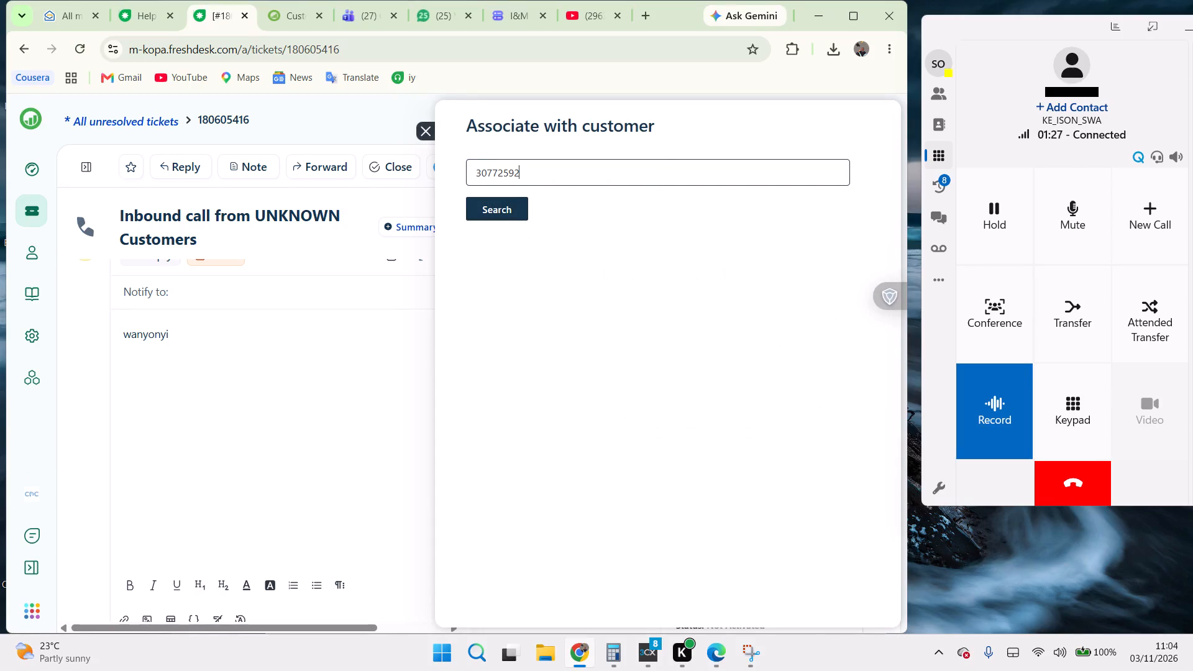
pyautogui.click(480, 209)
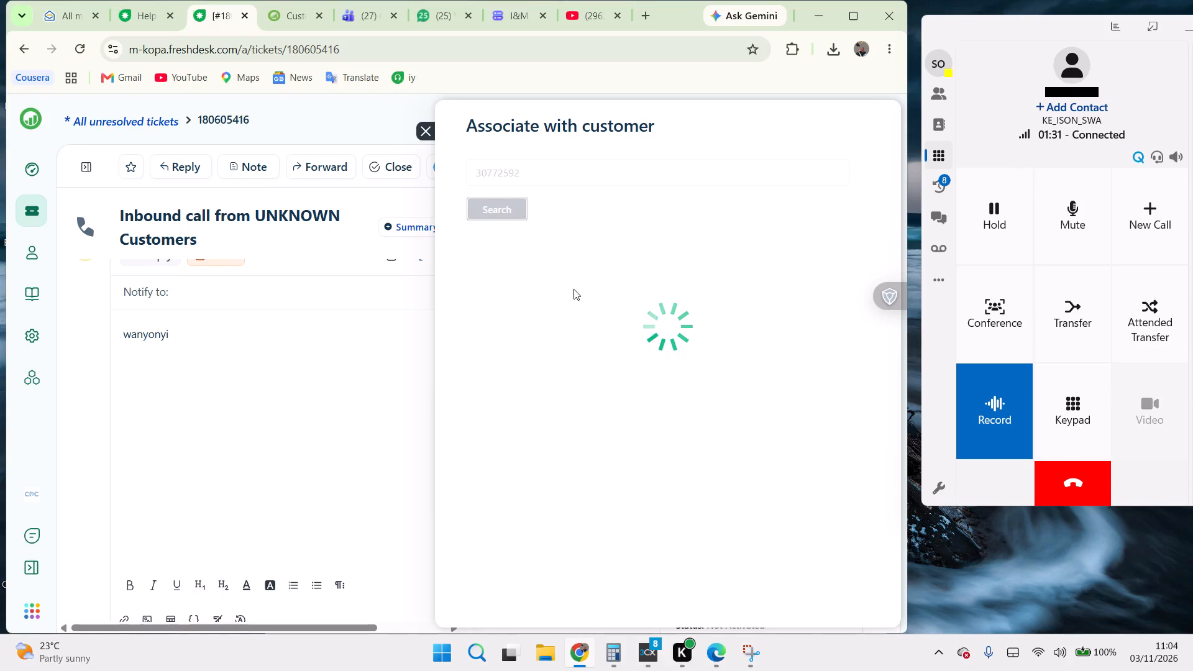
pyautogui.click(595, 383)
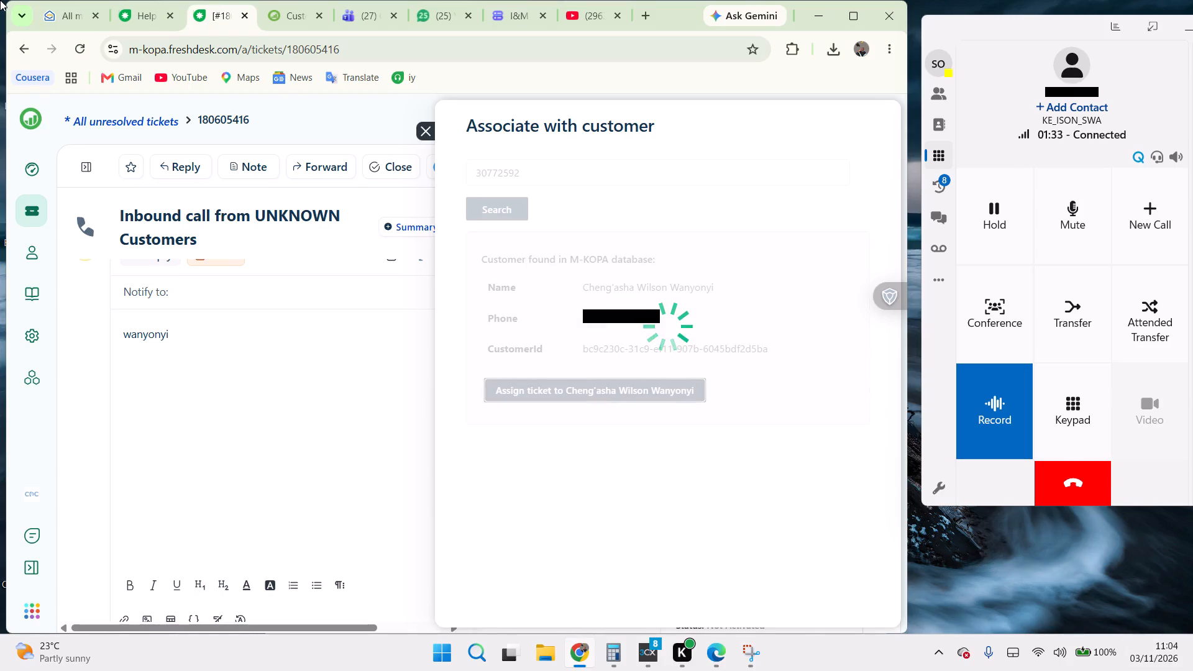
# Check the customer's dashboard, and set the call ticket's Interaction Category to M-KOPA HMD Devices and its Reason for interaction to M-KOPA App.
pyautogui.click(278, 14)
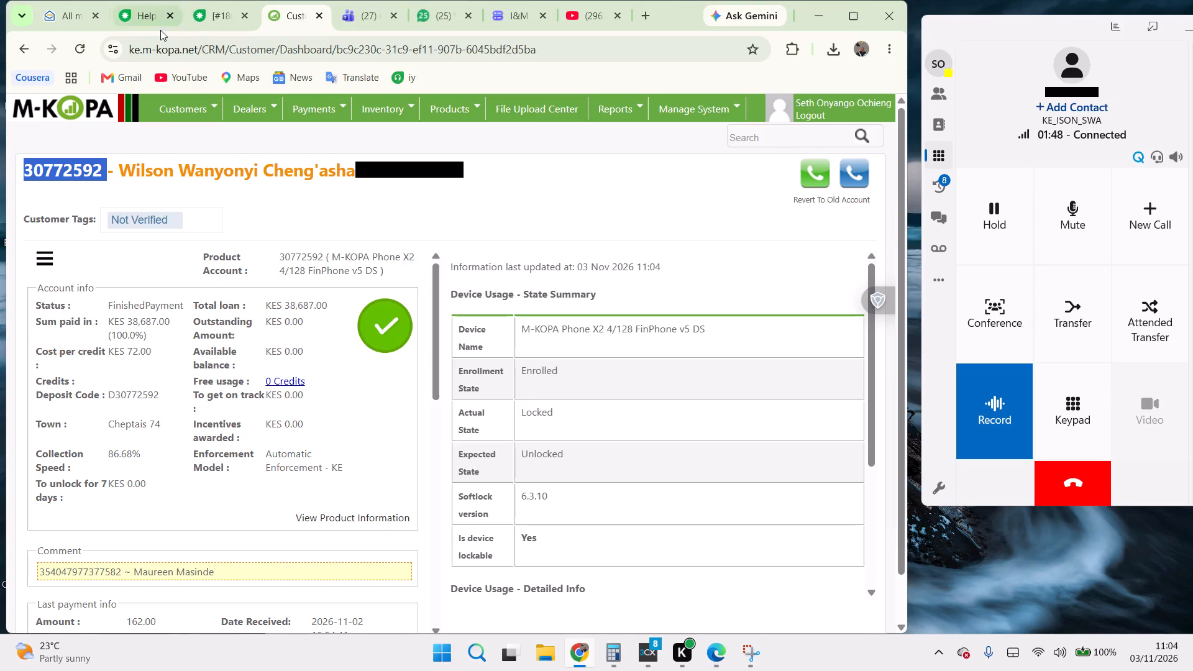
pyautogui.click(203, 14)
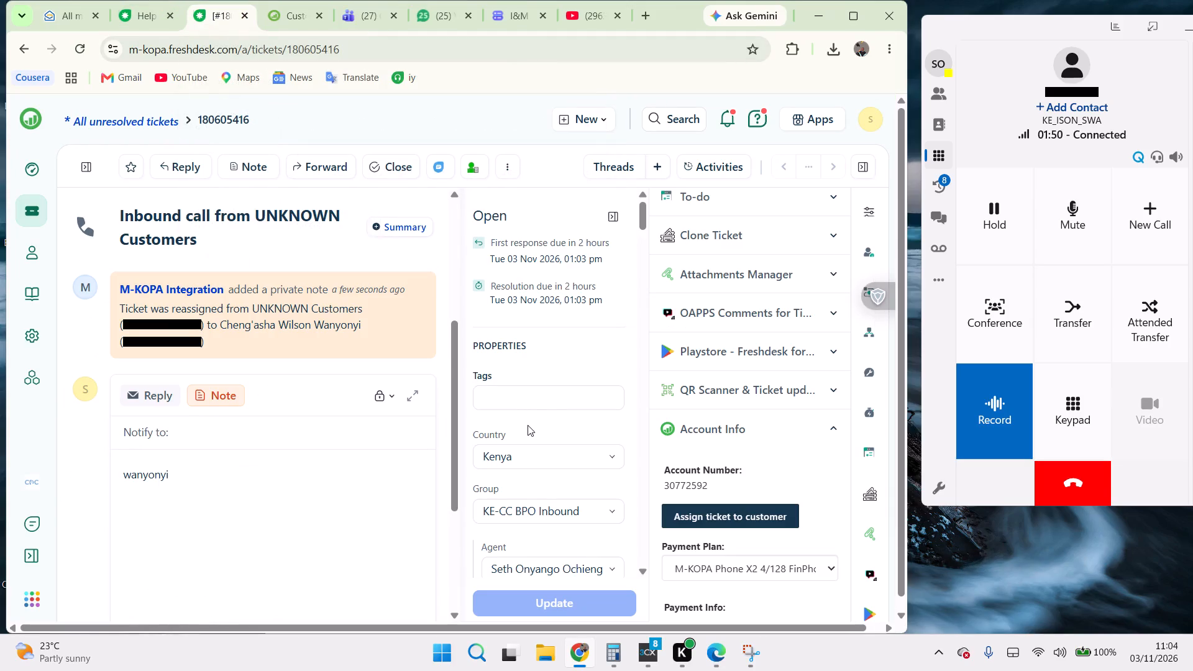
pyautogui.scroll(-2, 528, 425)
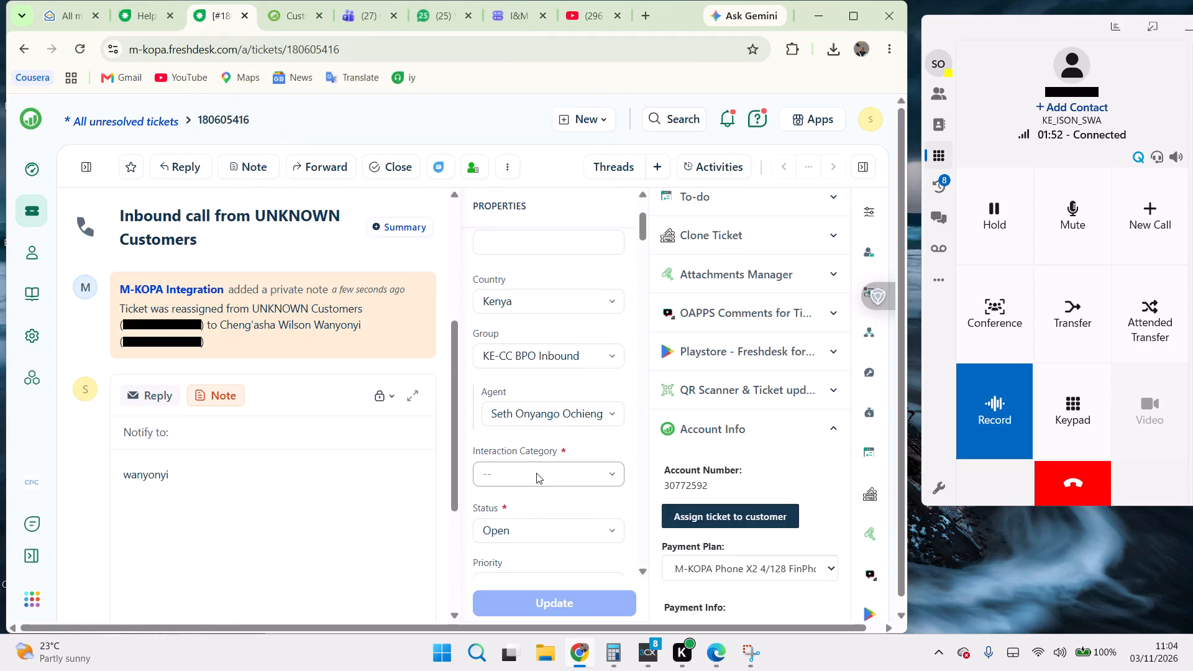
pyautogui.scroll(-2, 565, 435)
pyautogui.scroll(1, 557, 414)
pyautogui.scroll(-2, 557, 414)
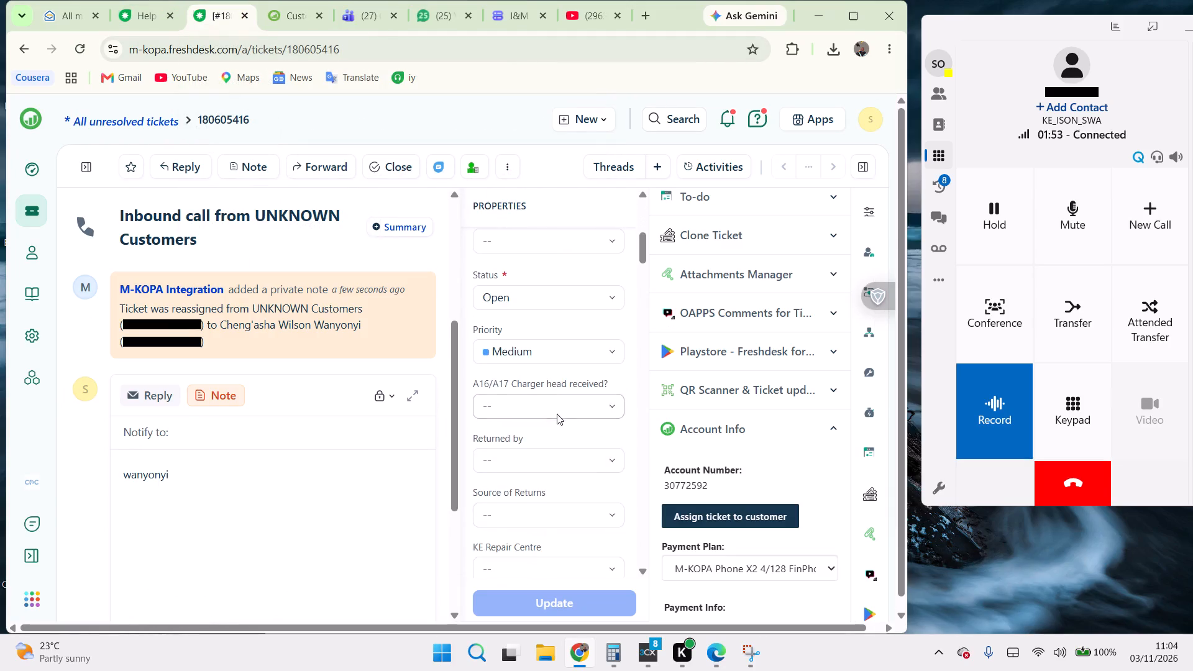
pyautogui.scroll(2, 551, 395)
pyautogui.click(541, 396)
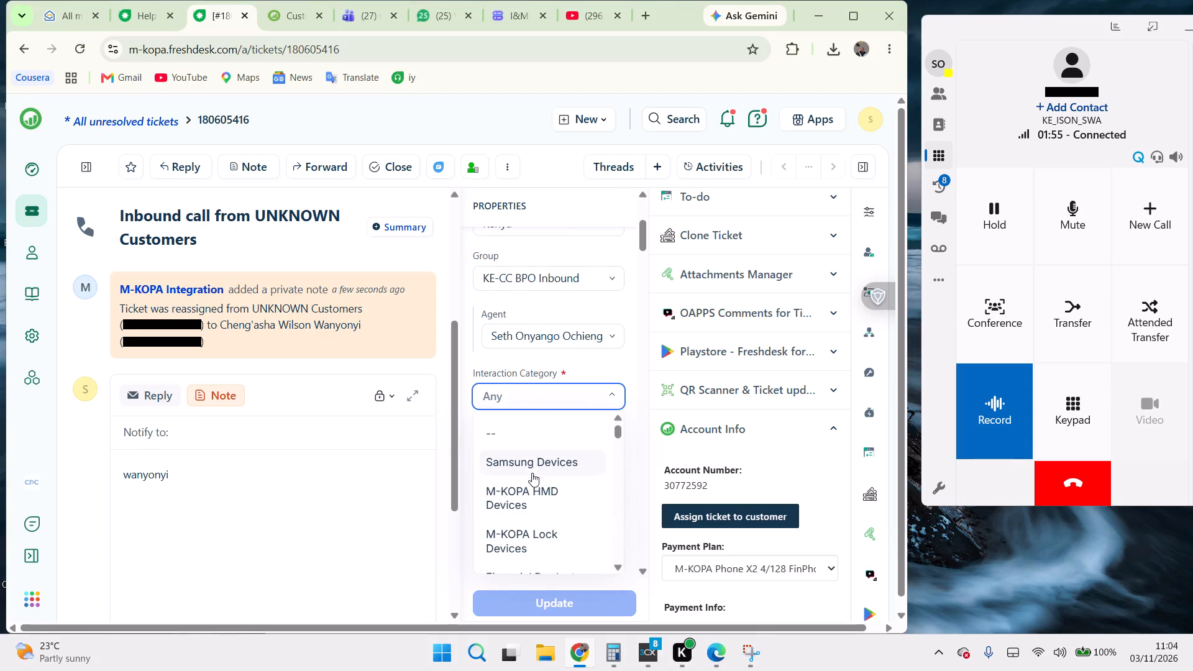
pyautogui.click(526, 489)
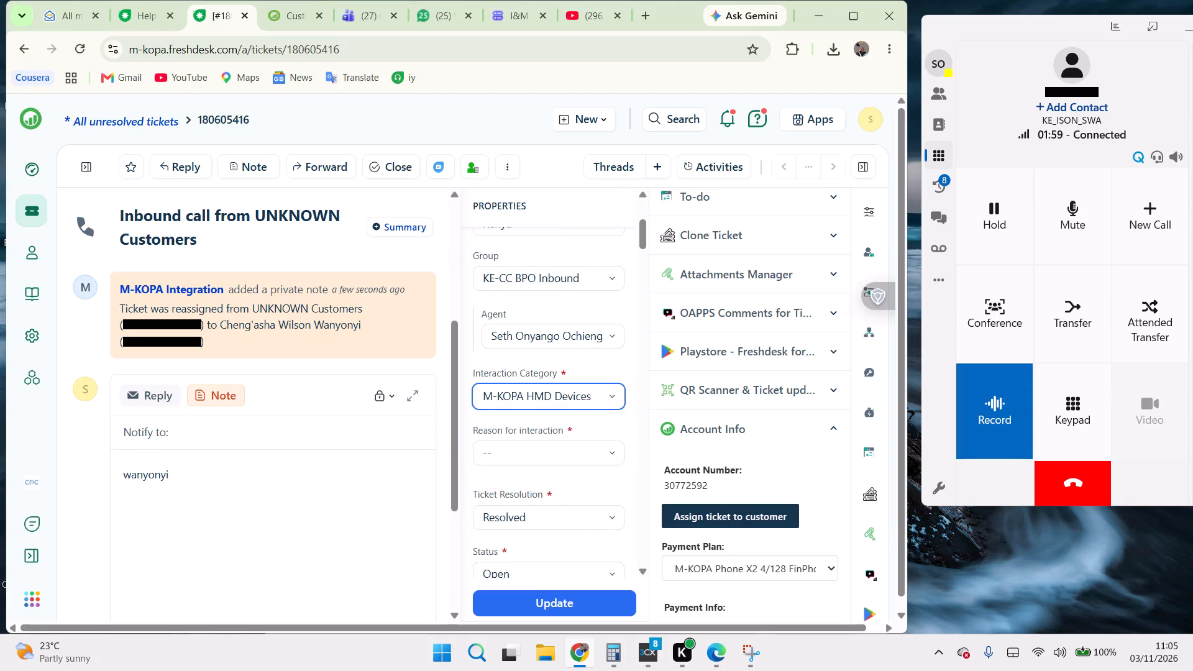
pyautogui.scroll(-4, 570, 442)
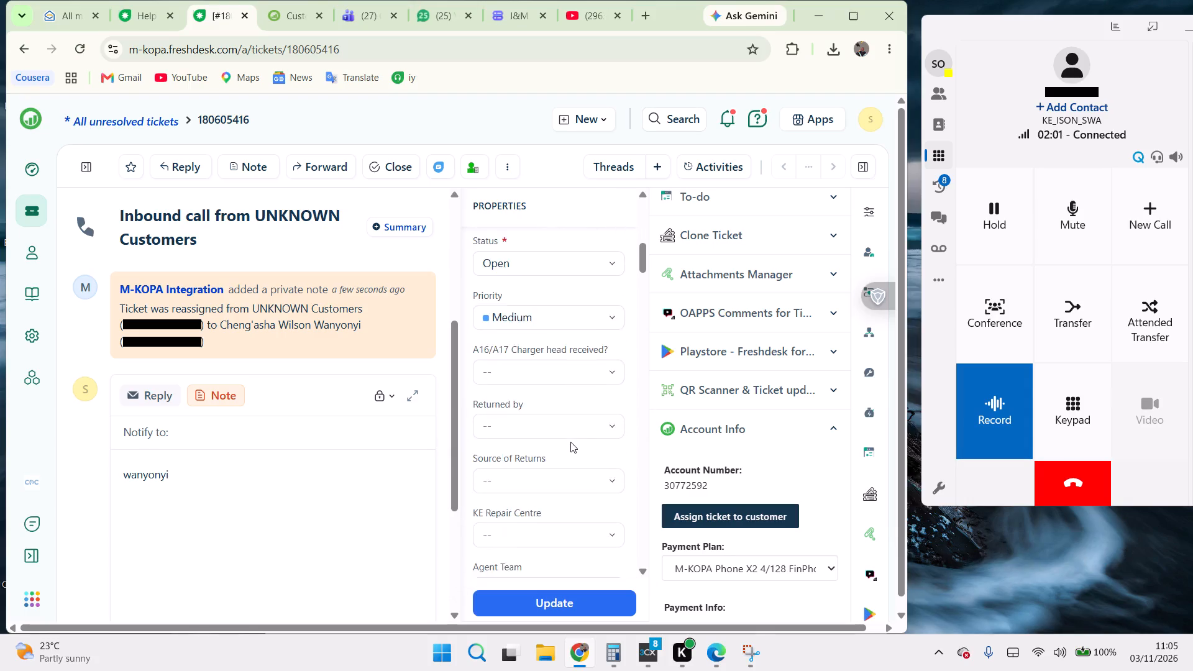
pyautogui.scroll(1, 570, 442)
pyautogui.scroll(-1, 570, 442)
pyautogui.scroll(2, 570, 442)
pyautogui.click(531, 299)
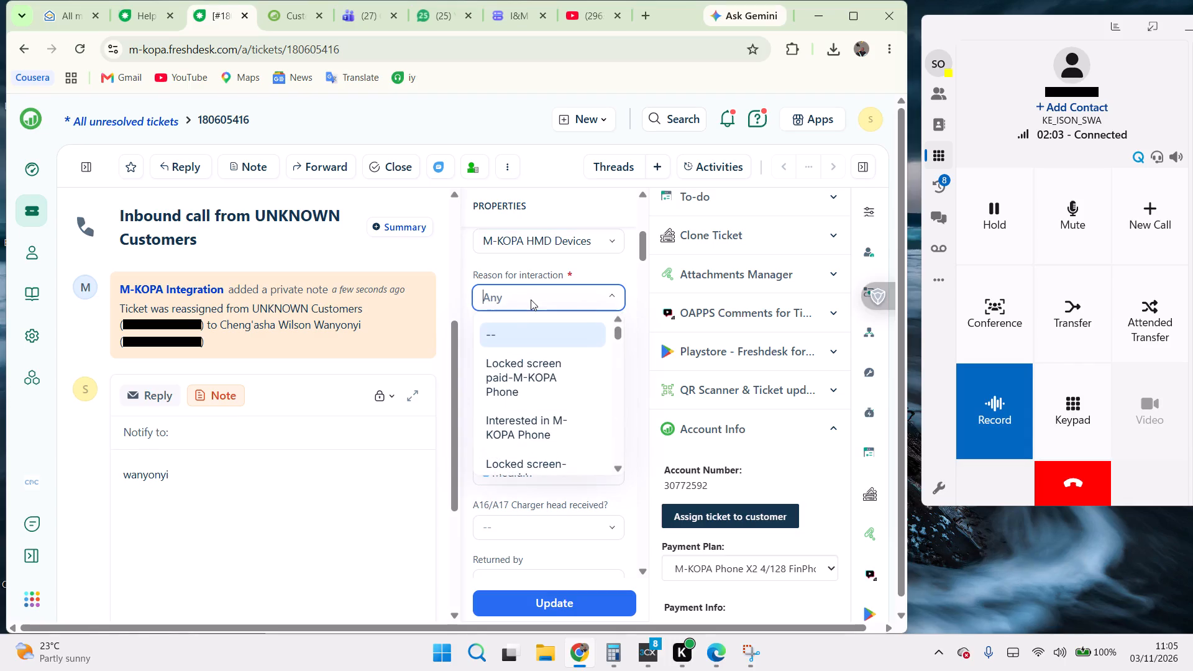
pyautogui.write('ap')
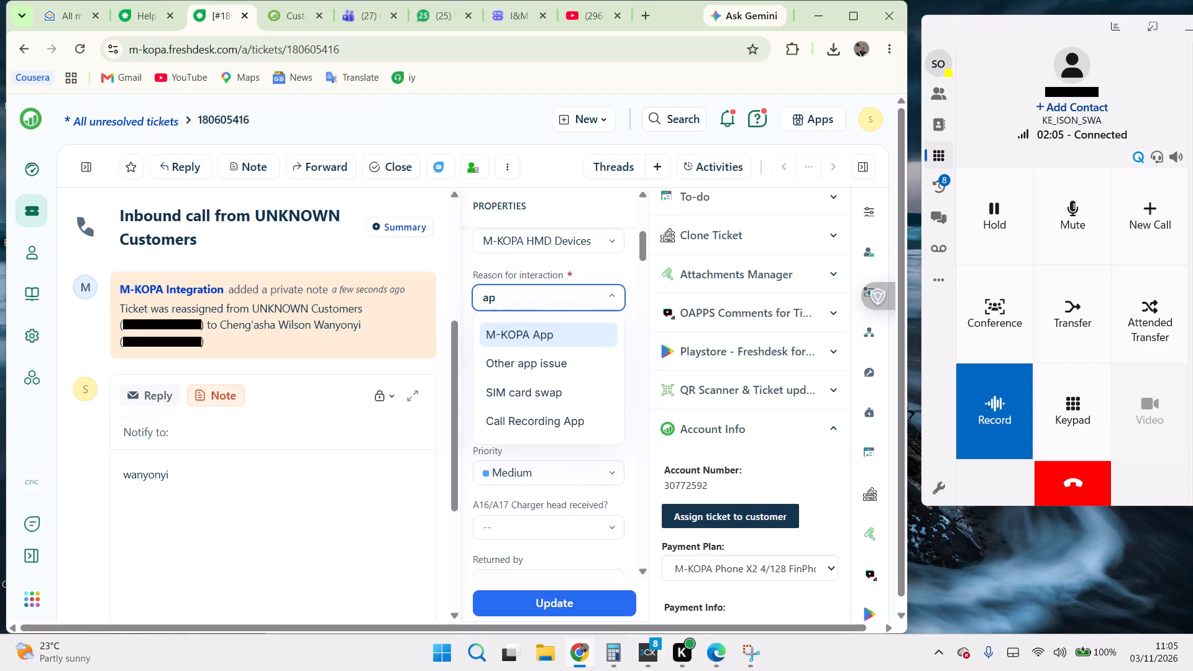
pyautogui.click(506, 333)
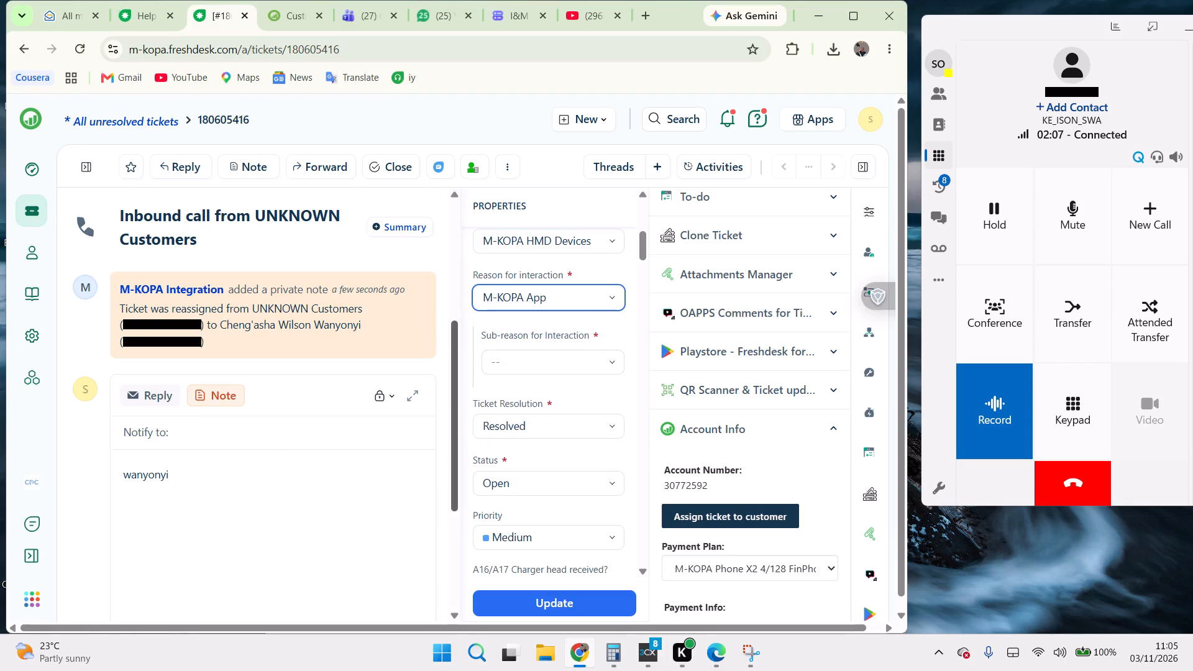
# Set the sub-reason to "Inquiry on how to login" and the outcome to the option starting "Resolved: Customer adv".
pyautogui.scroll(-1, 265, 440)
pyautogui.scroll(1, 265, 440)
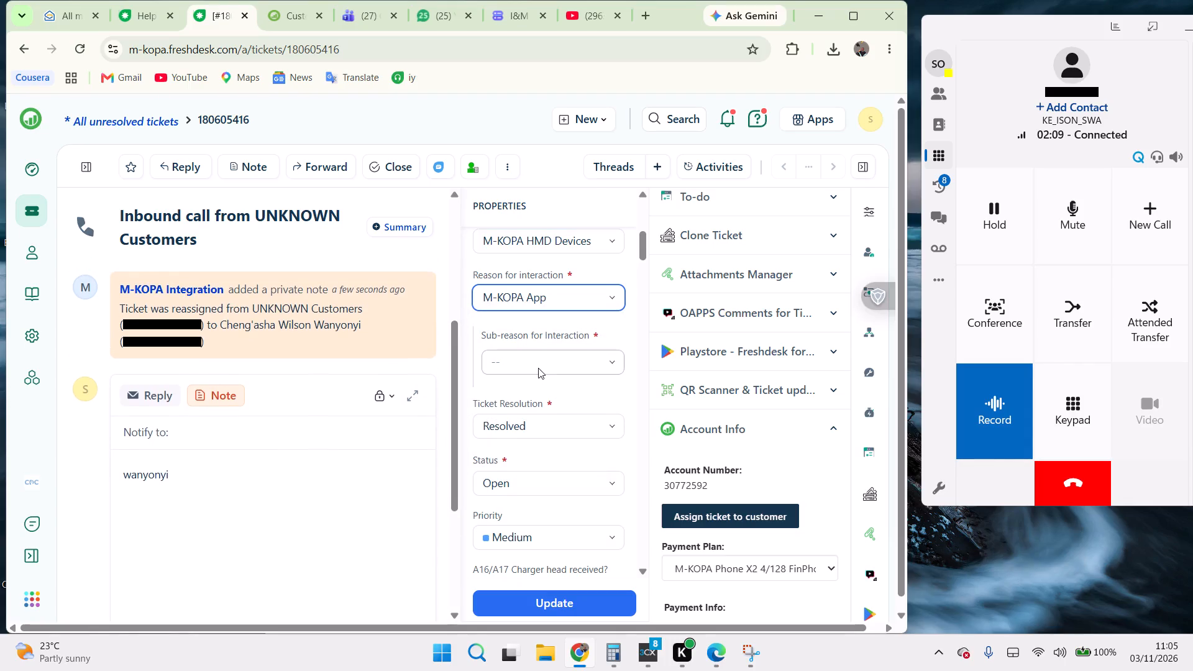
pyautogui.click(538, 368)
pyautogui.click(523, 427)
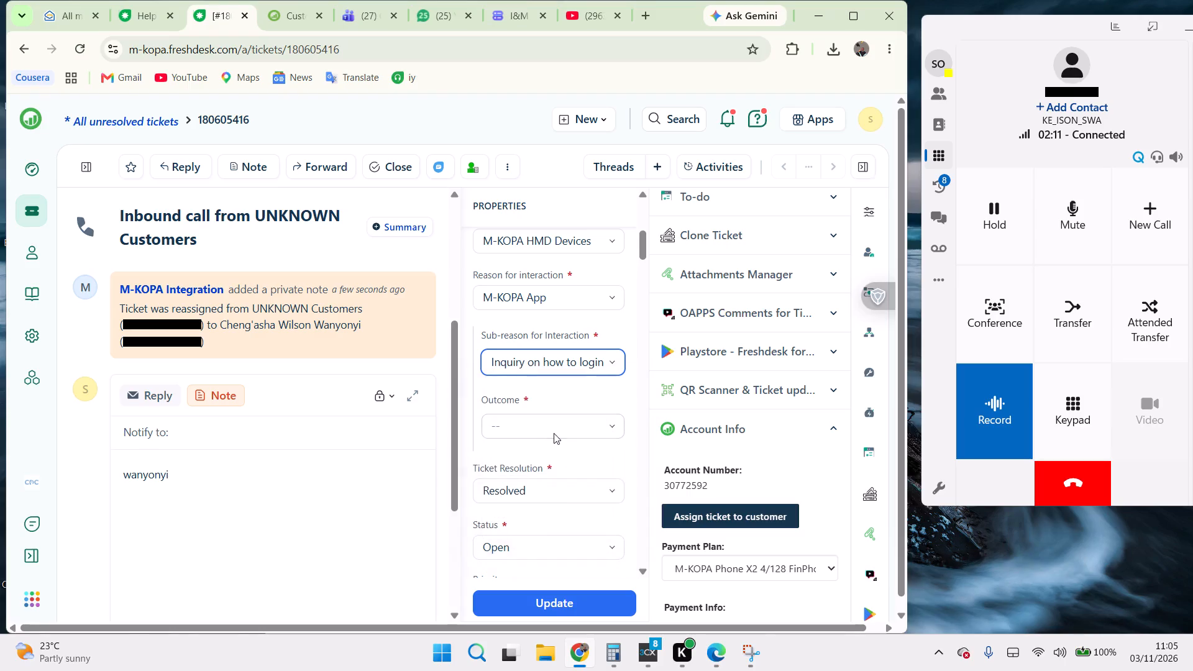
pyautogui.click(554, 429)
pyautogui.click(536, 506)
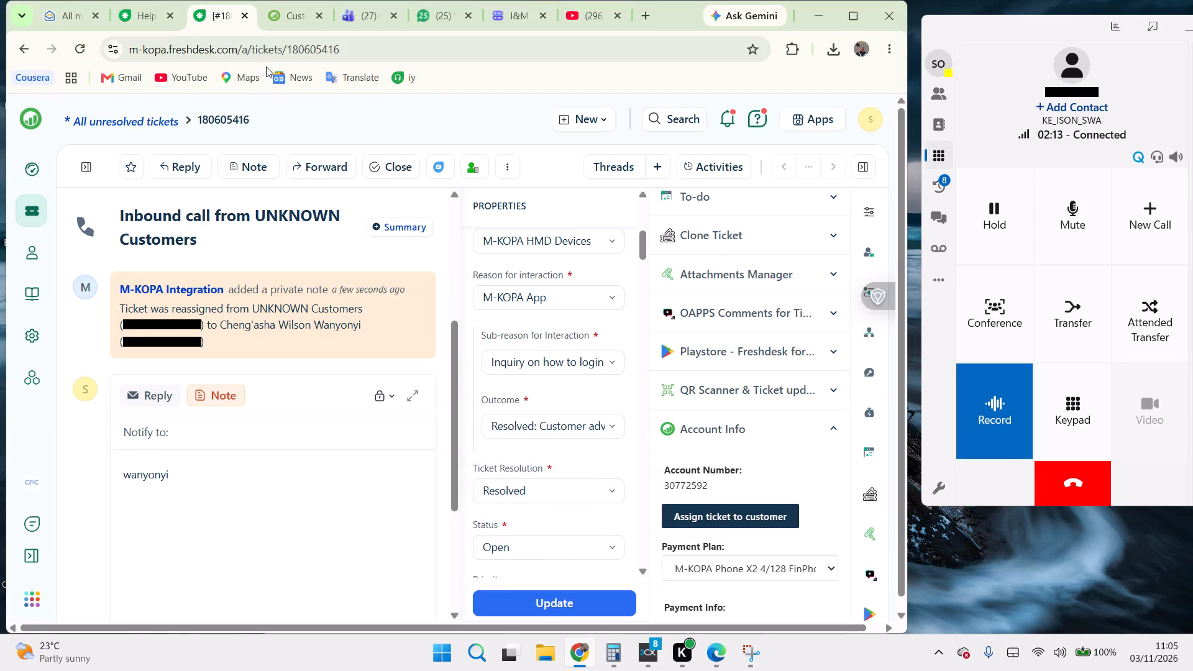
# Open the customer's Update Information form from the M-KOPA customer dashboard and return to the call ticket.
pyautogui.click(275, 22)
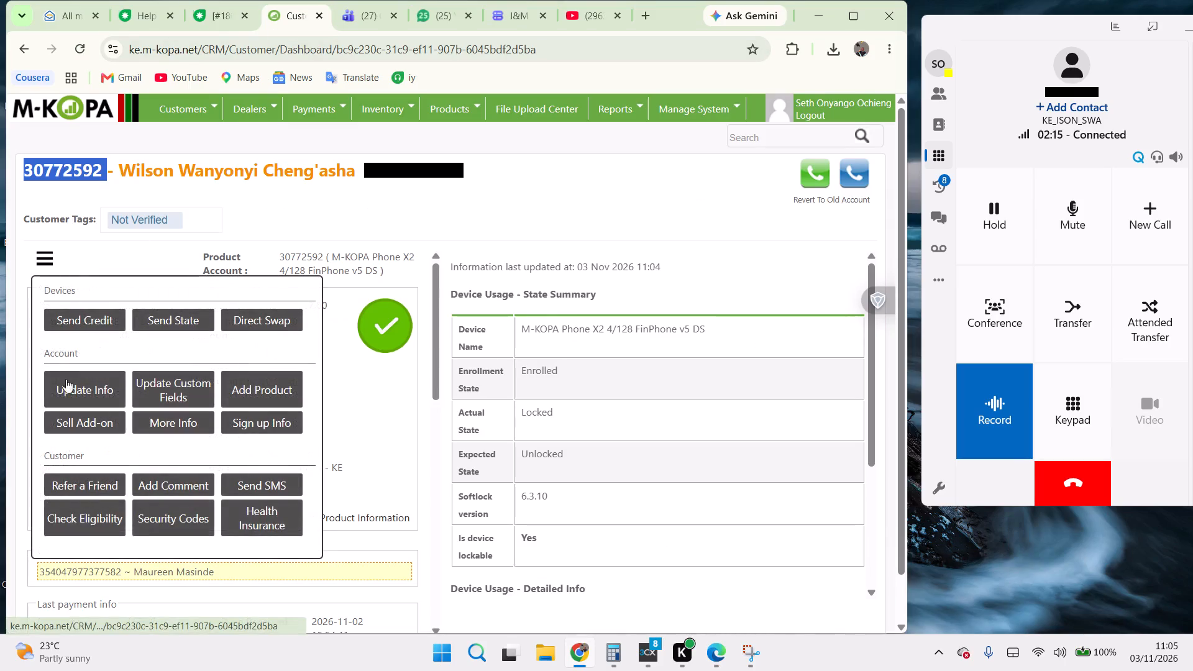
pyautogui.click(70, 395)
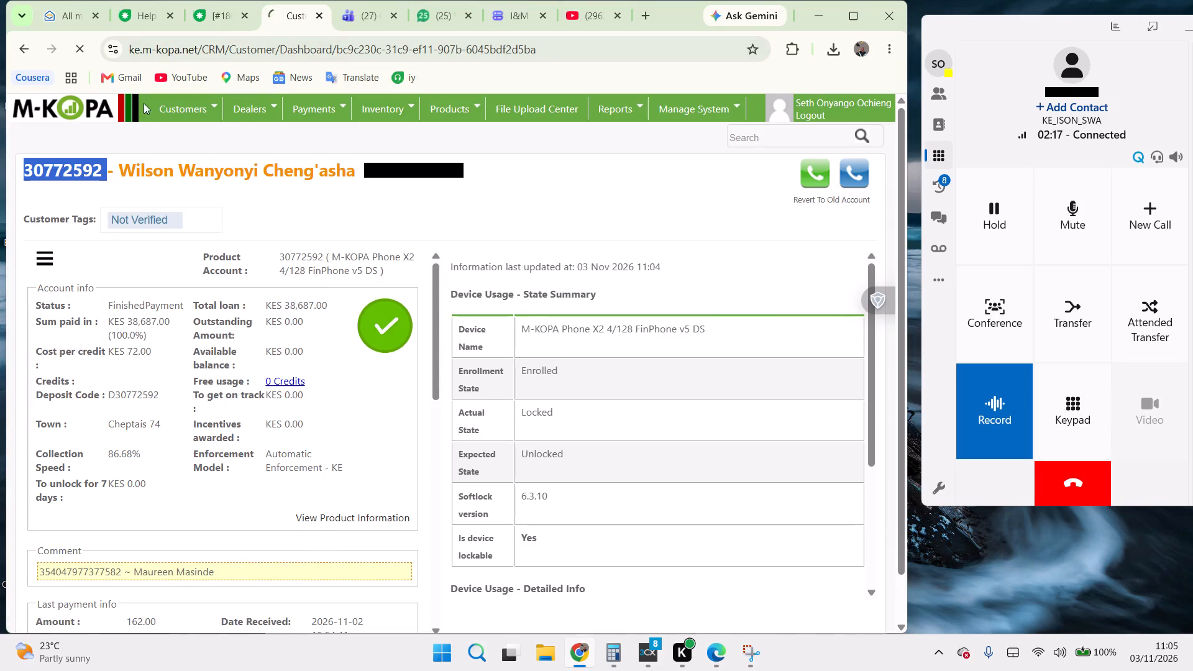
pyautogui.click(215, 13)
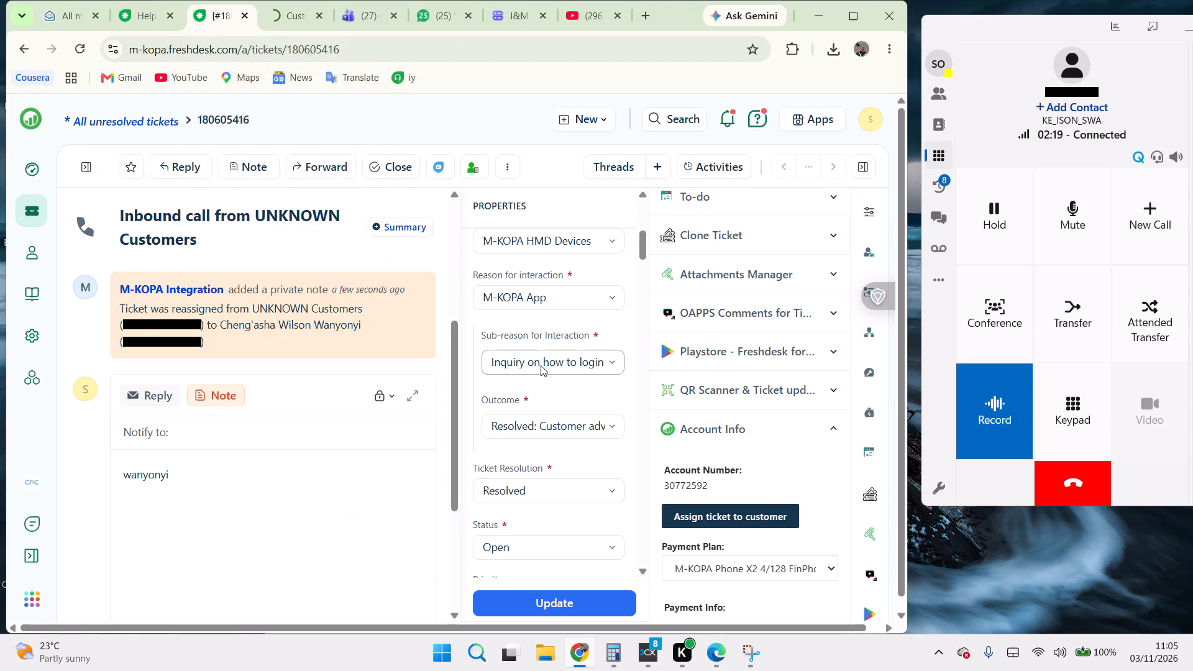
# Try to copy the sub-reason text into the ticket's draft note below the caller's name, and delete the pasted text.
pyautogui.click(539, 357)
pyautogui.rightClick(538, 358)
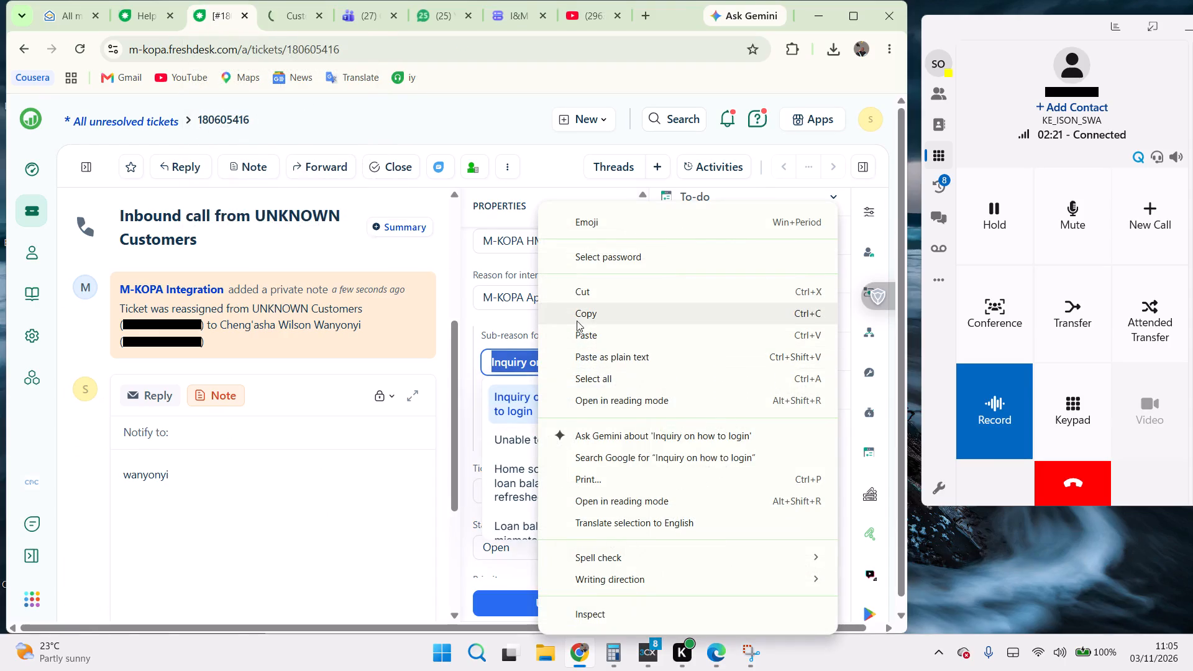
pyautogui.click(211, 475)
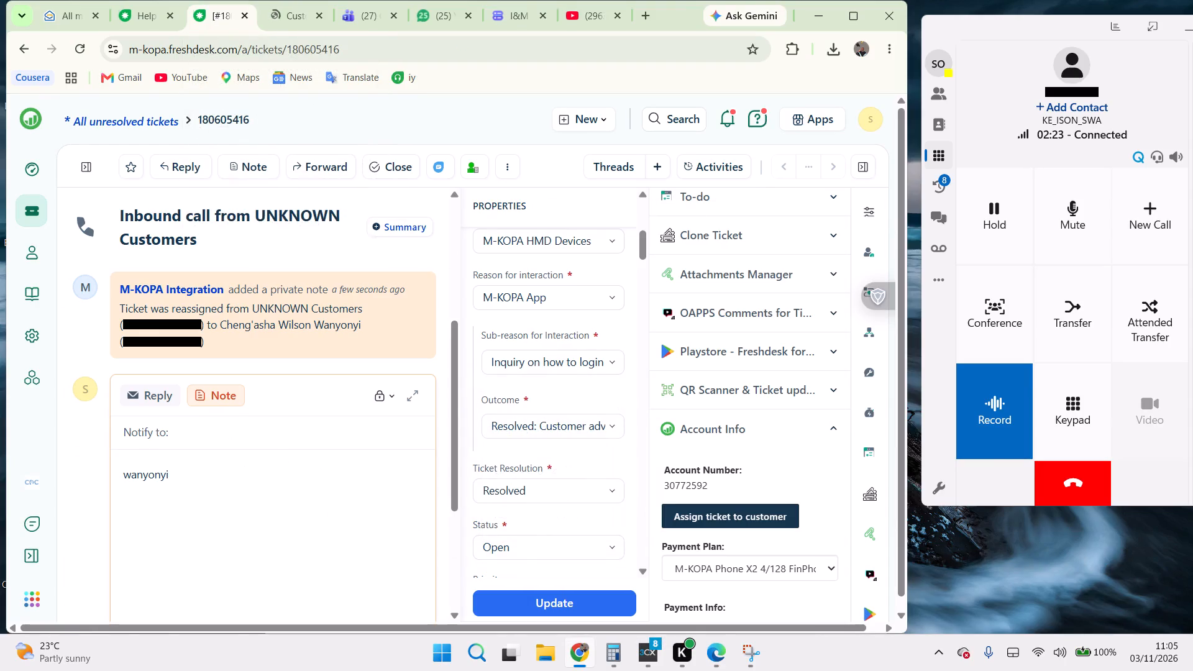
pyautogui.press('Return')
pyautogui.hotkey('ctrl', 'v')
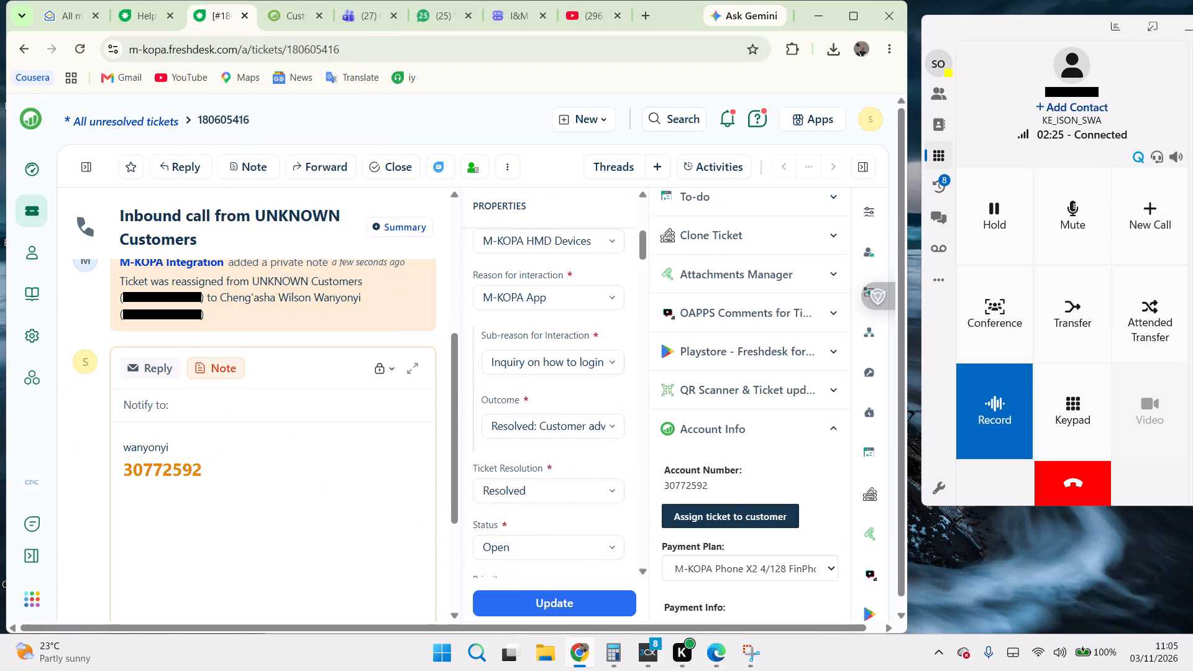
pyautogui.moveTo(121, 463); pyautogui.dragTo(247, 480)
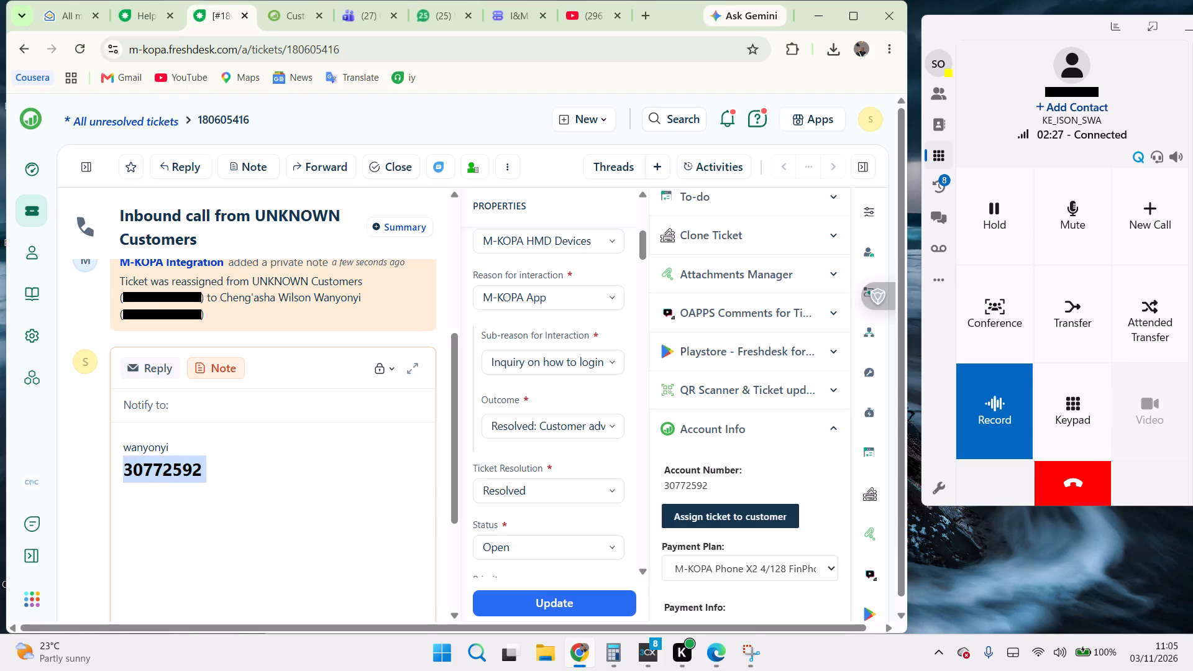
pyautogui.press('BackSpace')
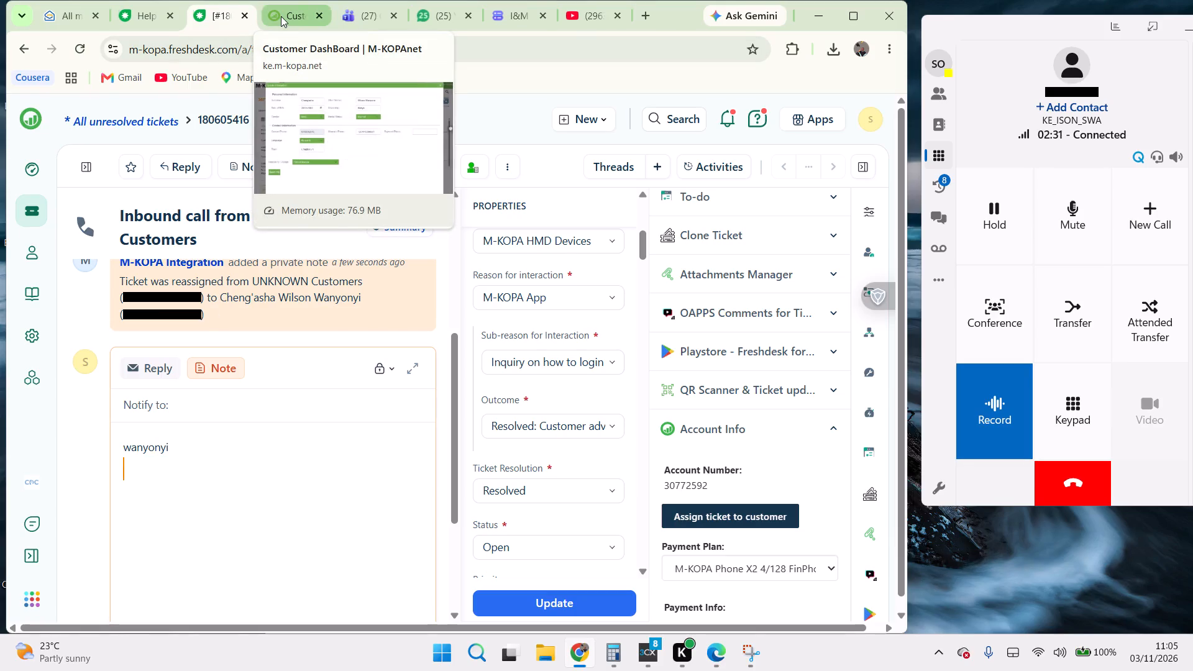
# Check the customer's personal and contact details in the Update Information form against the call.
pyautogui.click(281, 16)
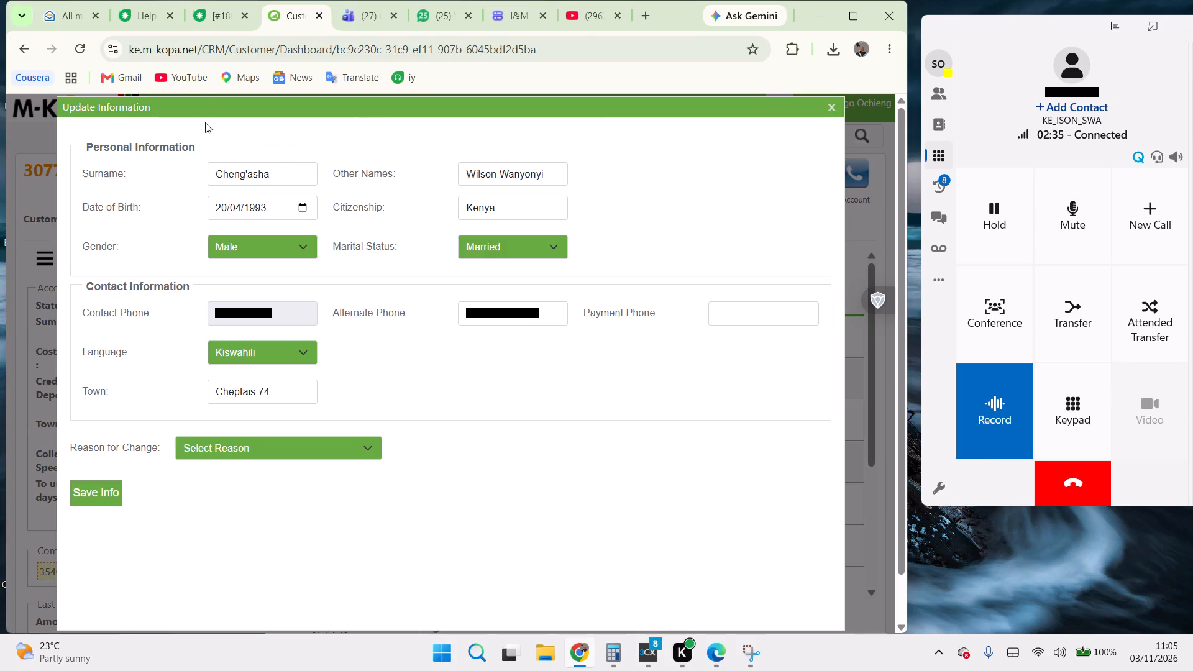
pyautogui.click(217, 9)
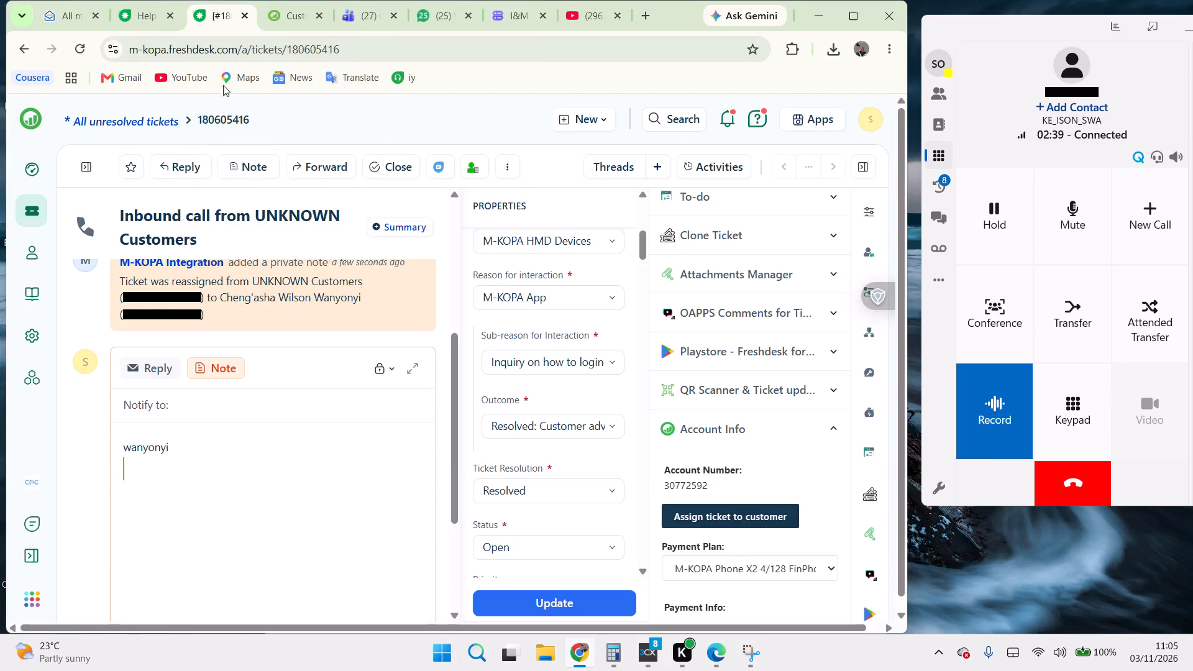
pyautogui.click(273, 17)
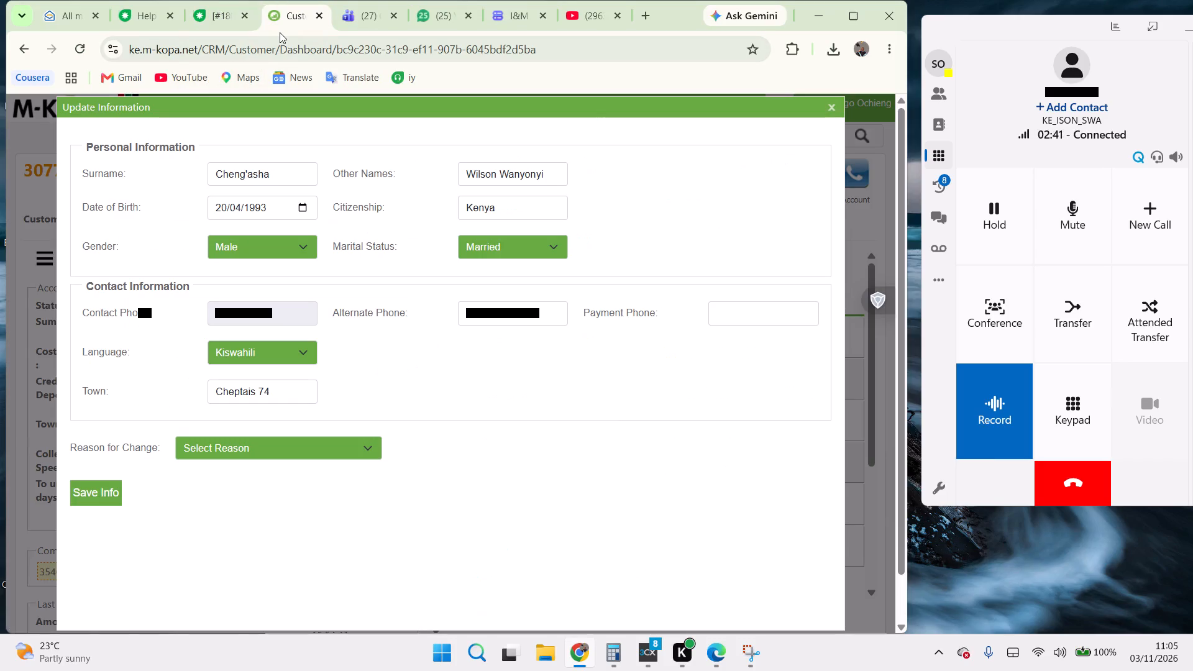
pyautogui.click(215, 21)
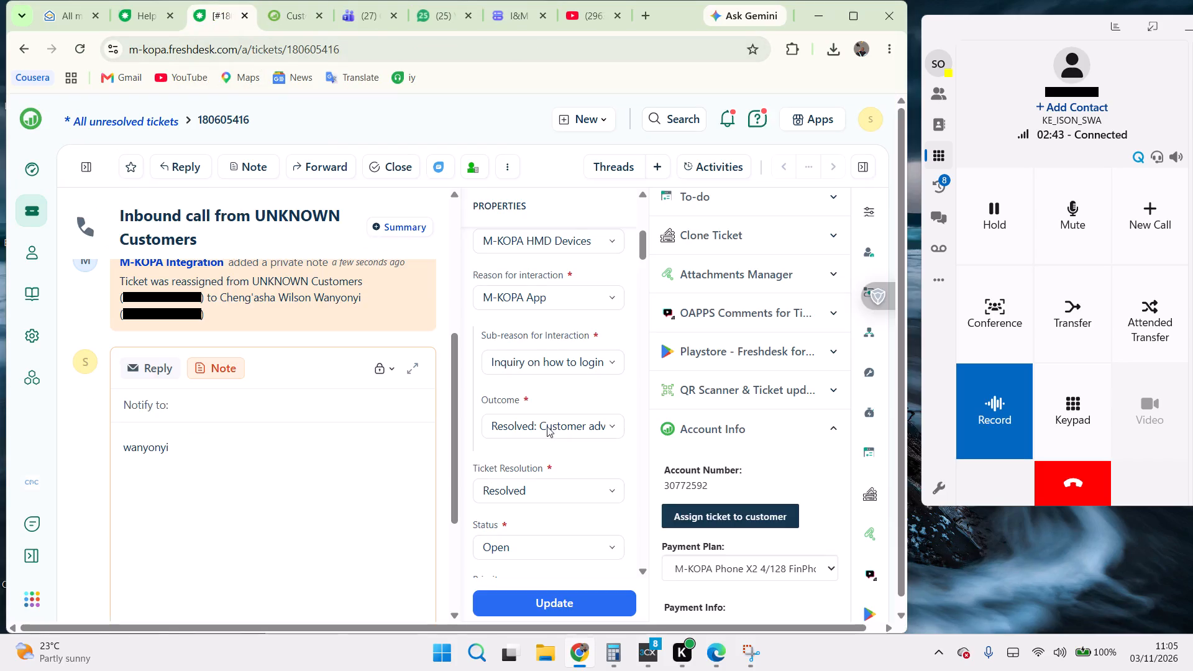
# Copy the sub-reason "Inquiry on how to login" into the draft note and add the line "kyc failed" below it.
pyautogui.click(546, 426)
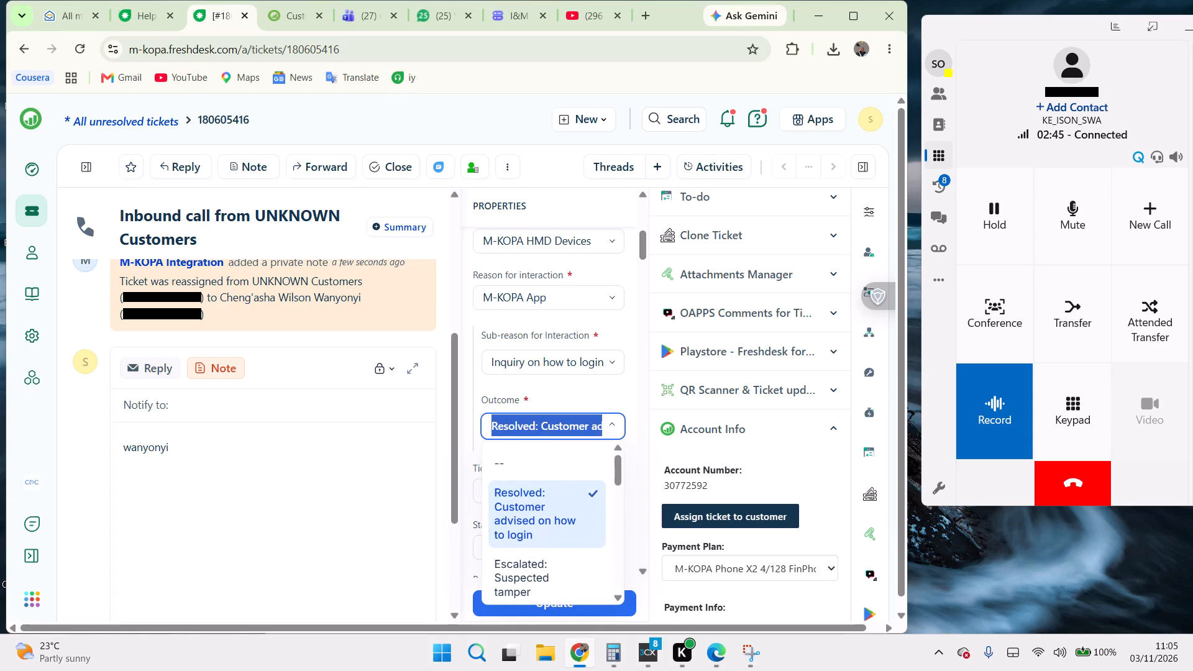
pyautogui.click(507, 358)
pyautogui.rightClick(507, 358)
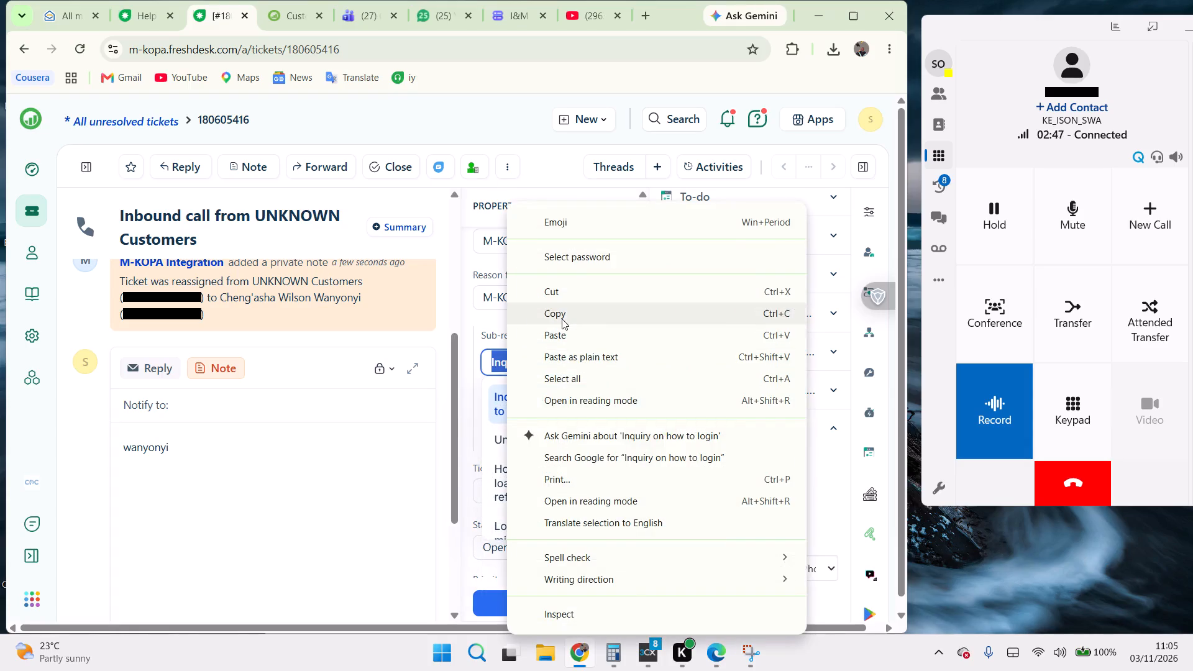
pyautogui.click(564, 315)
pyautogui.click(255, 465)
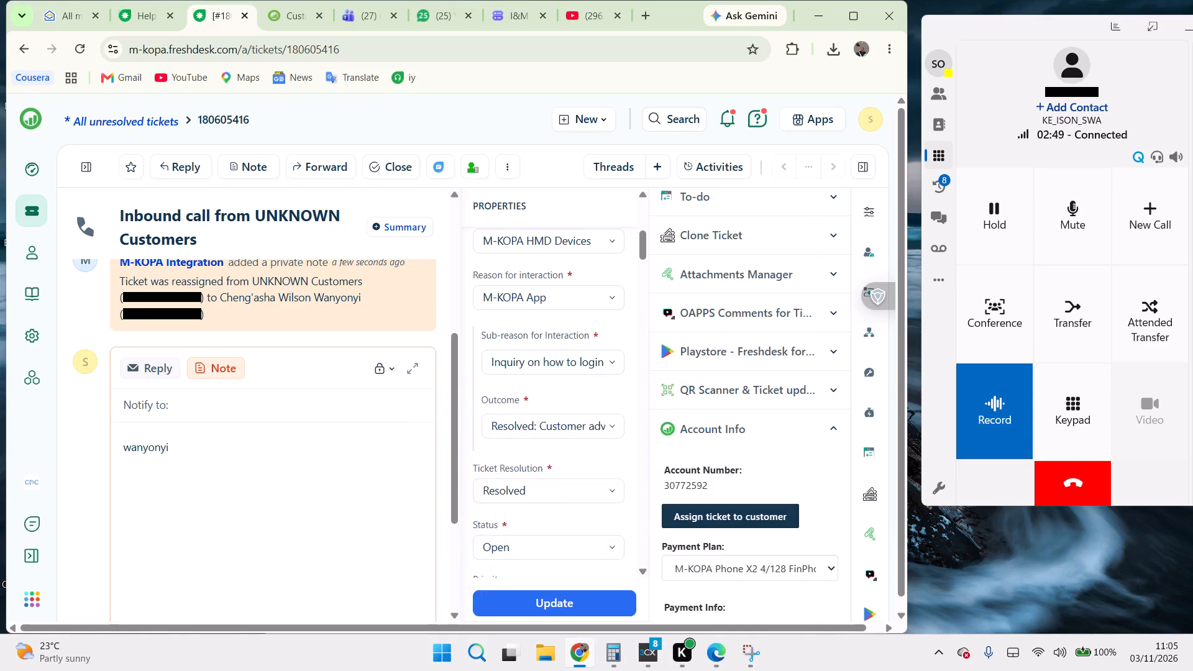
pyautogui.press('BackSpace')
pyautogui.press('Return')
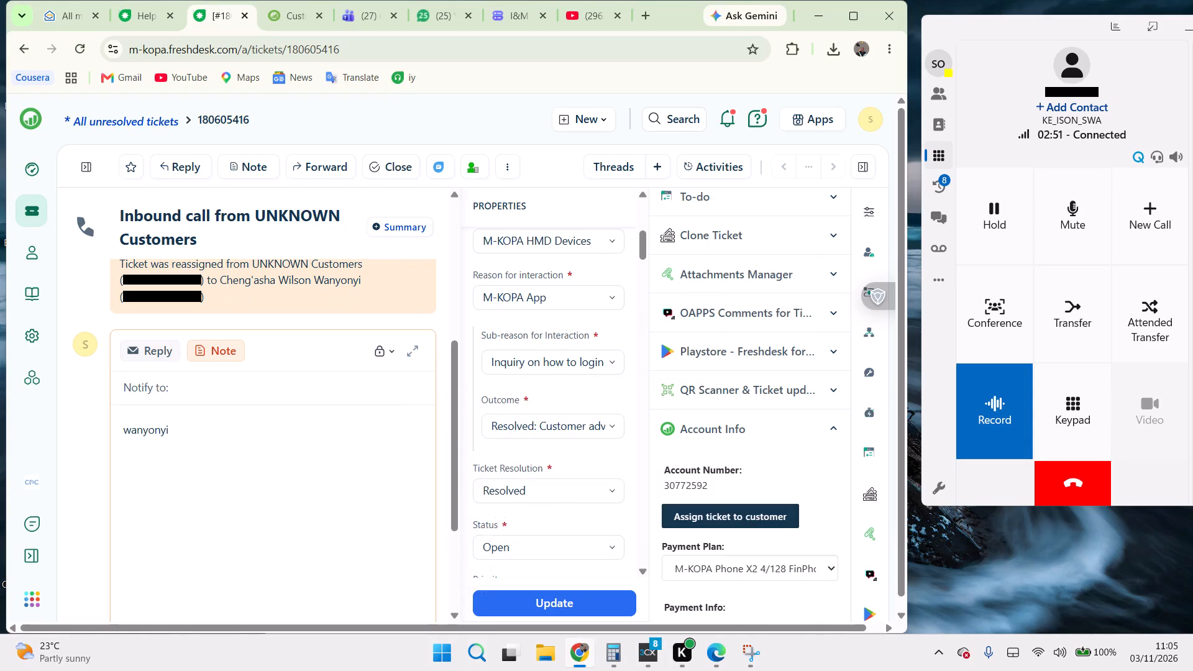
pyautogui.hotkey('ctrl', 'v')
pyautogui.press('Return')
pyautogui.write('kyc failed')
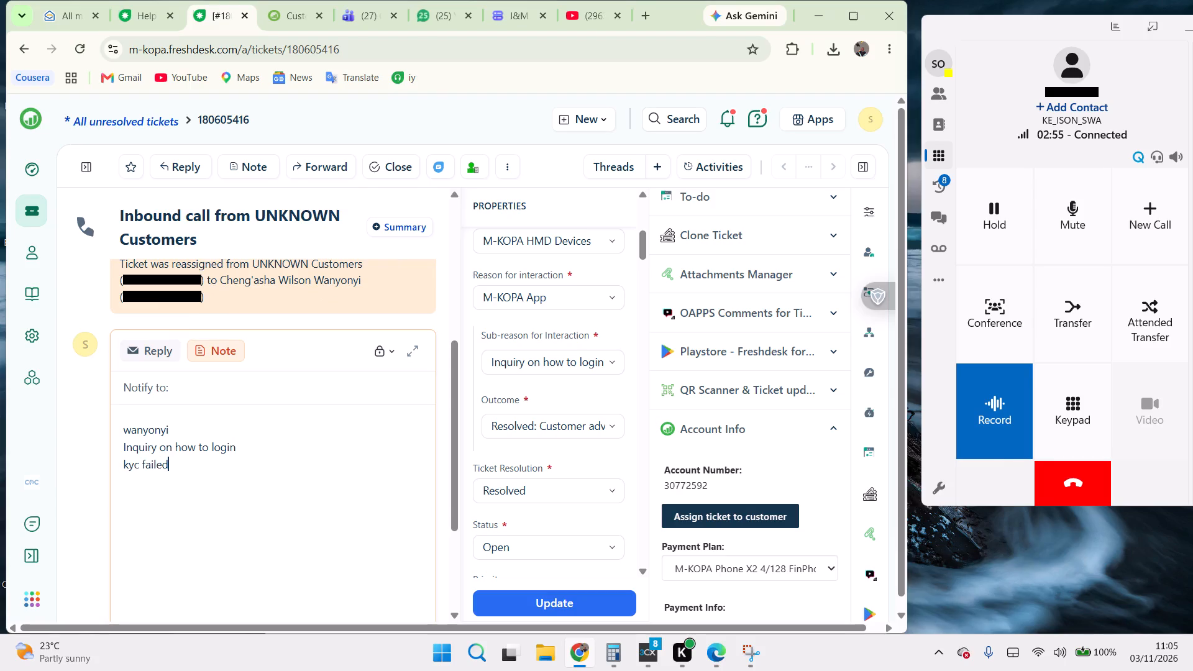
# Set the ticket's sub-reason to "KYC failed" and the outcome to "Resolved: Does not know their full DOB".
pyautogui.scroll(-3, 263, 486)
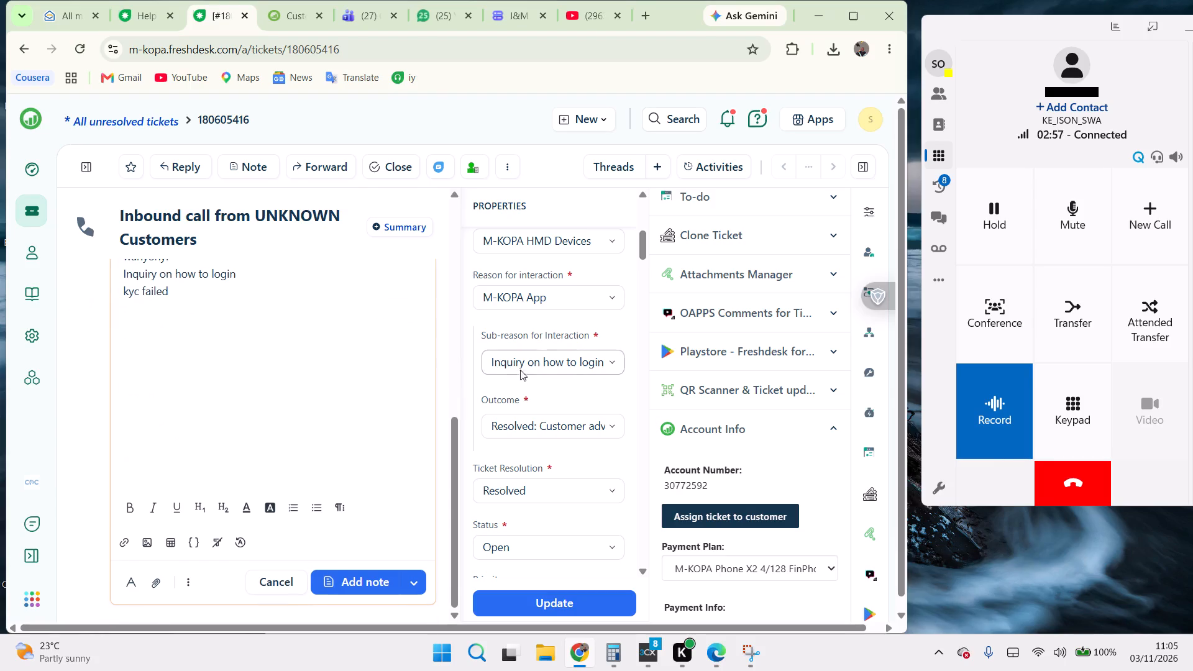
pyautogui.click(529, 357)
pyautogui.press('BackSpace')
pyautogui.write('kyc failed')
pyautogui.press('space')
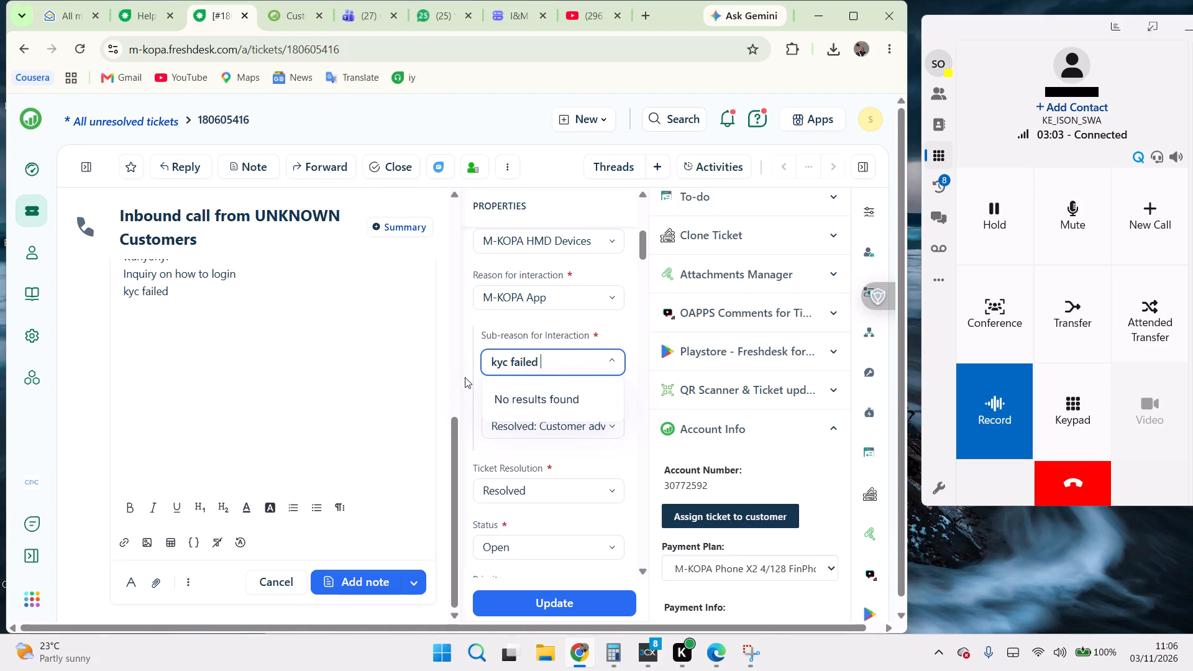
pyautogui.click(524, 370)
pyautogui.click(526, 363)
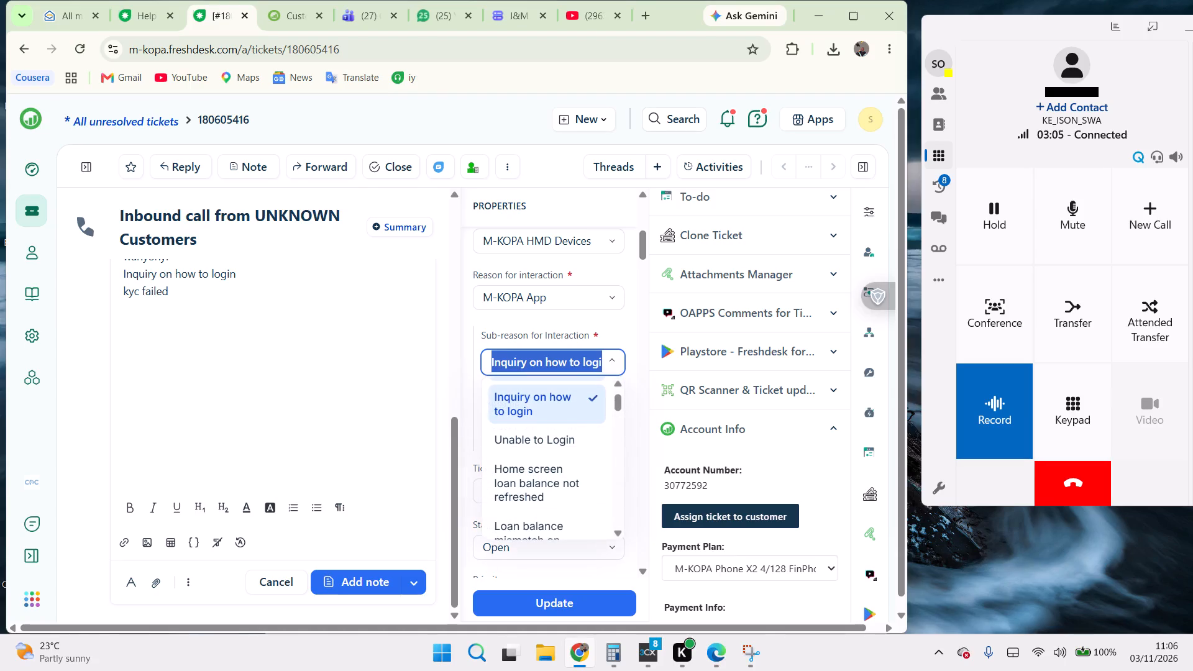
pyautogui.press('BackSpace')
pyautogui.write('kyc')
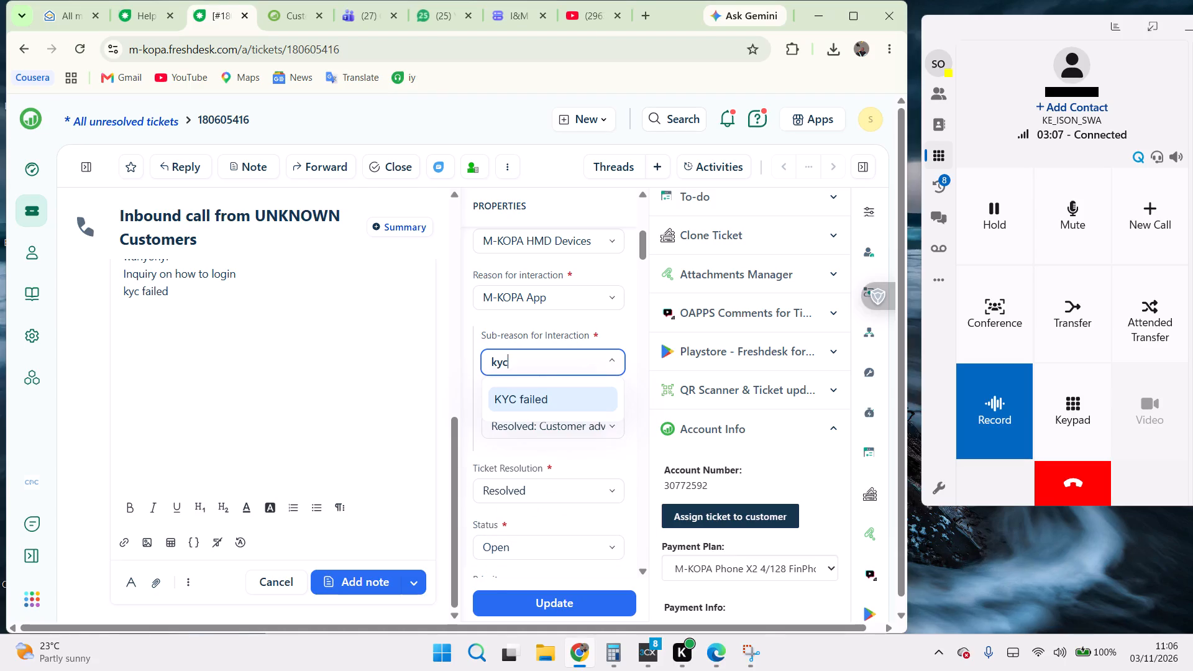
pyautogui.click(525, 394)
pyautogui.click(538, 427)
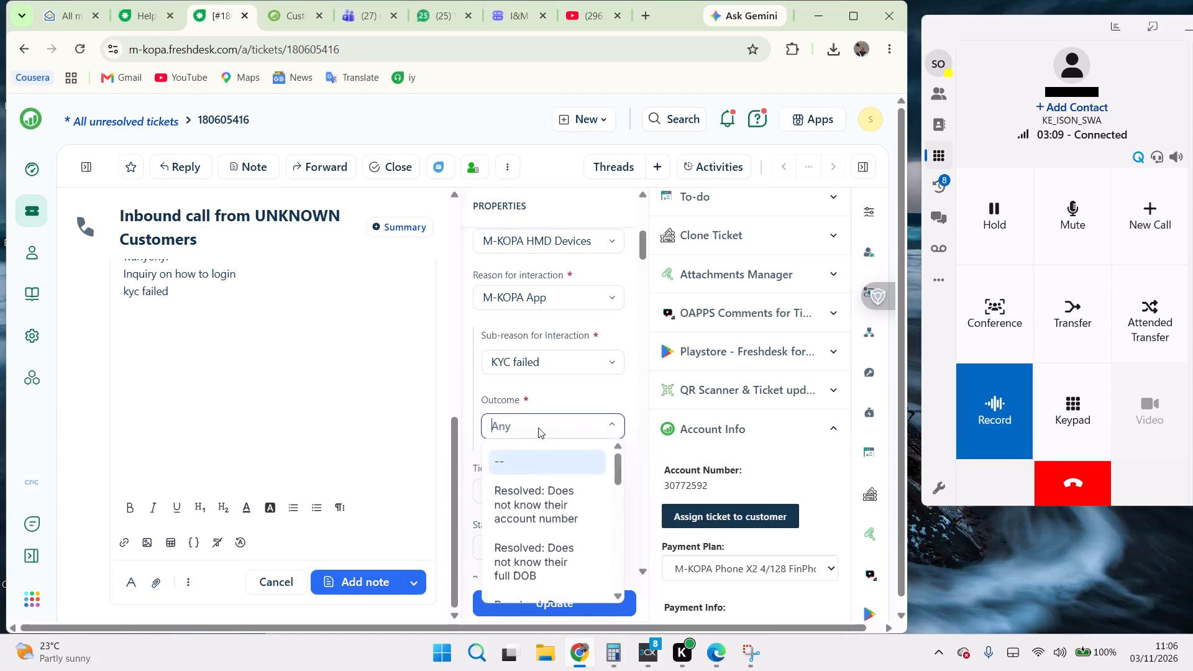
pyautogui.click(546, 560)
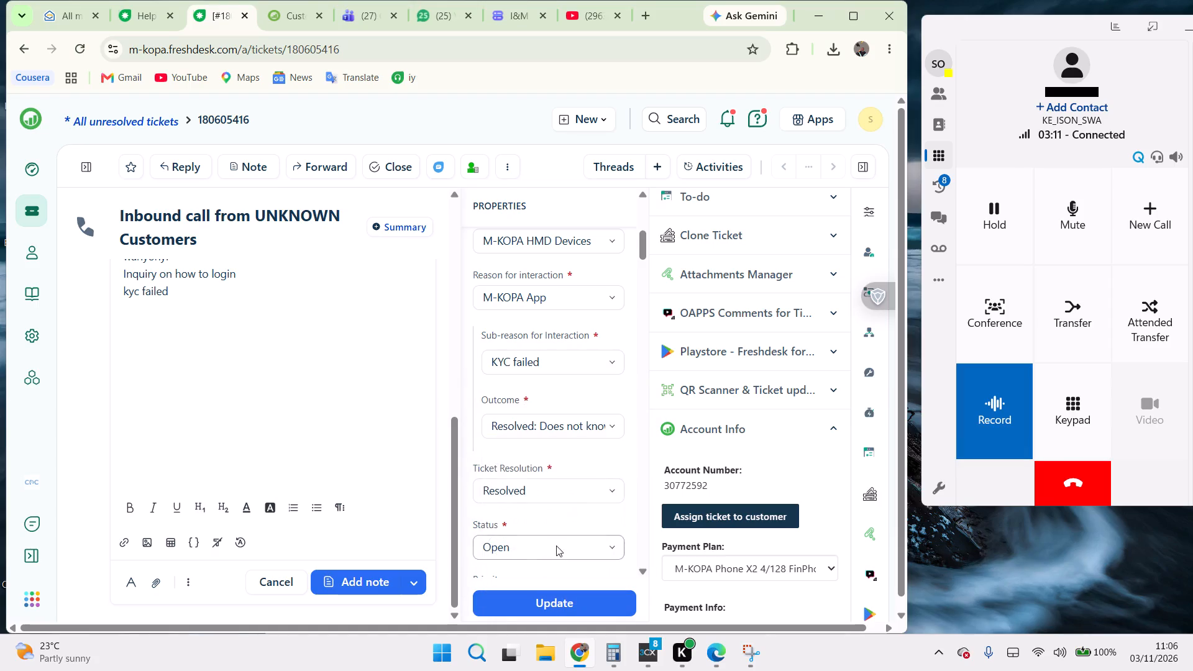
# Set the ticket status to Resolved and save the updated ticket properties.
pyautogui.click(552, 549)
pyautogui.click(526, 485)
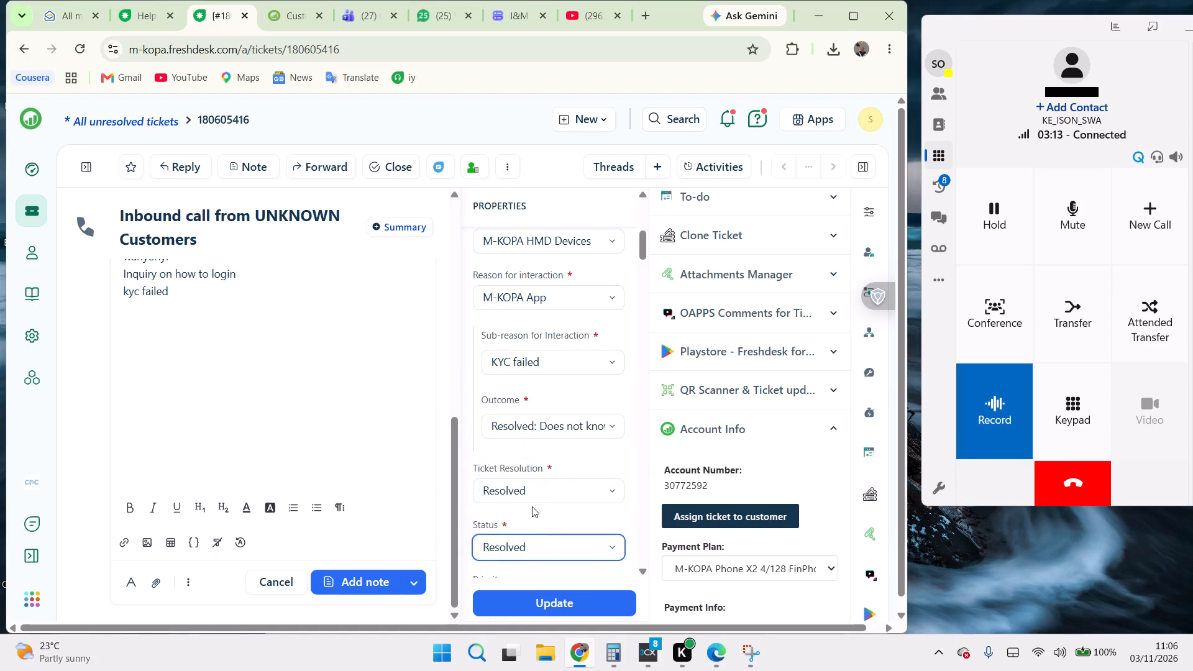
pyautogui.click(528, 593)
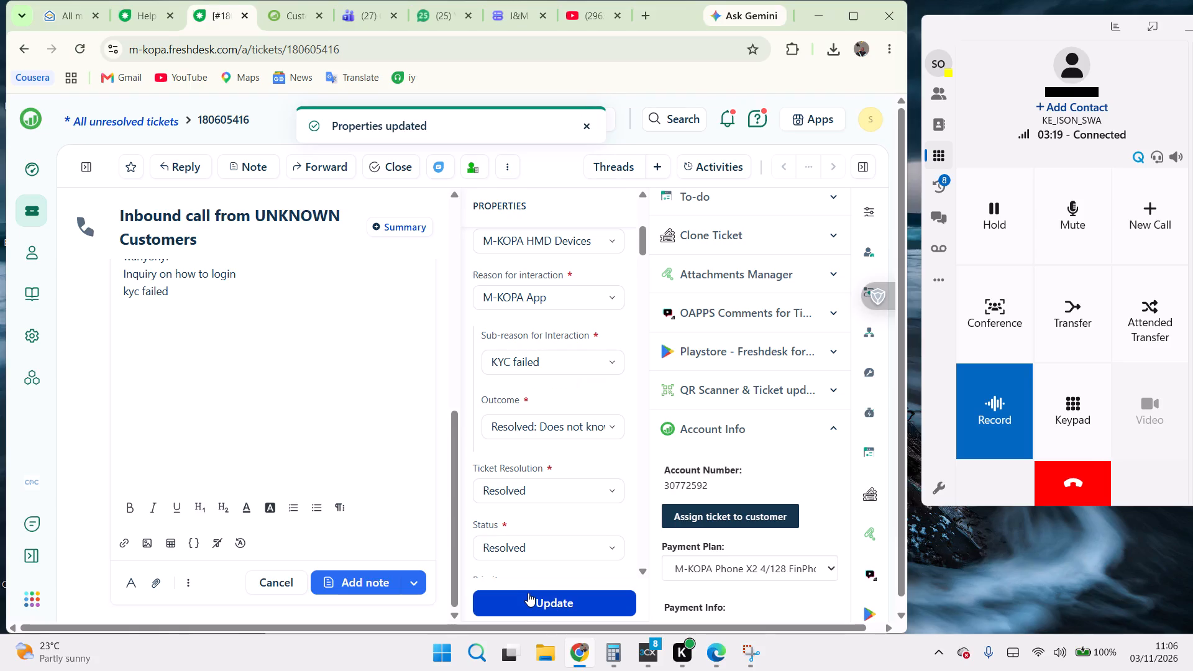
pyautogui.click(521, 601)
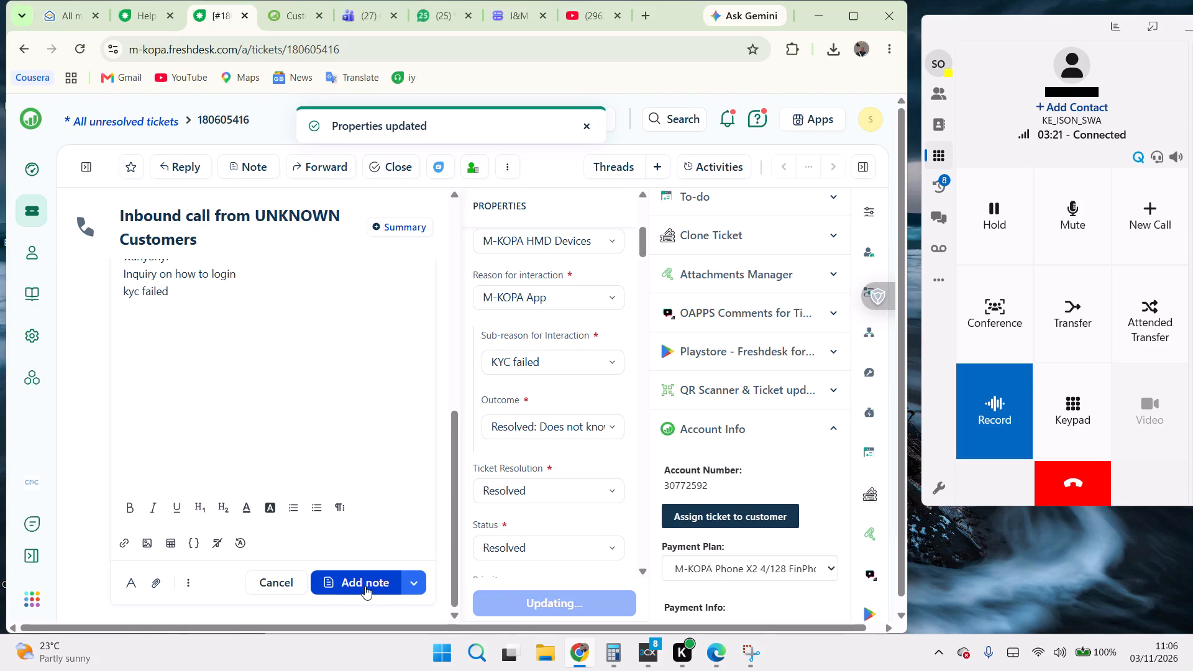
# Add the drafted private note to the ticket and save the ticket properties again.
pyautogui.click(364, 585)
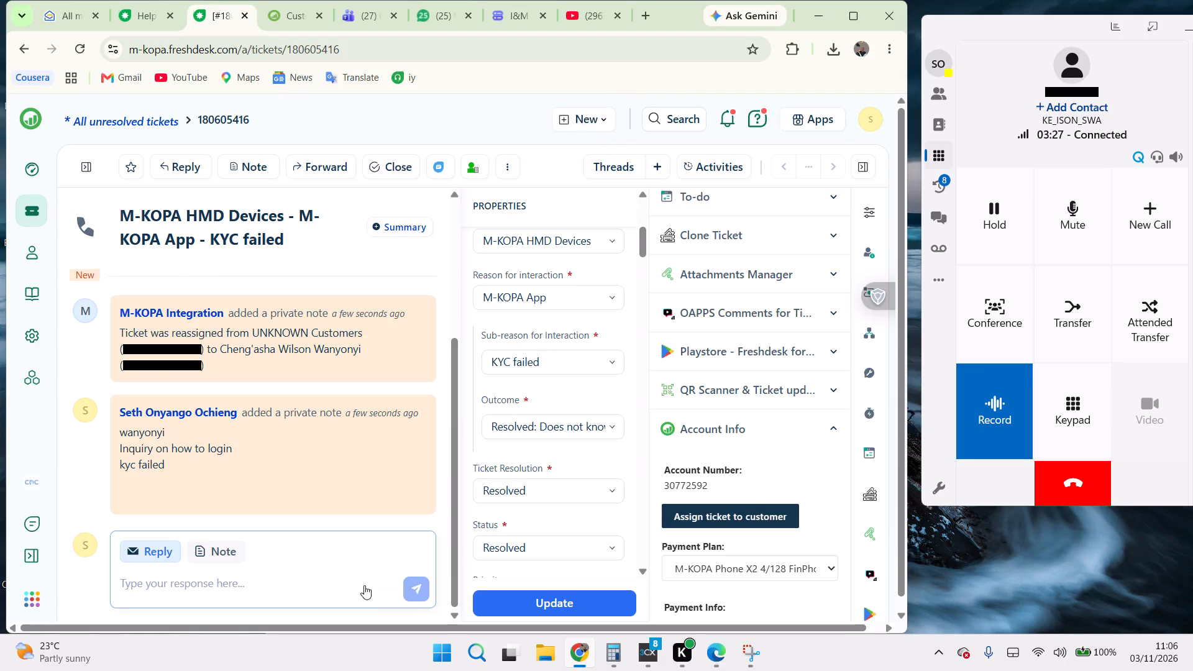
pyautogui.click(524, 605)
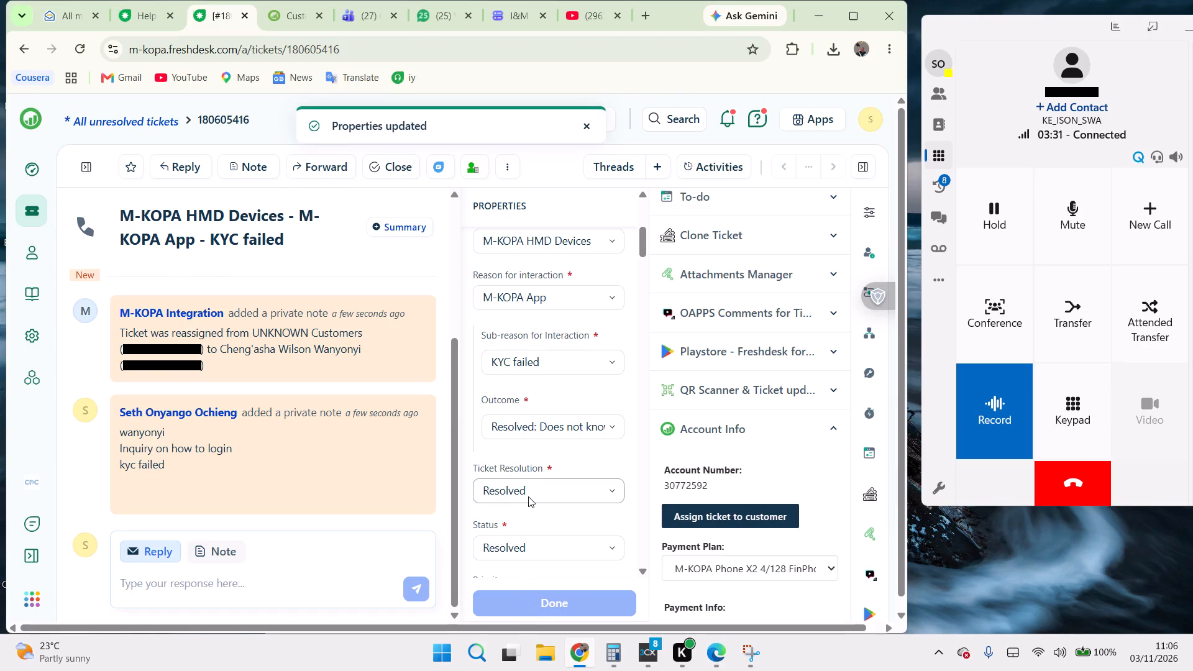
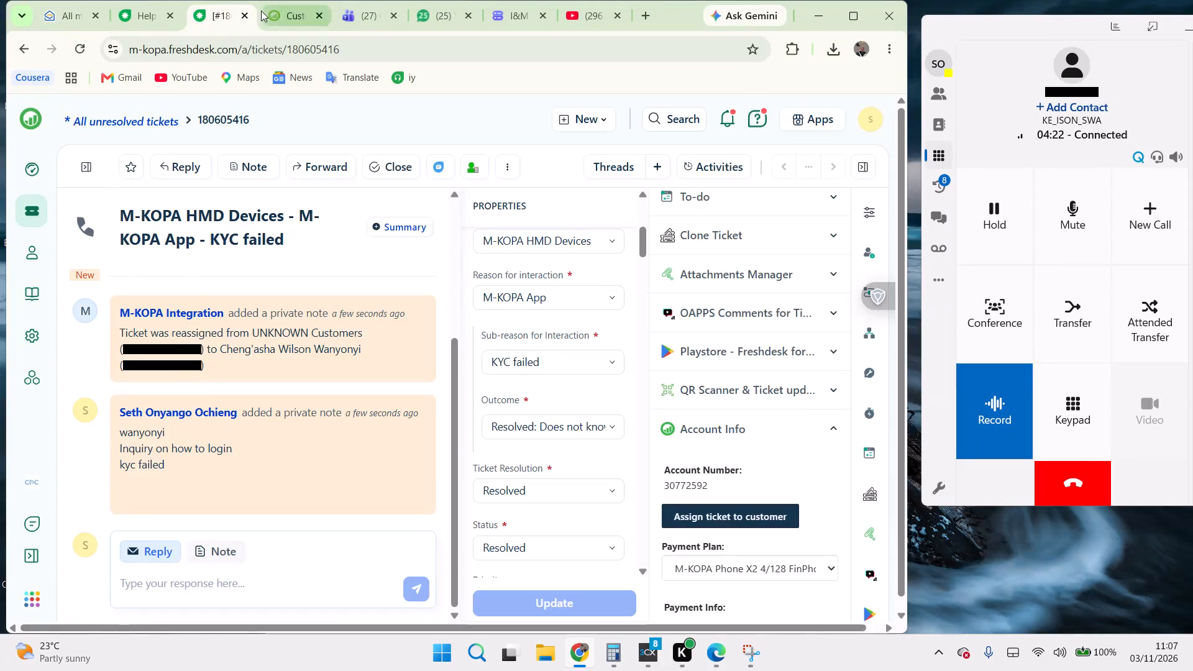
# Return to the customer's CRM record and close the Update Information form without saving any changes.
pyautogui.click(281, 12)
pyautogui.click(836, 104)
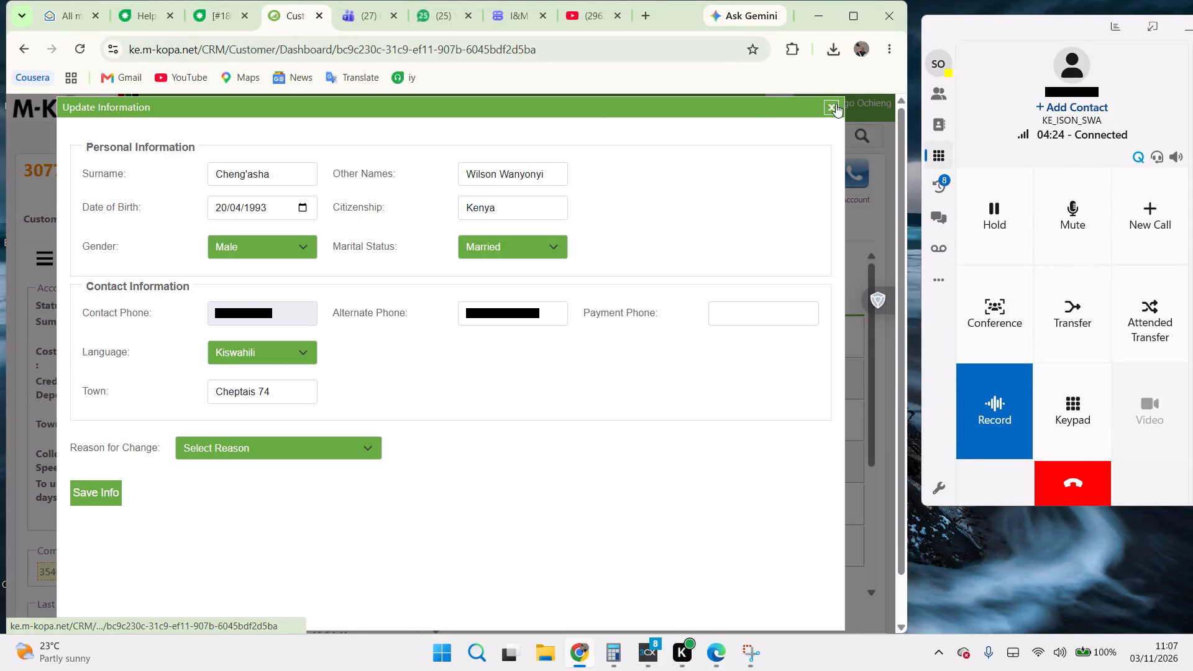
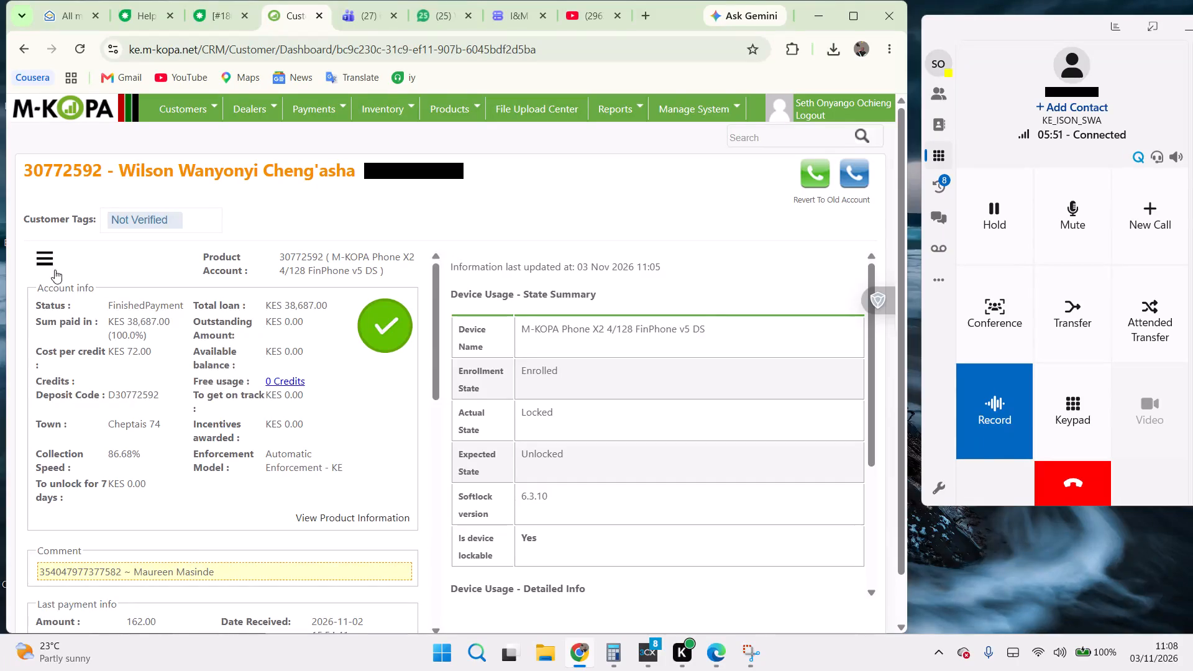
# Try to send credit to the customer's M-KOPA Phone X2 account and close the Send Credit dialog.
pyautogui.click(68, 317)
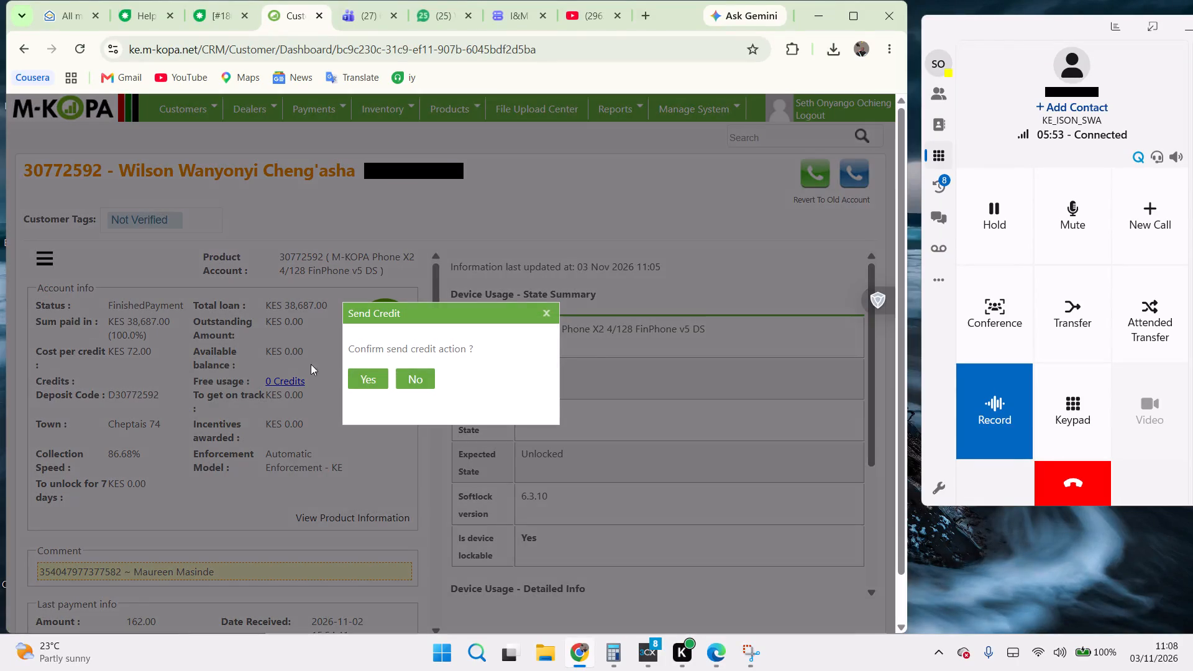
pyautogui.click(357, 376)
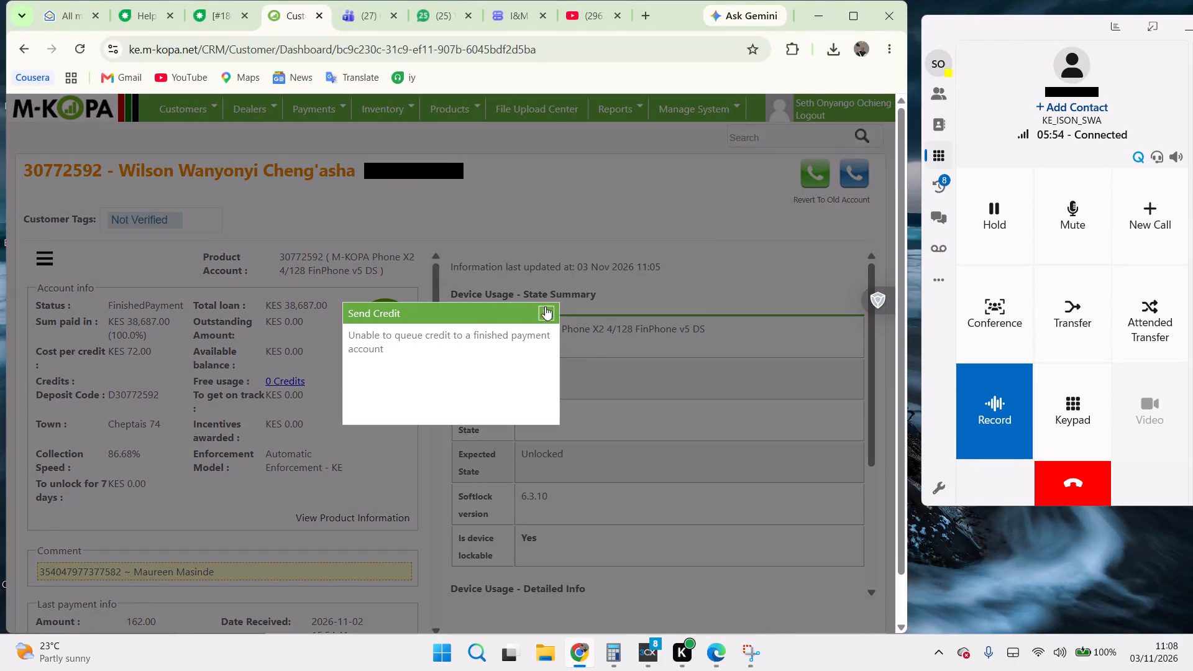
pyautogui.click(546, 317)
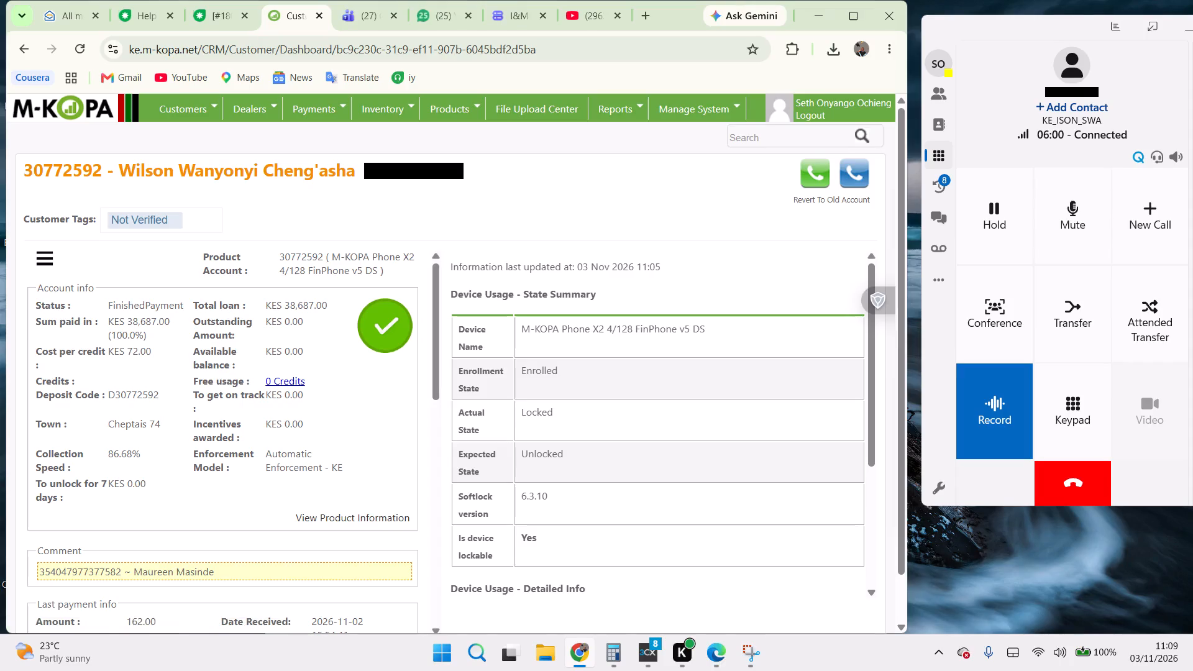
# Send the device state to the customer's M-KOPA Phone X2 and close the Send State dialog.
pyautogui.click(168, 318)
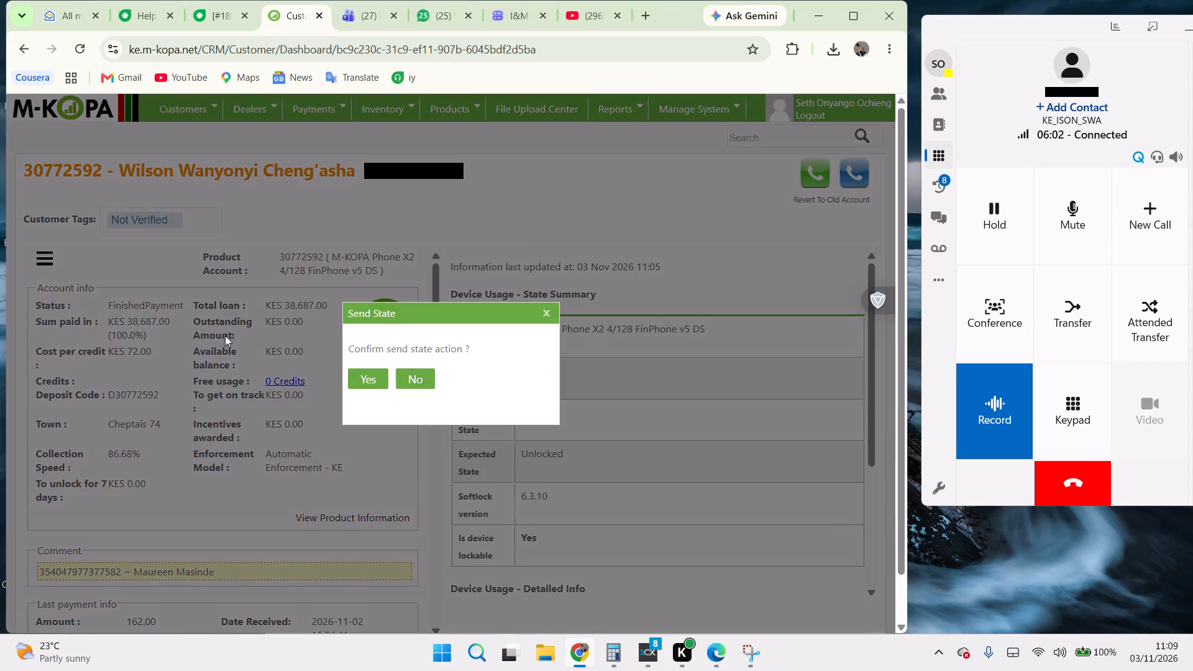
pyautogui.click(360, 374)
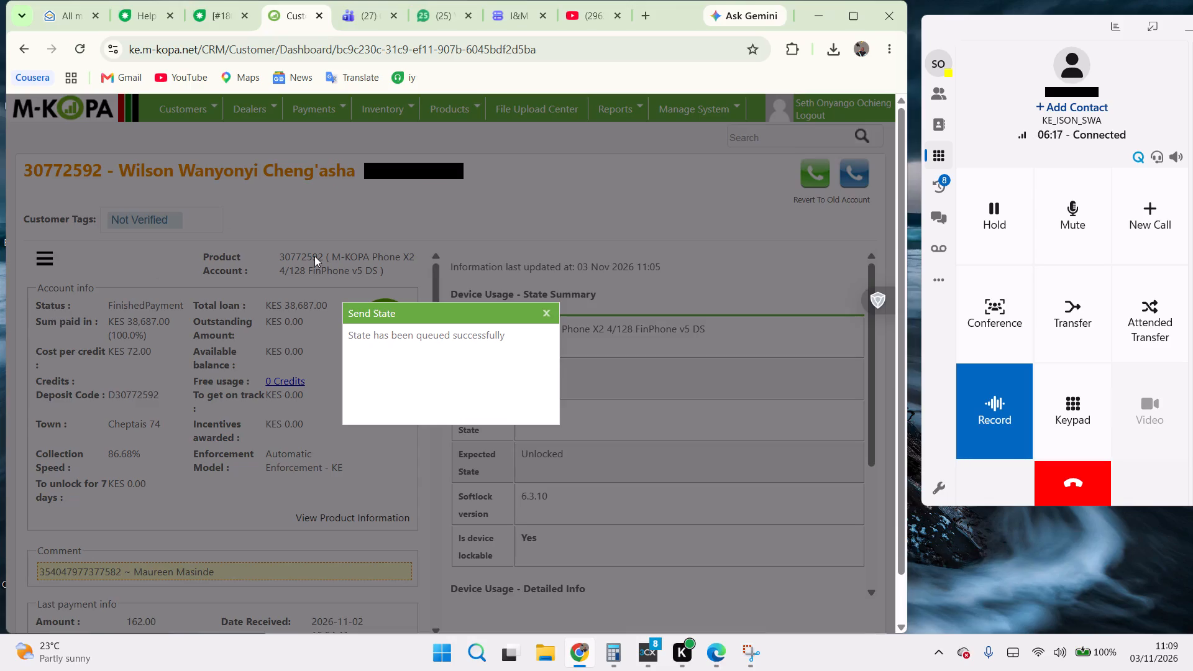
pyautogui.click(547, 308)
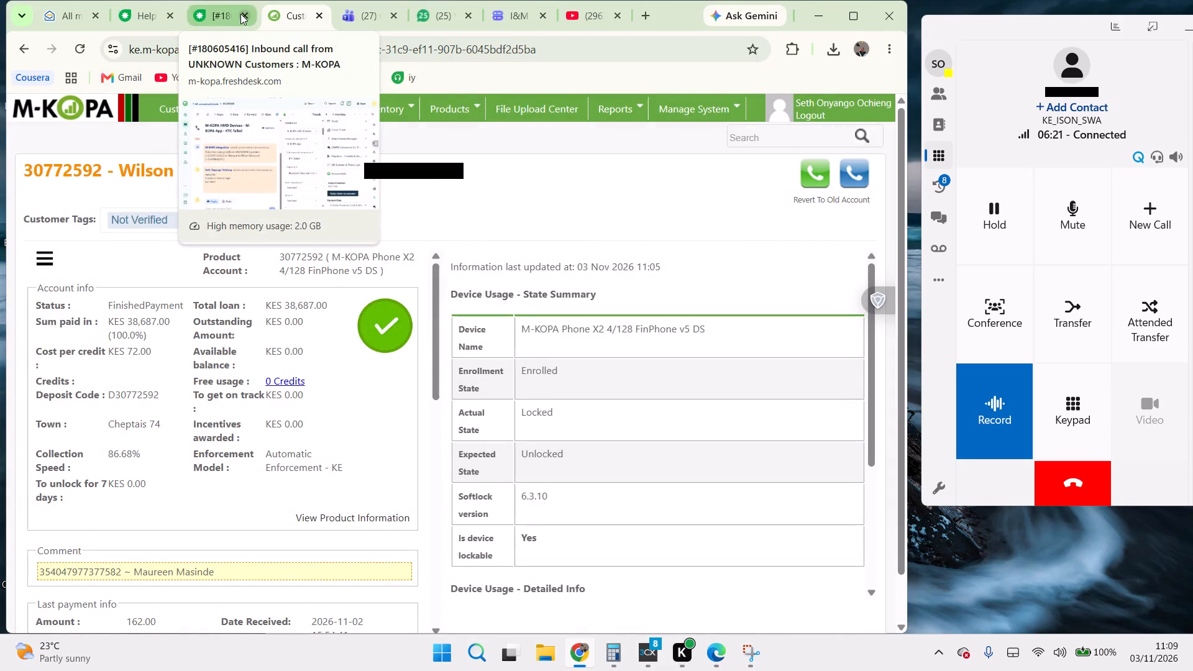
# Switch back to the customer's Freshdesk ticket about the failed KYC in the M-KOPA App.
pyautogui.click(213, 10)
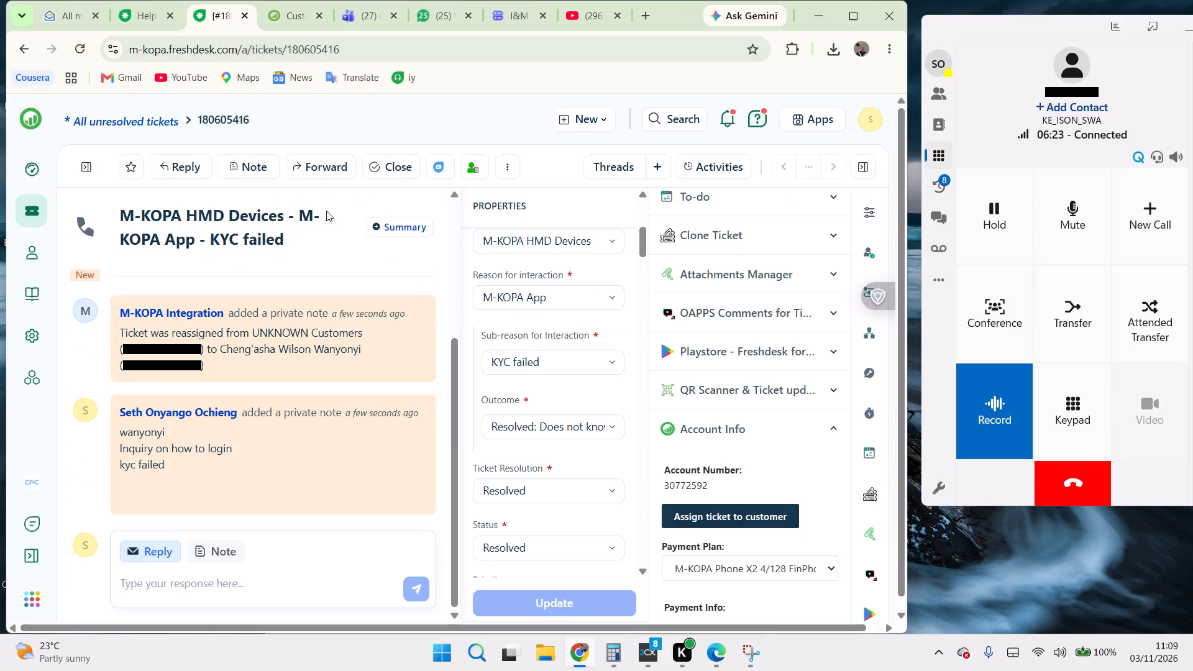
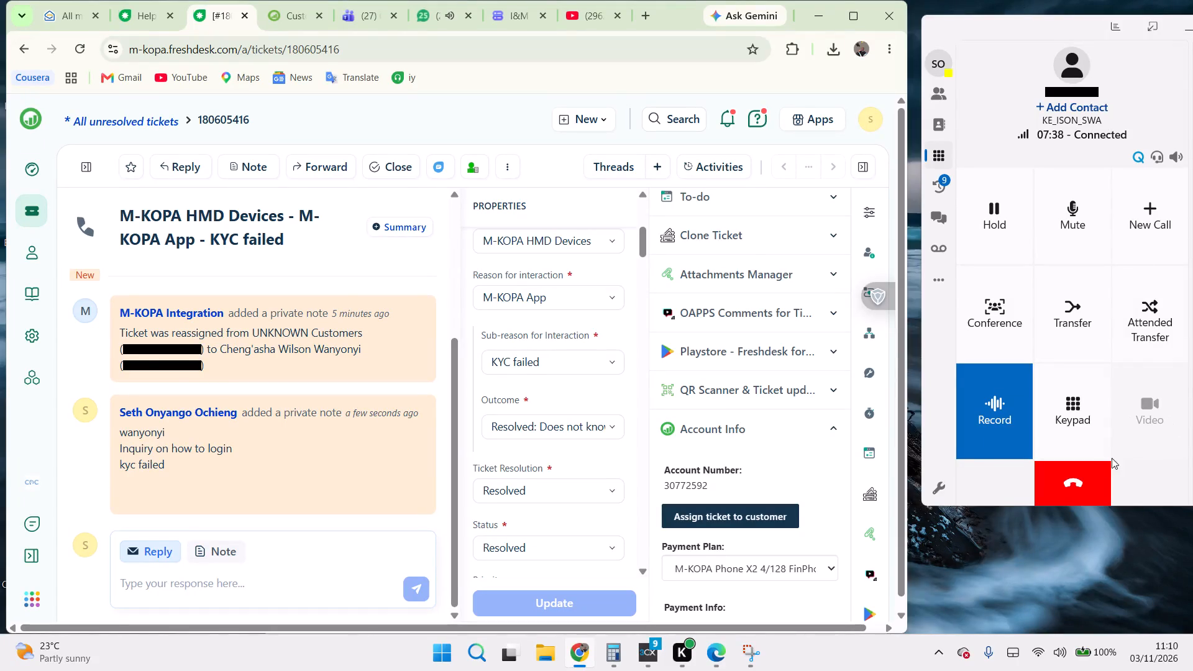
# End the connected call with the customer about the failed KYC in the softphone.
pyautogui.click(1090, 472)
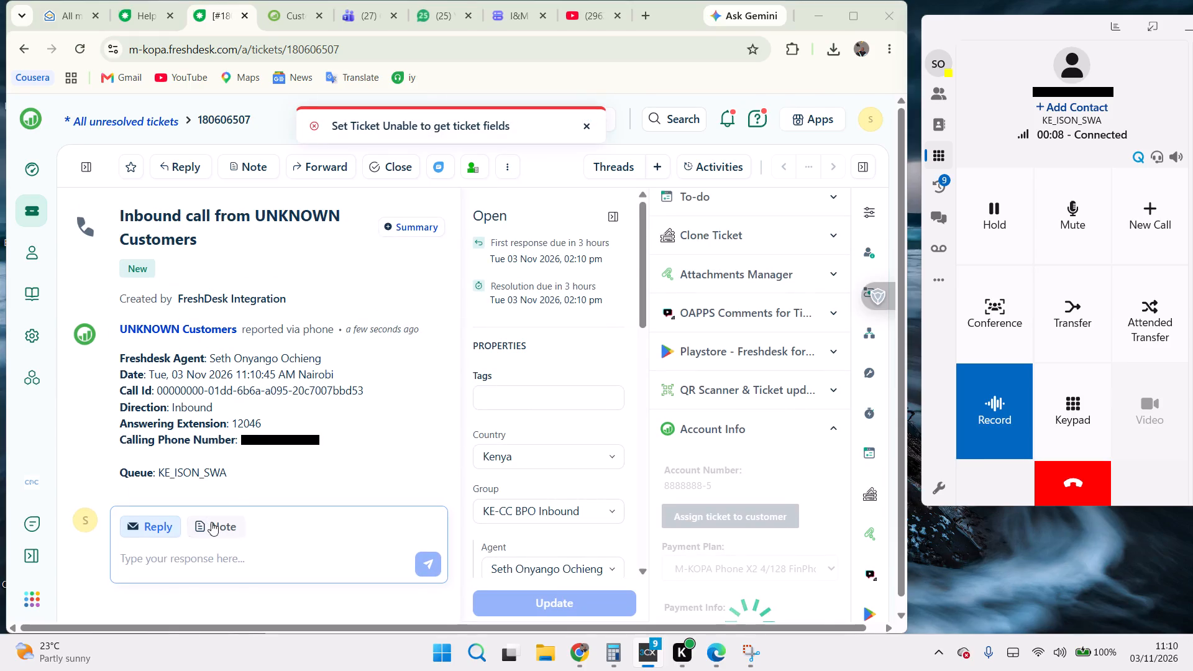
# Start a private note on the new inbound call ticket in Freshdesk, with the caller's first name on the opening line.
pyautogui.click(216, 531)
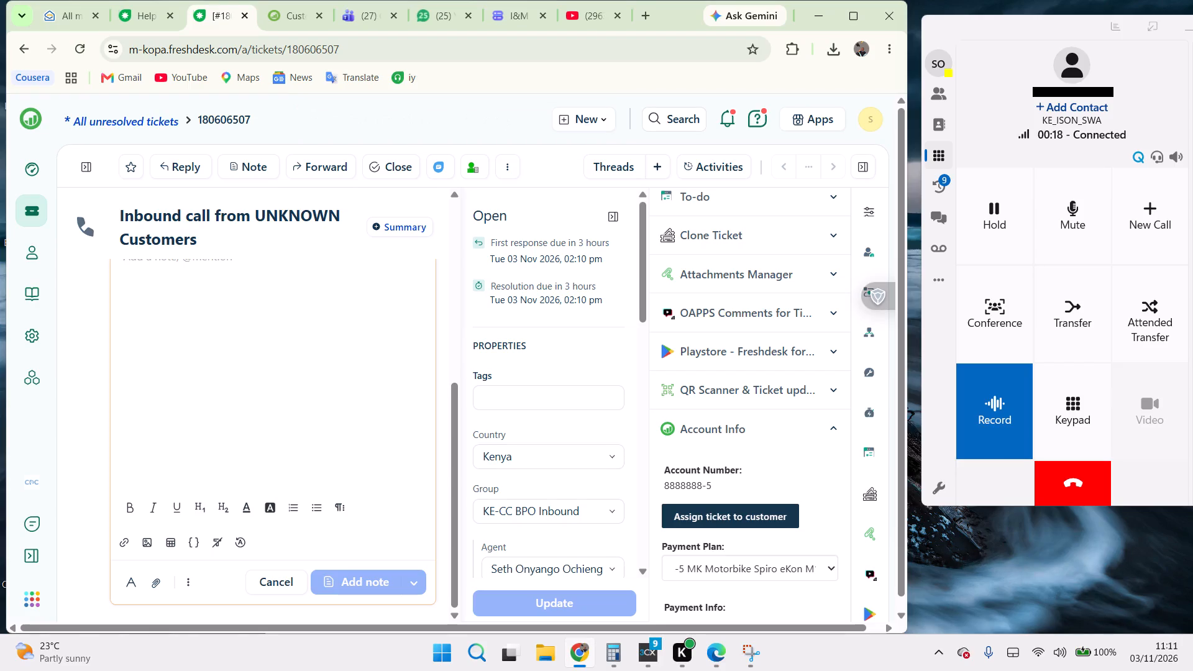
pyautogui.scroll(1, 201, 313)
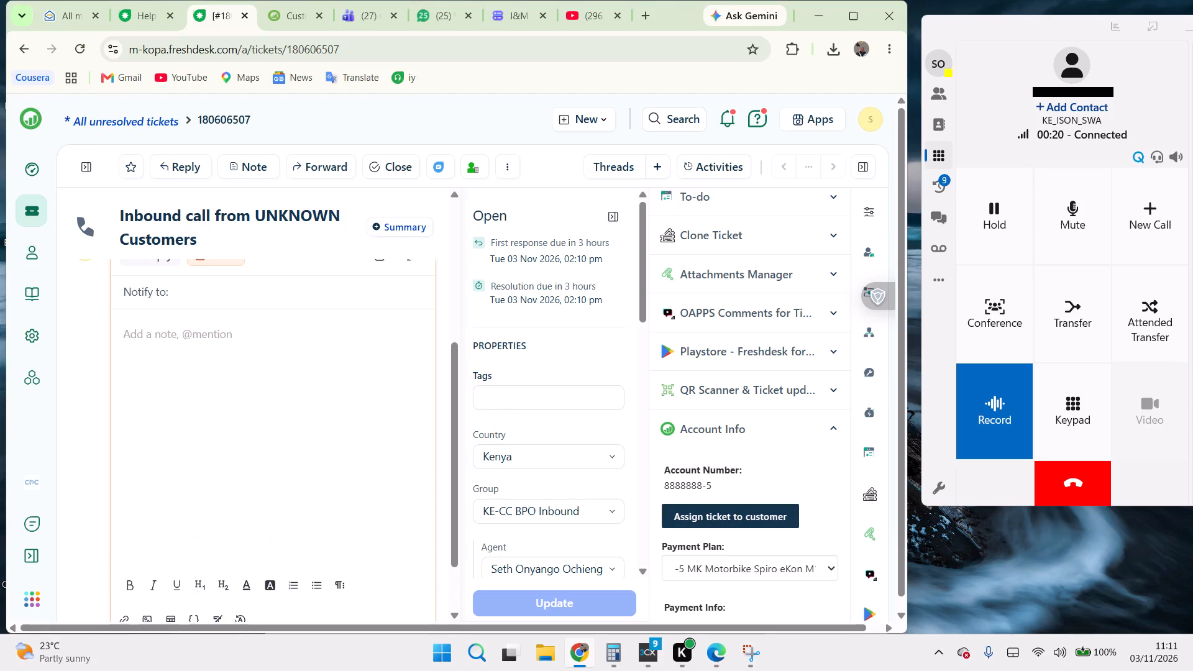
pyautogui.press('s')
pyautogui.write('usan')
pyautogui.press('Return')
pyautogui.scroll(1, 321, 340)
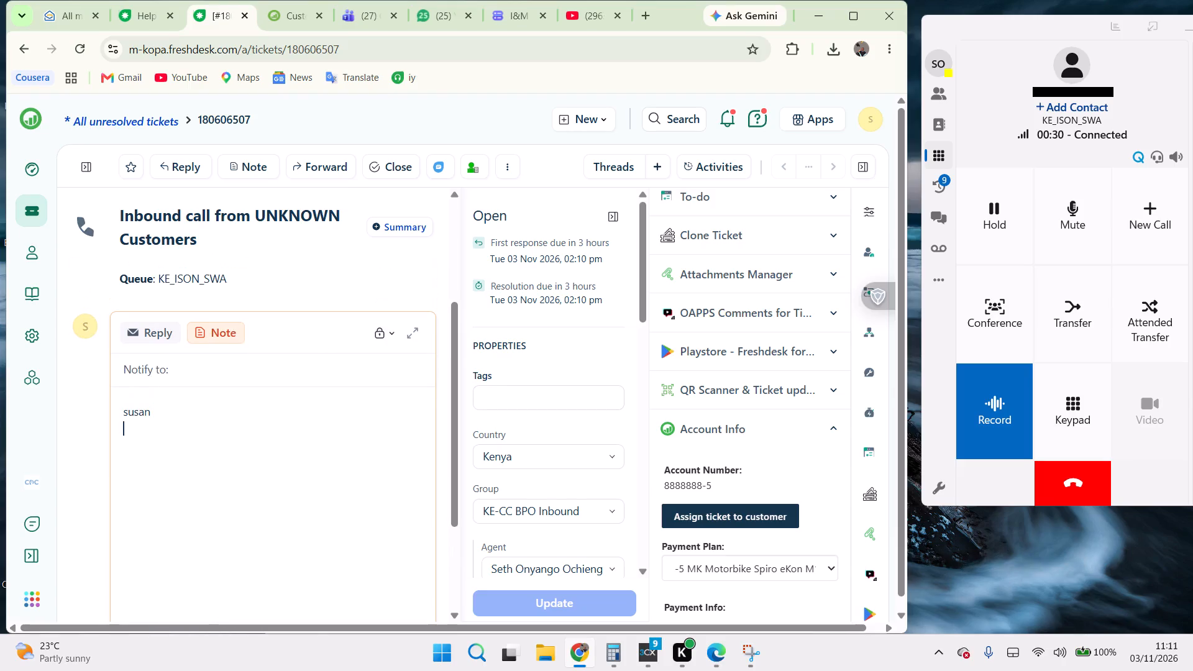
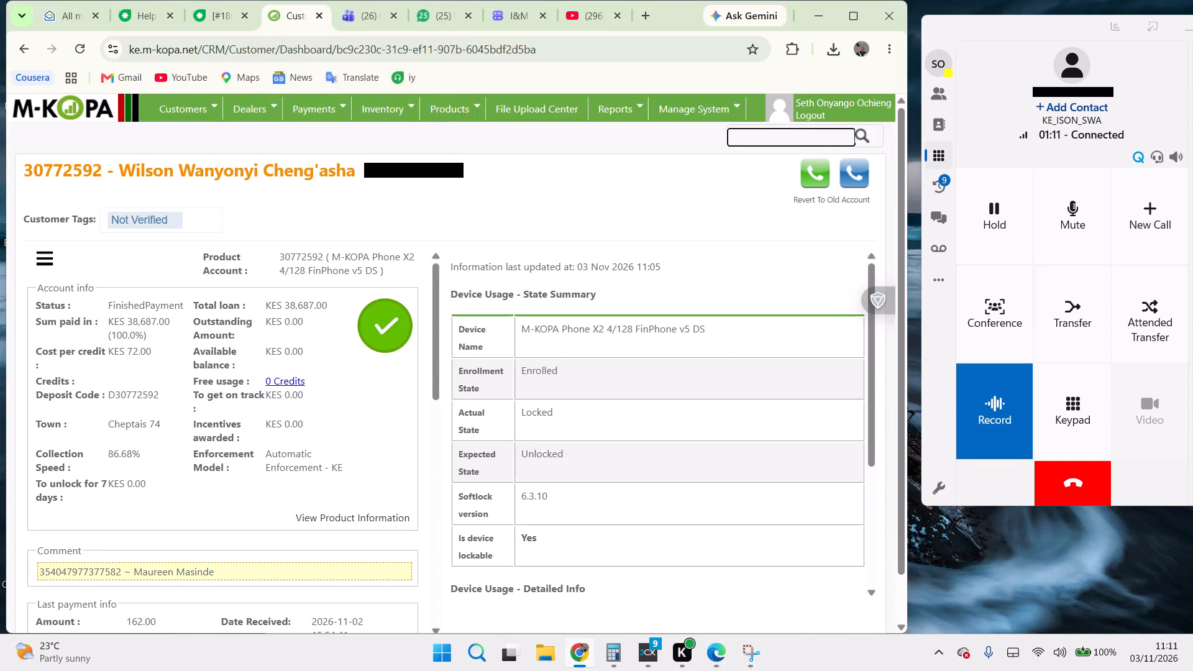
# Look up the caller's account by account number in the M-KOPA CRM.
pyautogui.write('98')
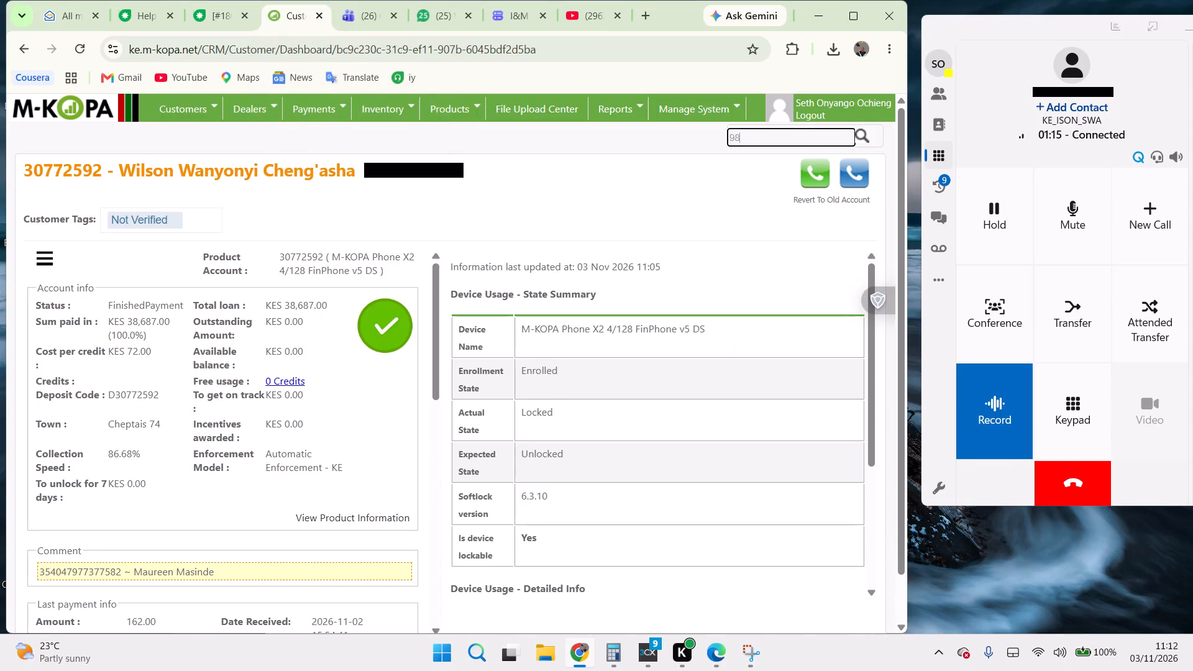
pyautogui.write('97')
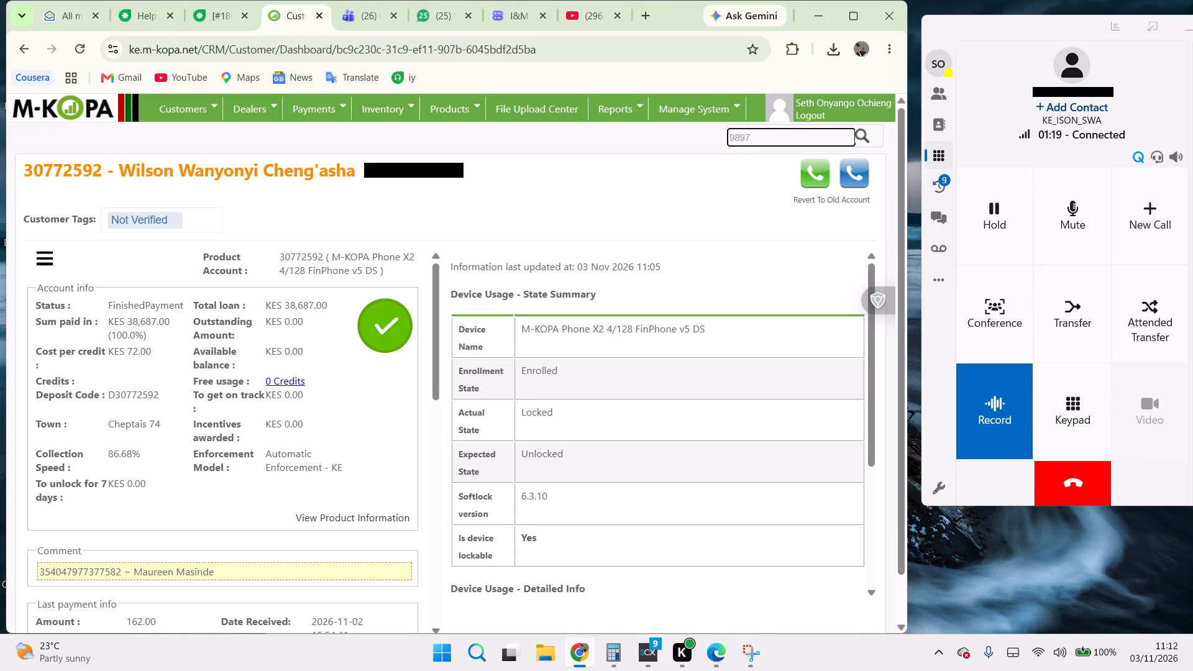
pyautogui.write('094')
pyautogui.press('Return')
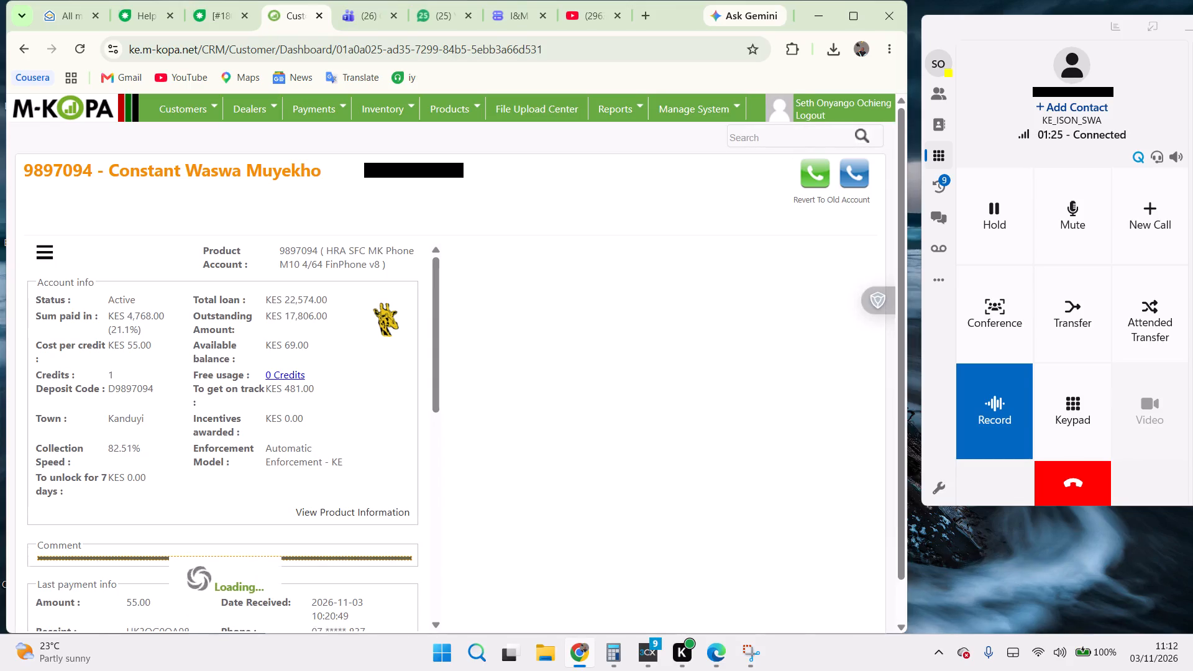
# Associate the Freshdesk inbound call ticket with this customer, using the account number copied from the CRM.
pyautogui.click(59, 167)
pyautogui.click(59, 167)
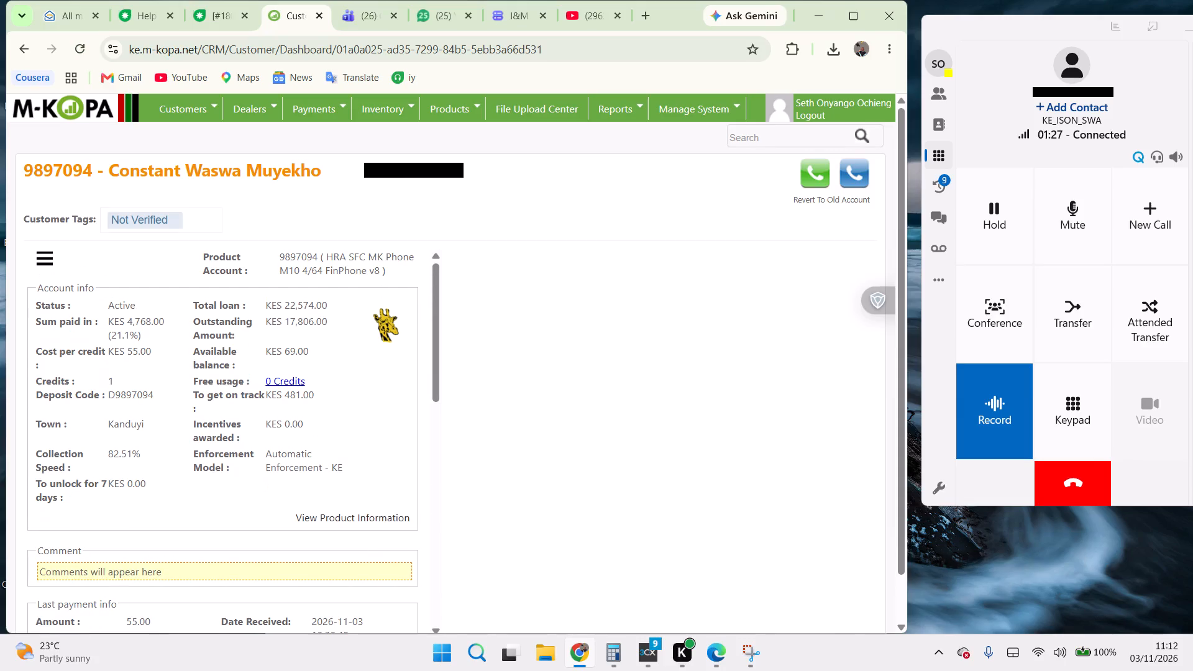
pyautogui.doubleClick(62, 165)
pyautogui.doubleClick(41, 164)
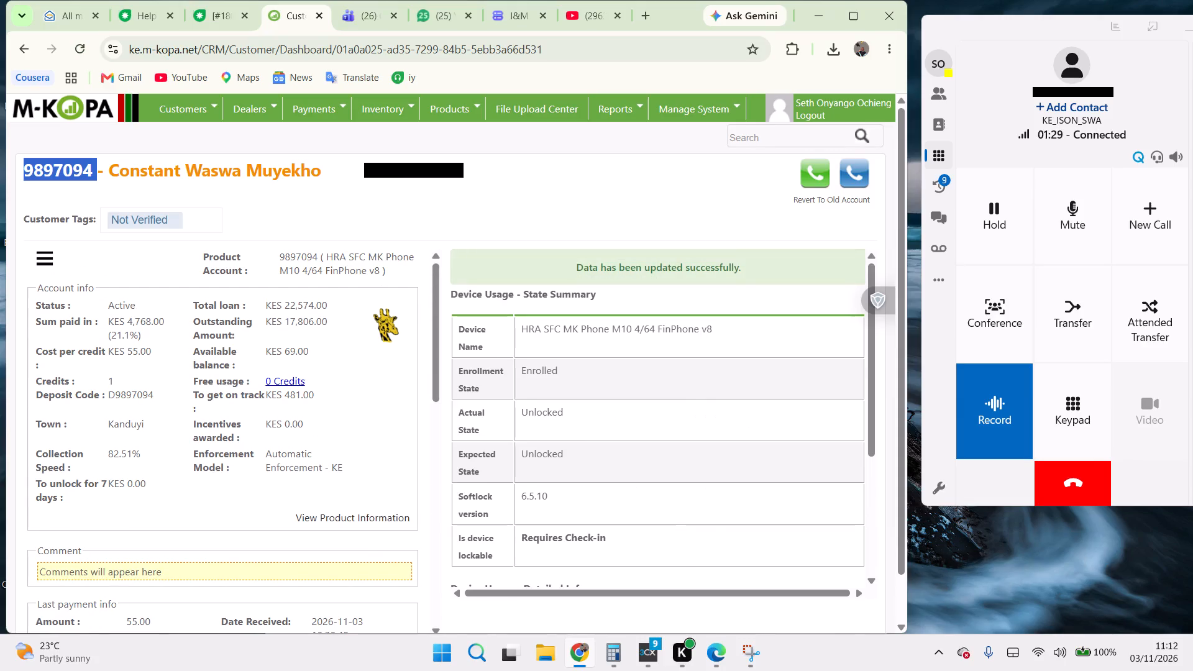
pyautogui.rightClick(41, 164)
pyautogui.click(86, 188)
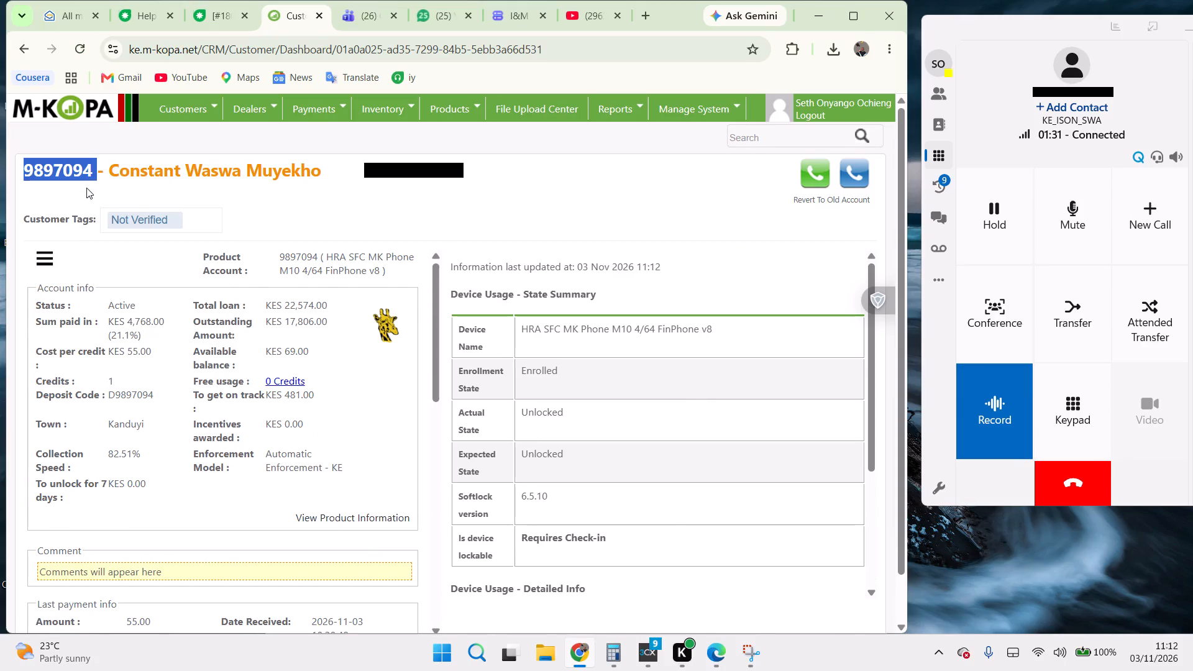
pyautogui.click(203, 18)
pyautogui.click(683, 513)
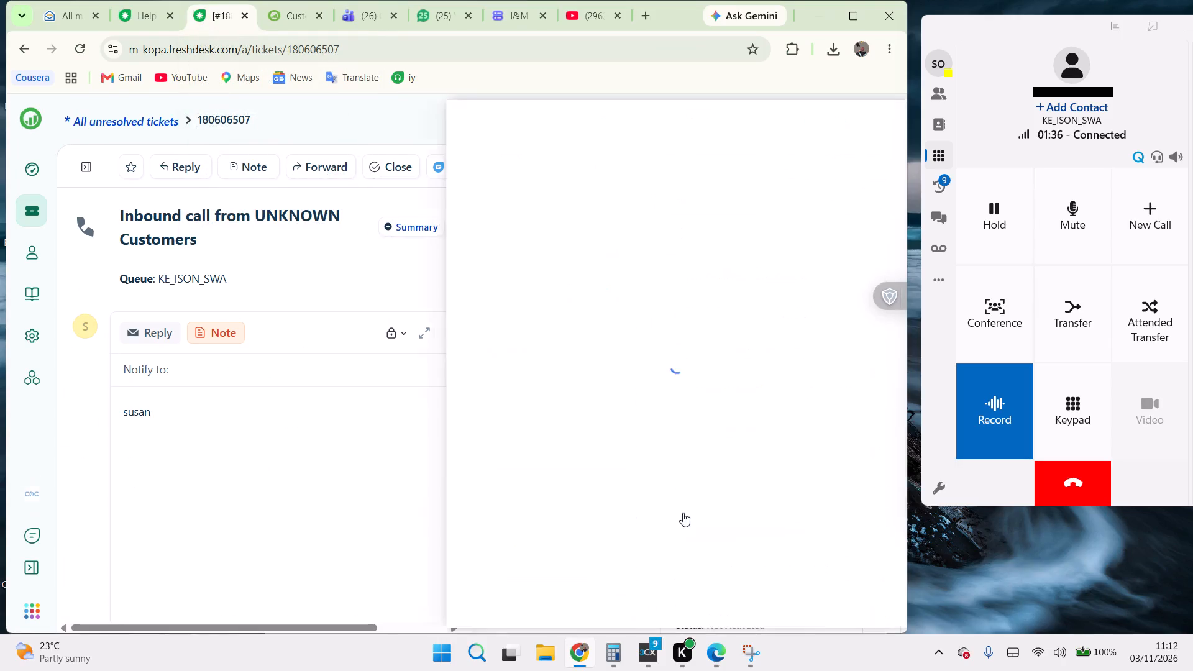
pyautogui.click(486, 176)
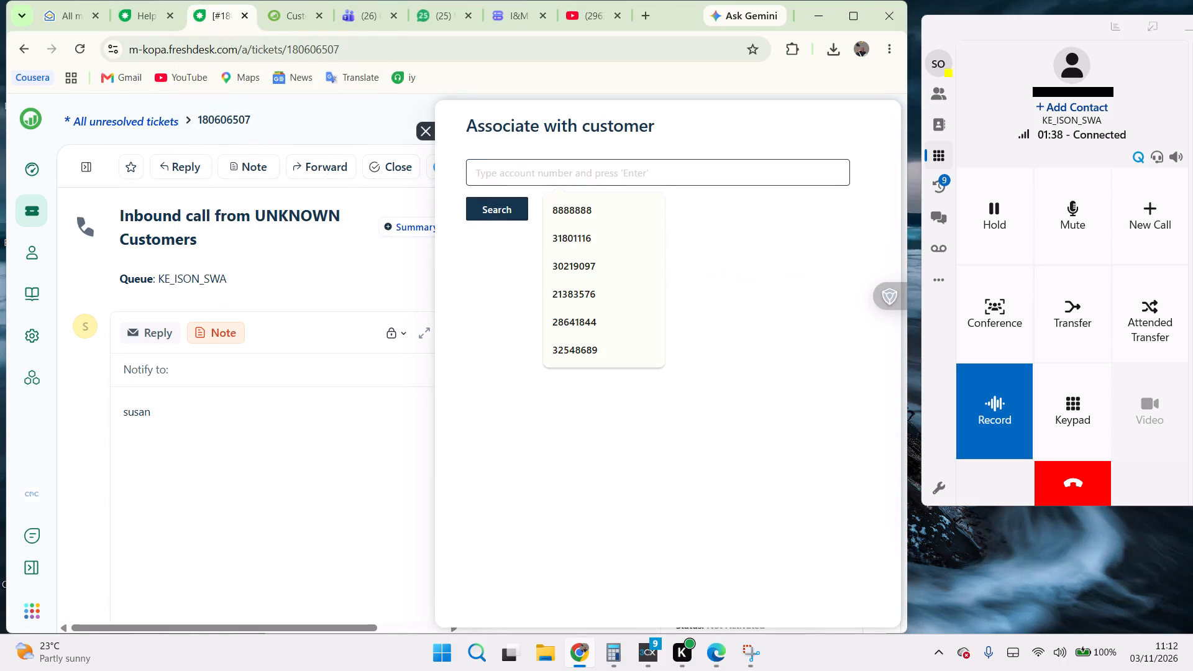
pyautogui.hotkey('ctrl', 'v')
pyautogui.press('BackSpace')
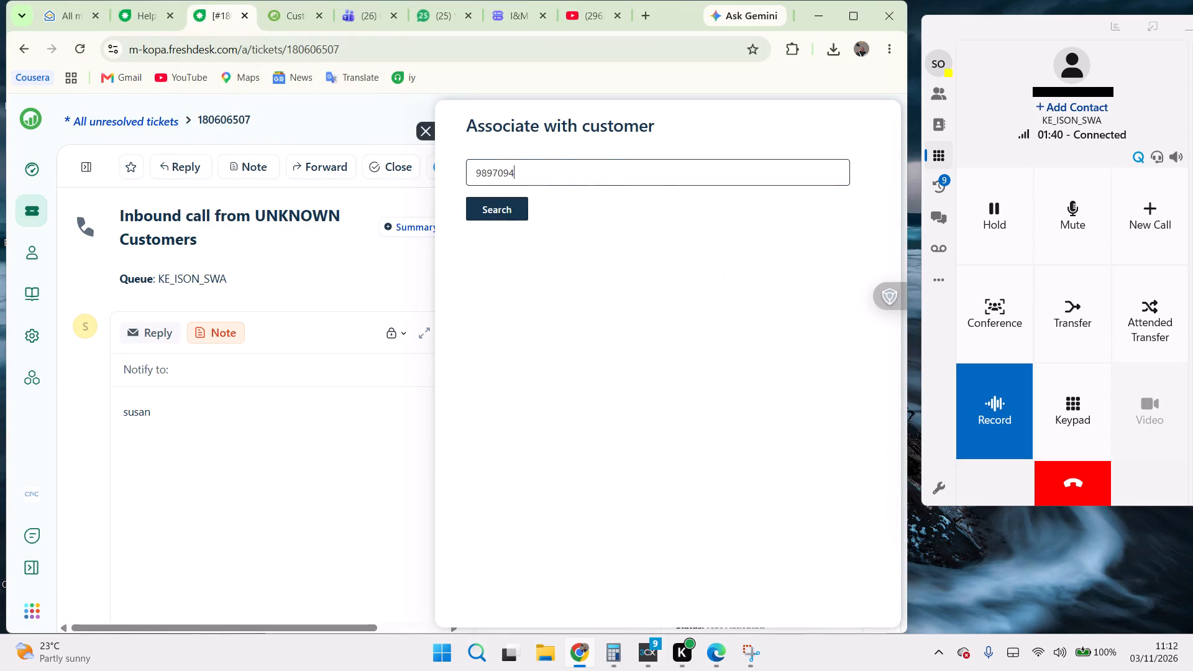
pyautogui.click(487, 207)
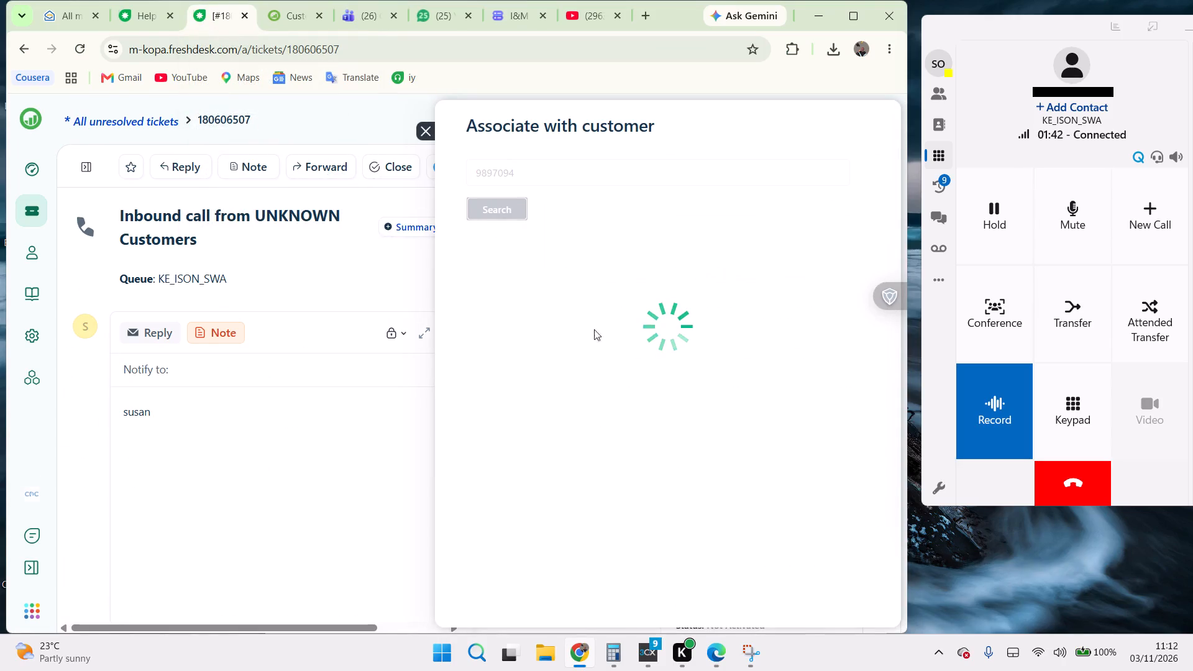
pyautogui.click(566, 389)
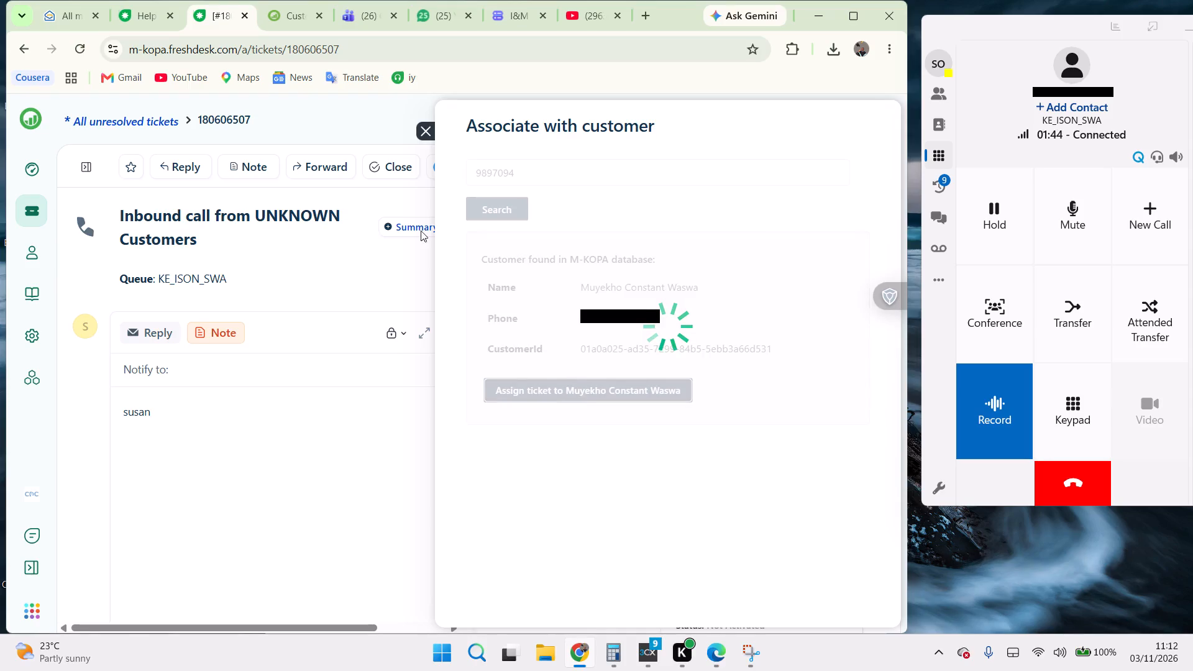
pyautogui.doubleClick(281, 10)
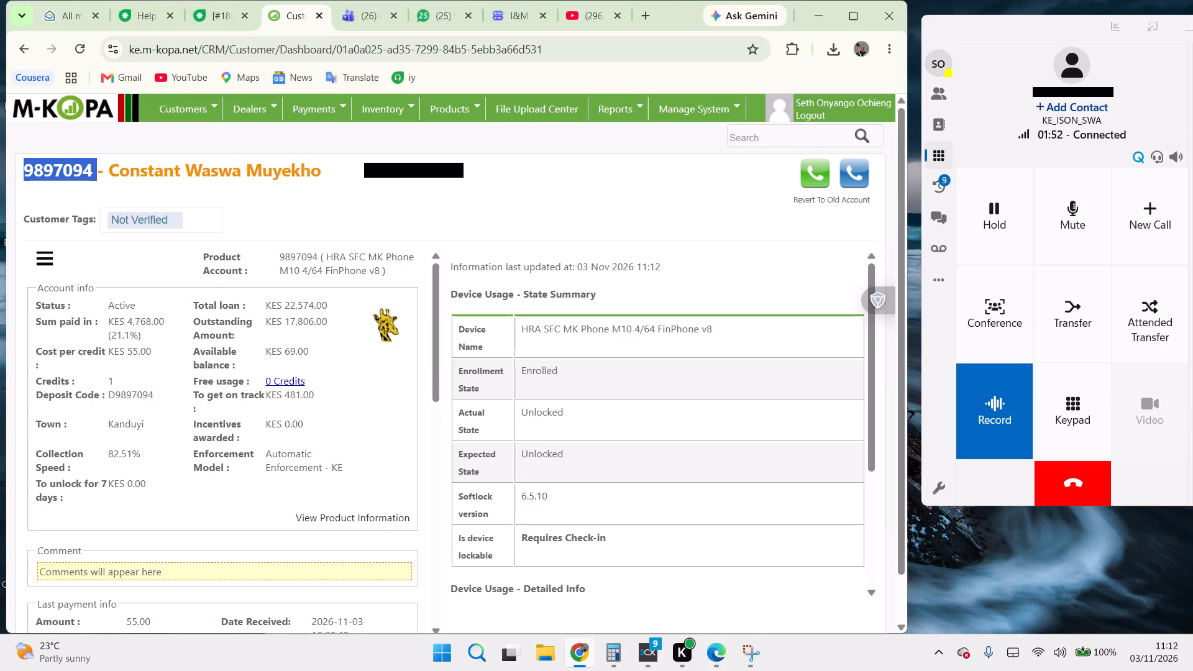
pyautogui.click(219, 19)
# Set the ticket's Interaction Category to M-KOPA HMD Devices, checking the customer's device in the CRM.
pyautogui.scroll(-1, 382, 403)
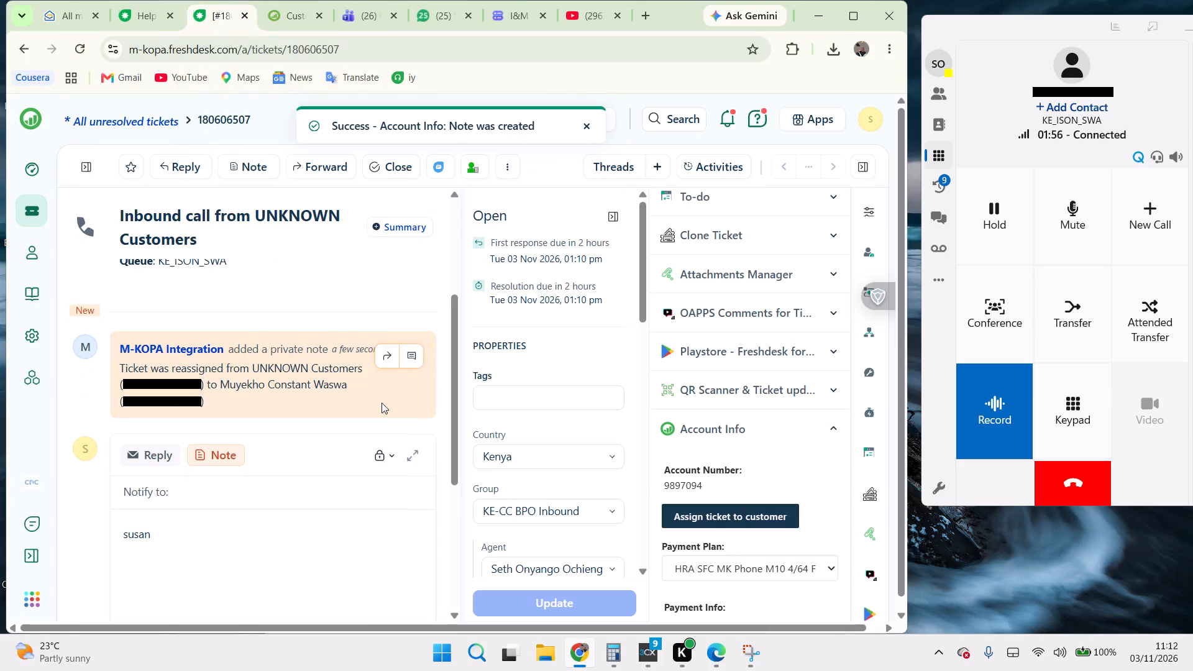
pyautogui.scroll(-2, 382, 403)
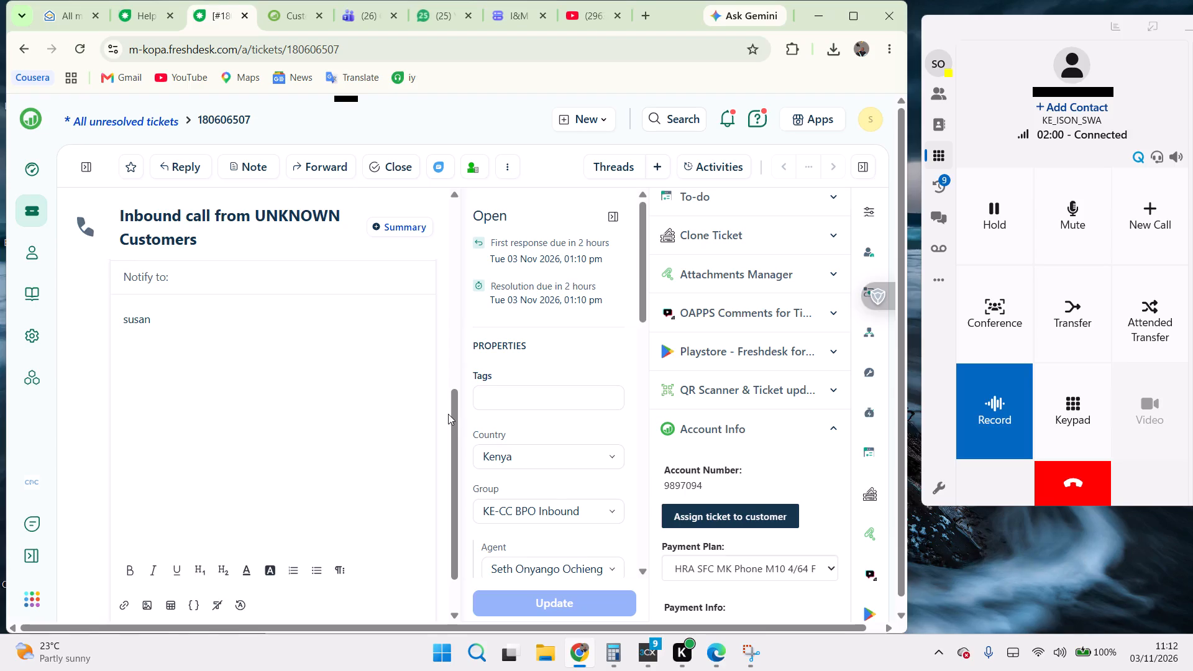
pyautogui.scroll(-1, 448, 414)
pyautogui.scroll(3, 374, 432)
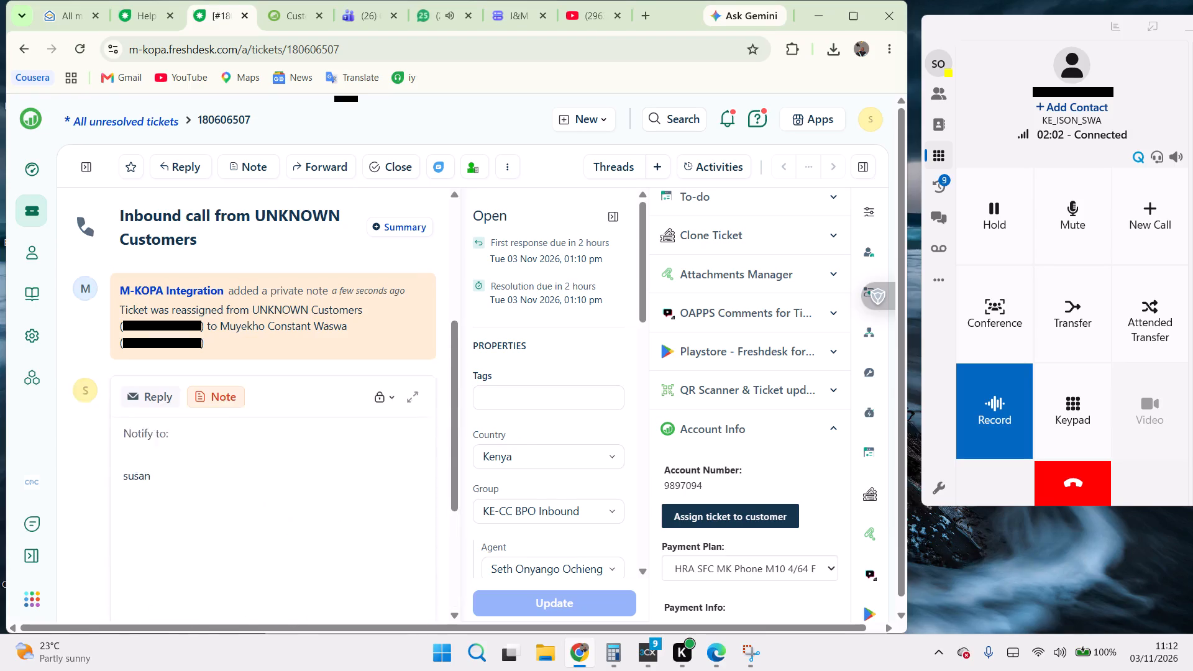
pyautogui.scroll(-2, 513, 442)
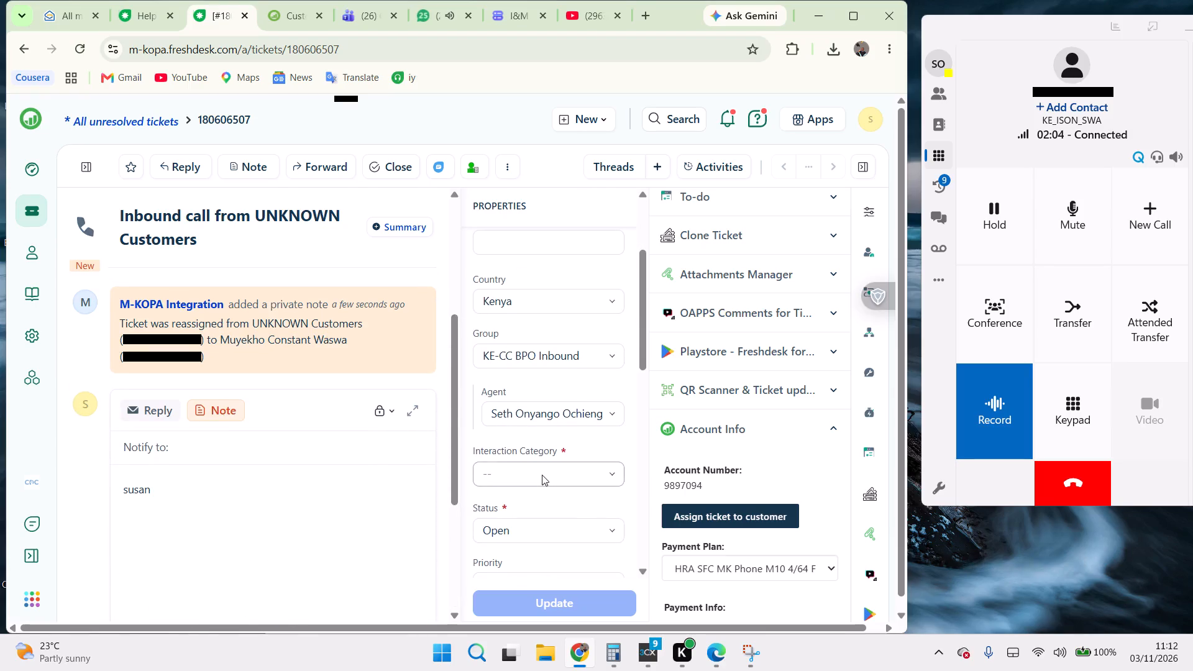
pyautogui.click(542, 475)
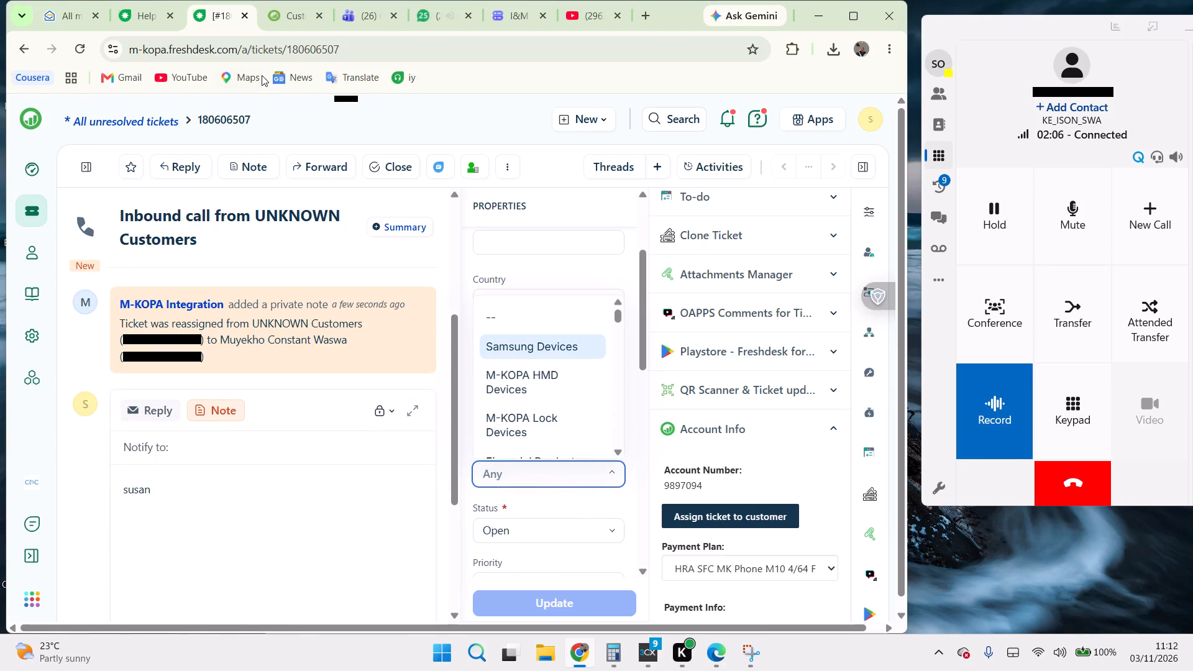
pyautogui.click(285, 17)
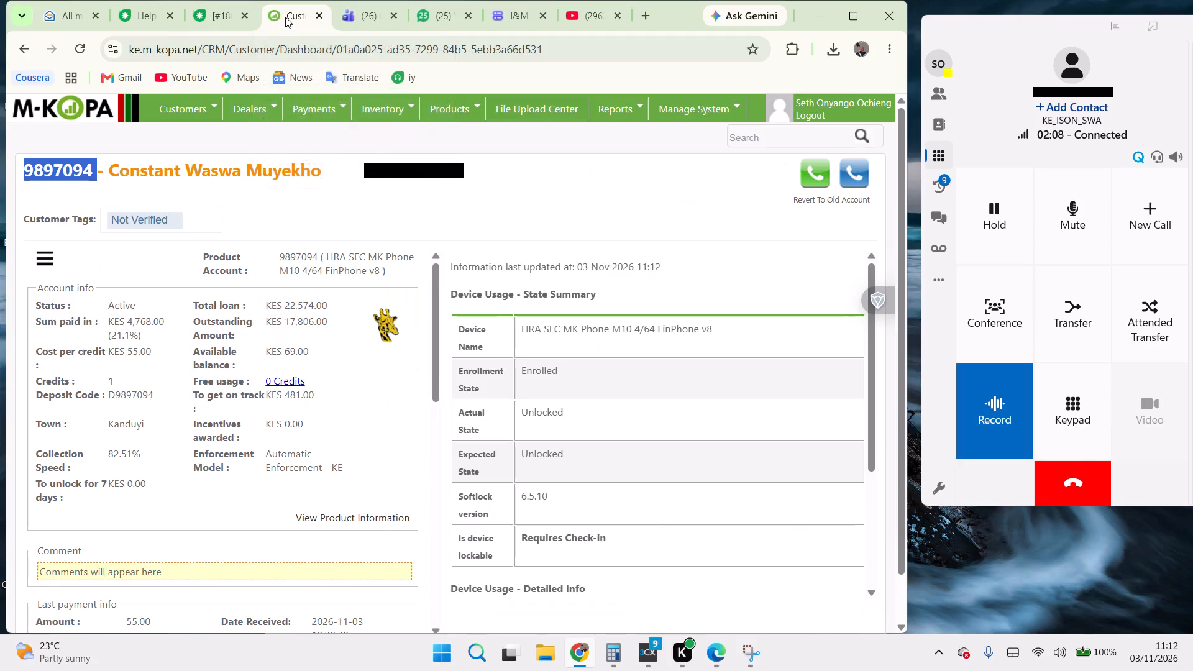
pyautogui.click(207, 21)
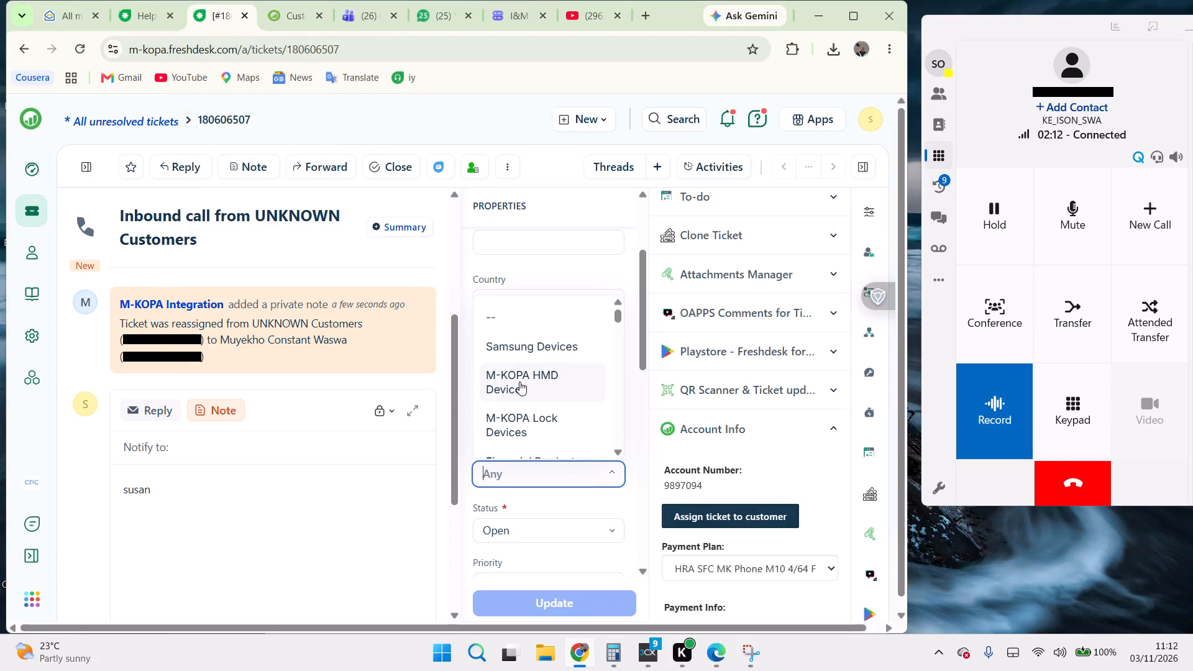
pyautogui.click(550, 386)
# Set the reason to Software issue, sub-reason to Phone hanging issue, and outcome to Resolved: Customer advised to purchase data bundles & update software.
pyautogui.scroll(-2, 565, 416)
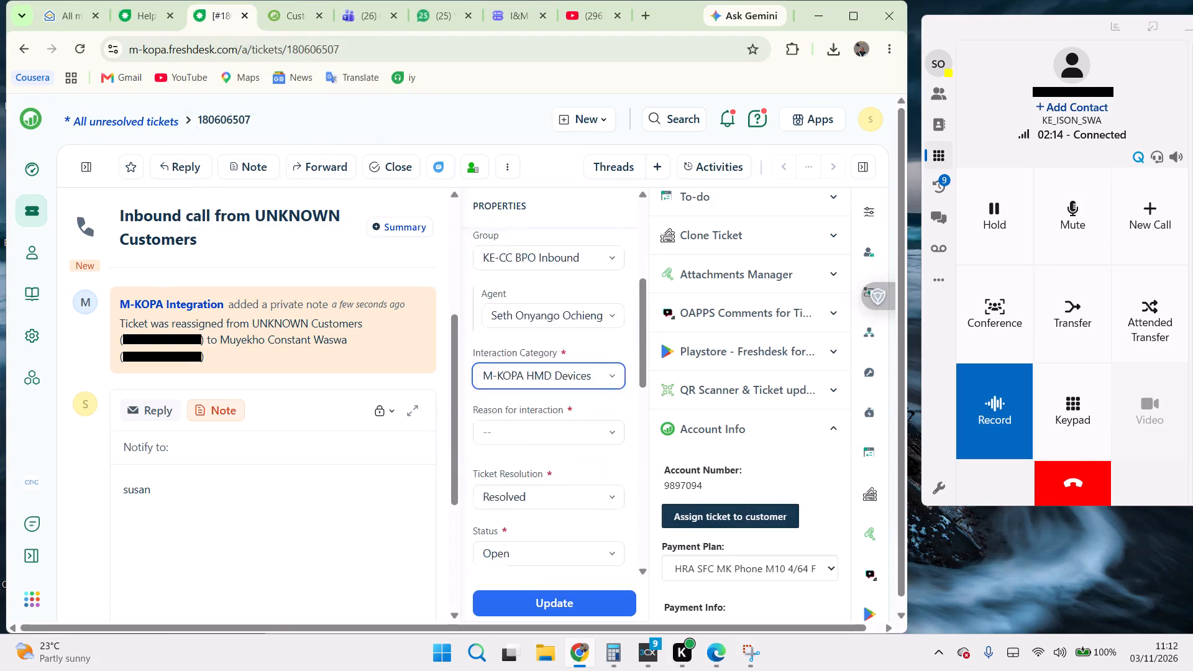
pyautogui.click(540, 378)
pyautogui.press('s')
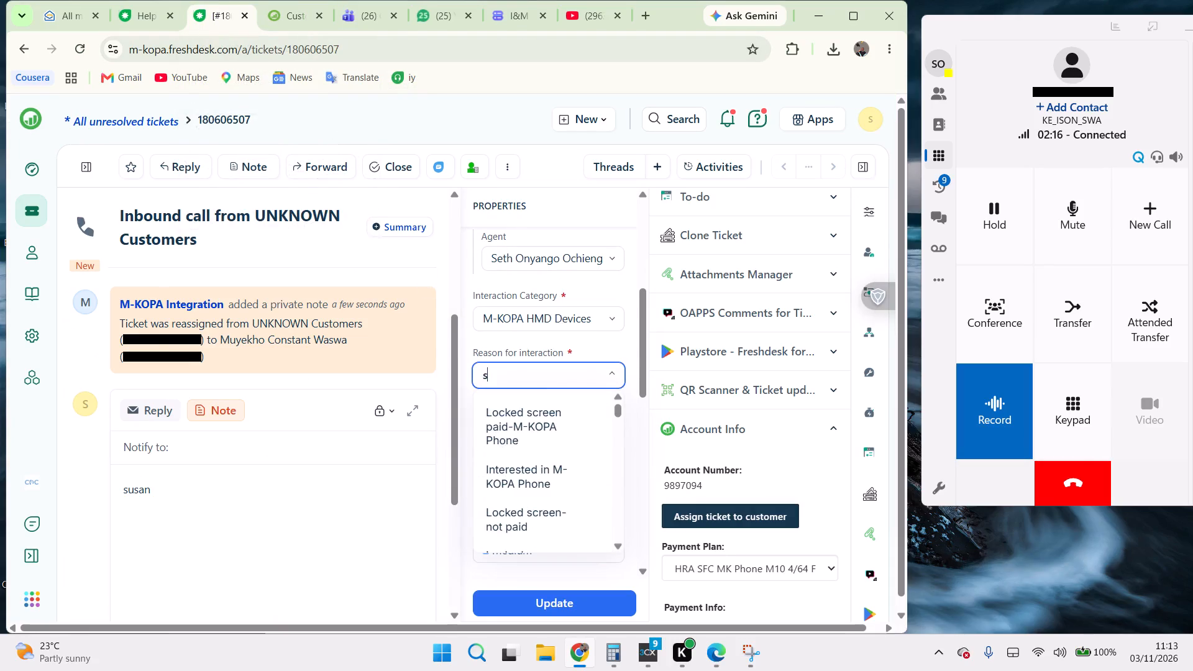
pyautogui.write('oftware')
pyautogui.click(534, 415)
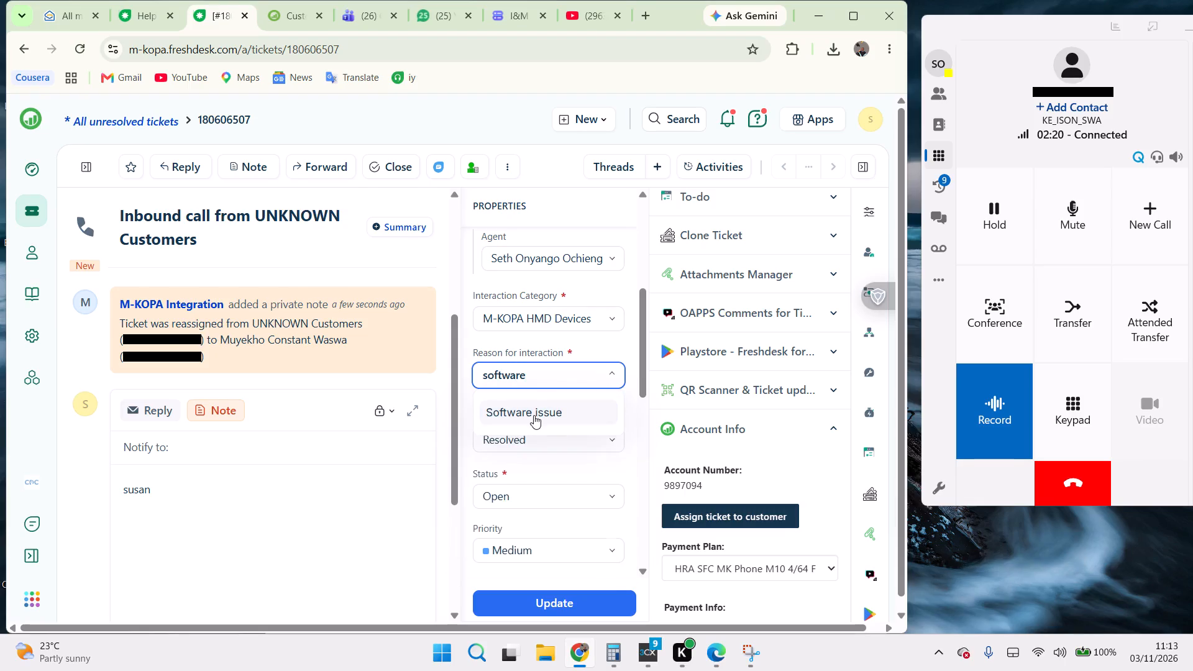
pyautogui.click(537, 437)
pyautogui.click(526, 503)
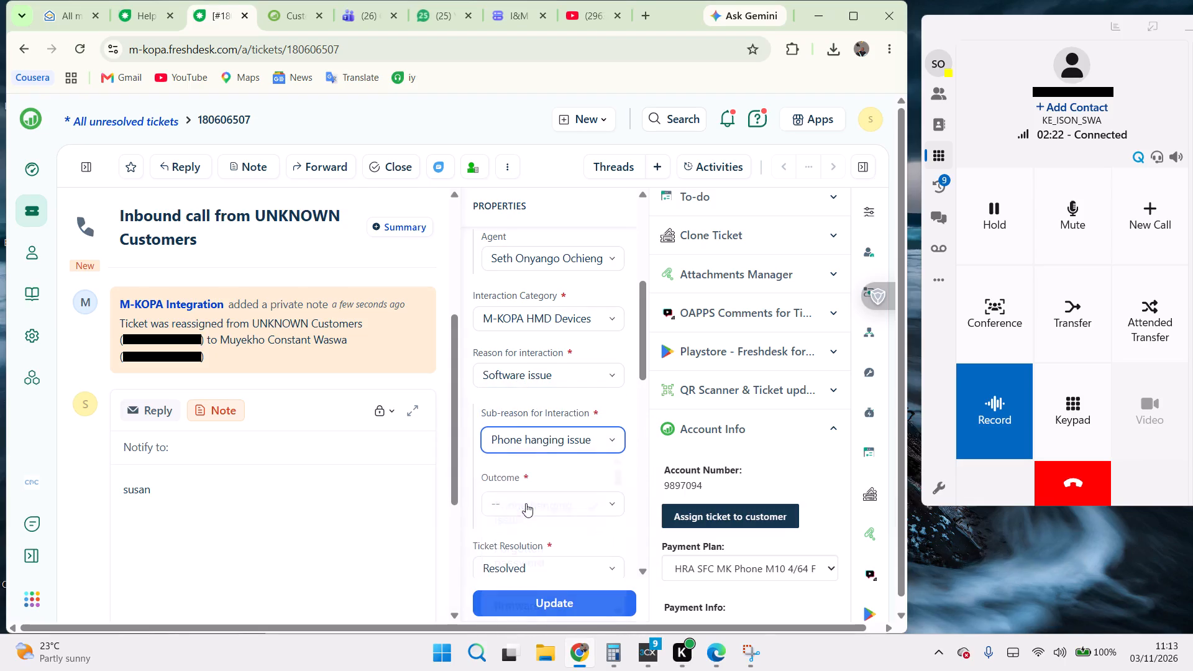
pyautogui.click(534, 498)
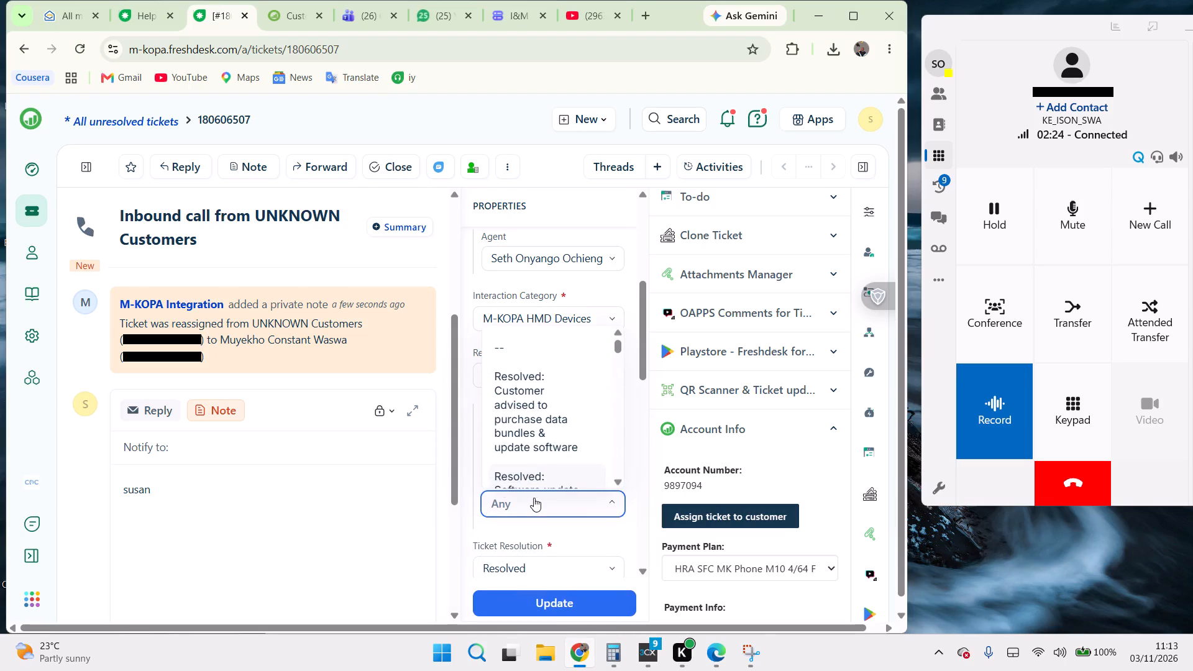
pyautogui.click(531, 427)
# Set the ticket's Status to Pending.
pyautogui.scroll(-2, 388, 507)
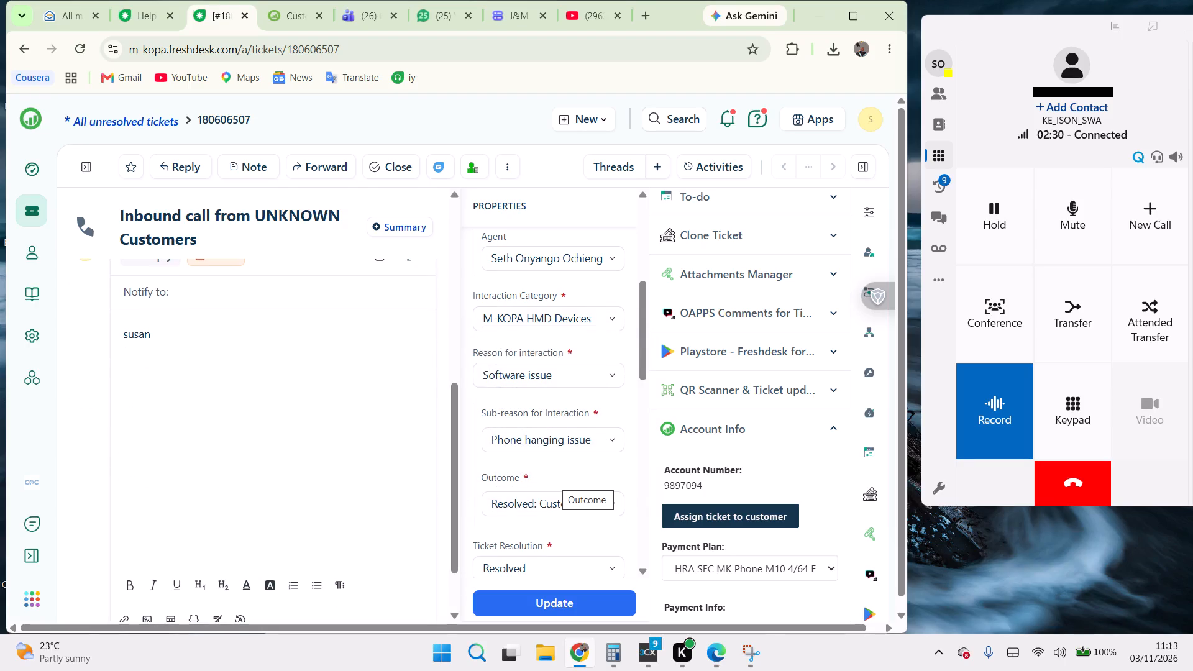
pyautogui.scroll(-1, 554, 479)
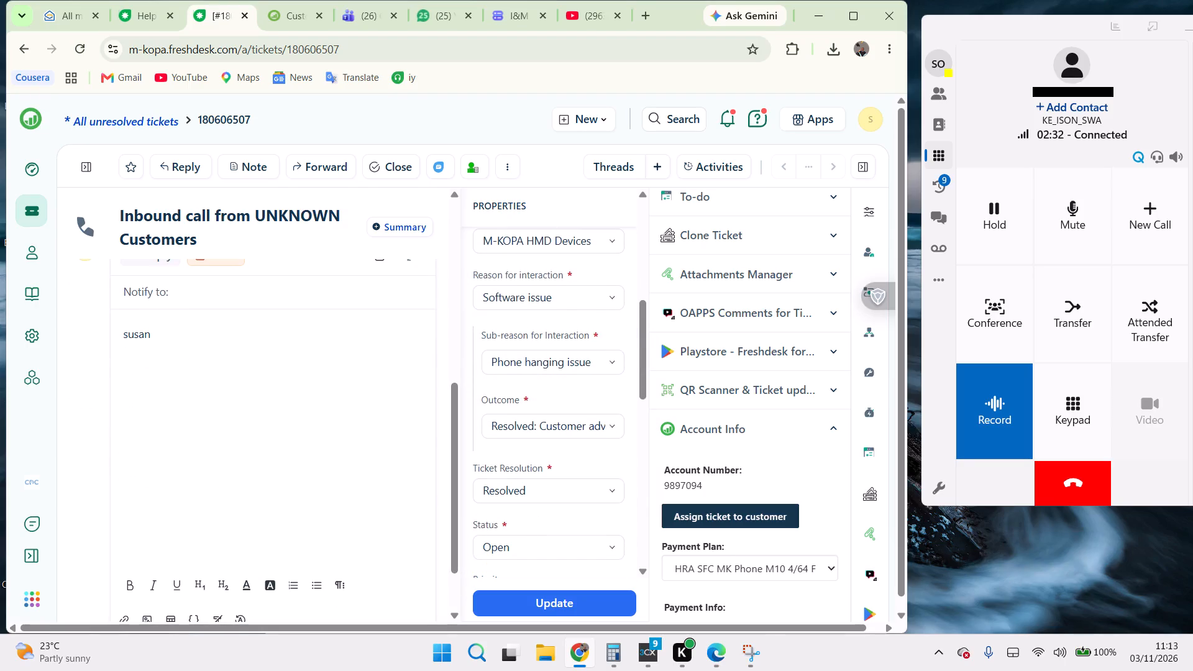
pyautogui.click(528, 545)
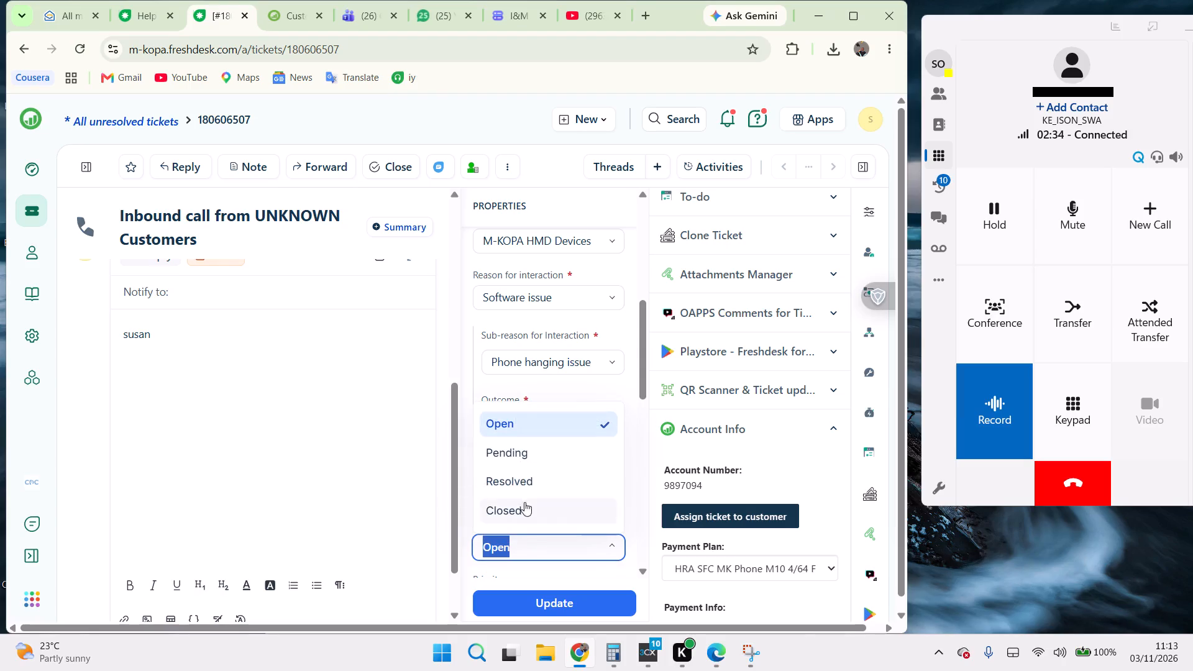
pyautogui.click(523, 455)
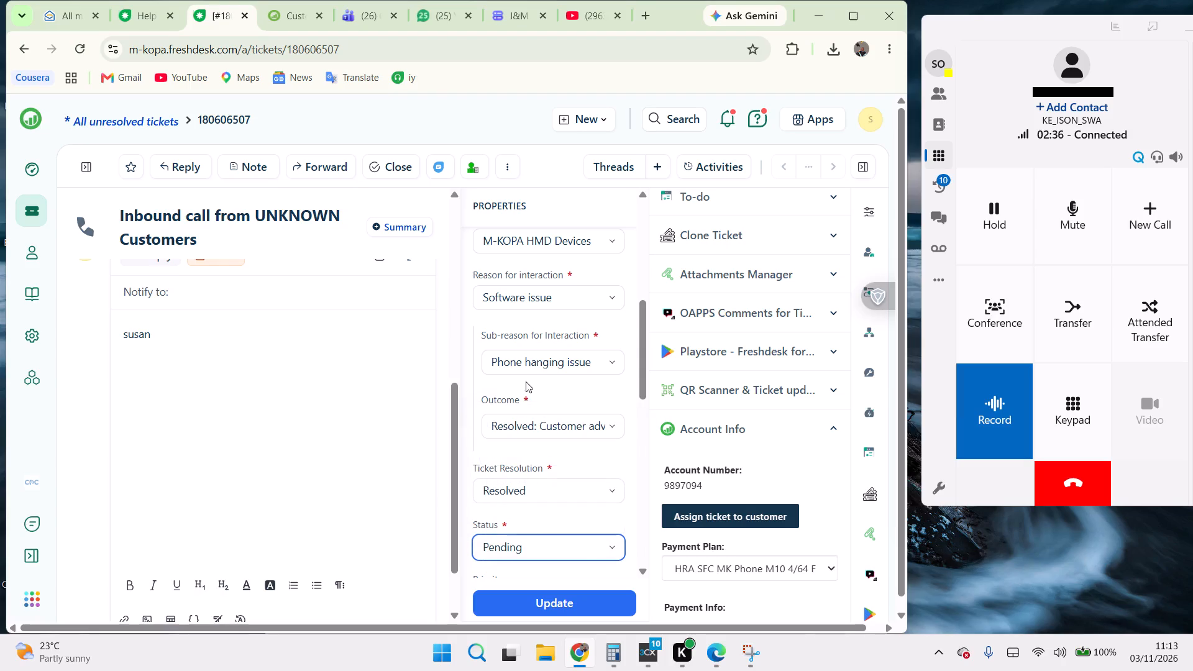
# Copy the sub-reason "Phone hanging issue" into the private note on the line below the caller's name.
pyautogui.click(528, 355)
pyautogui.rightClick(528, 355)
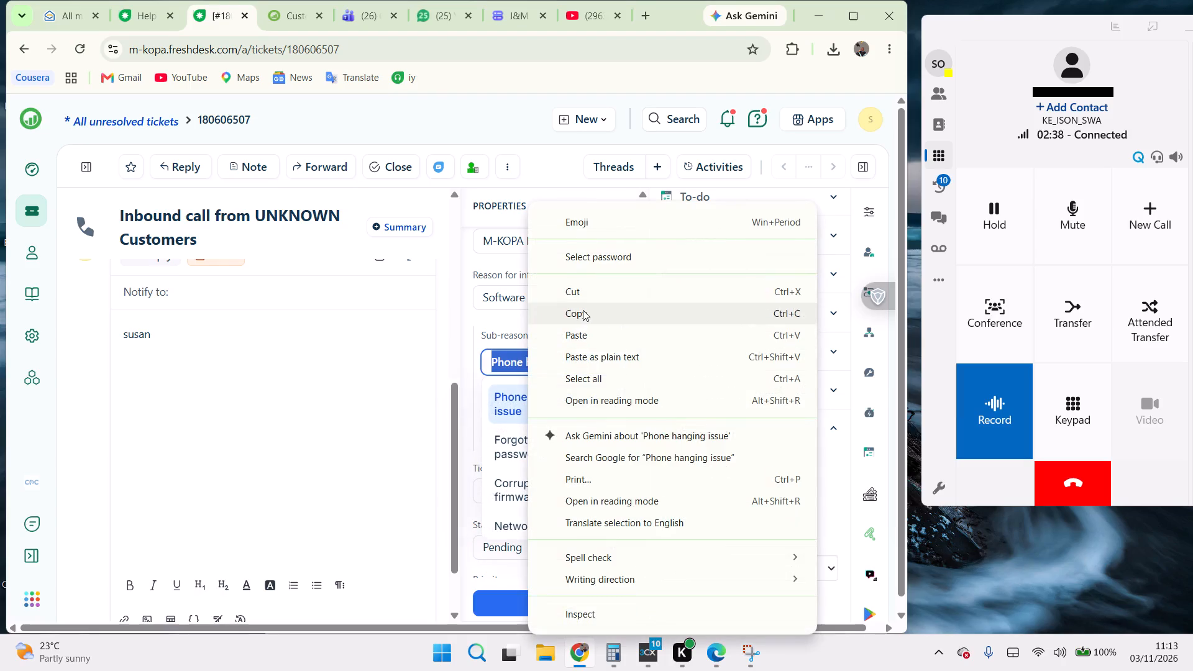
pyautogui.click(583, 310)
pyautogui.click(327, 391)
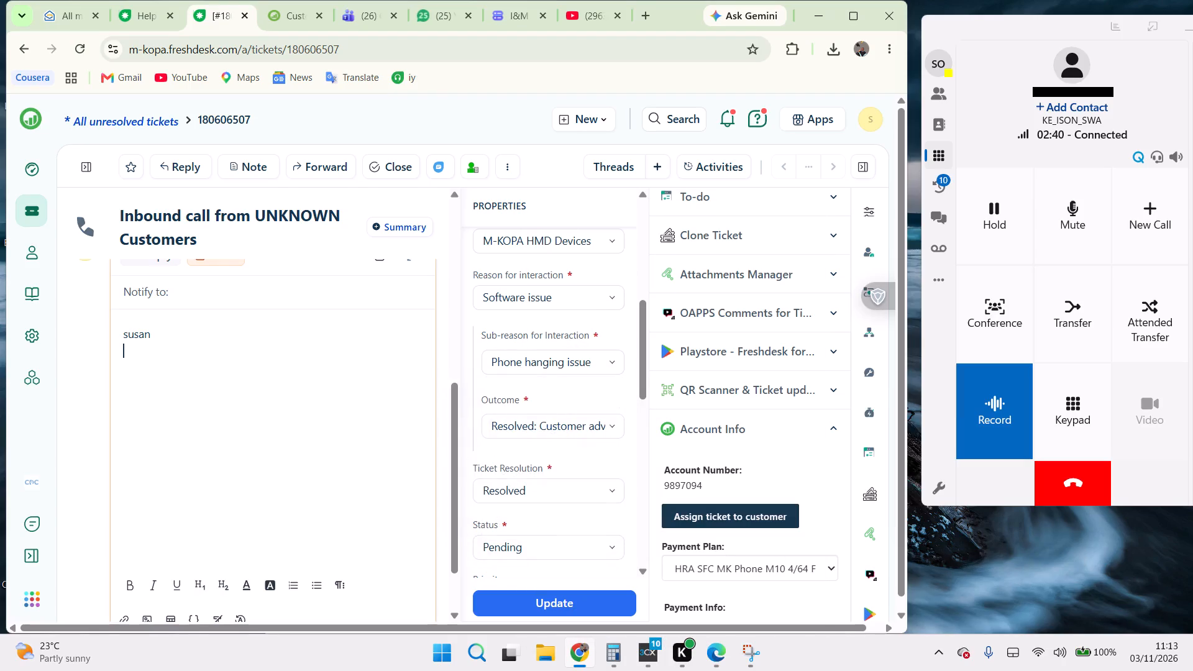
pyautogui.hotkey('ctrl', 'v')
pyautogui.press('Return')
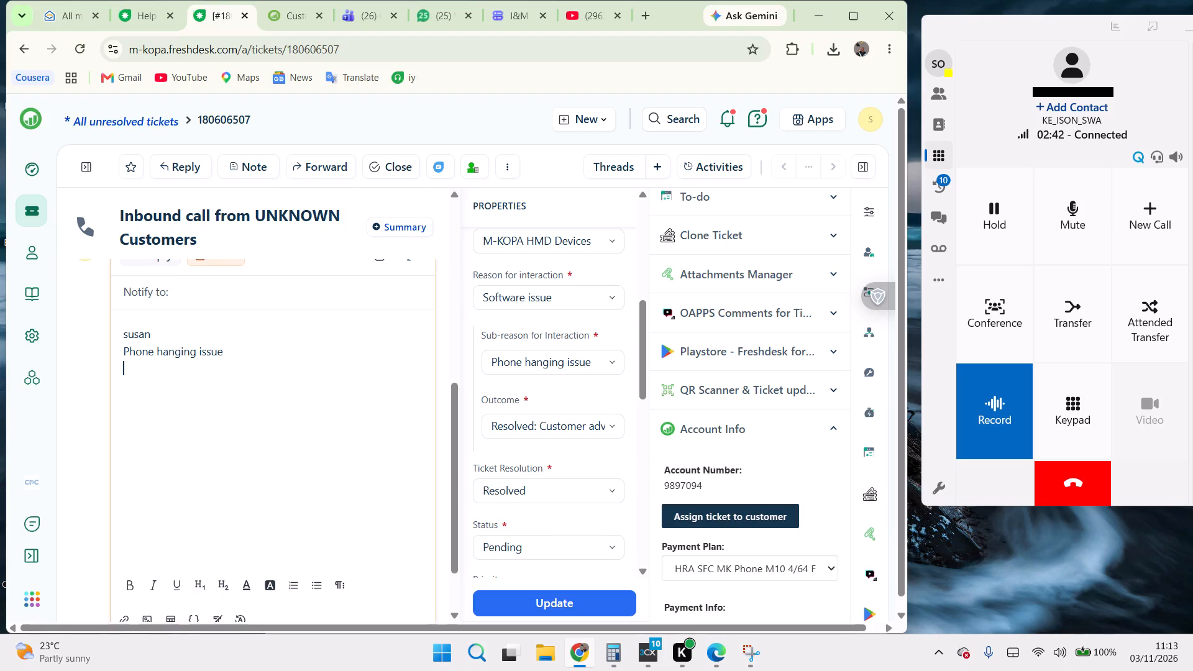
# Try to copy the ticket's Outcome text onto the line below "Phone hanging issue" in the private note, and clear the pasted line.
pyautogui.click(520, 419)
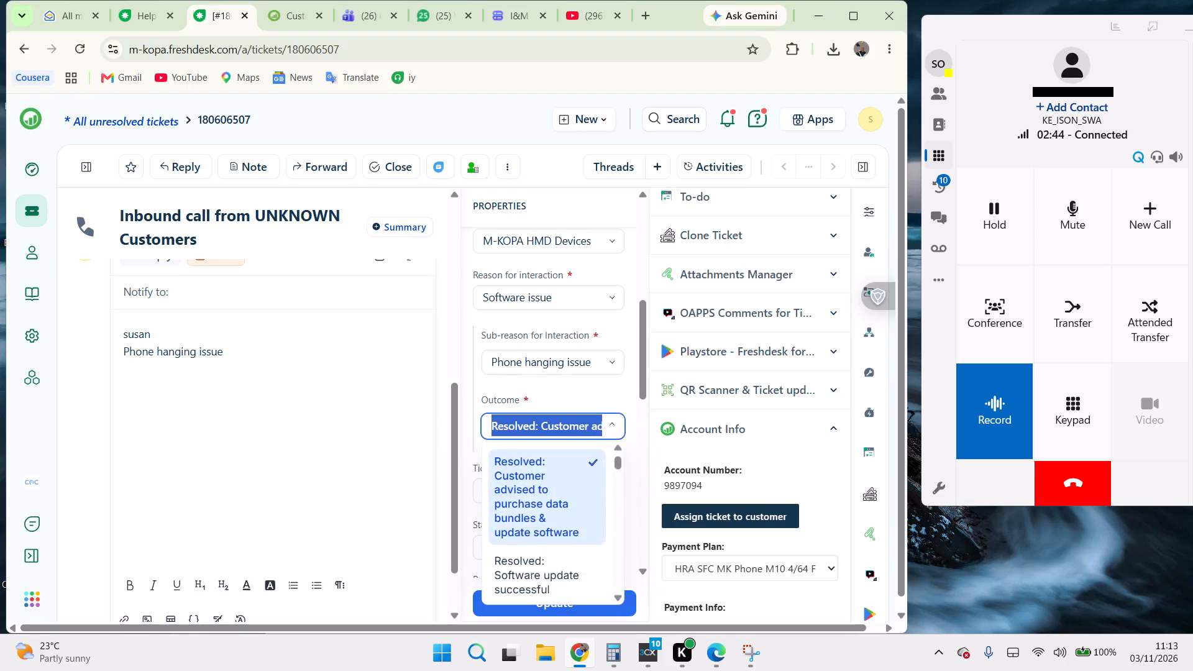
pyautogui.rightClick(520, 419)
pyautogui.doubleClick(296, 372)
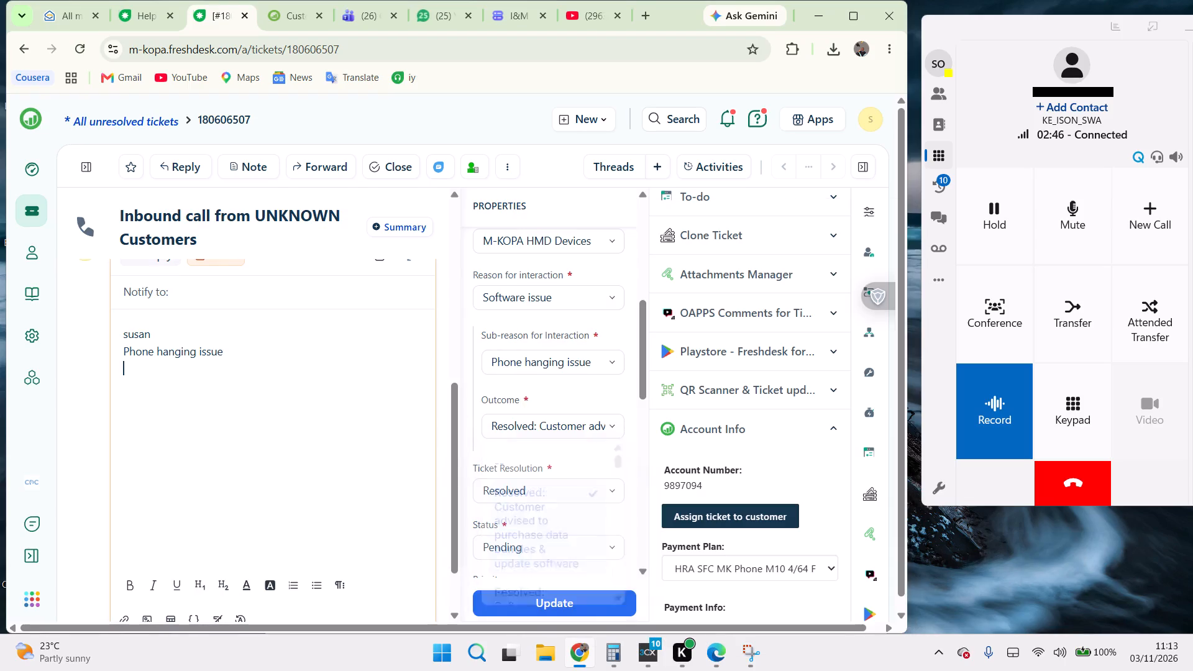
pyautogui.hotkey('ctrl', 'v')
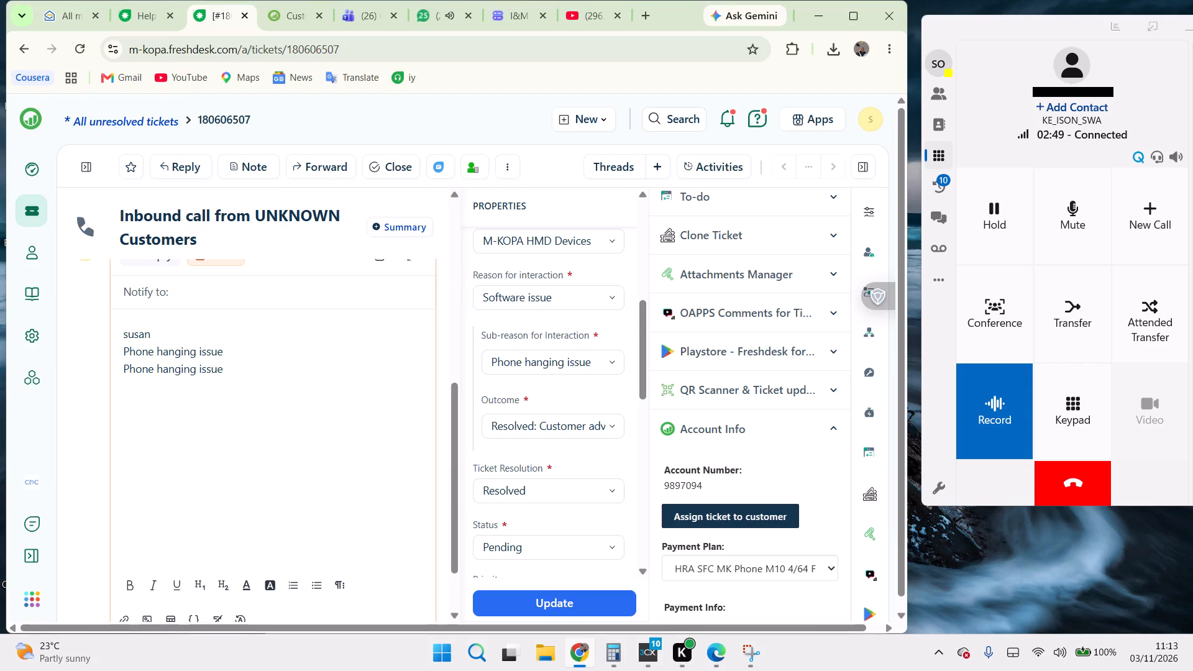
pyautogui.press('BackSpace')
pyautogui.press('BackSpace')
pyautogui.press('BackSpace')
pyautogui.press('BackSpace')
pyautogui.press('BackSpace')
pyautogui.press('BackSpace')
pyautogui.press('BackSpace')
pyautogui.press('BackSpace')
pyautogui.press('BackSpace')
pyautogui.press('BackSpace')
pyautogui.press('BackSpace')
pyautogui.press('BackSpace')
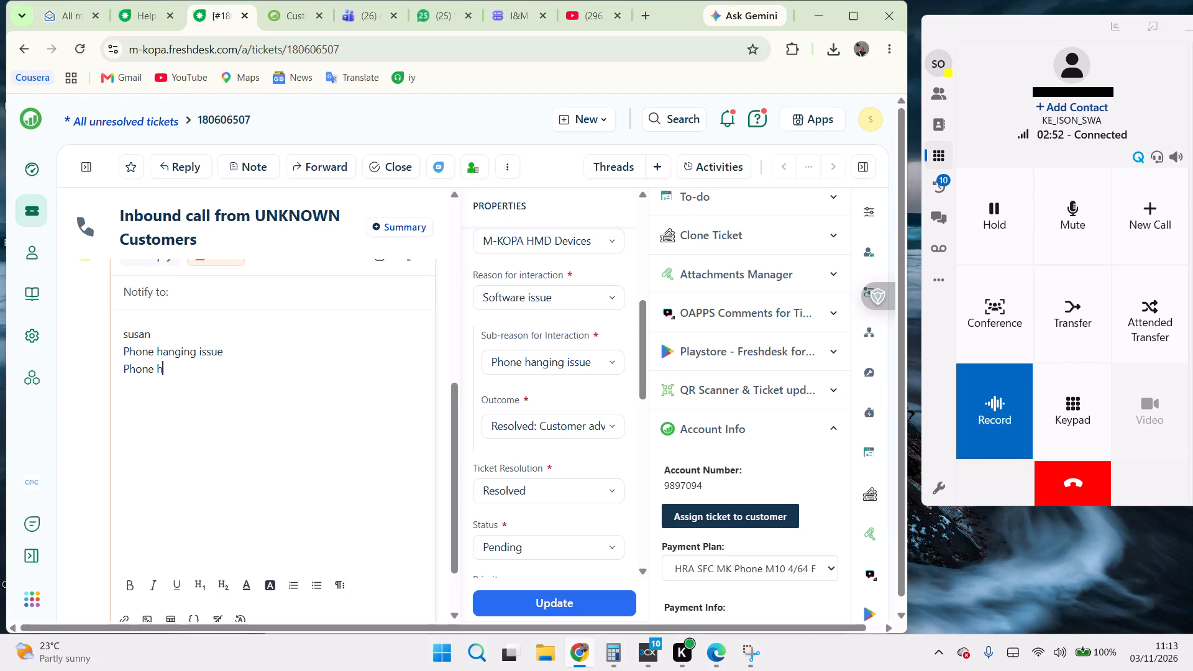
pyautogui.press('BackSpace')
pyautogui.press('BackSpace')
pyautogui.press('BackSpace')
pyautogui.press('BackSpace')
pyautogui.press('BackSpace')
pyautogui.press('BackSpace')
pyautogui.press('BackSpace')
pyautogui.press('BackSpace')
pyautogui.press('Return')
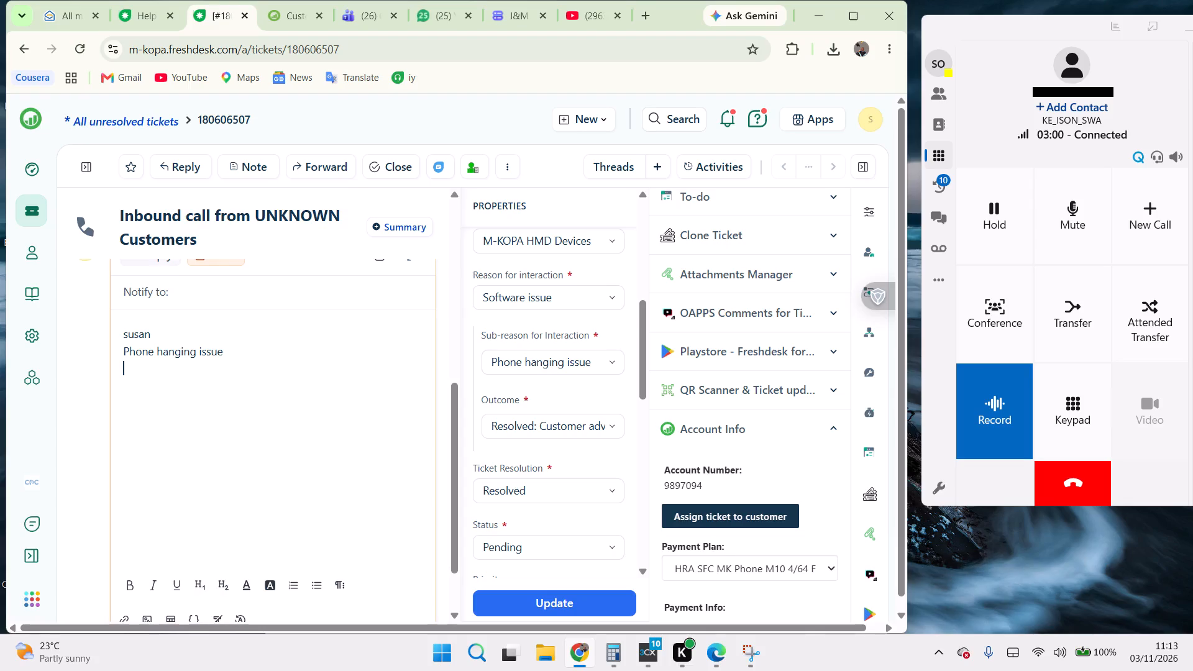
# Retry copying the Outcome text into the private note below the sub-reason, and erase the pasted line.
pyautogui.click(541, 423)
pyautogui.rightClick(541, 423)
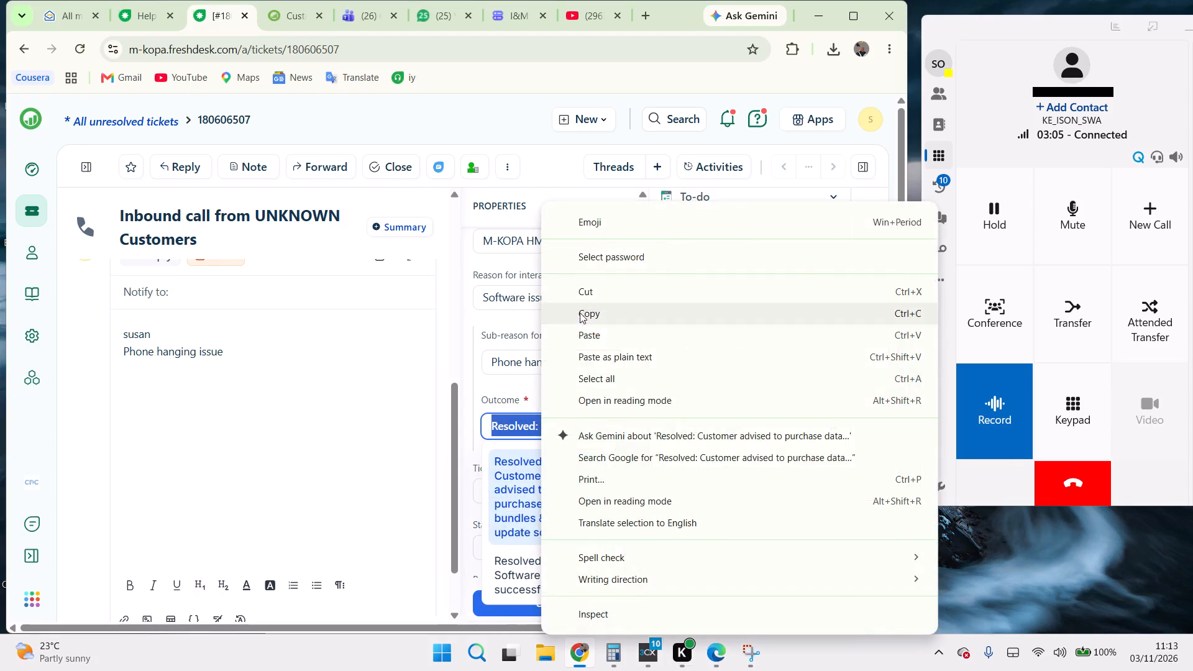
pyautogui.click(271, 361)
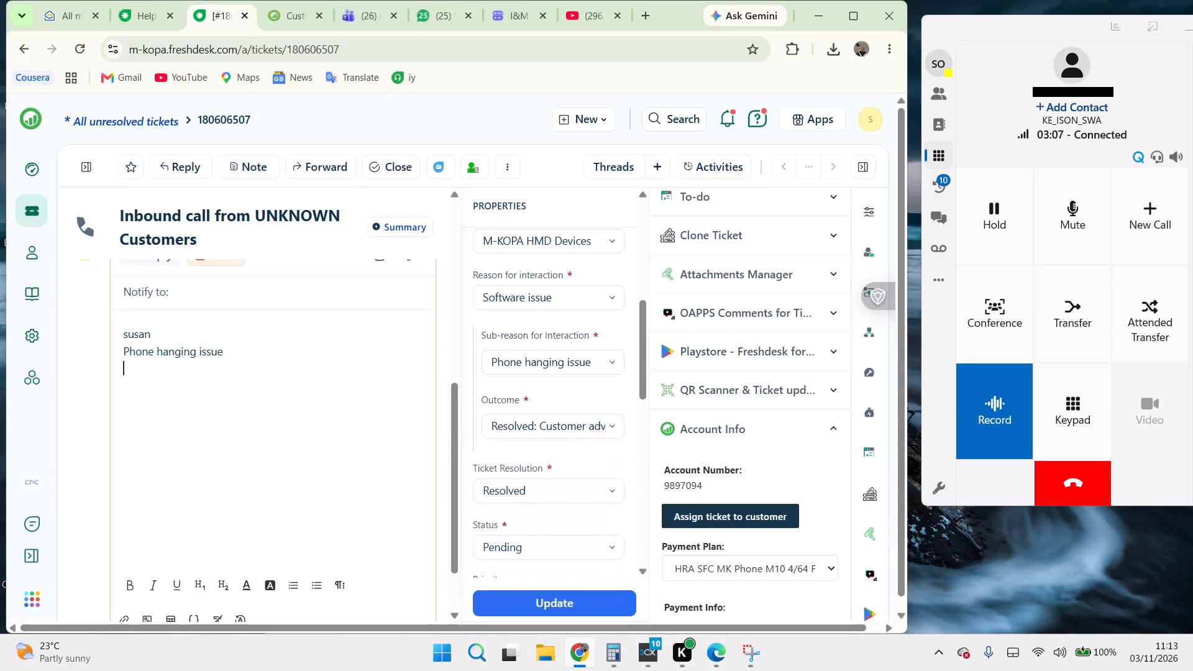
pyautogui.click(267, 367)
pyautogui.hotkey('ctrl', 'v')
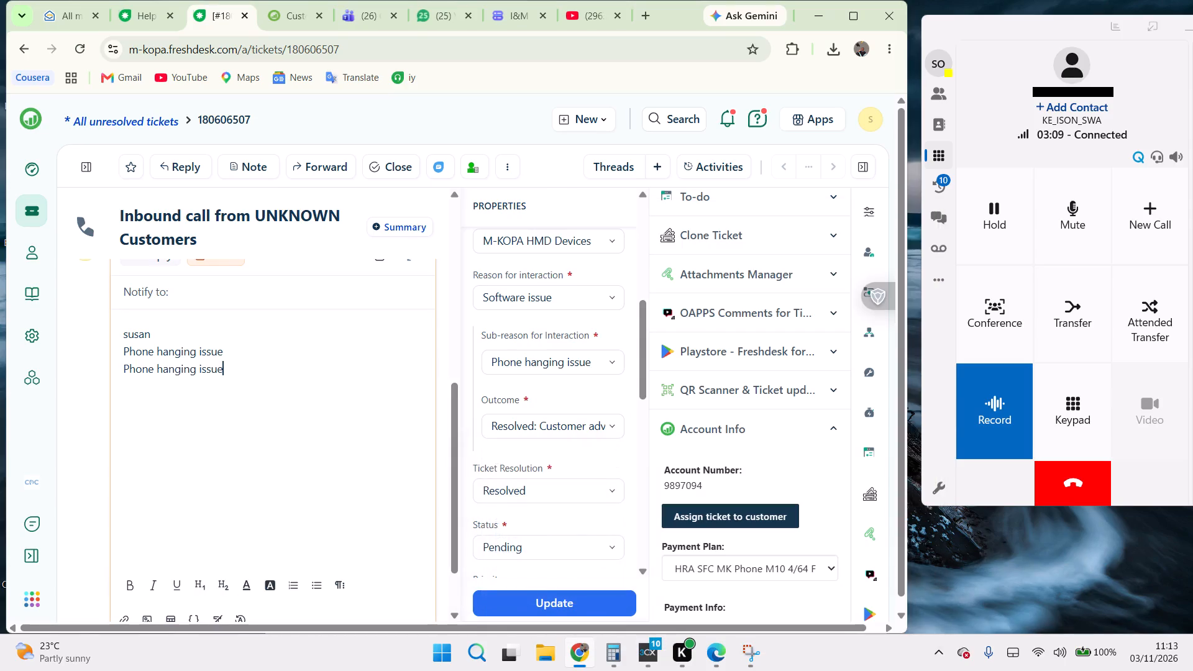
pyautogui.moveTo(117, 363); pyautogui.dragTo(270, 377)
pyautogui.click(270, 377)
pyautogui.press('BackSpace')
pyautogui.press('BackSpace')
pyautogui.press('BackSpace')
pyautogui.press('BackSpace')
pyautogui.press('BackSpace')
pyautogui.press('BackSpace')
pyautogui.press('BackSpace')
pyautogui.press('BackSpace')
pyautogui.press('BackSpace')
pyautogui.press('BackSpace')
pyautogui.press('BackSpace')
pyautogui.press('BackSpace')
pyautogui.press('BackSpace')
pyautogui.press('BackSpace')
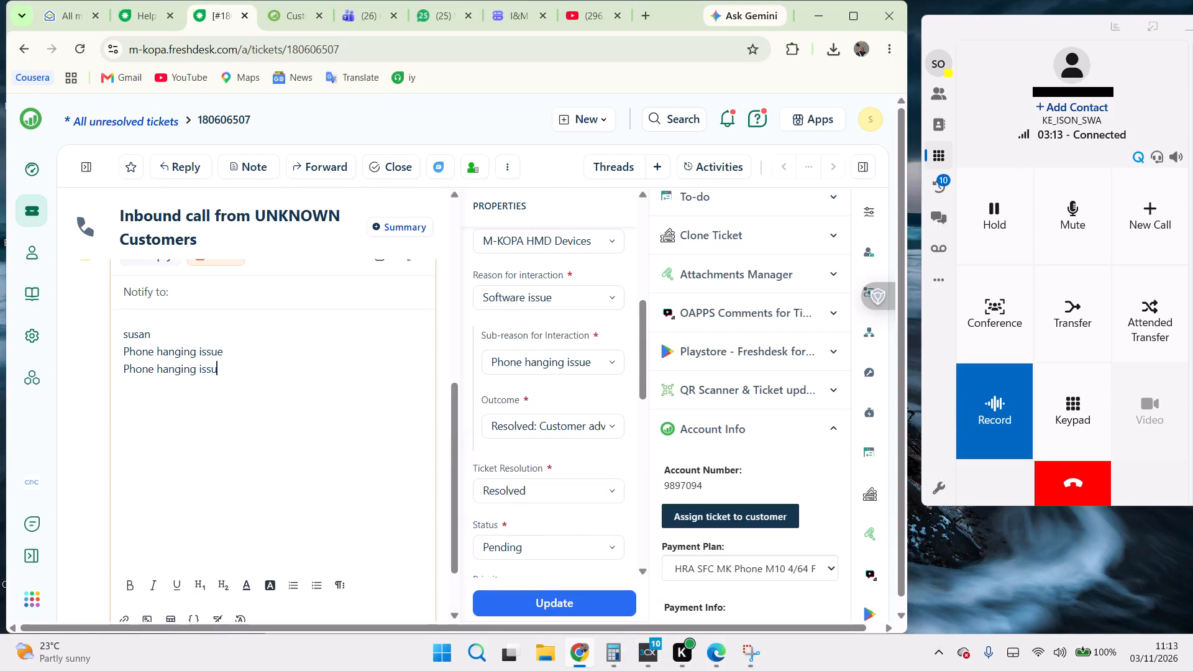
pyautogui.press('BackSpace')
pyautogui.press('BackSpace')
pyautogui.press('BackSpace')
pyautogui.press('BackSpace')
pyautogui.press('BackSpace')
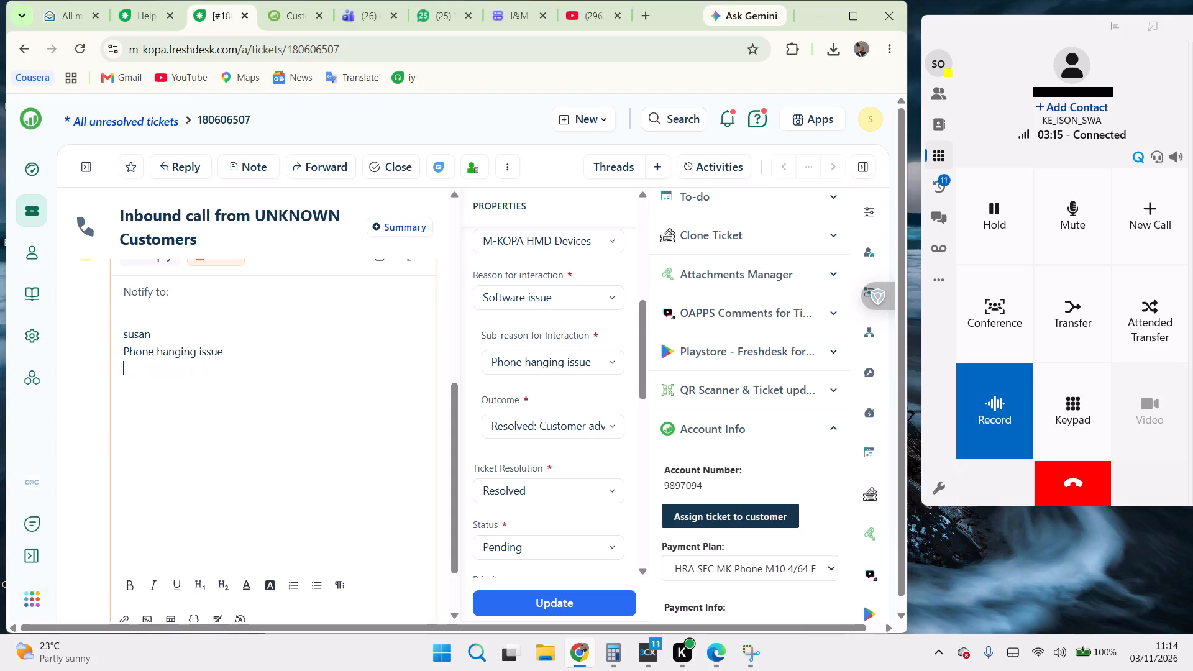
# Copy the outcome "Resolved: Customer advised to purchase data bundles & update software" into the private note below the sub-reason.
pyautogui.click(536, 419)
pyautogui.rightClick(536, 419)
pyautogui.click(583, 313)
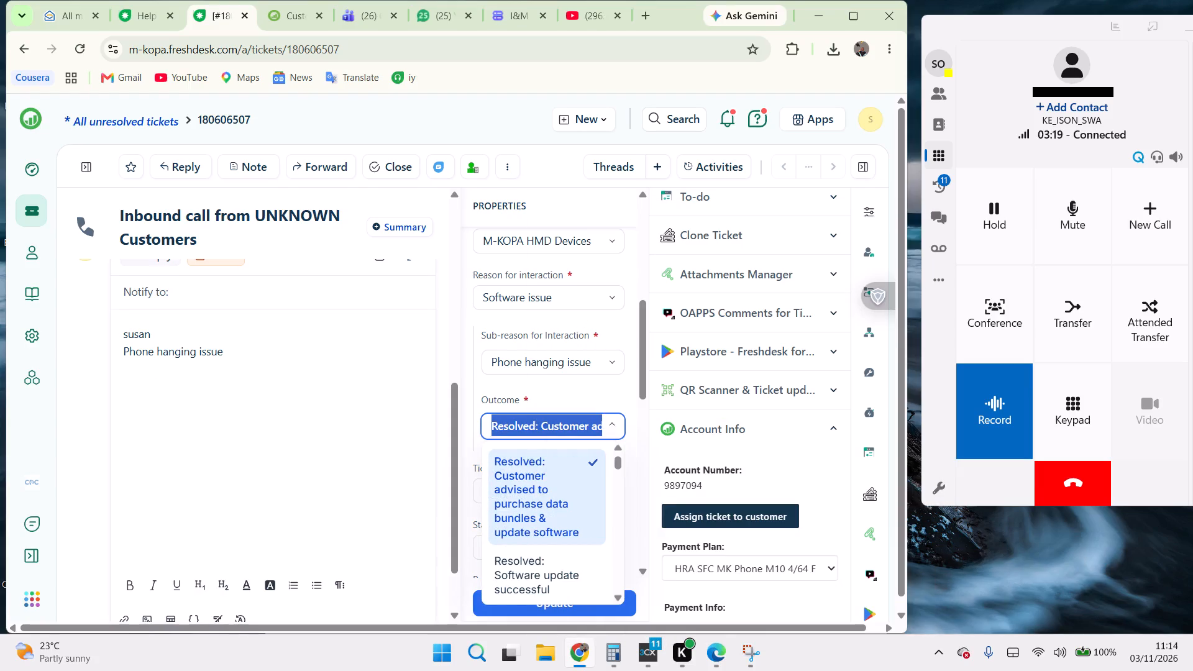
pyautogui.click(295, 360)
pyautogui.hotkey('ctrl', 'v')
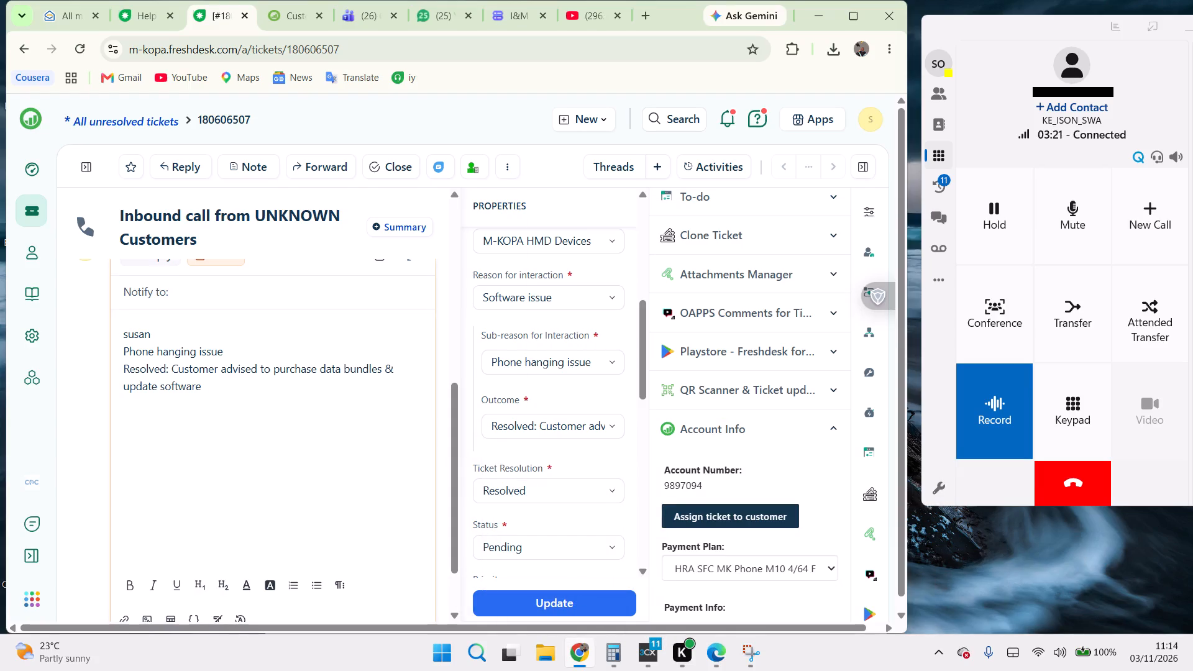
# Add the callback line "cb after 30 minutes" at the end of the private note.
pyautogui.scroll(-1, 294, 385)
pyautogui.press('Return')
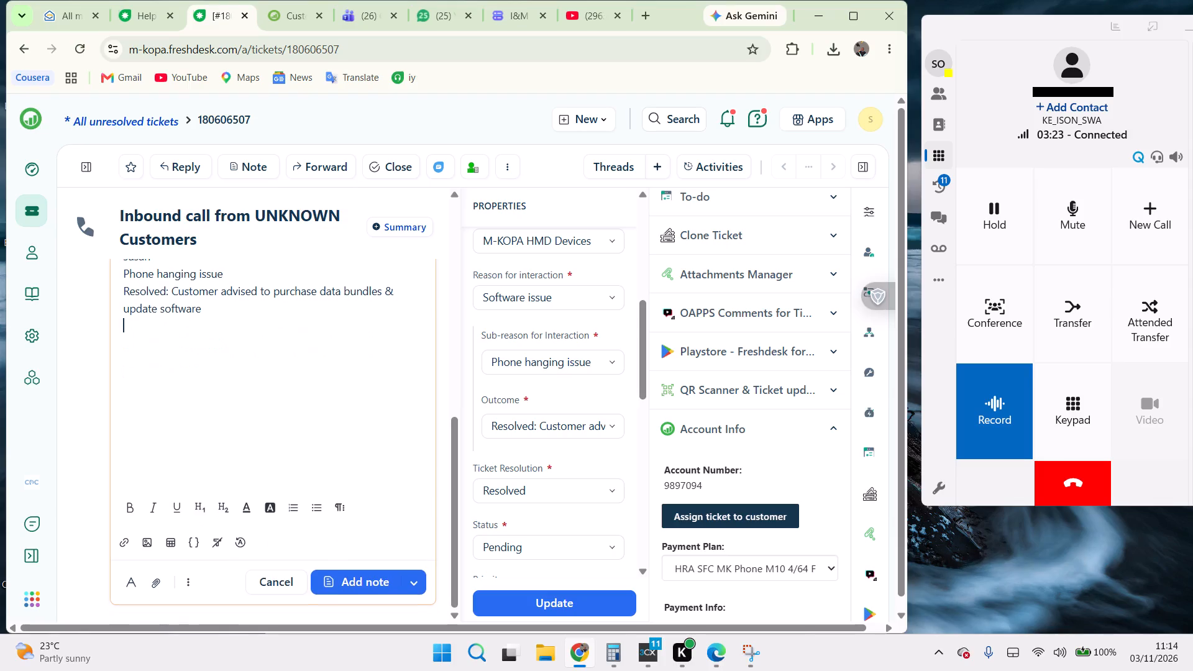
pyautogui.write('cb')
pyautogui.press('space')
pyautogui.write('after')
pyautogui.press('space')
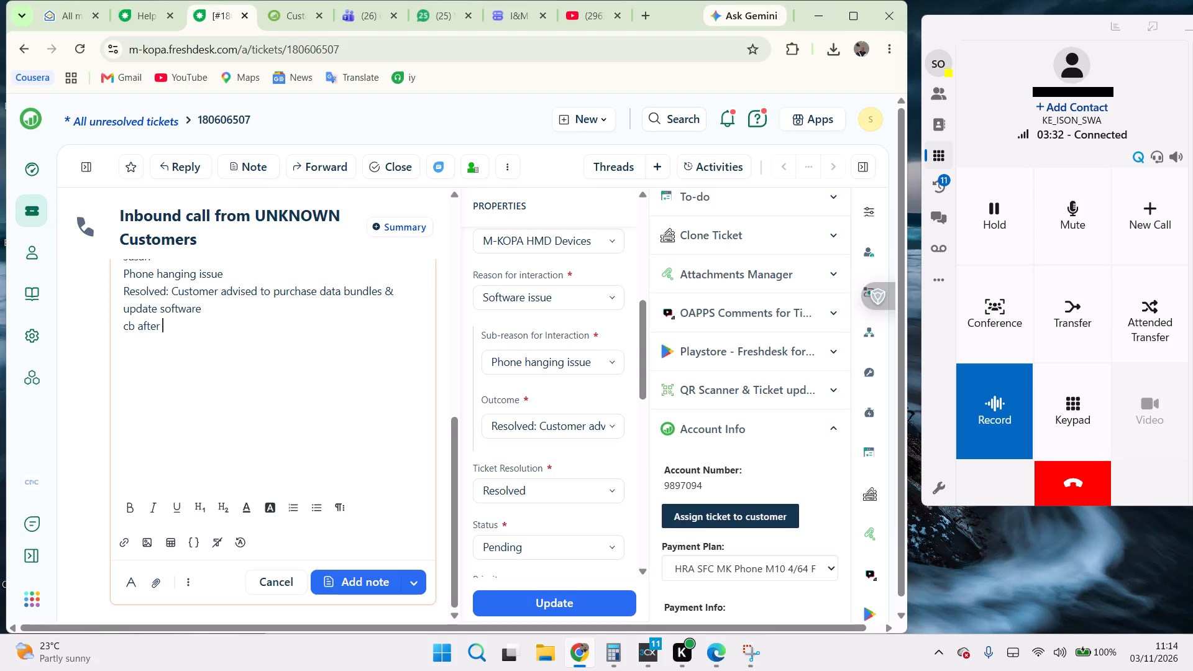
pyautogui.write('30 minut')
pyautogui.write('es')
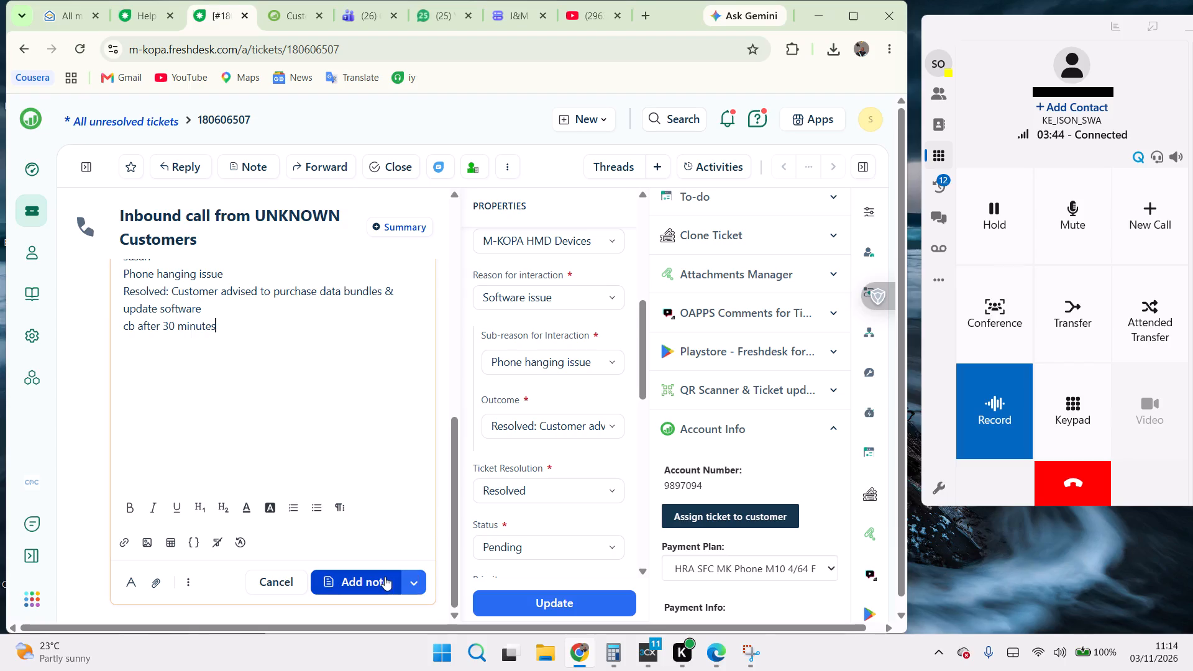
# Update the ticket with its new properties and add the completed private note to it.
pyautogui.click(527, 598)
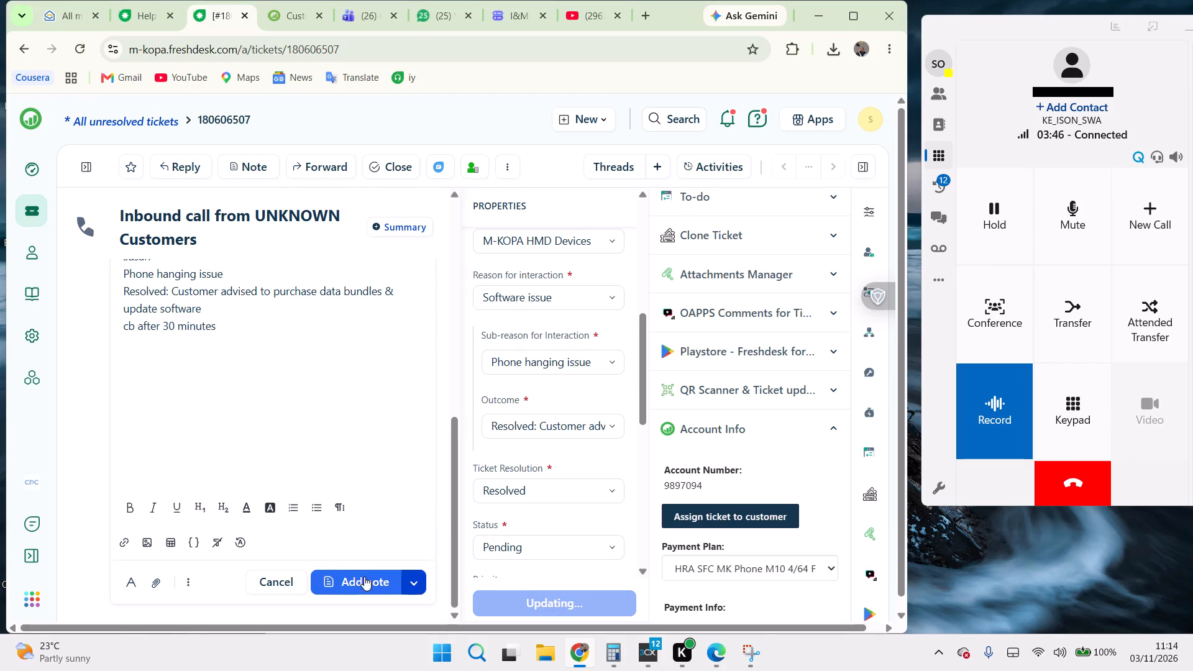
pyautogui.click(364, 577)
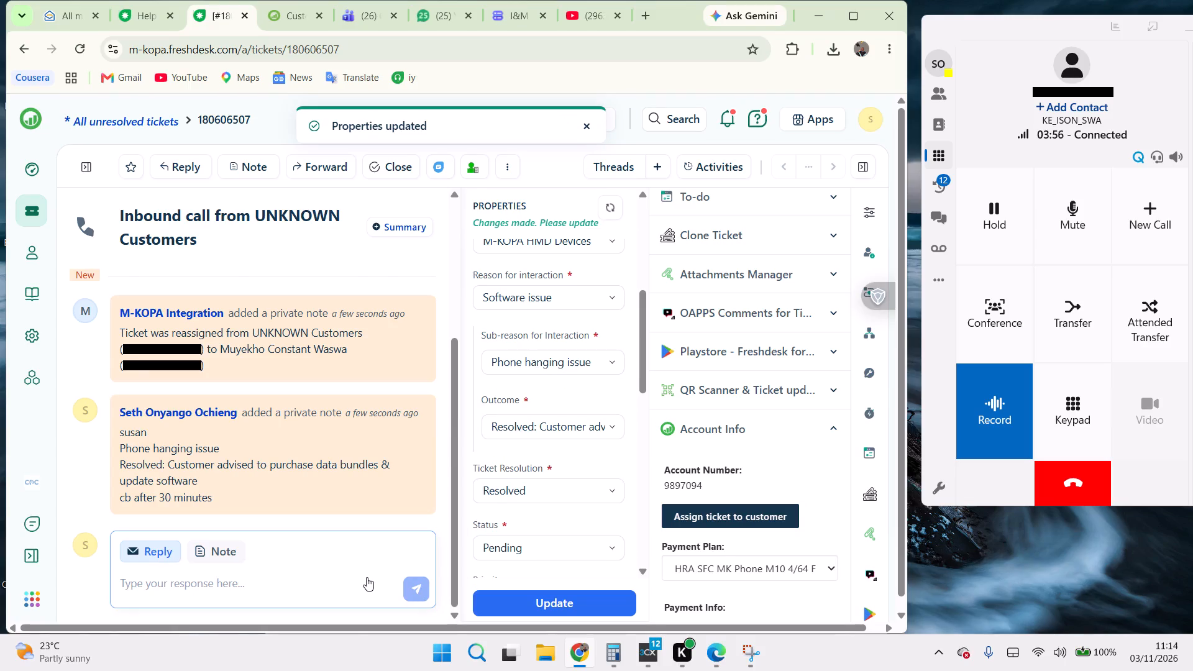
# Check the customer's dashboard in the CRM and update the ticket's properties once more.
pyautogui.click(275, 15)
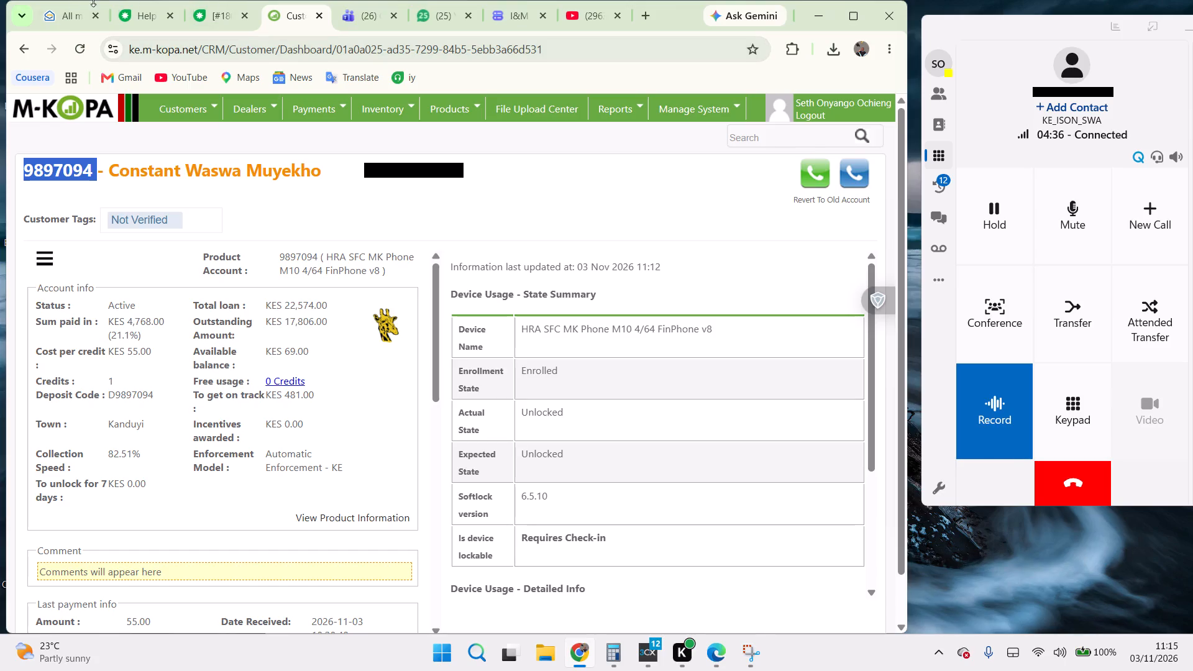
pyautogui.click(229, 14)
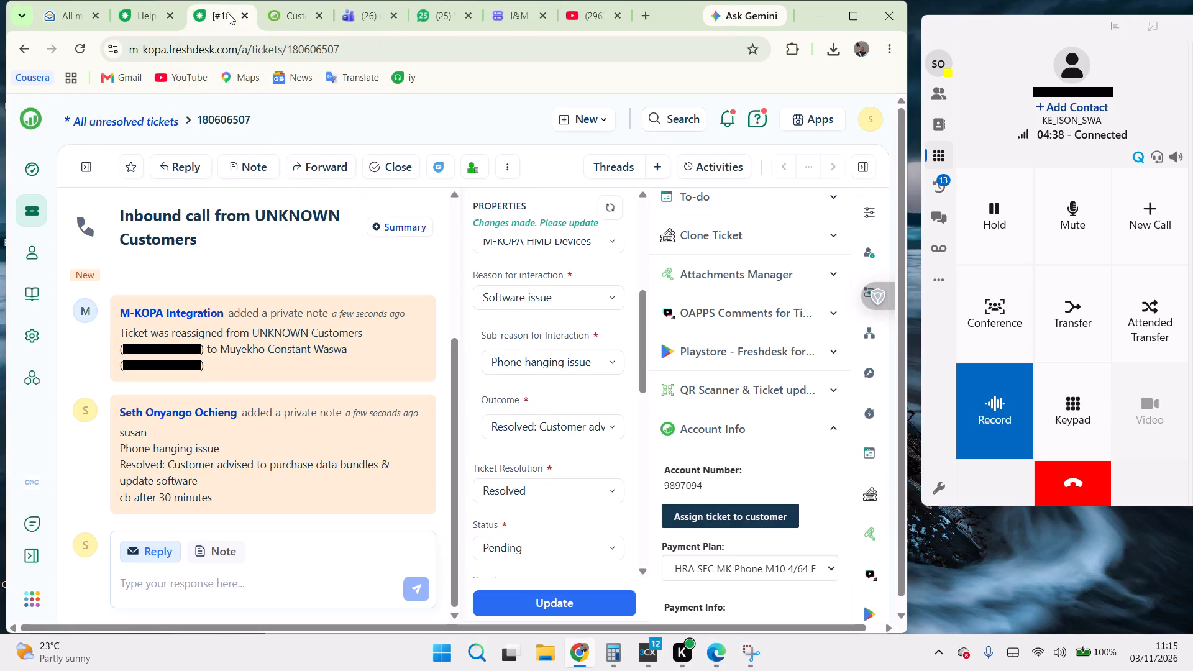
pyautogui.click(537, 603)
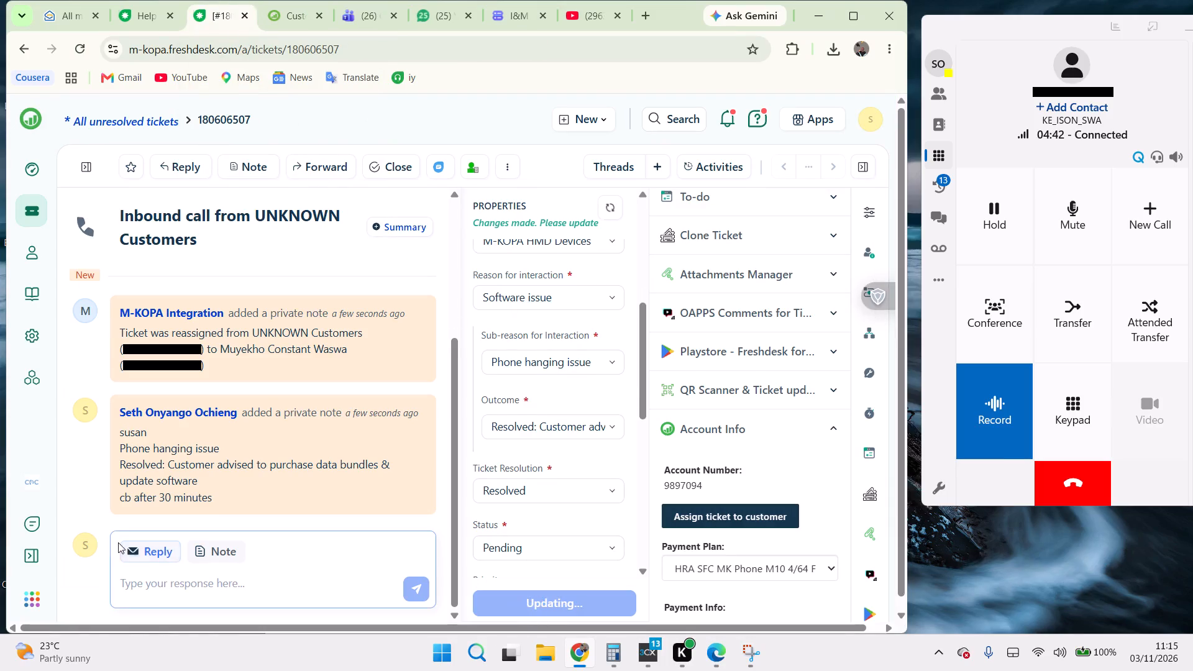
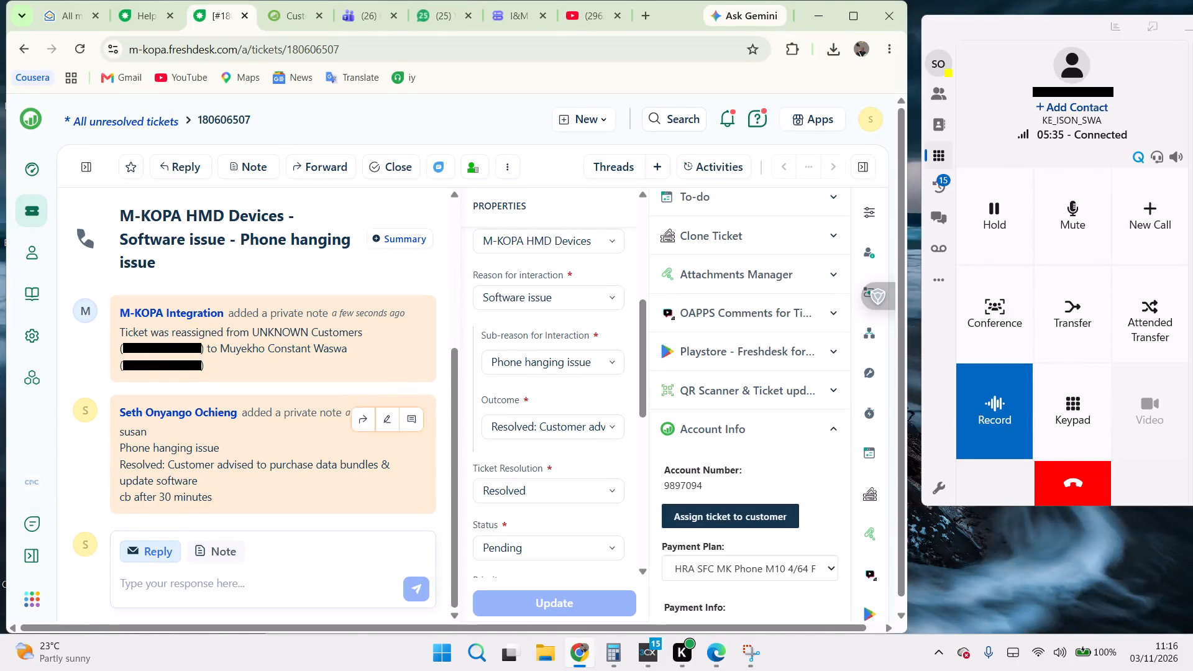
# Return to the helpdesk dashboard and end the current call in the softphone.
pyautogui.click(28, 171)
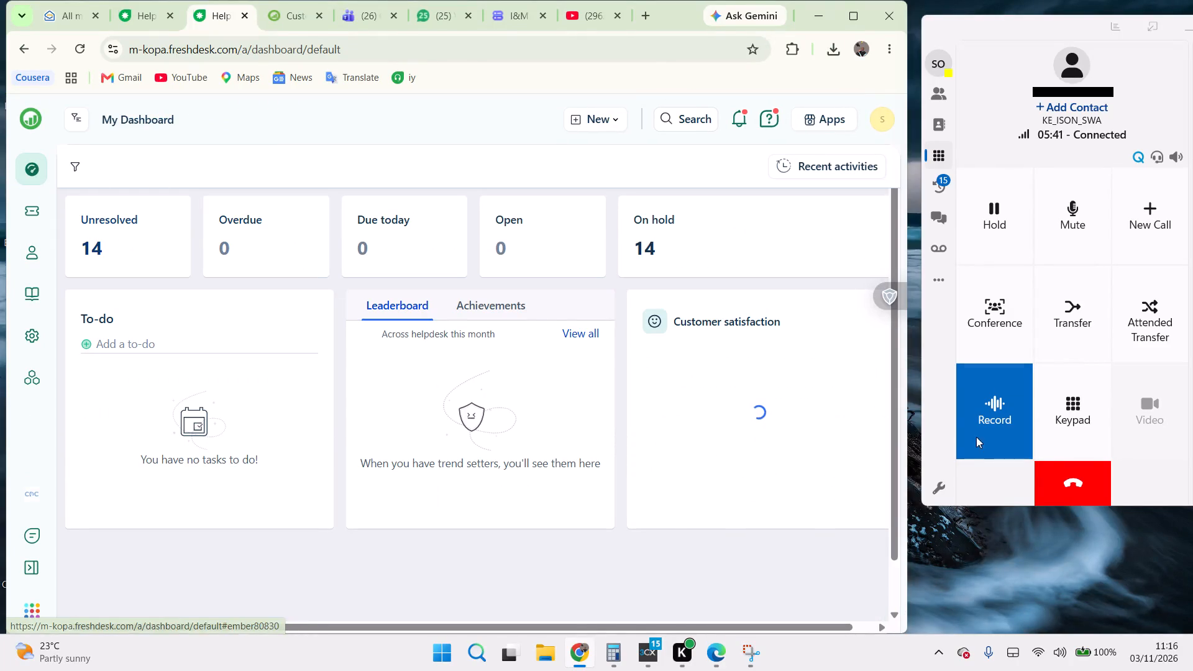
pyautogui.click(1066, 477)
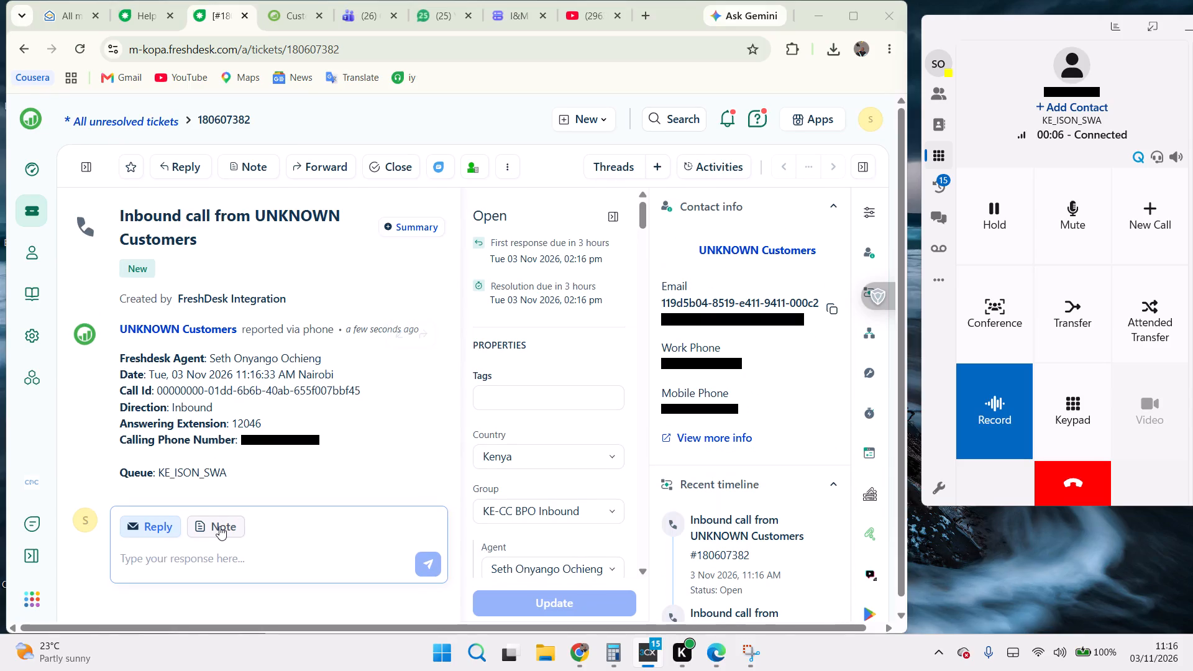
# Start a private note on the new inbound call ticket with the caller's name "gilbert" on its first line.
pyautogui.scroll(-2, 173, 485)
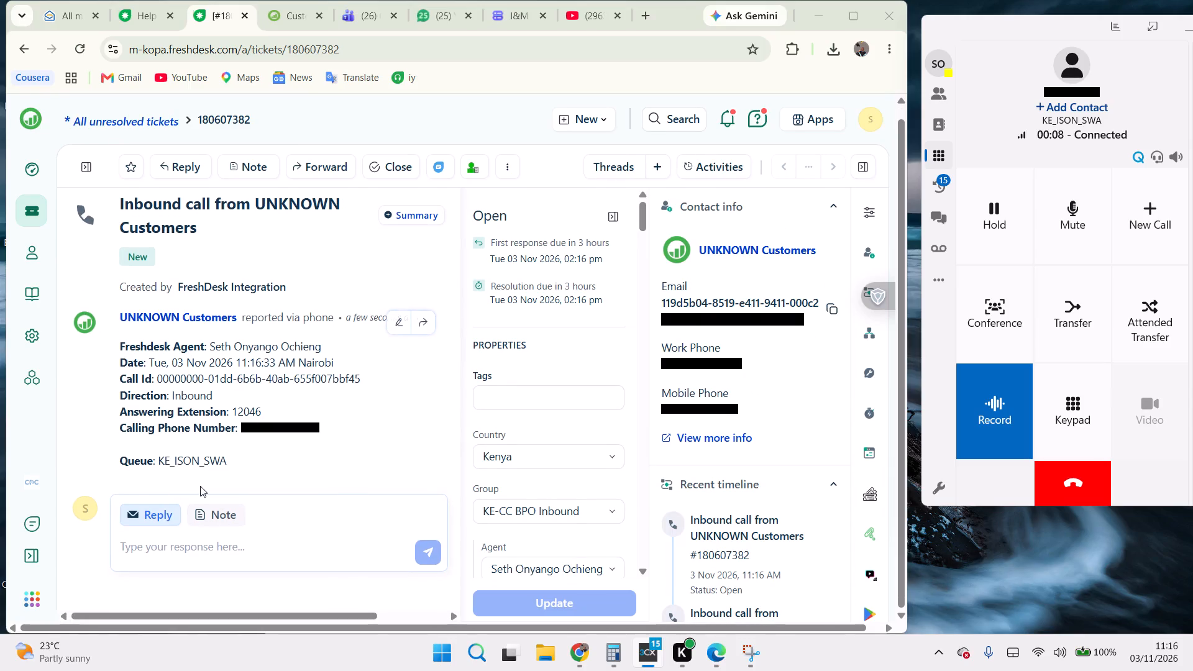
pyautogui.scroll(-1, 224, 501)
pyautogui.scroll(2, 224, 501)
pyautogui.scroll(-1, 224, 501)
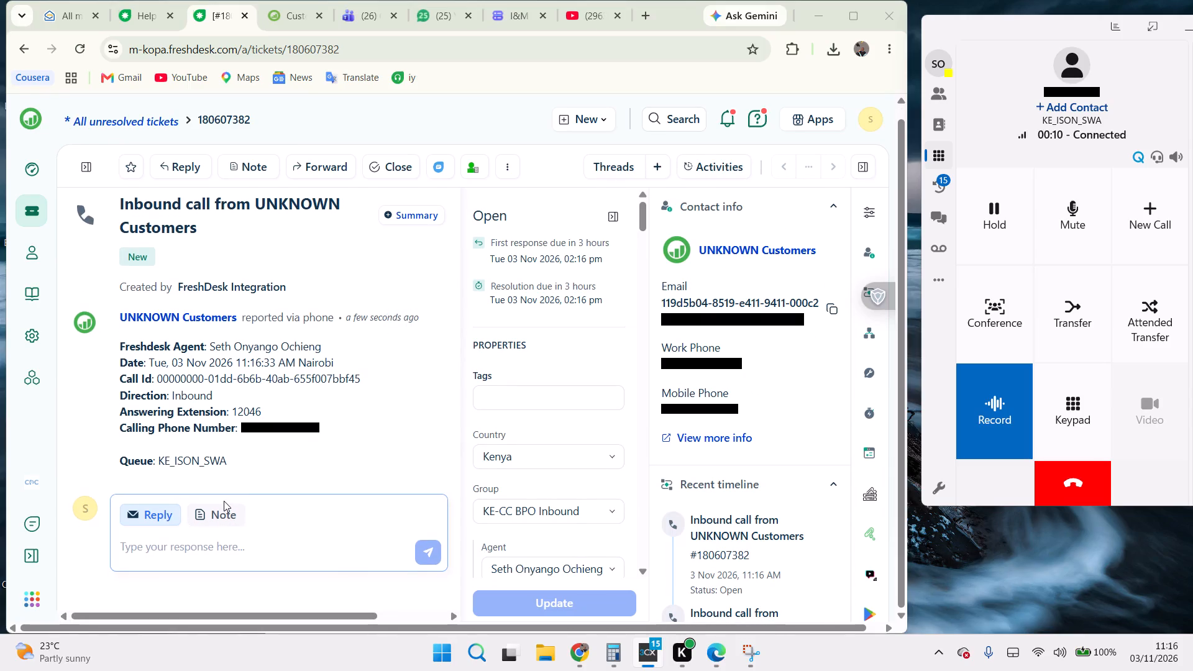
pyautogui.scroll(-2, 232, 502)
pyautogui.scroll(1, 232, 502)
pyautogui.scroll(-2, 232, 502)
pyautogui.click(227, 516)
pyautogui.scroll(2, 213, 424)
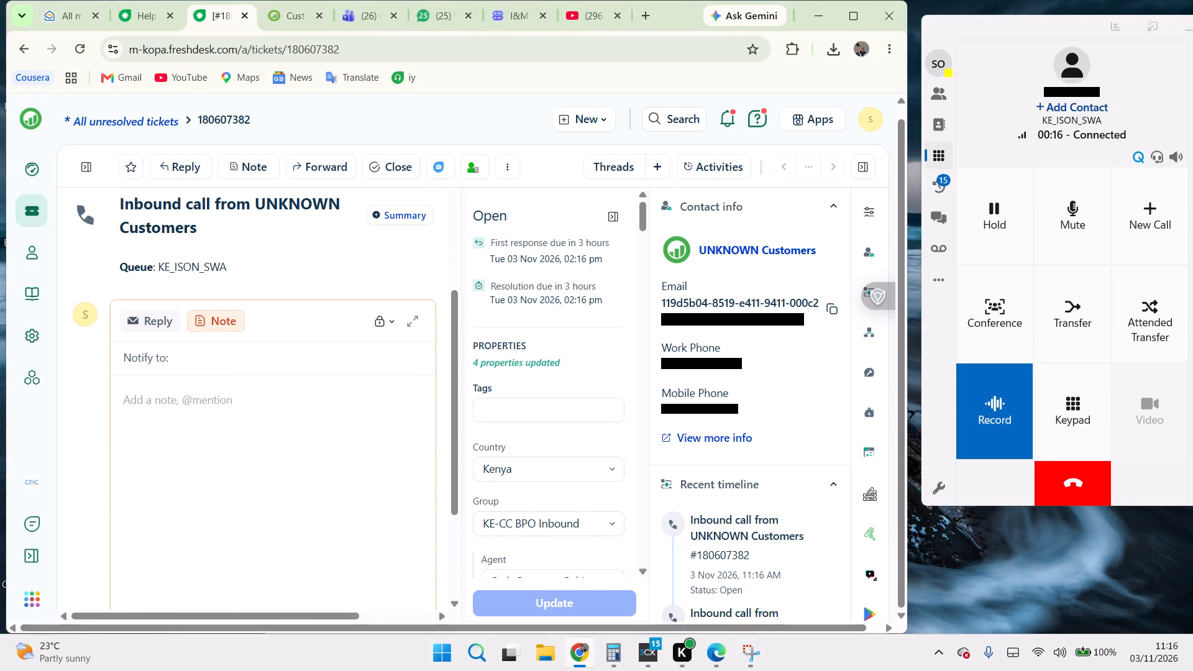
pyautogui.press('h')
pyautogui.press('BackSpace')
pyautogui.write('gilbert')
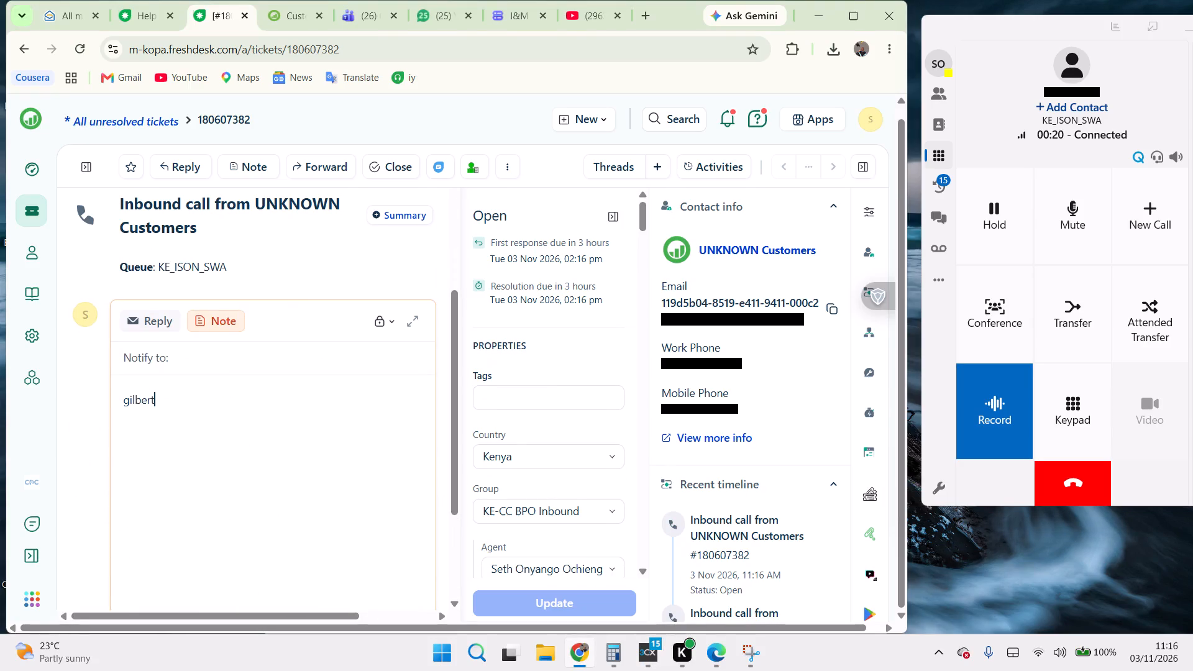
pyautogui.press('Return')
# Check the current call's details in the CDC Softphone and close it again.
pyautogui.click(29, 480)
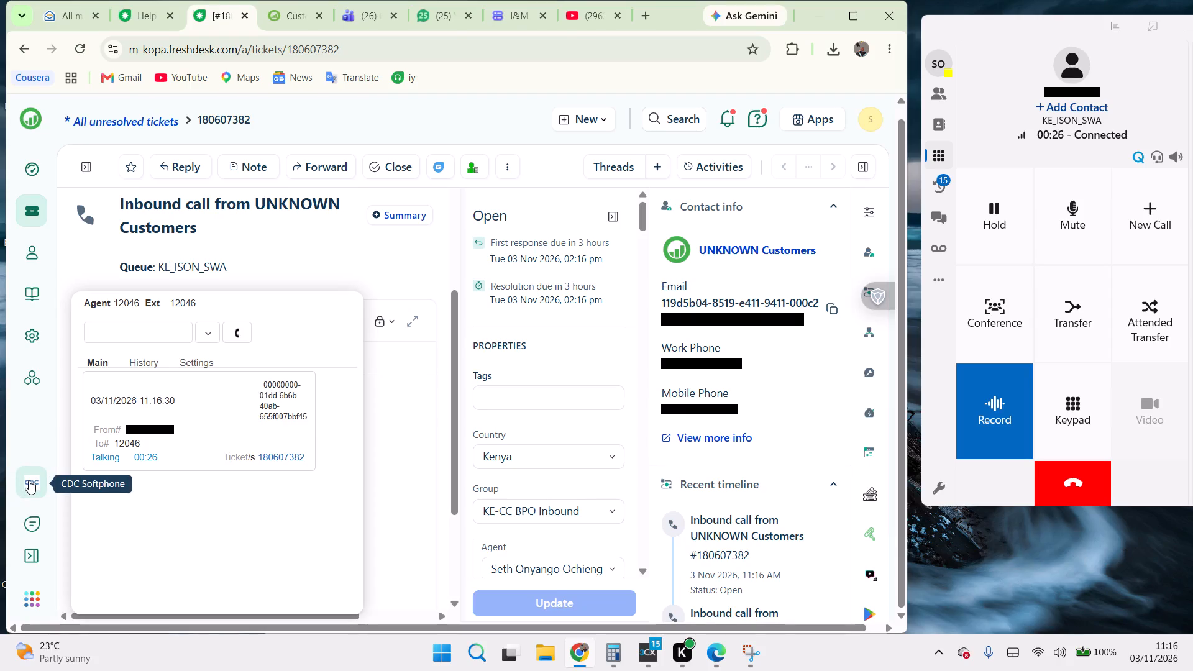
pyautogui.click(26, 482)
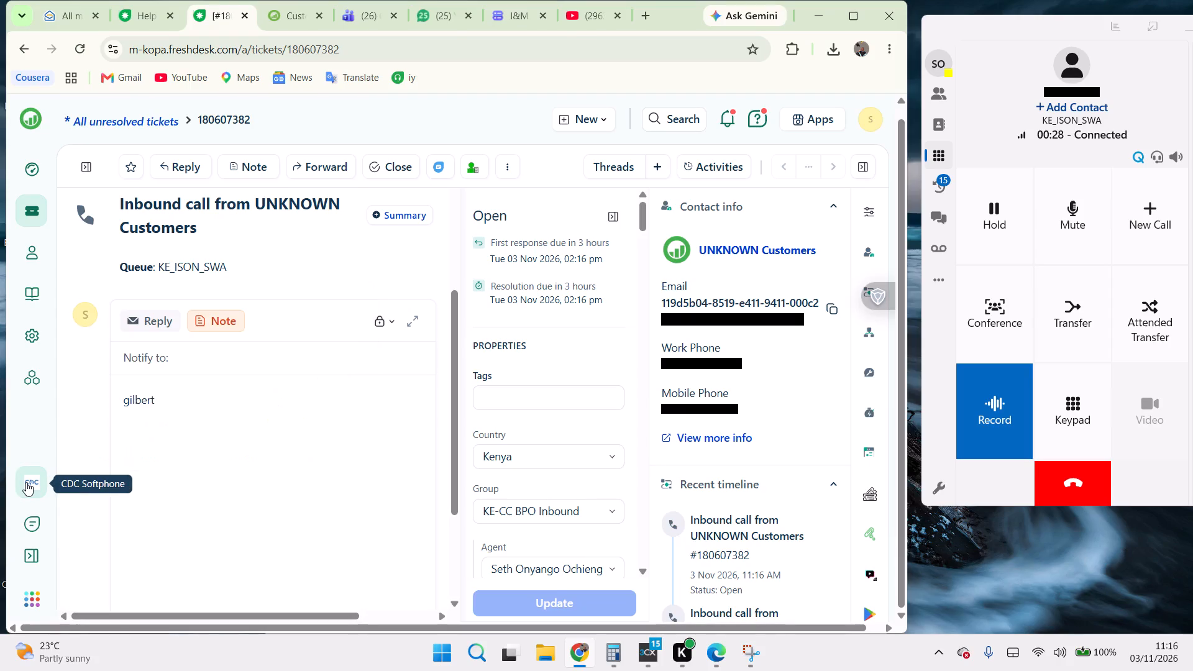
# Search the M-KOPA CRM for the caller's account using the account number they give.
pyautogui.click(290, 16)
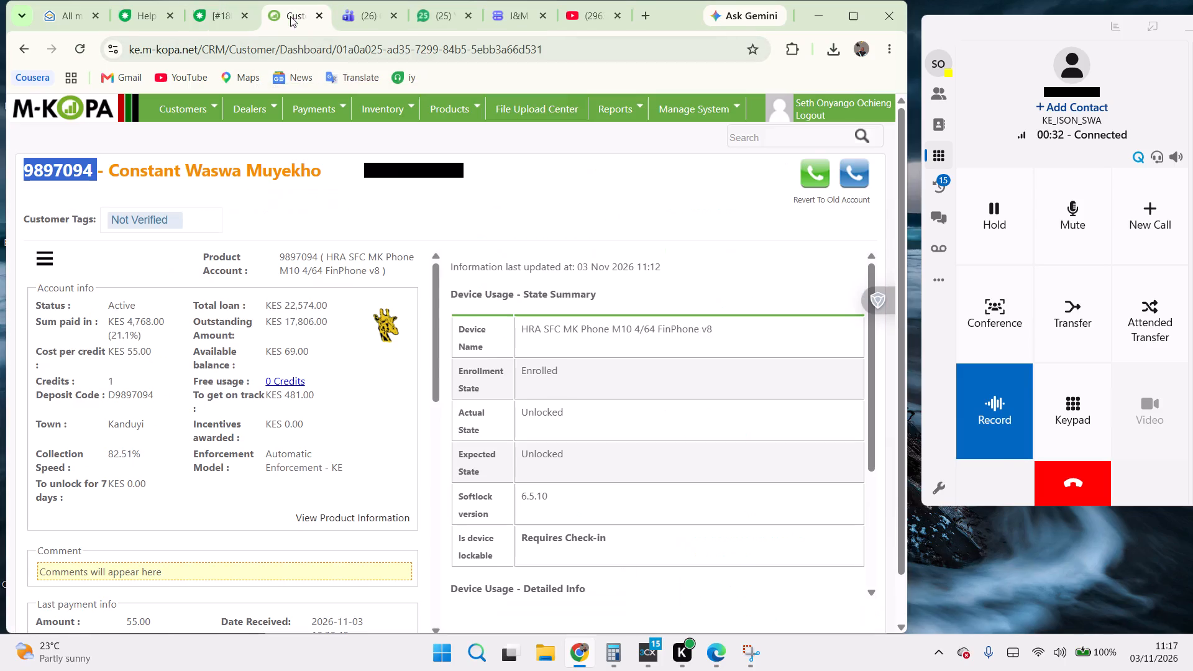
pyautogui.click(776, 137)
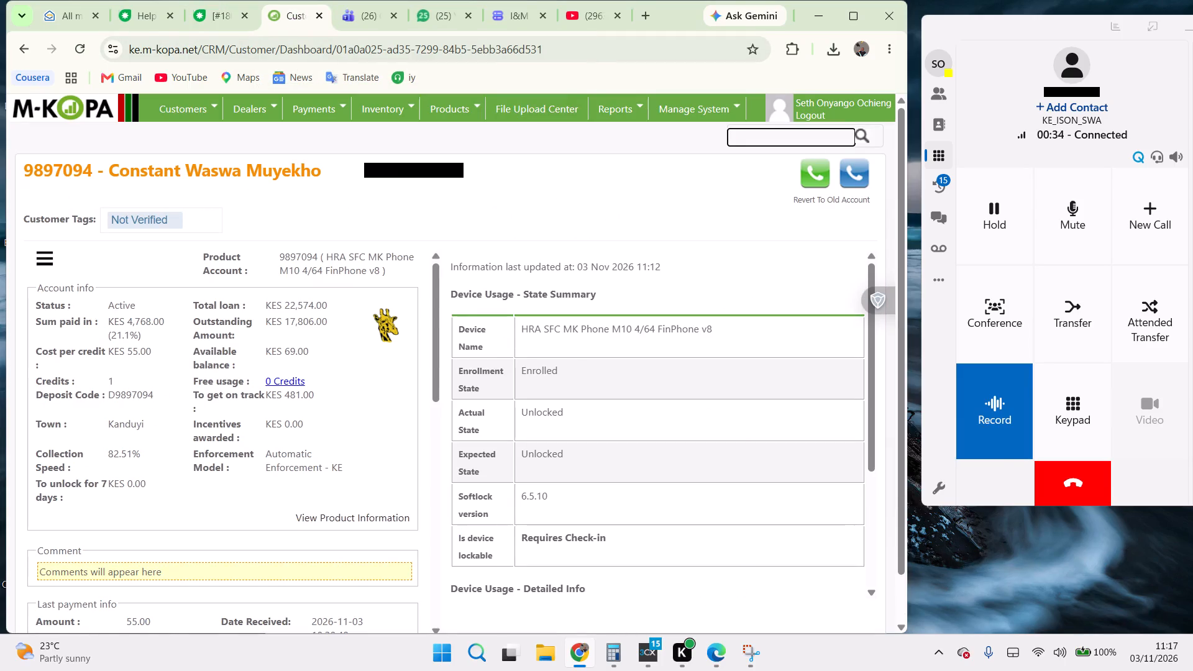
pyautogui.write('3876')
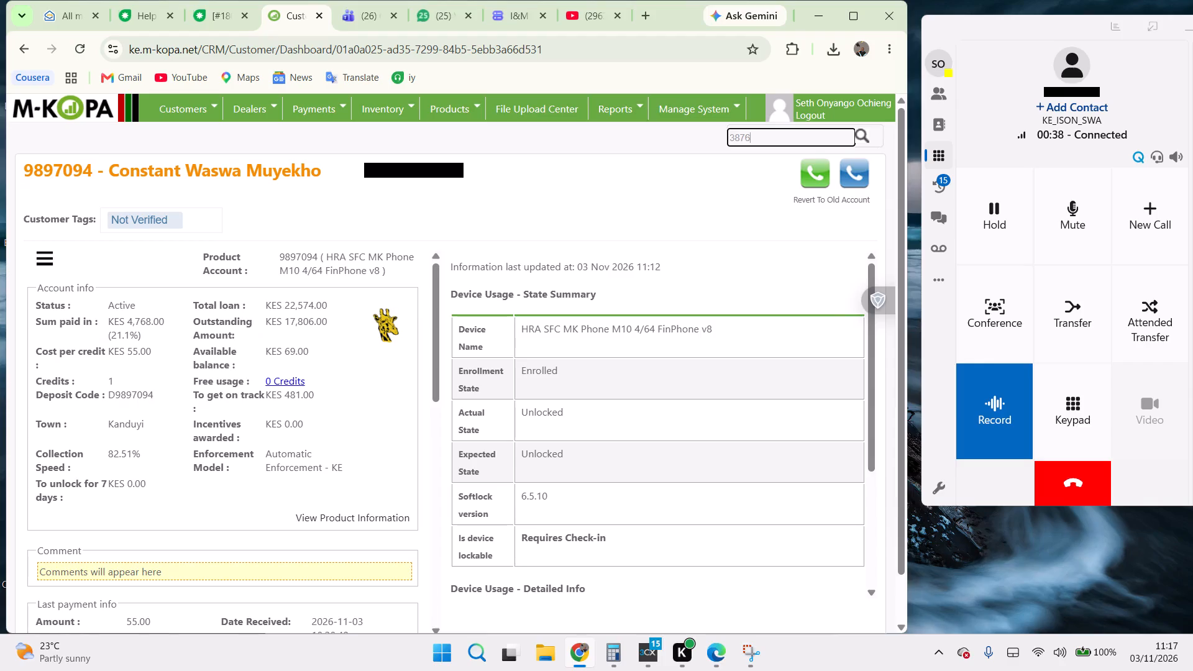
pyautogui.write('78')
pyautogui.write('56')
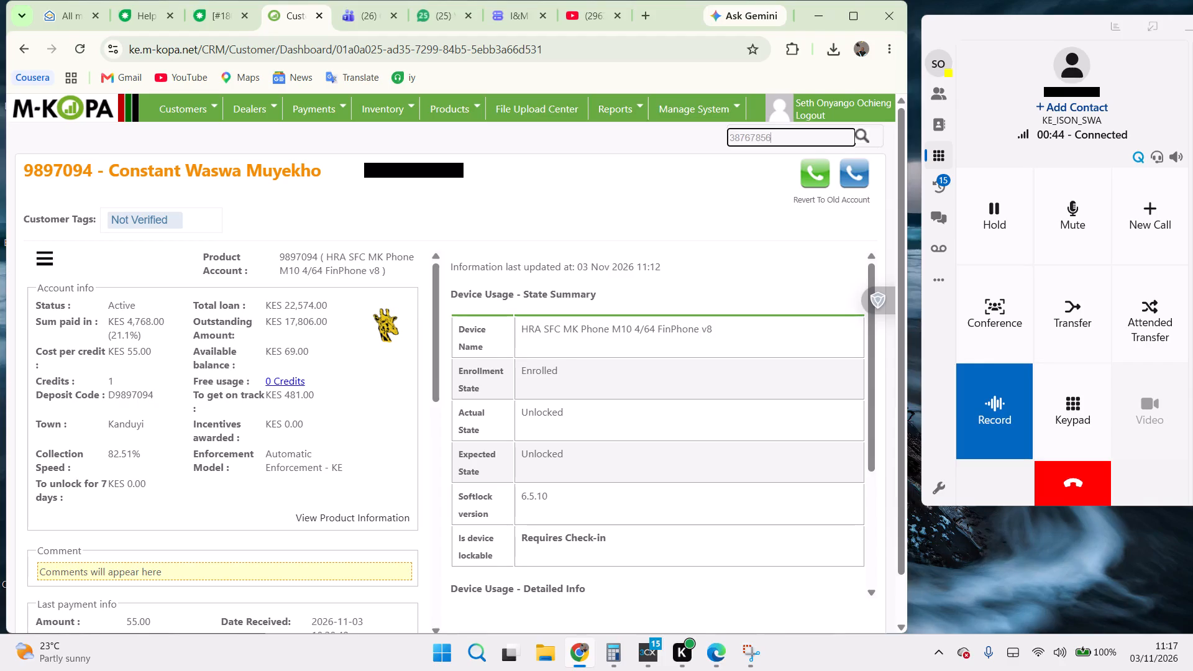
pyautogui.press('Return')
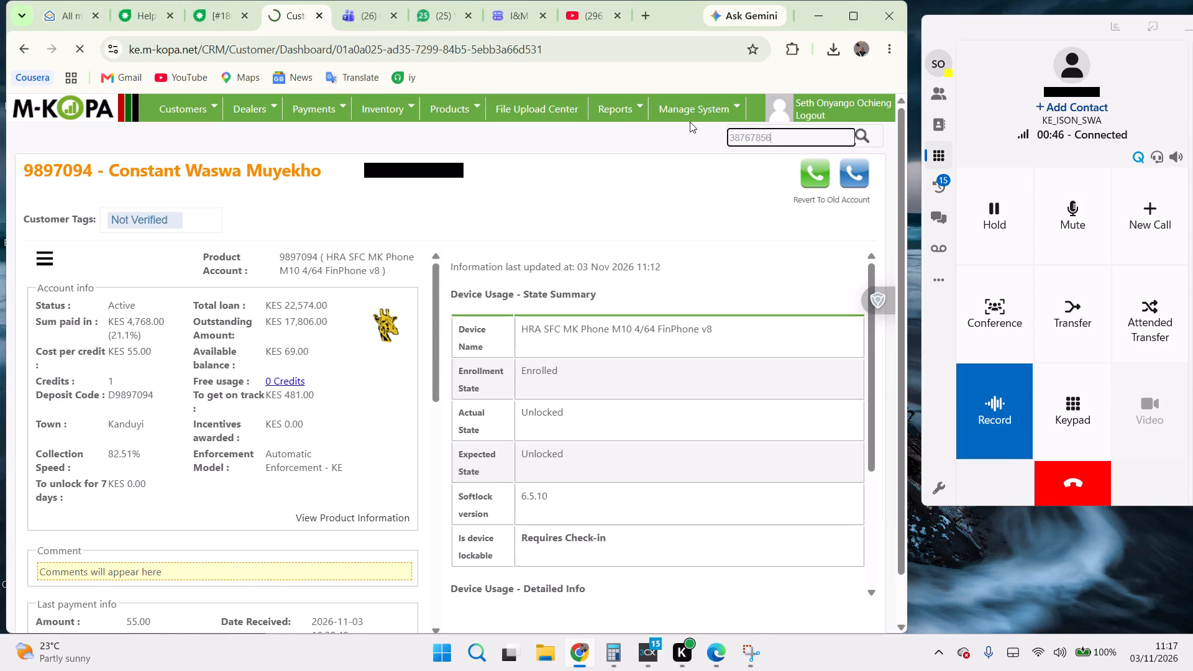
# Copy the caller's account number from the heading of the customer's CRM dashboard.
pyautogui.doubleClick(736, 135)
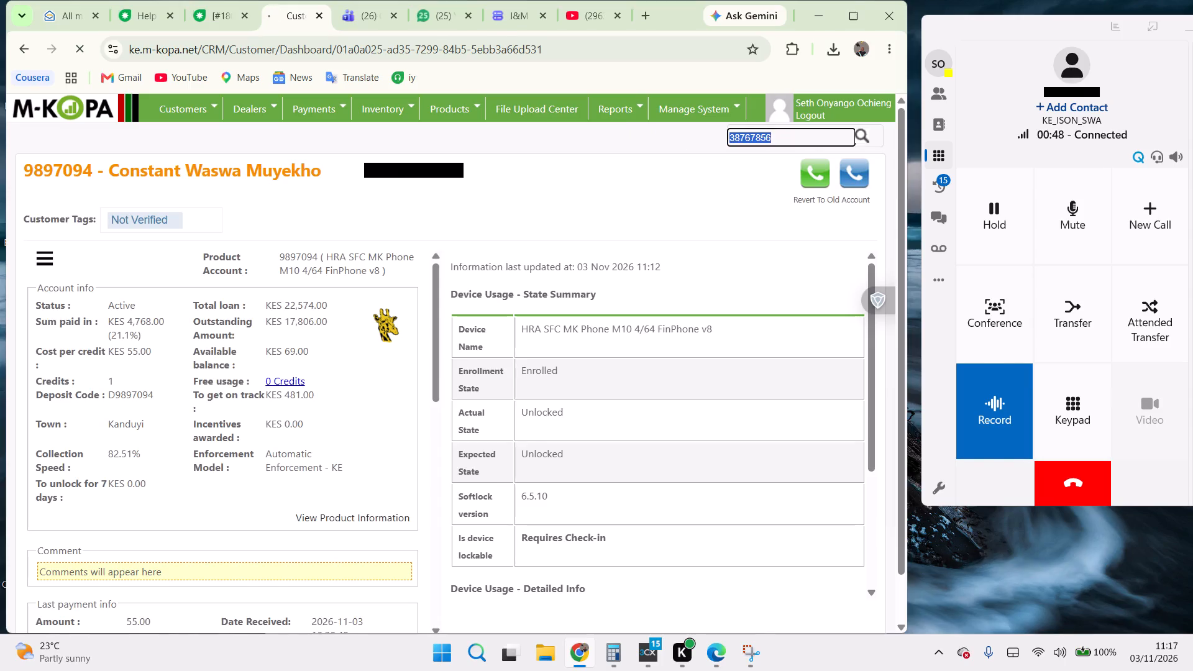
pyautogui.rightClick(736, 135)
pyautogui.click(263, 178)
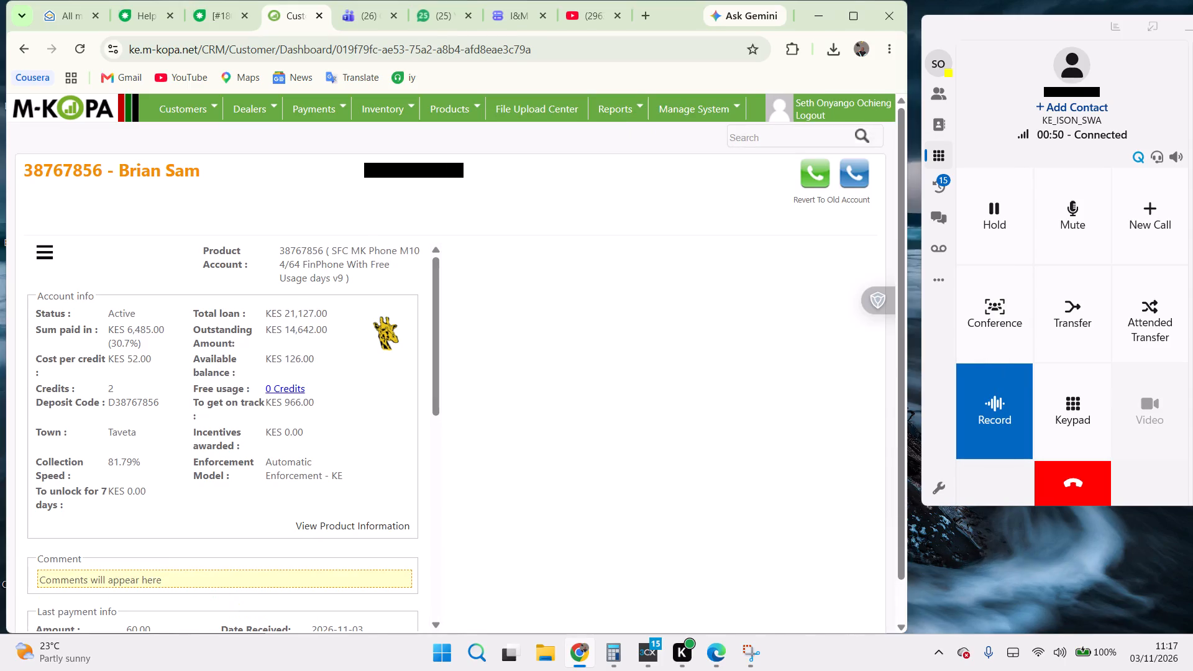
pyautogui.doubleClick(45, 168)
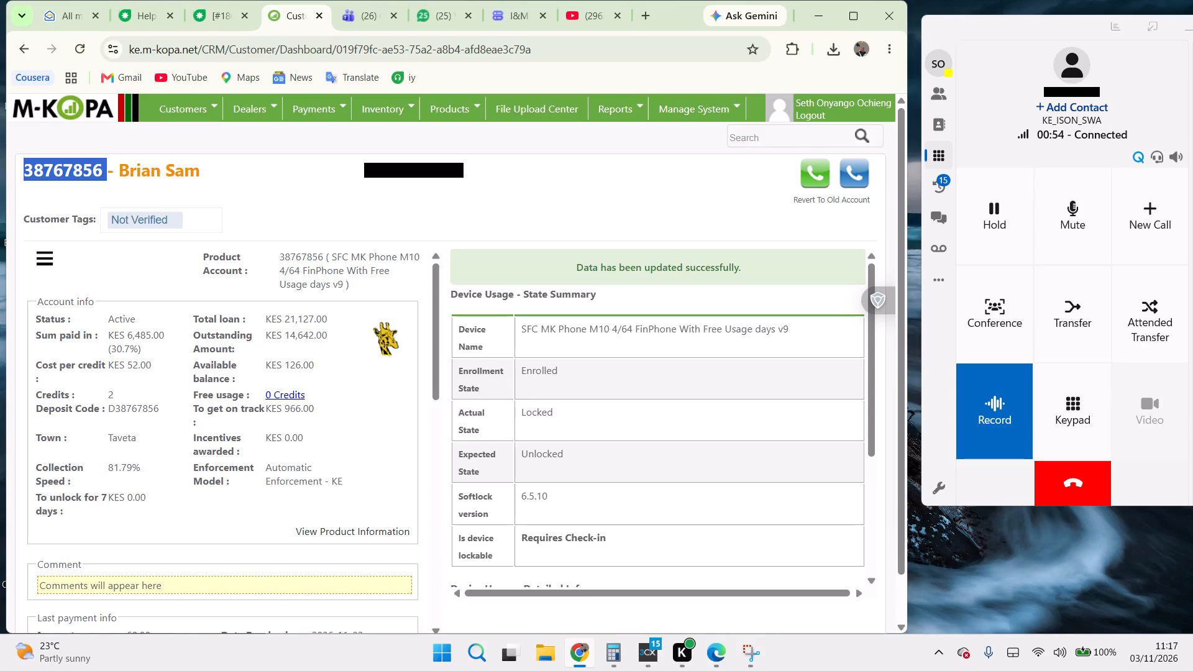
pyautogui.rightClick(45, 168)
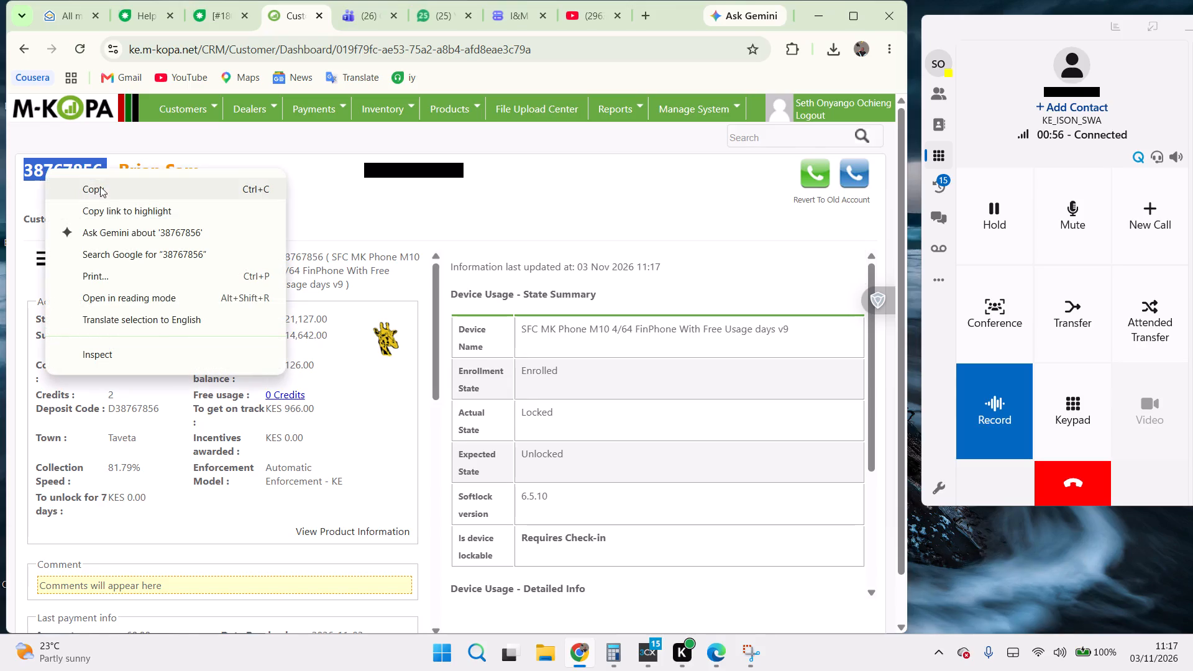
pyautogui.click(102, 186)
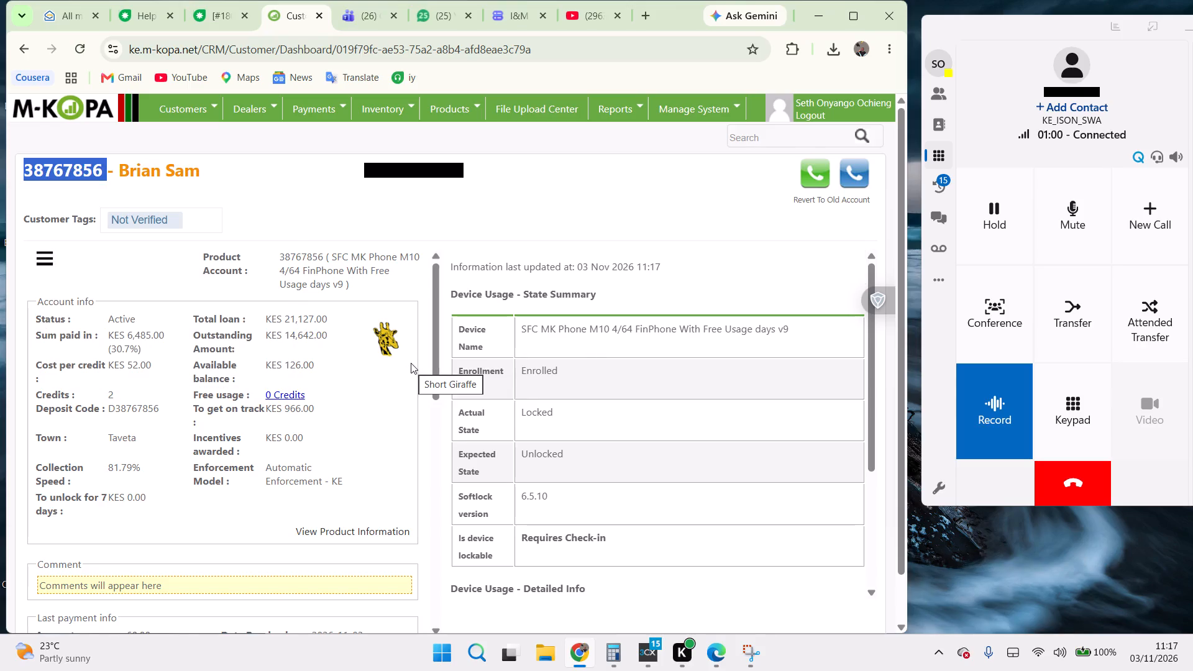
# Look through the new call ticket's contact timeline and app sections down to Account Info.
pyautogui.click(217, 21)
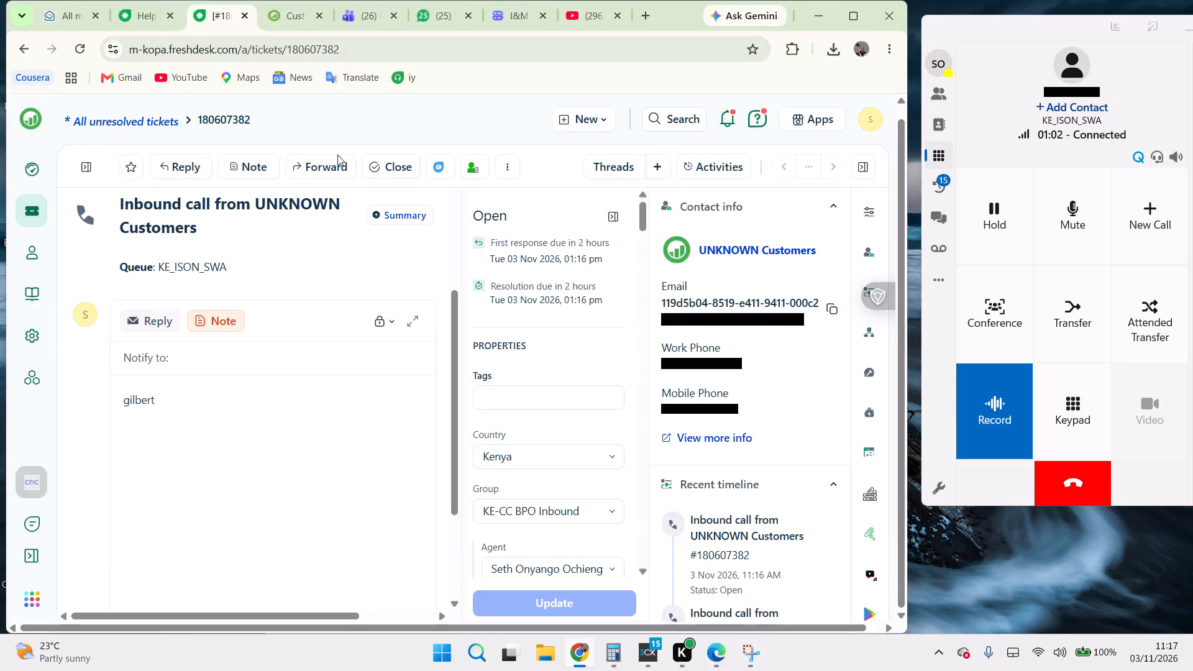
pyautogui.scroll(-1, 713, 441)
pyautogui.scroll(1, 713, 441)
pyautogui.scroll(-1, 713, 441)
pyautogui.scroll(3, 713, 441)
pyautogui.scroll(-4, 713, 441)
pyautogui.scroll(1, 713, 441)
pyautogui.scroll(-1, 713, 441)
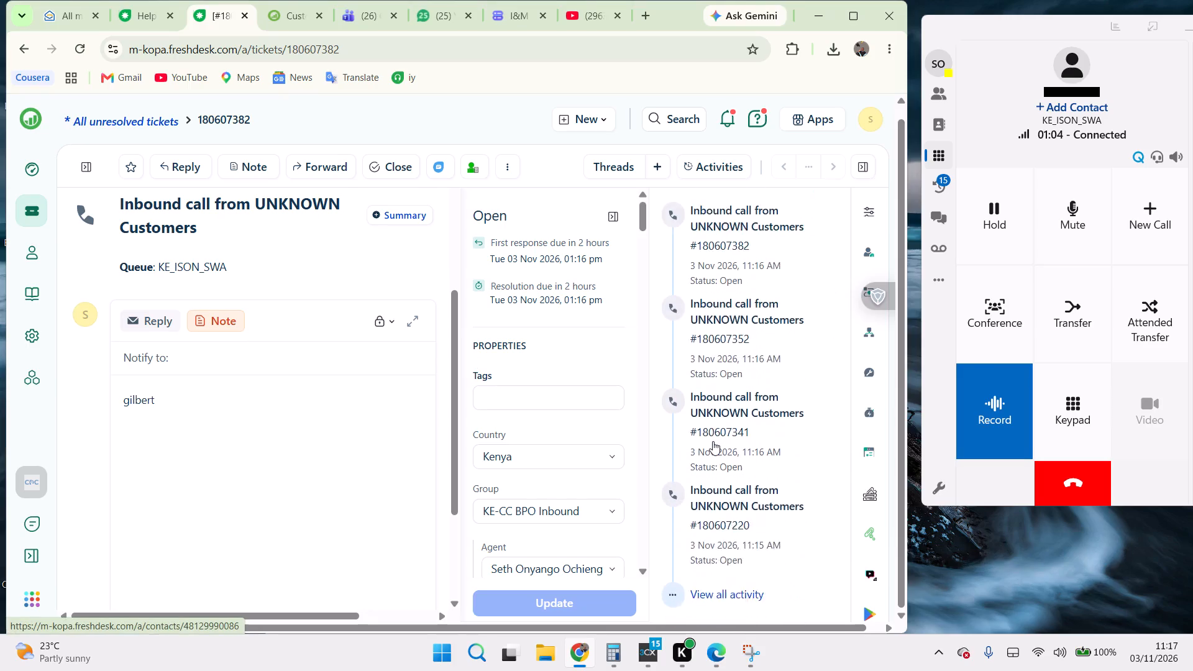
pyautogui.scroll(-7, 713, 441)
pyautogui.scroll(2, 713, 441)
pyautogui.scroll(-1, 713, 441)
pyautogui.scroll(1, 713, 441)
pyautogui.scroll(-1, 713, 441)
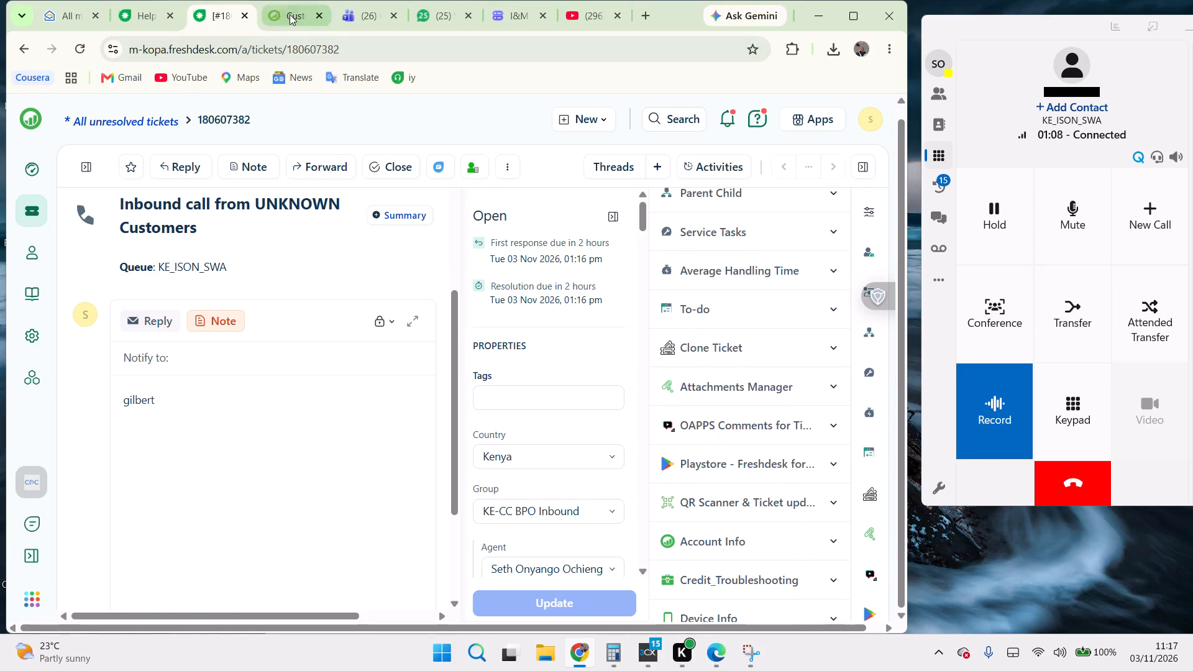
# Search the CRM again for the caller's account number and reload the customer's dashboard.
pyautogui.click(291, 16)
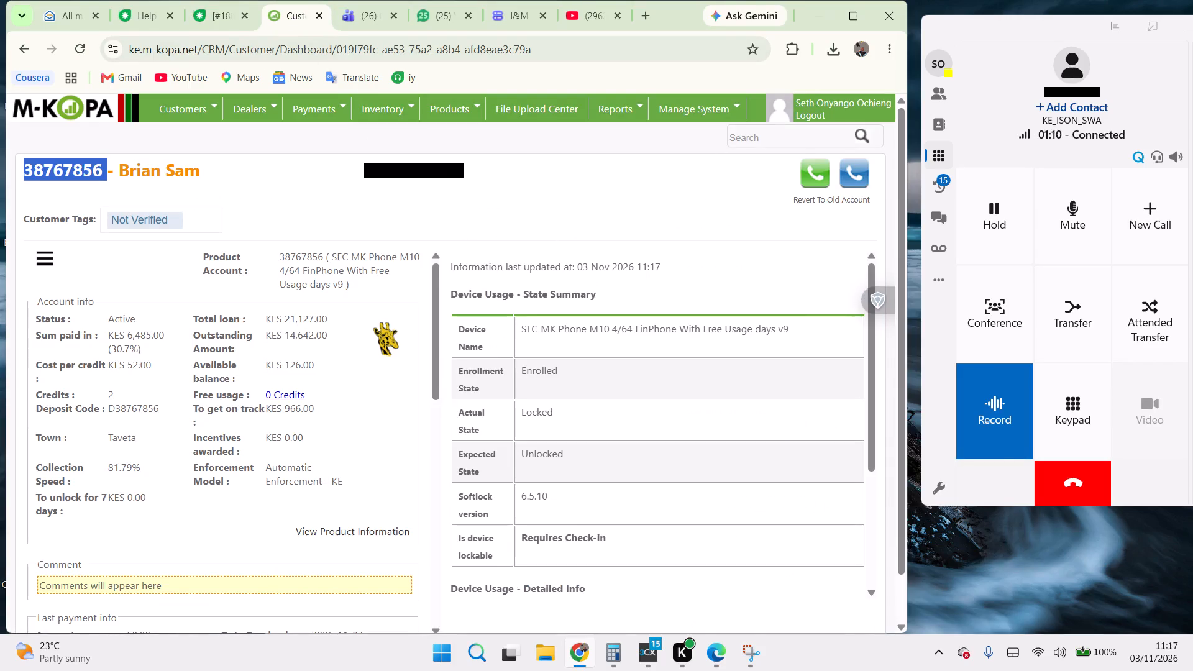
pyautogui.click(738, 134)
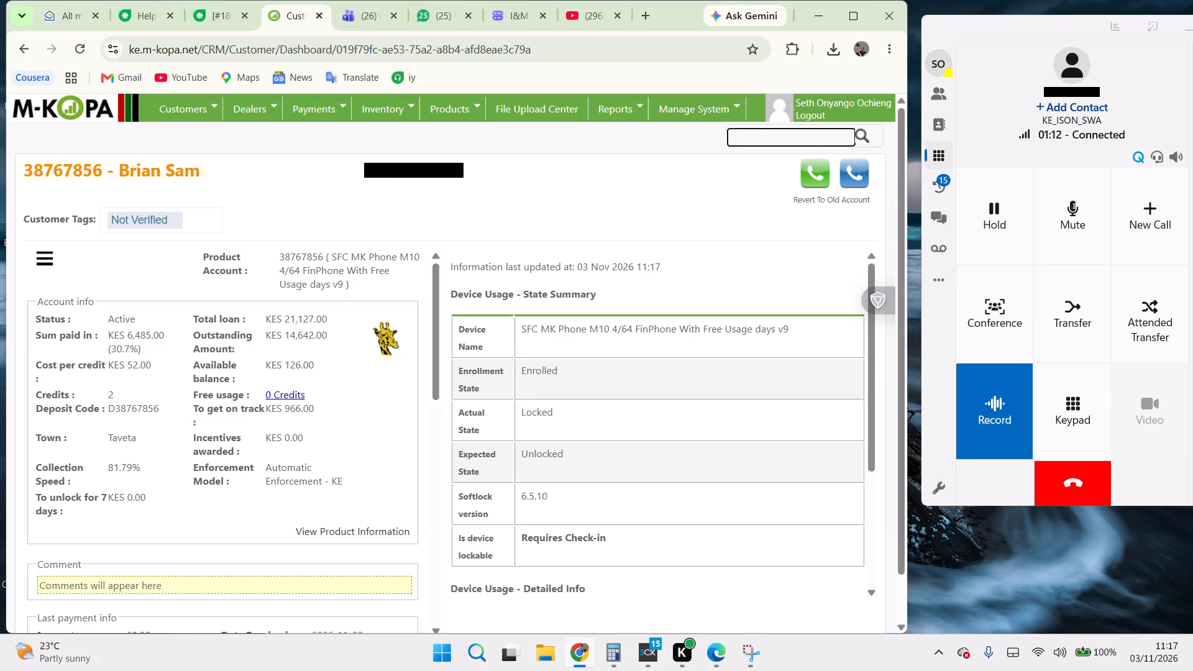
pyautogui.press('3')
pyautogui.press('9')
pyautogui.press('BackSpace')
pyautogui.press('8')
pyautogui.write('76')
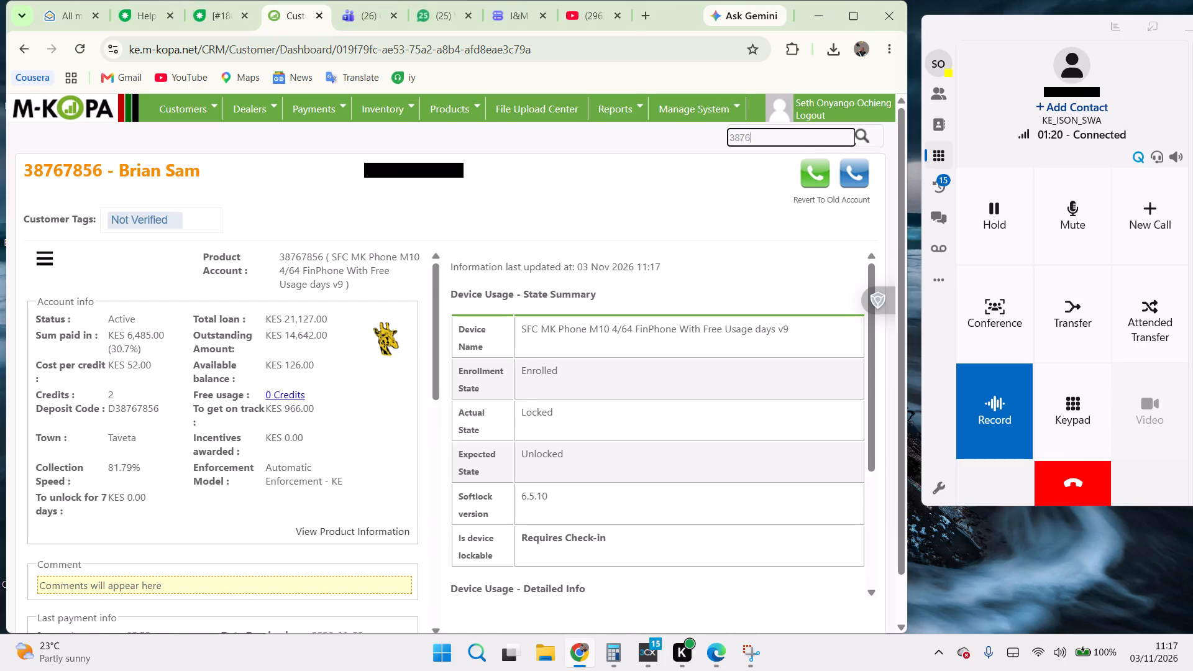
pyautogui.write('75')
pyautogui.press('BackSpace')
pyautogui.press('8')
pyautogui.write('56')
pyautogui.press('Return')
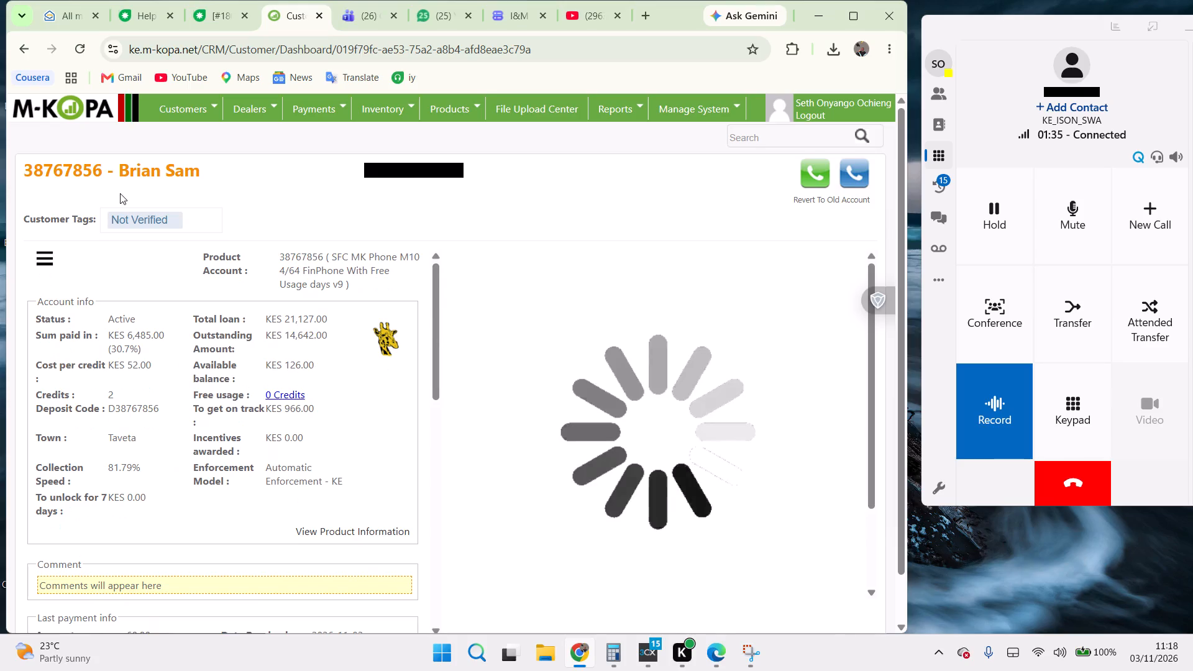
# Set the inbound call ticket's Interaction Category to M-KOPA HMD Devices.
pyautogui.click(217, 19)
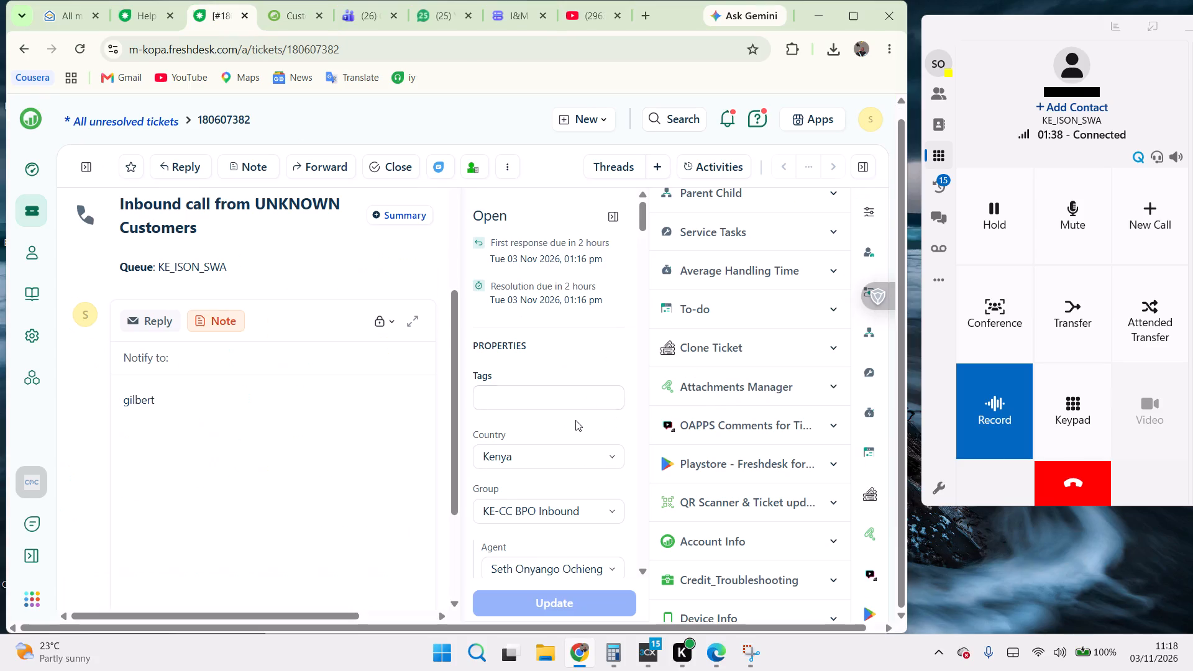
pyautogui.scroll(-2, 575, 420)
pyautogui.scroll(1, 575, 420)
pyautogui.scroll(-1, 575, 420)
pyautogui.click(543, 475)
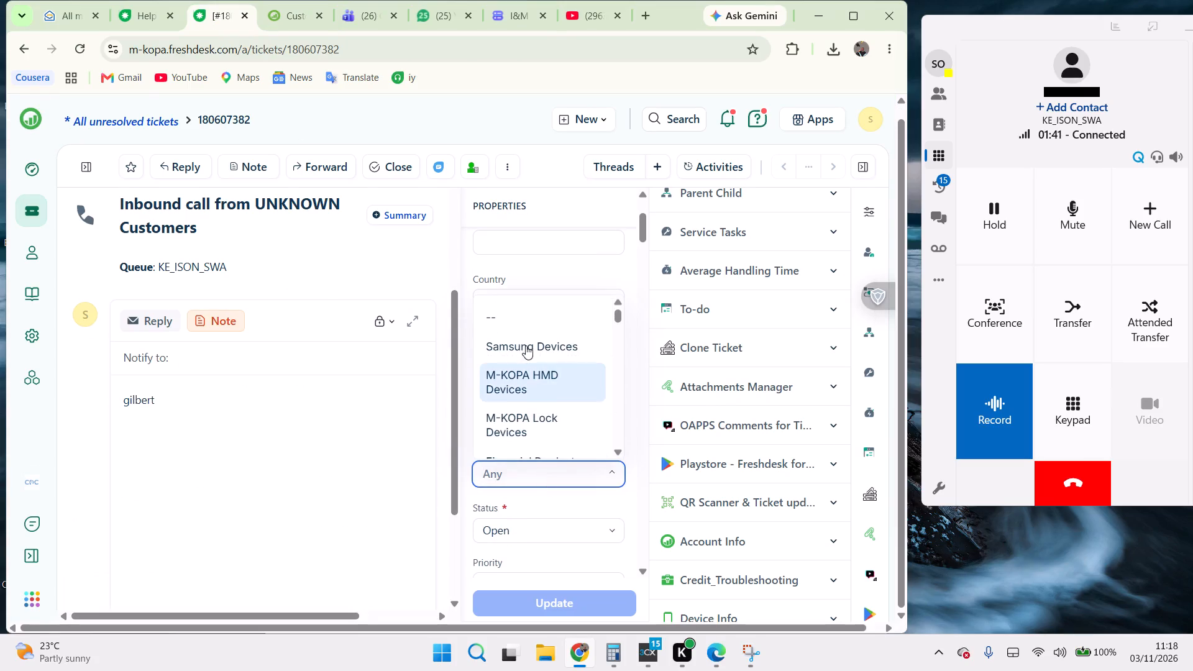
pyautogui.click(513, 370)
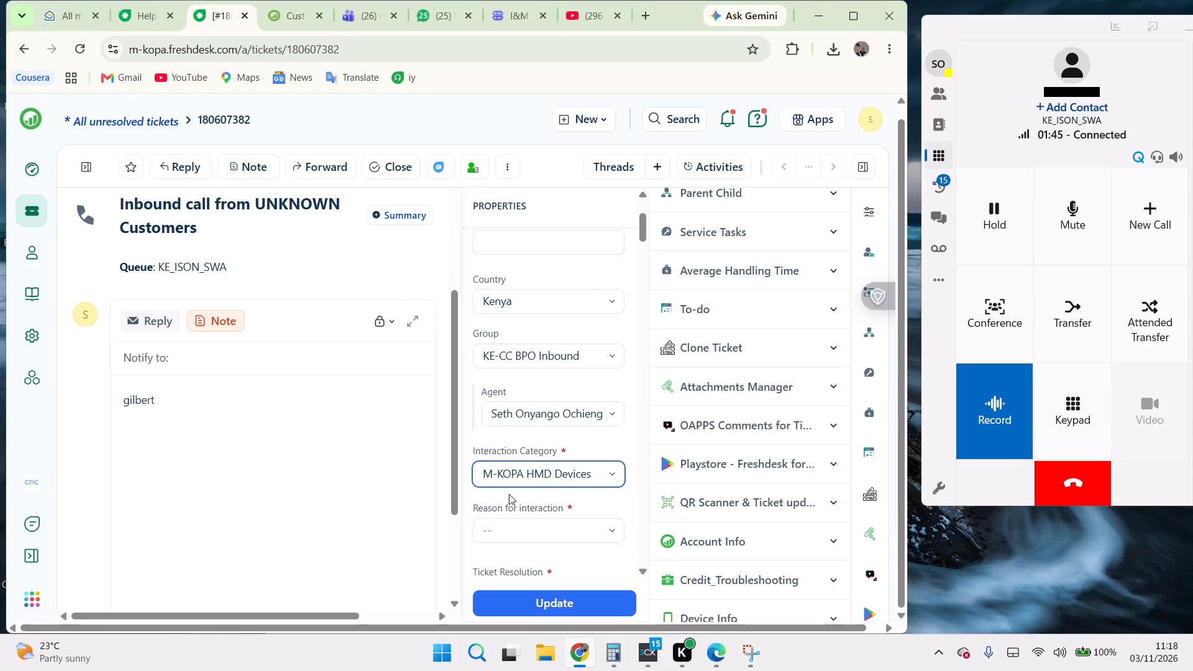
# Set the call ticket's Reason for interaction to Locked screen paid-M-KOPA Phone.
pyautogui.click(515, 468)
pyautogui.click(515, 468)
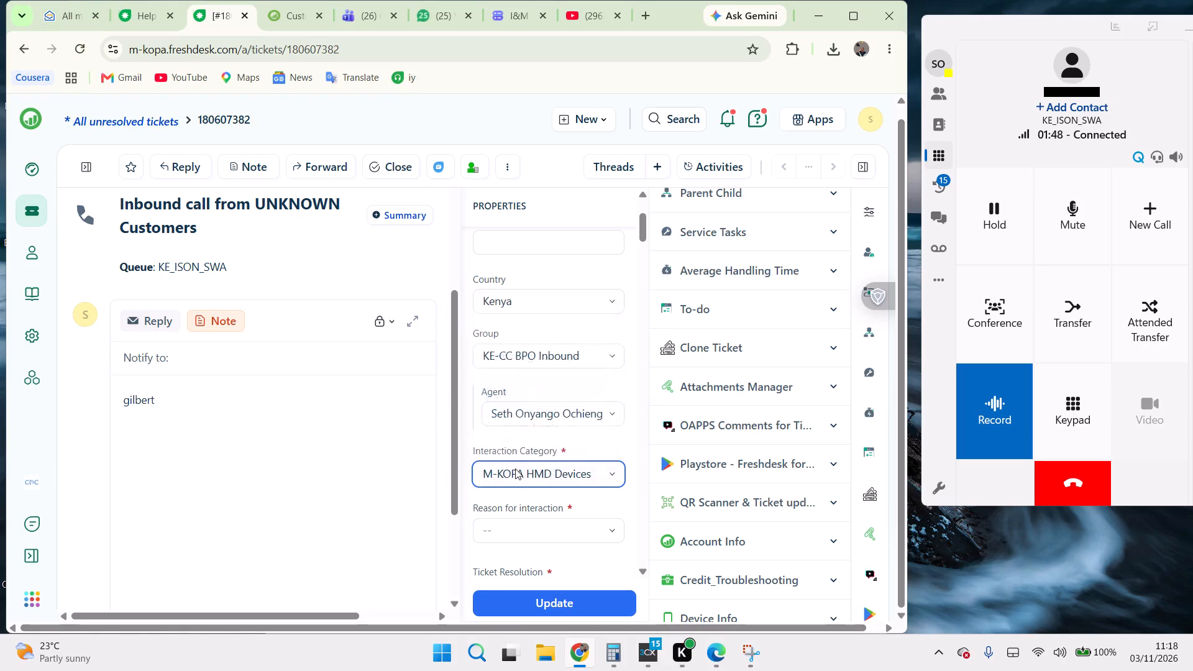
pyautogui.click(515, 468)
pyautogui.click(515, 468)
pyautogui.click(514, 528)
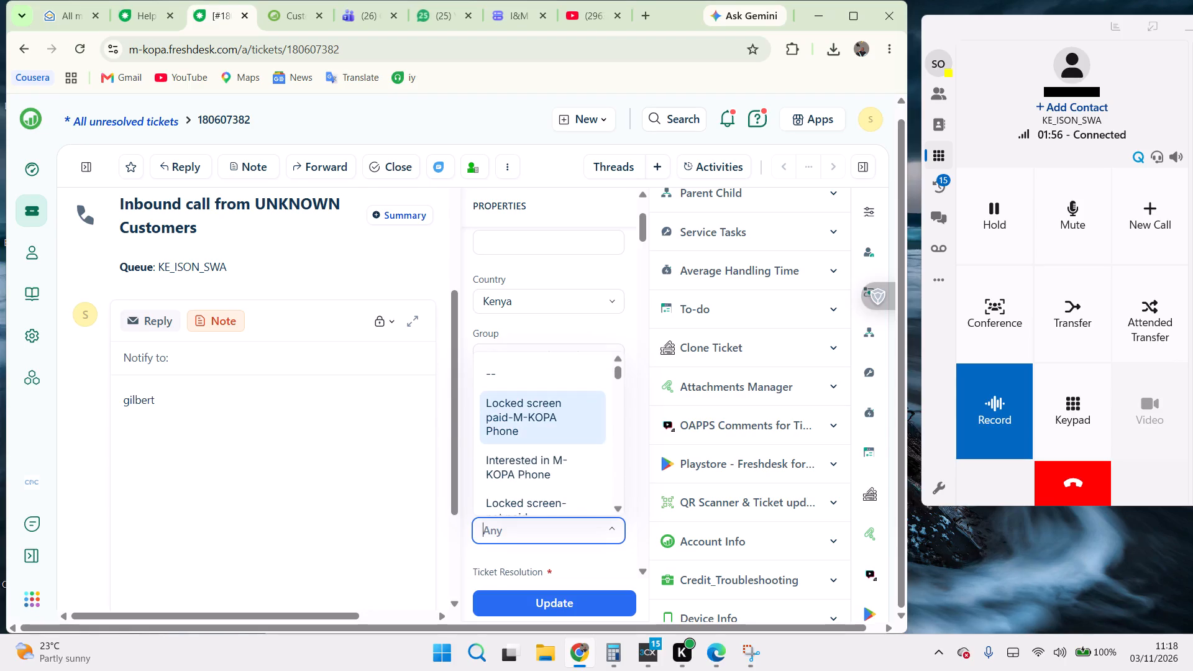
pyautogui.click(527, 414)
pyautogui.scroll(-1, 527, 414)
pyautogui.scroll(1, 527, 414)
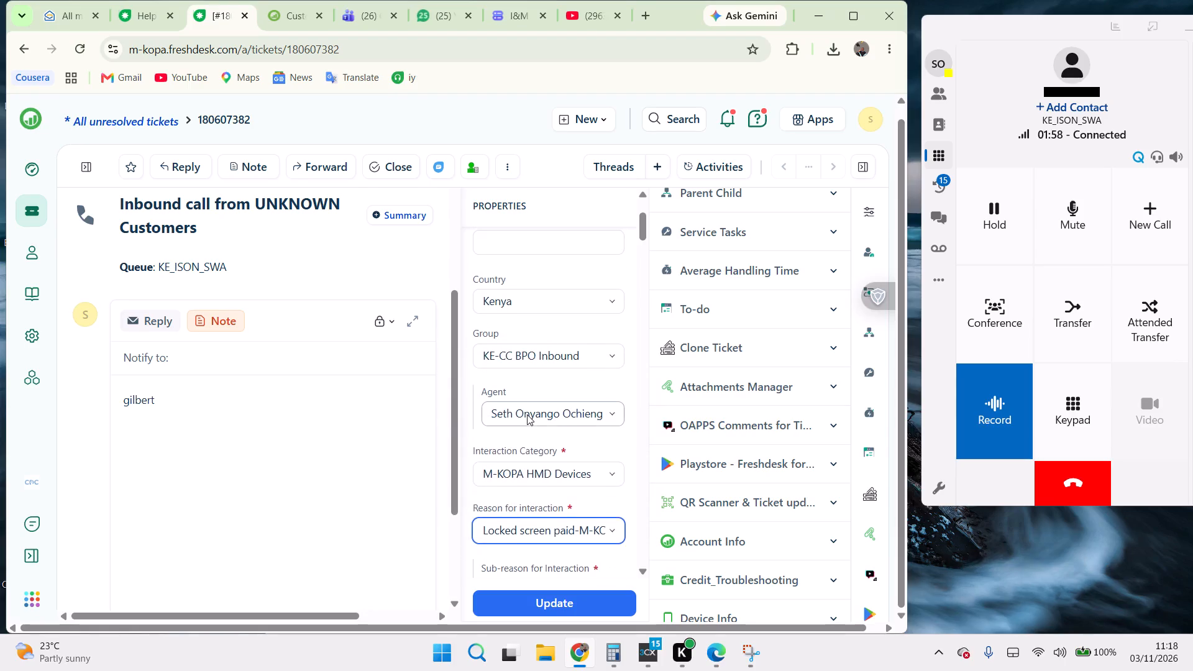
# Set the ticket's Sub-reason for Interaction to KYC failed.
pyautogui.scroll(-3, 527, 414)
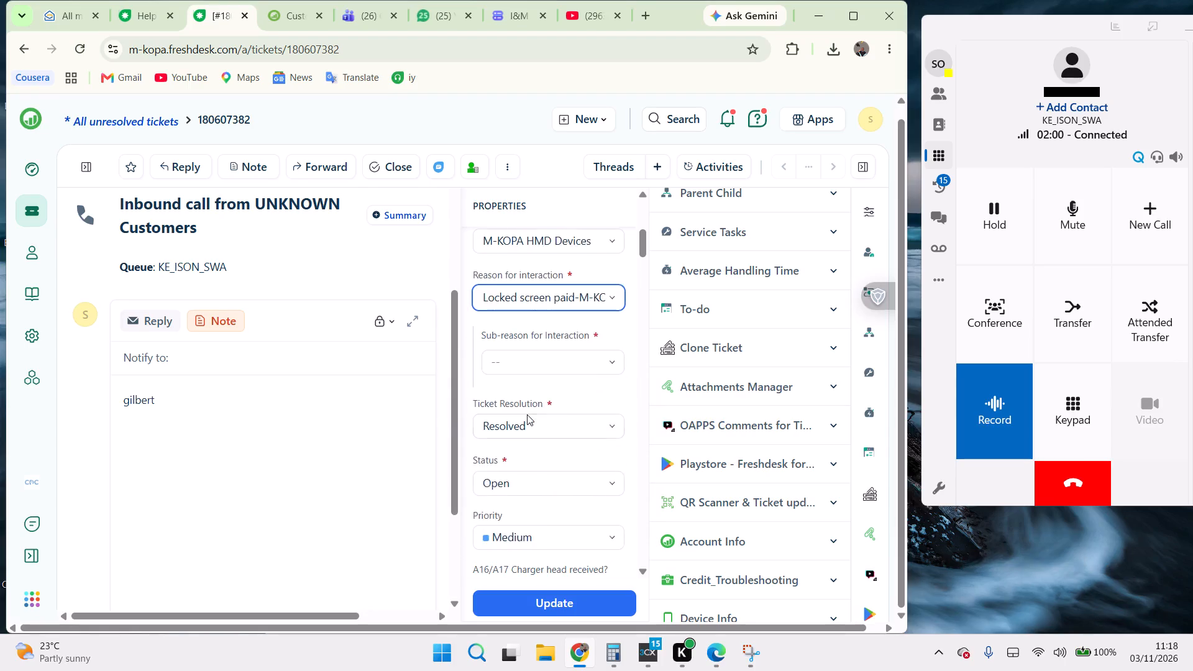
pyautogui.click(531, 362)
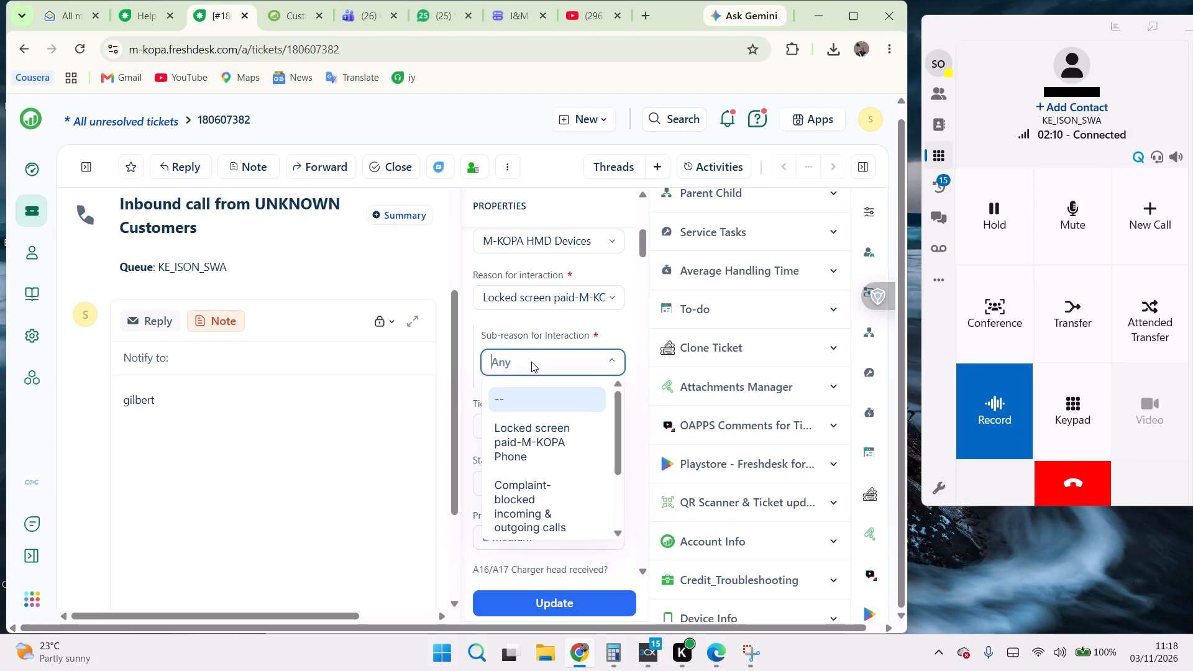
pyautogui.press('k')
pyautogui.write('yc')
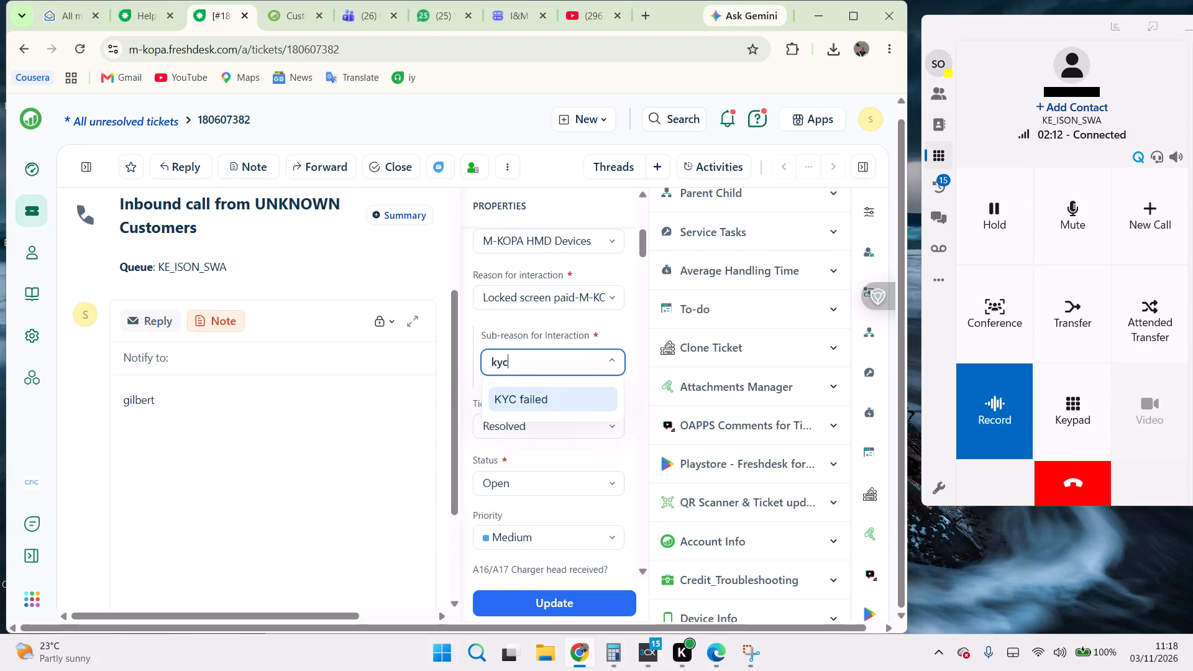
pyautogui.click(531, 393)
# Set the Outcome to "Resolved: Does not know the device they purchased" and the ticket Status to Resolved.
pyautogui.click(529, 422)
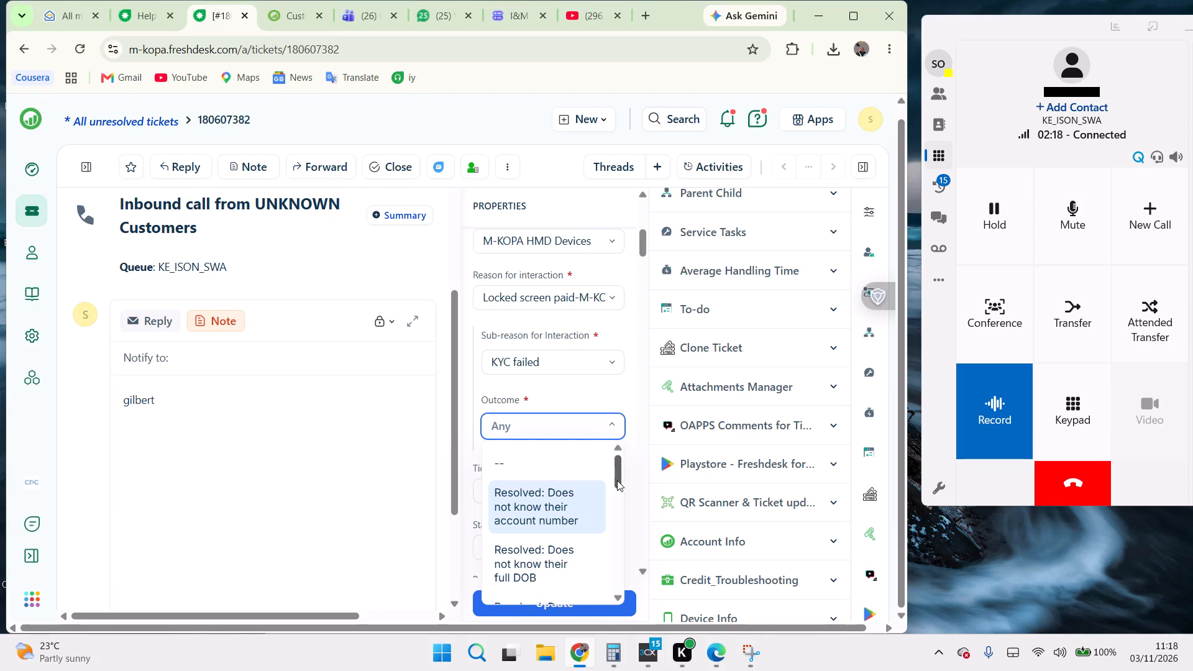
pyautogui.moveTo(617, 480); pyautogui.dragTo(618, 501)
pyautogui.click(618, 501)
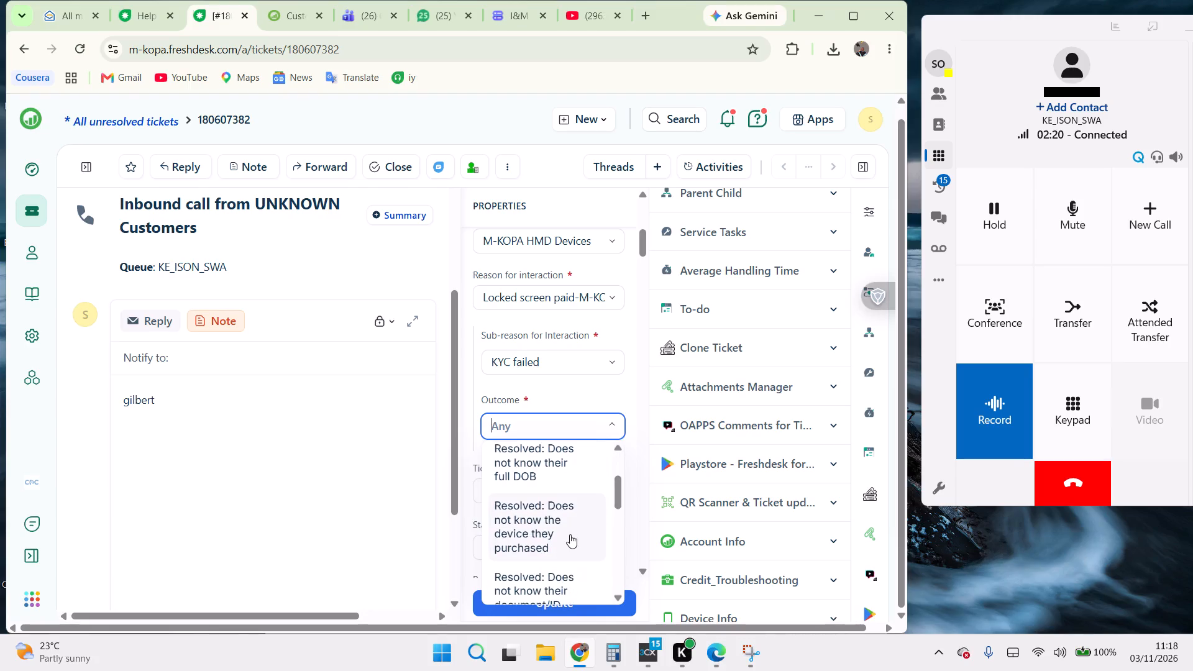
pyautogui.click(562, 538)
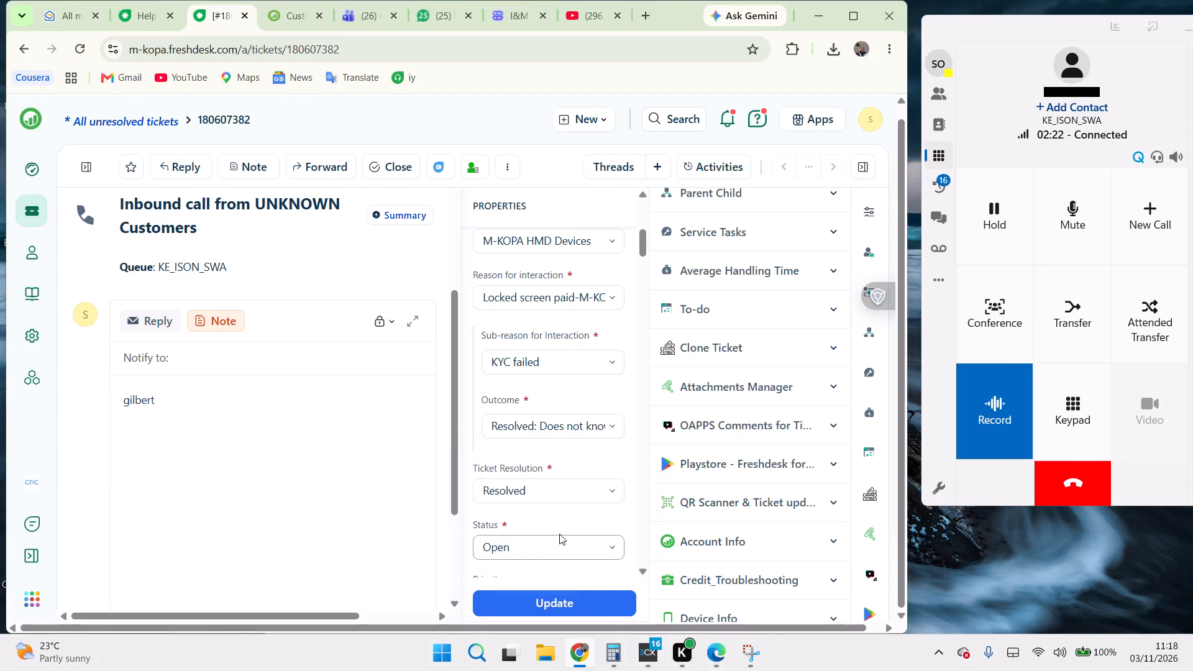
pyautogui.doubleClick(521, 545)
pyautogui.click(523, 478)
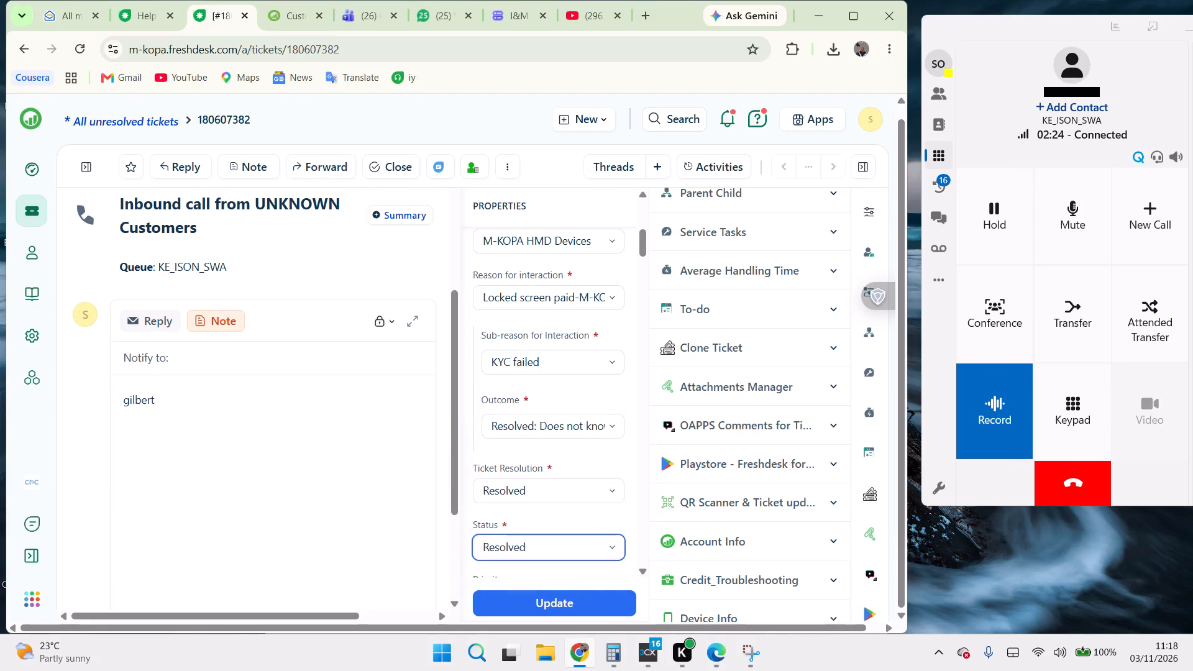
# Copy the reason for interaction into the ticket note below the caller's name and add the line "kyc failed".
pyautogui.click(513, 292)
pyautogui.rightClick(513, 292)
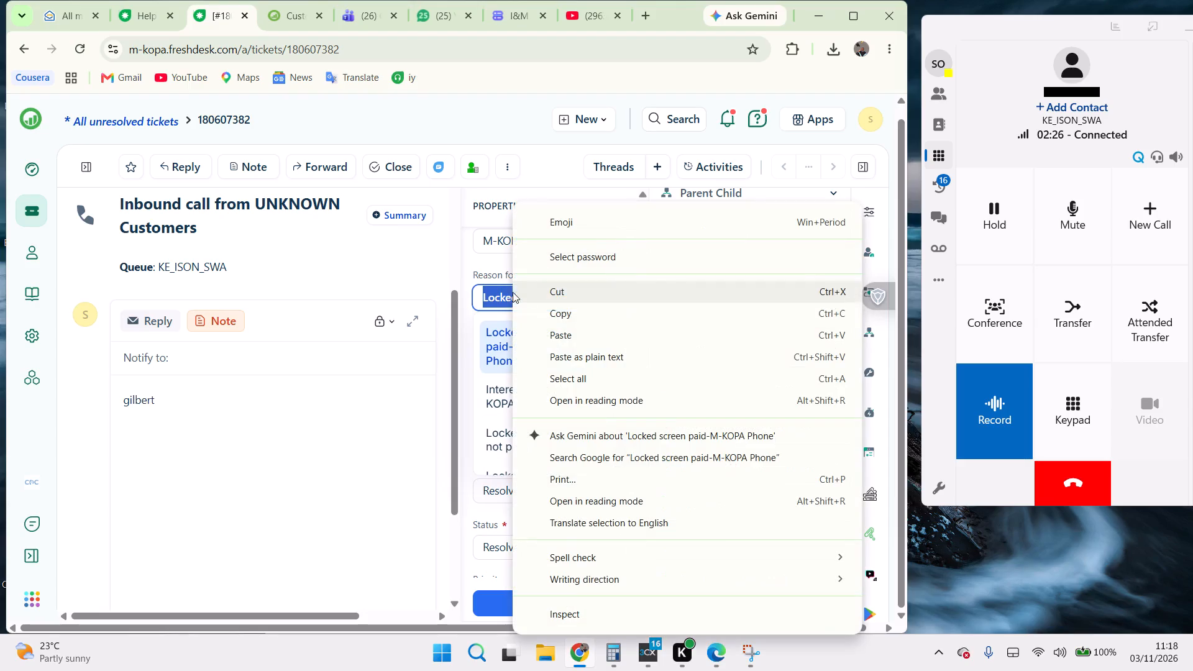
pyautogui.click(551, 309)
pyautogui.click(256, 428)
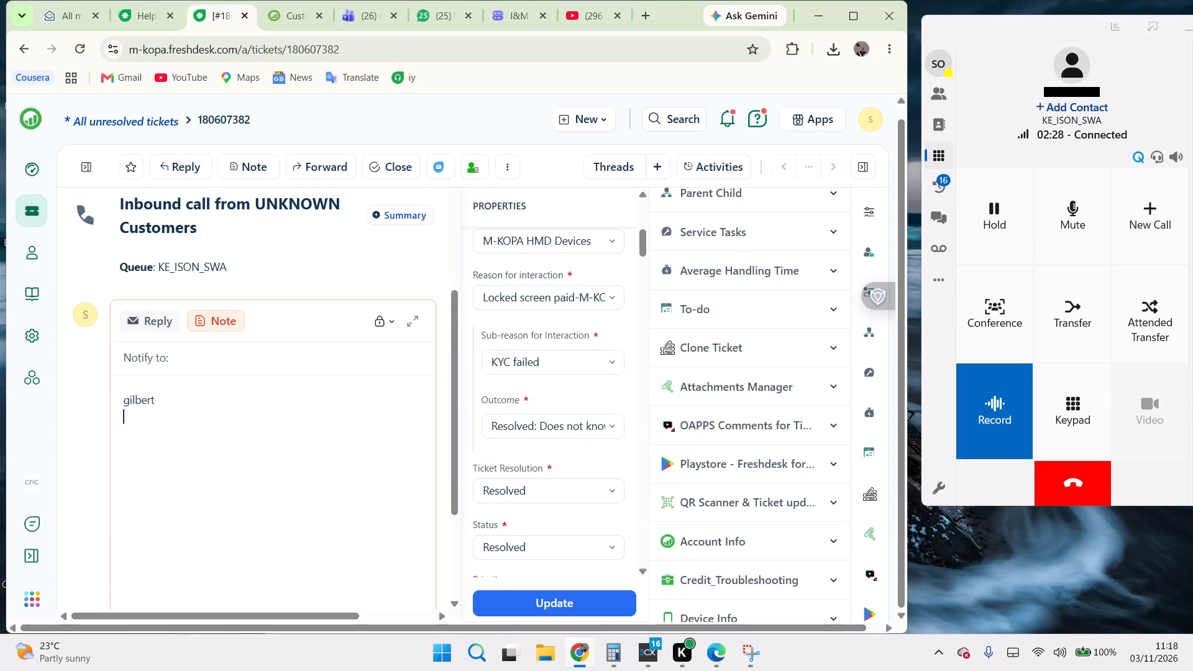
pyautogui.hotkey('ctrl', 'v')
pyautogui.press('Return')
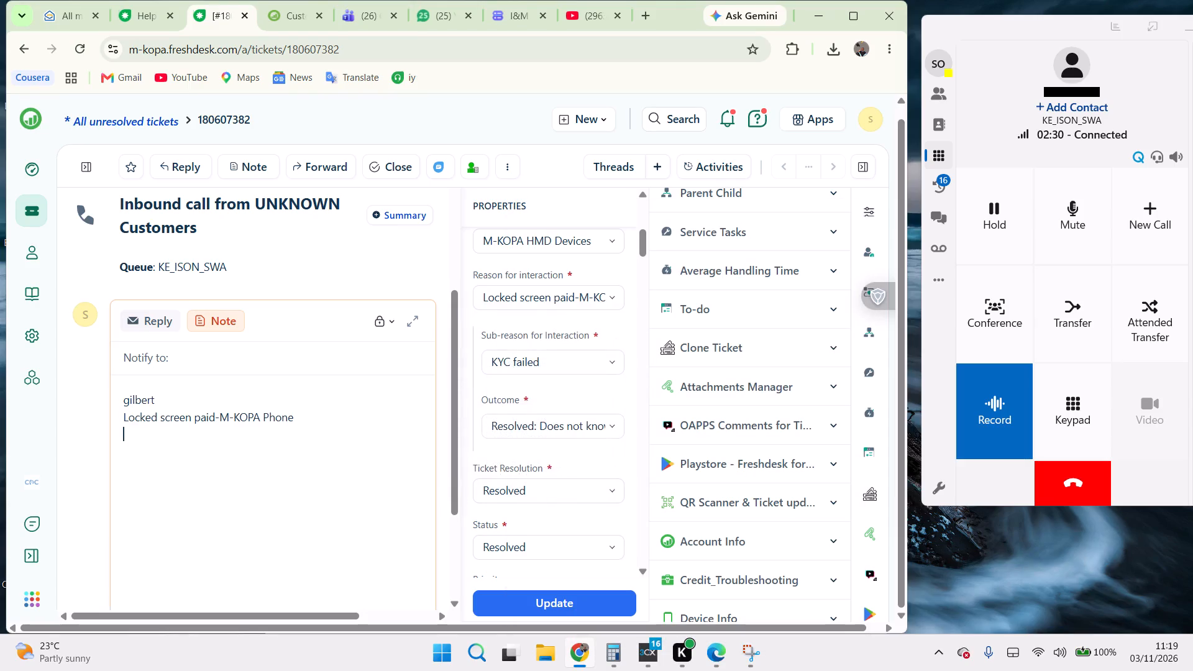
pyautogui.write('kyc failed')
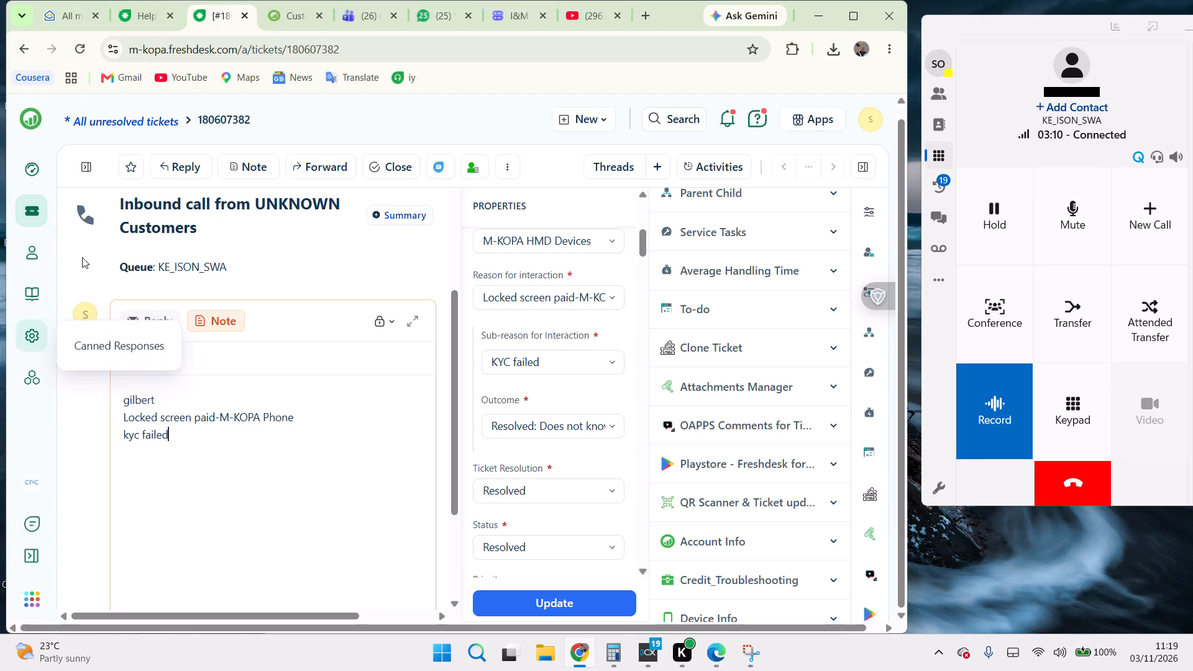
# Review the full payment history from the last payment info on the customer's CRM dashboard, and close it.
pyautogui.click(288, 16)
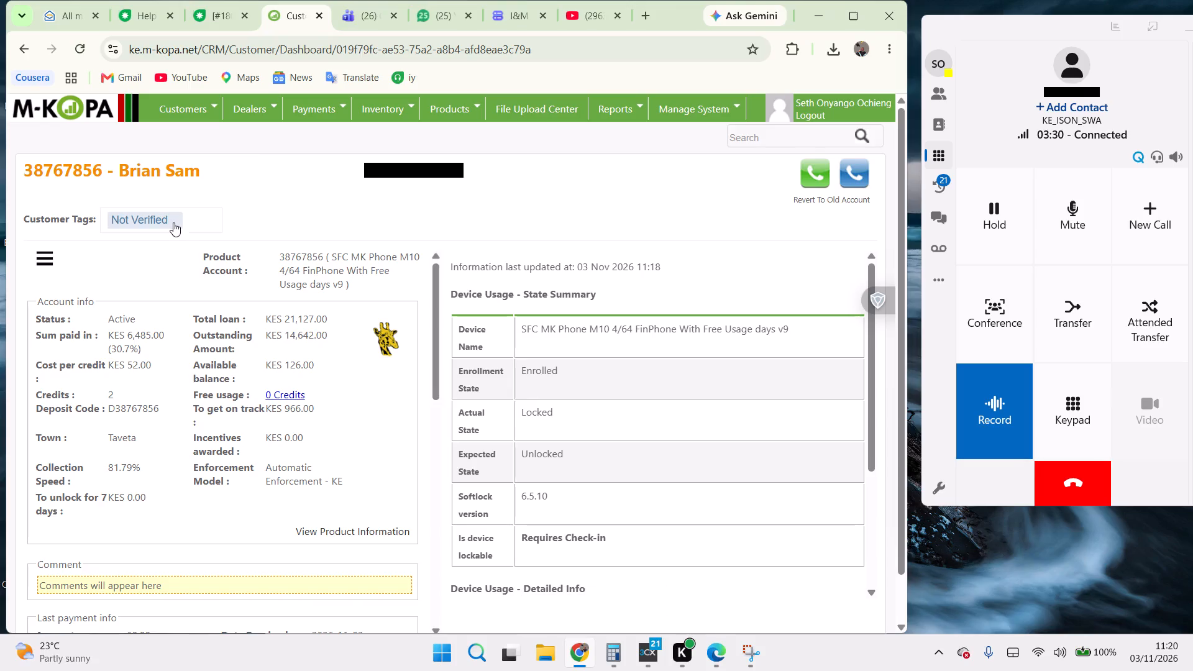
pyautogui.scroll(-2, 173, 222)
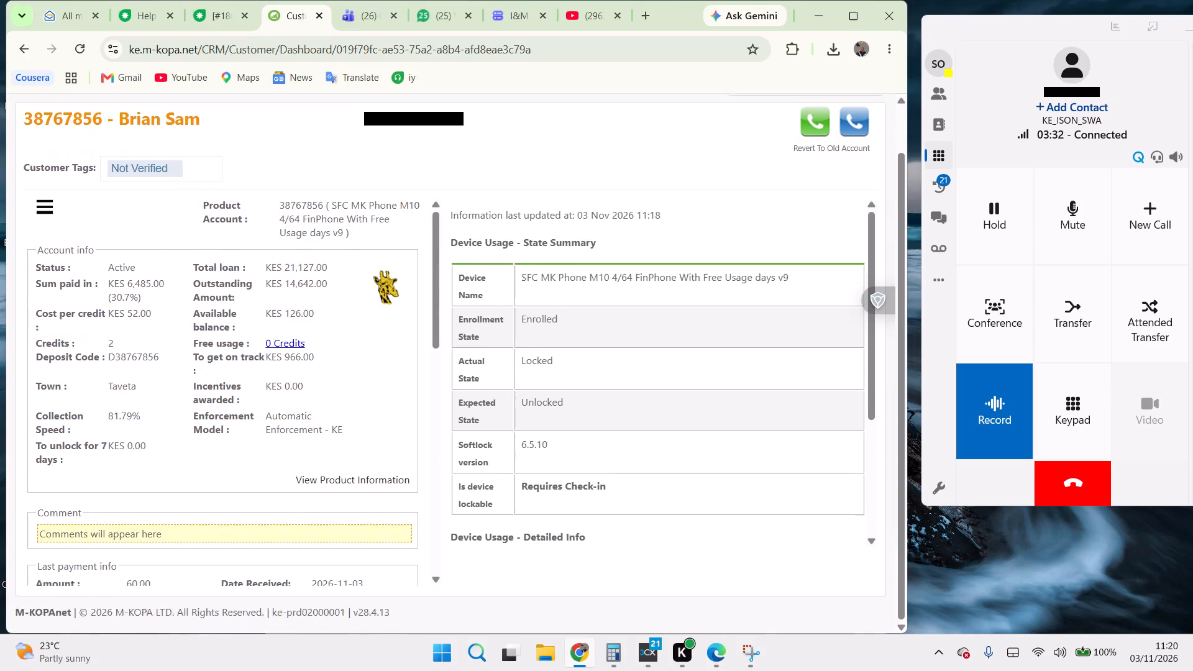
pyautogui.scroll(-2, 59, 294)
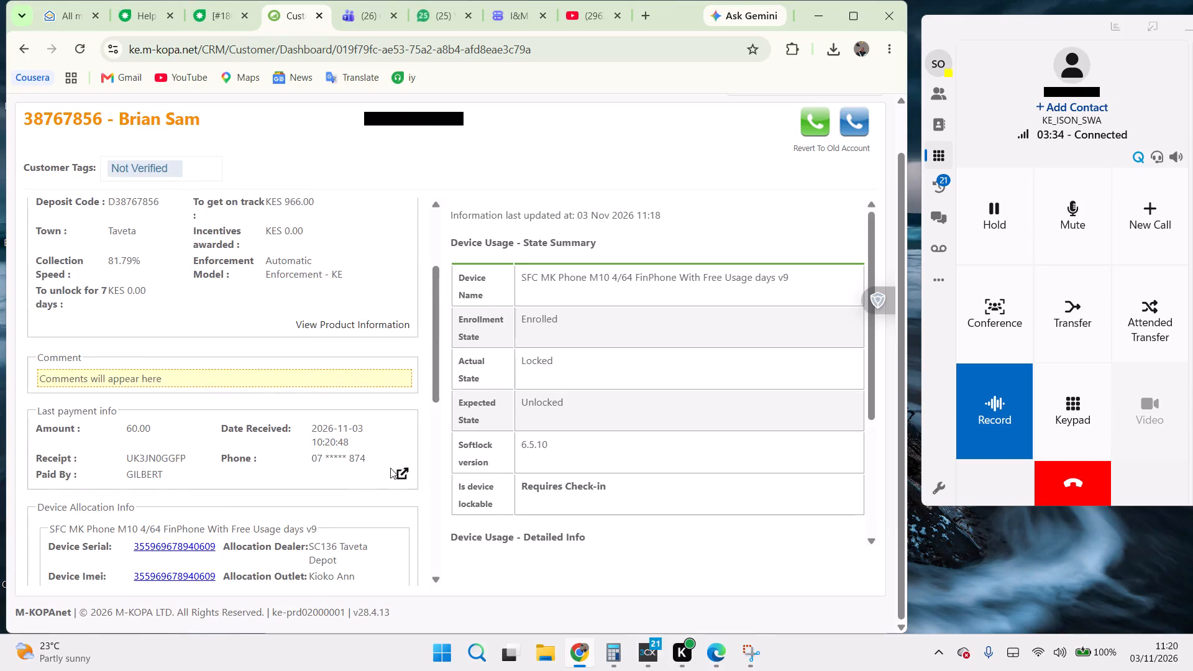
pyautogui.click(398, 471)
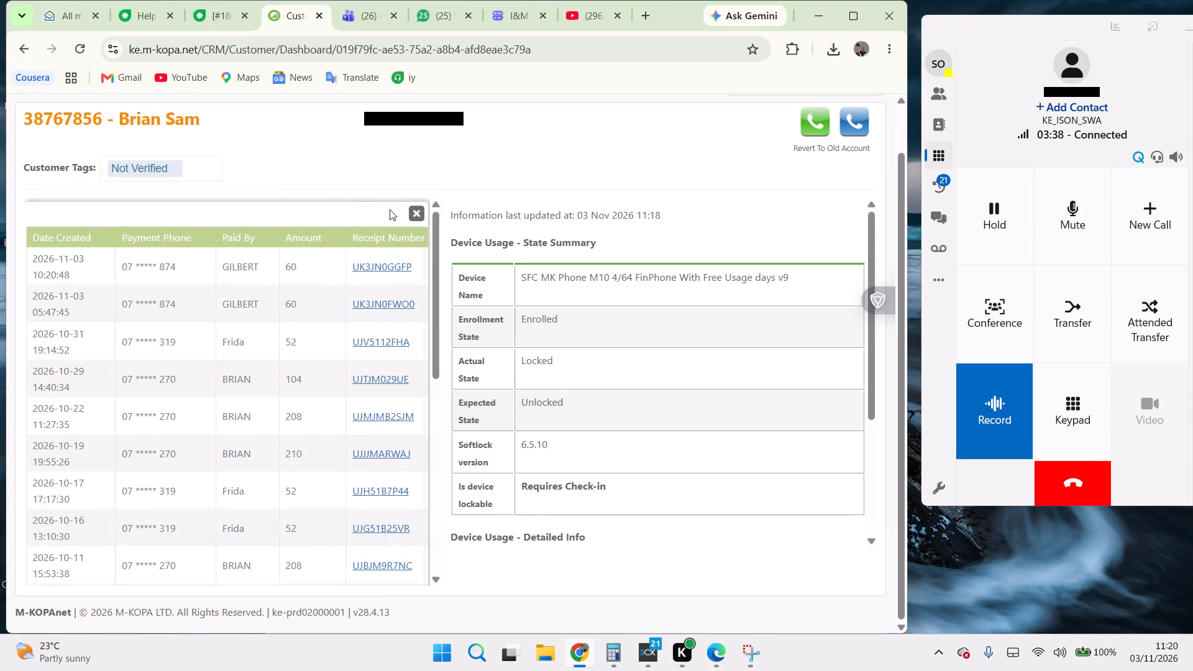
pyautogui.click(414, 211)
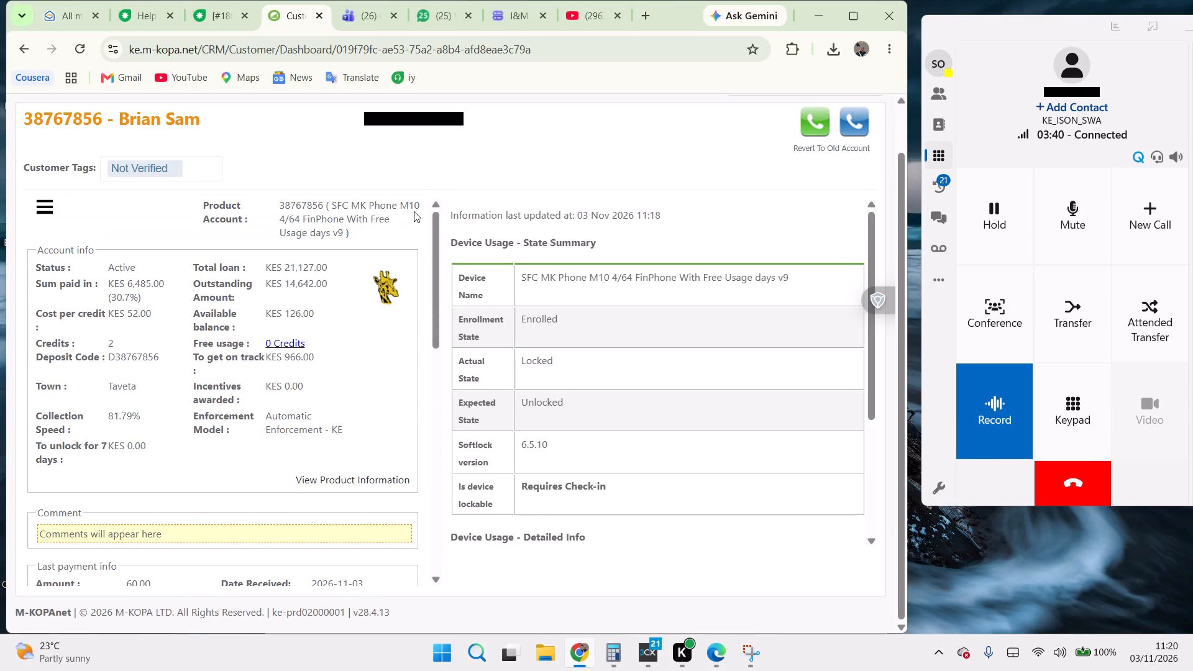
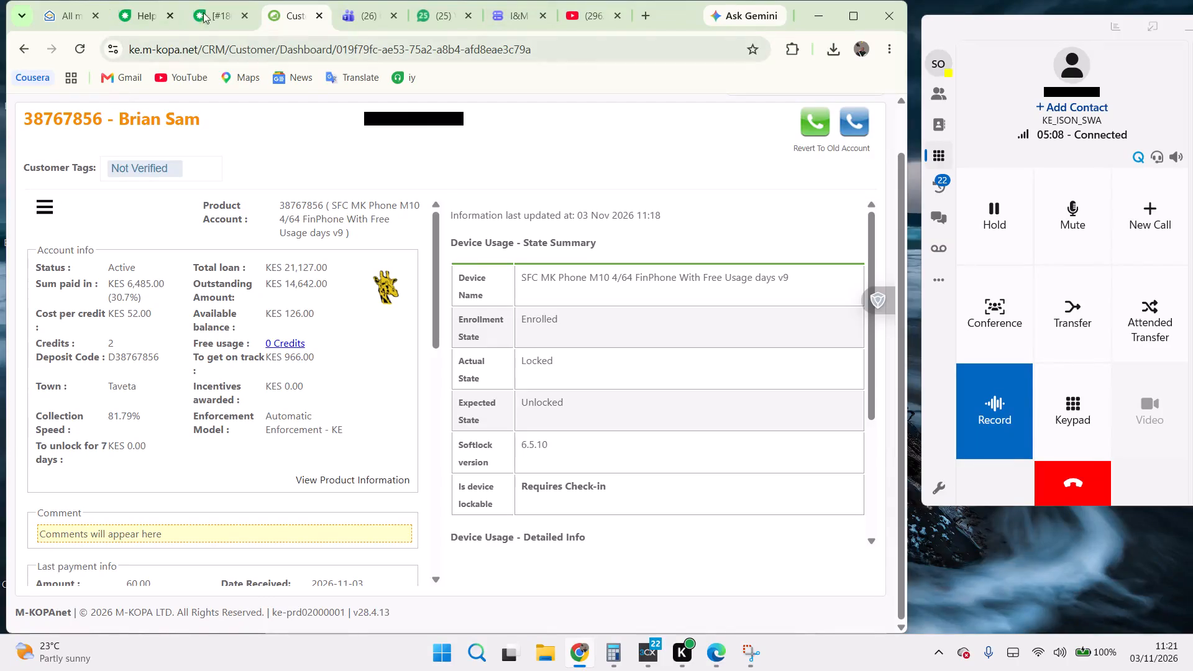
# Add the KYC failed note to the resolved call's ticket and update the ticket's properties.
pyautogui.doubleClick(216, 15)
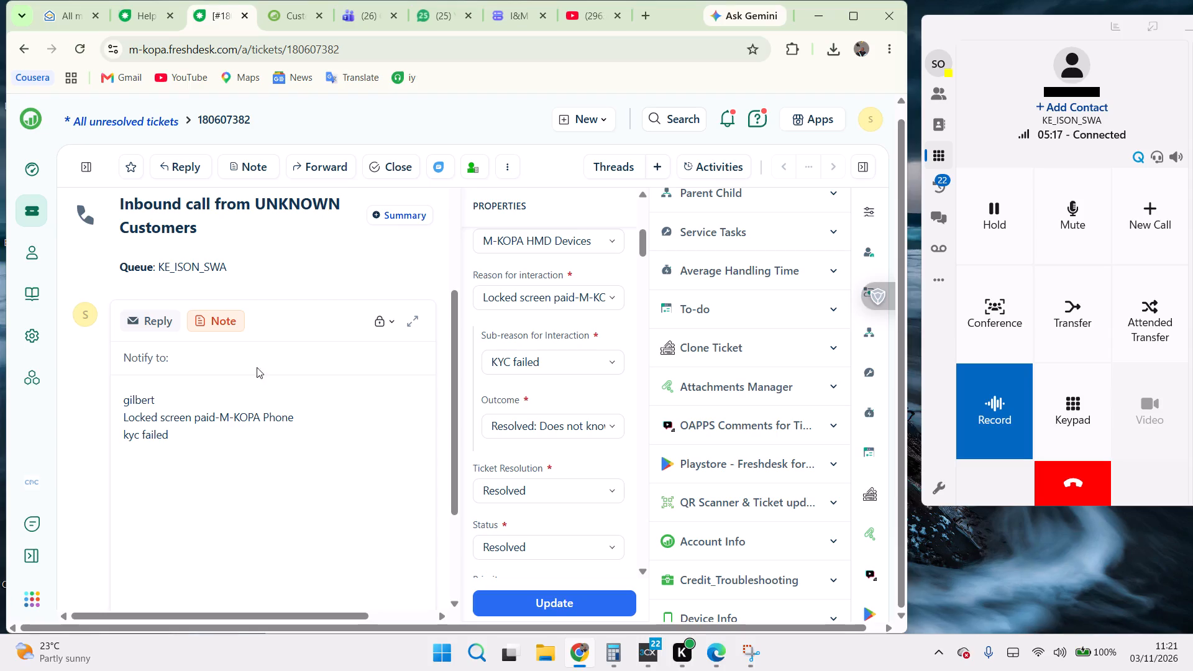
pyautogui.click(288, 13)
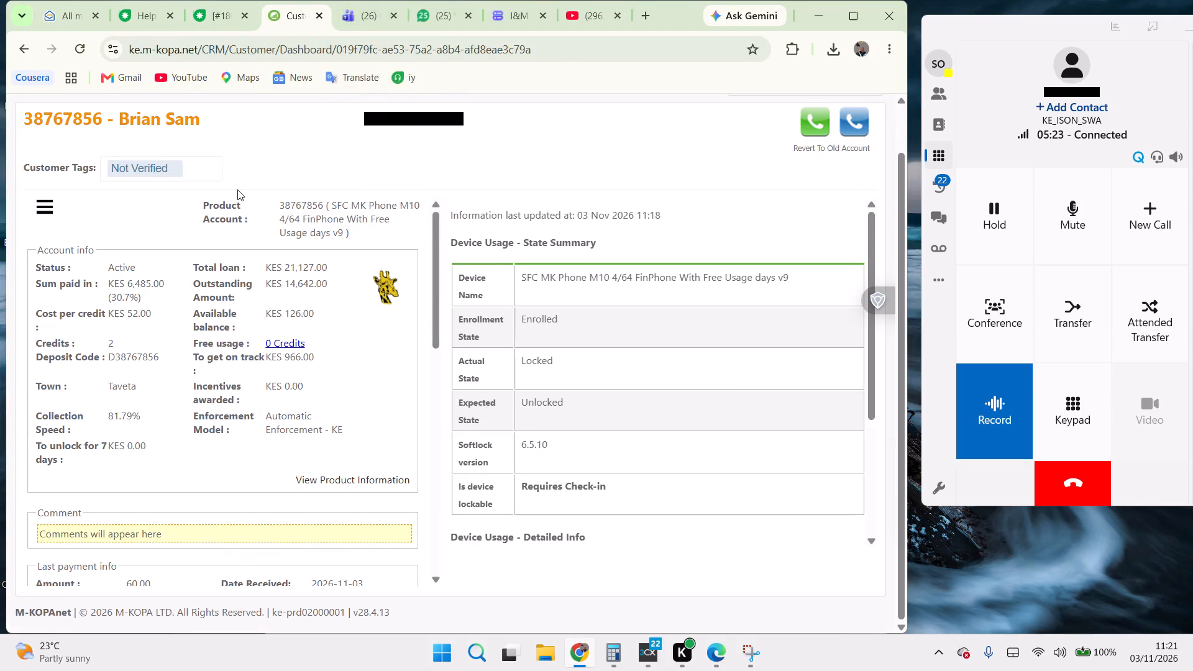
pyautogui.click(217, 16)
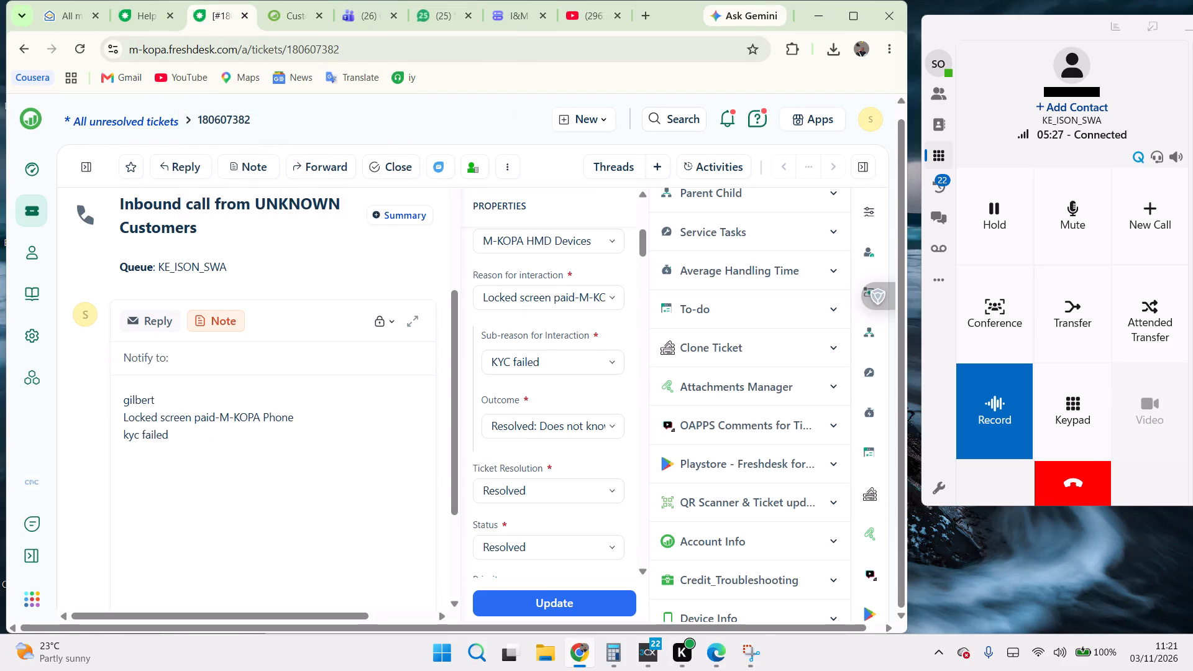
pyautogui.scroll(-1, 284, 454)
pyautogui.scroll(2, 284, 454)
pyautogui.scroll(-1, 284, 454)
pyautogui.scroll(1, 290, 458)
pyautogui.scroll(-7, 290, 458)
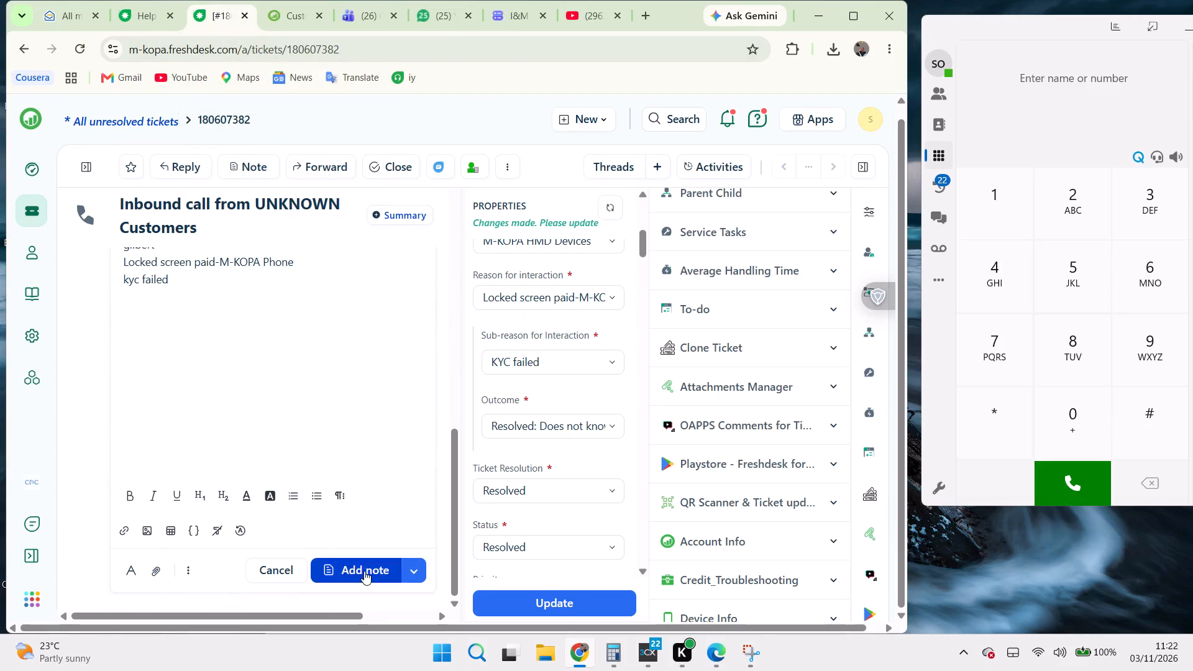
pyautogui.click(364, 570)
pyautogui.click(543, 599)
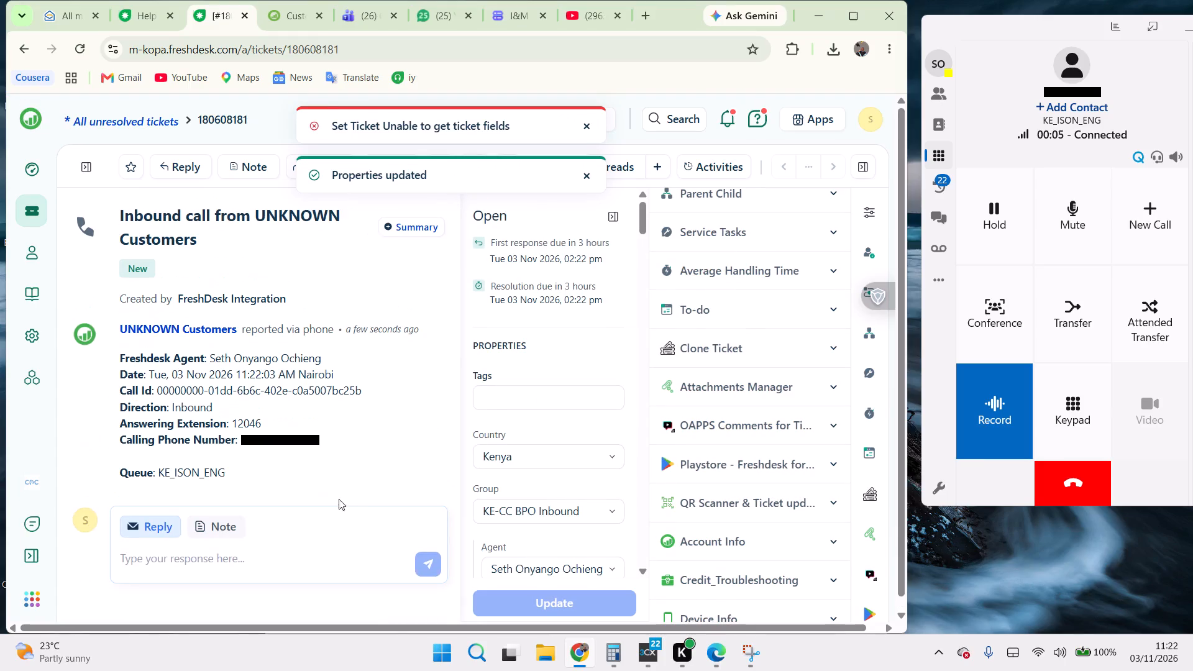
# Start a note on the new inbound call ticket with the line "3cx loade lang late" and the caller's first name, "john", below it.
pyautogui.click(223, 524)
pyautogui.scroll(3, 259, 472)
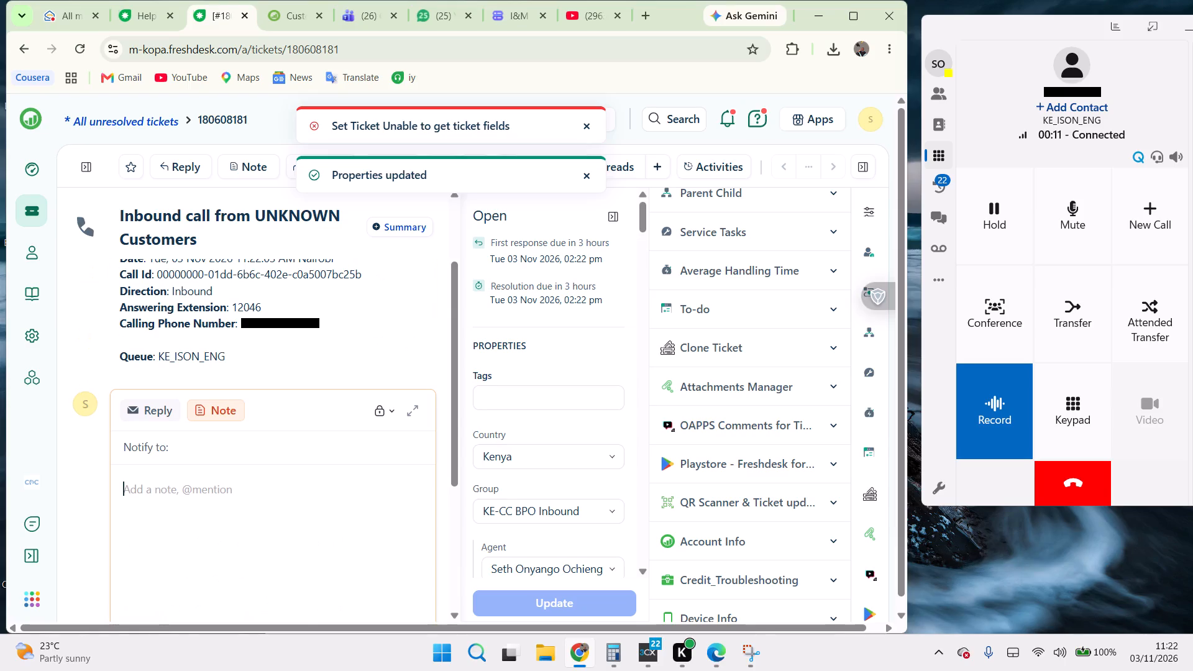
pyautogui.write('32')
pyautogui.press('BackSpace')
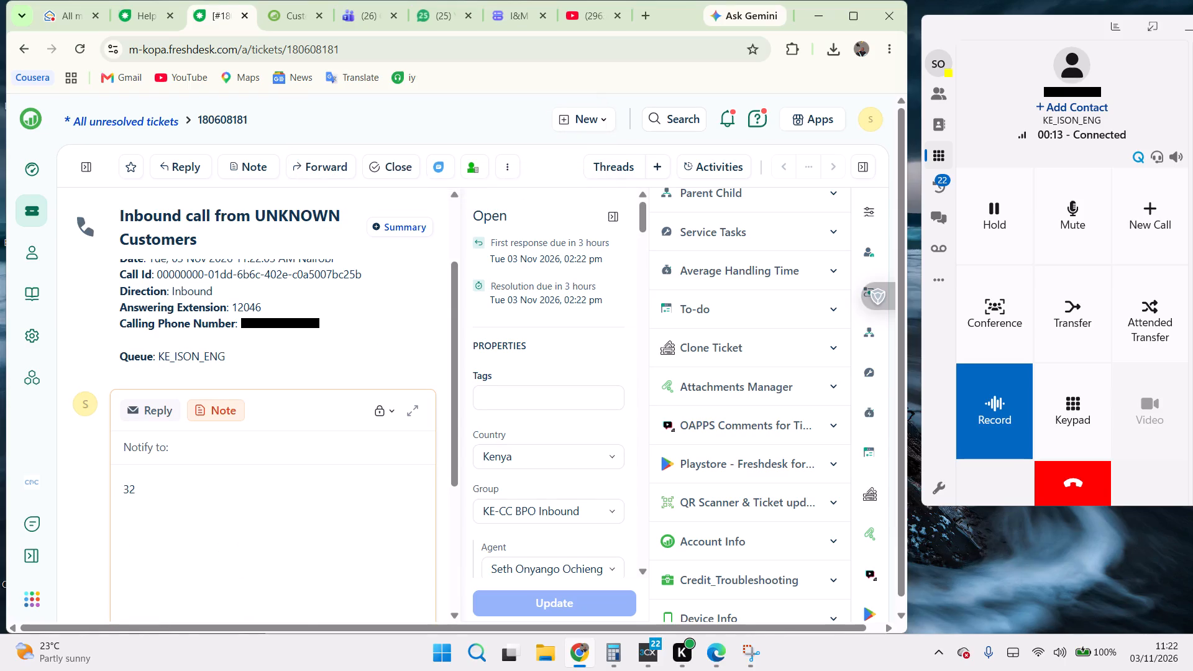
pyautogui.write('cx')
pyautogui.press('space')
pyautogui.write('loade lang late')
pyautogui.press('space')
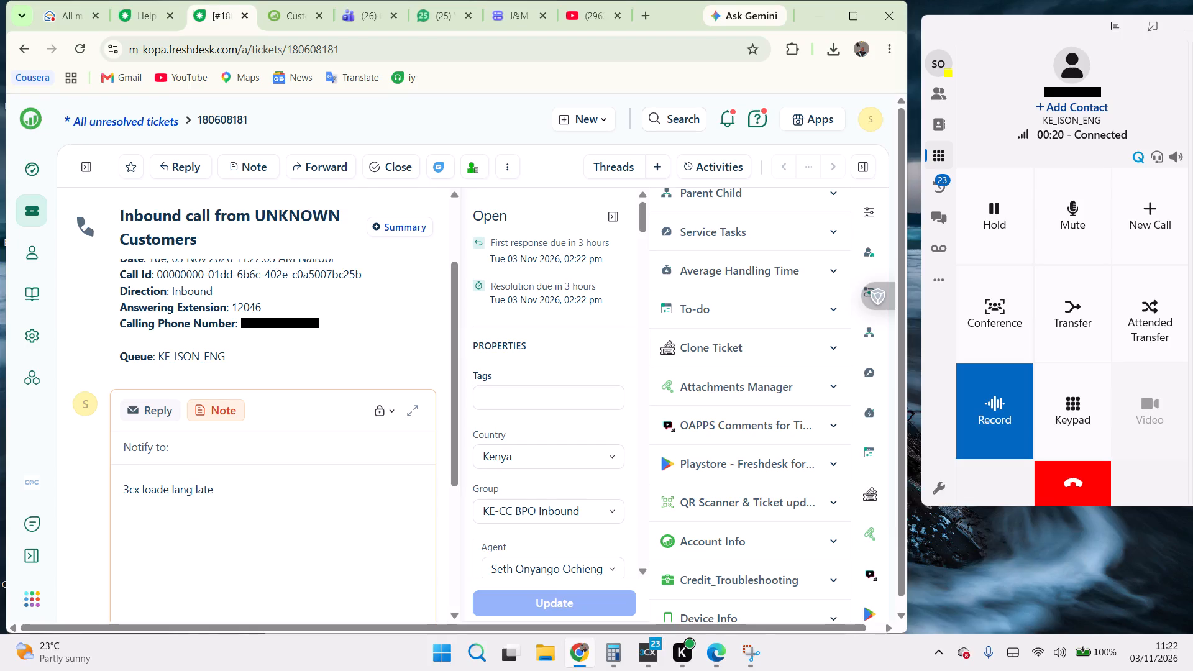
pyautogui.press('Return')
pyautogui.write('john')
pyautogui.press('Return')
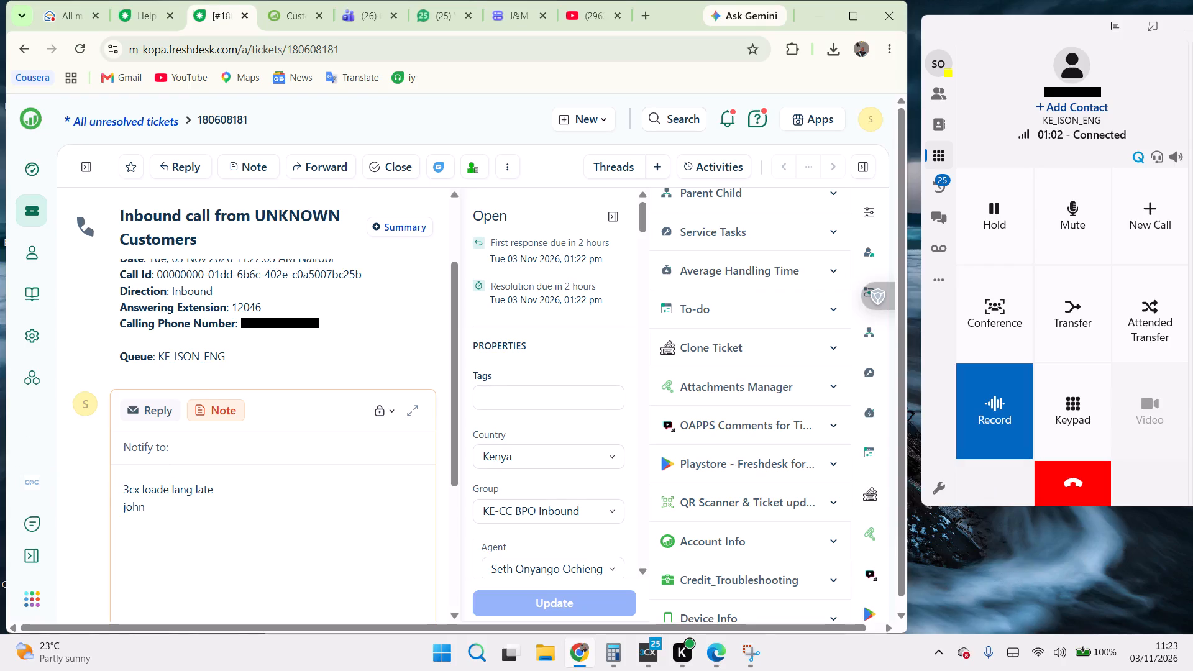
# Correct the note's first line to read "3cx loaded language late".
pyautogui.click(170, 493)
pyautogui.press('BackSpace')
pyautogui.write('d')
pyautogui.press('space')
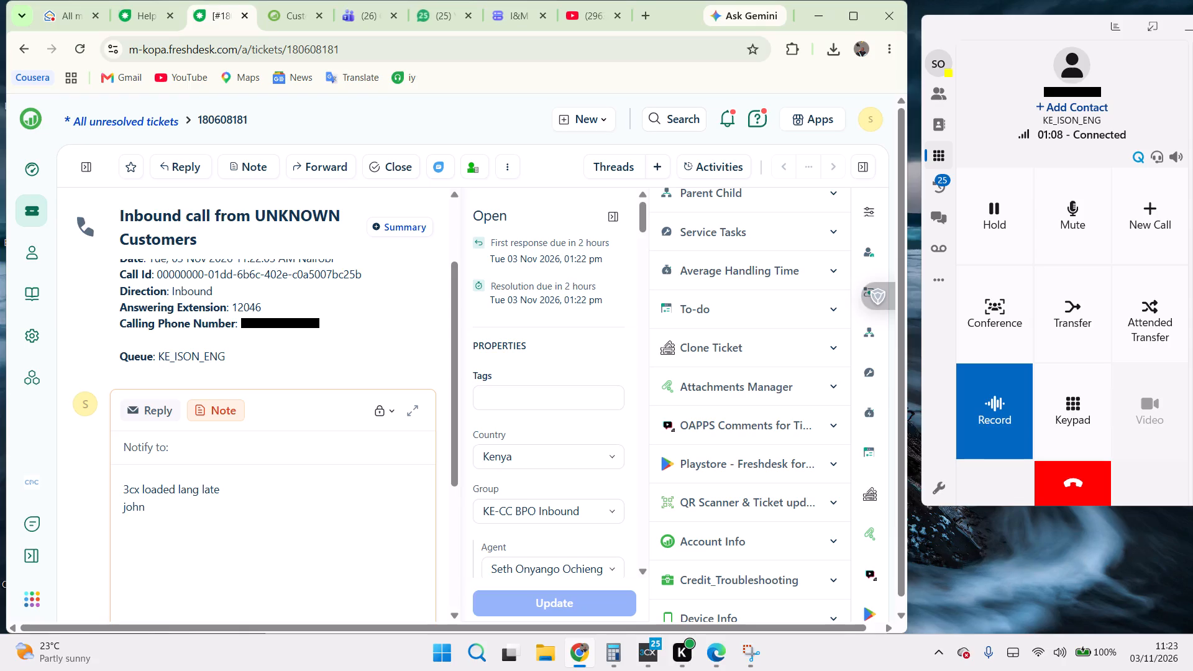
pyautogui.click(199, 492)
pyautogui.write('uage')
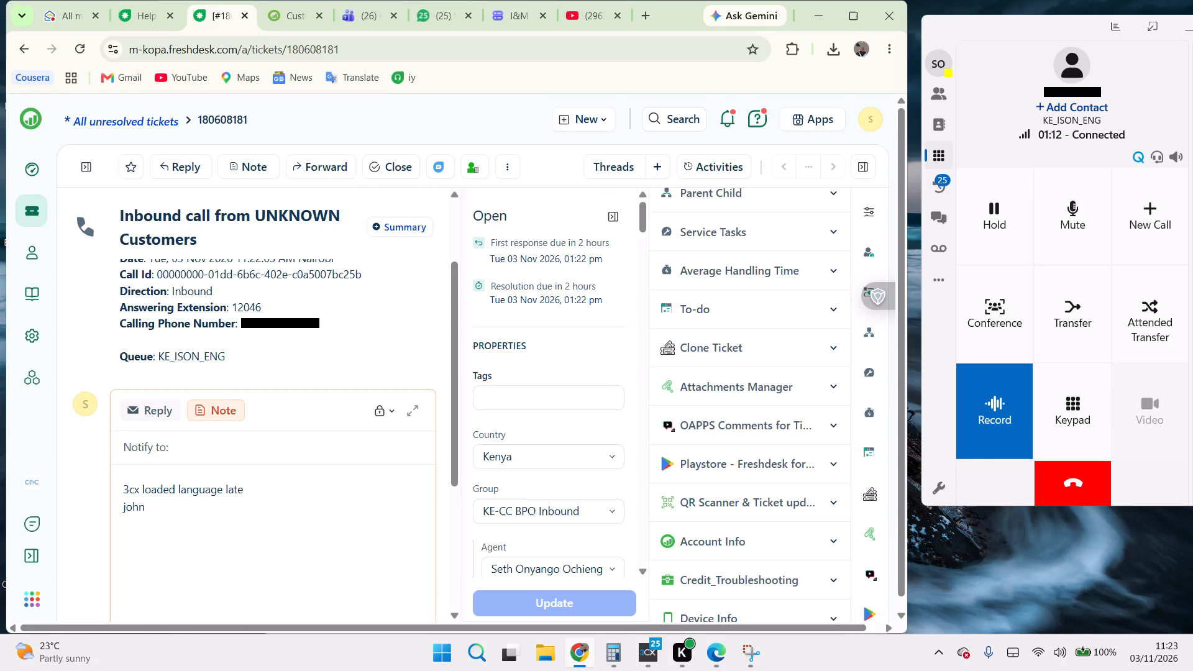
pyautogui.click(190, 524)
# Switch to the CRM customer dashboard and enter the caller's number in the customer search.
pyautogui.click(291, 11)
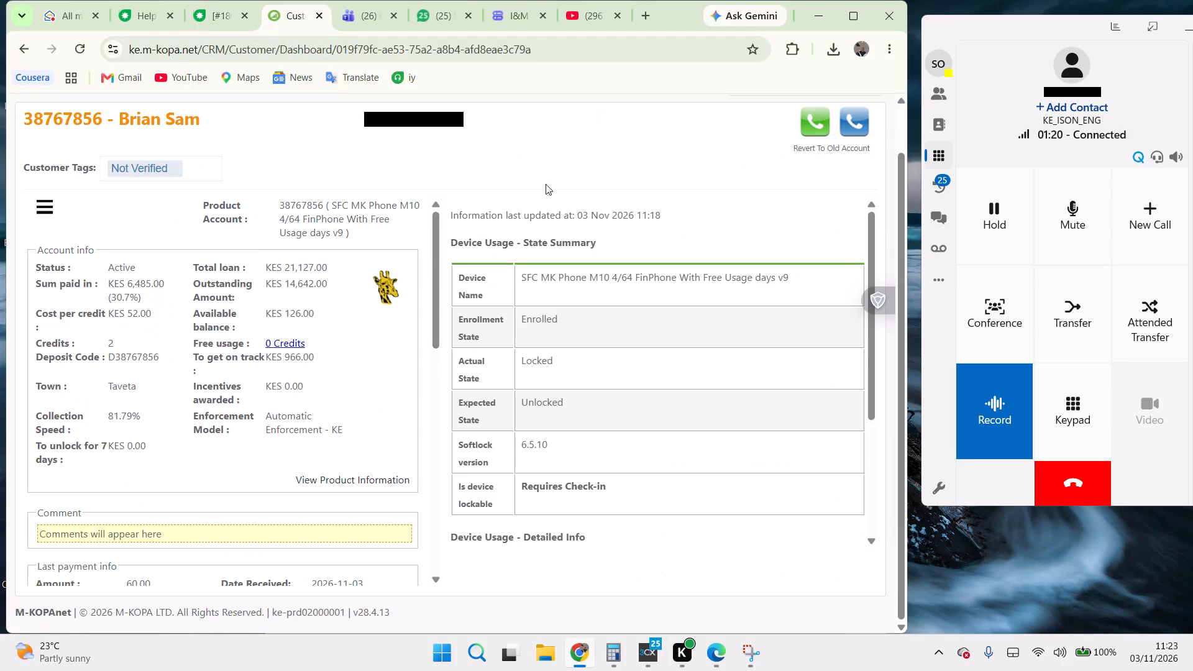
pyautogui.scroll(5, 679, 248)
pyautogui.click(744, 134)
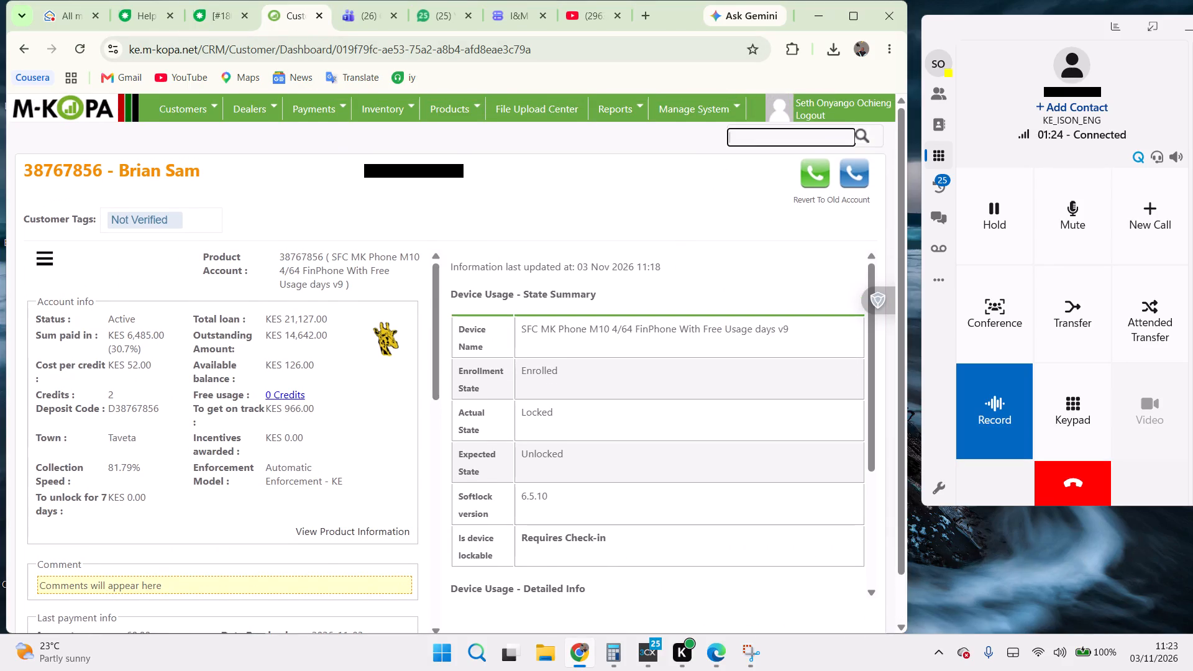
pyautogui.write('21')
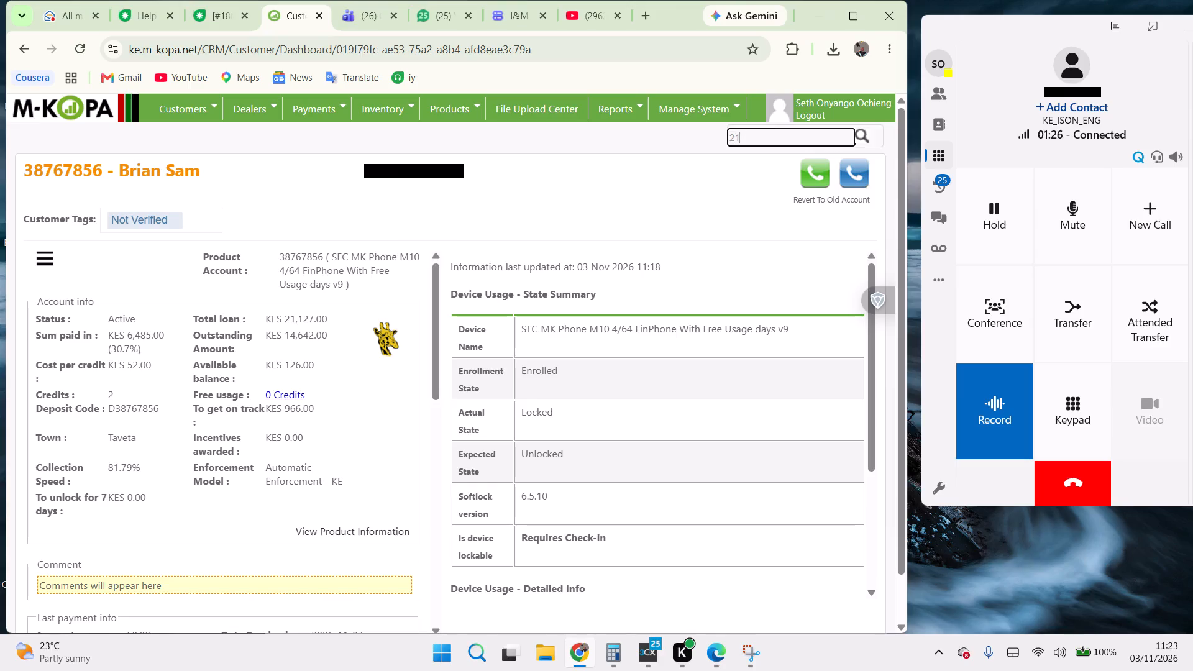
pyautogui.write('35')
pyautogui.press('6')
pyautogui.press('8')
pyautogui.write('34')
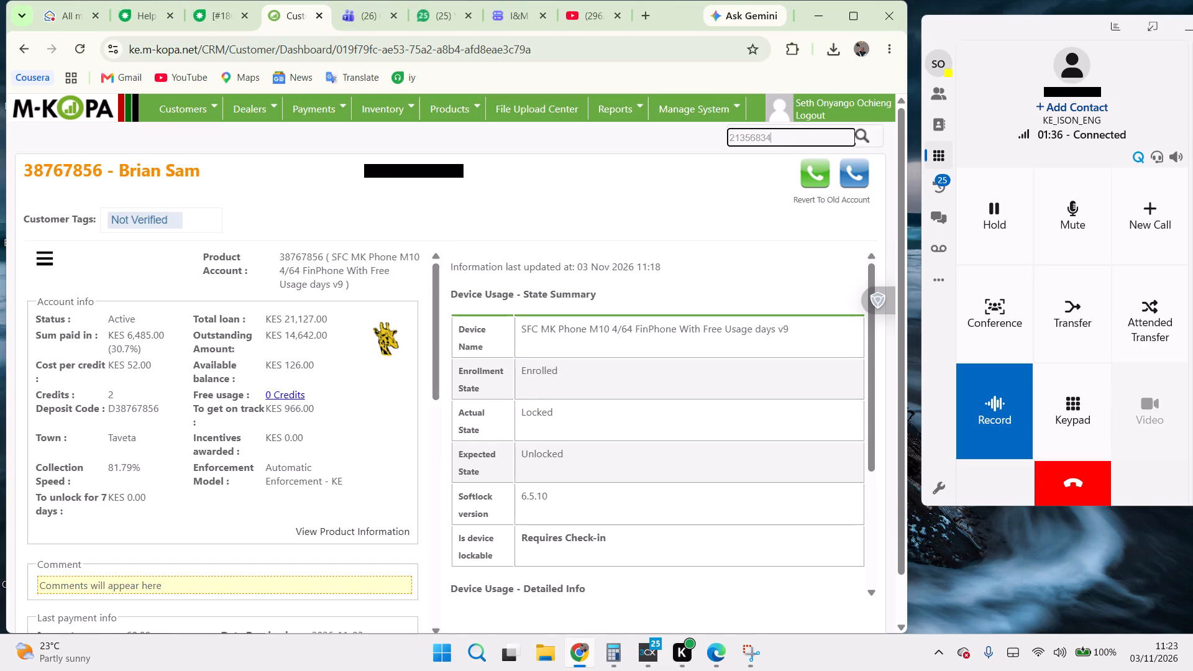
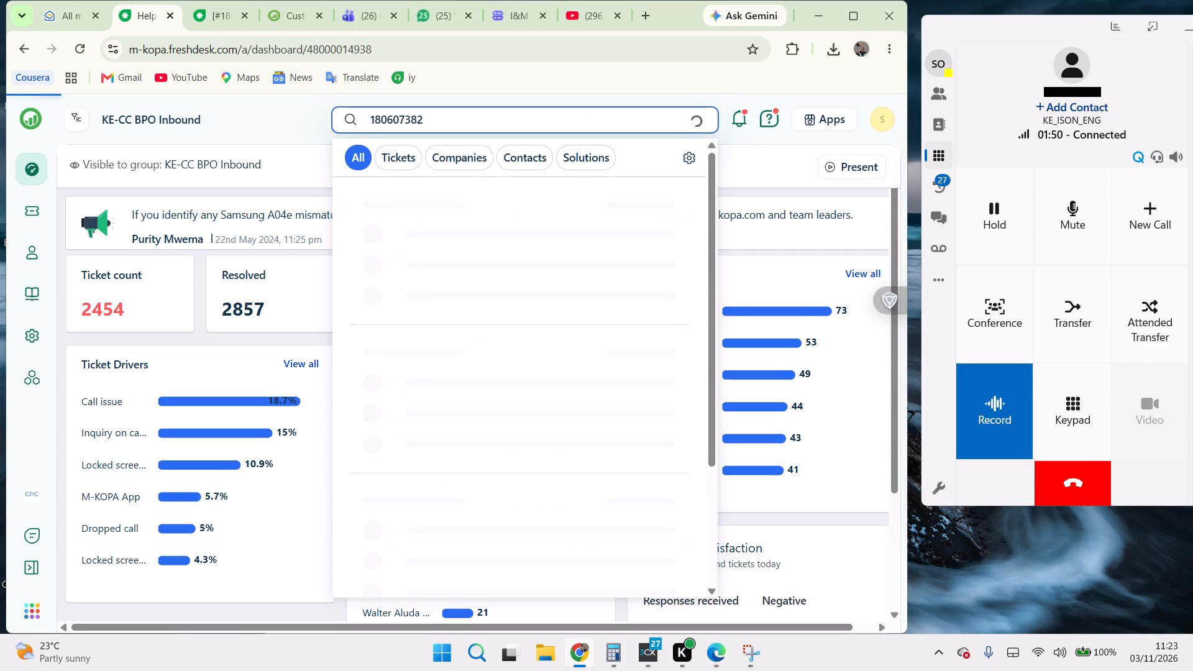
pyautogui.click(290, 12)
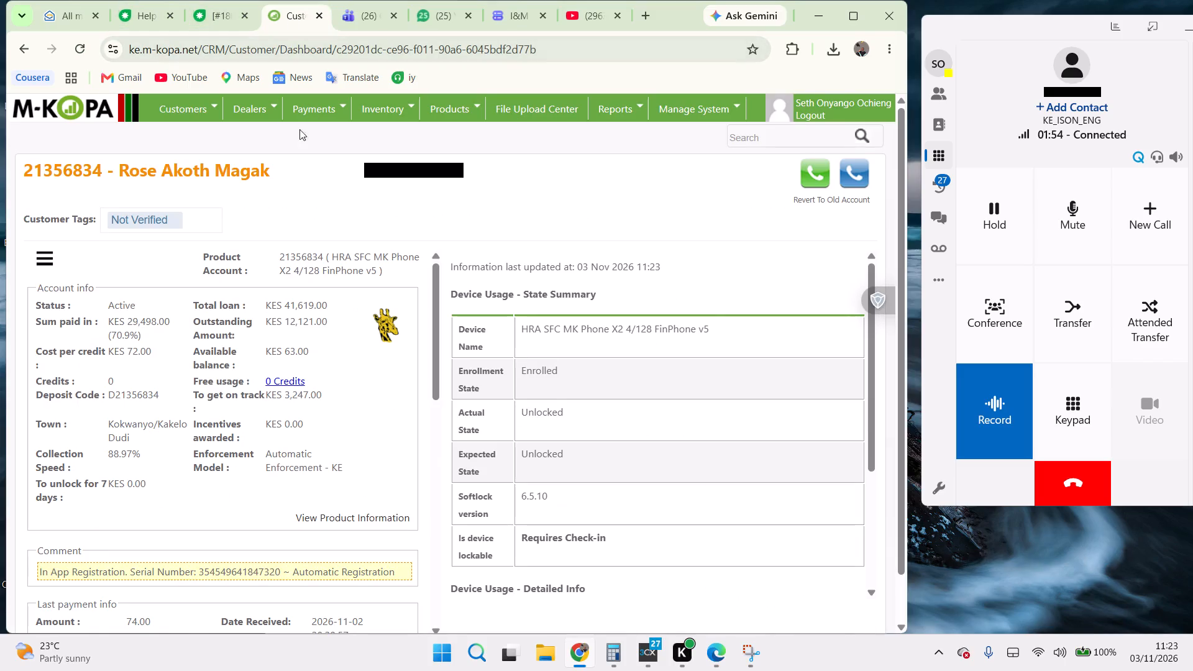
pyautogui.click(147, 17)
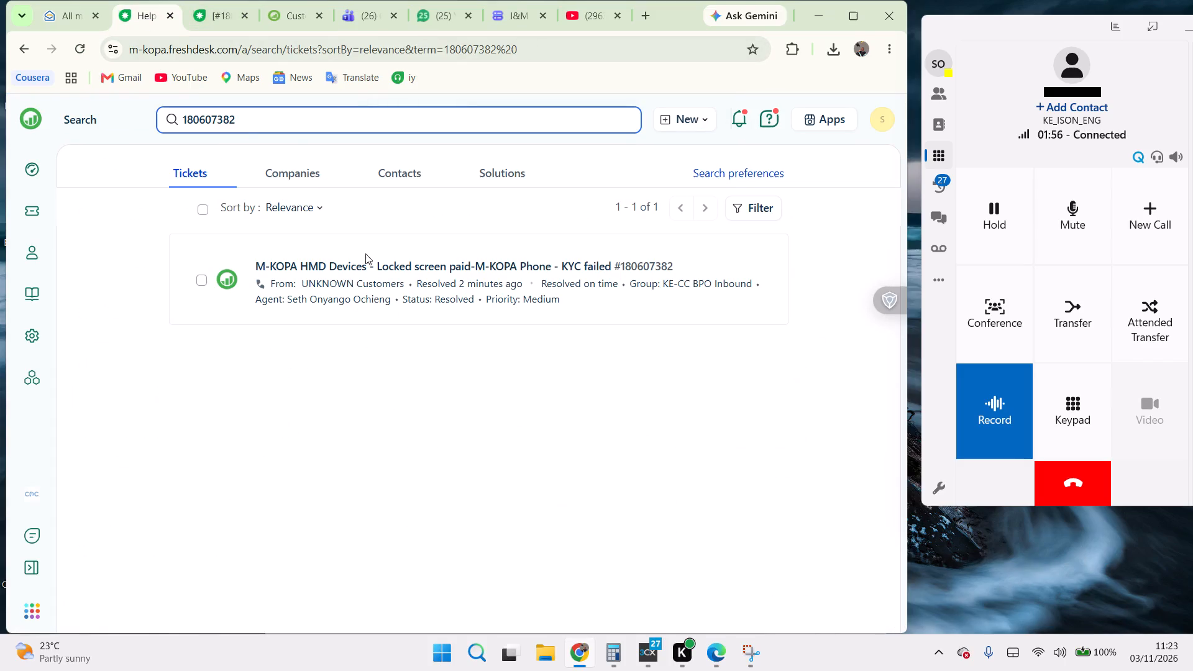
pyautogui.click(385, 265)
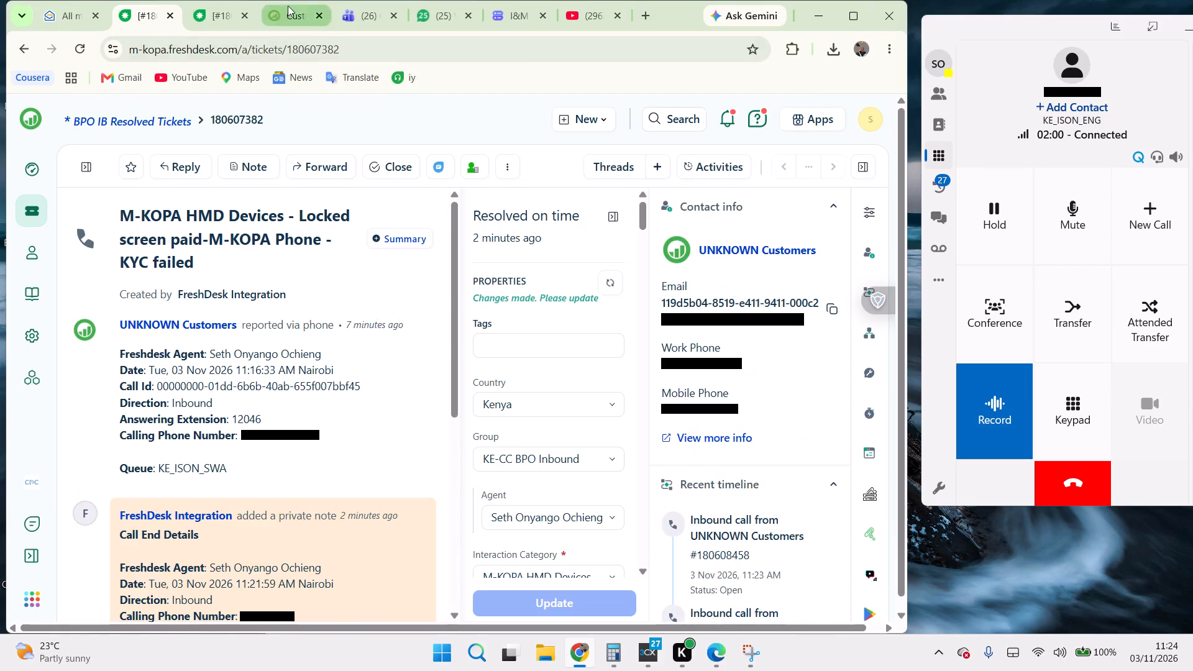
# Return to the previous customer's dashboard in the CRM and copy that customer's account number.
pyautogui.click(288, 6)
pyautogui.click(19, 48)
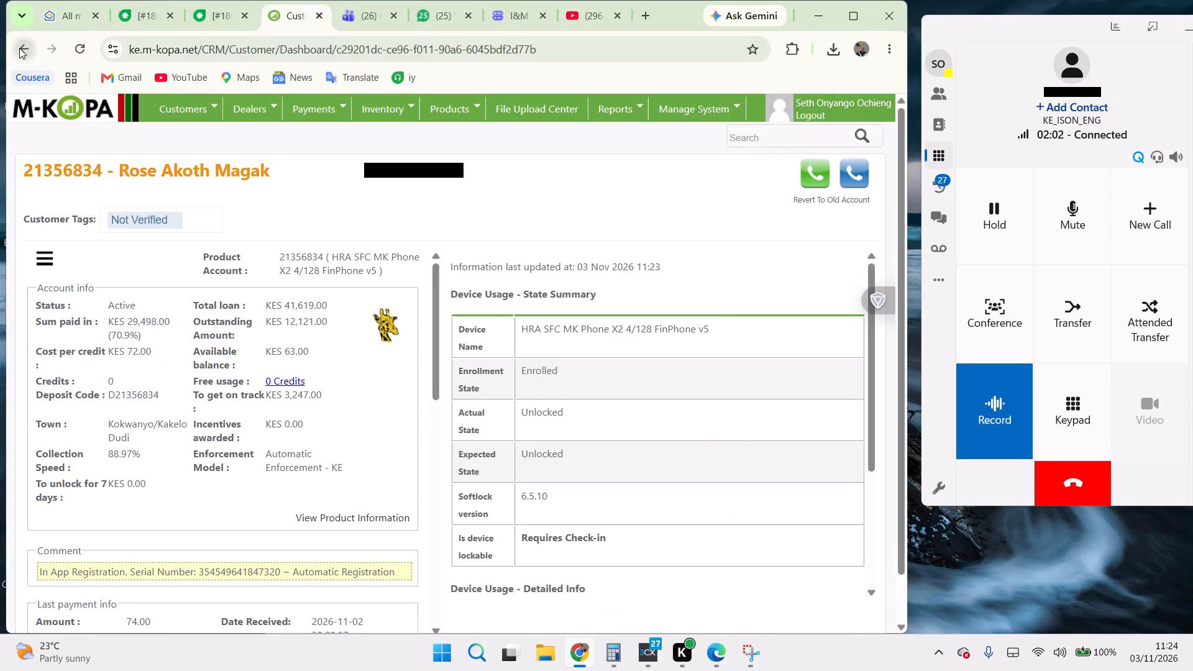
pyautogui.doubleClick(63, 163)
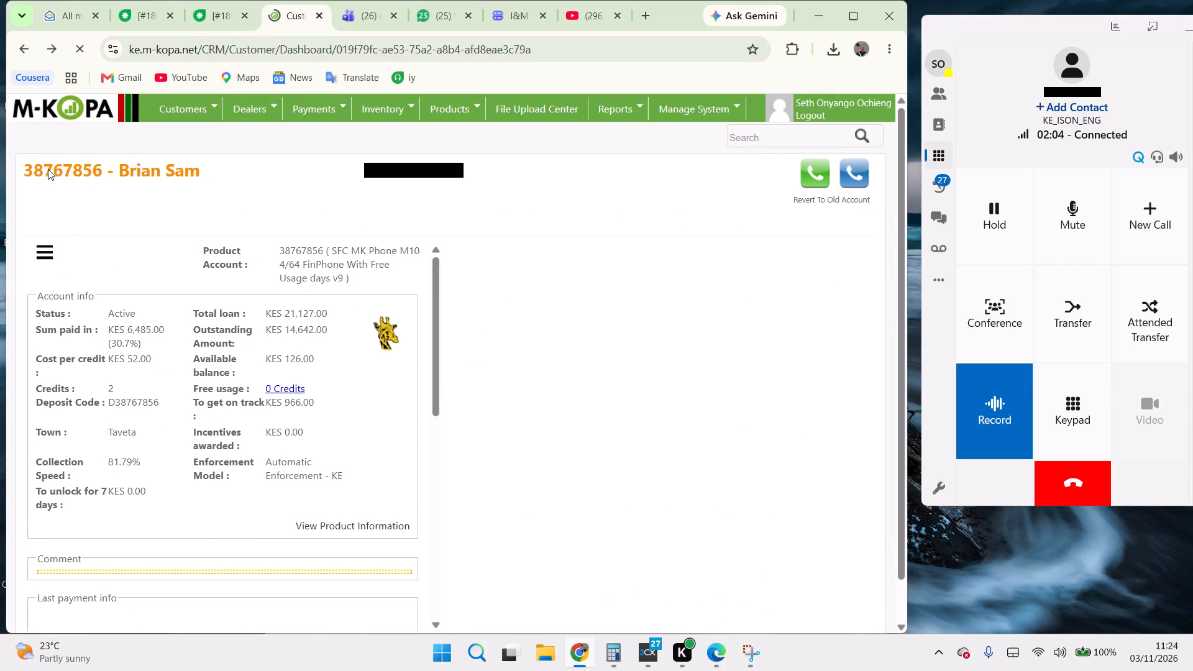
pyautogui.scroll(-1, 33, 171)
pyautogui.scroll(1, 53, 150)
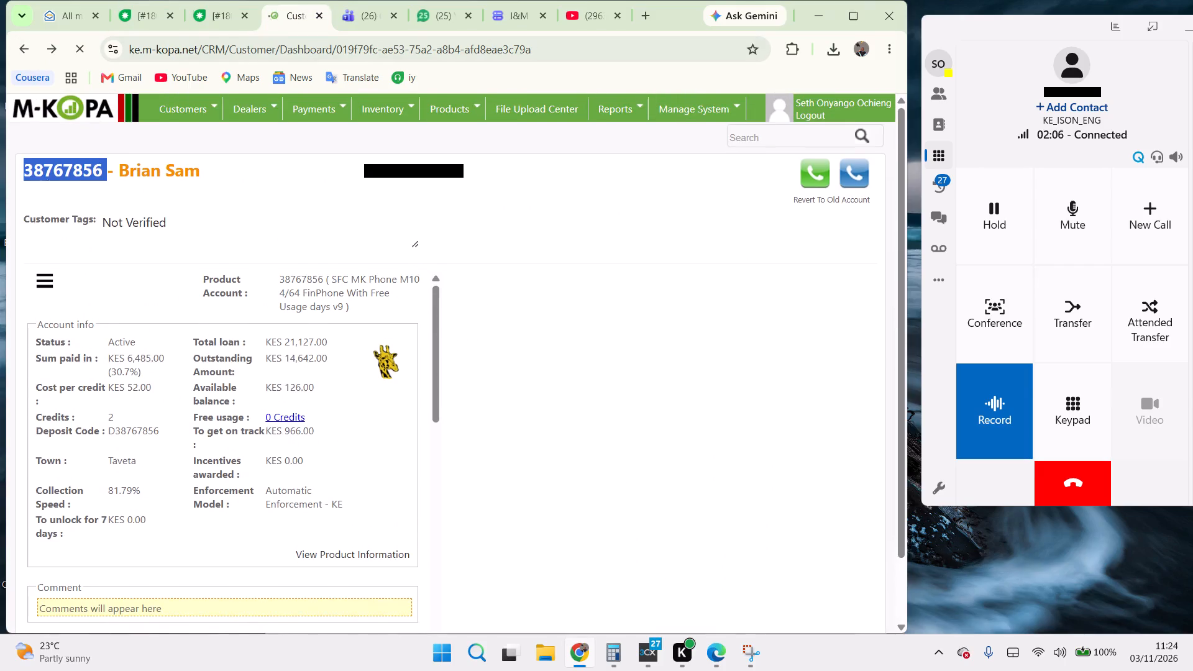
pyautogui.rightClick(47, 171)
pyautogui.click(93, 188)
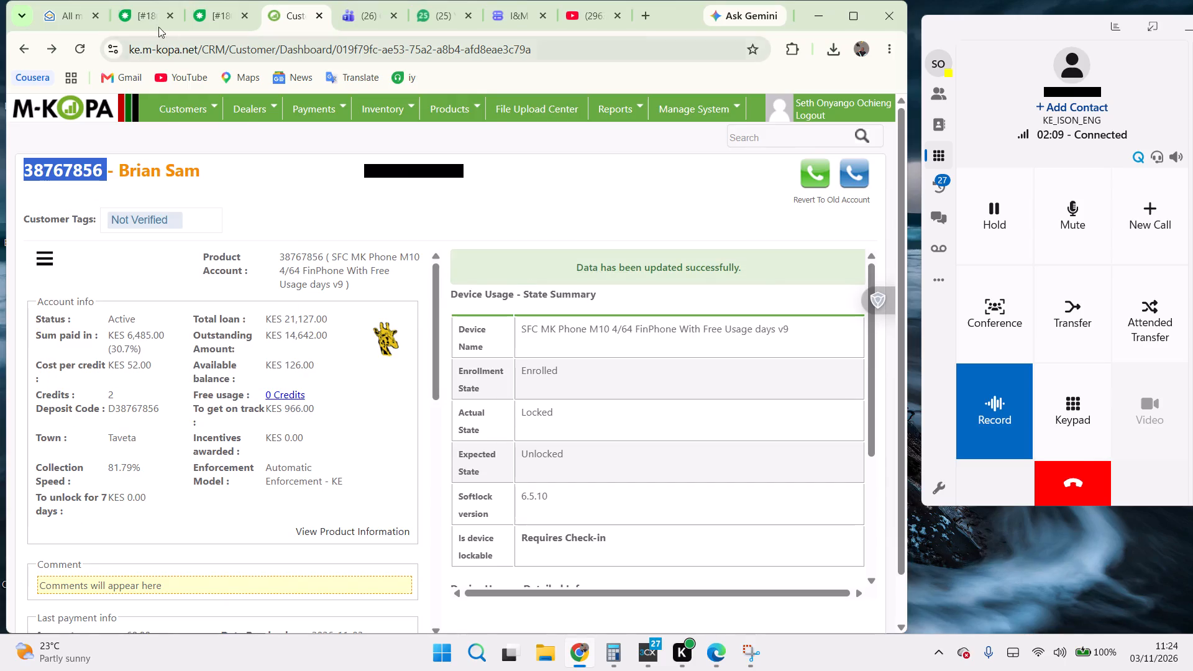
# Assign the resolved KYC failed ticket to the customer with the copied account number through Account Info, and leave the ticket.
pyautogui.click(146, 12)
pyautogui.scroll(-4, 755, 460)
pyautogui.scroll(2, 757, 463)
pyautogui.scroll(-4, 757, 463)
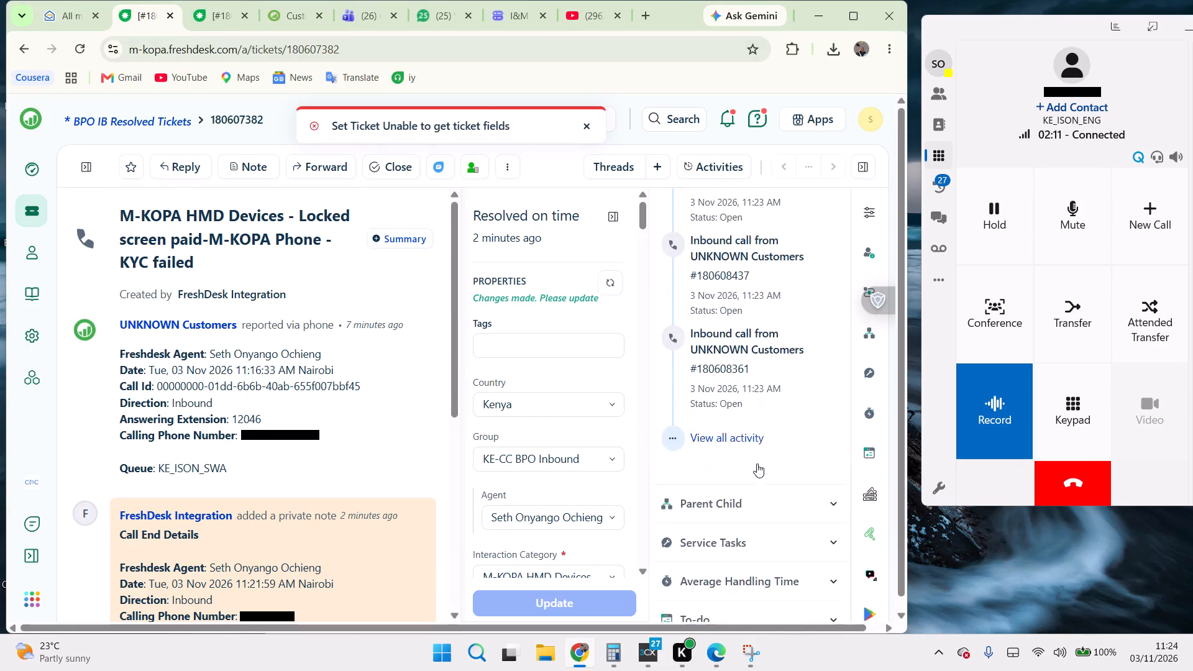
pyautogui.scroll(-5, 757, 463)
pyautogui.scroll(2, 757, 463)
pyautogui.scroll(-1, 757, 470)
pyautogui.scroll(1, 757, 473)
pyautogui.scroll(-3, 757, 473)
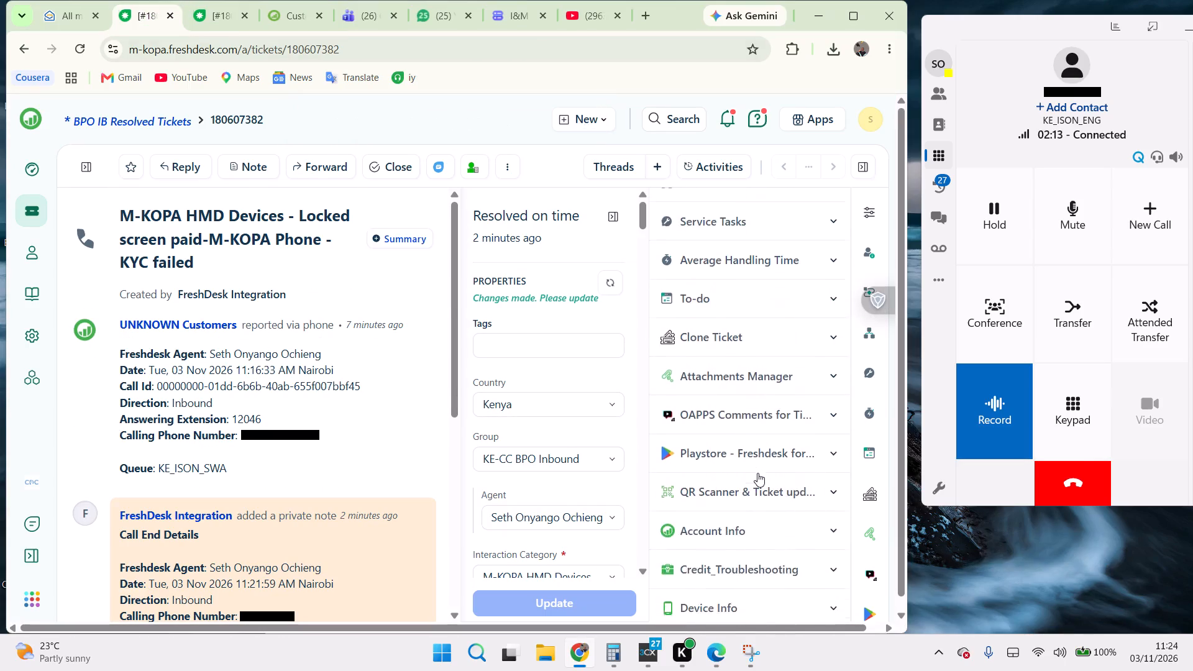
pyautogui.click(836, 428)
pyautogui.click(704, 514)
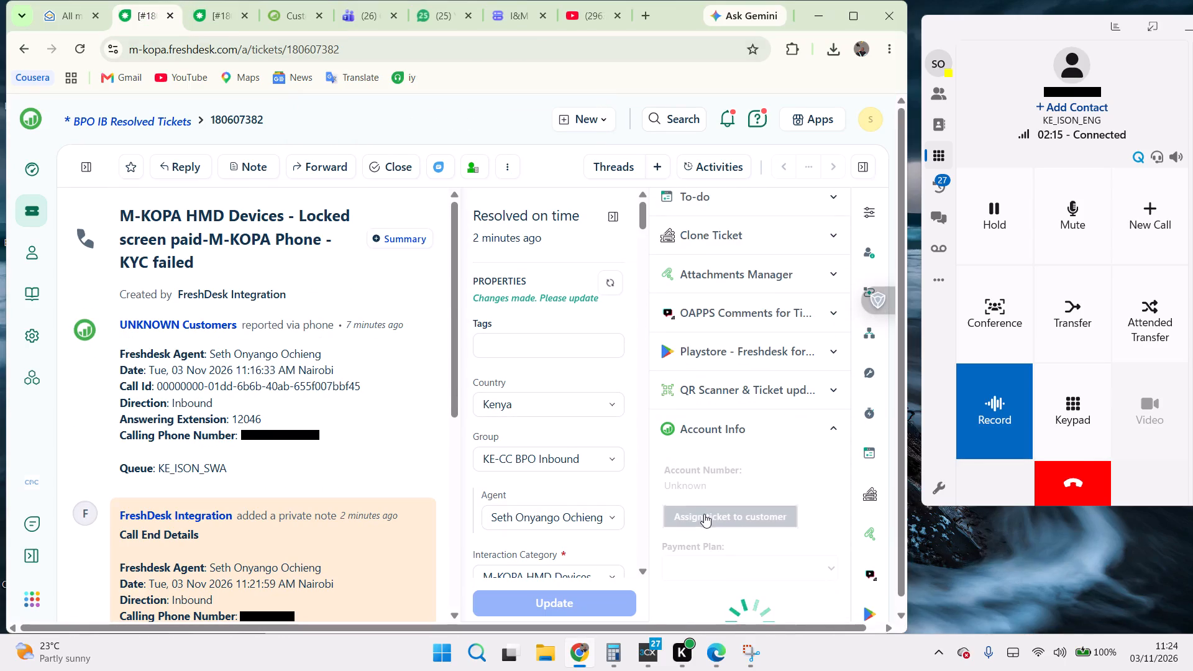
pyautogui.click(490, 169)
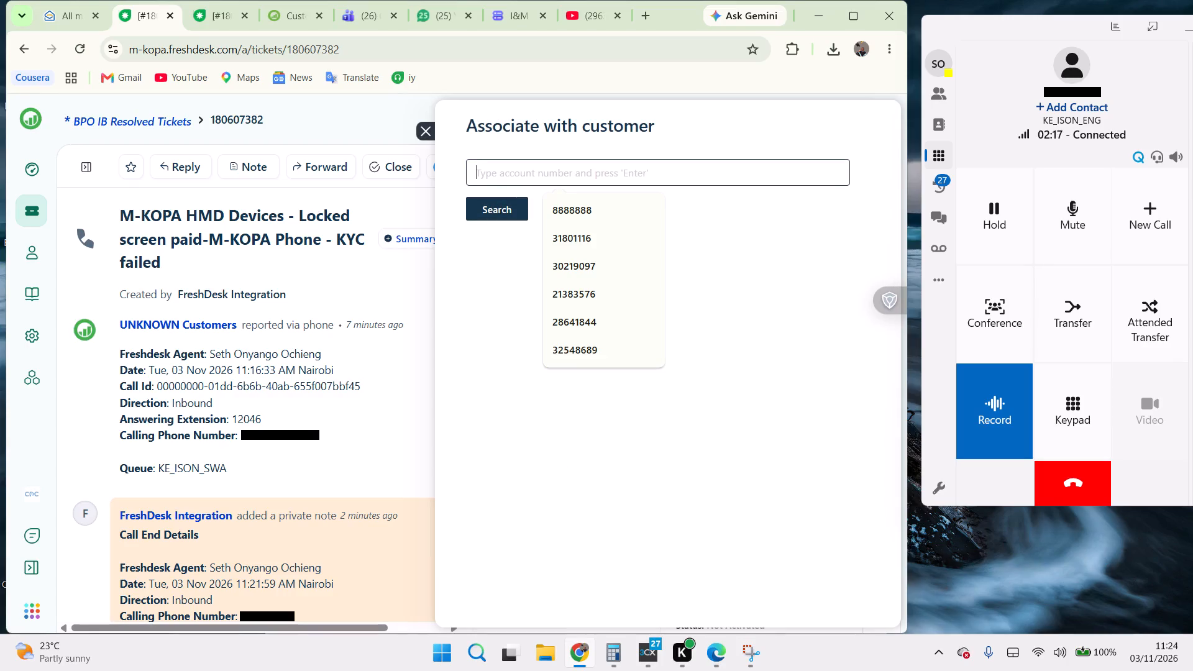
pyautogui.hotkey('ctrl', 'v')
pyautogui.press('BackSpace')
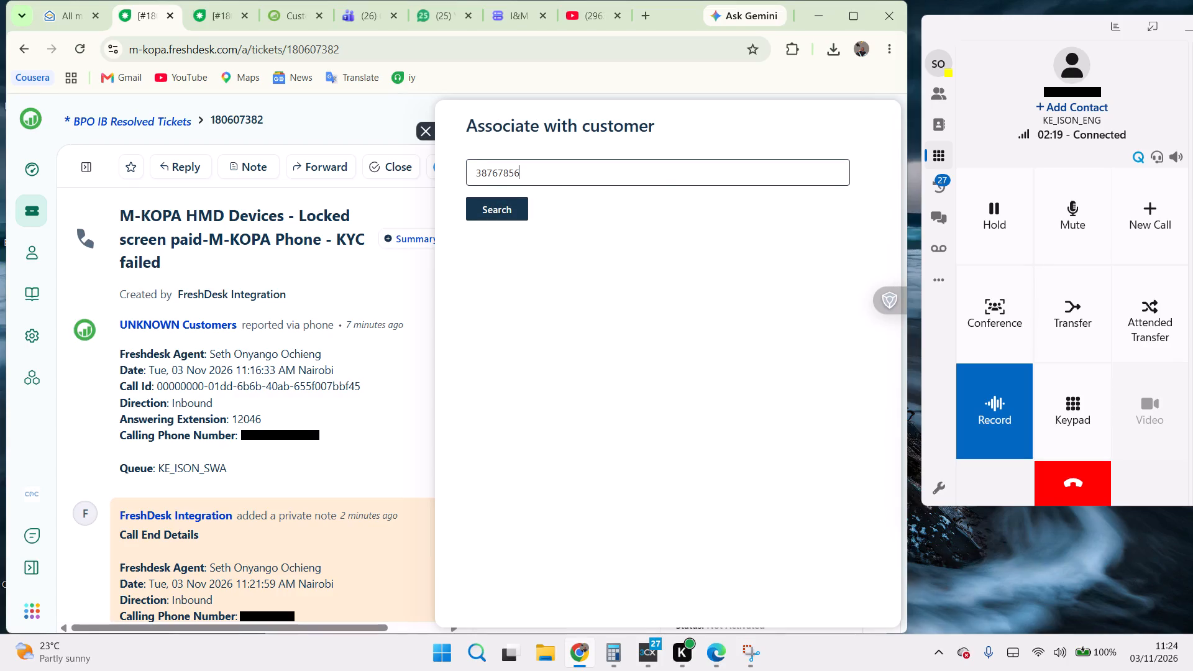
pyautogui.click(486, 209)
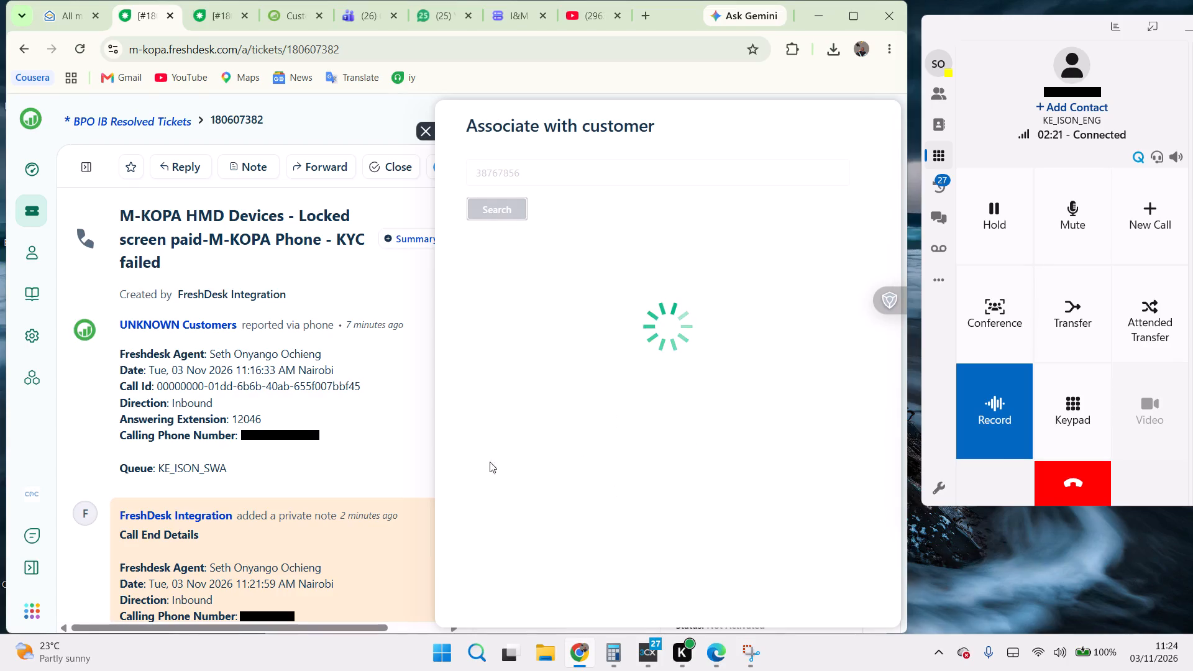
pyautogui.click(544, 388)
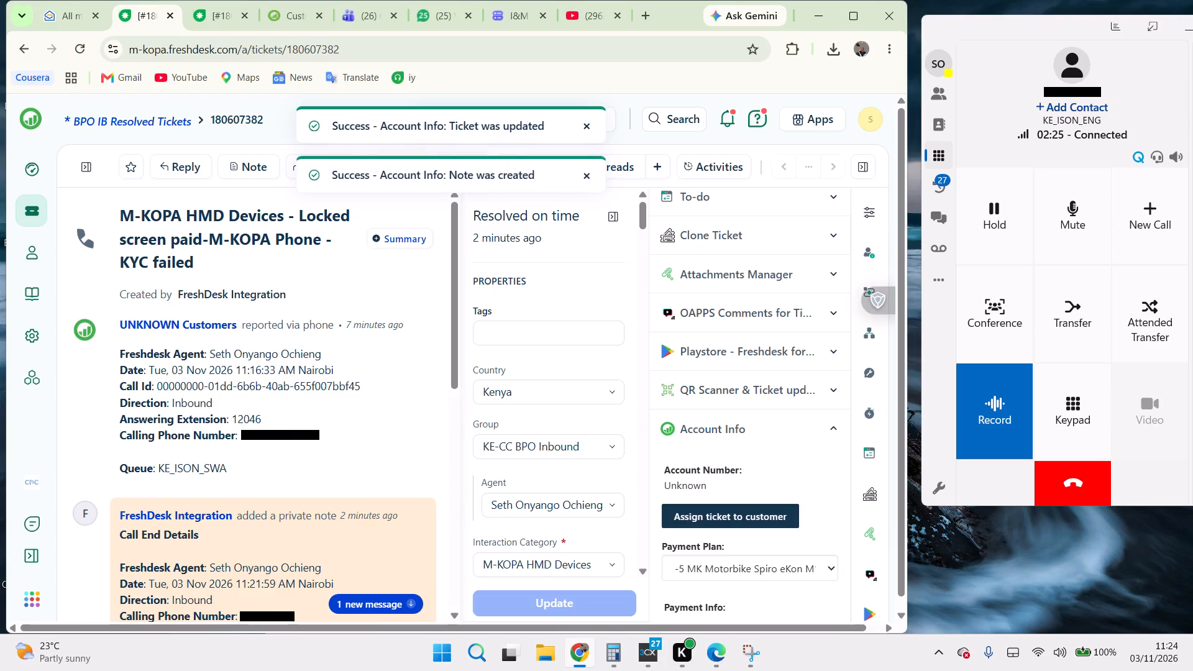
pyautogui.doubleClick(28, 286)
# View the Update Information details for the customer whose dashboard is open in the CRM, and close them without changes.
pyautogui.click(206, 11)
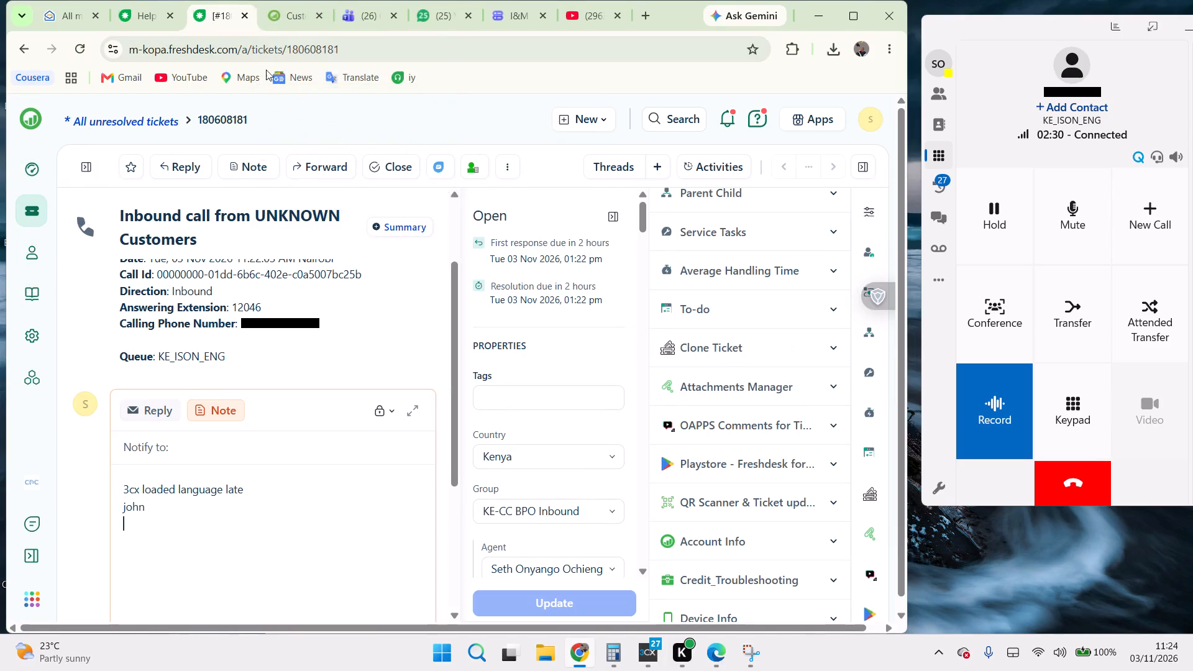
pyautogui.click(281, 14)
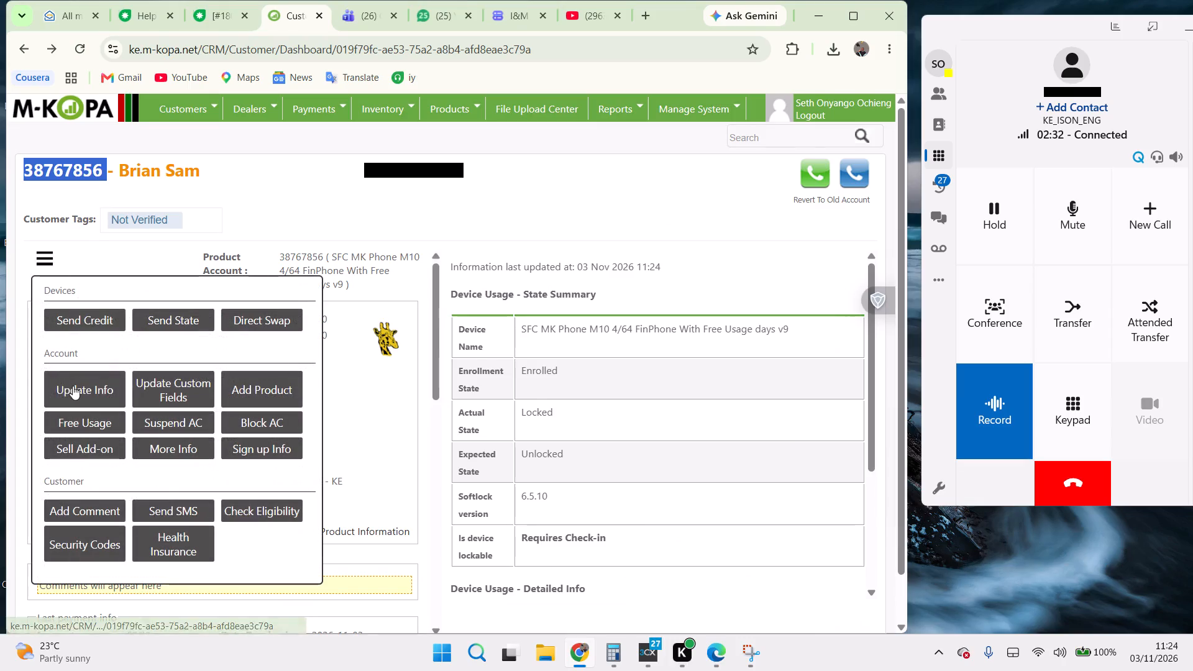
pyautogui.click(73, 388)
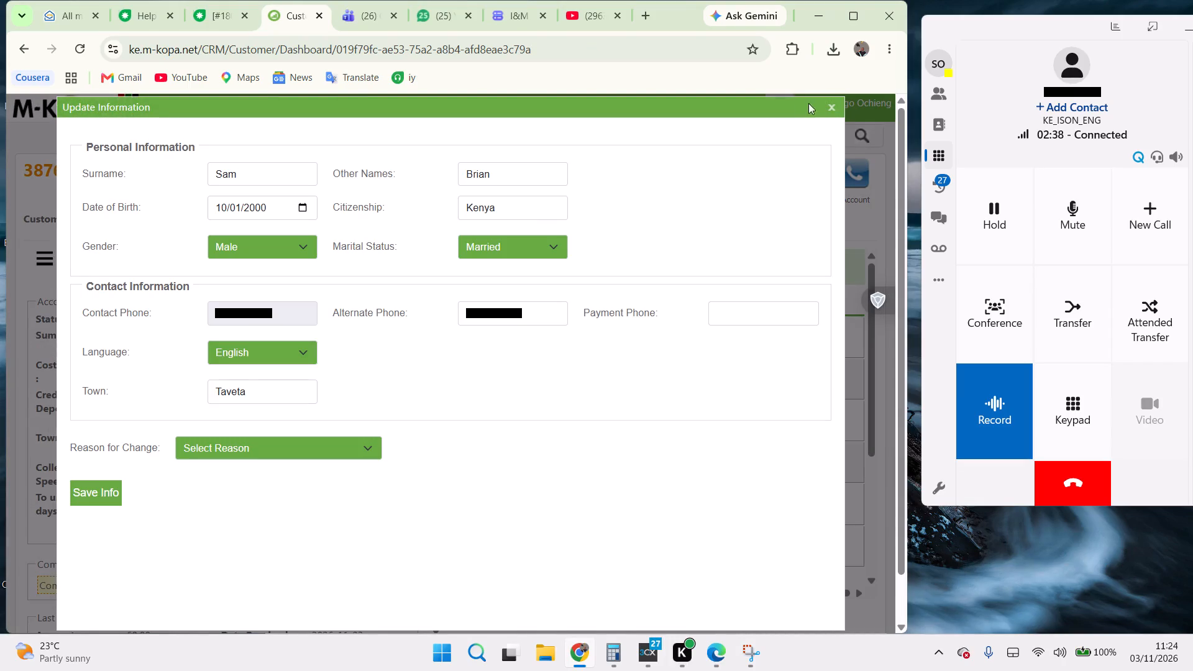
pyautogui.click(828, 108)
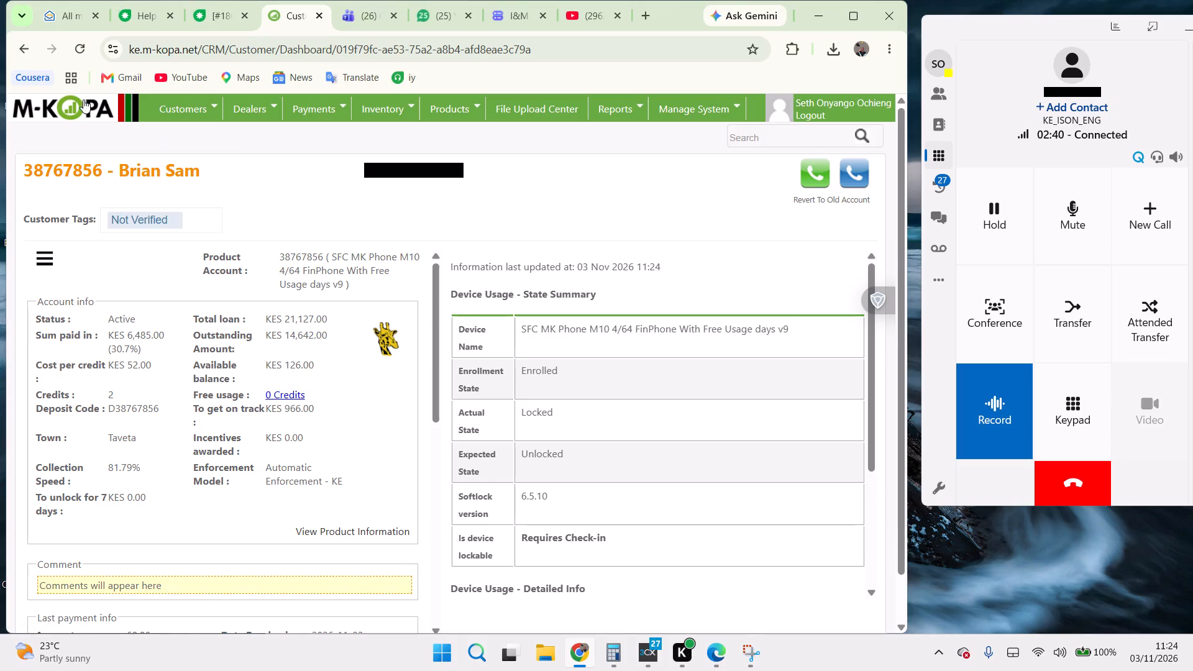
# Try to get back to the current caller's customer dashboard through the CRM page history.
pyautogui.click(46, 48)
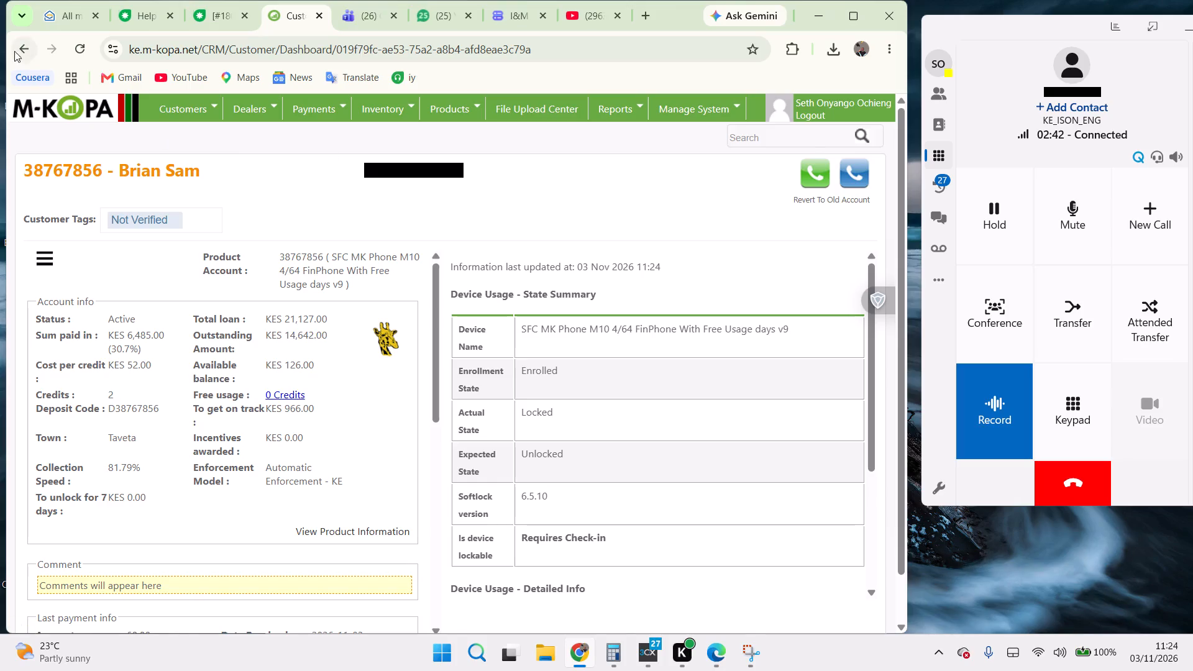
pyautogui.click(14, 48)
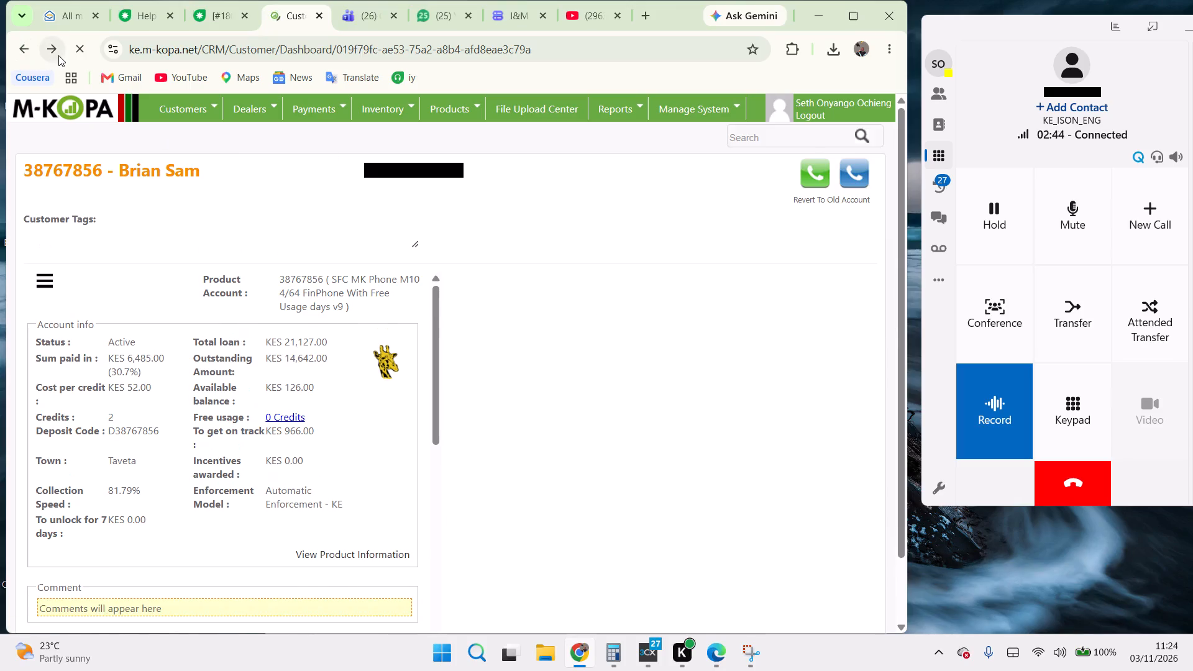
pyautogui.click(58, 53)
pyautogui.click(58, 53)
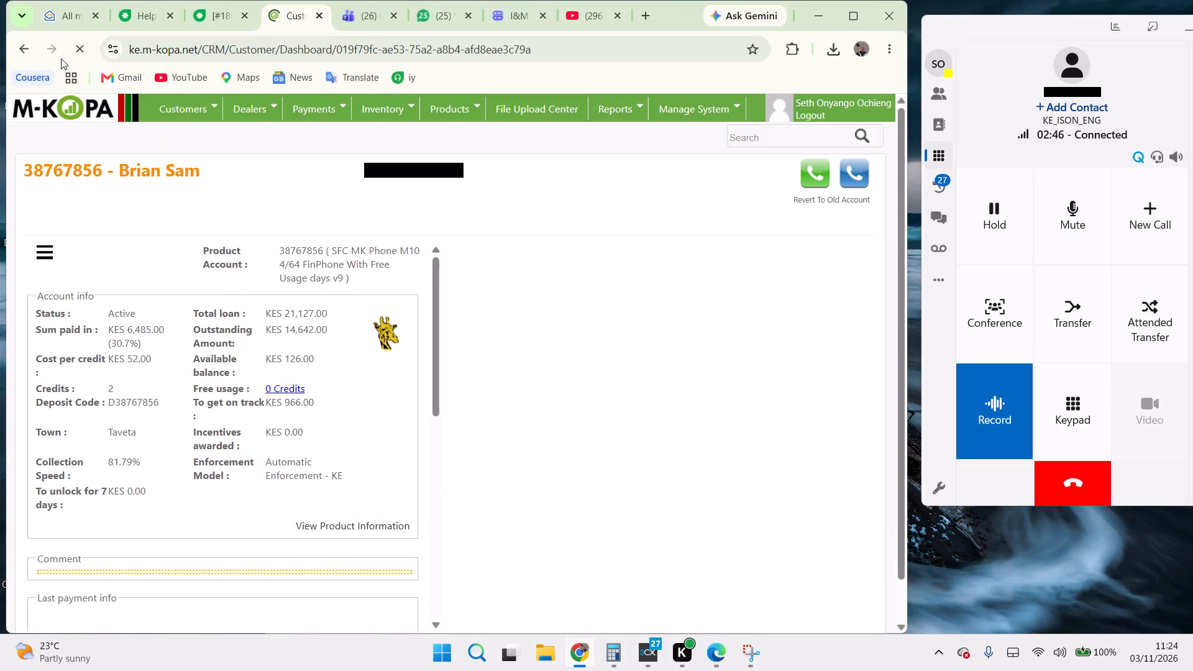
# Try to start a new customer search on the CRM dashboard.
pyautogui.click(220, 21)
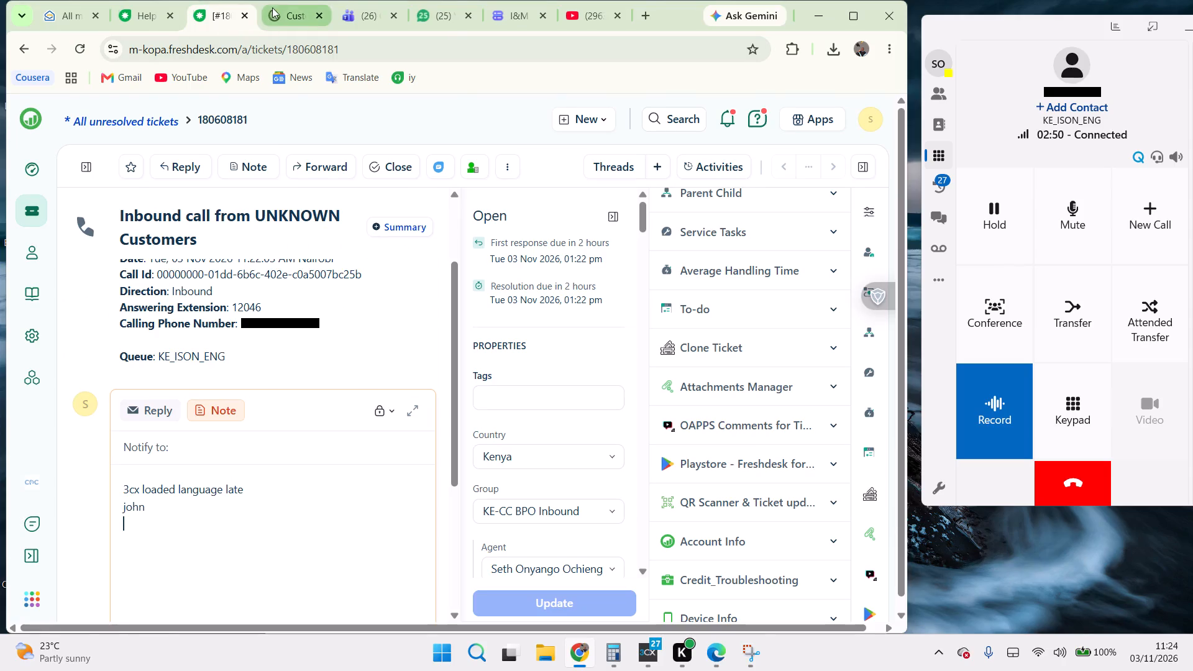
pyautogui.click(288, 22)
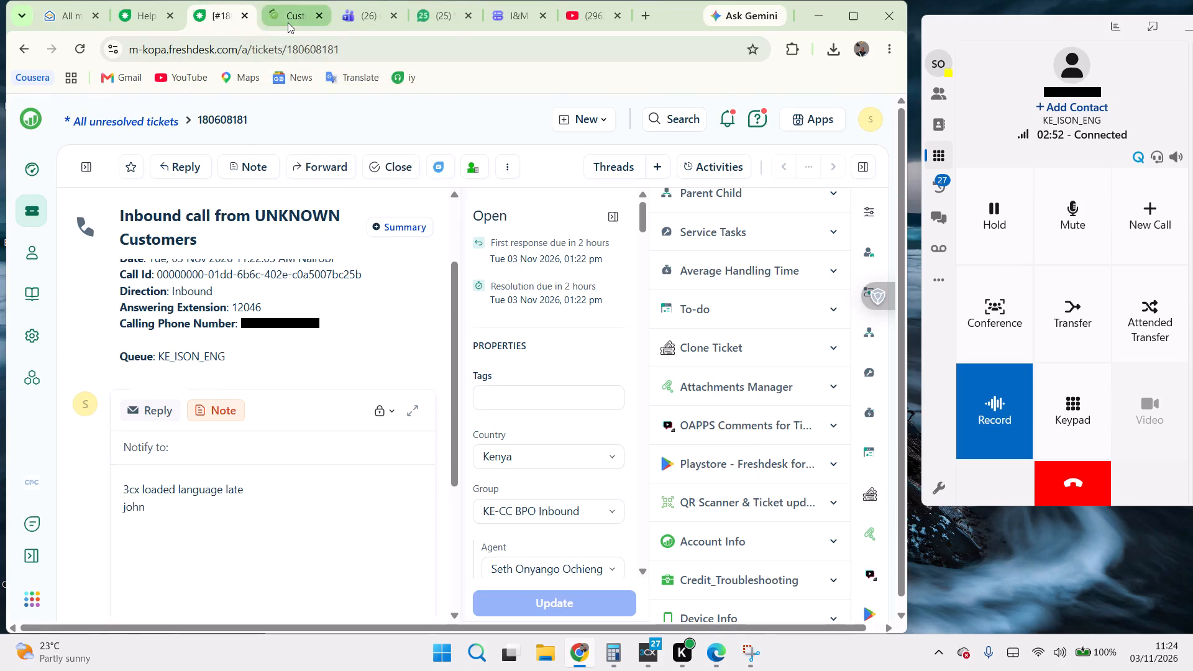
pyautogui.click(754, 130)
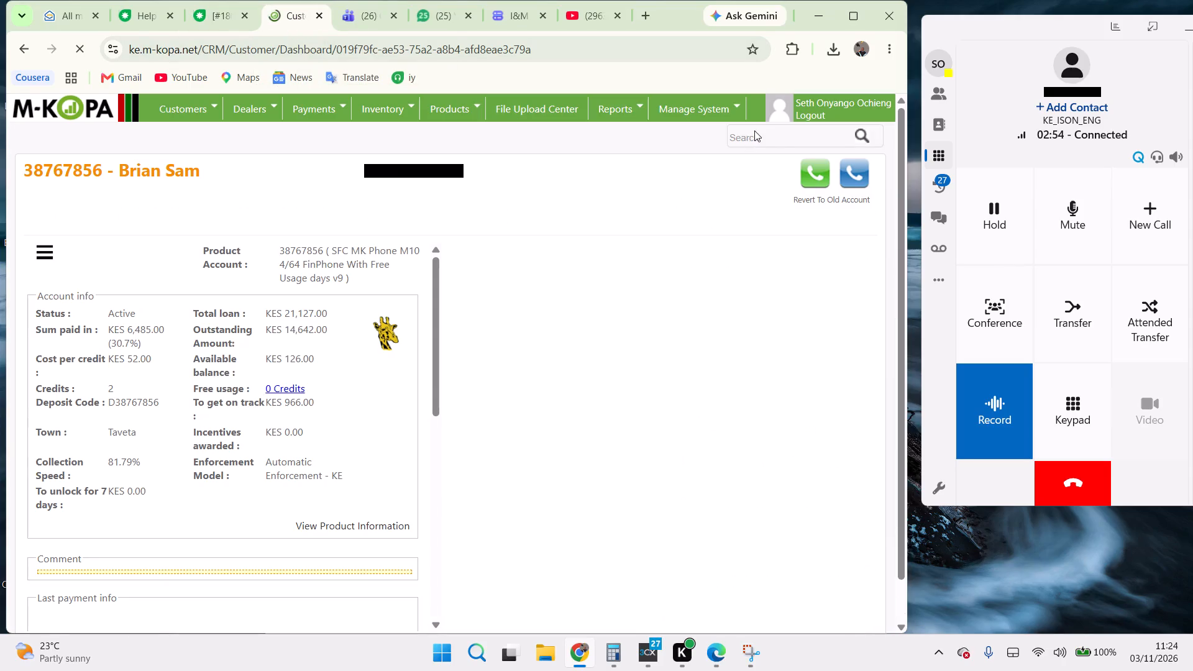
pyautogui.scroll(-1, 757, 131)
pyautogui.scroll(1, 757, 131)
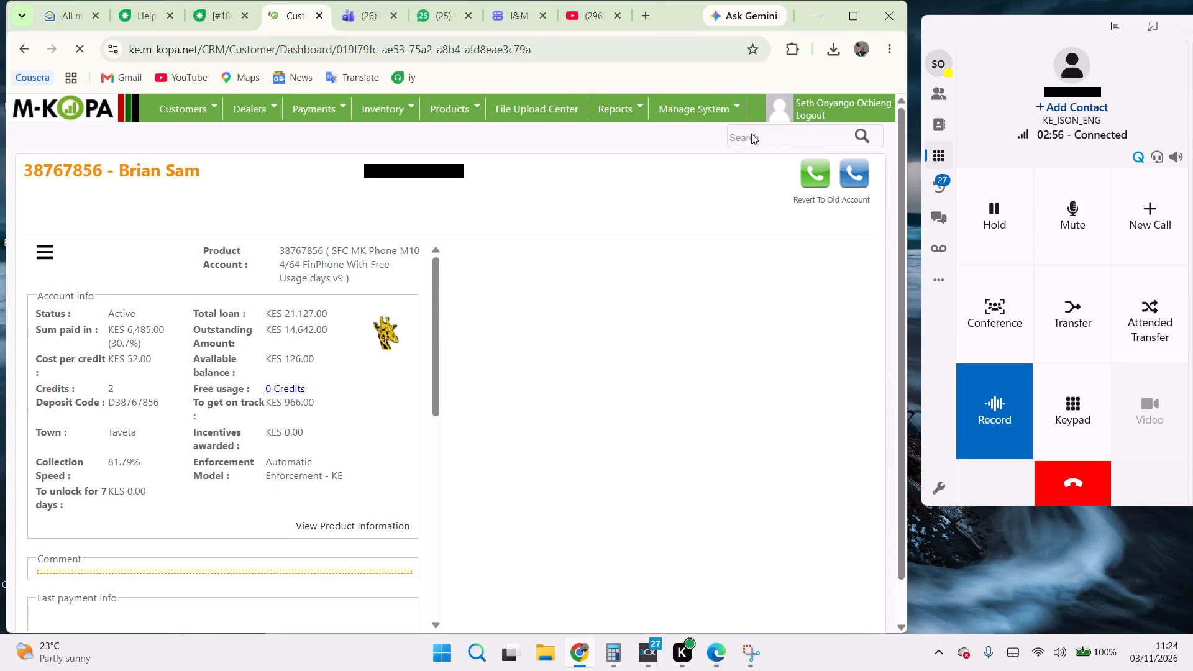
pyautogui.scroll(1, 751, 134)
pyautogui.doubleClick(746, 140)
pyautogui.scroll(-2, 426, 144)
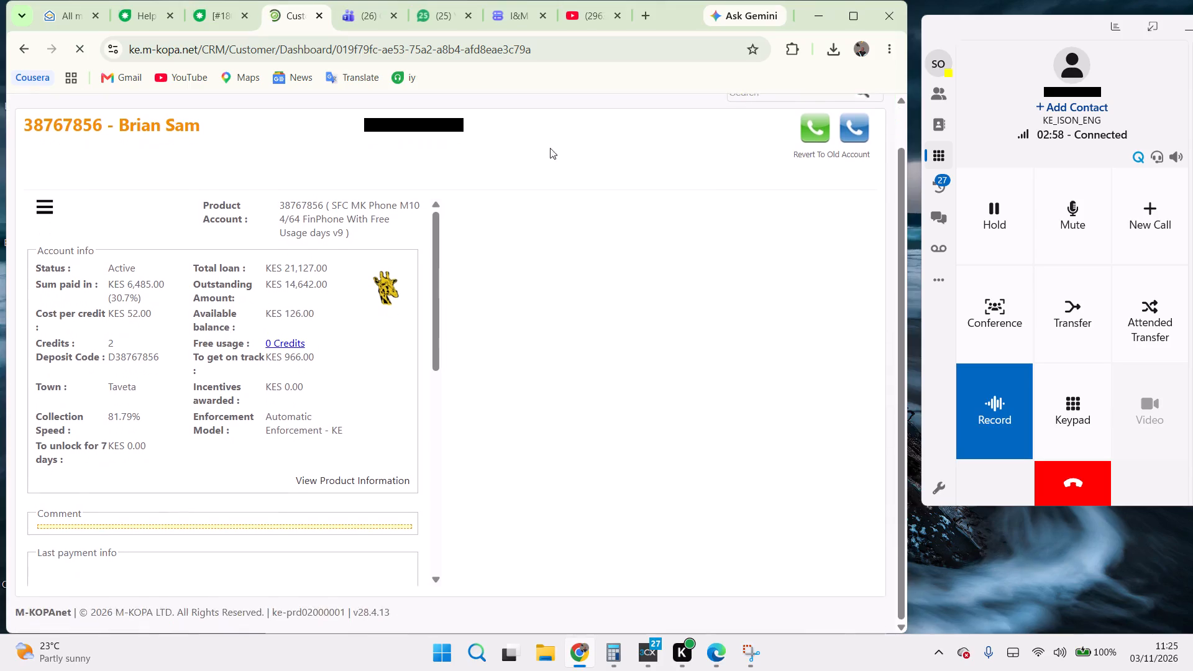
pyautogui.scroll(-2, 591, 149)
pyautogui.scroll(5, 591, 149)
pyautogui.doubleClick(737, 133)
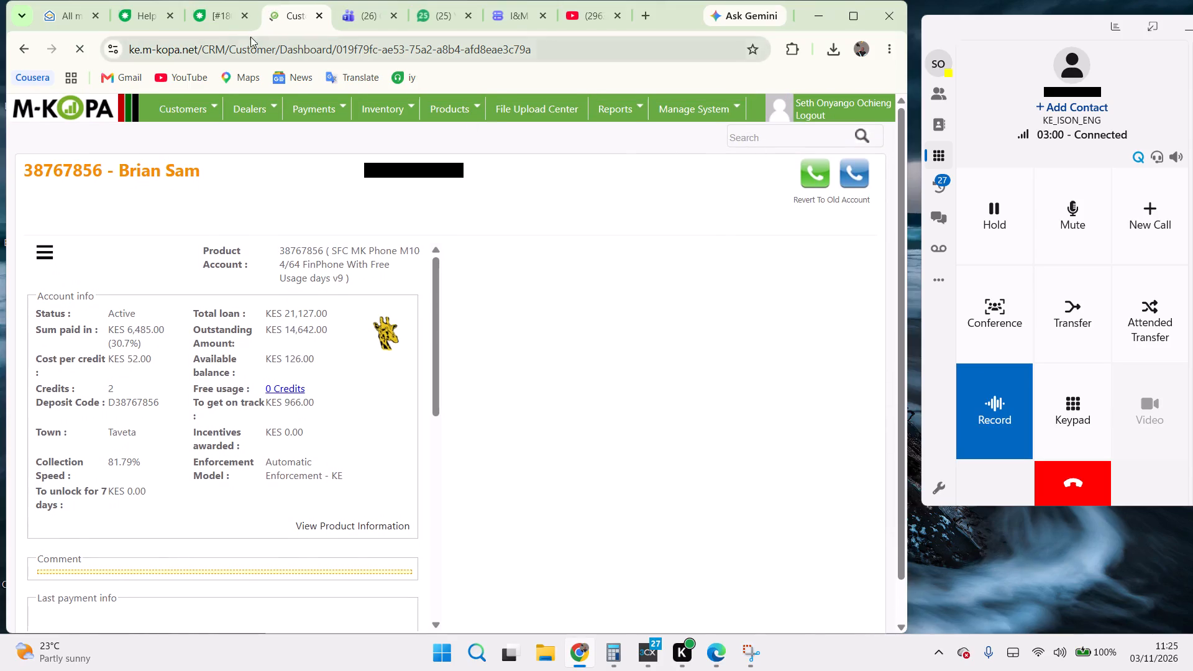
# Add the current caller's account number below "john" in the note on the open inbound call ticket.
pyautogui.click(211, 14)
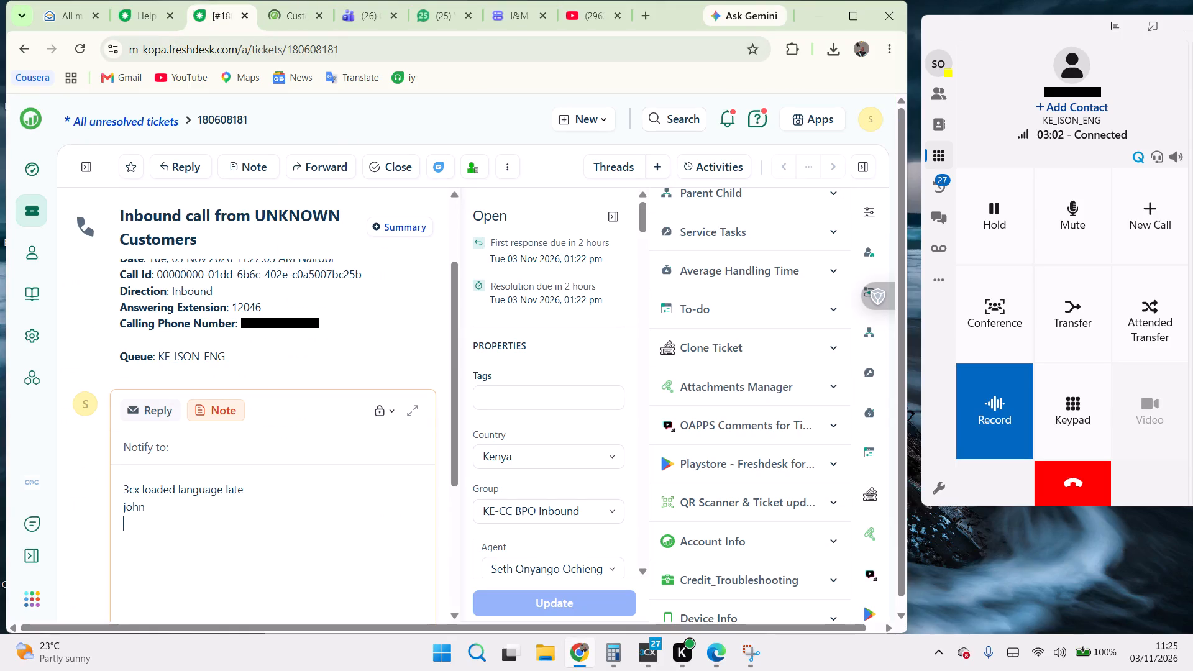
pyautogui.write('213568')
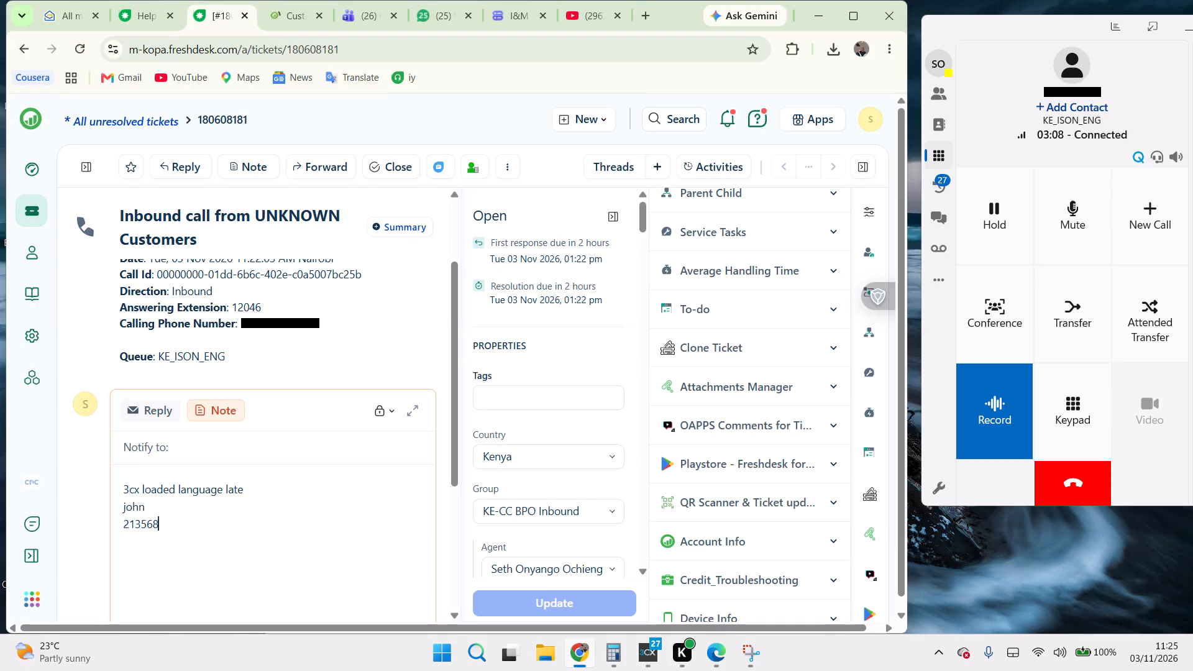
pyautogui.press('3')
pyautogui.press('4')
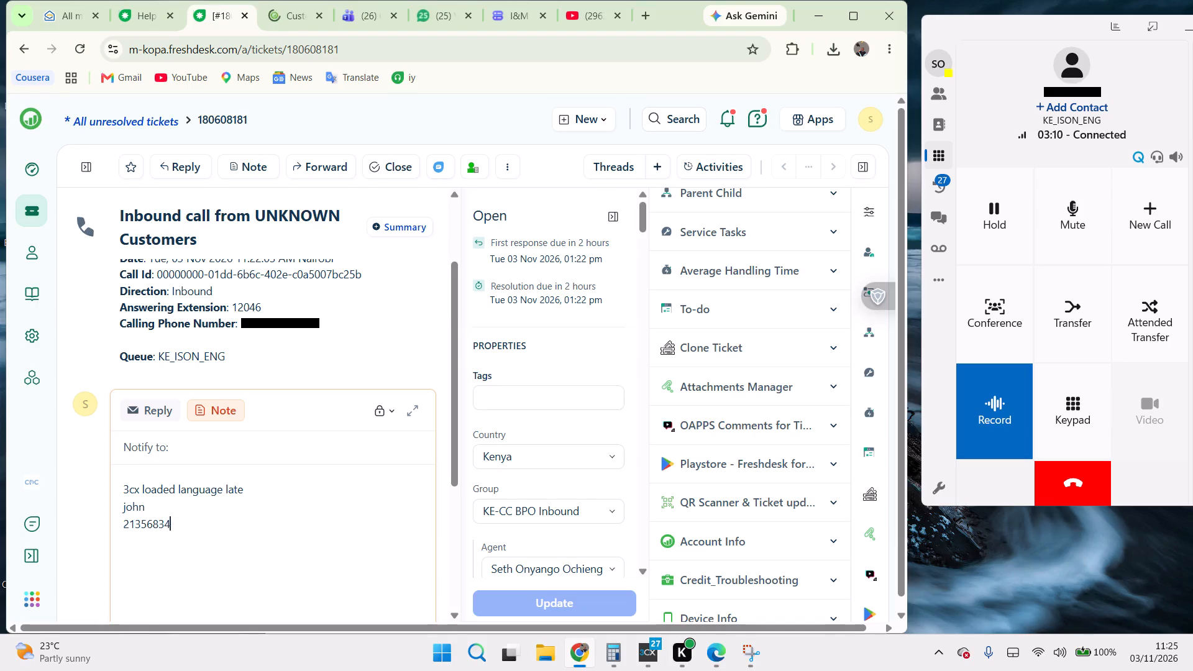
# Capture the loading CRM tab and the ticket address in Snipping Tool, and insert the snip below the note's account number.
pyautogui.click(746, 655)
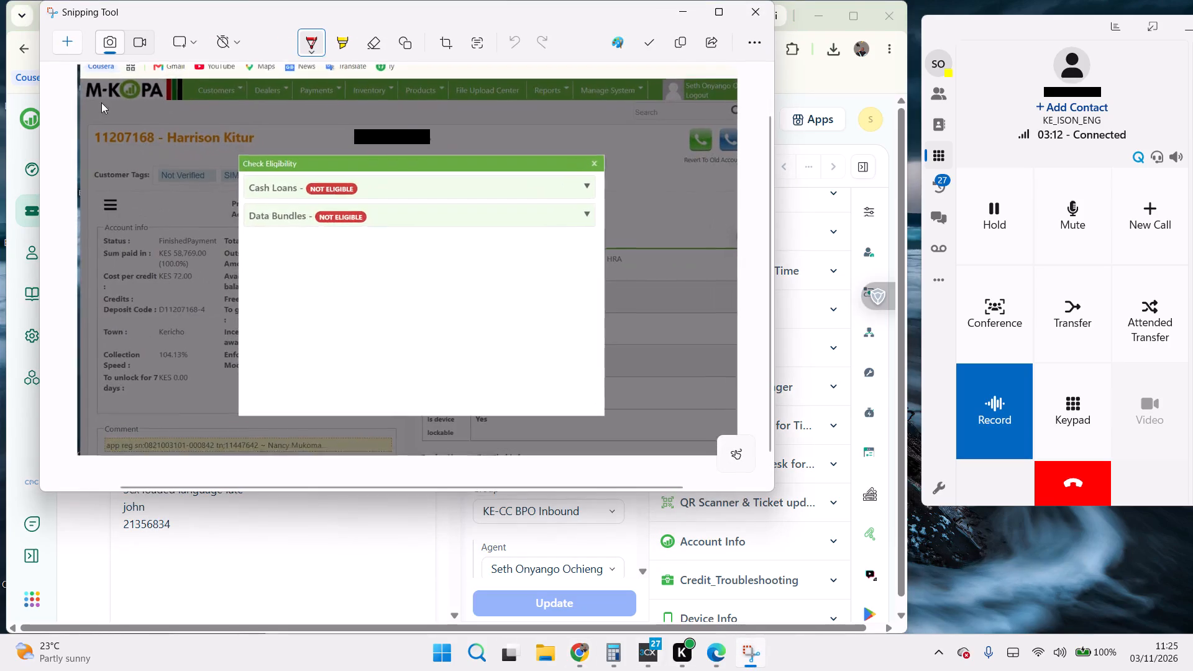
pyautogui.click(67, 39)
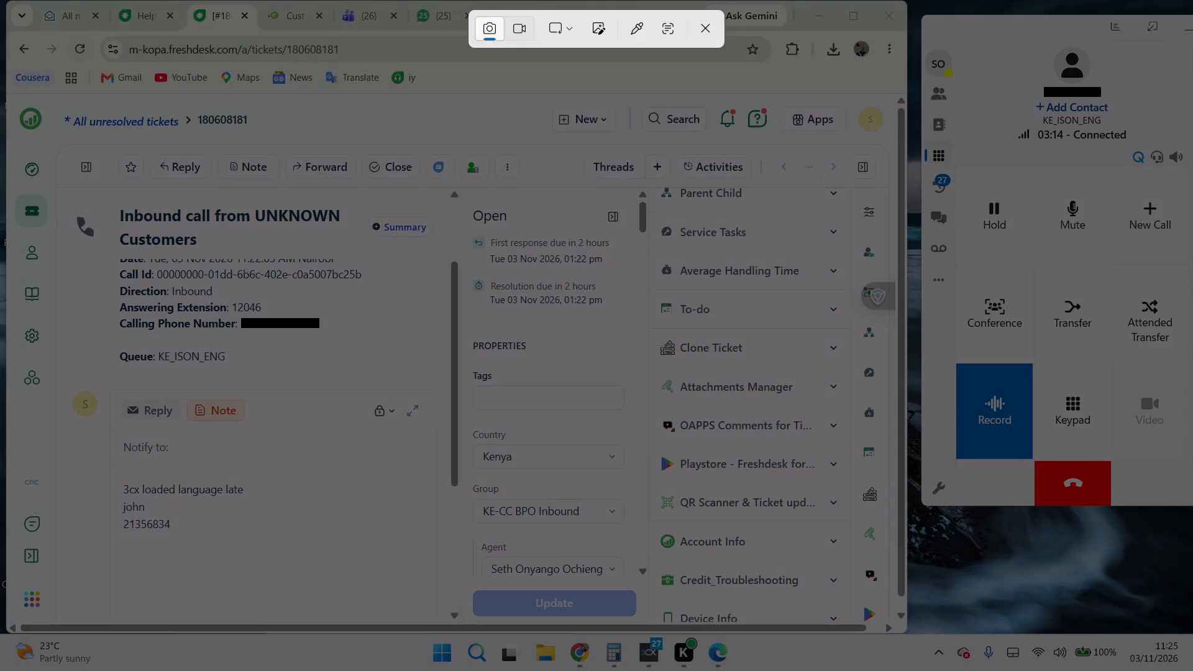
pyautogui.moveTo(250, 4); pyautogui.dragTo(359, 84)
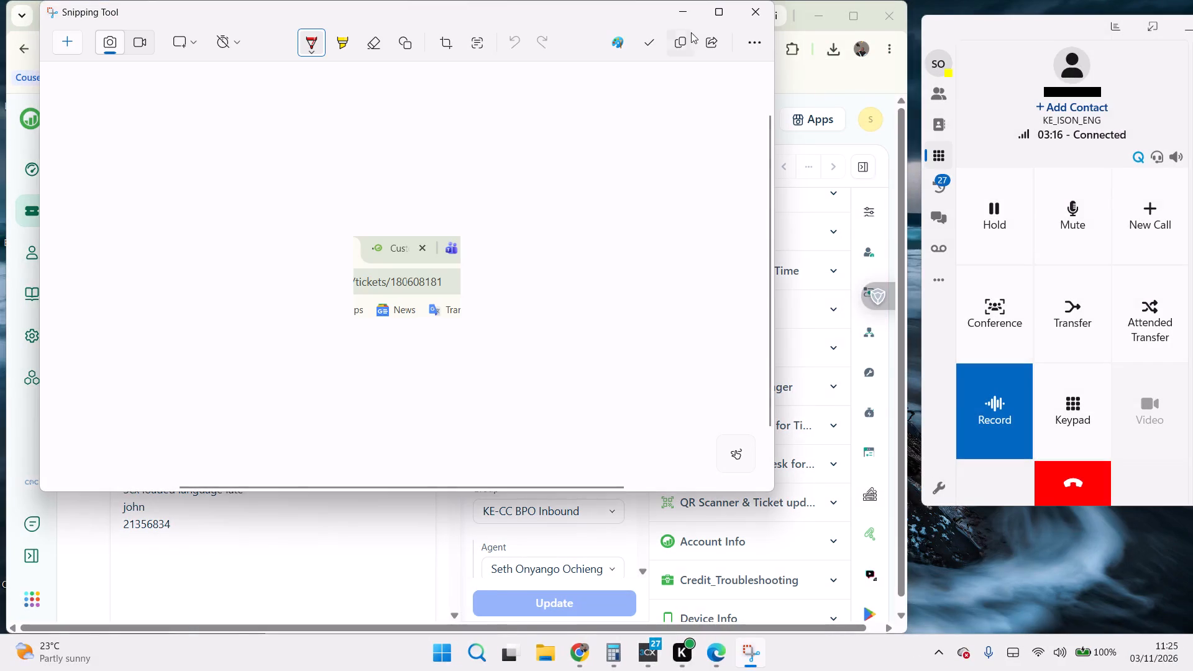
pyautogui.click(686, 42)
pyautogui.click(682, 12)
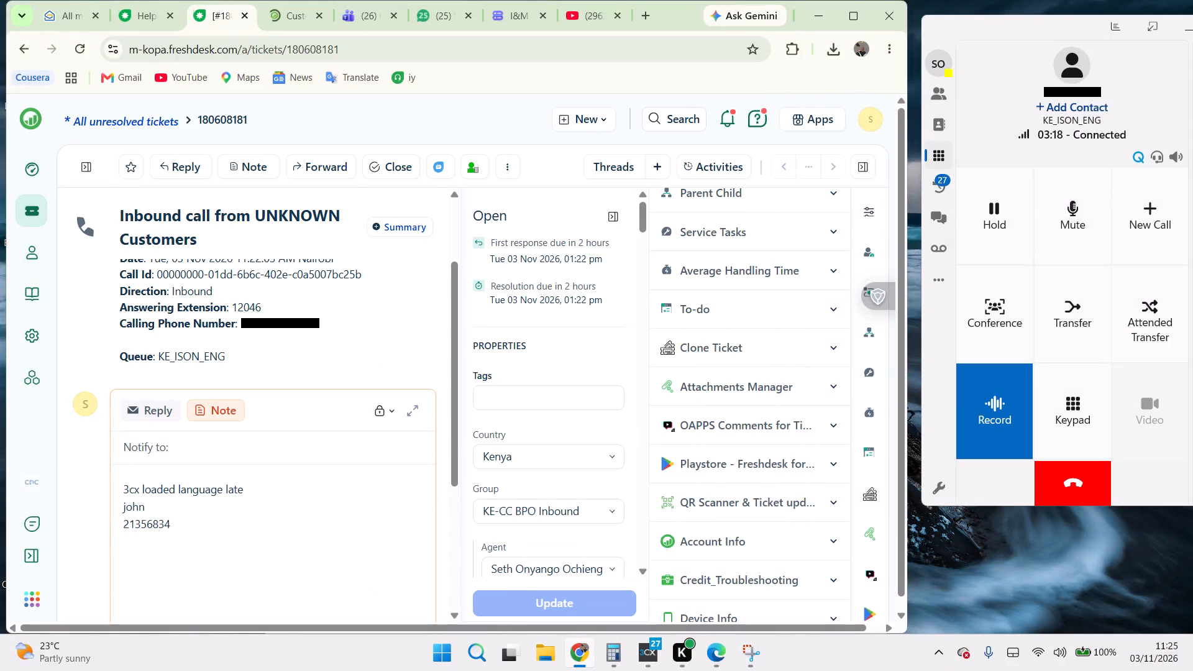
pyautogui.press('Return')
pyautogui.hotkey('ctrl', 'v')
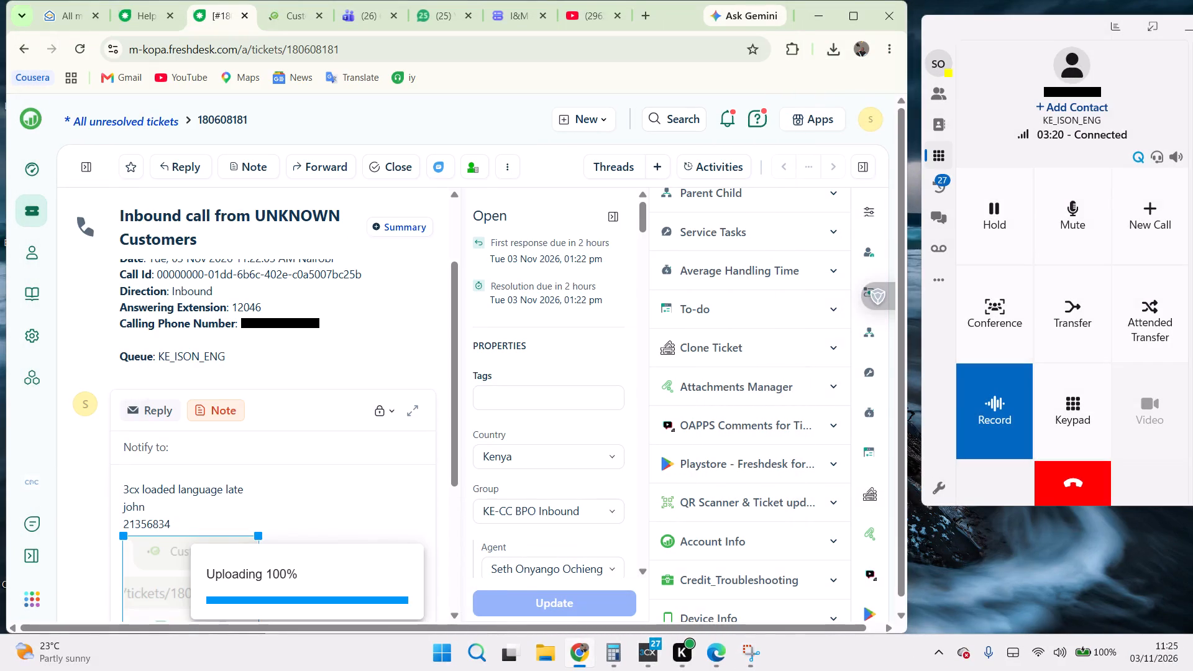
# Copy the caller's account number from the note and open the Customer Dashboard lookup on the ticket.
pyautogui.click(132, 513)
pyautogui.click(132, 518)
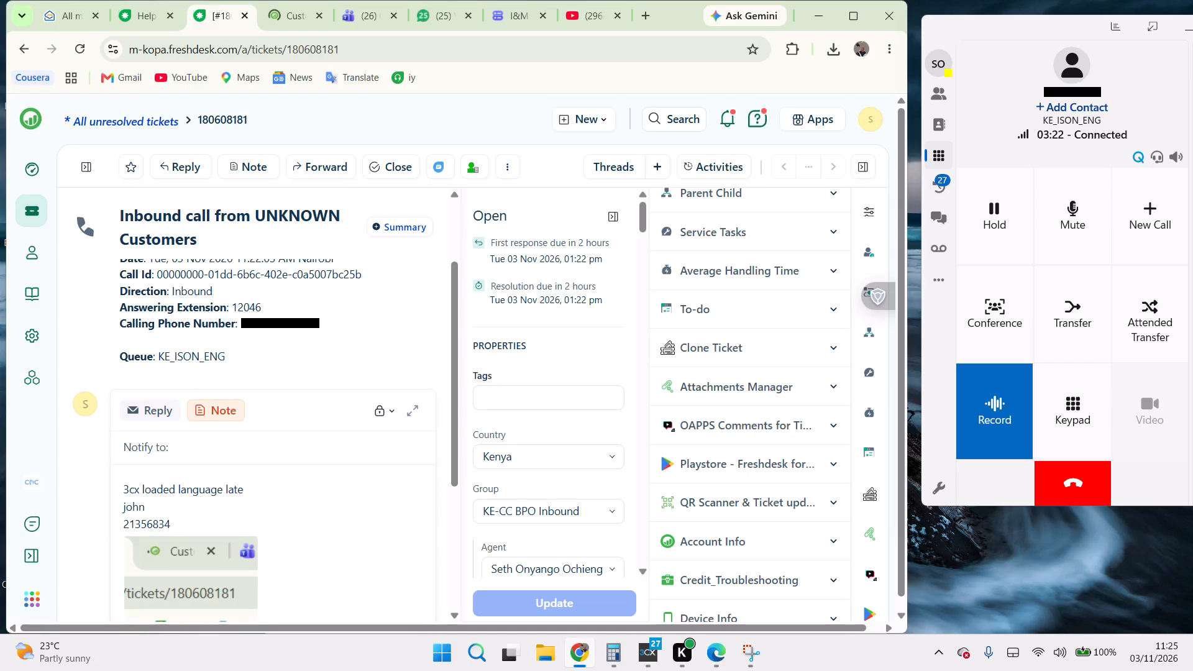
pyautogui.click(132, 518)
pyautogui.rightClick(132, 518)
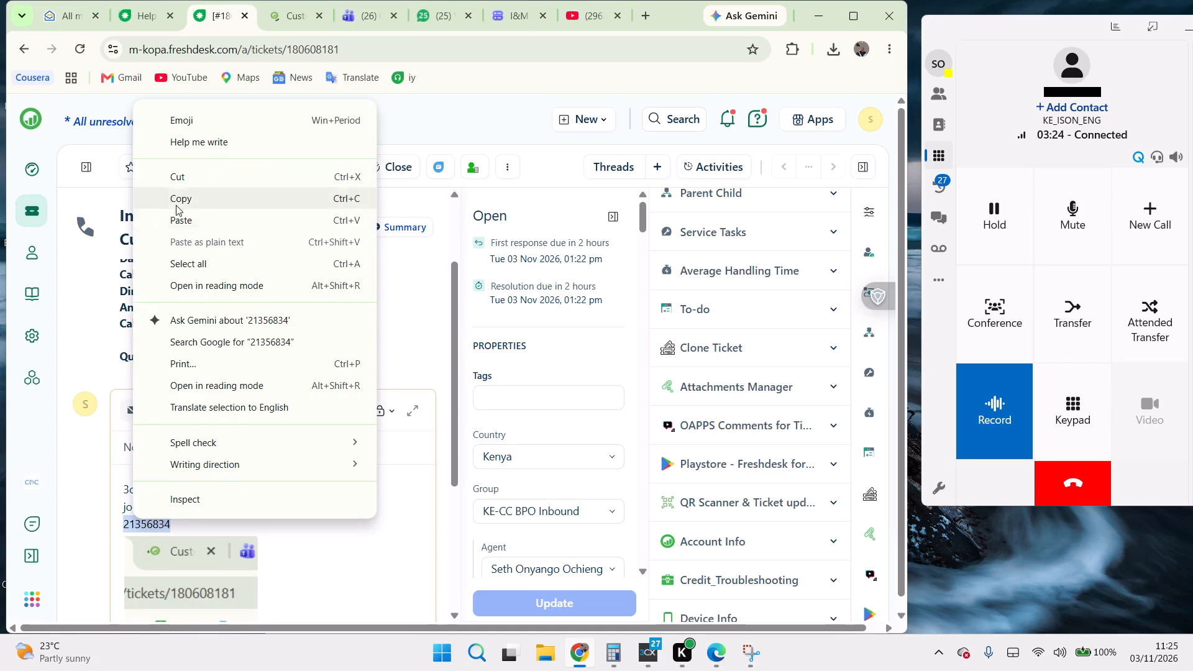
pyautogui.click(178, 198)
pyautogui.click(471, 167)
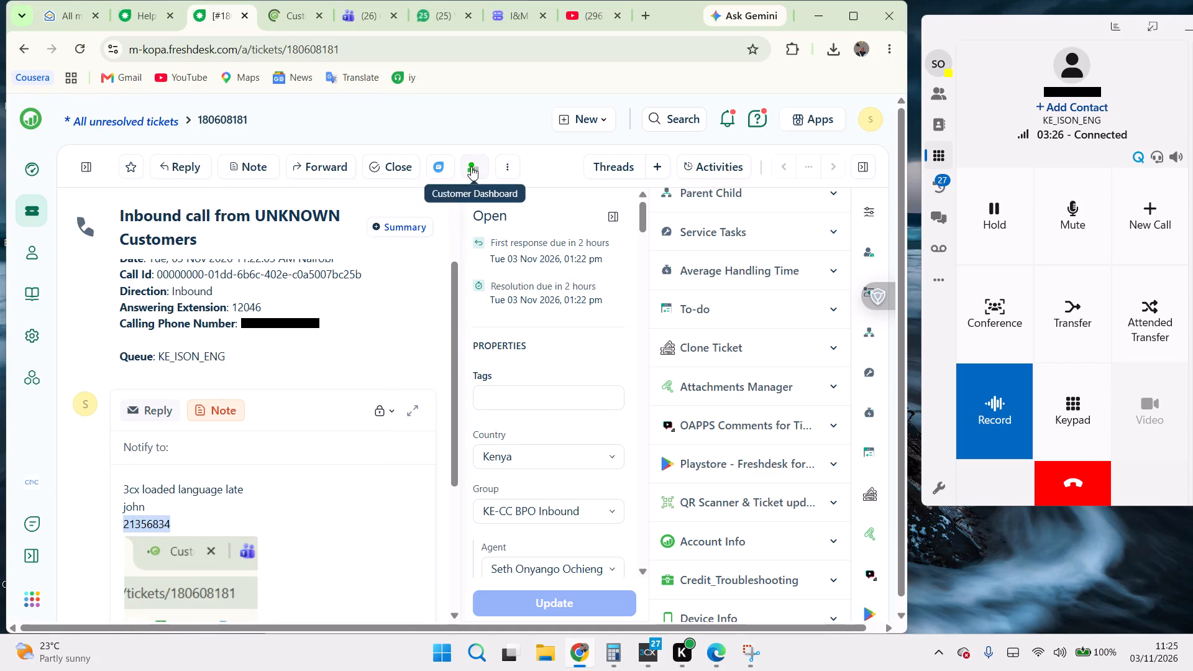
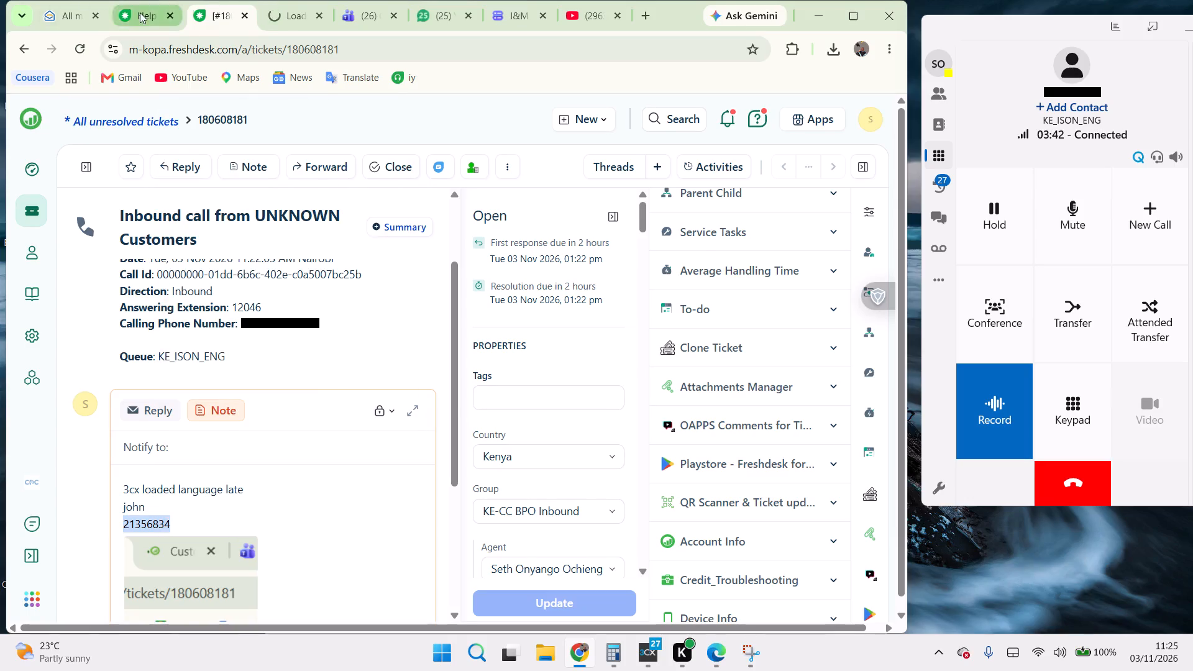
# Search Freshdesk for the caller's account number and read the open ticket about a cash loan received but not applied for.
pyautogui.click(679, 114)
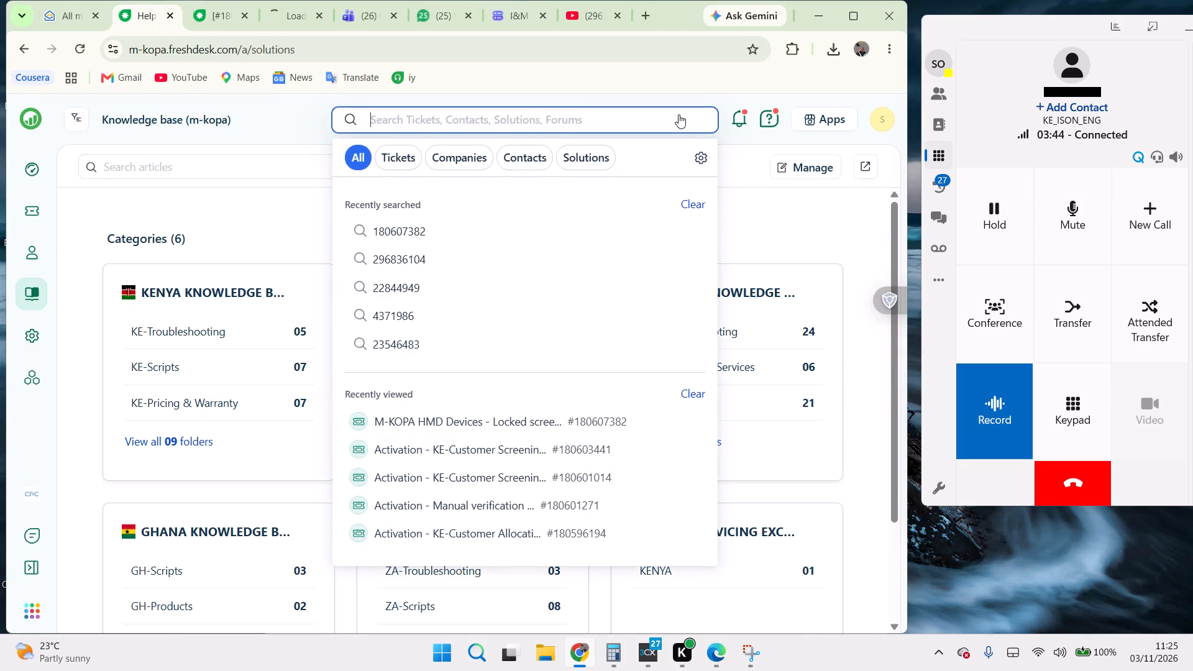
pyautogui.hotkey('ctrl', 'v')
pyautogui.press('Return')
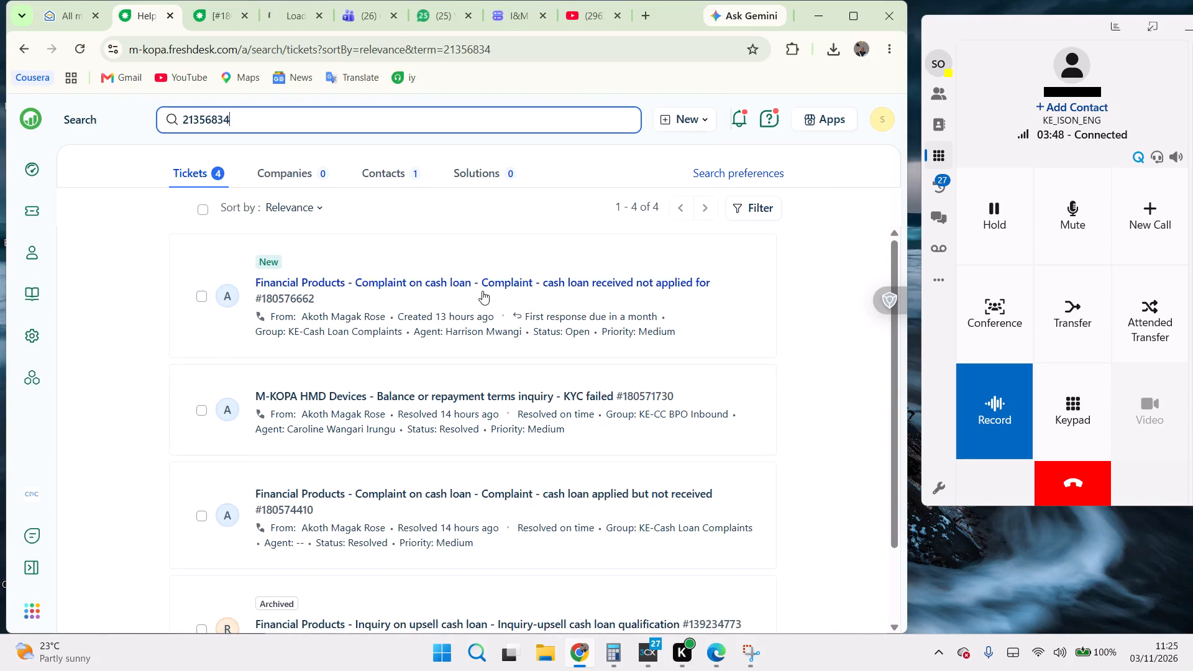
pyautogui.click(483, 281)
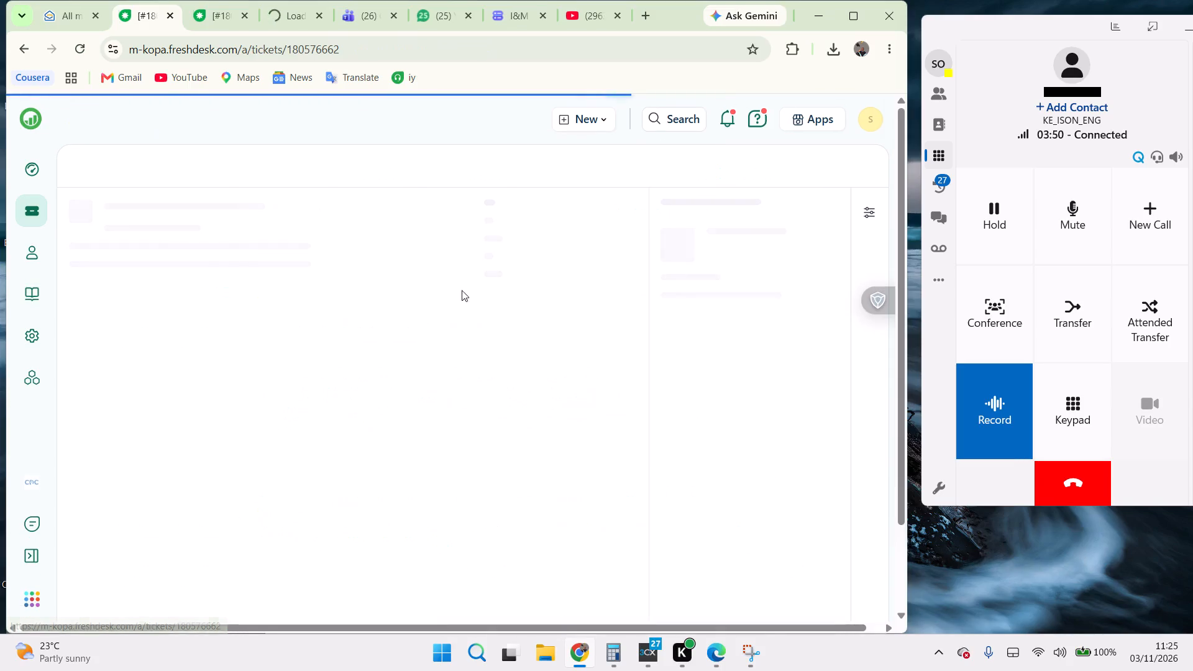
pyautogui.scroll(-3, 398, 313)
pyautogui.scroll(2, 398, 313)
pyautogui.scroll(-1, 398, 313)
pyautogui.scroll(3, 398, 313)
pyautogui.scroll(-2, 398, 313)
pyautogui.scroll(-7, 328, 403)
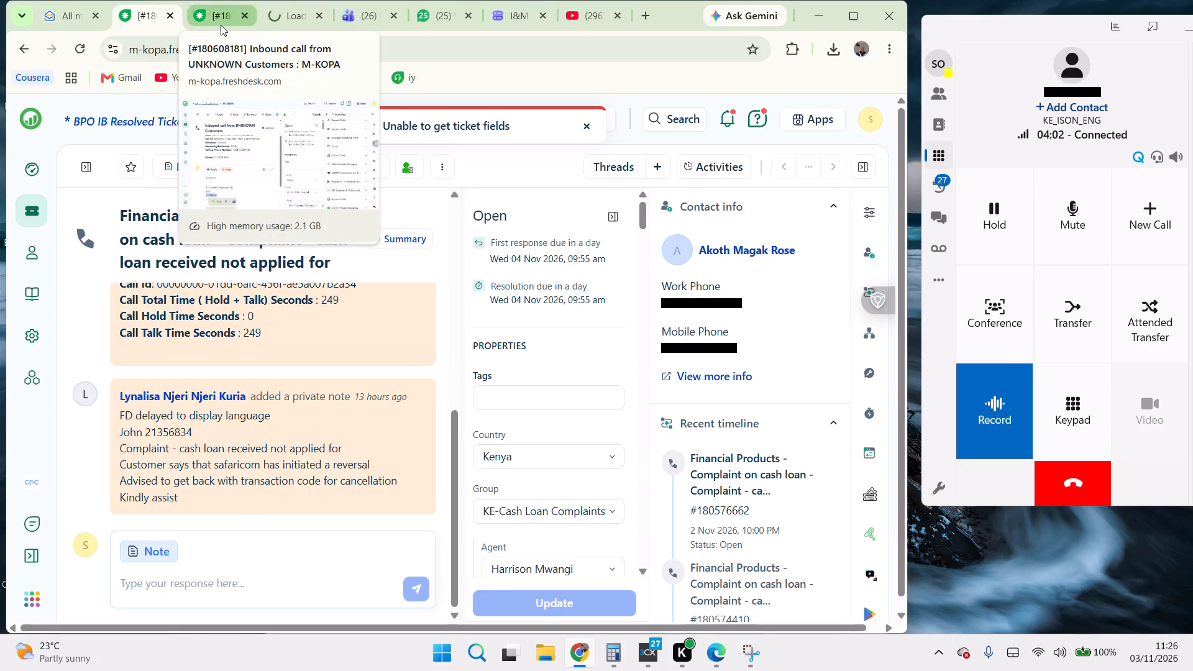
pyautogui.click(289, 11)
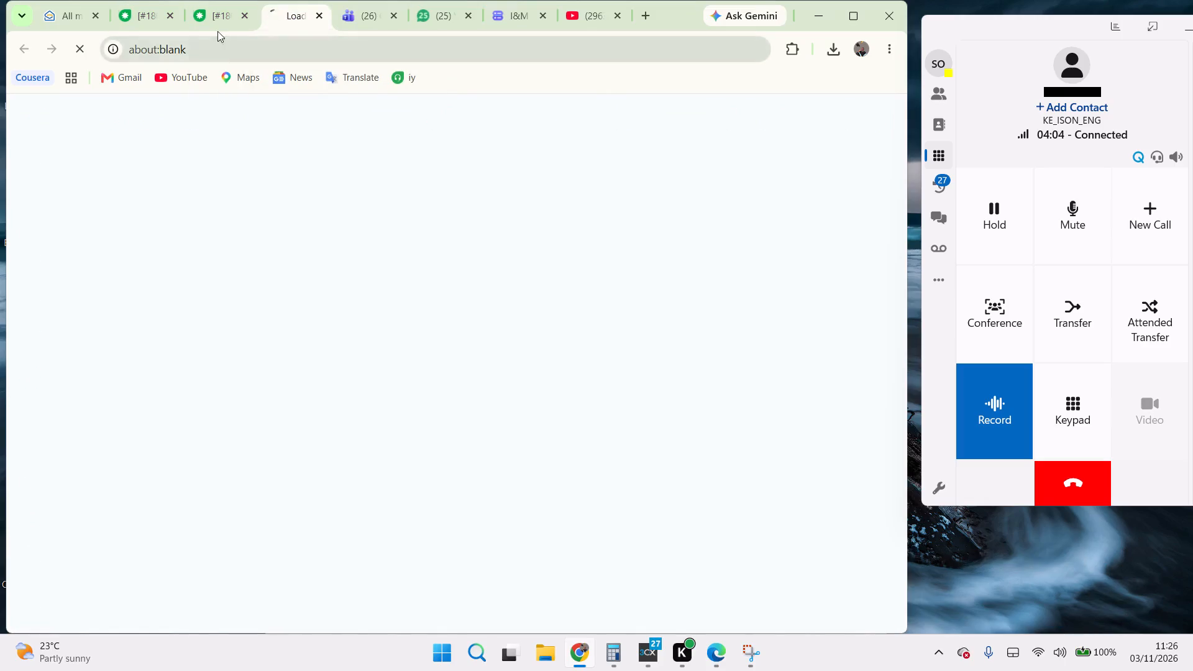
pyautogui.click(211, 12)
pyautogui.click(138, 14)
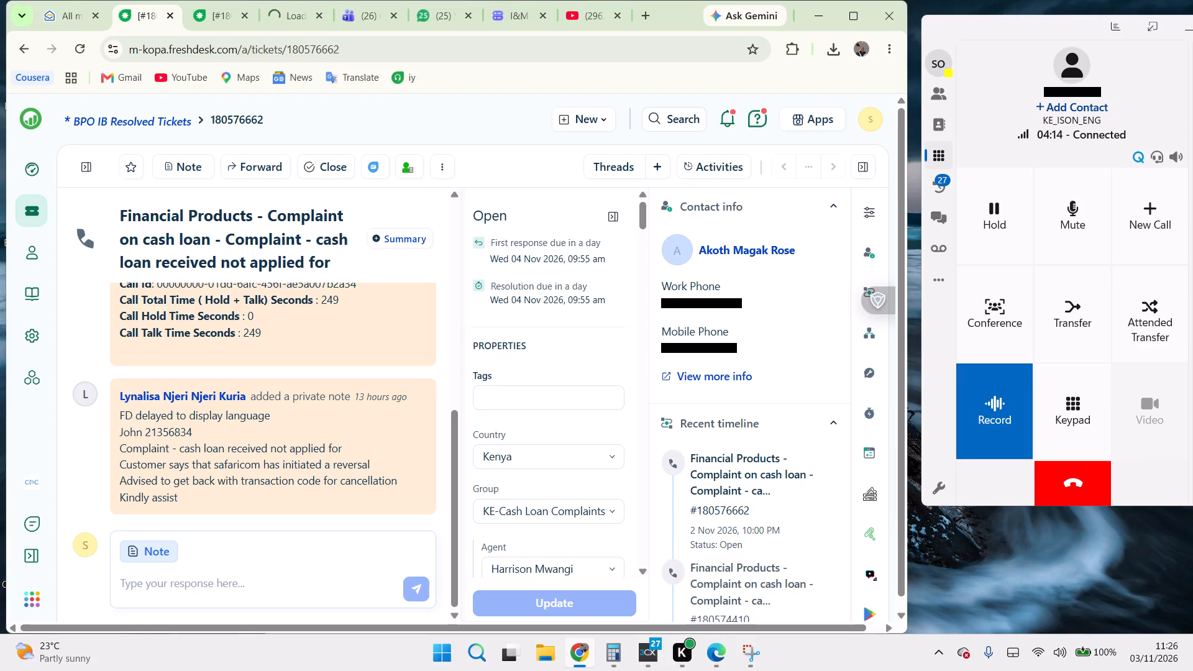
# Look up the caller's account in the CRM and copy the account number from the customer's dashboard heading.
pyautogui.click(286, 13)
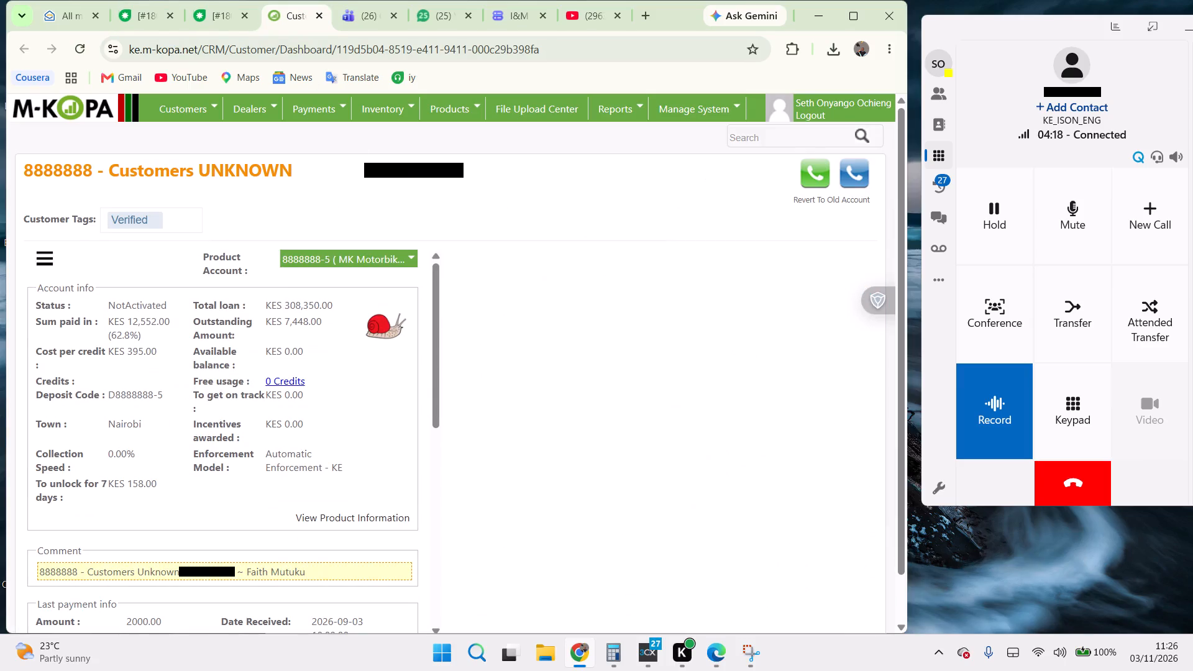
pyautogui.click(744, 139)
pyautogui.hotkey('ctrl', 'v')
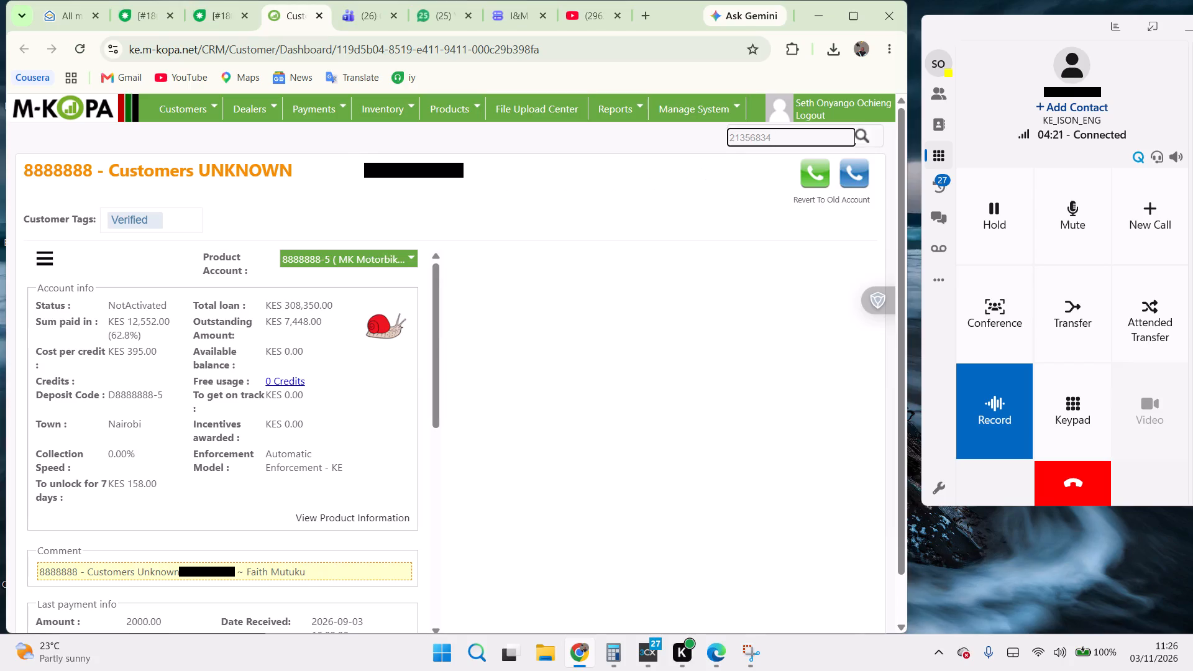
pyautogui.press('Return')
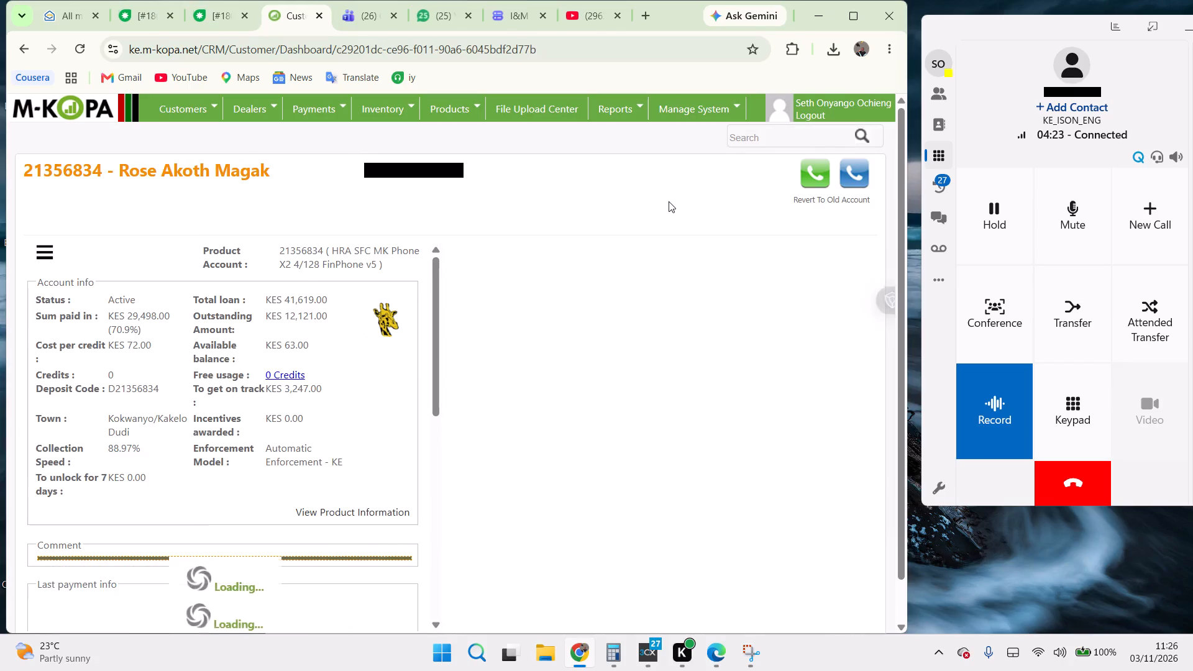
pyautogui.doubleClick(65, 168)
pyautogui.rightClick(65, 168)
pyautogui.click(112, 191)
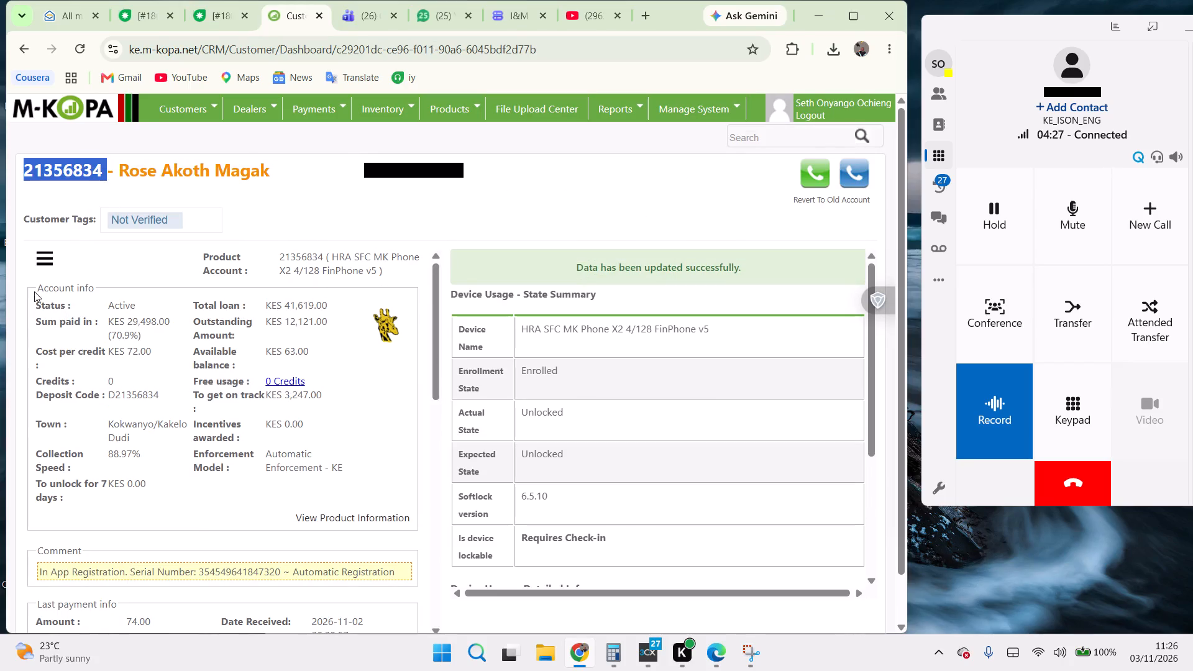
# Open the customer's personal and contact information form from the CRM dashboard.
pyautogui.click(79, 390)
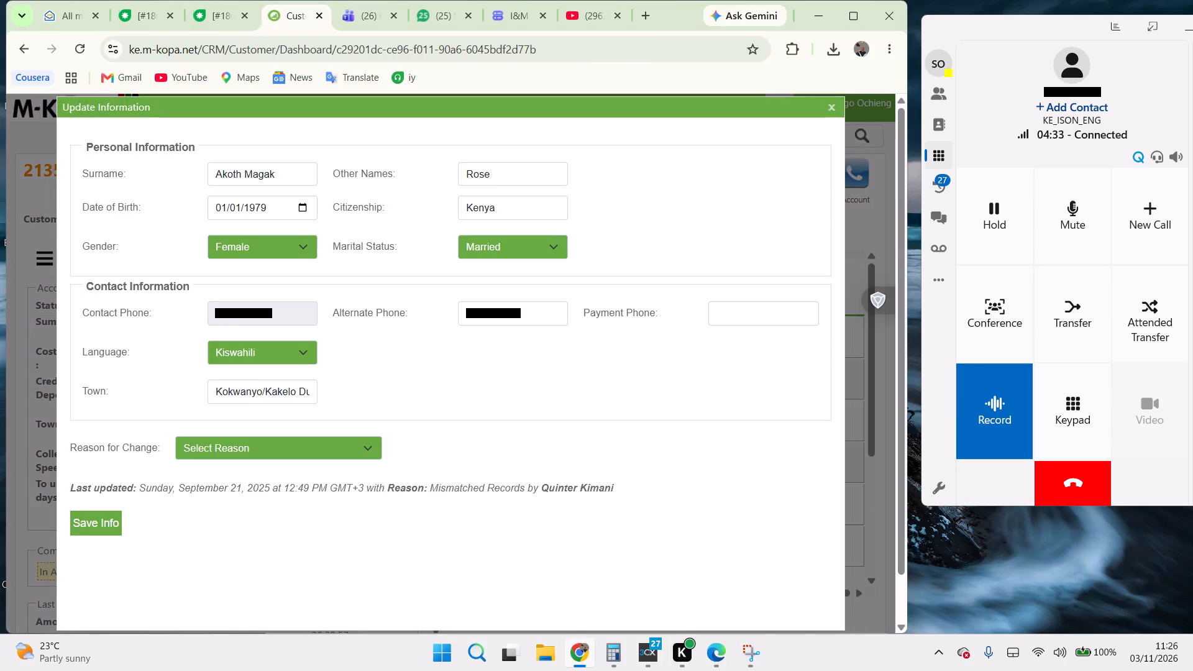
pyautogui.click(214, 17)
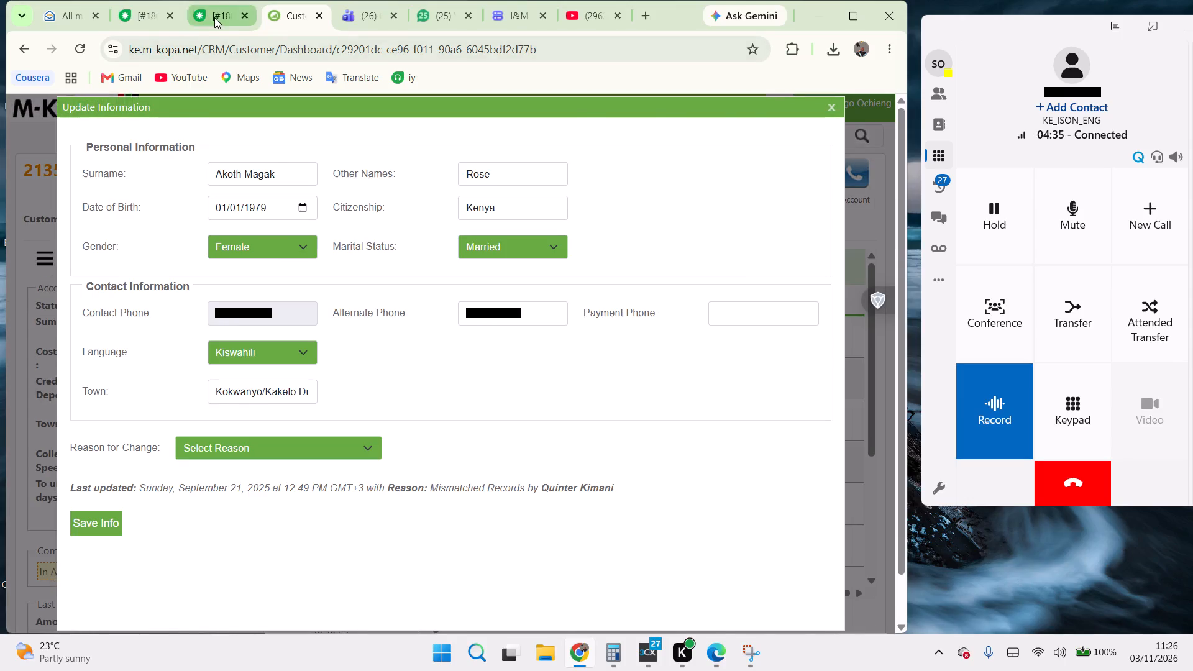
pyautogui.scroll(-1, 347, 467)
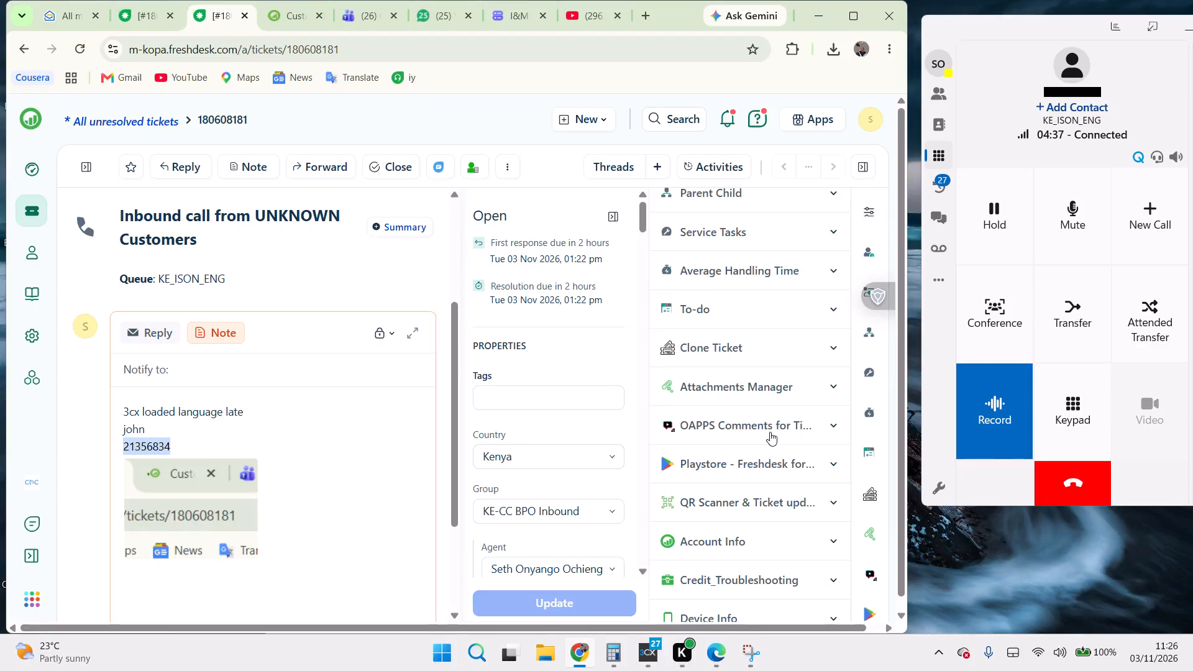
pyautogui.scroll(-3, 770, 432)
pyautogui.click(829, 427)
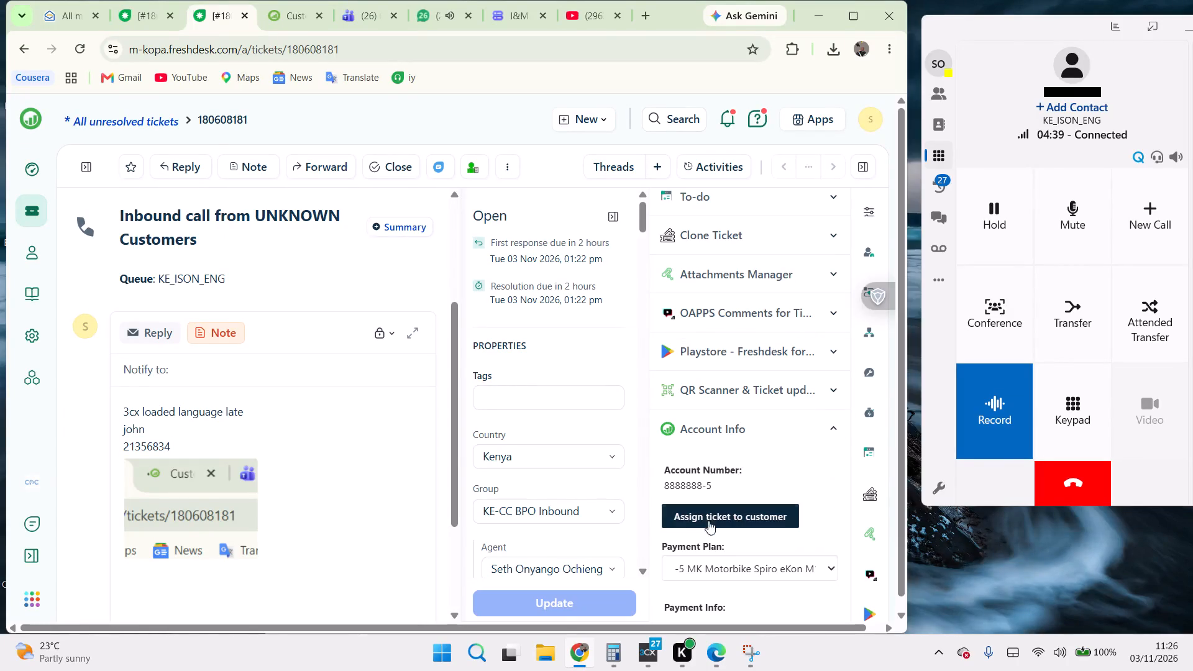
pyautogui.click(689, 515)
pyautogui.click(478, 171)
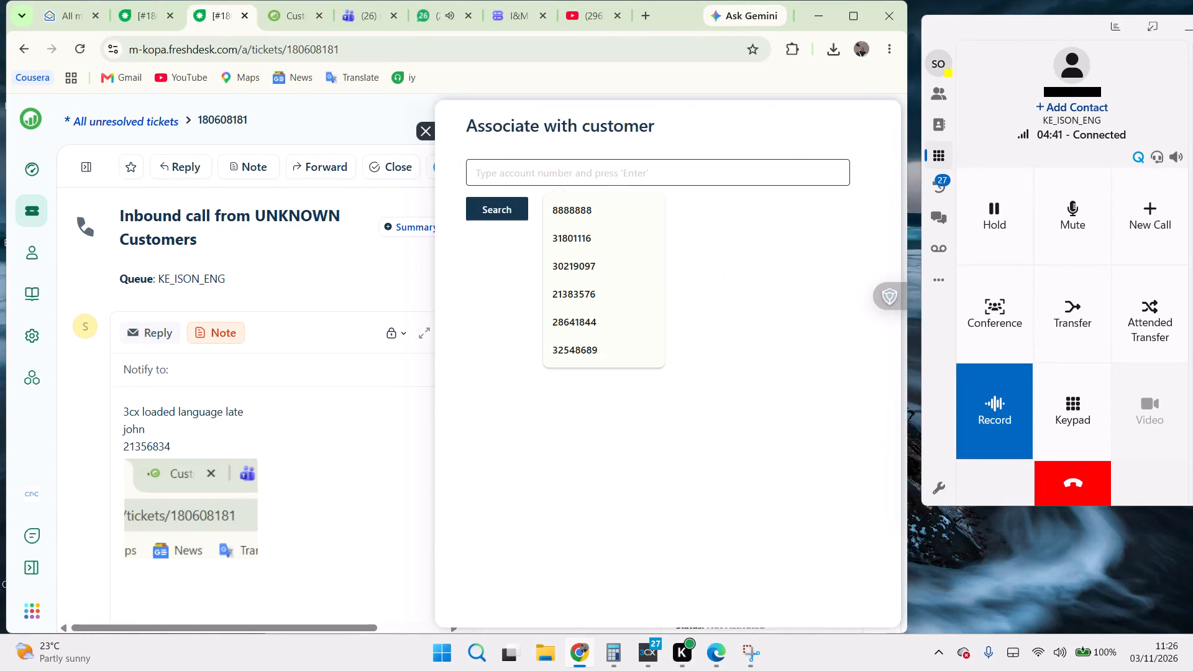
pyautogui.hotkey('ctrl', 'v')
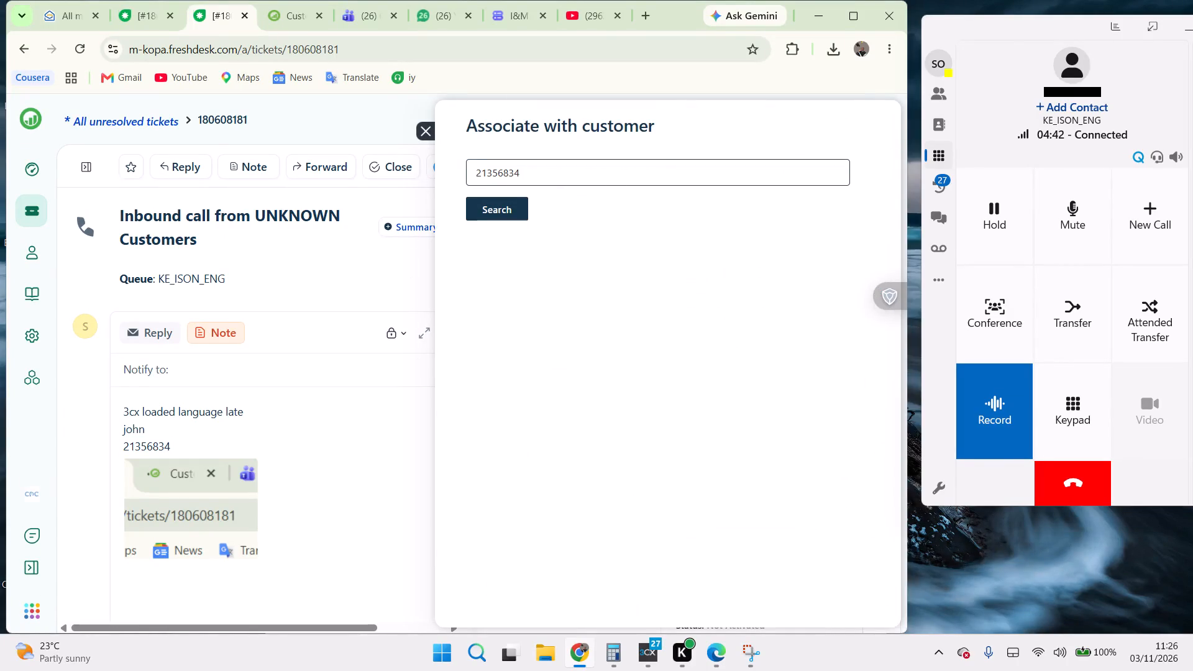
pyautogui.press('BackSpace')
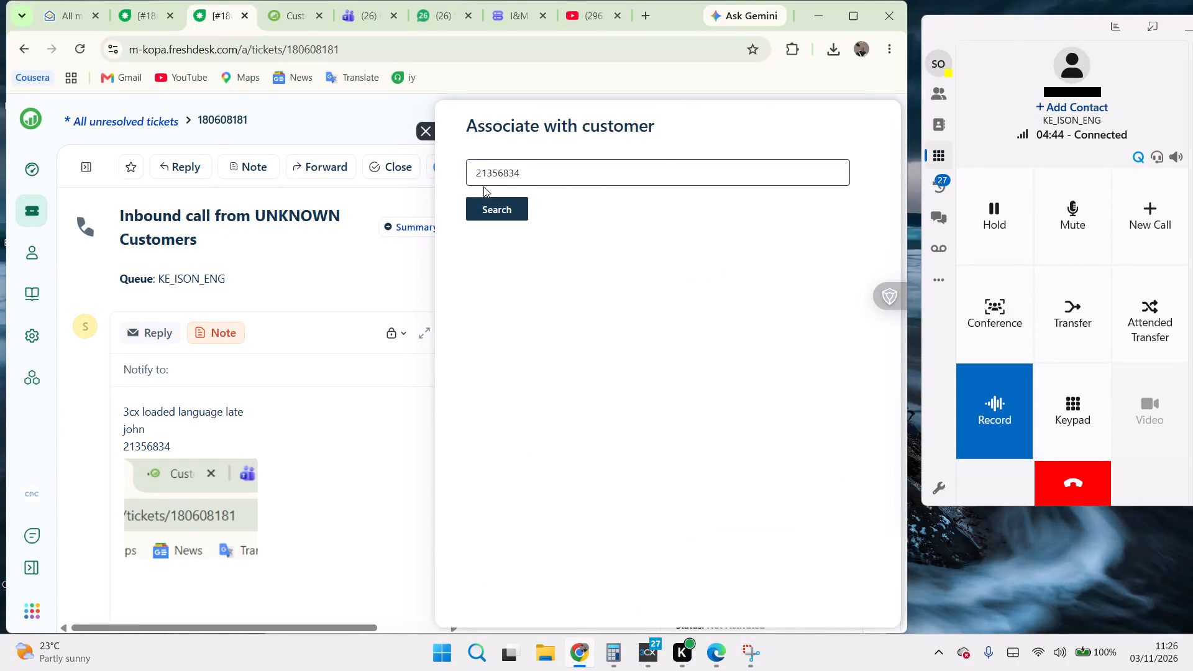
pyautogui.click(483, 212)
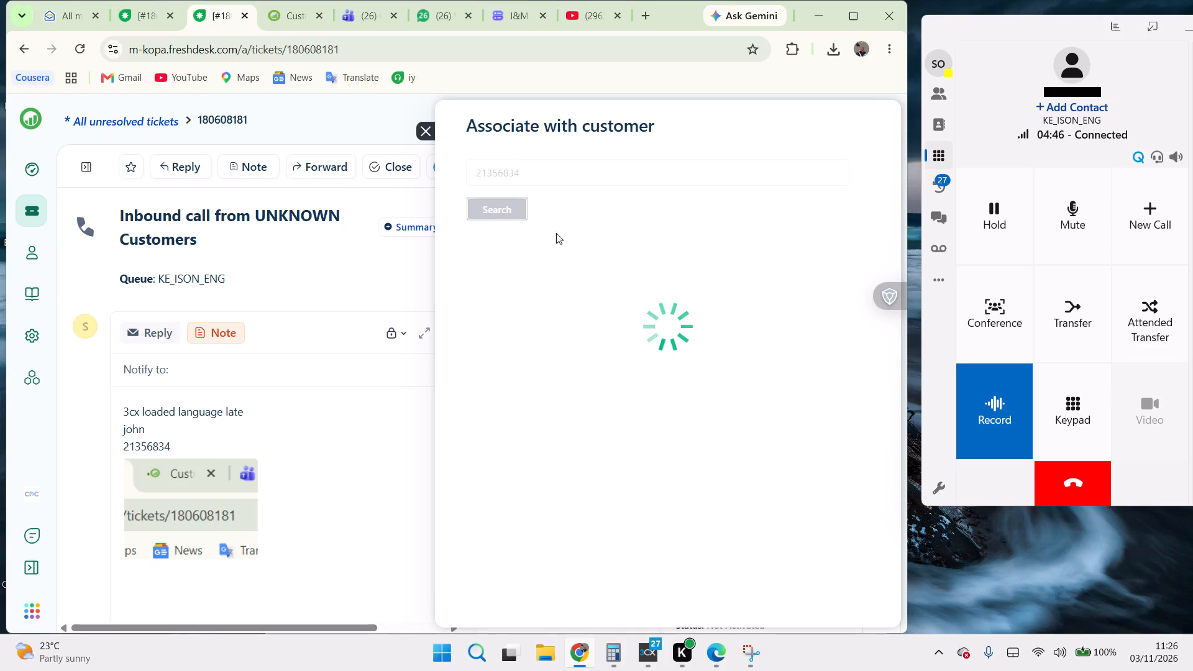
pyautogui.click(562, 393)
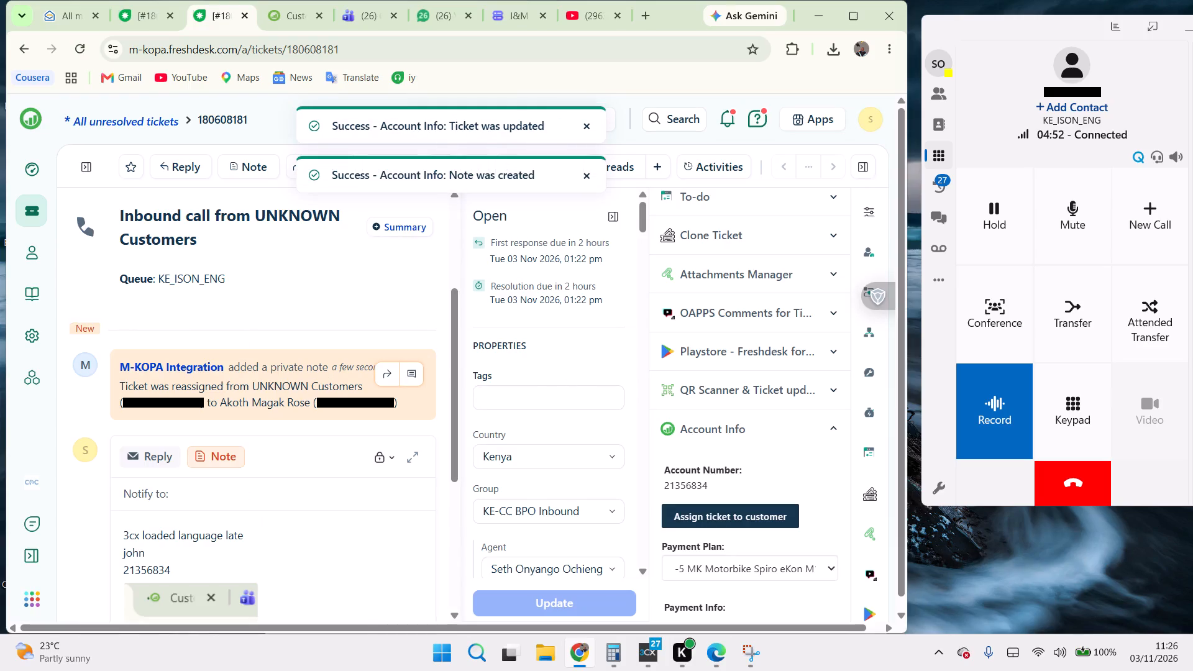
pyautogui.scroll(-2, 322, 377)
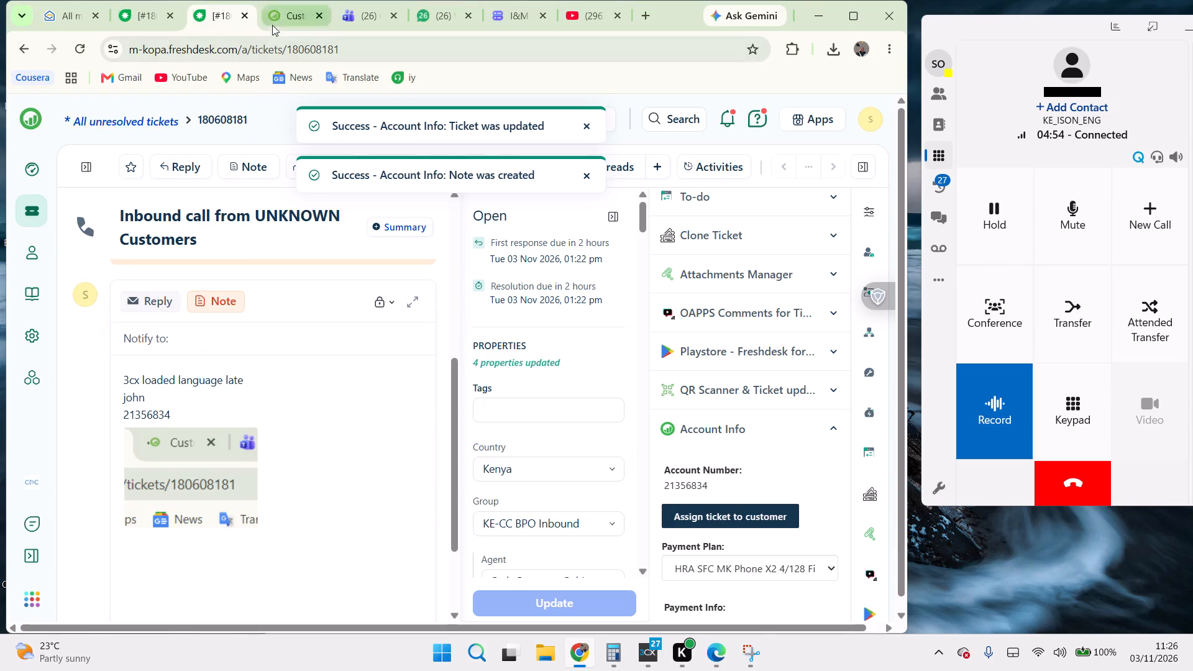
# Review the customer's personal and contact details in the CRM for verification, and close the form.
pyautogui.click(281, 15)
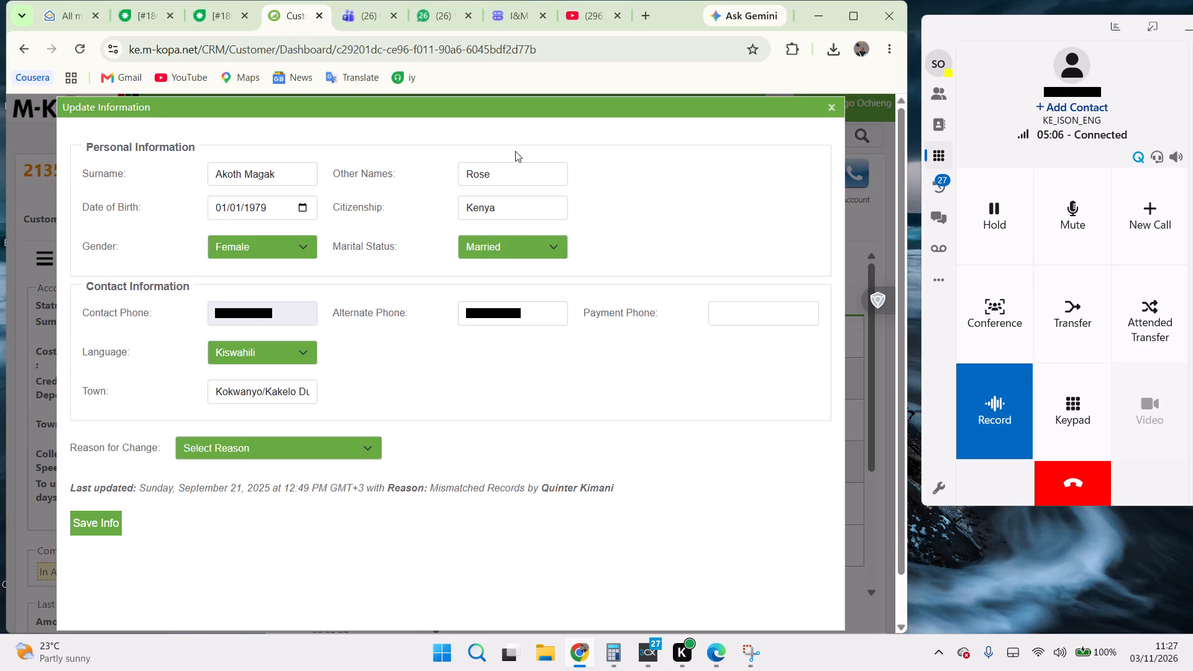
pyautogui.click(831, 104)
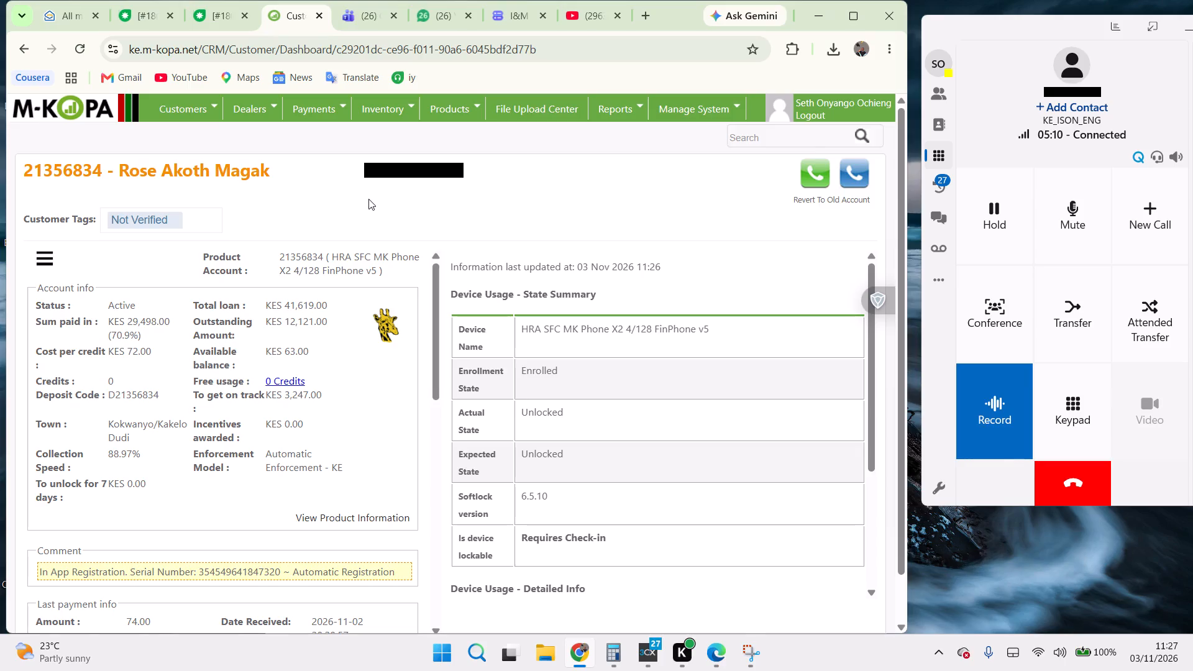
# Classify the inbound call ticket as Financial Products, Inquiry on cash loan, with the cash loan qualification sub-reason, and open the outcome choices.
pyautogui.click(208, 11)
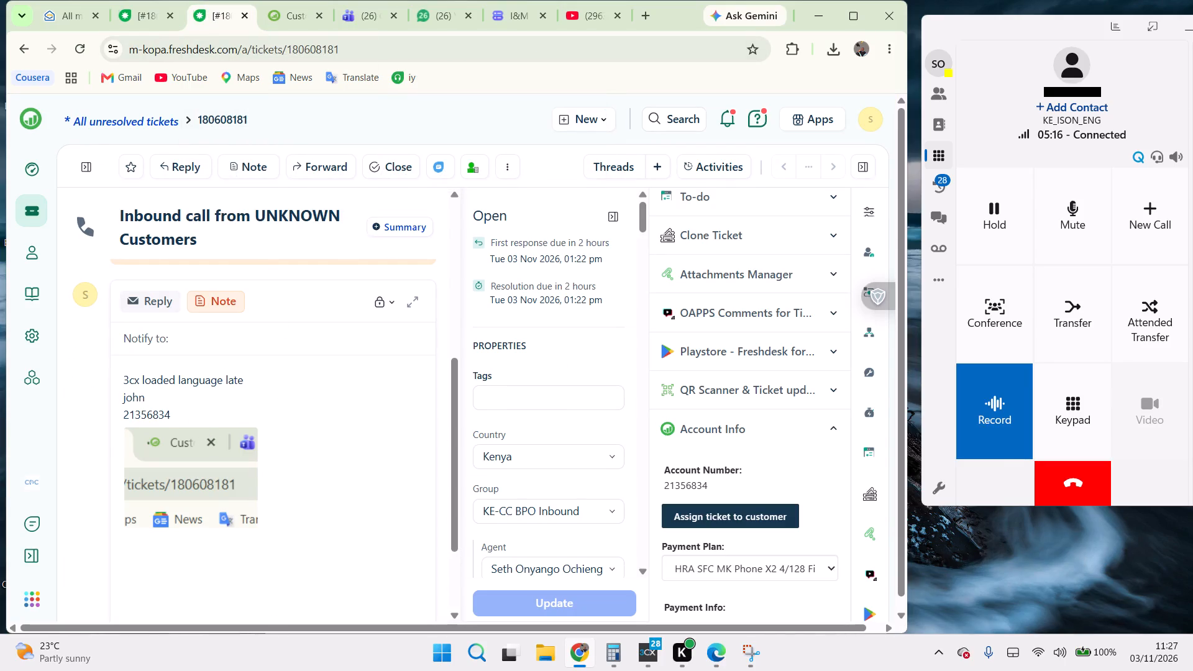
pyautogui.click(195, 409)
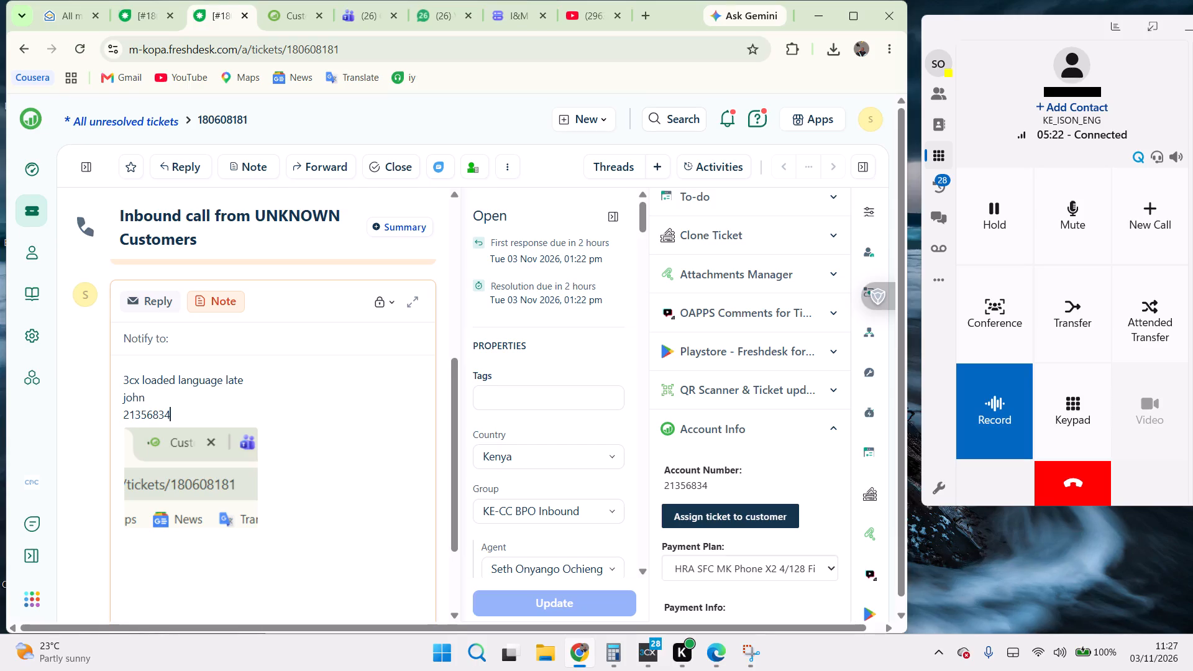
pyautogui.scroll(2, 251, 355)
pyautogui.scroll(-1, 251, 355)
pyautogui.scroll(1, 251, 355)
pyautogui.scroll(-1, 251, 355)
pyautogui.scroll(1, 251, 355)
pyautogui.scroll(-2, 251, 355)
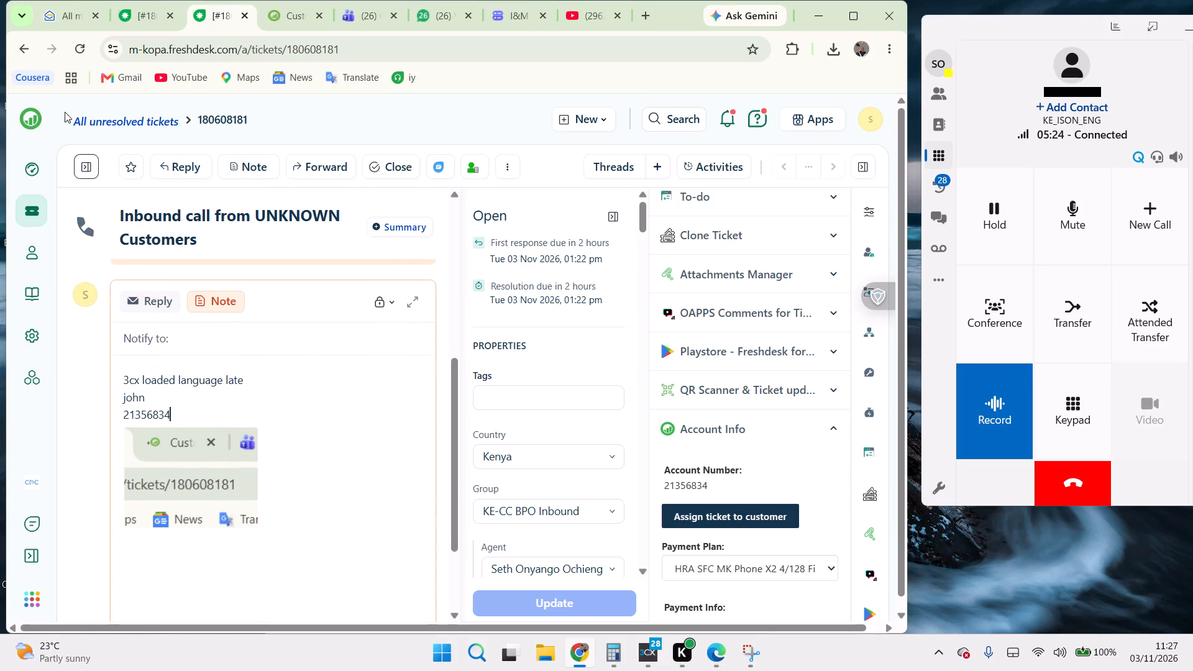
pyautogui.scroll(-1, 556, 422)
pyautogui.scroll(1, 556, 422)
pyautogui.scroll(-1, 556, 422)
pyautogui.scroll(2, 556, 422)
pyautogui.scroll(-2, 556, 422)
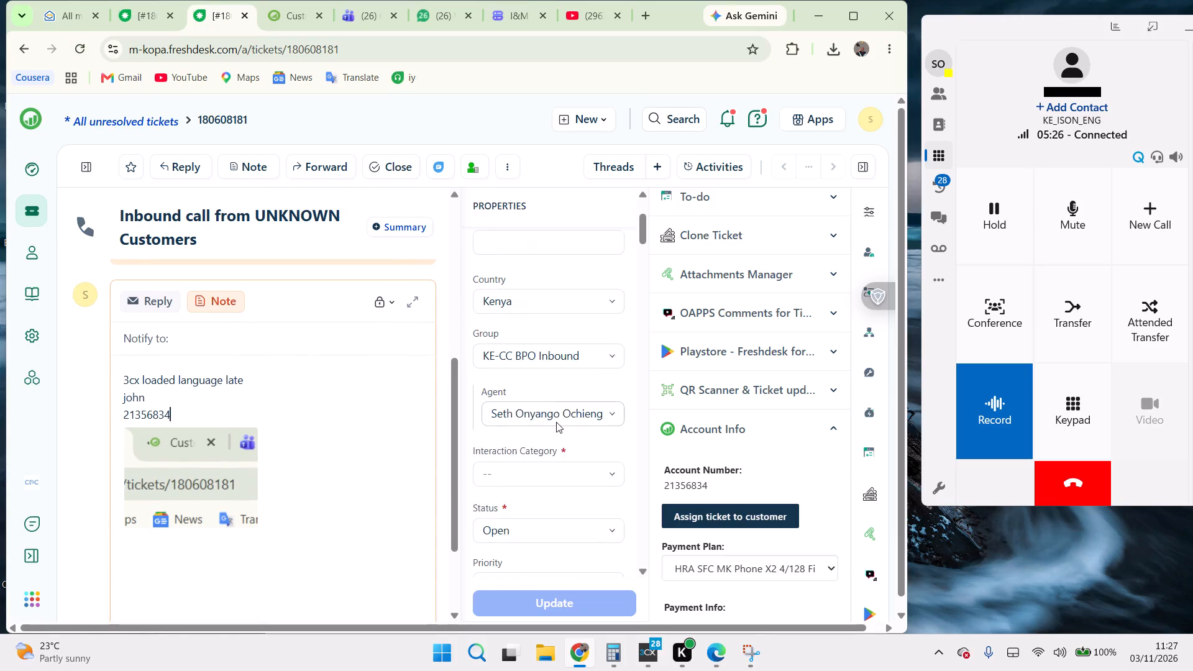
pyautogui.scroll(1, 556, 422)
pyautogui.scroll(-2, 556, 422)
pyautogui.click(521, 401)
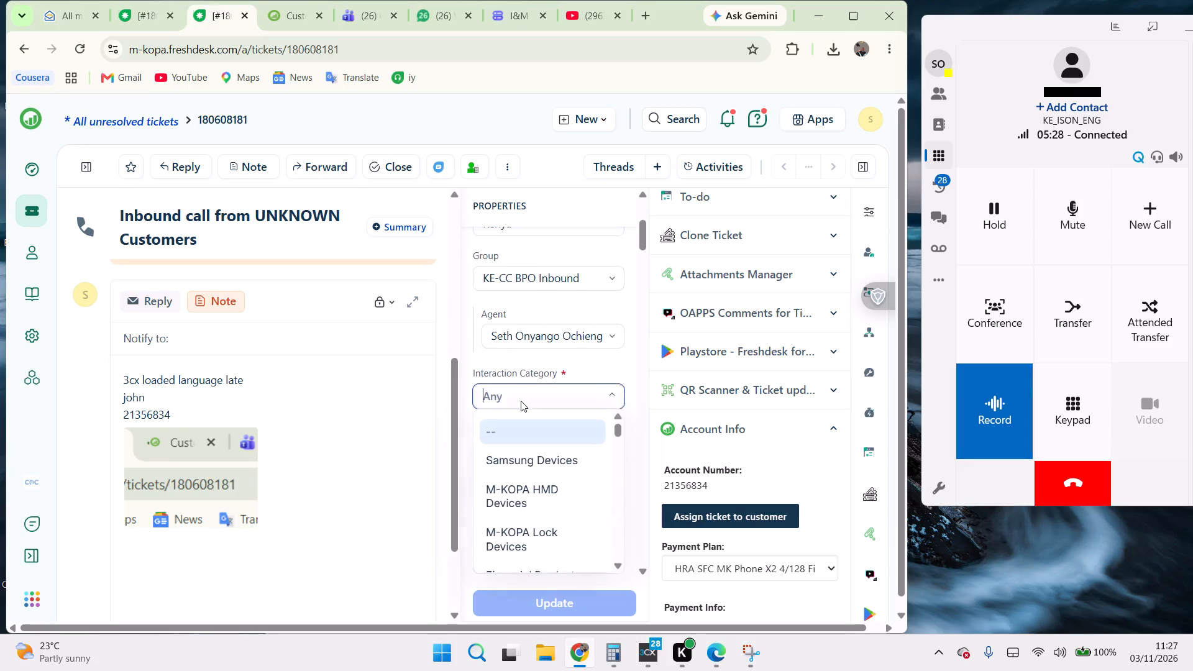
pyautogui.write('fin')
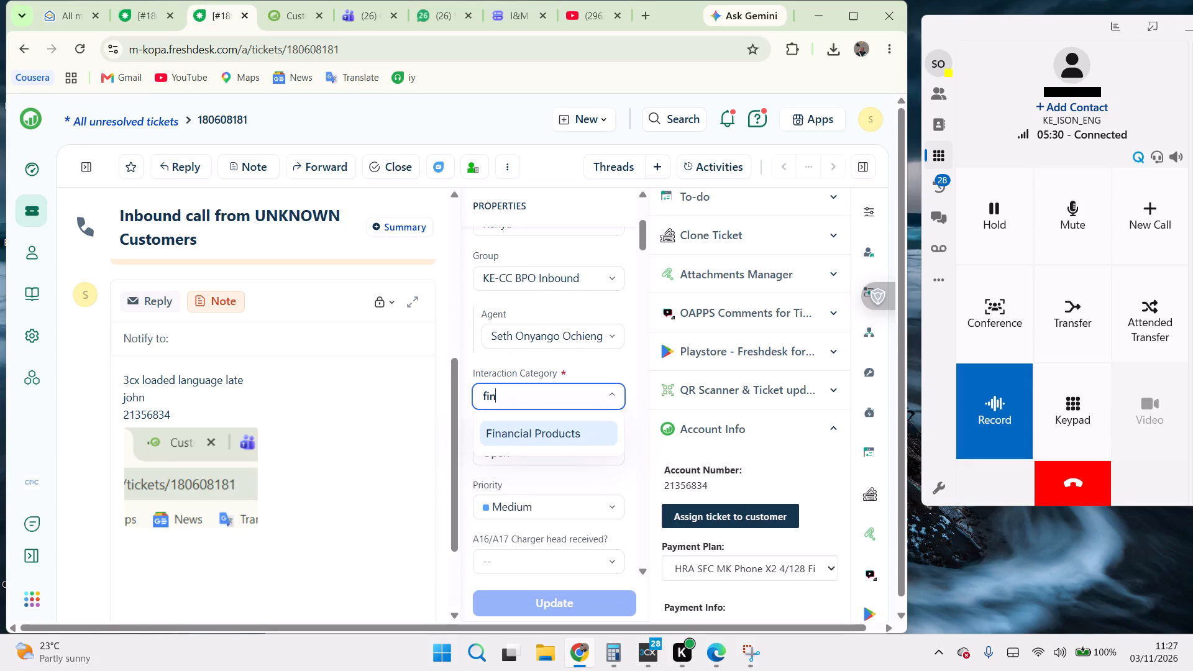
pyautogui.click(518, 431)
pyautogui.click(537, 463)
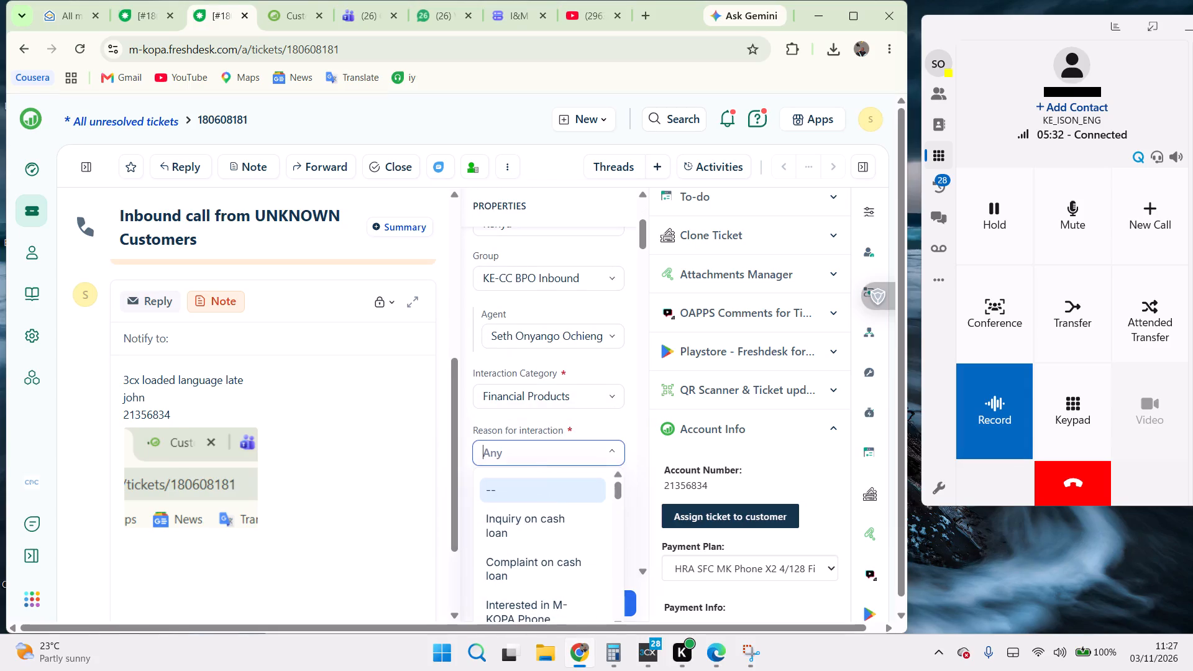
pyautogui.click(513, 518)
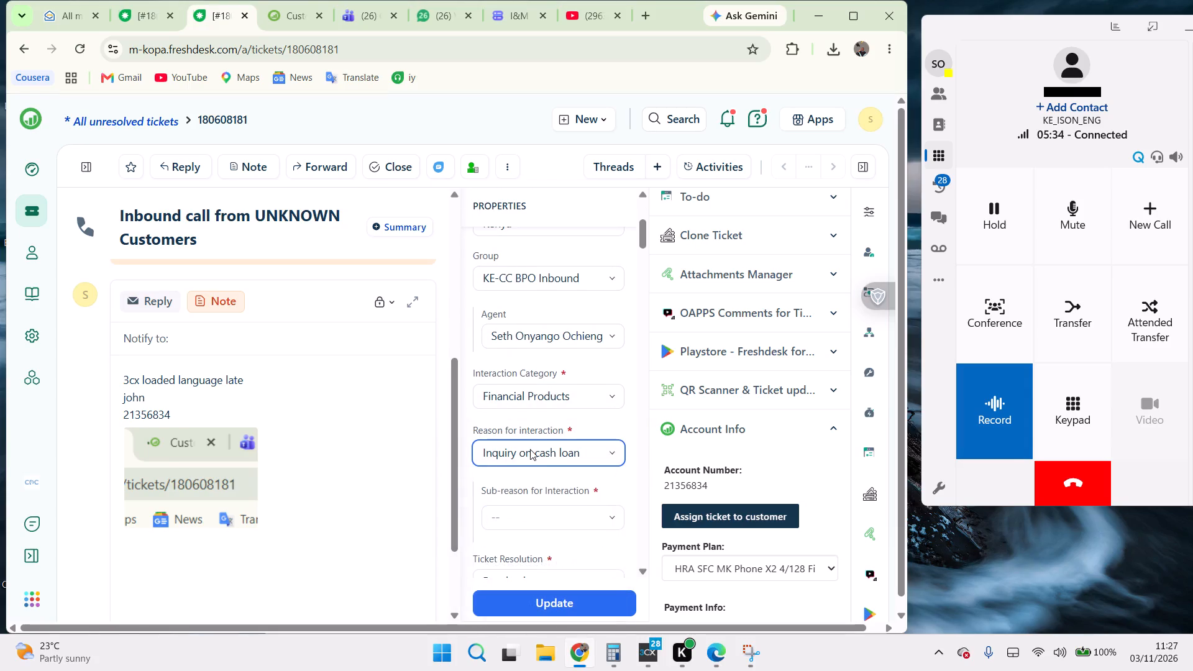
pyautogui.scroll(-2, 530, 449)
pyautogui.click(526, 358)
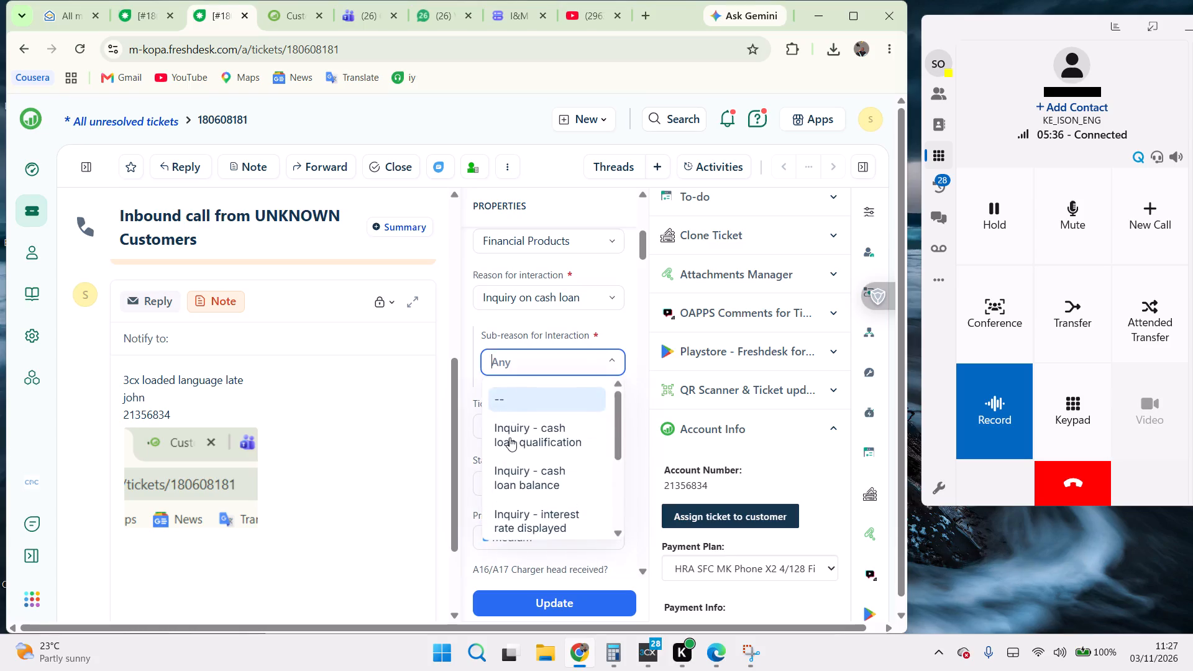
pyautogui.click(510, 437)
pyautogui.click(545, 427)
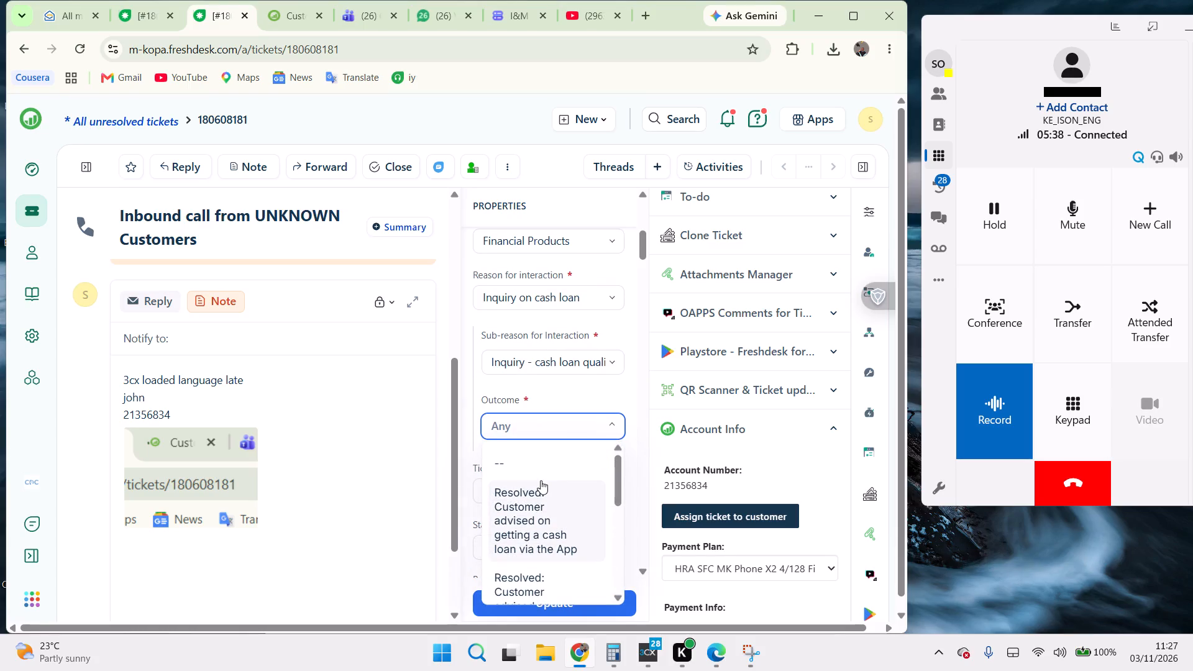
# Check the note and properties of the customer's earlier cash loan complaint ticket and return to the inbound call ticket's classification.
pyautogui.click(149, 18)
pyautogui.scroll(-1, 547, 452)
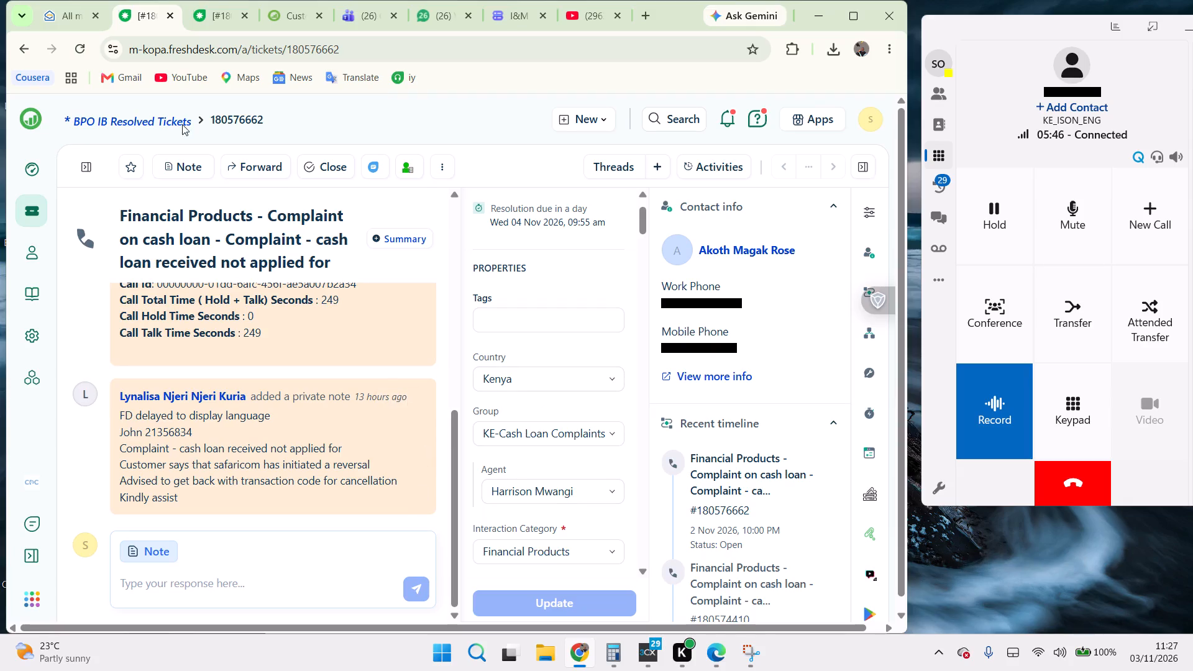
pyautogui.click(222, 17)
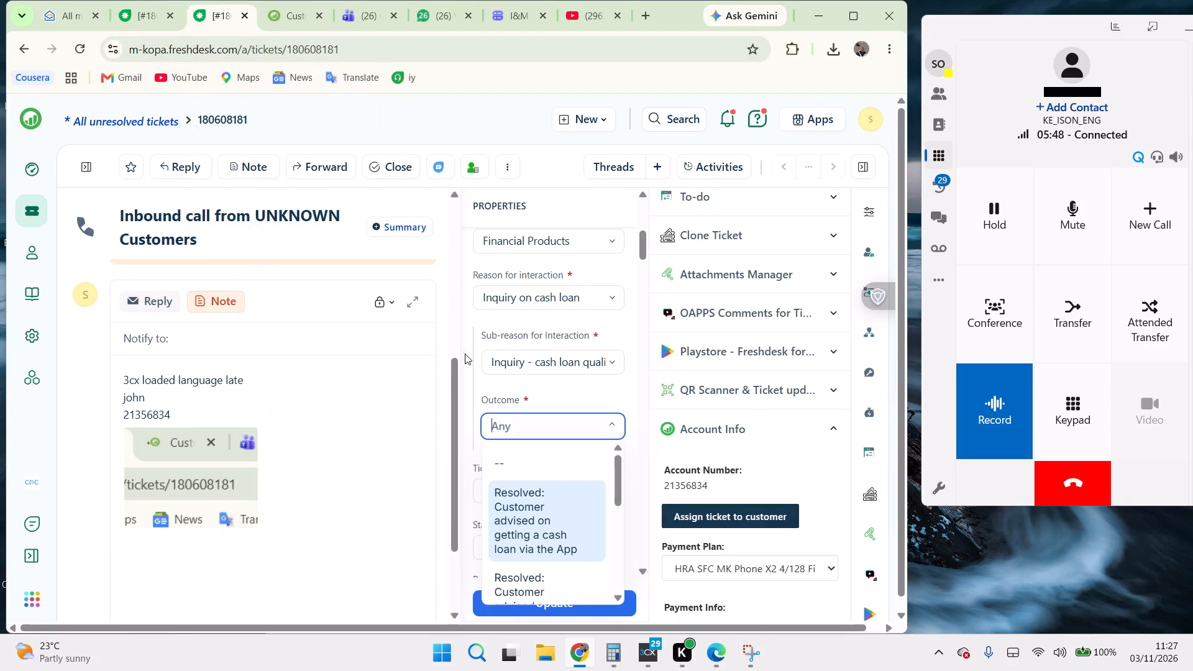
pyautogui.scroll(1, 544, 269)
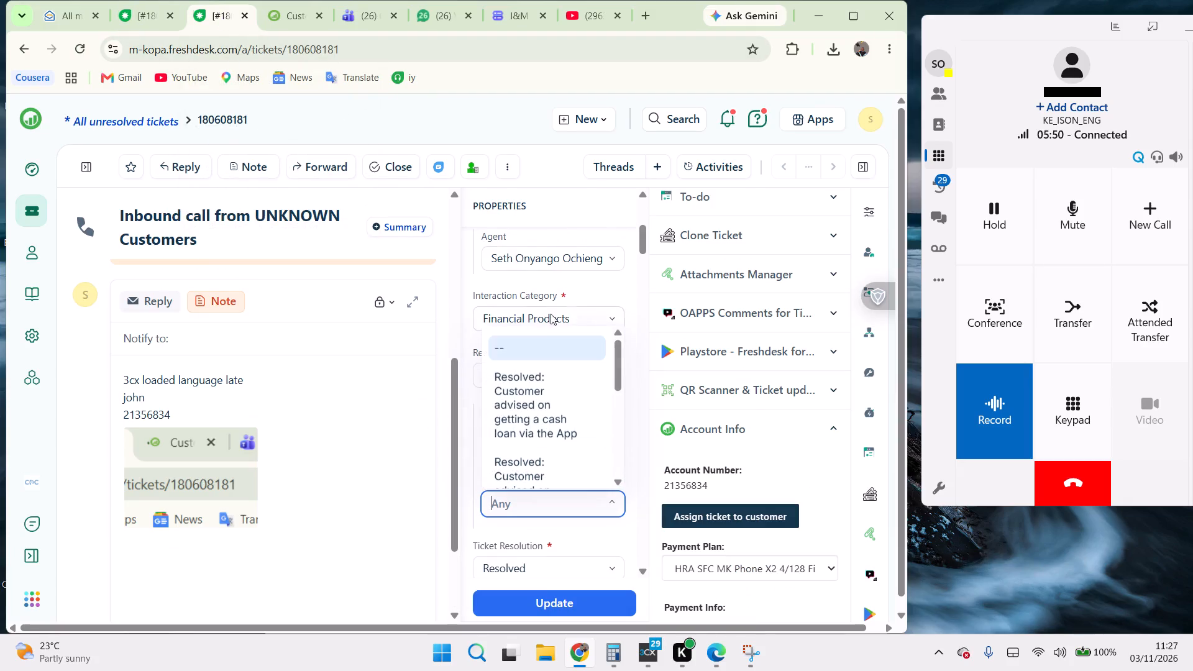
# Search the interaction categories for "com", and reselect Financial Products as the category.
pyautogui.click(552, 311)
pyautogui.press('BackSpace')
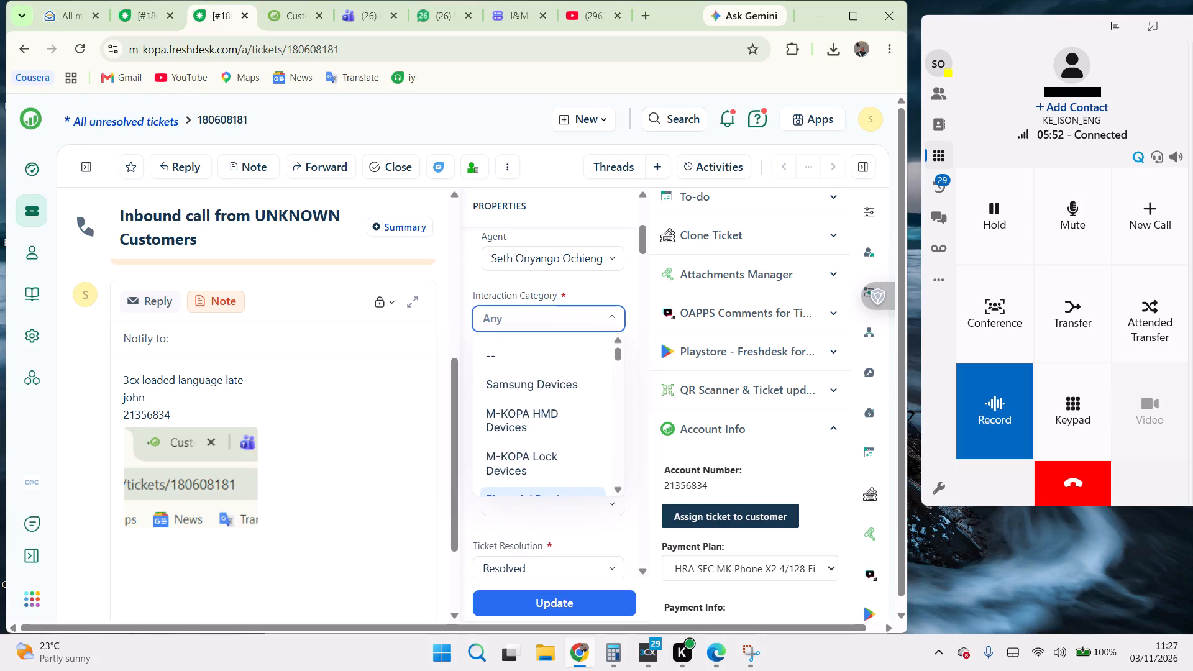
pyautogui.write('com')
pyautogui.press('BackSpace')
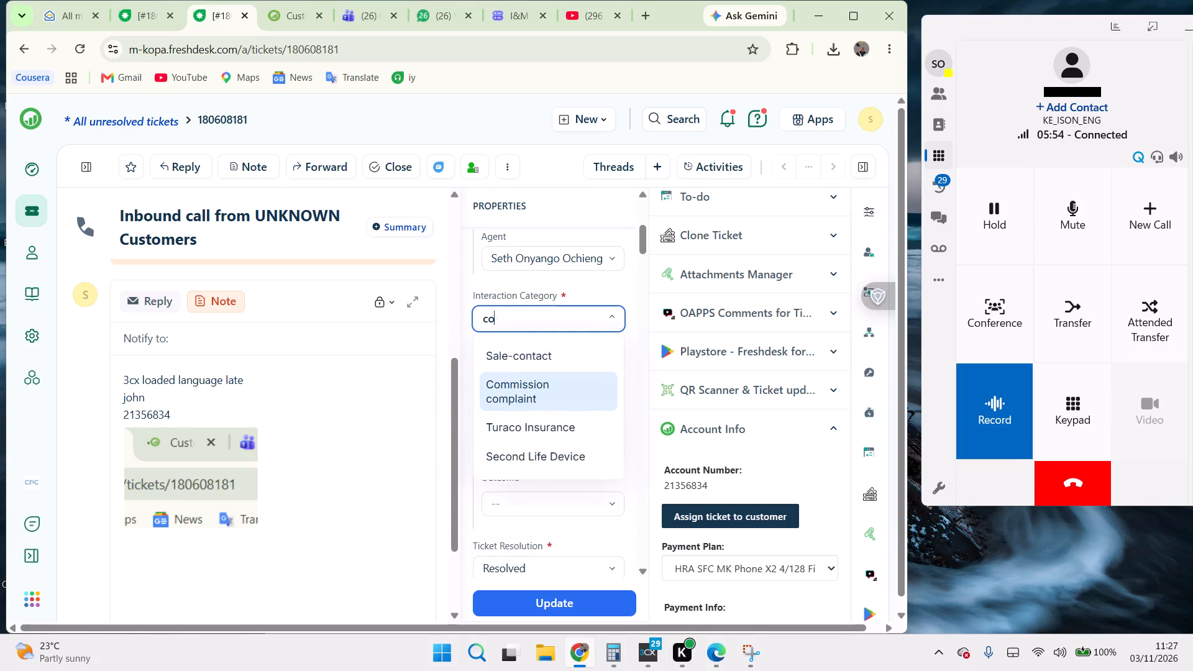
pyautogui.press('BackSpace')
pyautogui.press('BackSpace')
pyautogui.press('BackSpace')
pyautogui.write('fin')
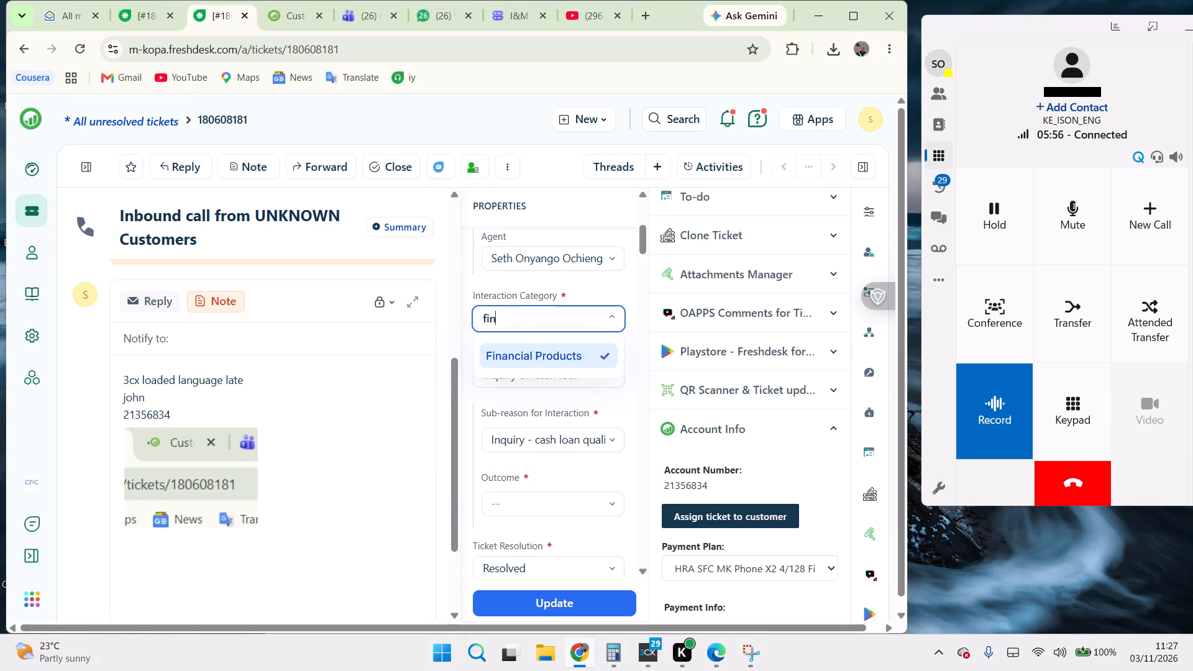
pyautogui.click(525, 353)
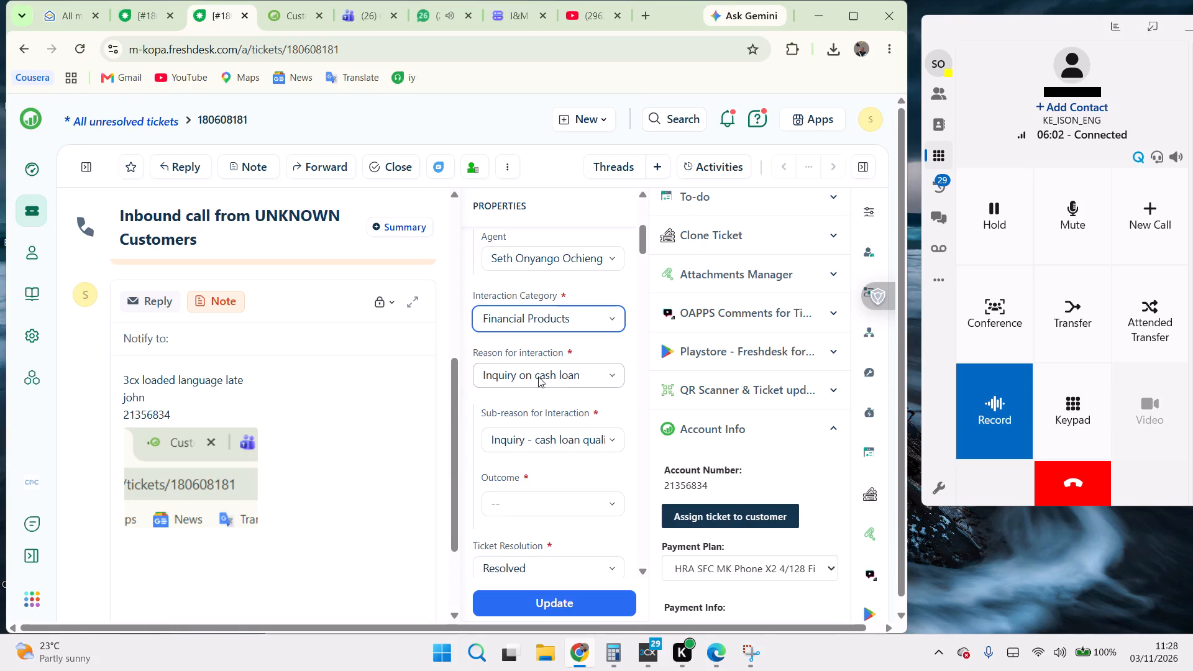
# Change the inbound call ticket's reason for interaction to Complaint on cash loan.
pyautogui.click(539, 372)
pyautogui.click(539, 372)
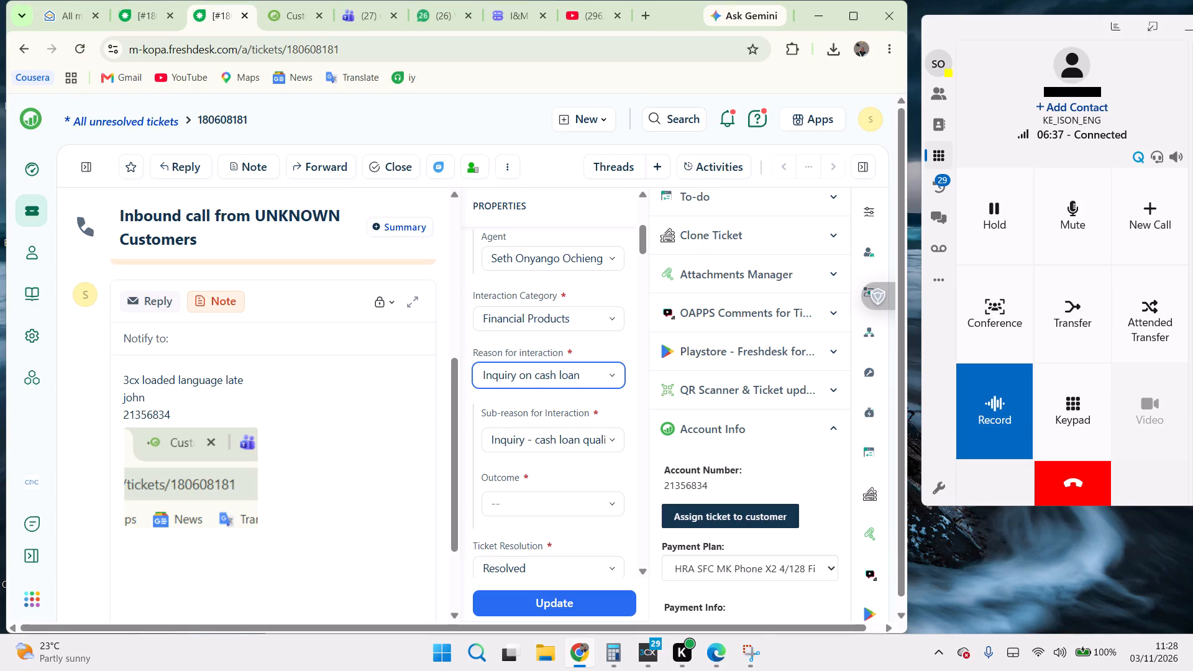
pyautogui.click(541, 366)
pyautogui.press('BackSpace')
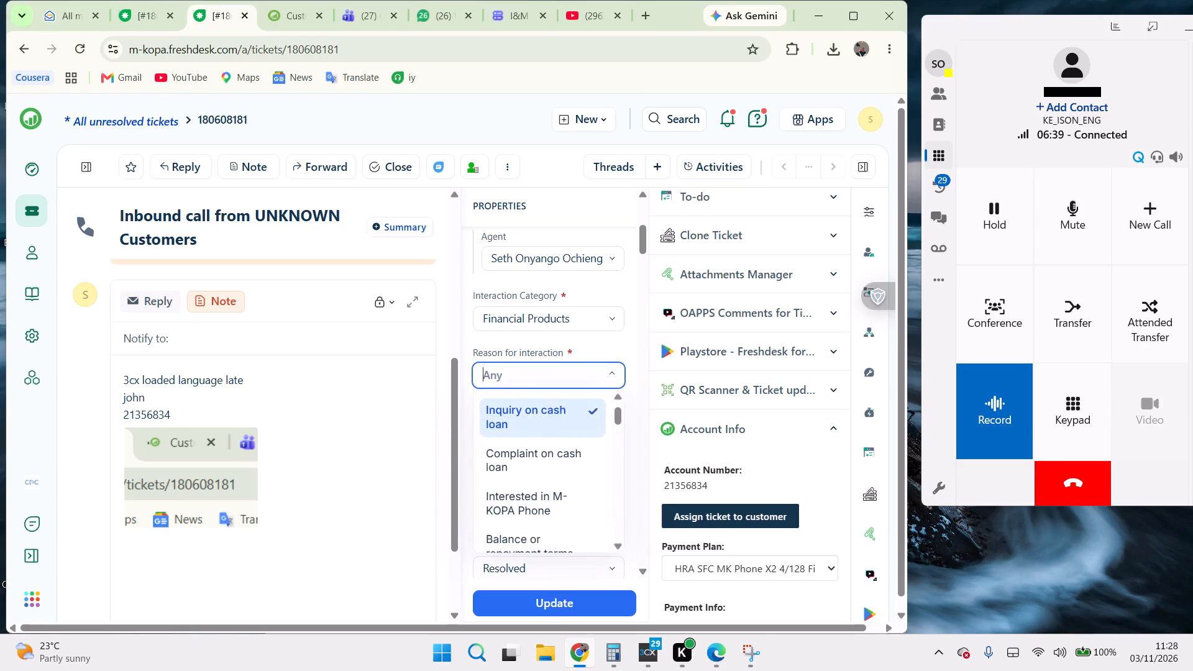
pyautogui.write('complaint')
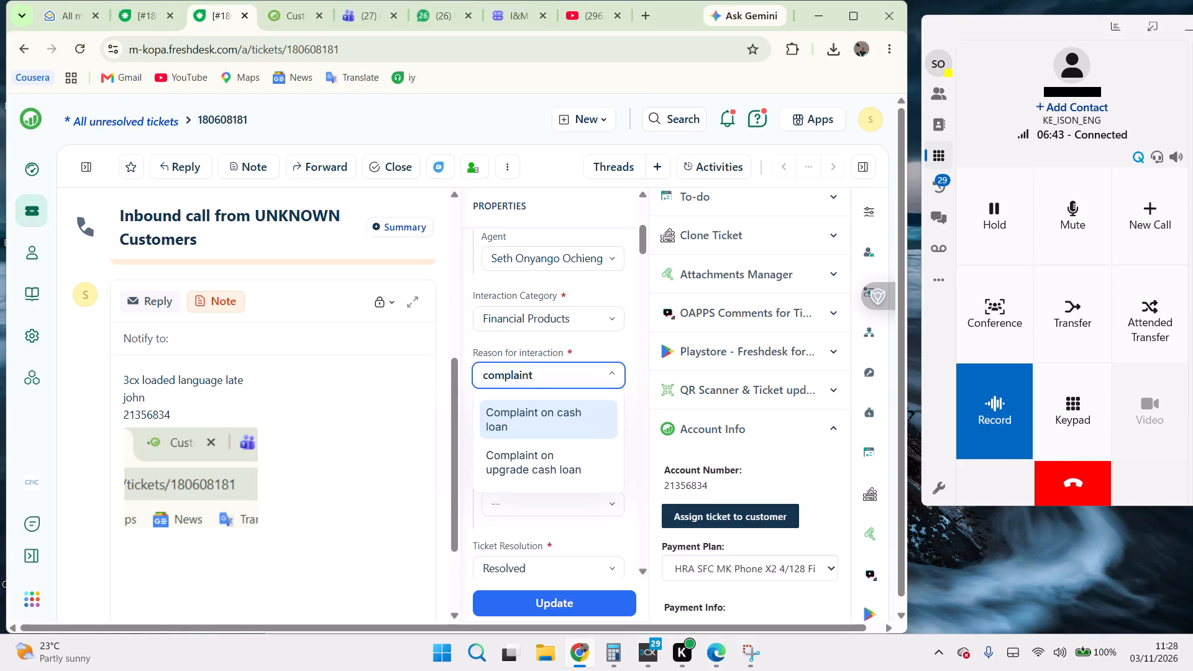
pyautogui.click(539, 427)
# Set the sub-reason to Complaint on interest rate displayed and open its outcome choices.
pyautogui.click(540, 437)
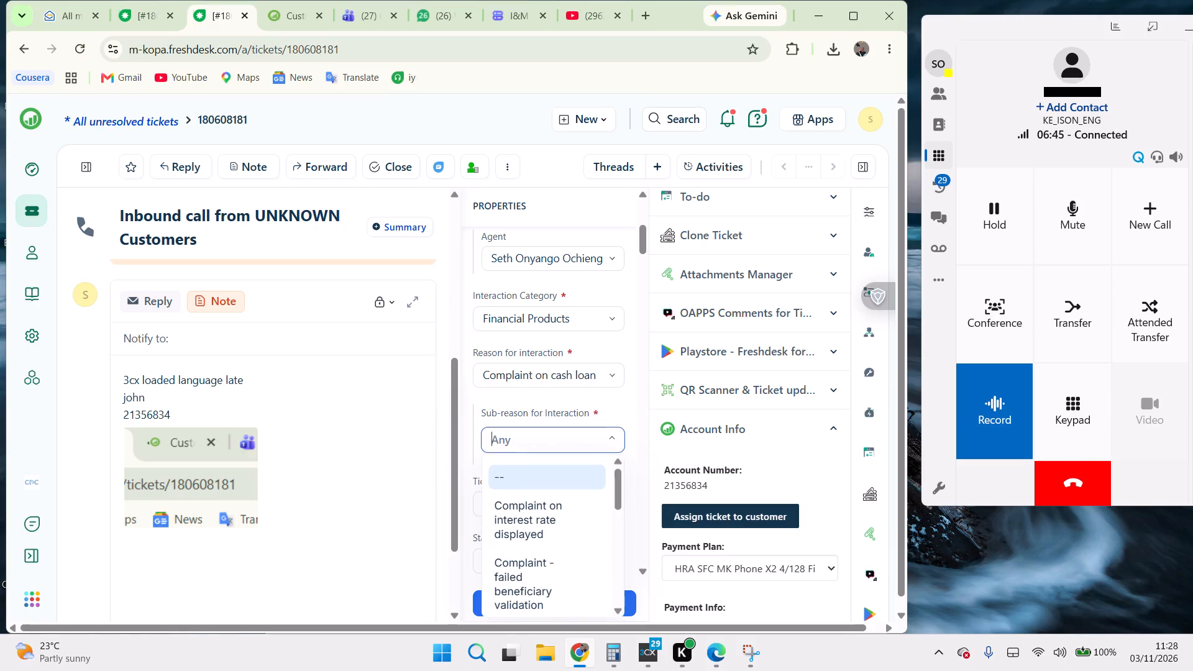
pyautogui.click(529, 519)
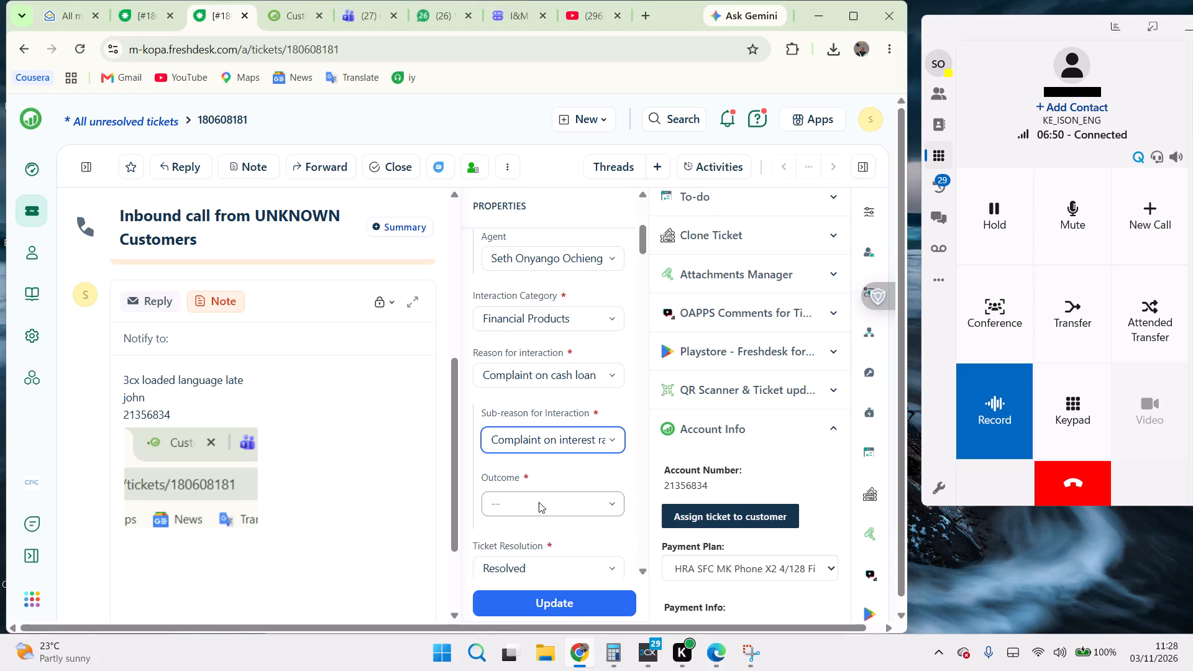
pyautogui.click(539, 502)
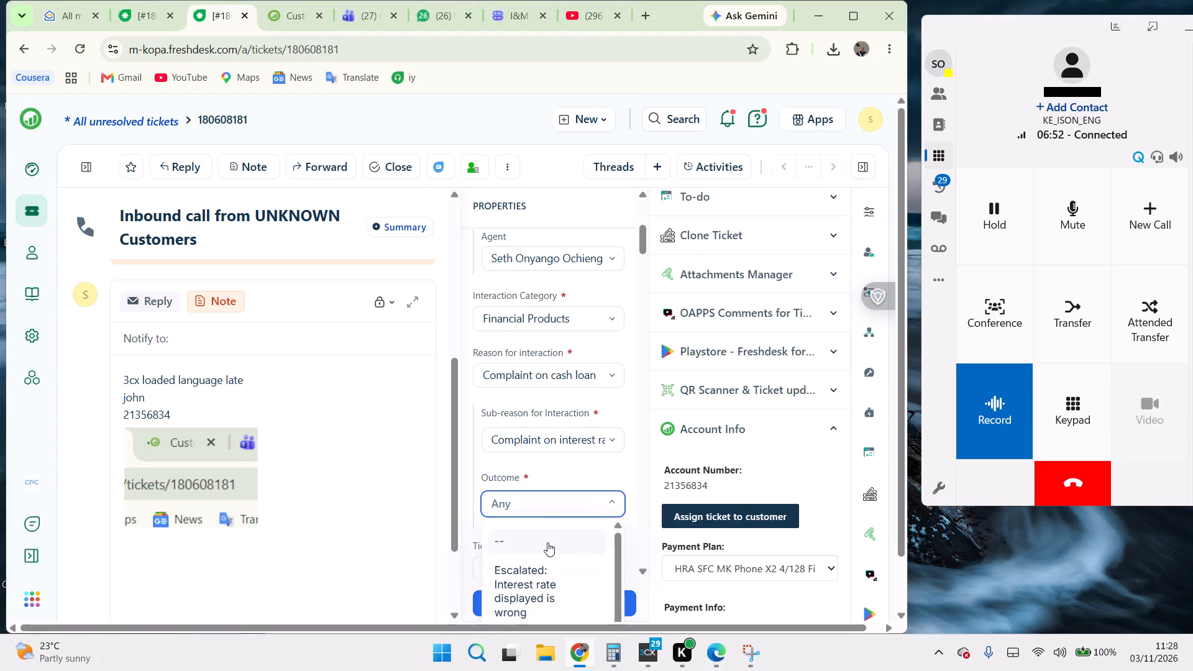
# Set the sub-reason for interaction to Complaint - cash loan applied but not received.
pyautogui.click(565, 439)
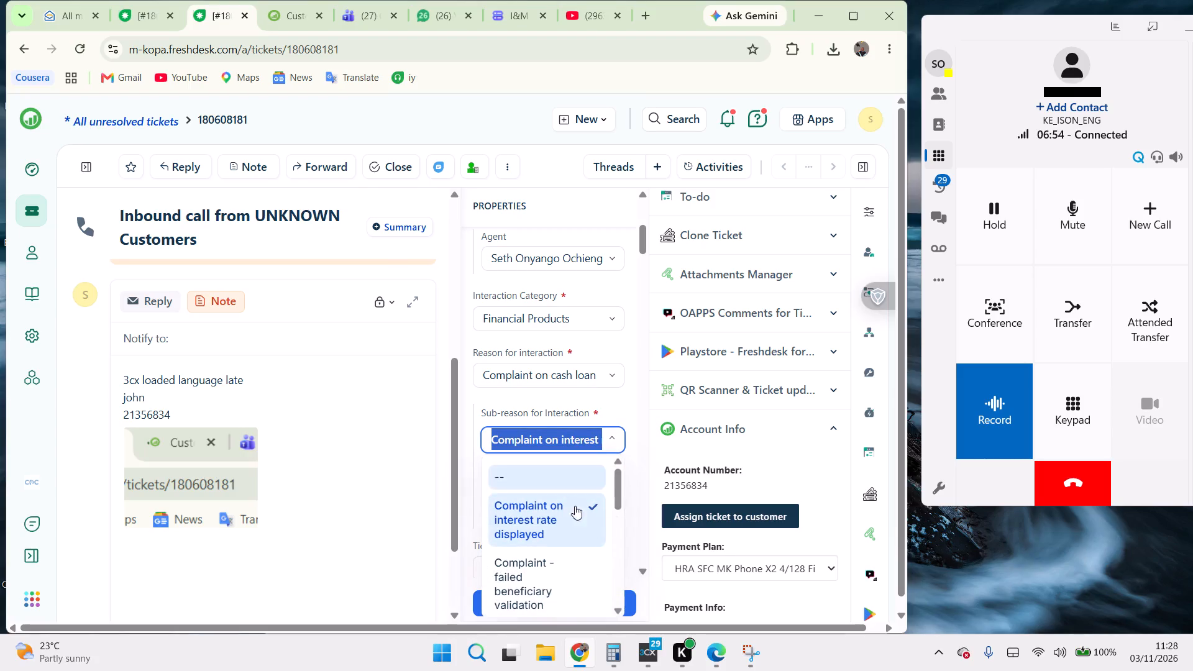
pyautogui.moveTo(618, 501); pyautogui.dragTo(621, 505)
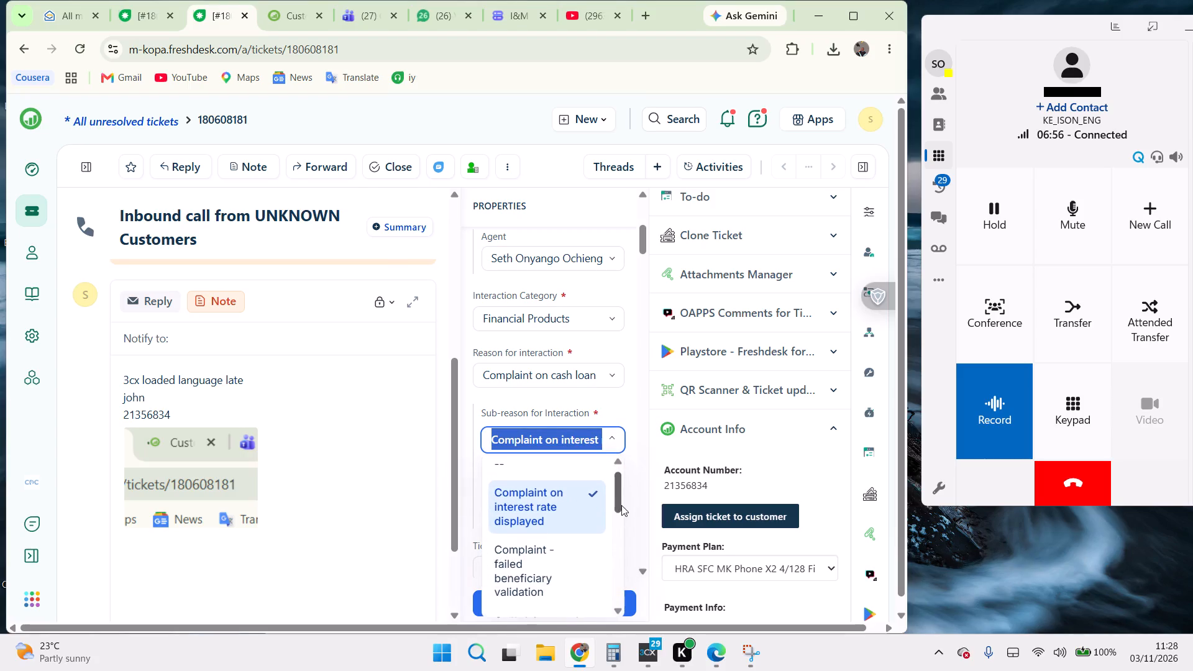
pyautogui.moveTo(621, 505); pyautogui.dragTo(623, 526)
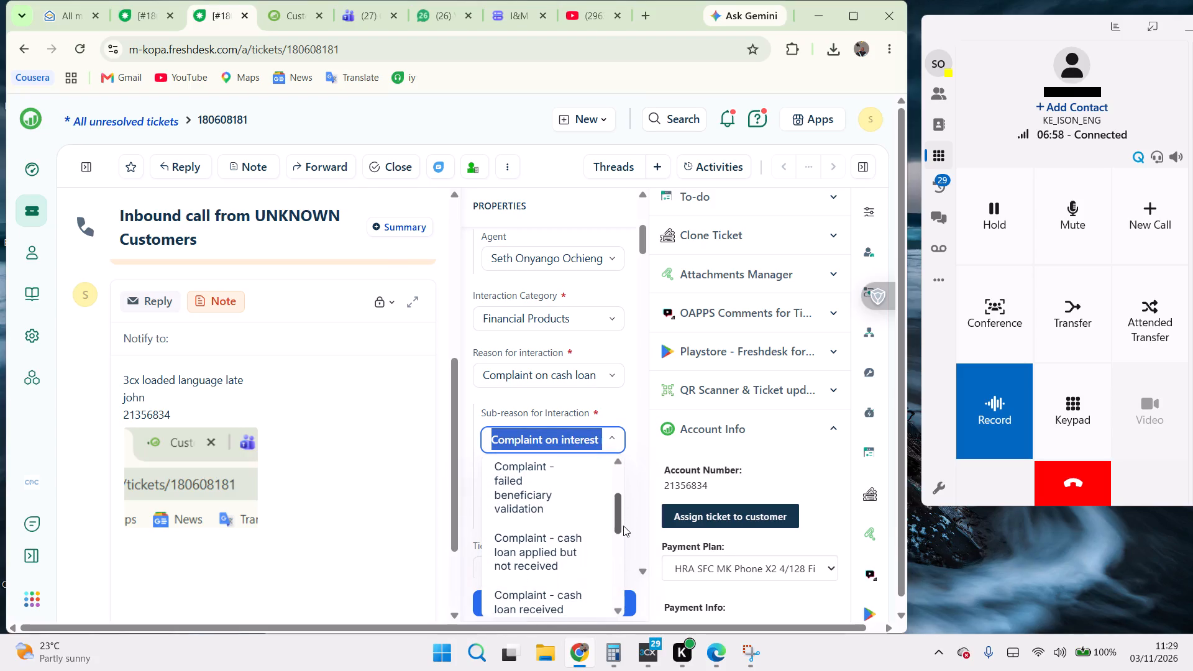
pyautogui.moveTo(623, 526); pyautogui.dragTo(624, 531)
pyautogui.doubleClick(555, 536)
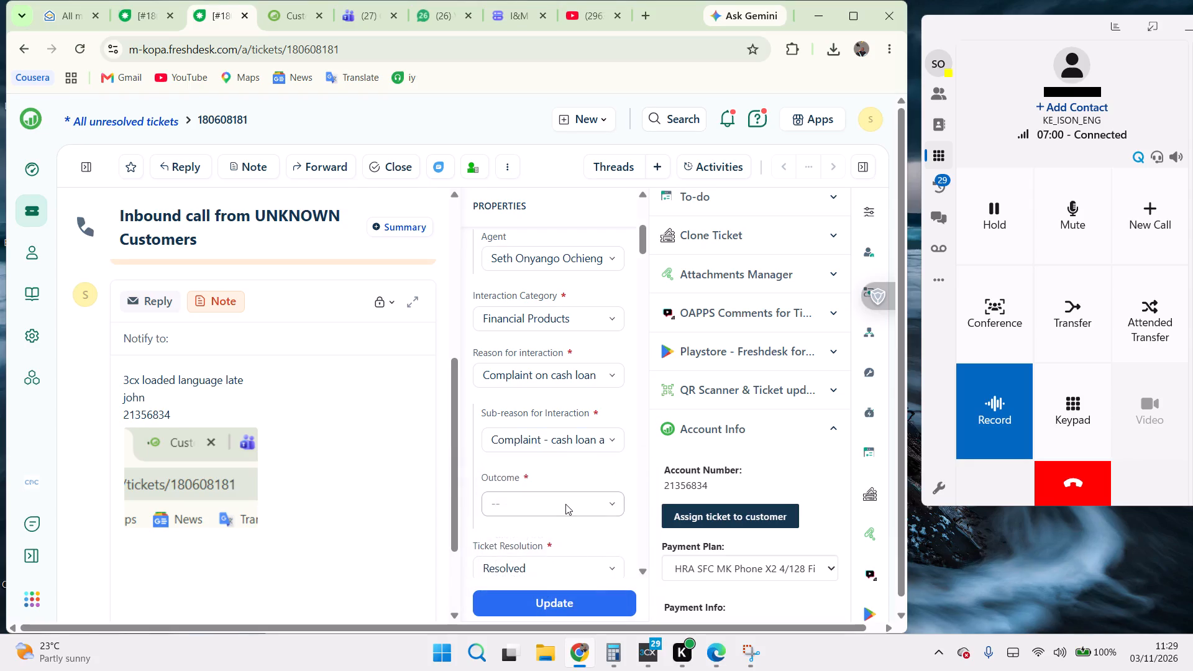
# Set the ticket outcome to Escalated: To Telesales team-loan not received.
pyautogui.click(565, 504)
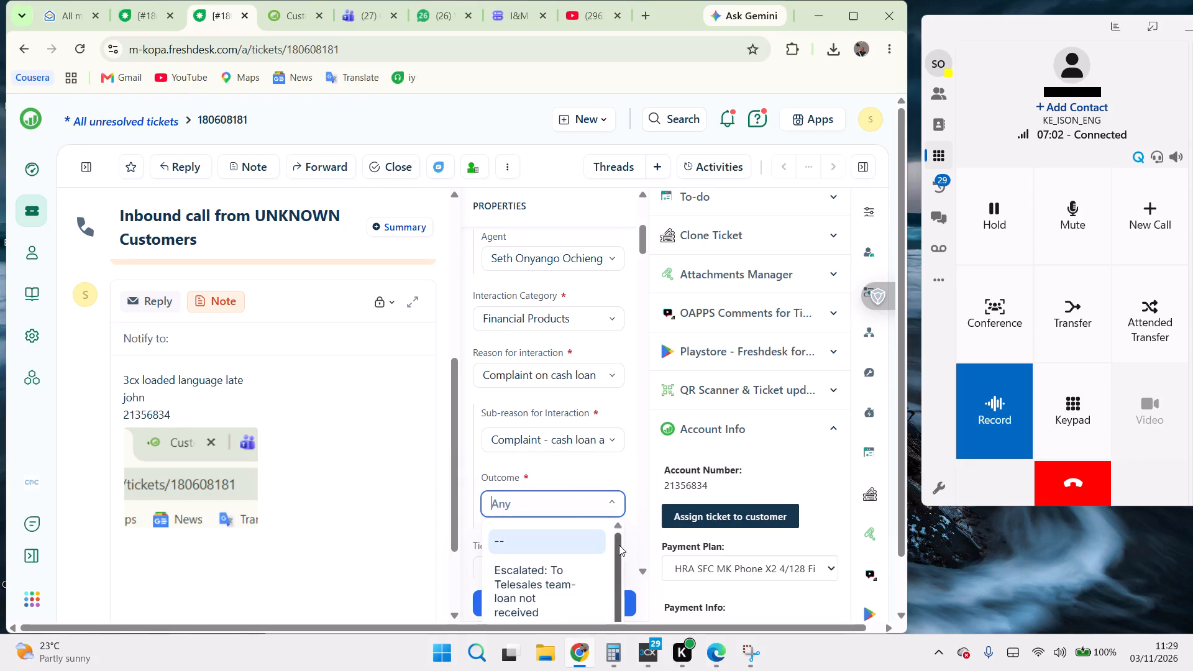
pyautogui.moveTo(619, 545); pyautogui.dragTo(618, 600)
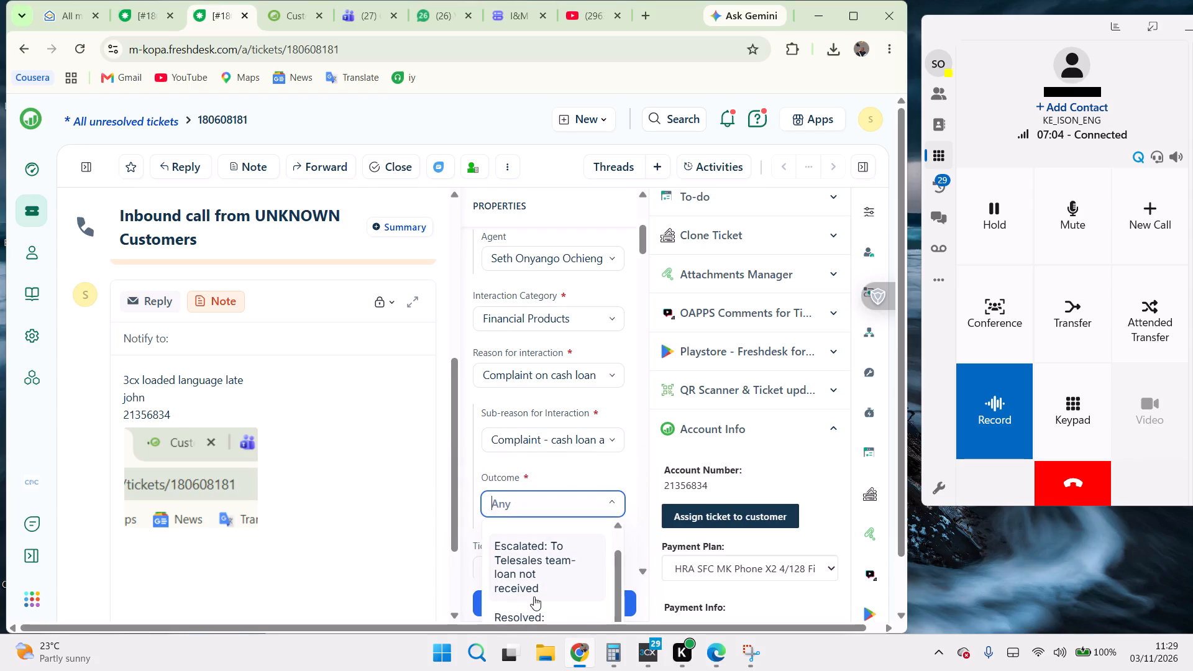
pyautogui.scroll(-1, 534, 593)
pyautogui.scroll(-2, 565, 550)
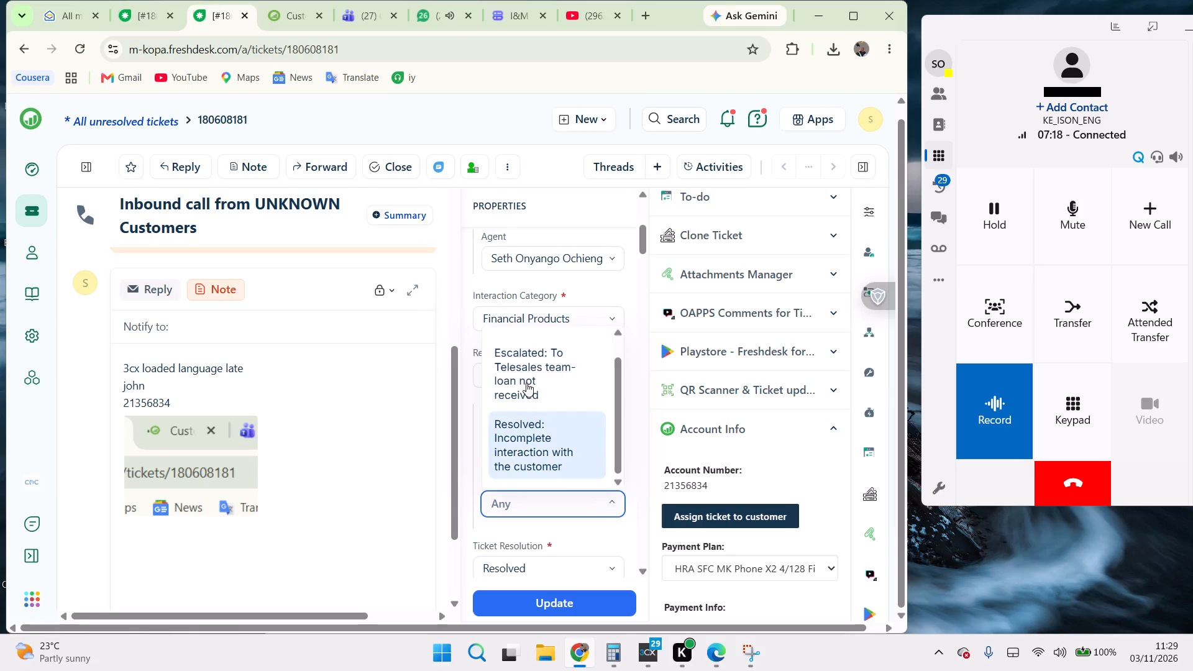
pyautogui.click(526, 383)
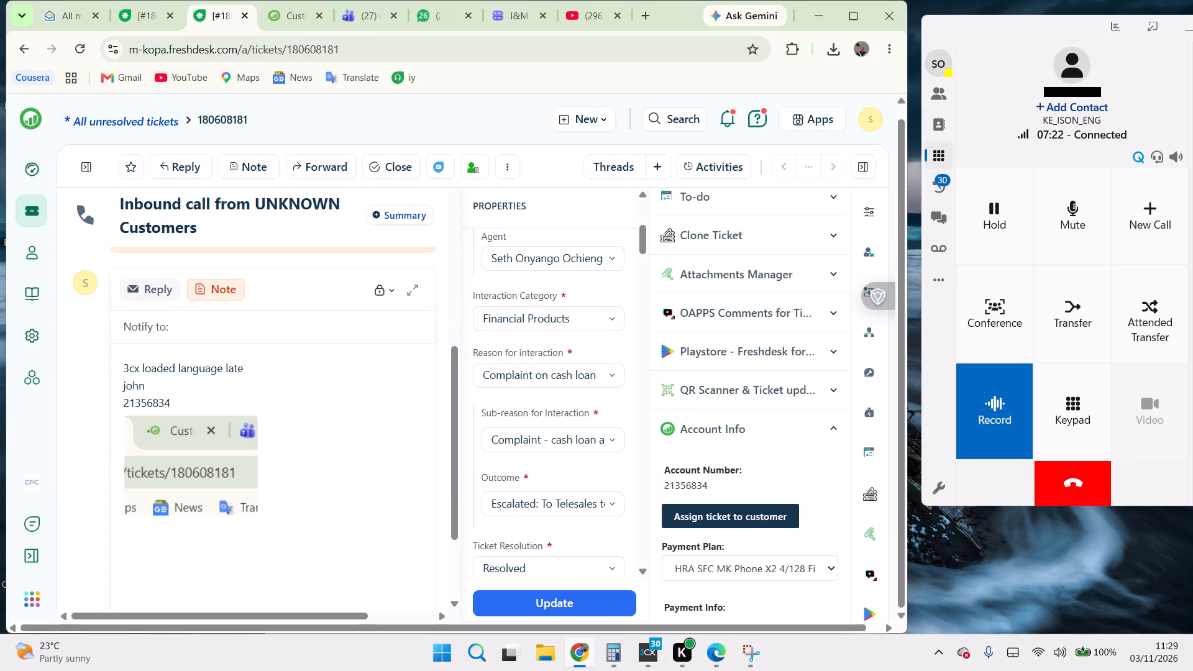
# Copy the sub-reason text Complaint - cash loan applied but not received into the draft note below the screenshot.
pyautogui.click(521, 437)
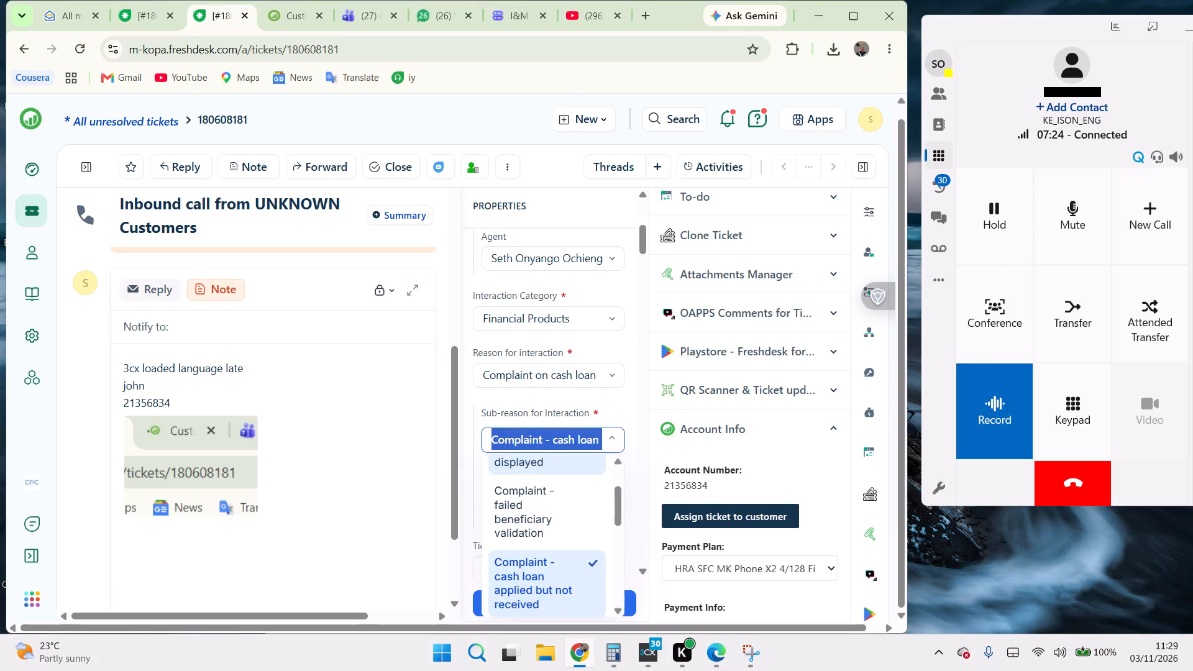
pyautogui.rightClick(521, 437)
pyautogui.click(568, 109)
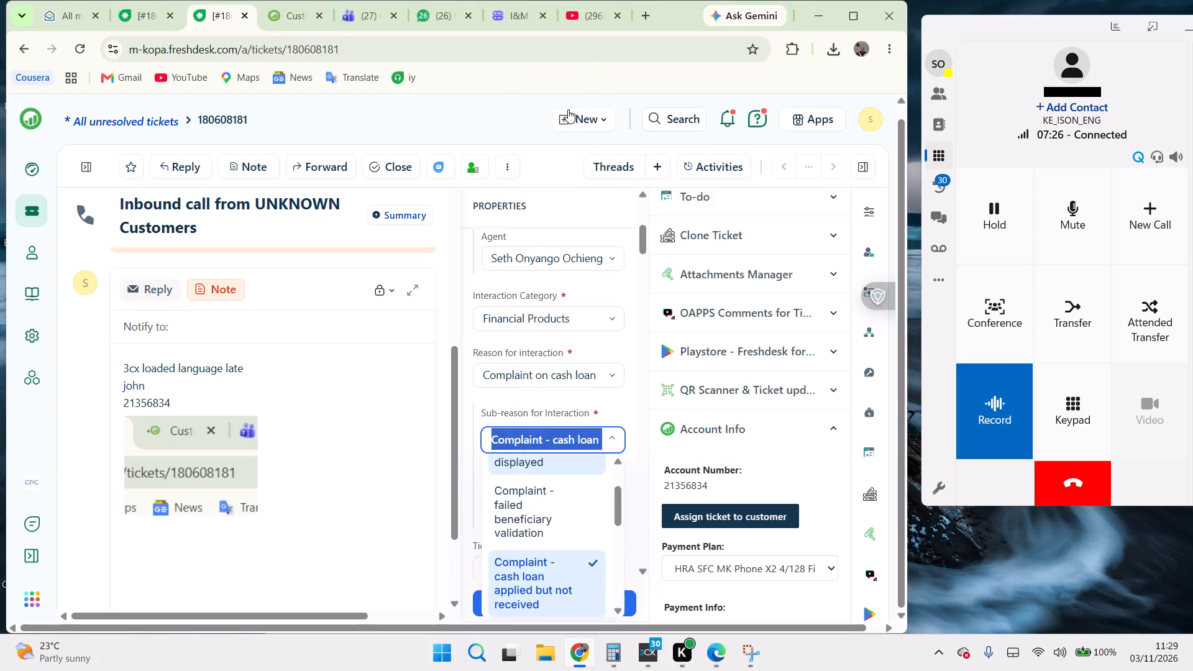
pyautogui.click(186, 402)
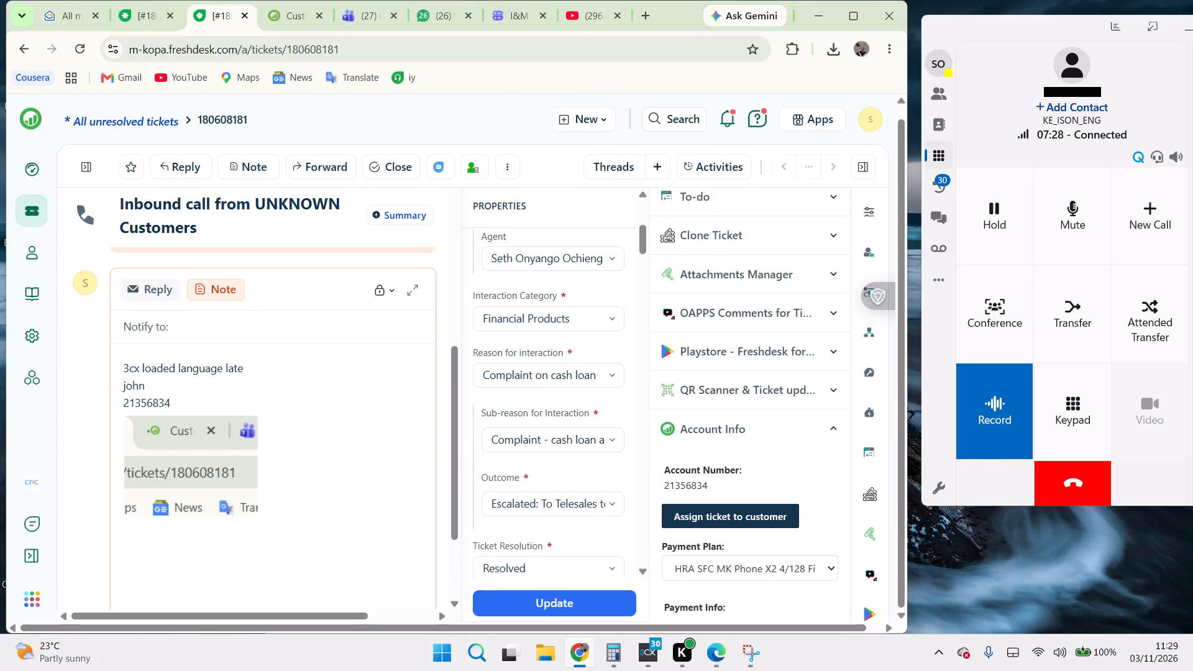
pyautogui.click(288, 528)
pyautogui.hotkey('ctrl', 'v')
# Set the outcome to Resolved: Incomplete interaction with the customer, and the ticket status to Pending.
pyautogui.scroll(-1, 365, 431)
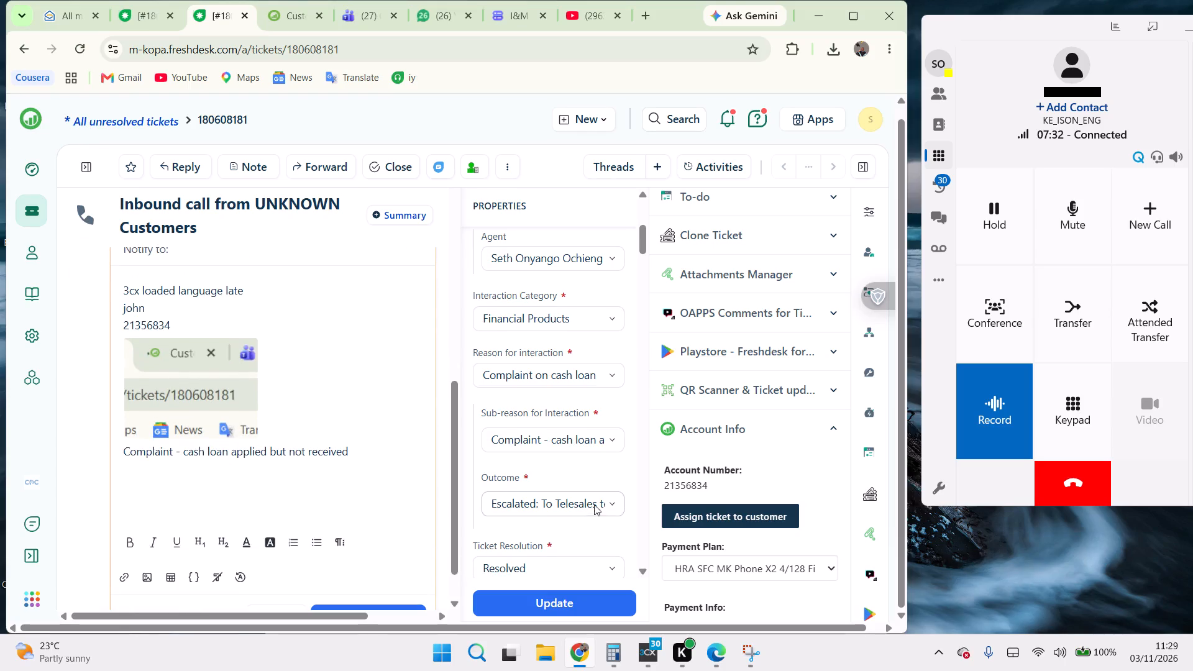
pyautogui.scroll(-1, 594, 504)
pyautogui.click(557, 430)
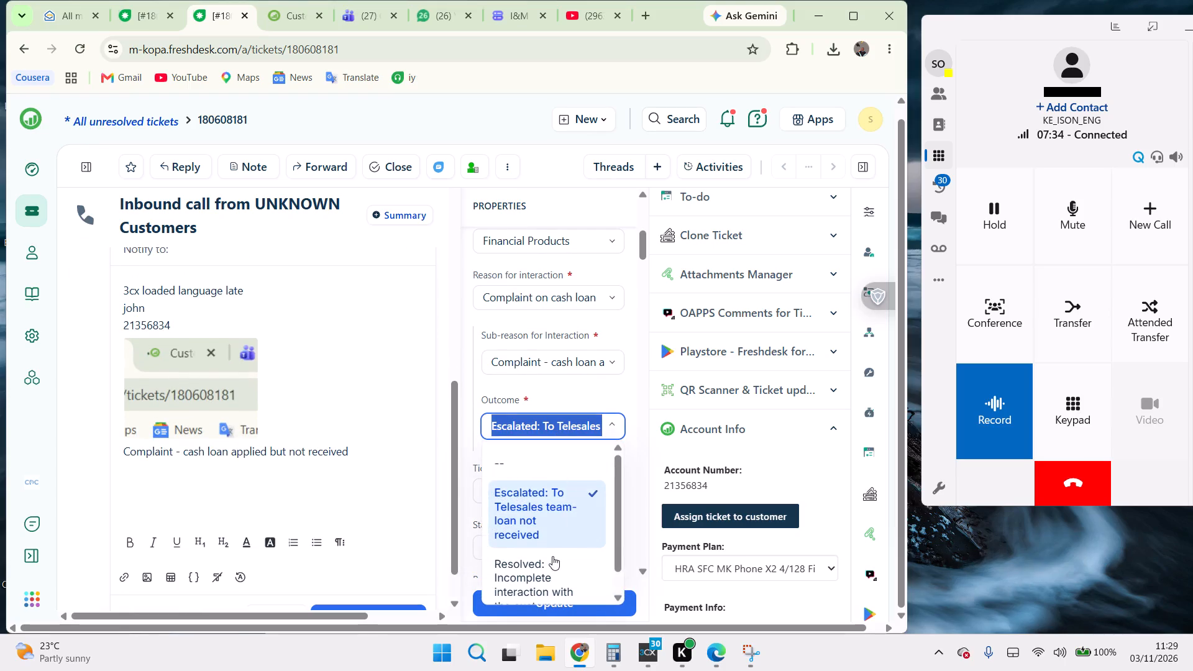
pyautogui.click(549, 563)
pyautogui.click(532, 539)
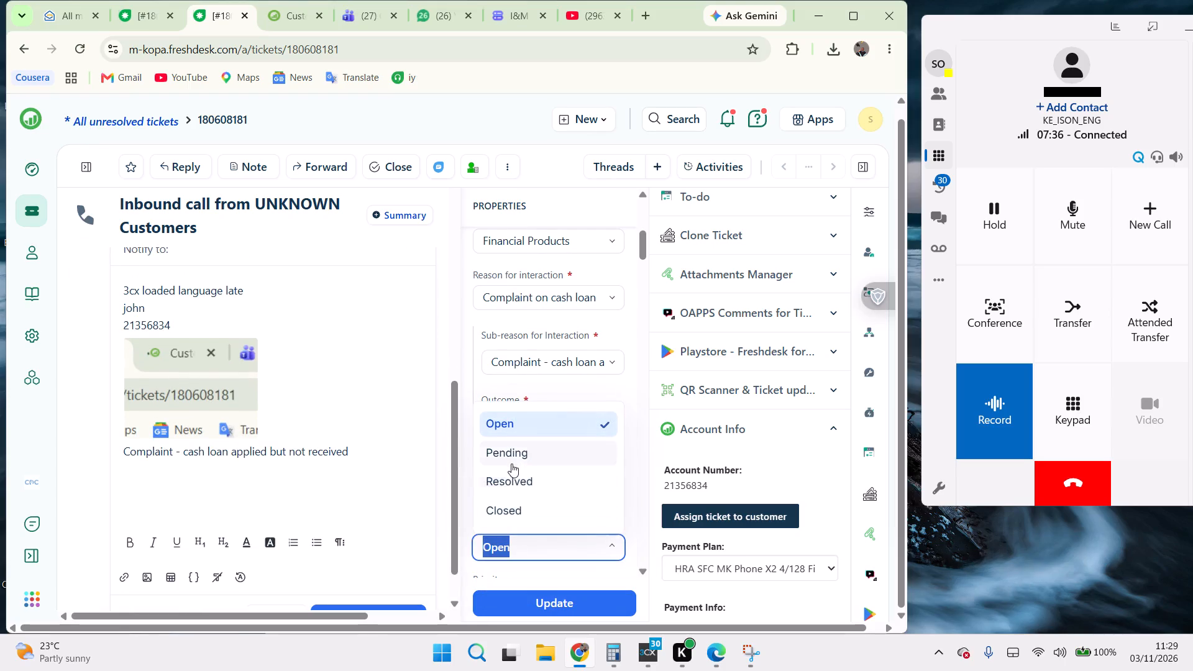
pyautogui.click(511, 461)
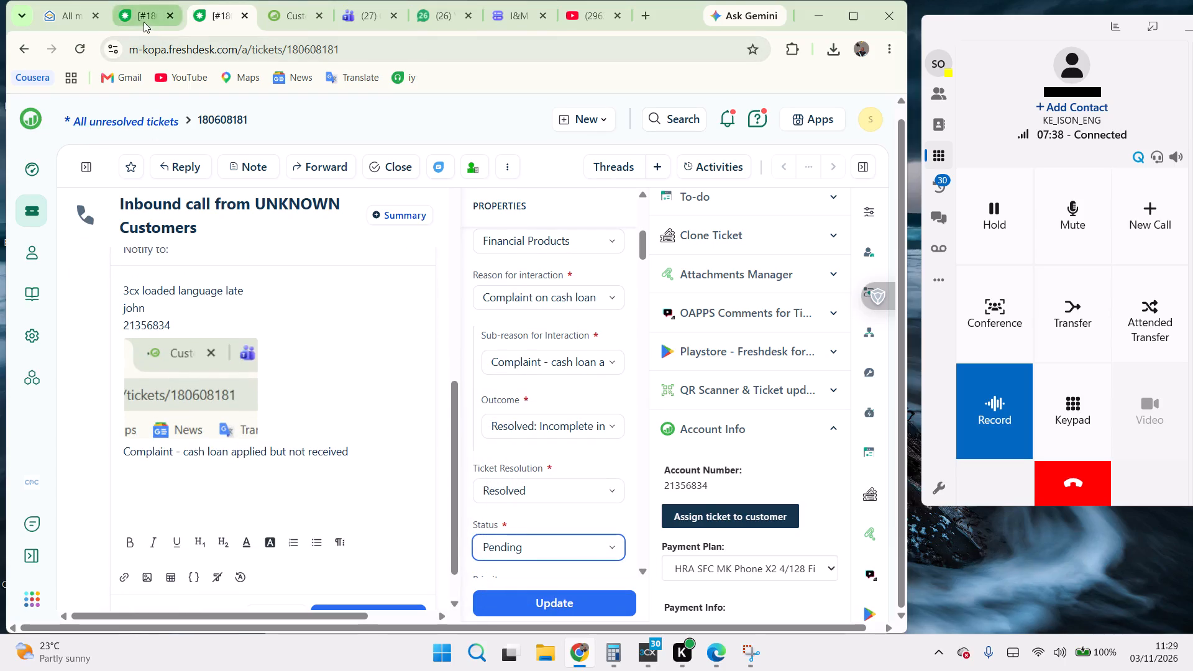
pyautogui.click(144, 22)
pyautogui.scroll(2, 140, 398)
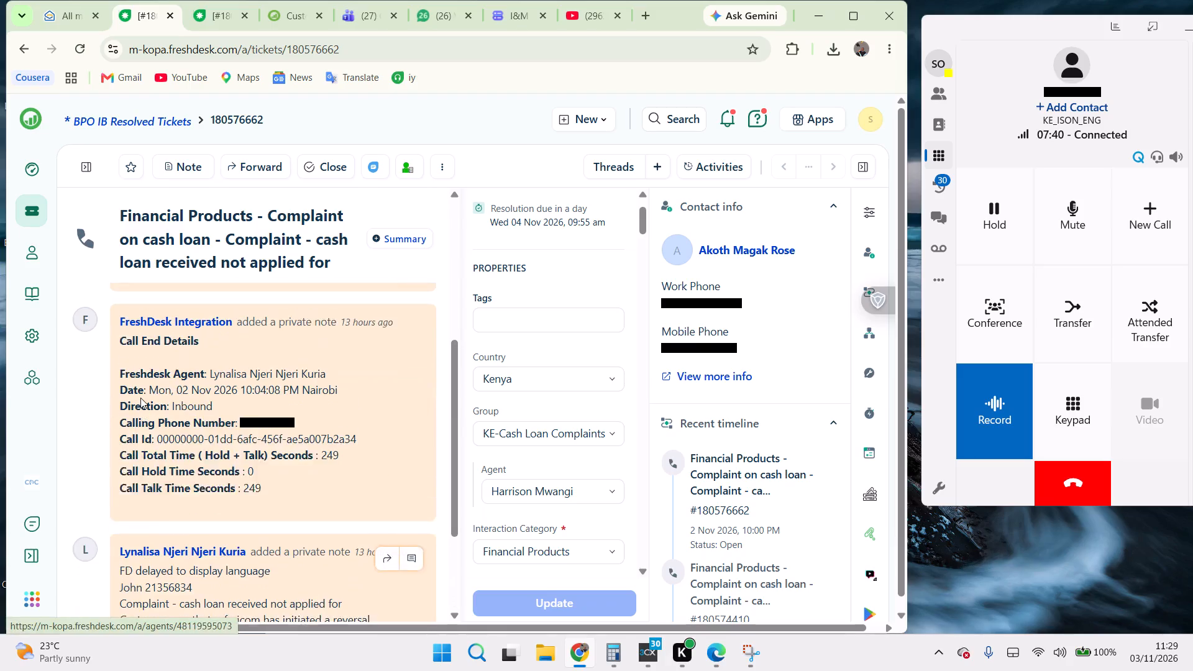
pyautogui.scroll(2, 140, 398)
pyautogui.scroll(-6, 140, 398)
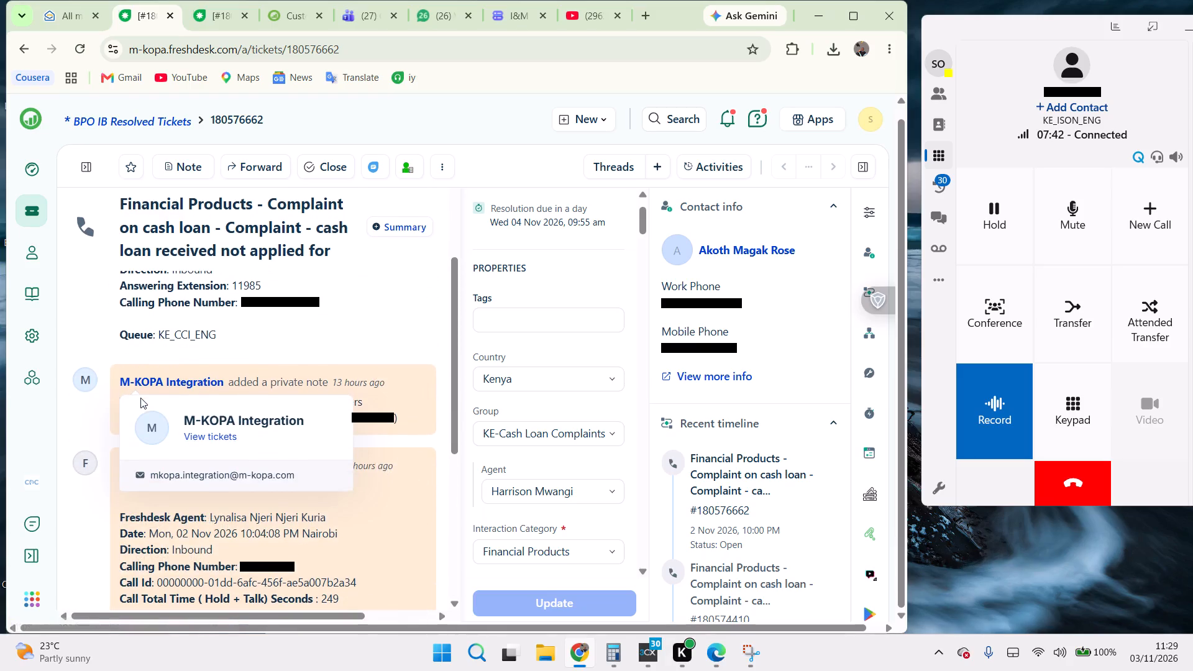
pyautogui.scroll(-3, 217, 337)
pyautogui.scroll(1, 218, 337)
pyautogui.scroll(1, 270, 352)
pyautogui.scroll(-3, 270, 352)
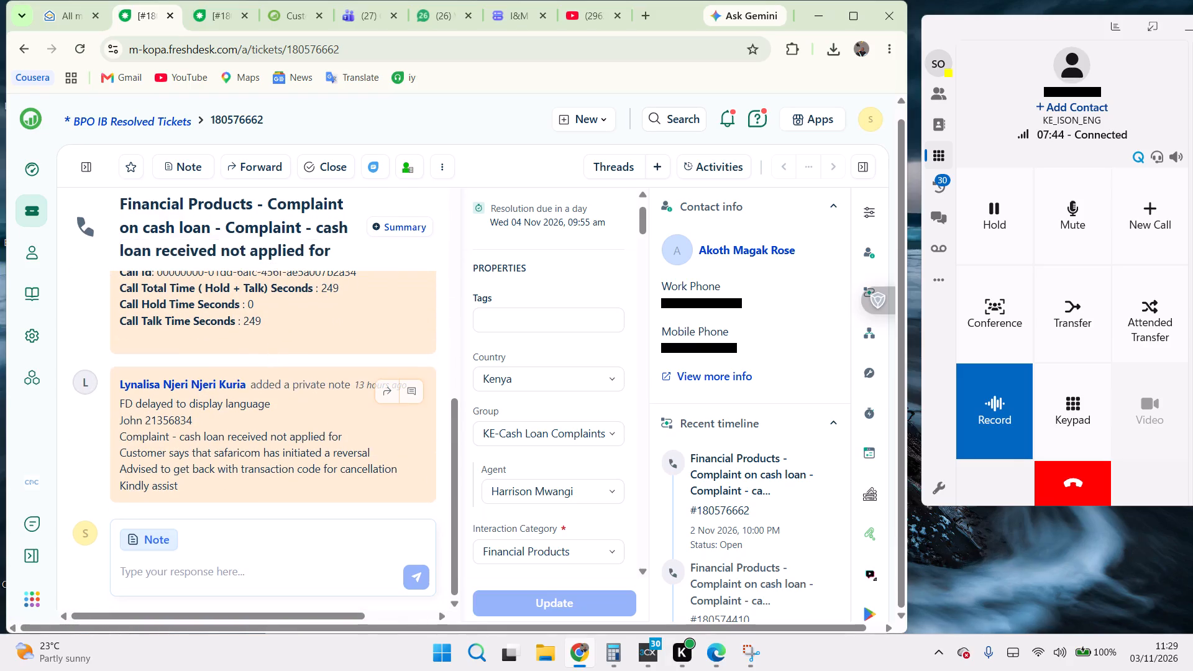
pyautogui.moveTo(121, 400); pyautogui.dragTo(220, 476)
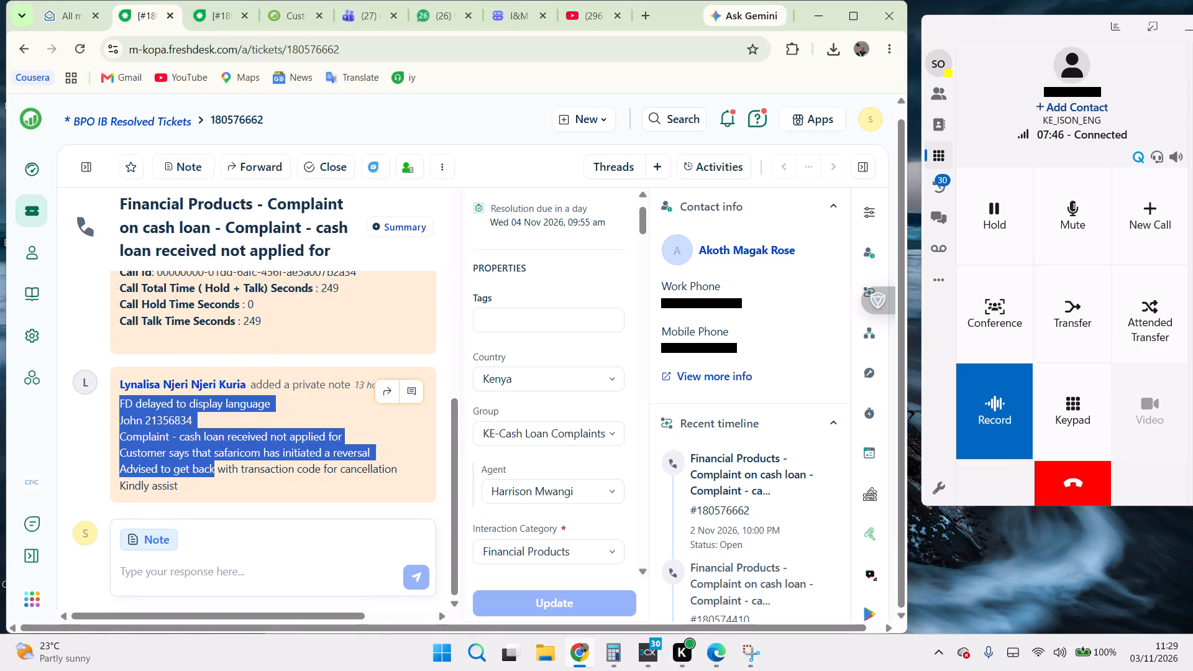
pyautogui.moveTo(220, 476); pyautogui.dragTo(251, 482)
pyautogui.rightClick(251, 482)
pyautogui.click(306, 298)
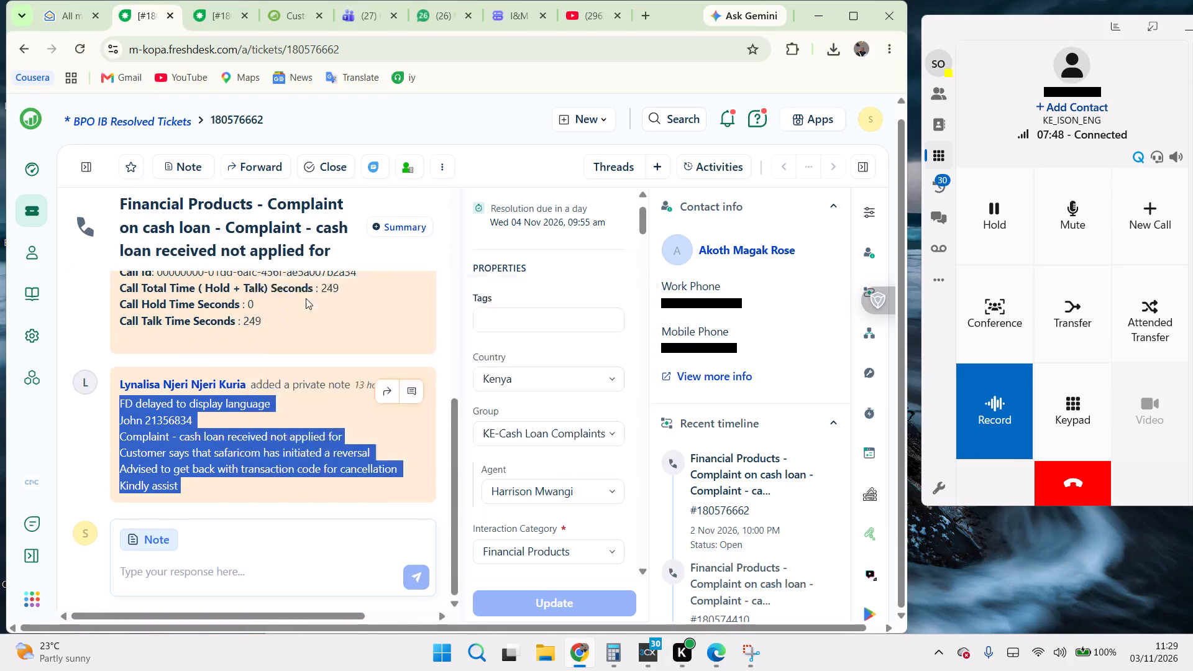
pyautogui.click(213, 12)
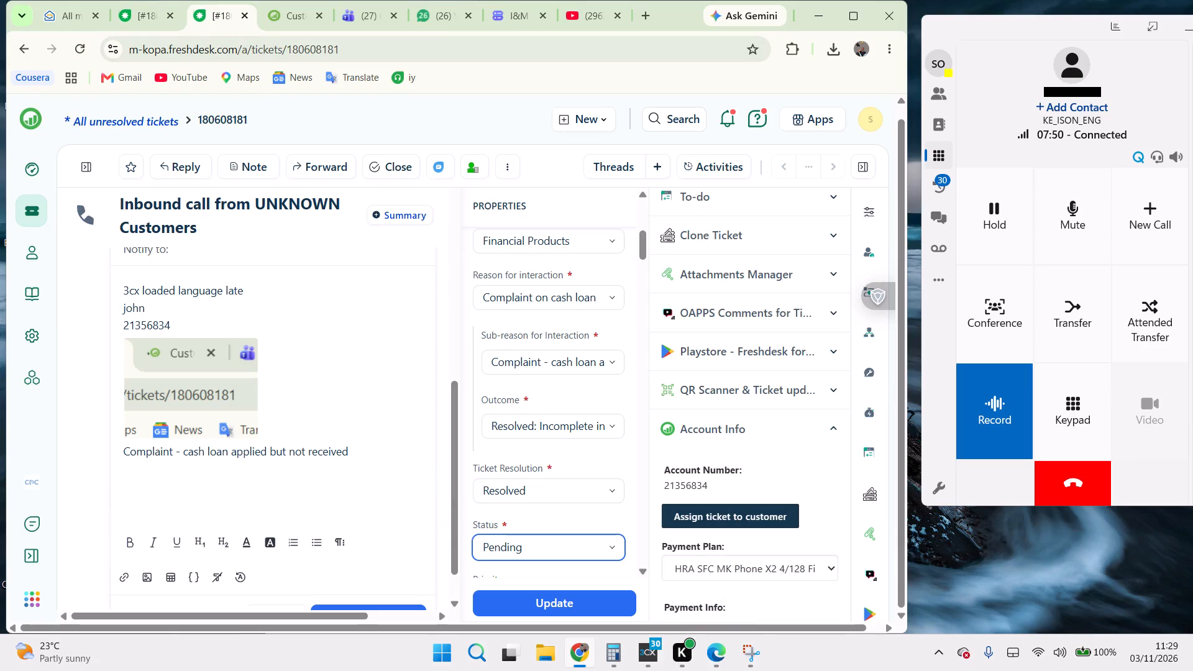
pyautogui.click(362, 453)
pyautogui.press('Return')
pyautogui.hotkey('ctrl', 'v')
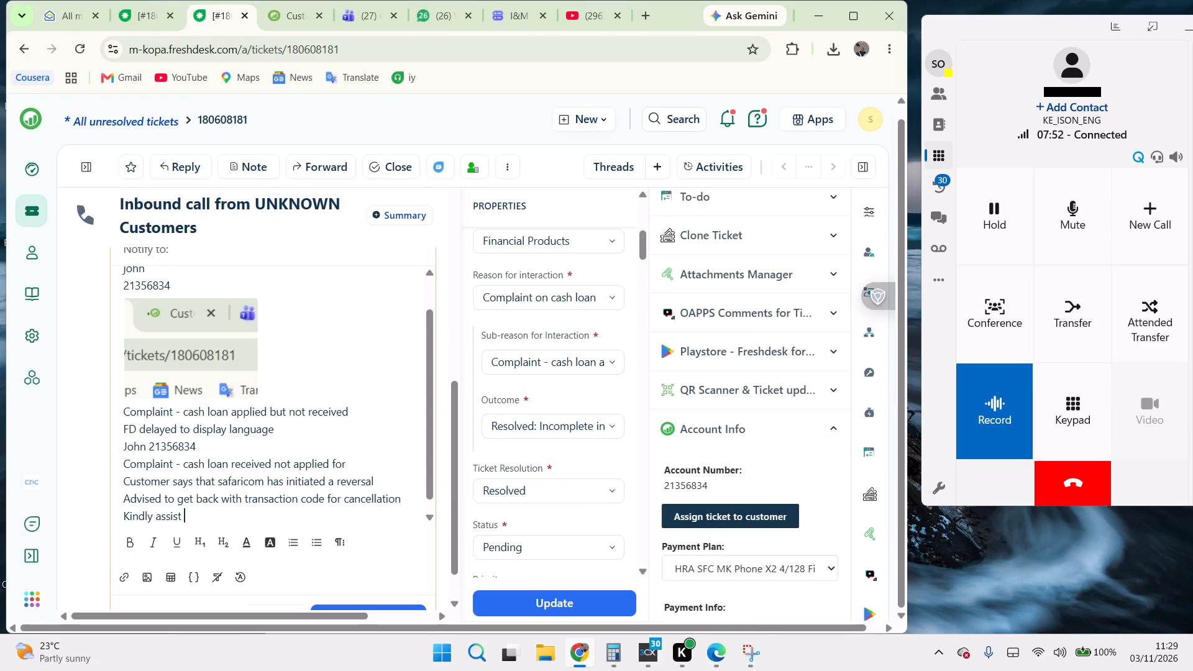
pyautogui.scroll(-9, 362, 453)
pyautogui.scroll(-2, 447, 439)
pyautogui.scroll(-1, 391, 555)
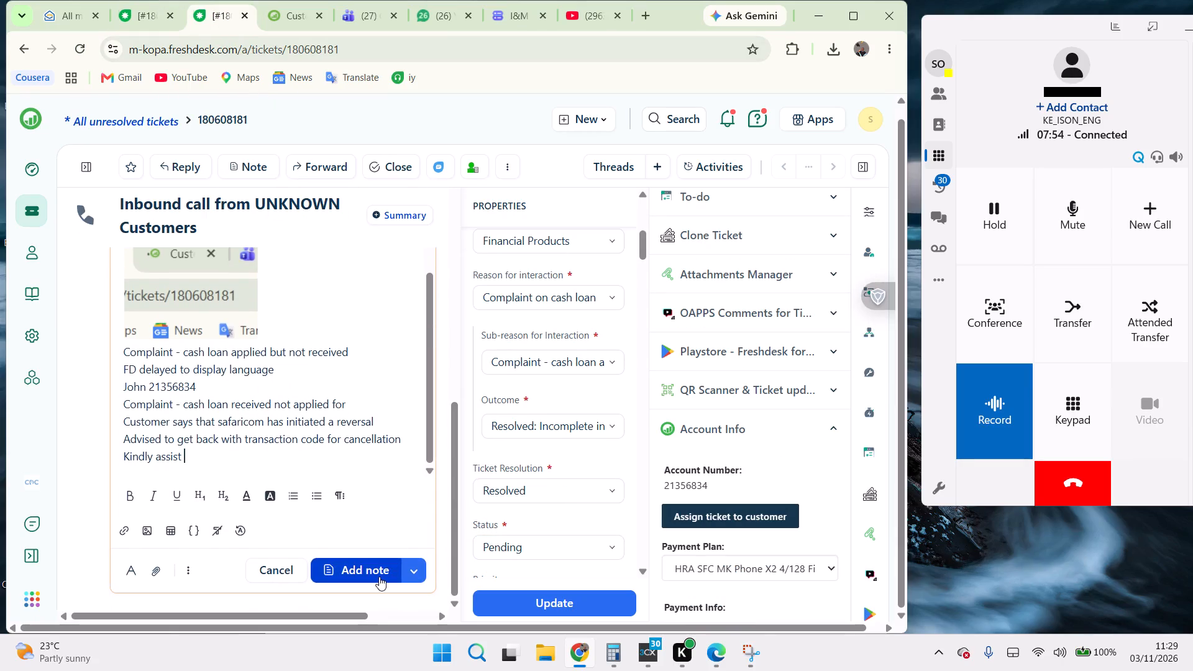
pyautogui.click(379, 577)
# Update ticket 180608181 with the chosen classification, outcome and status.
pyautogui.click(536, 603)
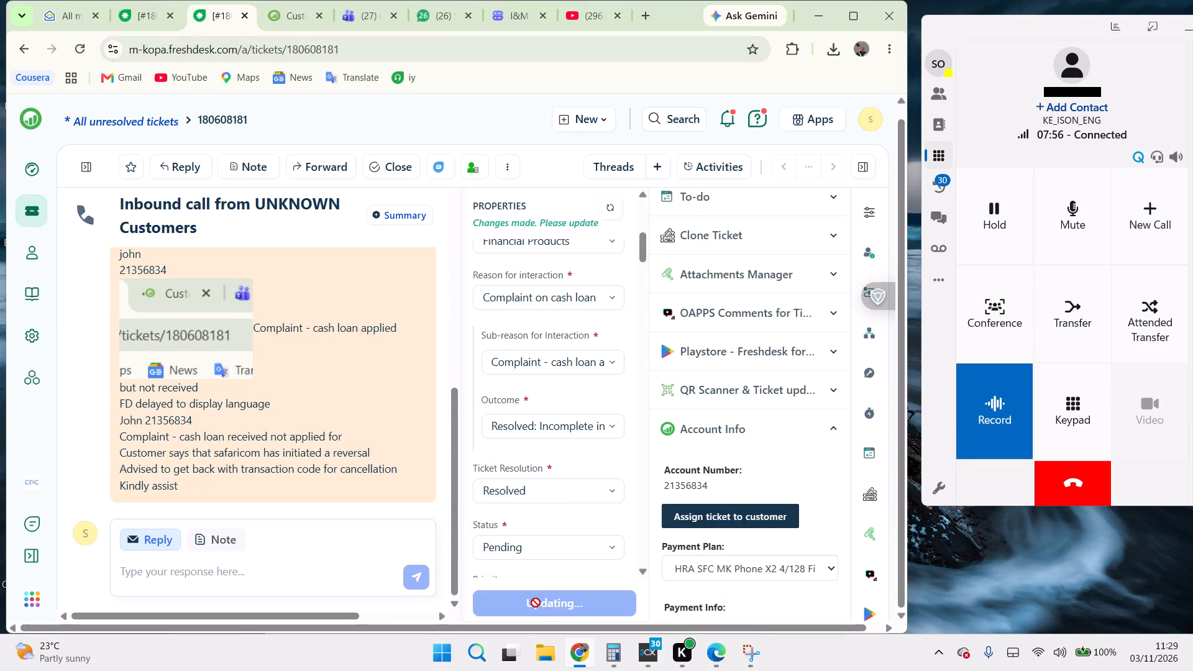
pyautogui.click(38, 482)
pyautogui.click(38, 482)
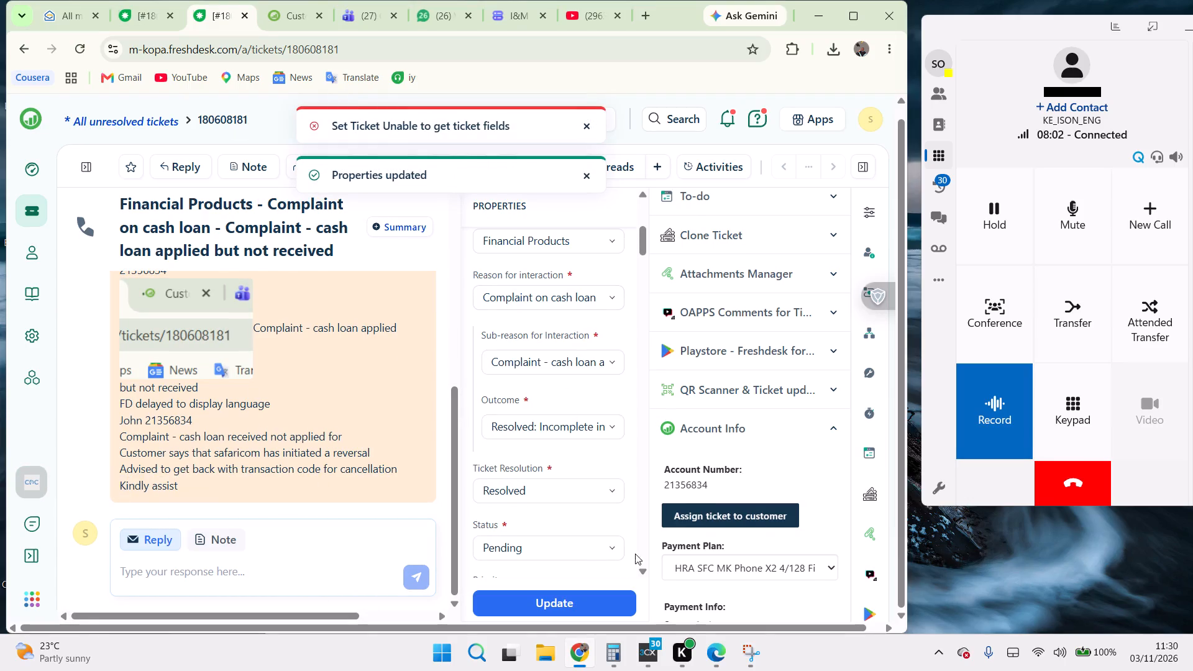
pyautogui.click(564, 598)
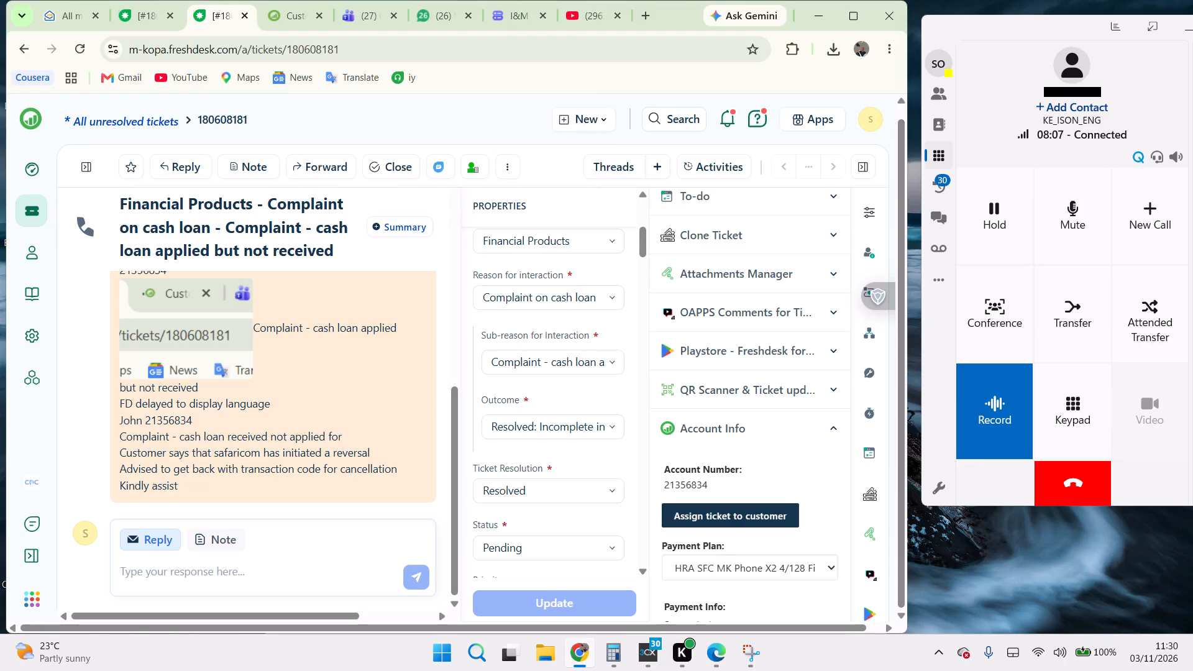
pyautogui.scroll(1, 296, 411)
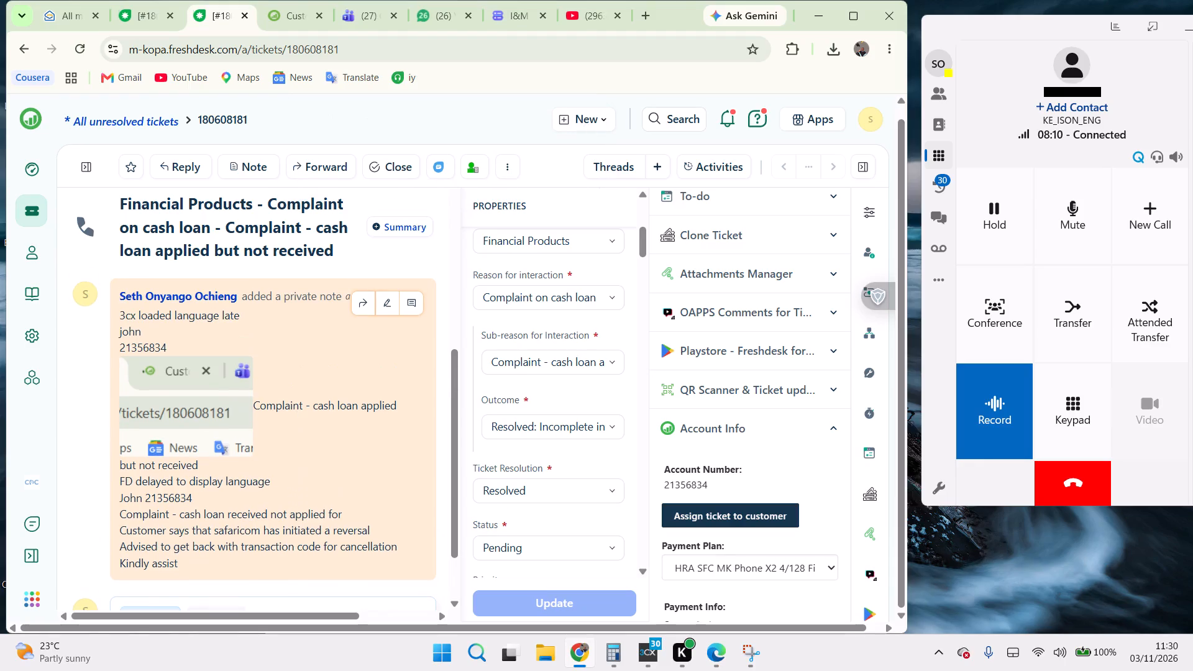
pyautogui.scroll(1, 296, 411)
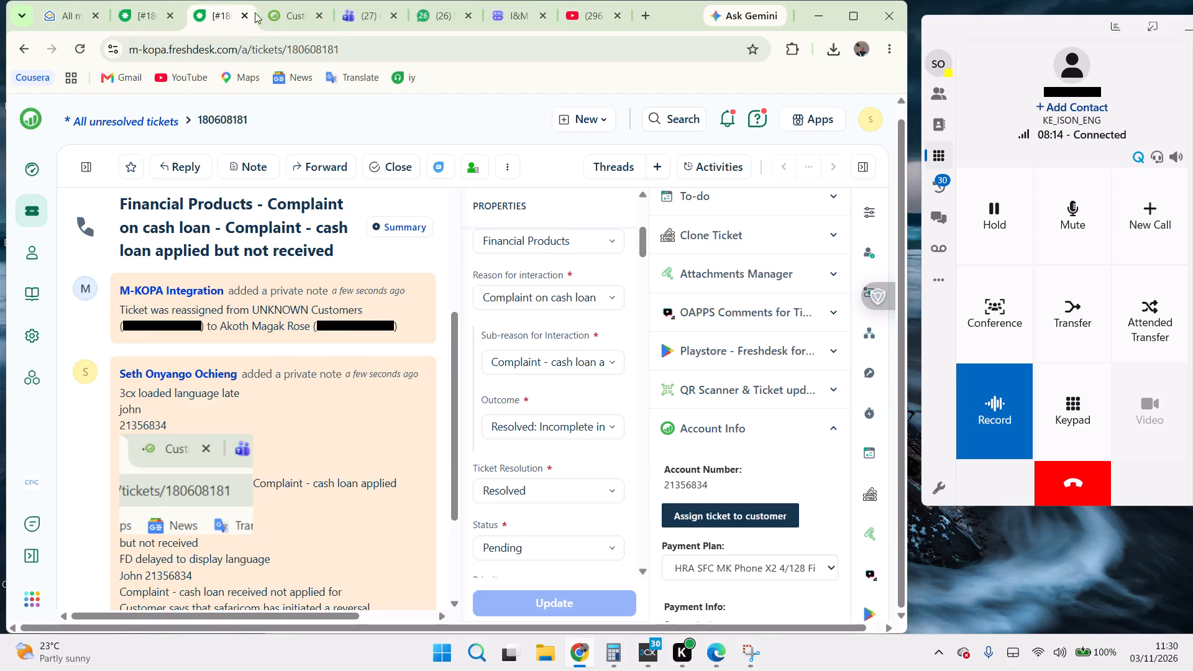
pyautogui.click(272, 14)
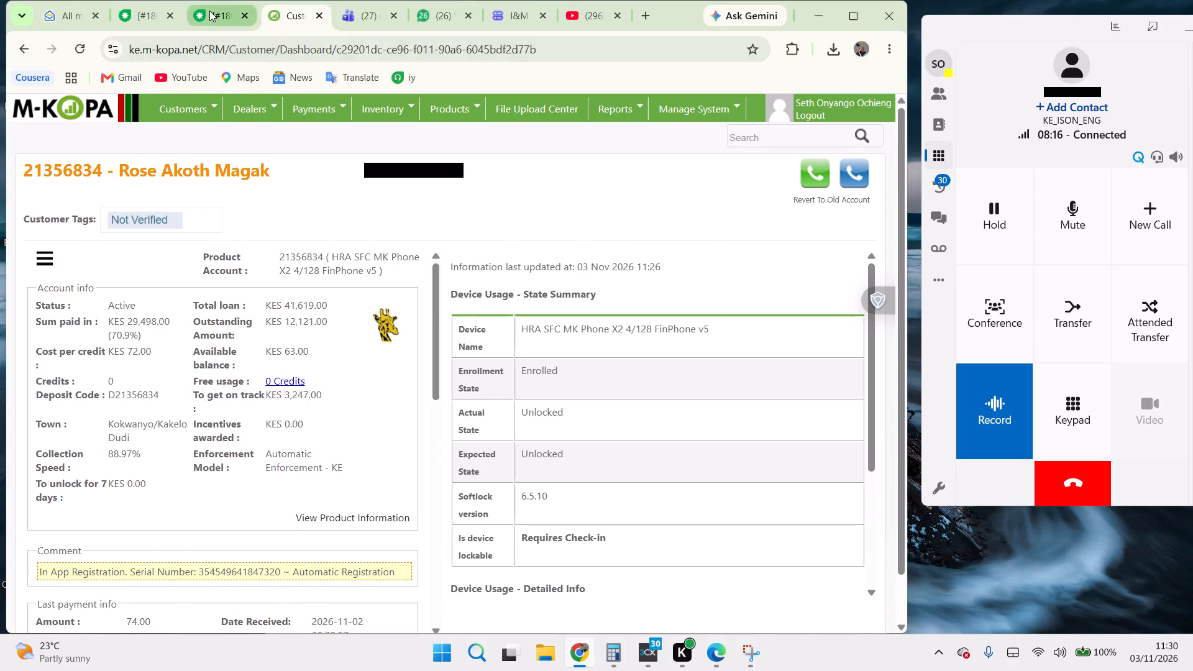
pyautogui.click(209, 11)
pyautogui.click(146, 14)
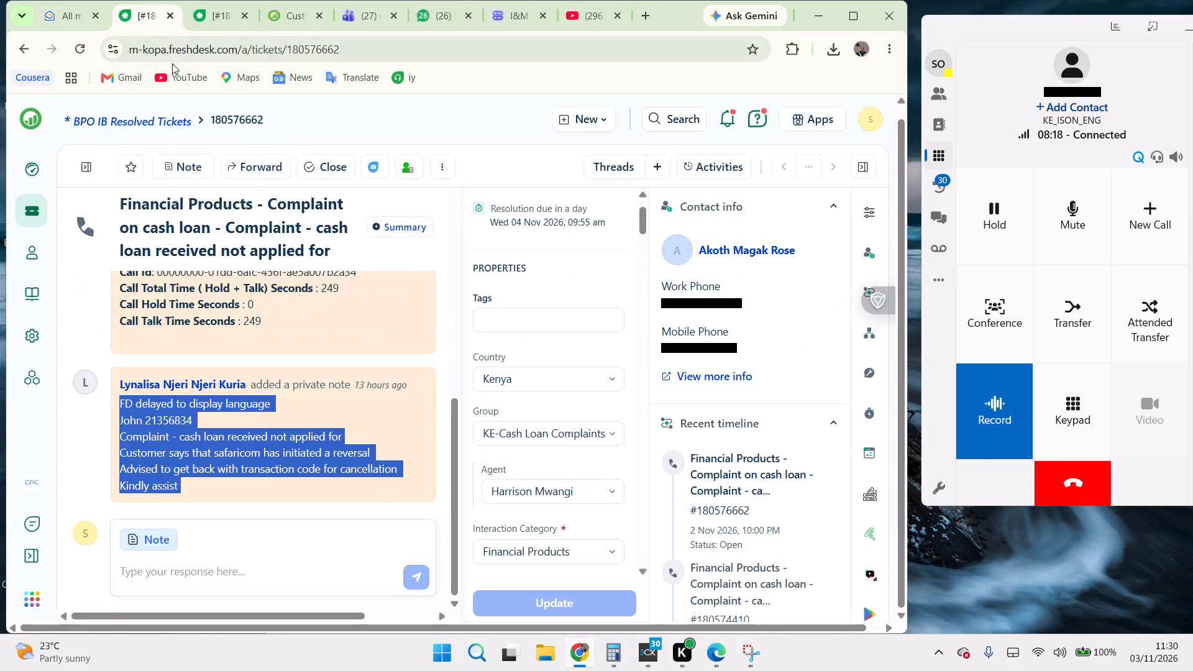
pyautogui.click(37, 476)
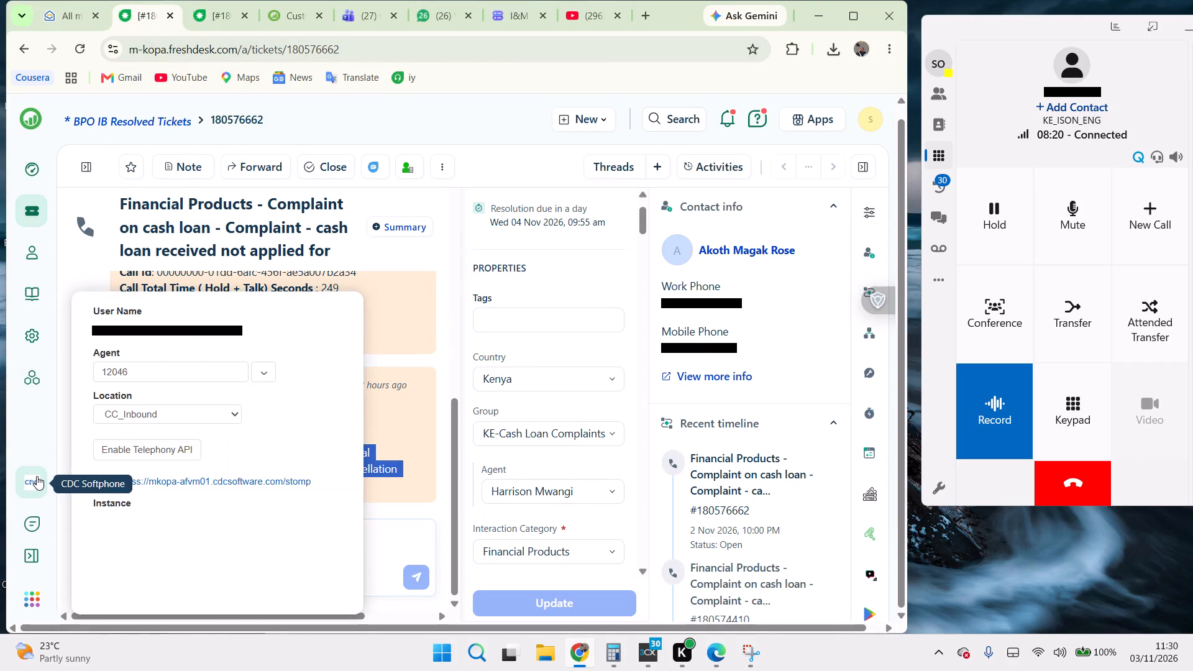
pyautogui.click(37, 476)
pyautogui.click(37, 476)
pyautogui.click(112, 445)
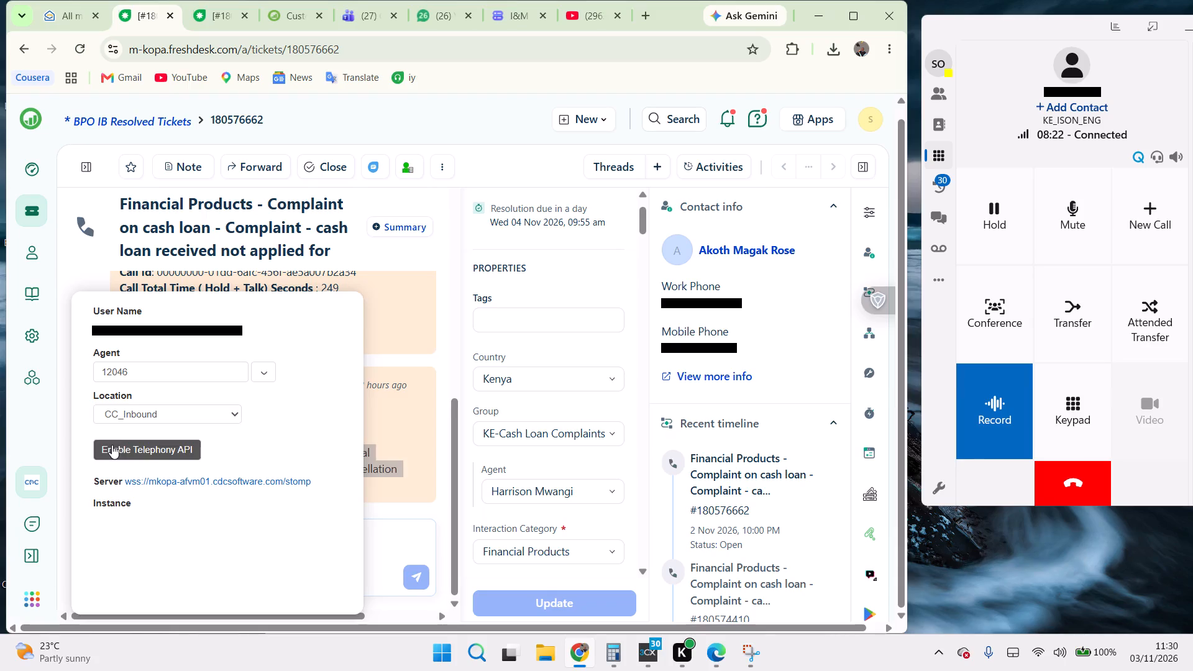
pyautogui.click(216, 12)
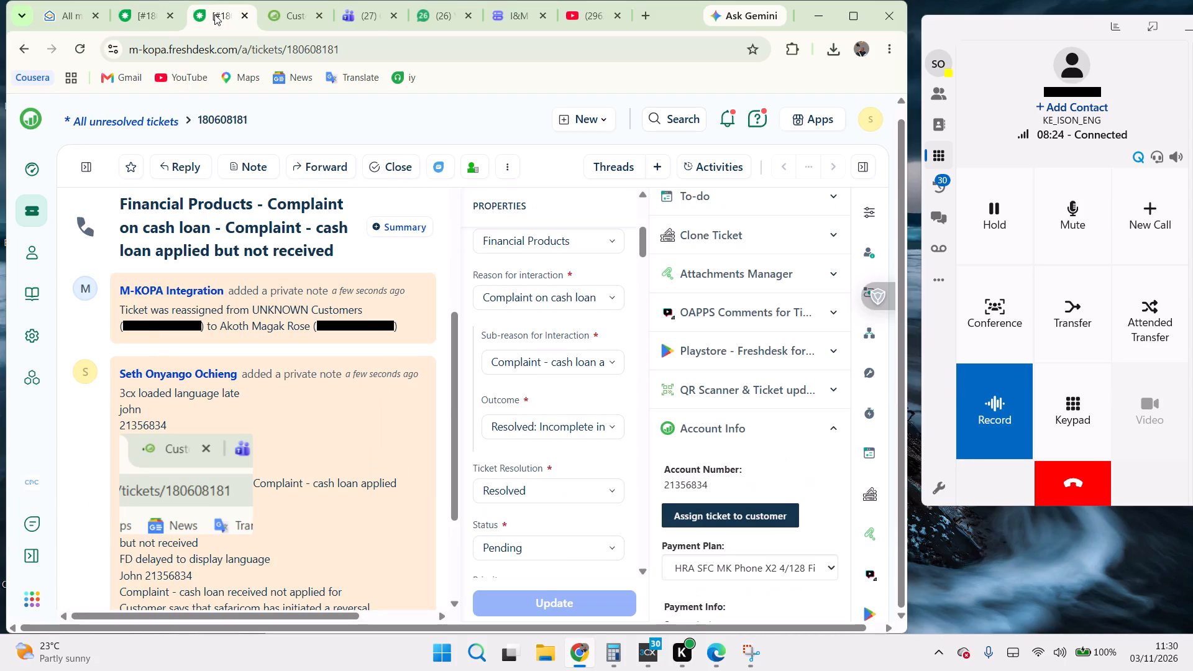
pyautogui.scroll(-2, 234, 413)
pyautogui.scroll(1, 234, 413)
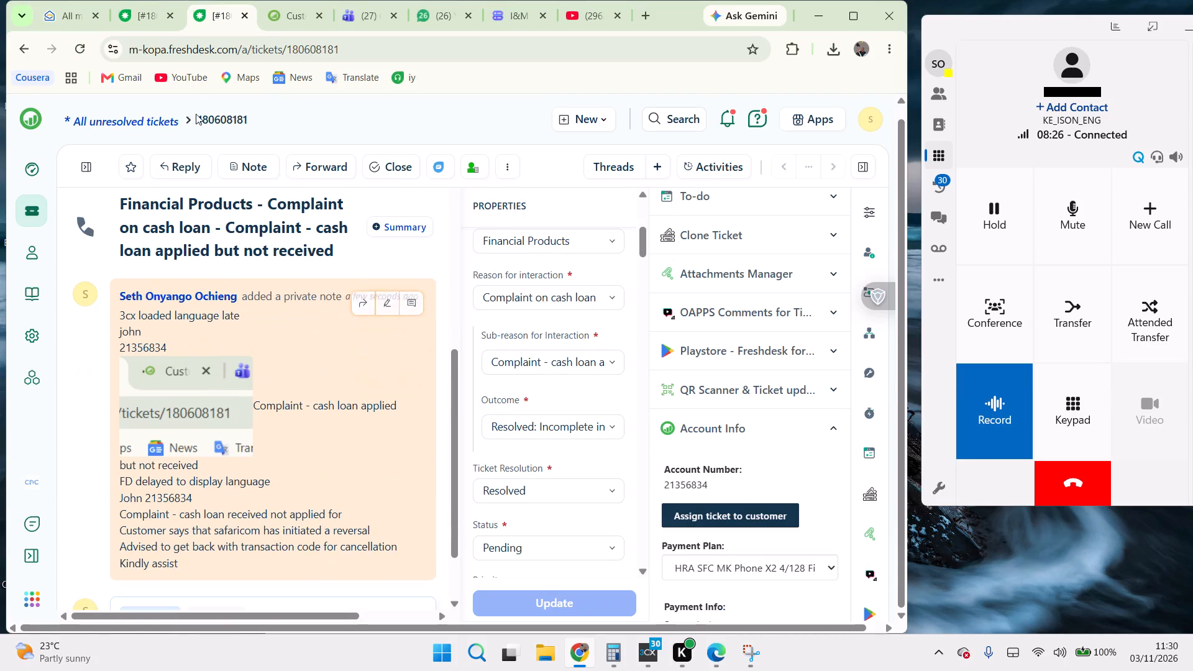
pyautogui.click(144, 16)
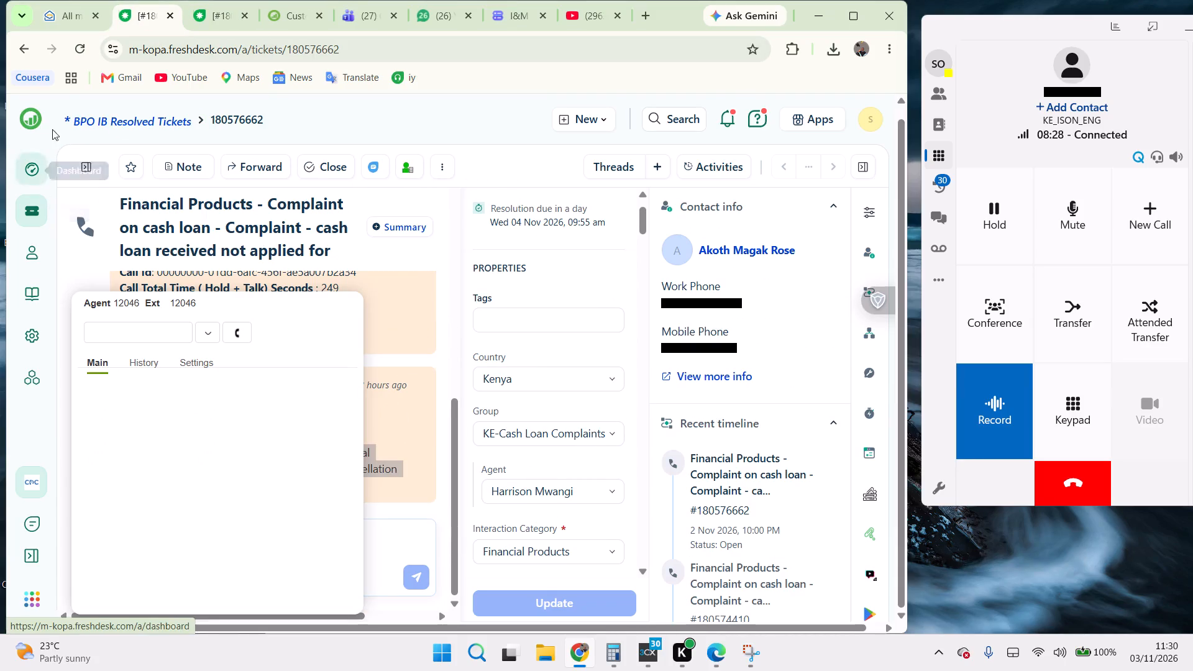
pyautogui.click(85, 47)
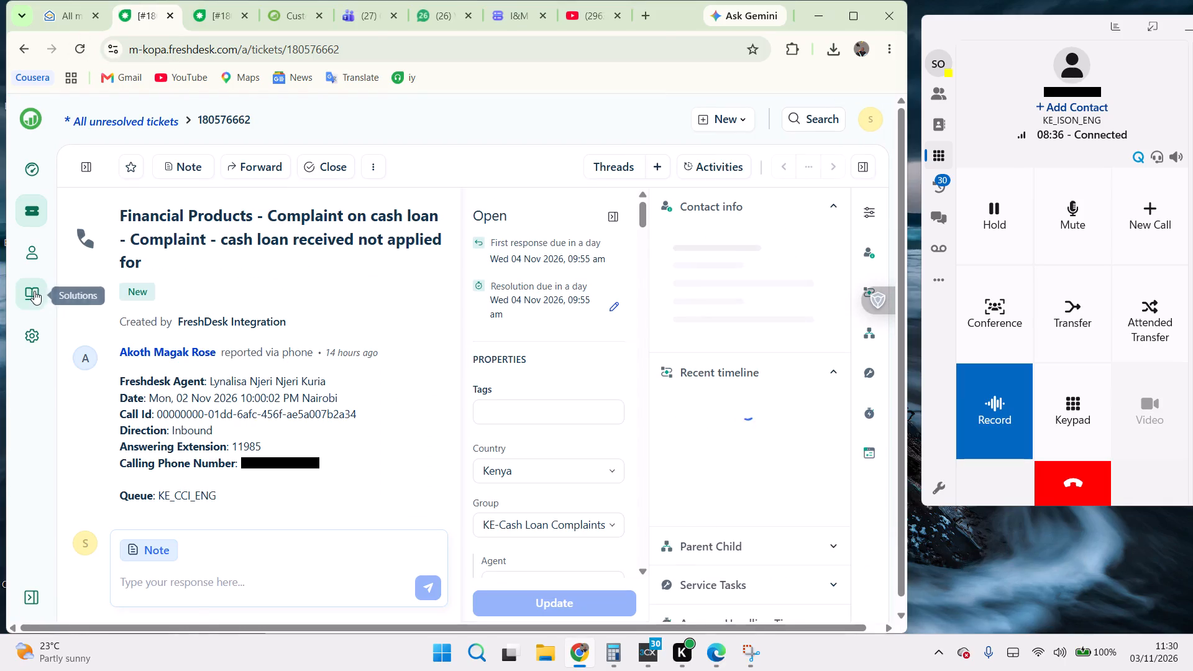
pyautogui.click(34, 291)
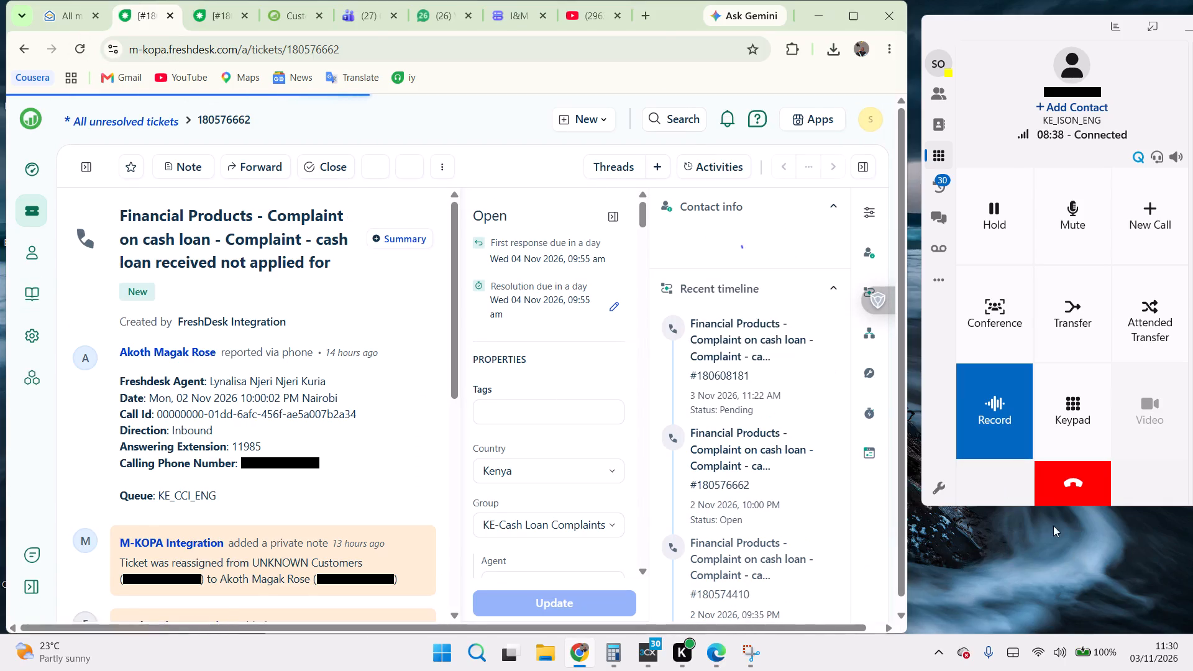
# End the connected KE_ISON_ENG call in the 3CX softphone.
pyautogui.click(1059, 482)
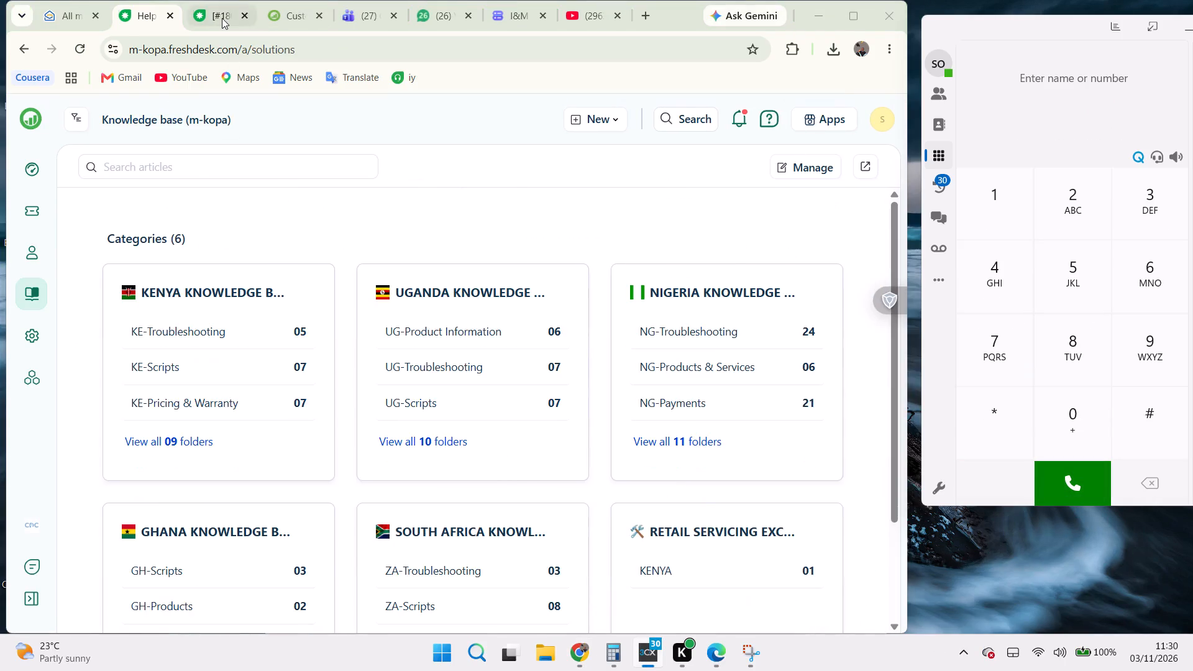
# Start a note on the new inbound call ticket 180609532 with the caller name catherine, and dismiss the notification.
pyautogui.click(222, 18)
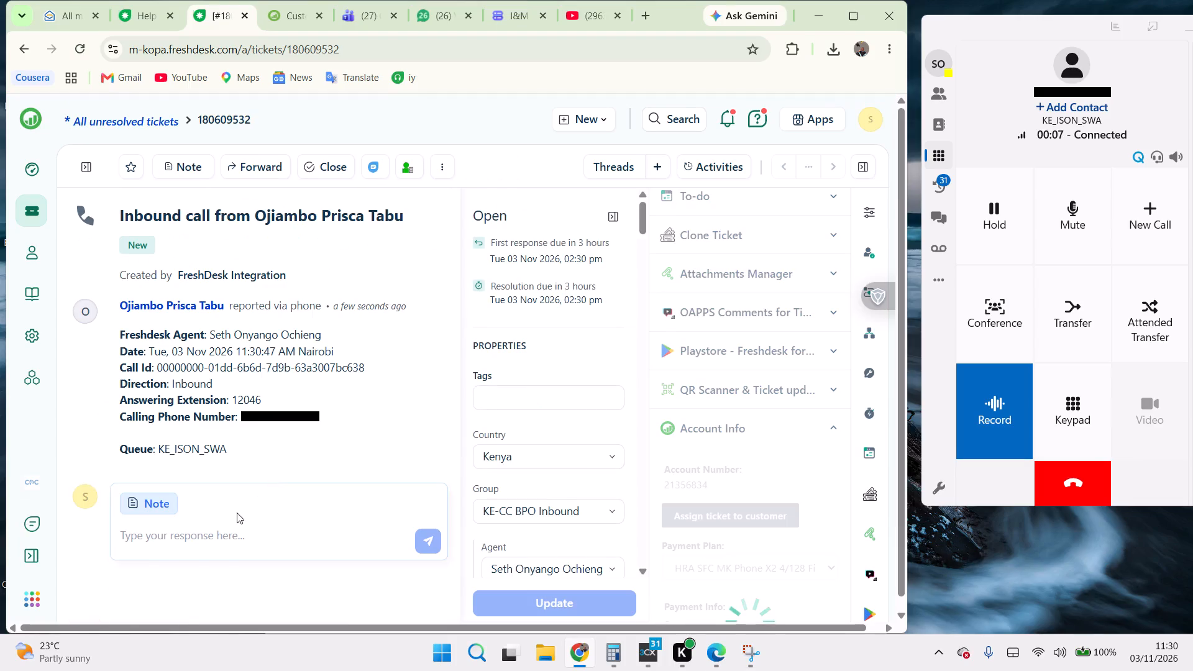
pyautogui.click(31, 478)
pyautogui.click(31, 478)
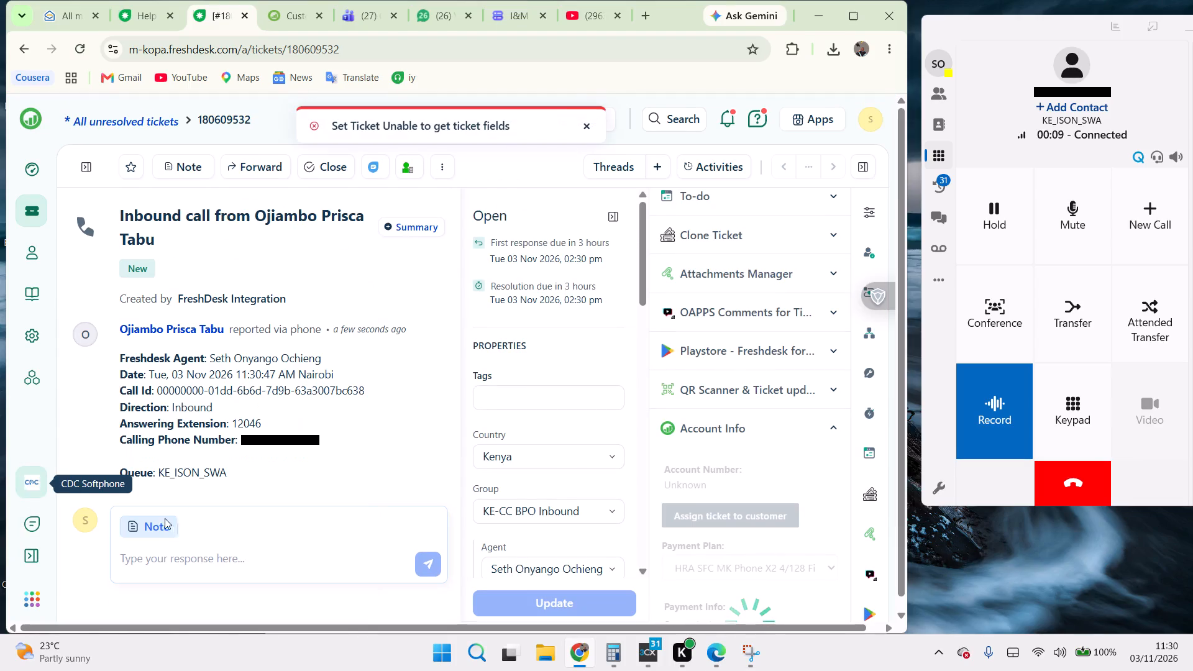
pyautogui.click(164, 529)
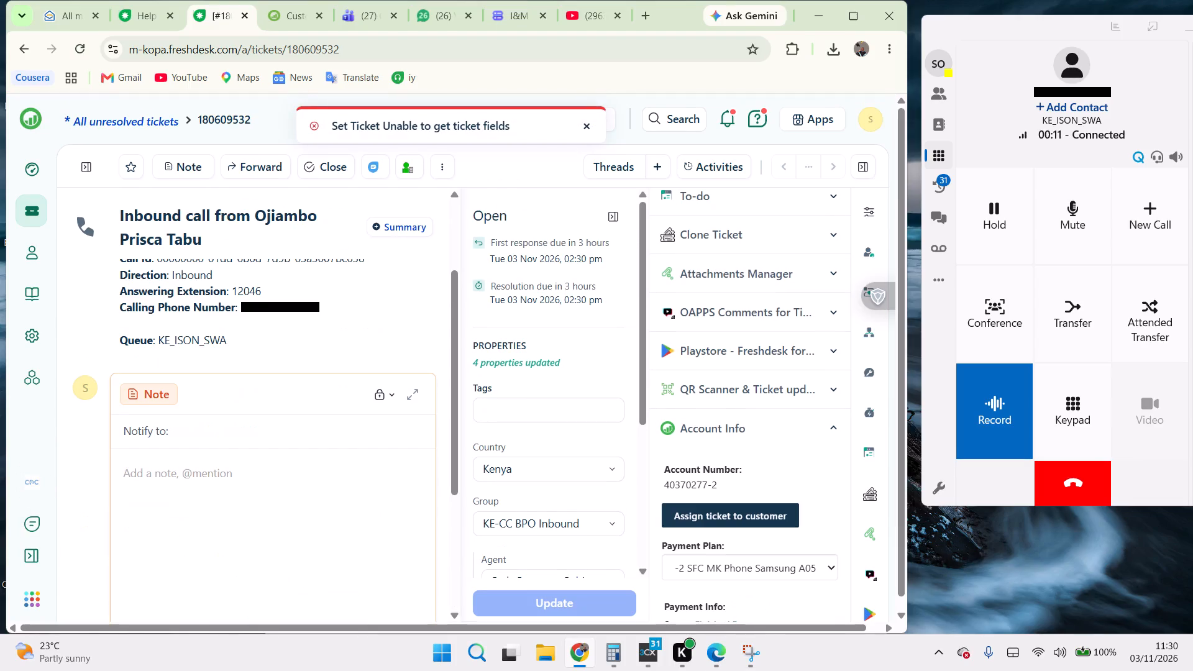
pyautogui.scroll(-2, 193, 485)
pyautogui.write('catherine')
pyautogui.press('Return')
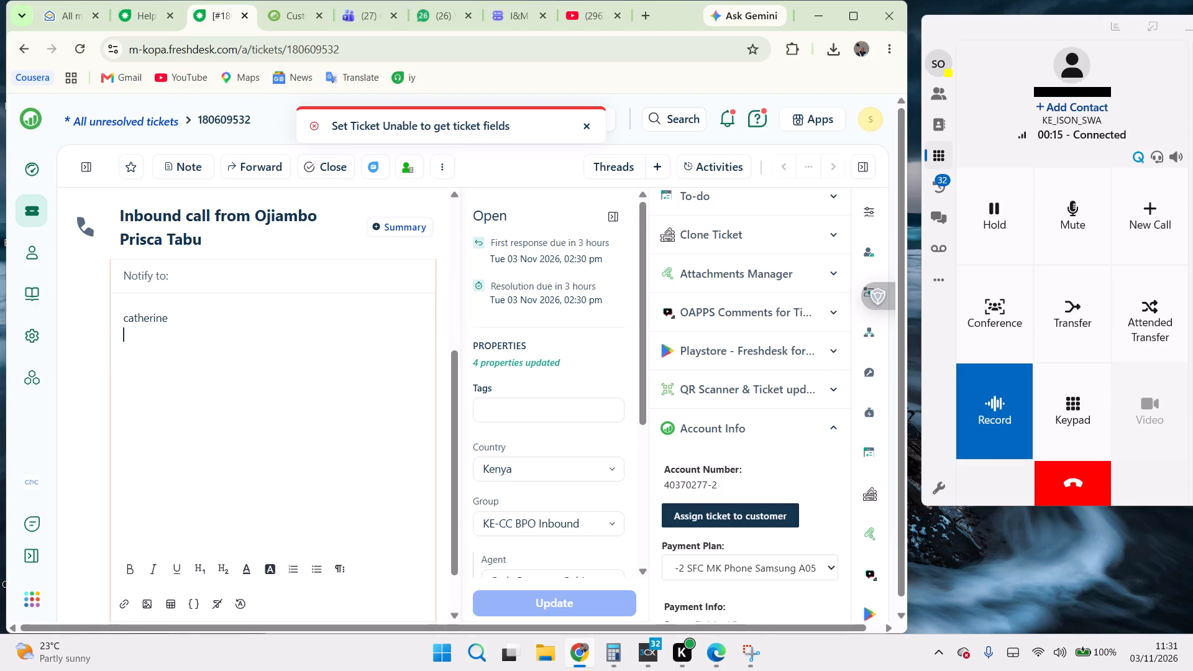
pyautogui.click(586, 121)
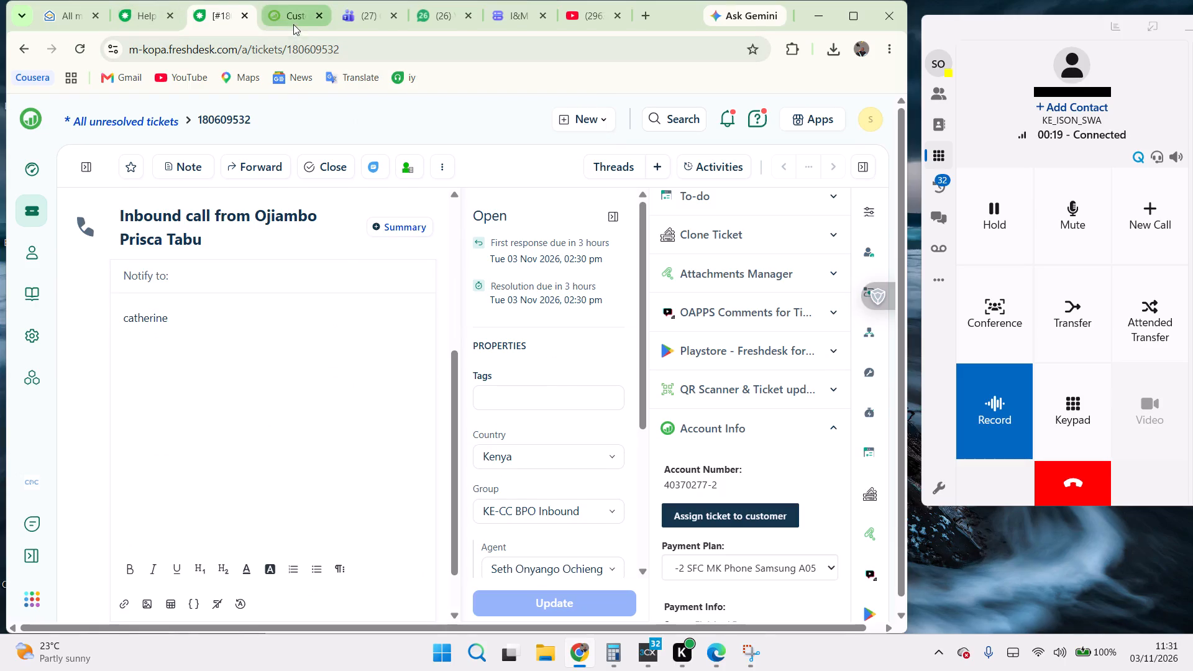
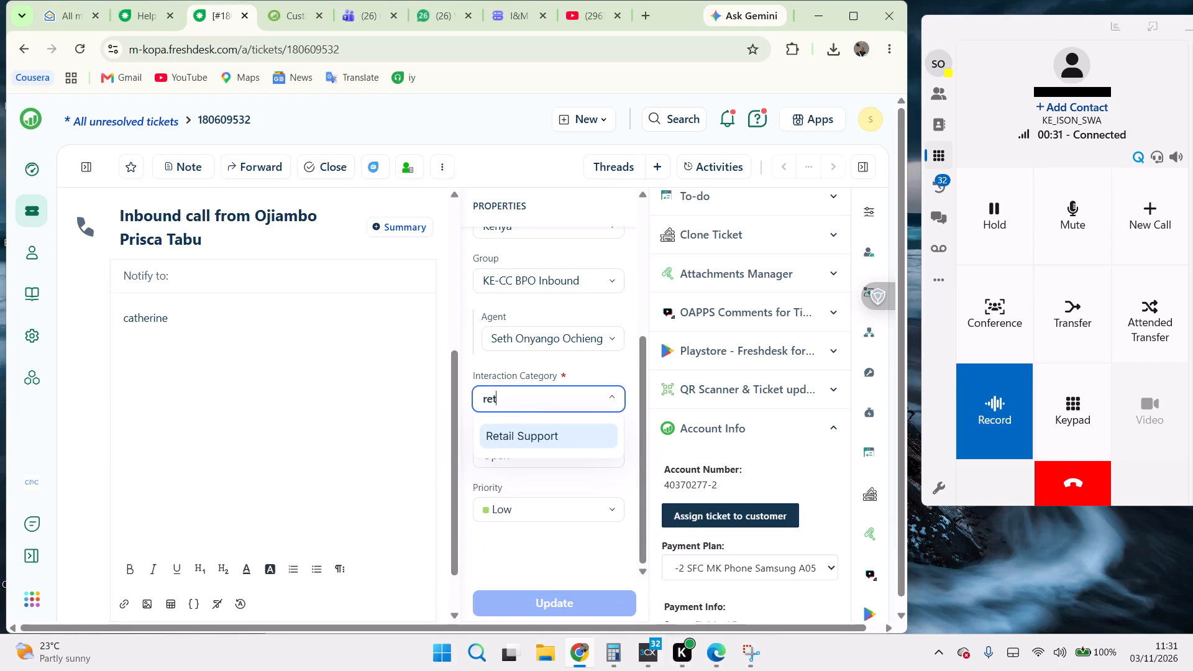
# Classify the inbound call ticket with interaction category Retail Support and reason Customer activation follow-up.
pyautogui.write('ail')
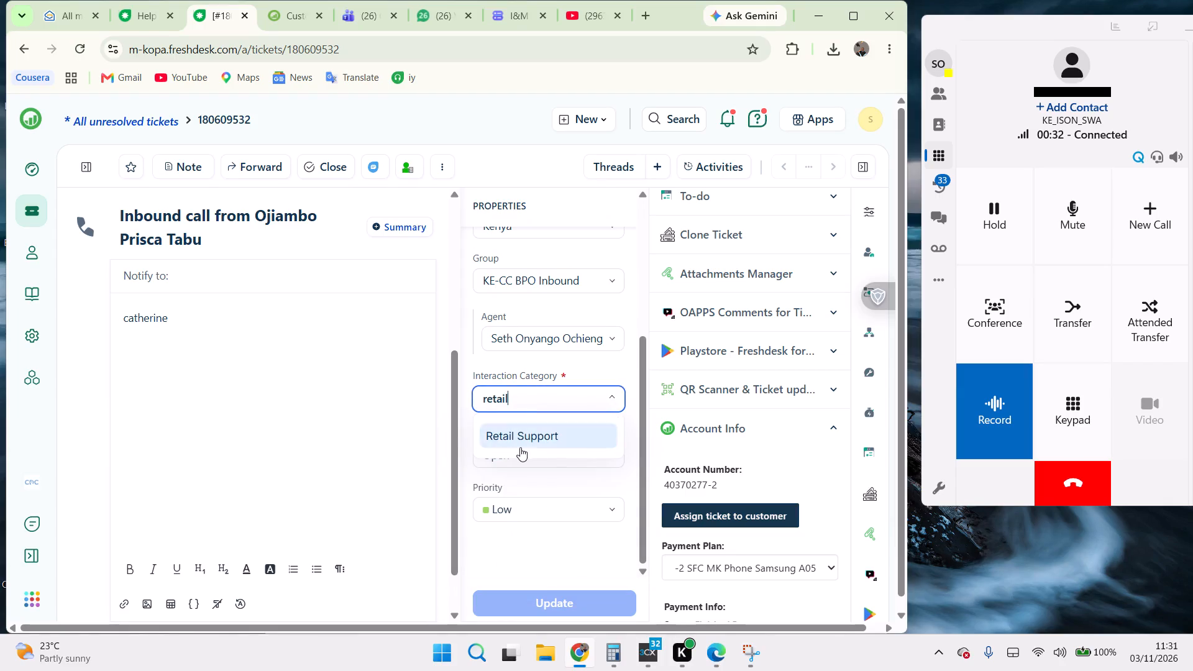
pyautogui.click(528, 440)
pyautogui.click(535, 463)
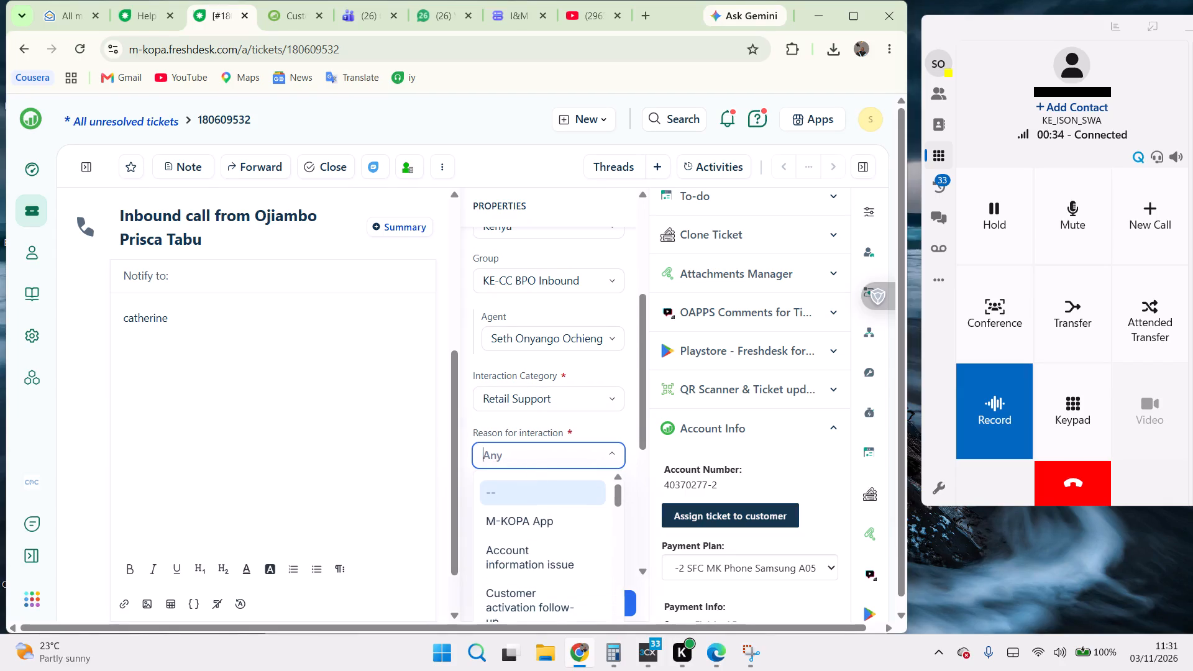
pyautogui.press('a')
pyautogui.press('c')
pyautogui.write('ti')
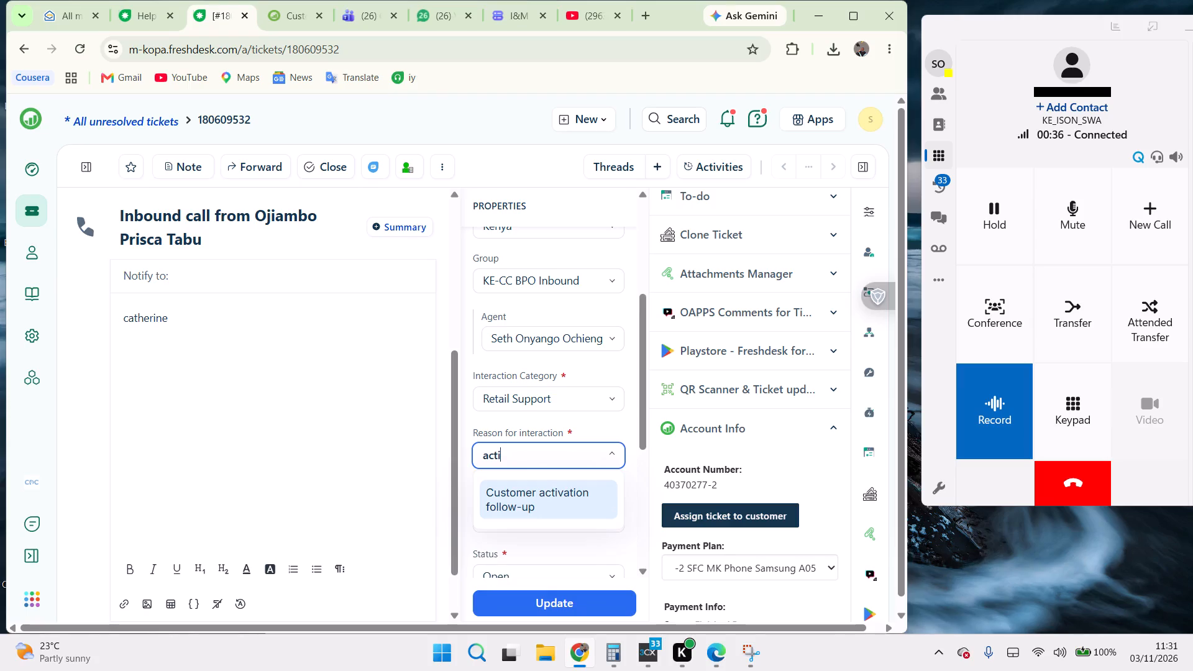
pyautogui.click(533, 503)
# Set the sub-reason for interaction to Paused screening follow up and choose the outcome beginning "Resolved: Screening".
pyautogui.click(549, 515)
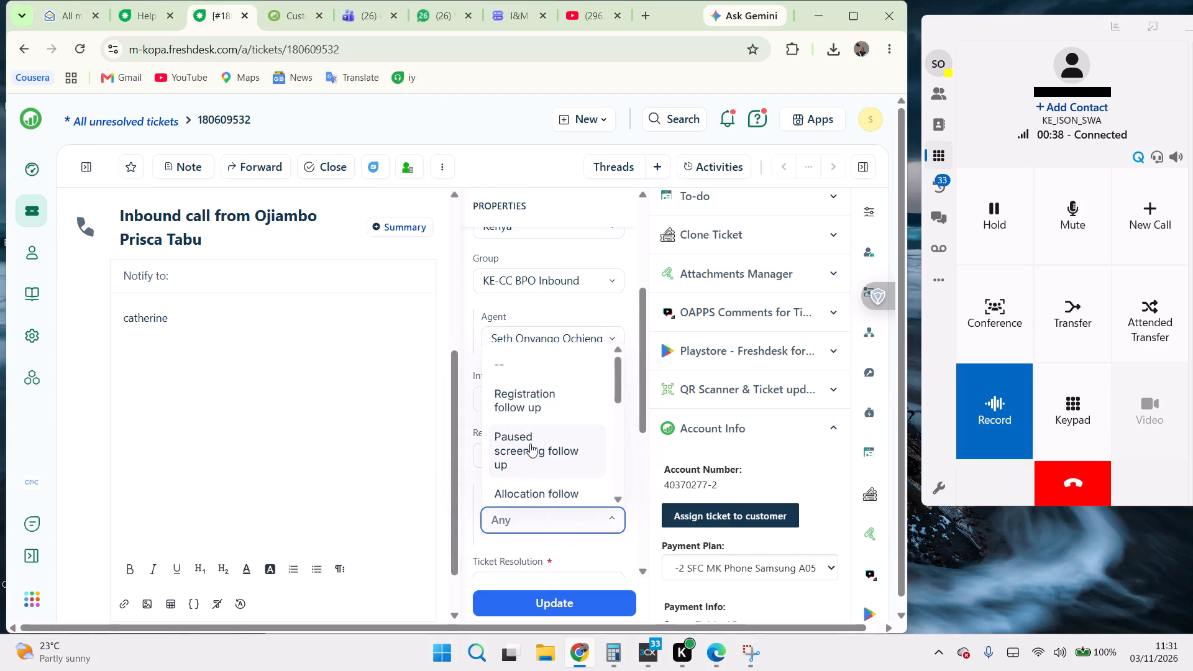
pyautogui.click(531, 431)
pyautogui.scroll(-1, 536, 434)
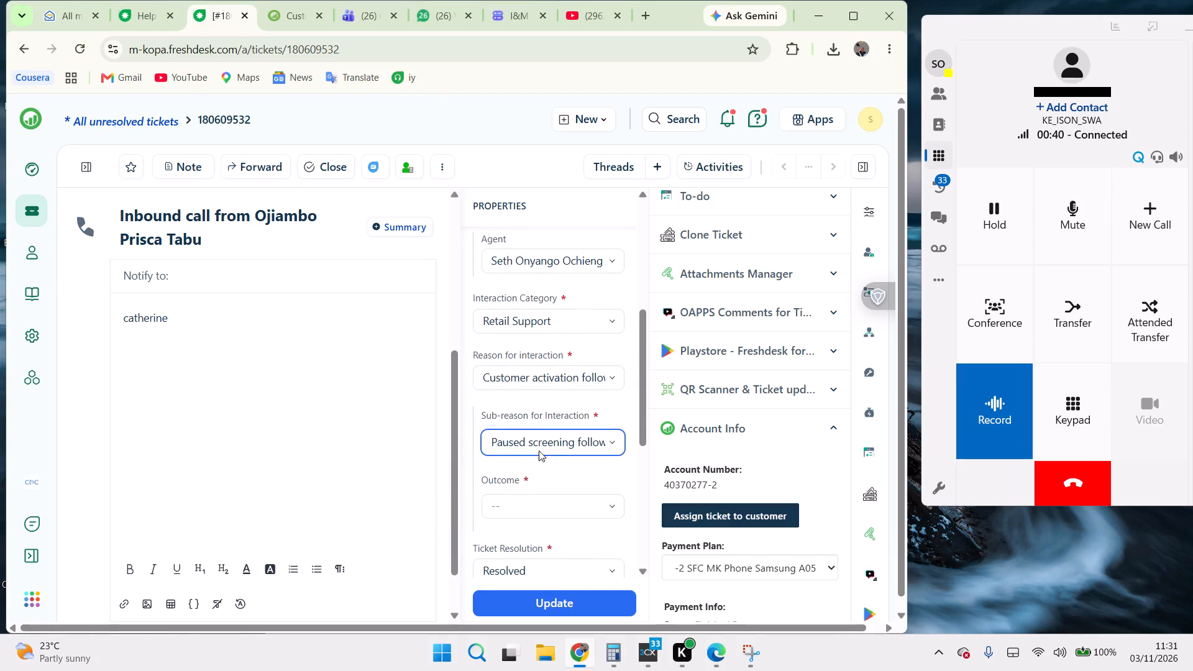
pyautogui.click(534, 514)
pyautogui.click(529, 393)
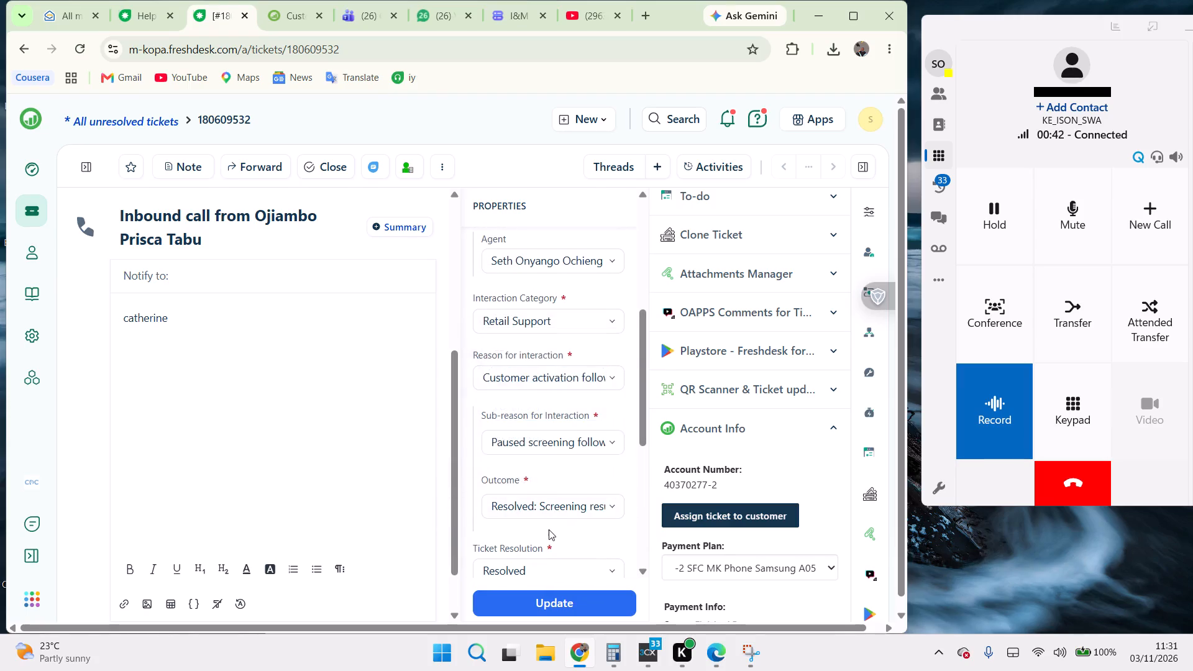
# Set the inbound call ticket's status to Resolved.
pyautogui.scroll(-1, 547, 531)
pyautogui.scroll(1, 547, 531)
pyautogui.scroll(-1, 547, 531)
pyautogui.click(544, 546)
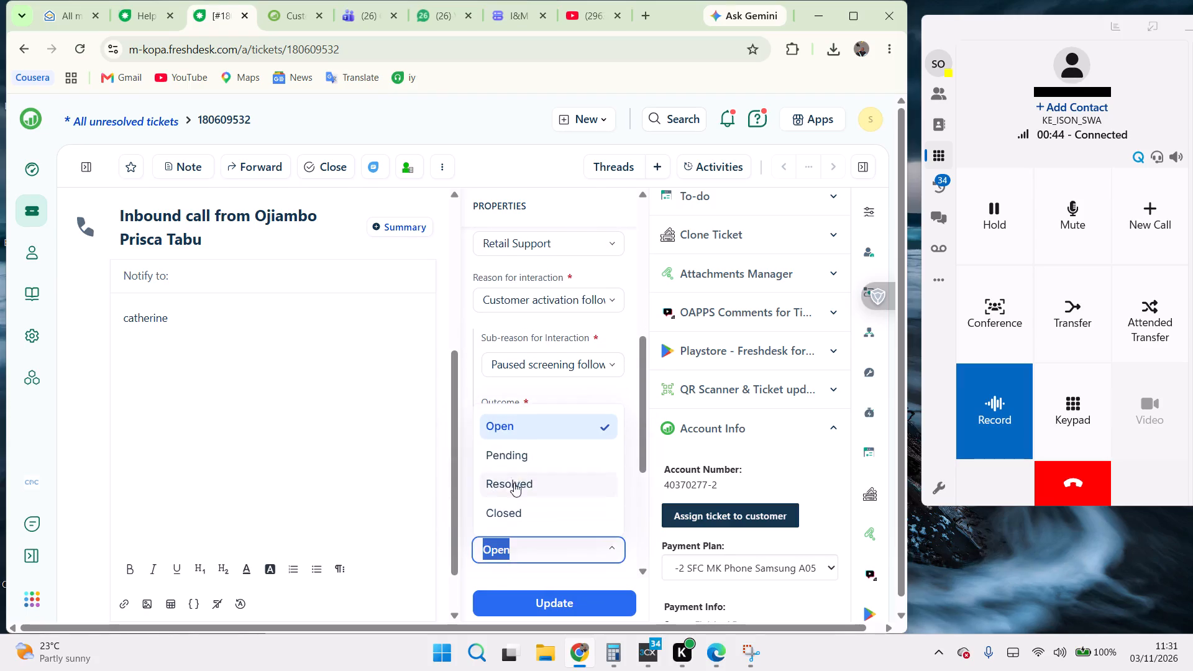
pyautogui.click(511, 477)
# Switch to the M-KOPA customer dashboard and search for the customer by their number.
pyautogui.click(283, 9)
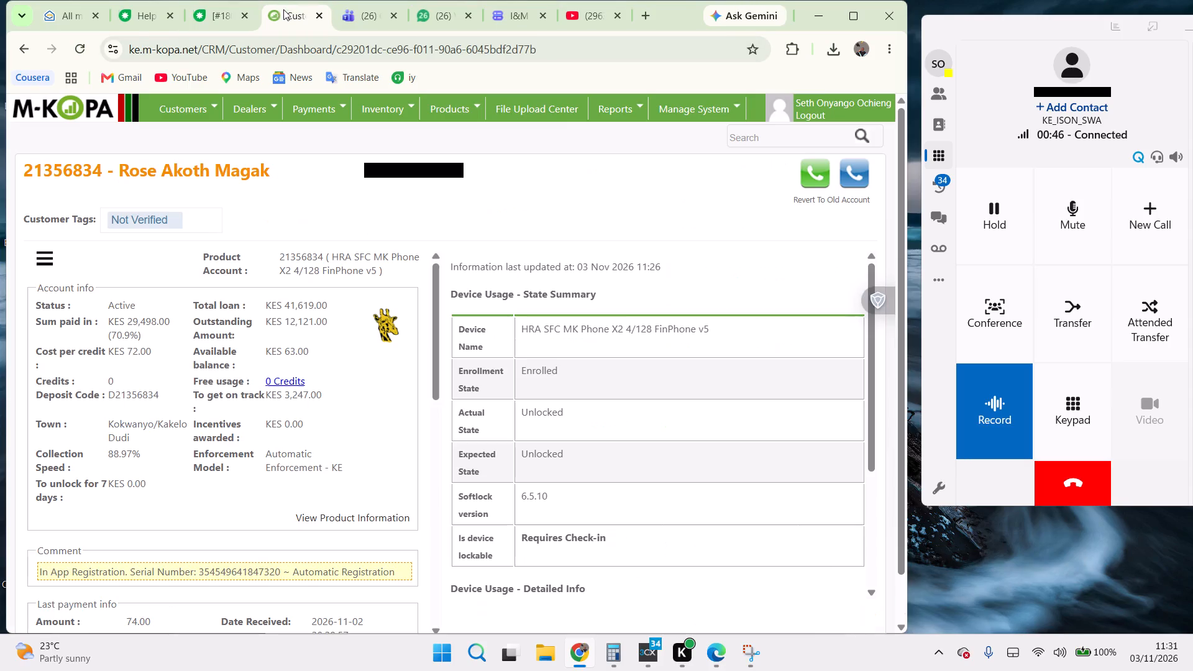
pyautogui.click(746, 140)
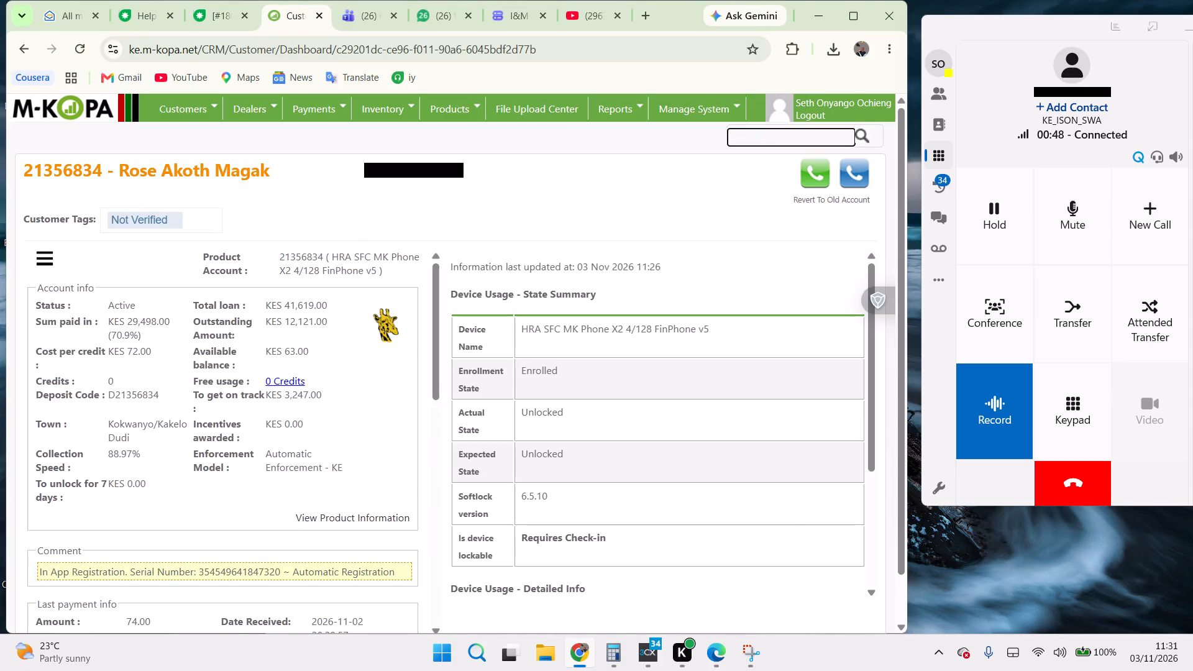
pyautogui.write('69')
pyautogui.press('9')
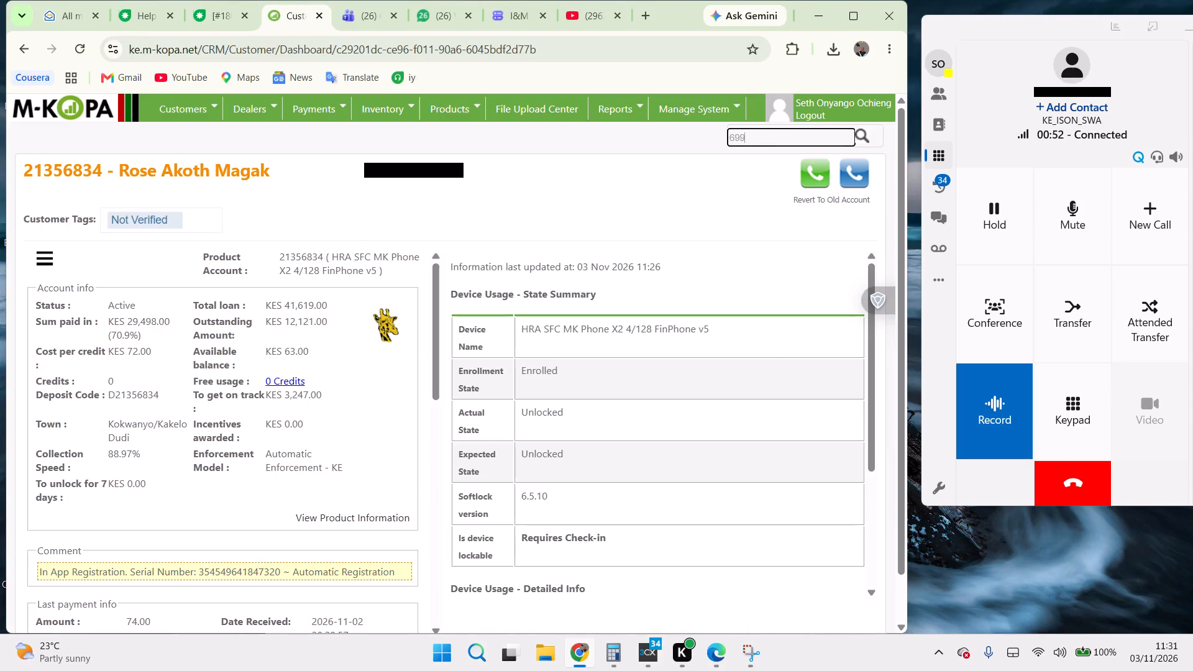
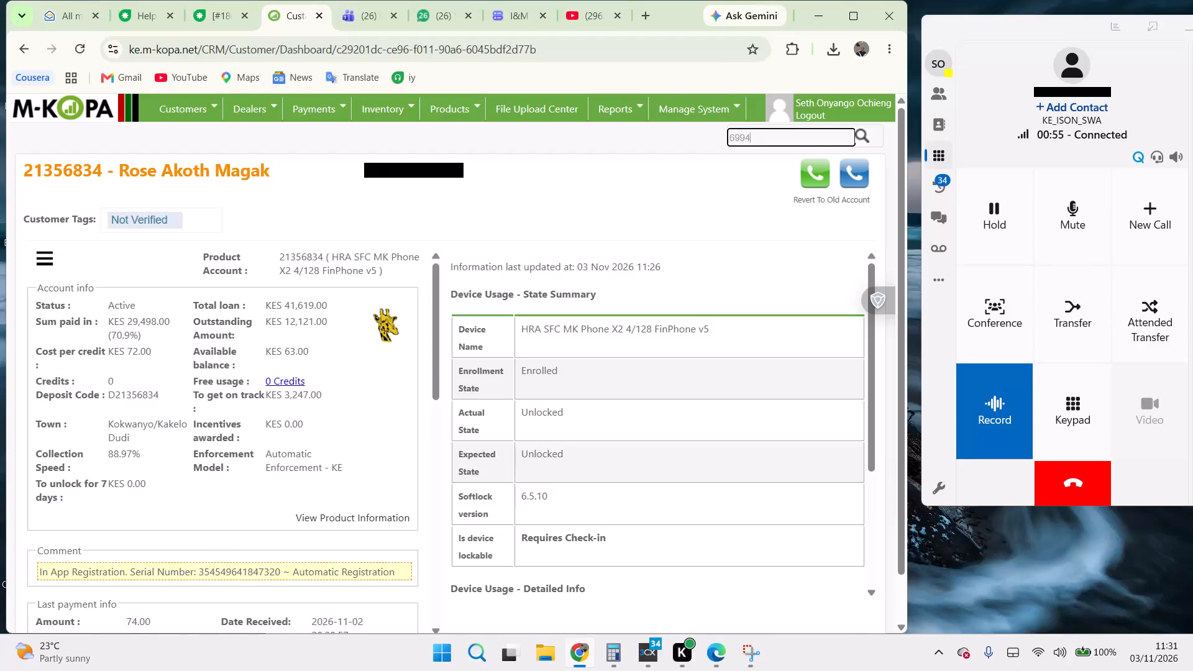
# Finish entering the customer's number in the CRM search, copy the full number, and run the search.
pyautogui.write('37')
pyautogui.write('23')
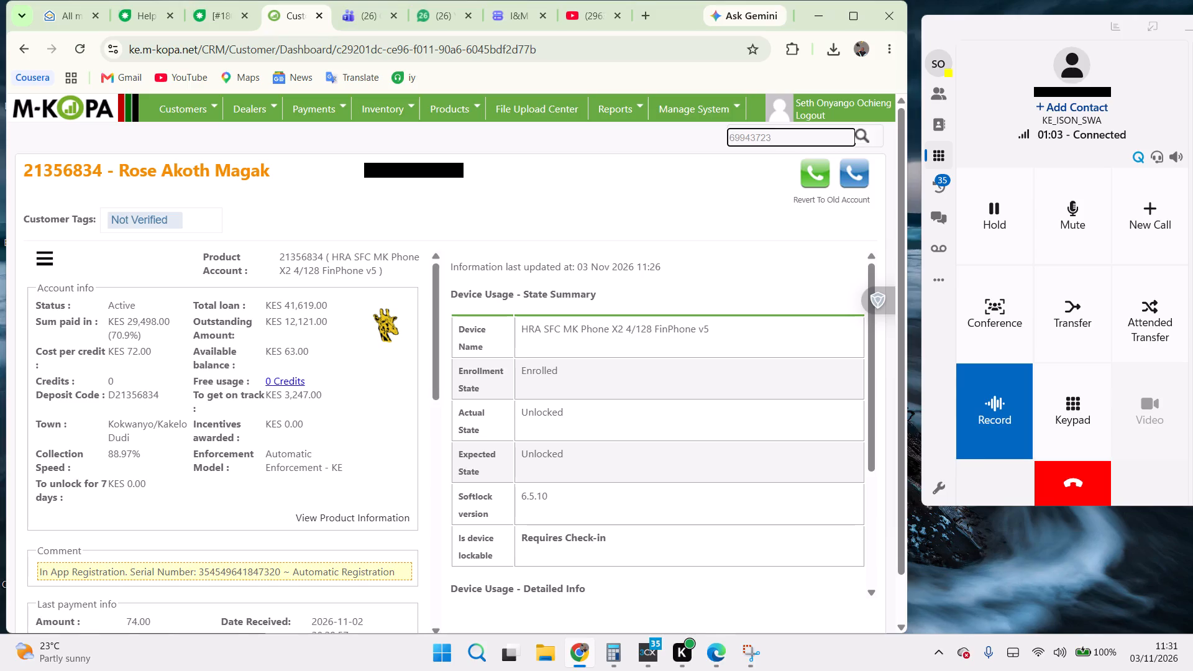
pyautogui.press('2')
pyautogui.doubleClick(757, 139)
pyautogui.rightClick(757, 139)
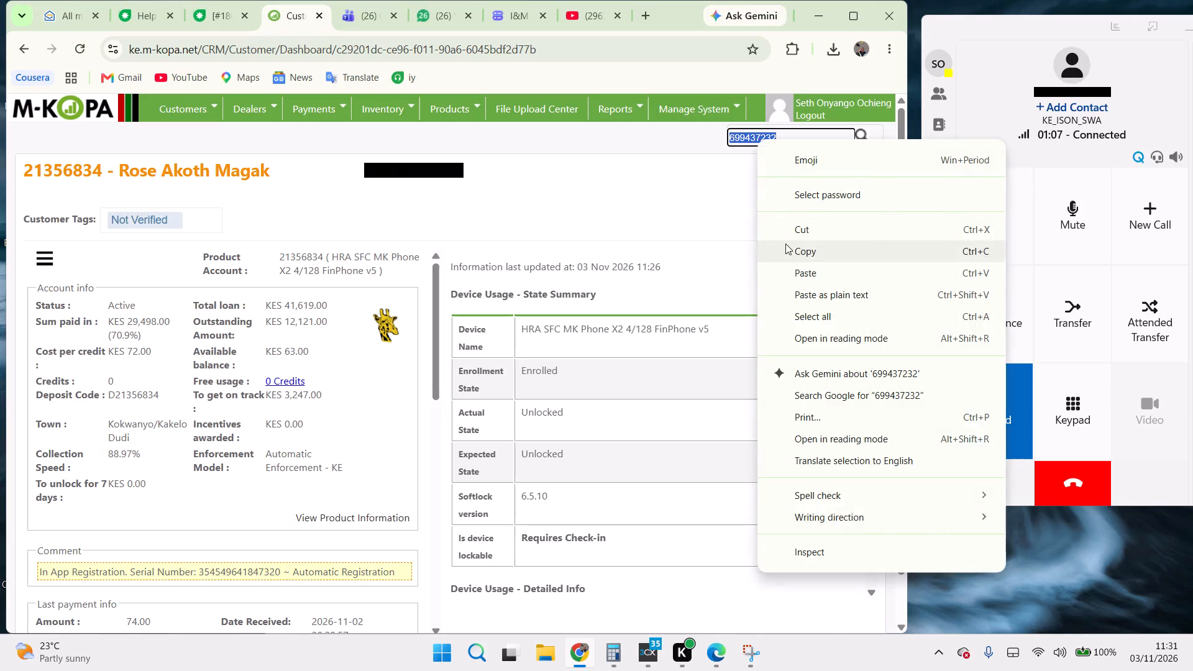
pyautogui.click(805, 255)
pyautogui.press('Return')
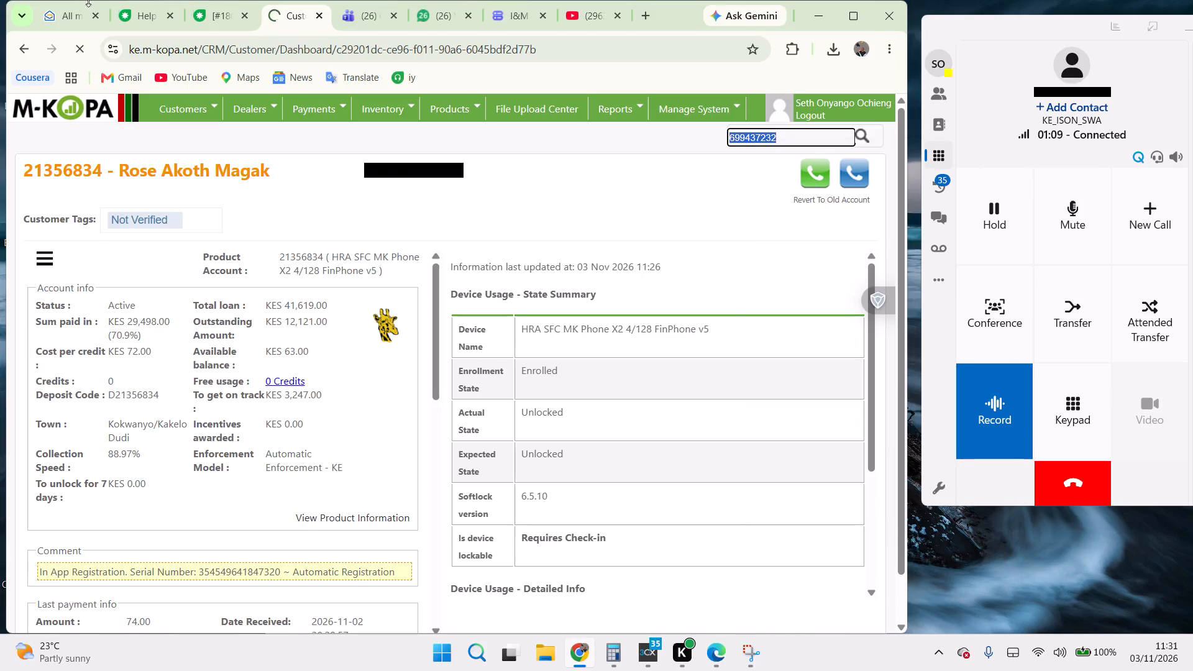
# Return to the inbound call ticket in Freshdesk and associate it with the customer using the copied account number.
pyautogui.click(144, 15)
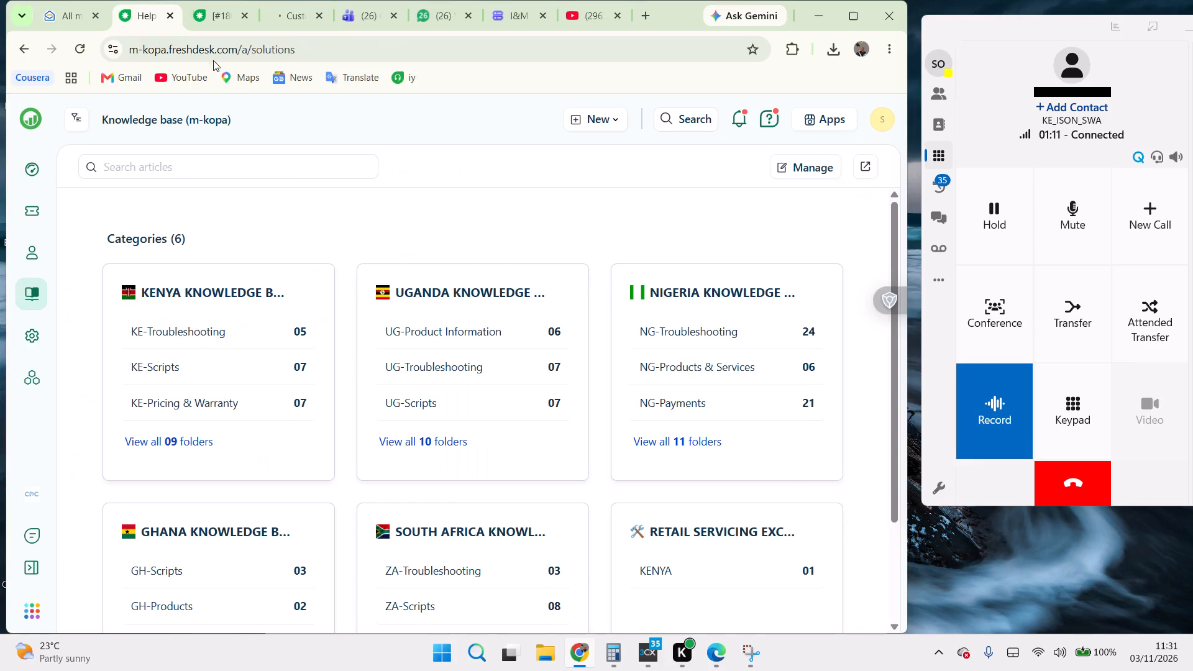
pyautogui.click(222, 17)
pyautogui.click(694, 519)
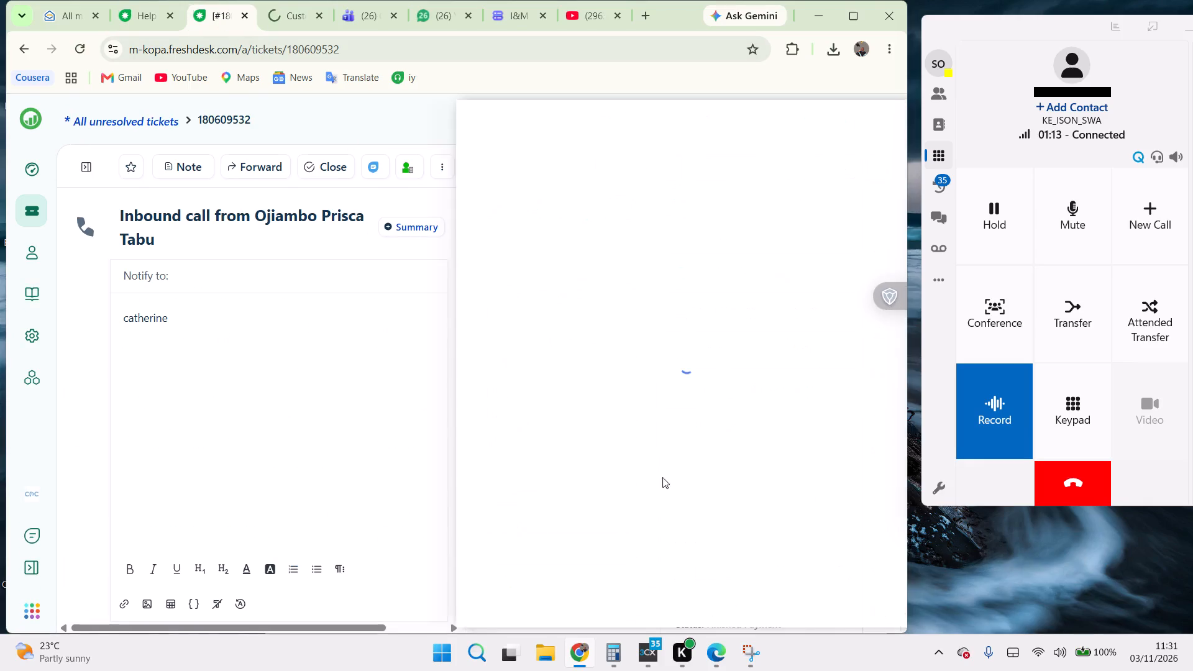
pyautogui.click(480, 176)
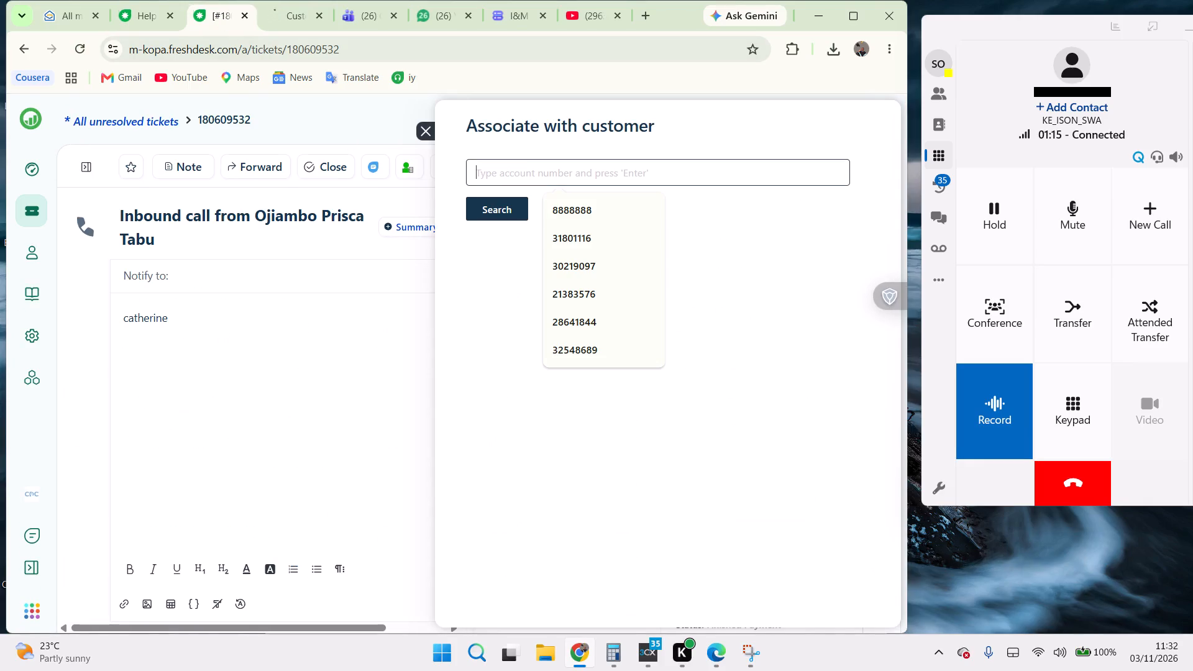
pyautogui.hotkey('ctrl', 'v')
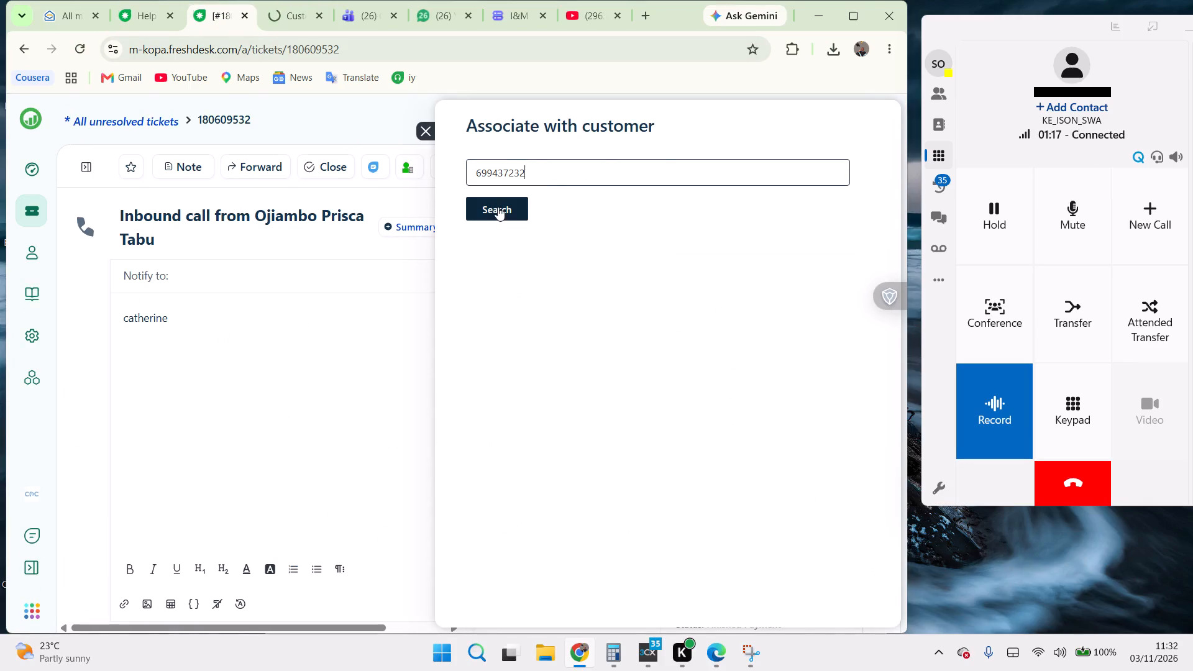
pyautogui.click(496, 208)
# Search Freshdesk for the customer's tickets using the copied account number from the knowledge base page.
pyautogui.click(135, 10)
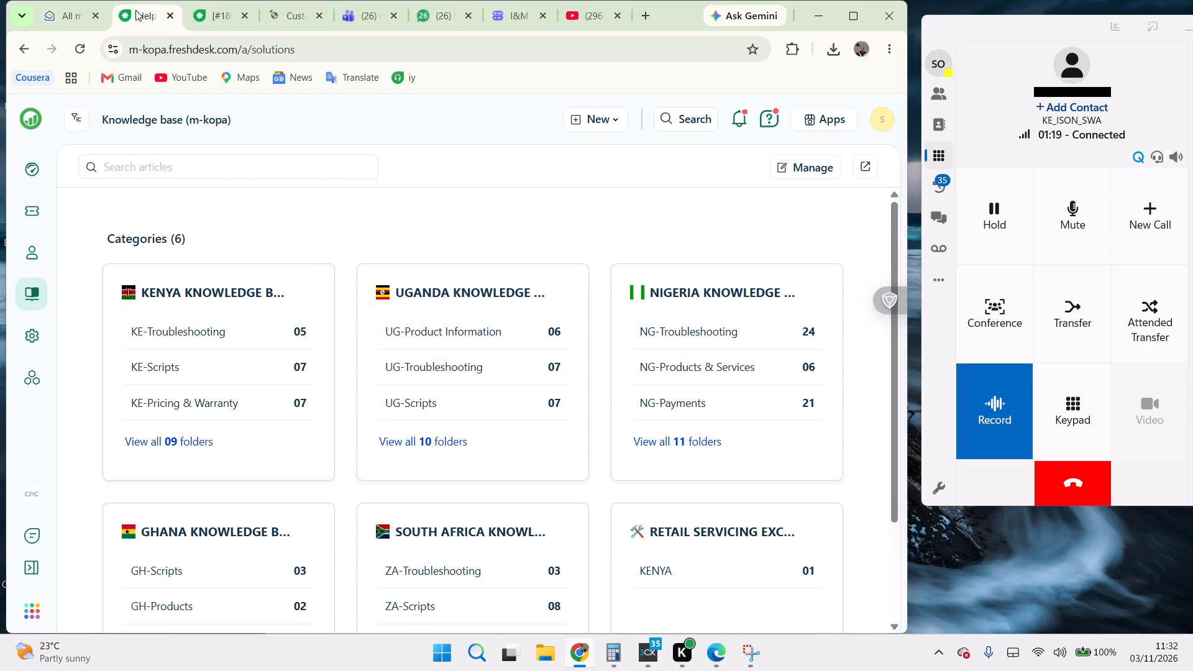
pyautogui.click(673, 118)
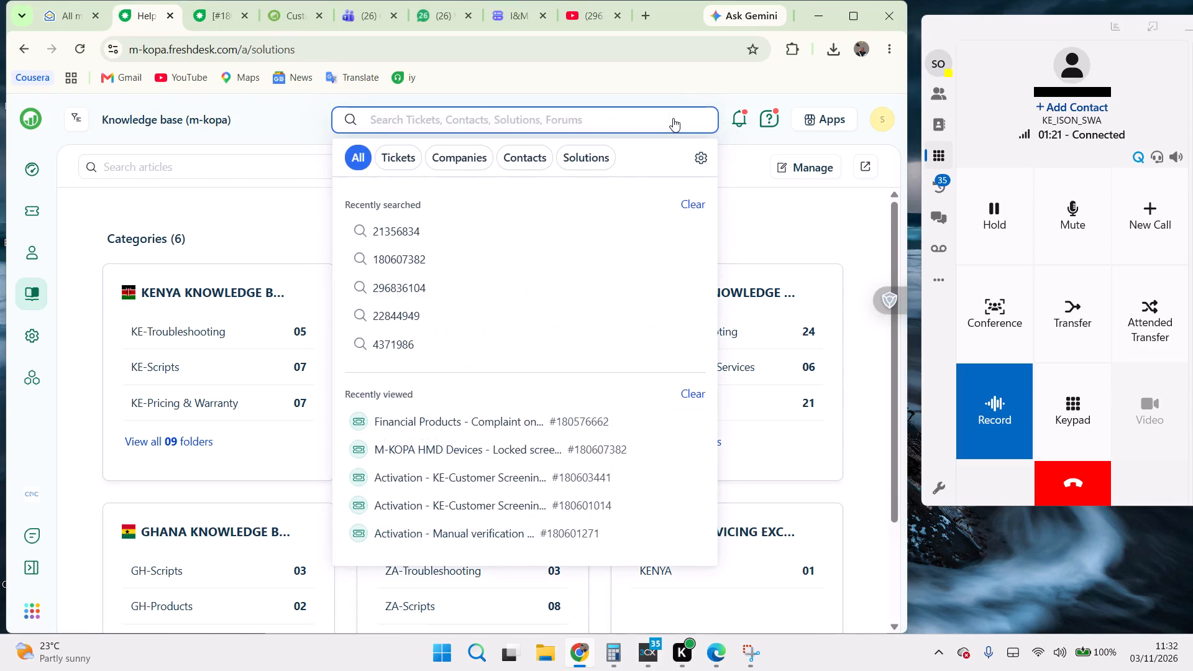
pyautogui.hotkey('ctrl', 'v')
pyautogui.press('Return')
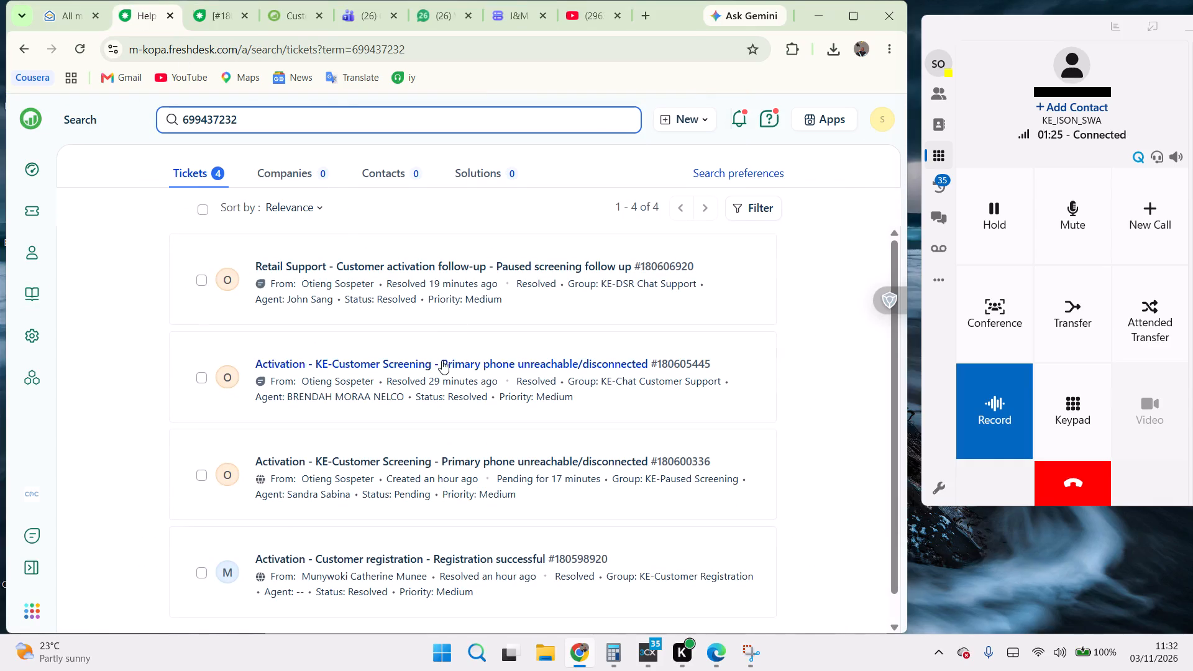
pyautogui.doubleClick(442, 360)
pyautogui.scroll(-5, 299, 450)
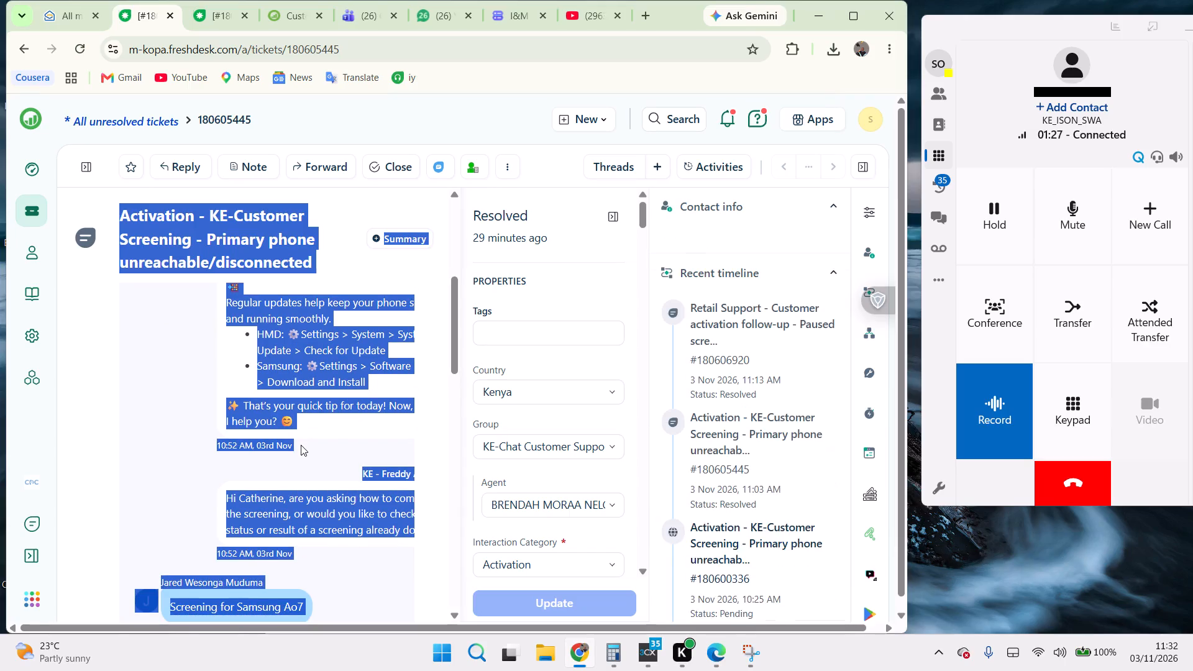
pyautogui.scroll(-1, 416, 372)
pyautogui.scroll(-2, 564, 416)
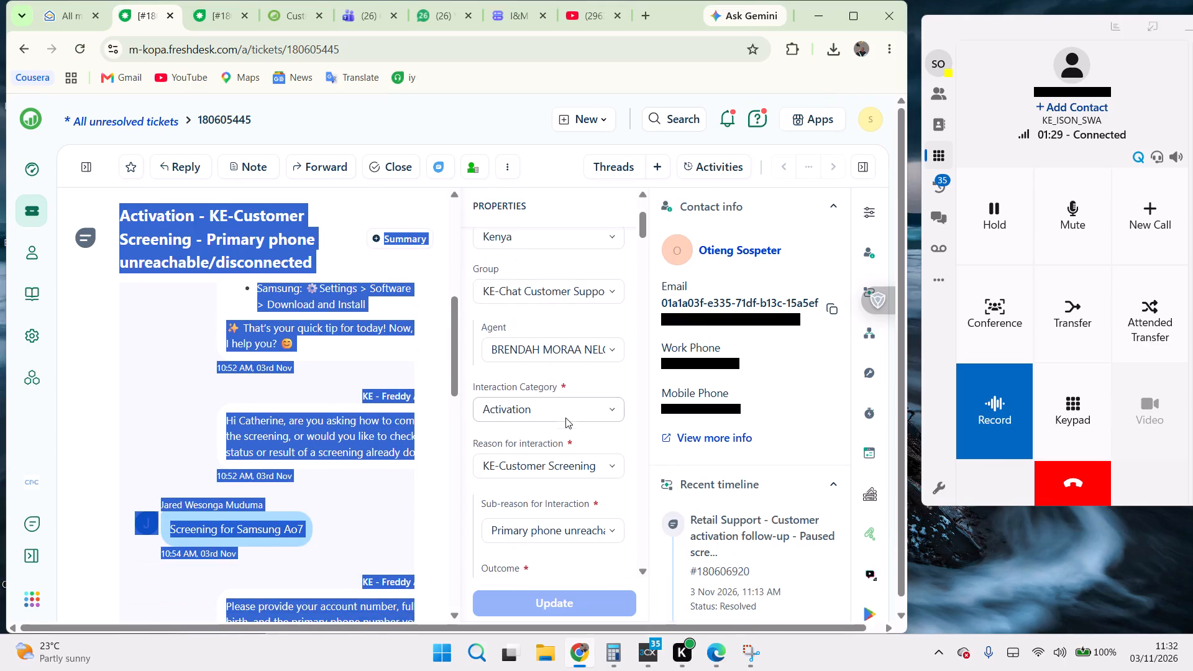
pyautogui.scroll(-1, 565, 418)
pyautogui.scroll(1, 565, 418)
pyautogui.scroll(-3, 565, 418)
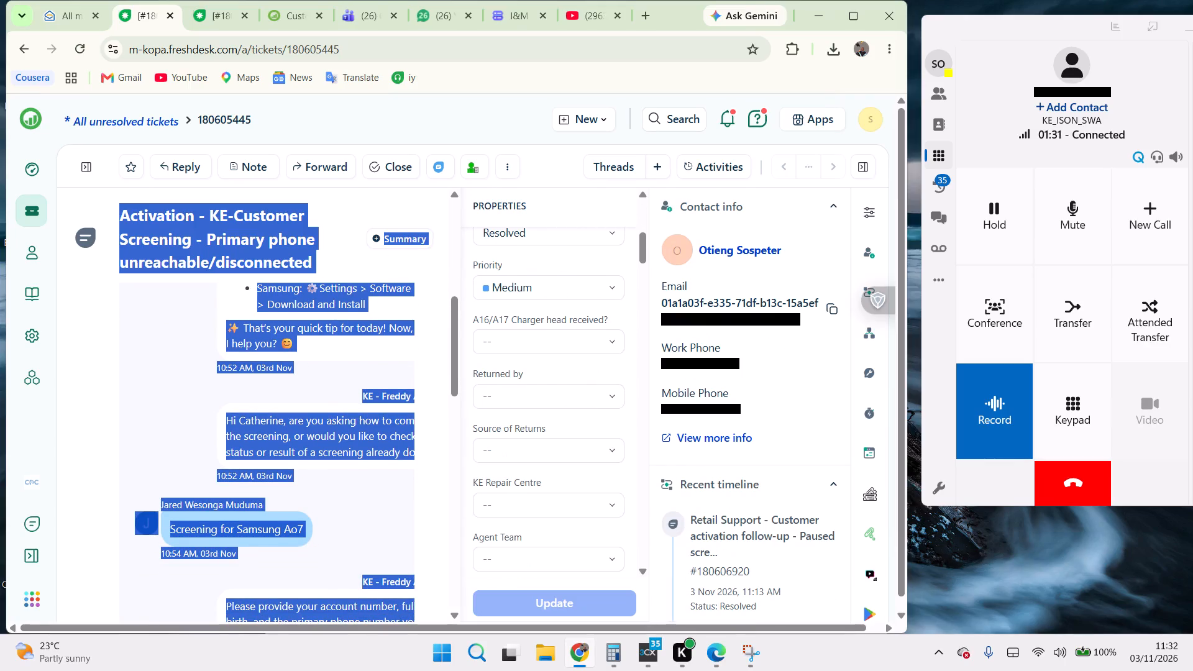
pyautogui.scroll(-2, 376, 445)
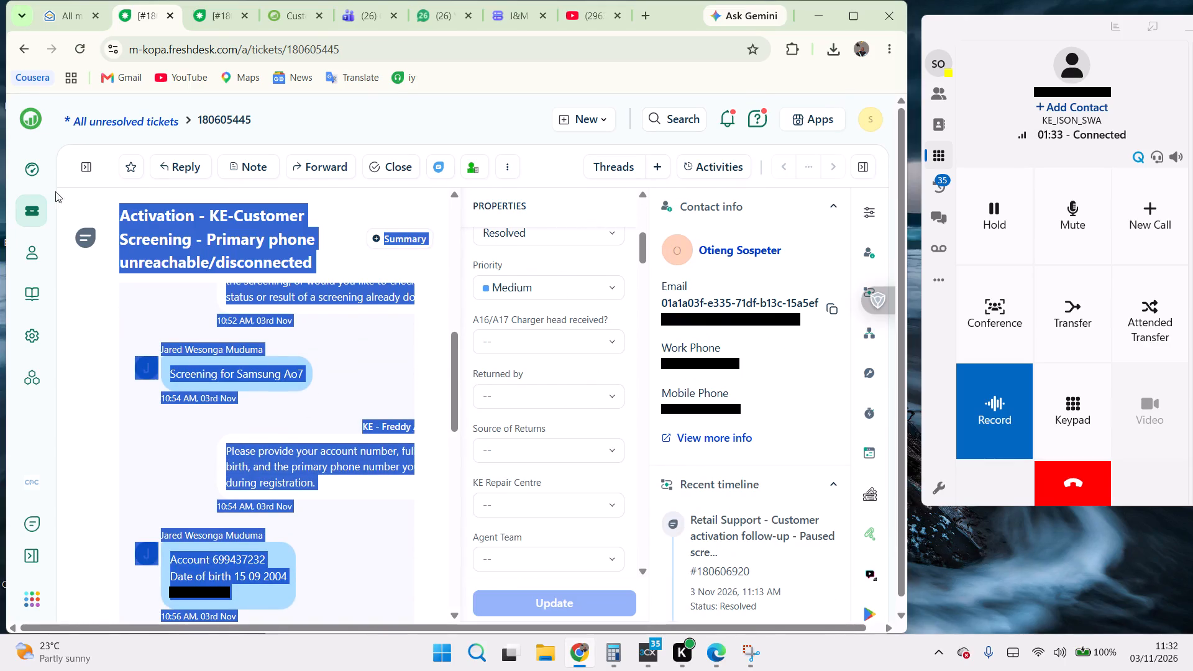
pyautogui.click(24, 50)
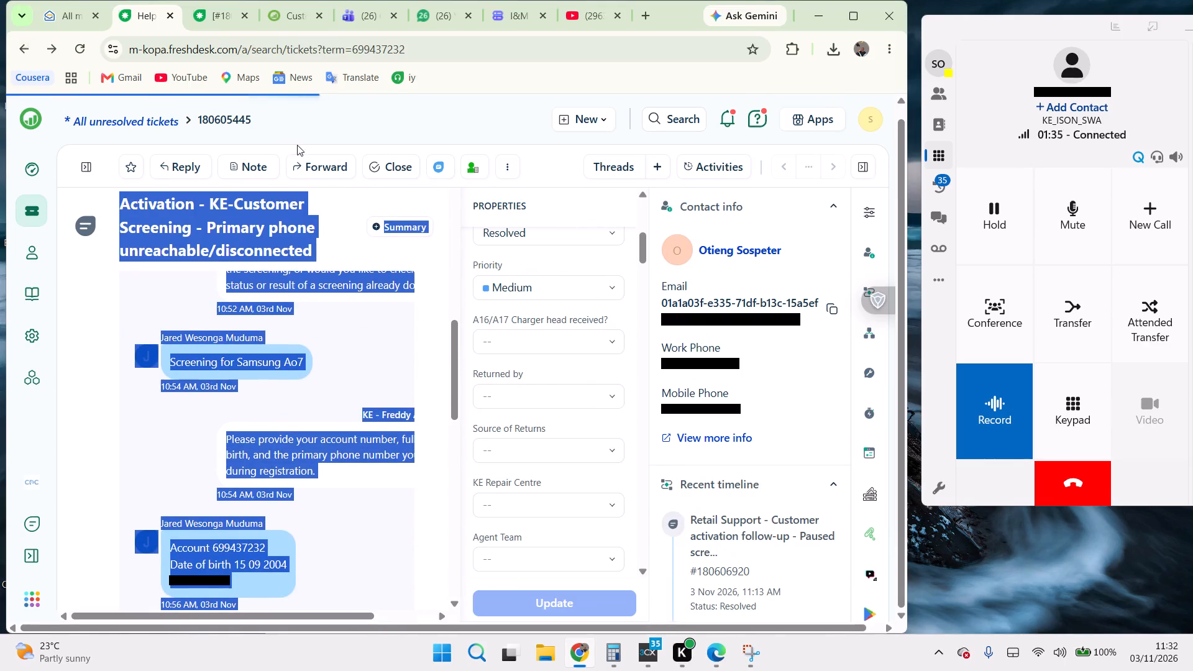
pyautogui.scroll(-1, 495, 429)
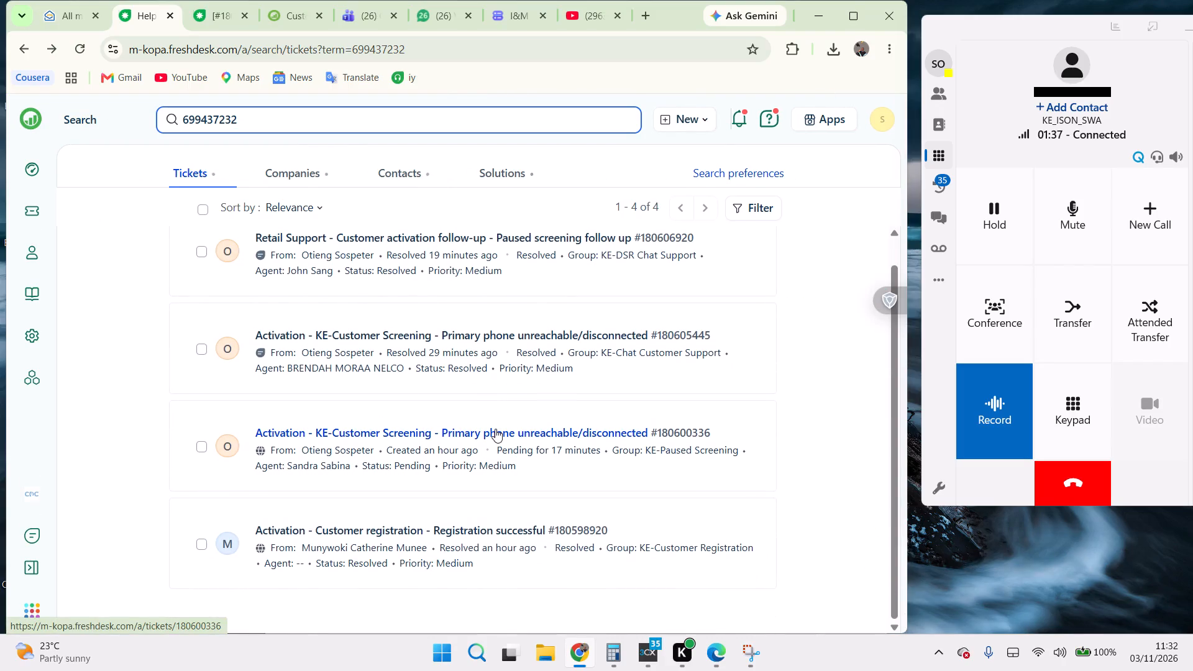
pyautogui.click(508, 435)
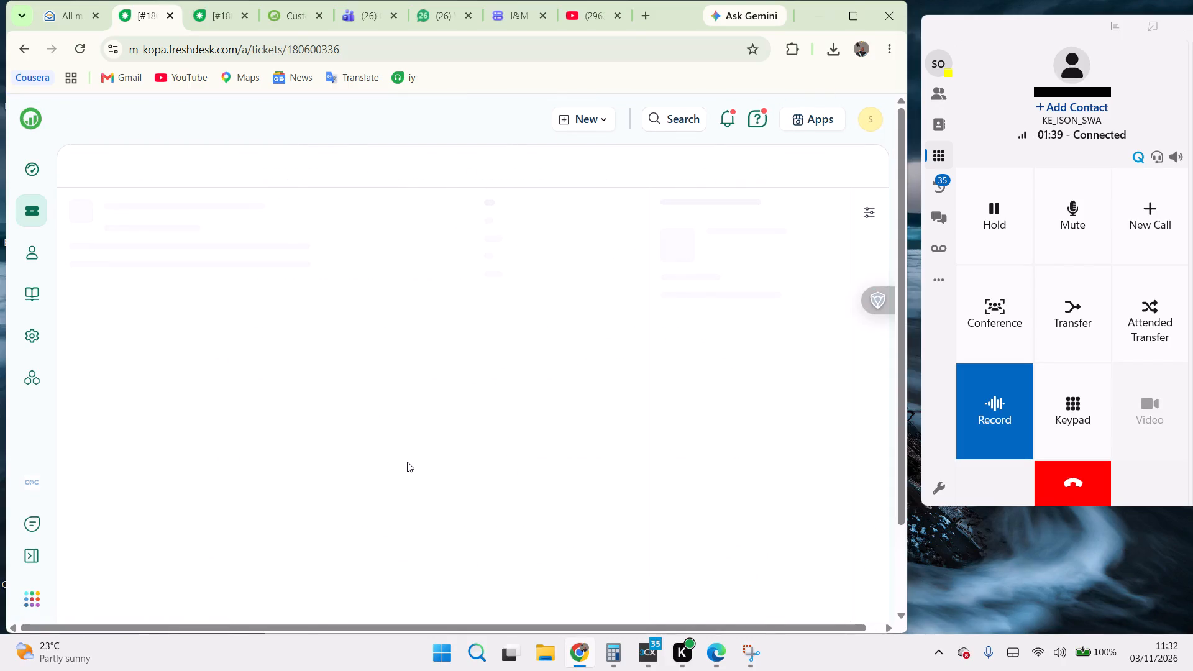
pyautogui.scroll(-2, 407, 462)
pyautogui.scroll(1, 407, 462)
pyautogui.scroll(-2, 407, 462)
pyautogui.scroll(1, 407, 462)
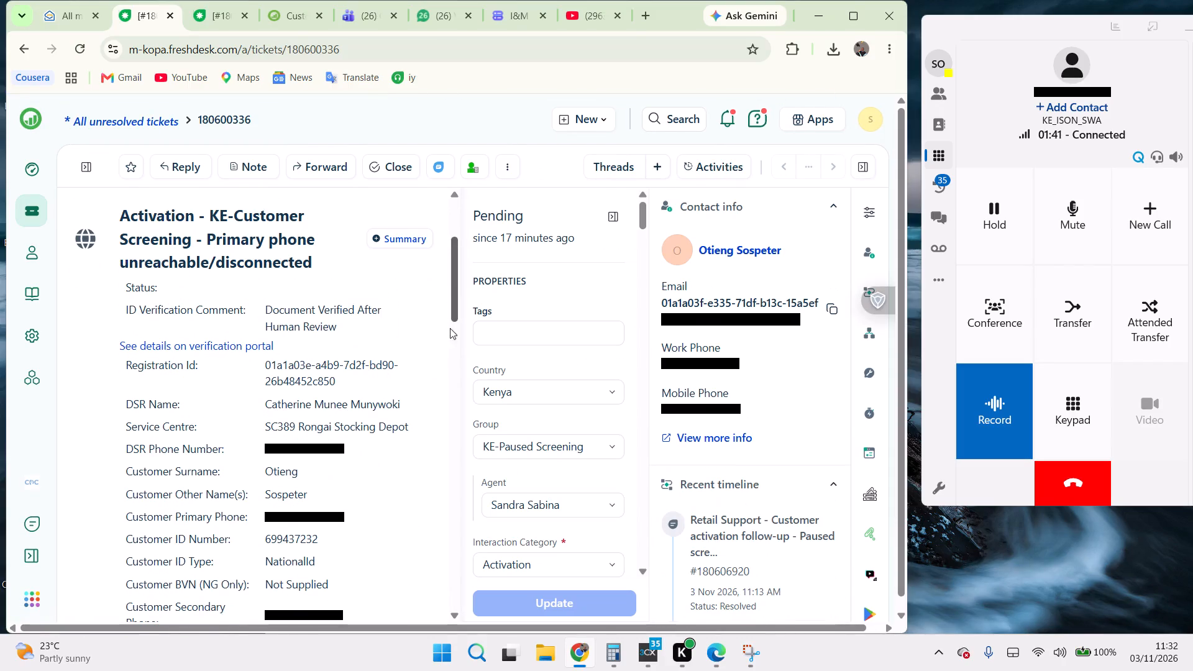
pyautogui.moveTo(452, 350); pyautogui.dragTo(447, 645)
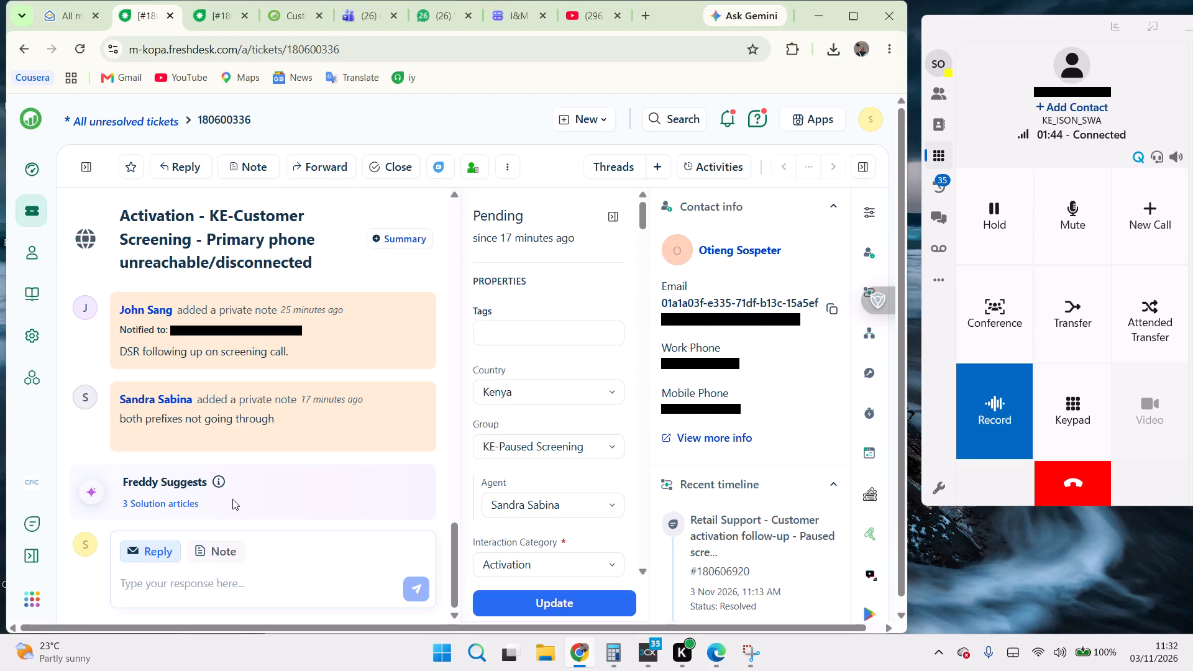
pyautogui.doubleClick(215, 556)
pyautogui.scroll(1, 244, 437)
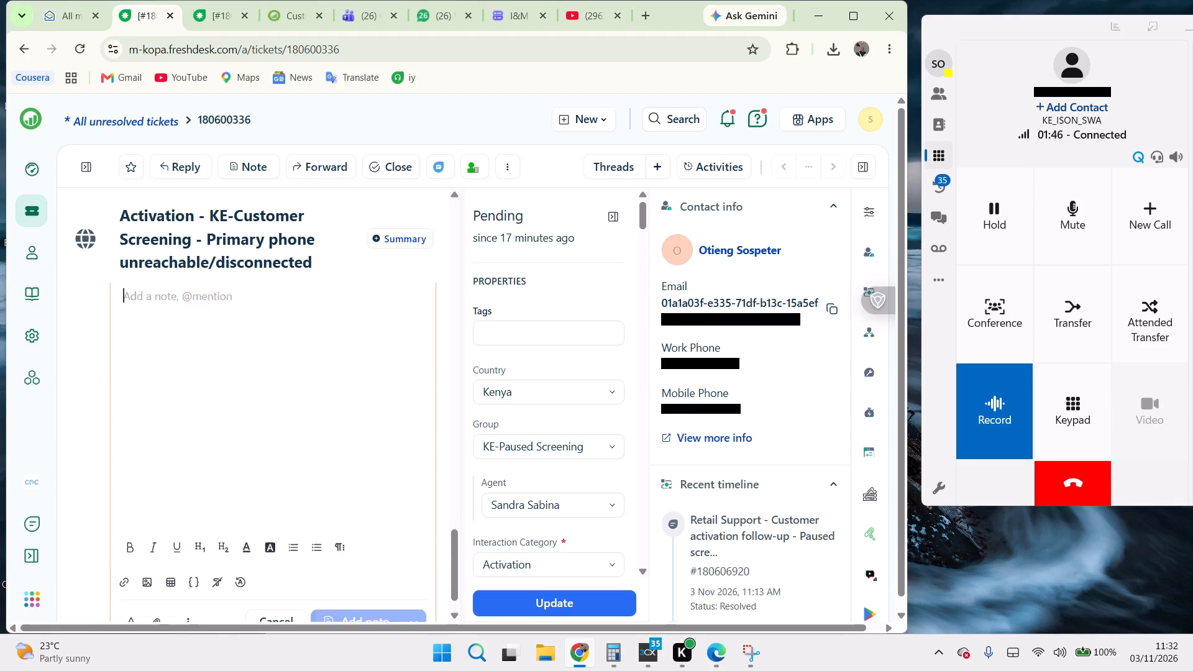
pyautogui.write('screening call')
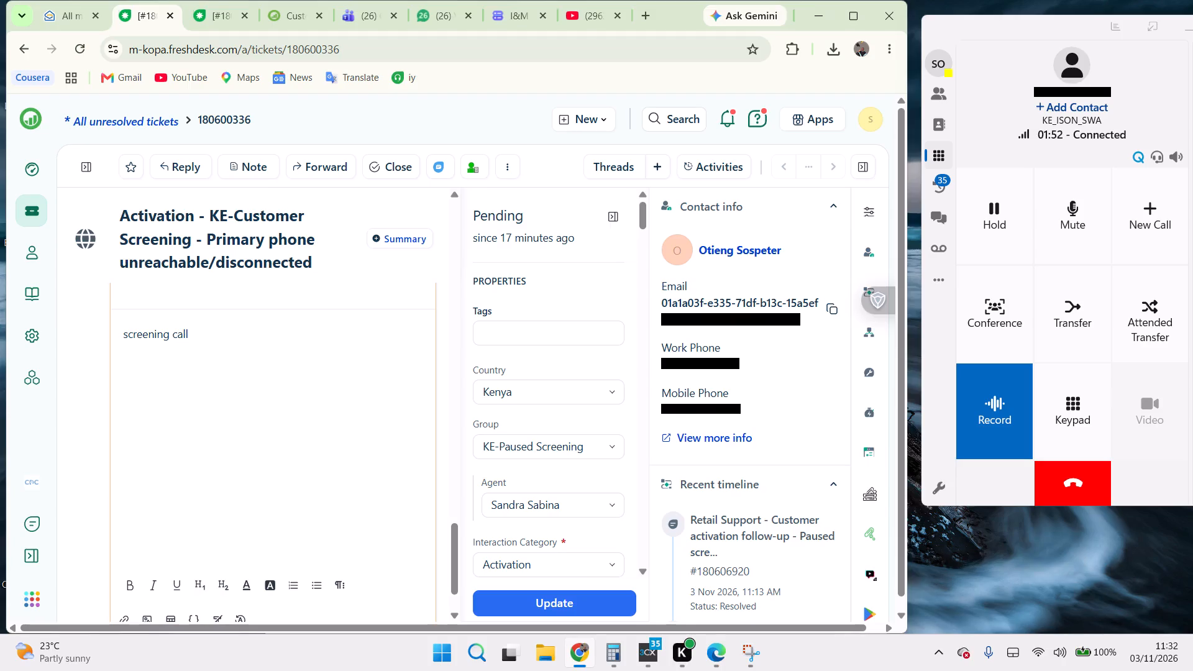
pyautogui.scroll(-4, 244, 437)
pyautogui.doubleClick(388, 587)
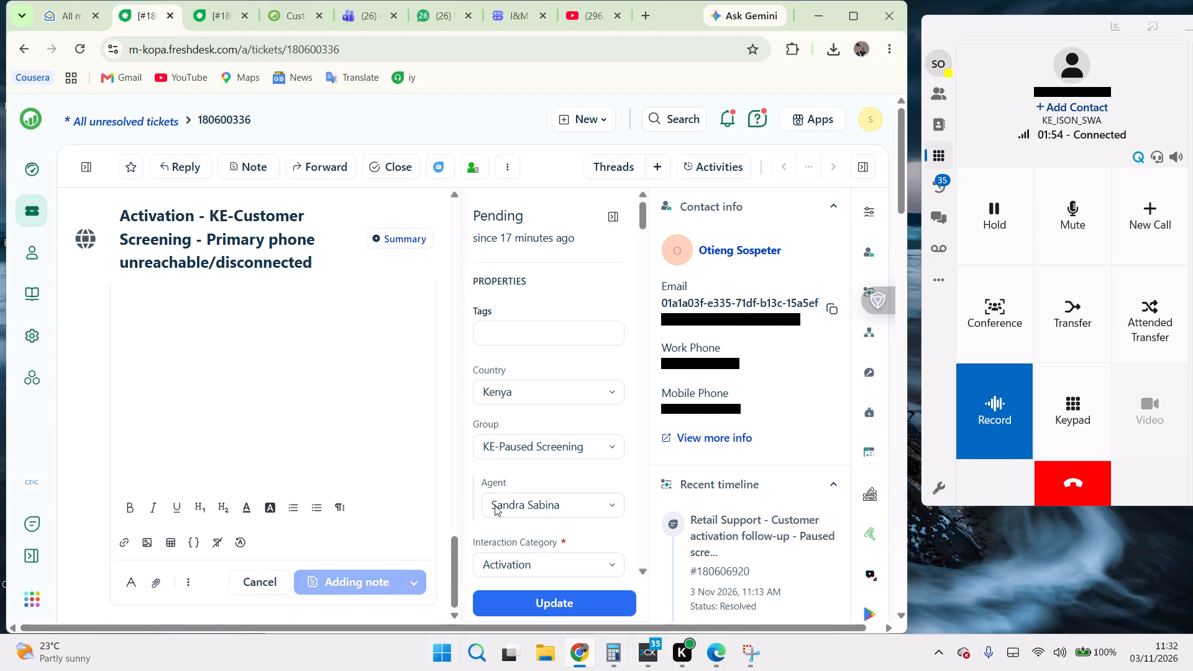
# Examine the pending screening ticket's outcome, resolution and status, and expand its collapsed conversations to read the earlier notes.
pyautogui.scroll(-5, 513, 484)
pyautogui.scroll(1, 513, 484)
pyautogui.scroll(-1, 513, 484)
pyautogui.scroll(1, 513, 484)
pyautogui.scroll(-1, 513, 484)
pyautogui.scroll(1, 513, 484)
pyautogui.scroll(-1, 513, 484)
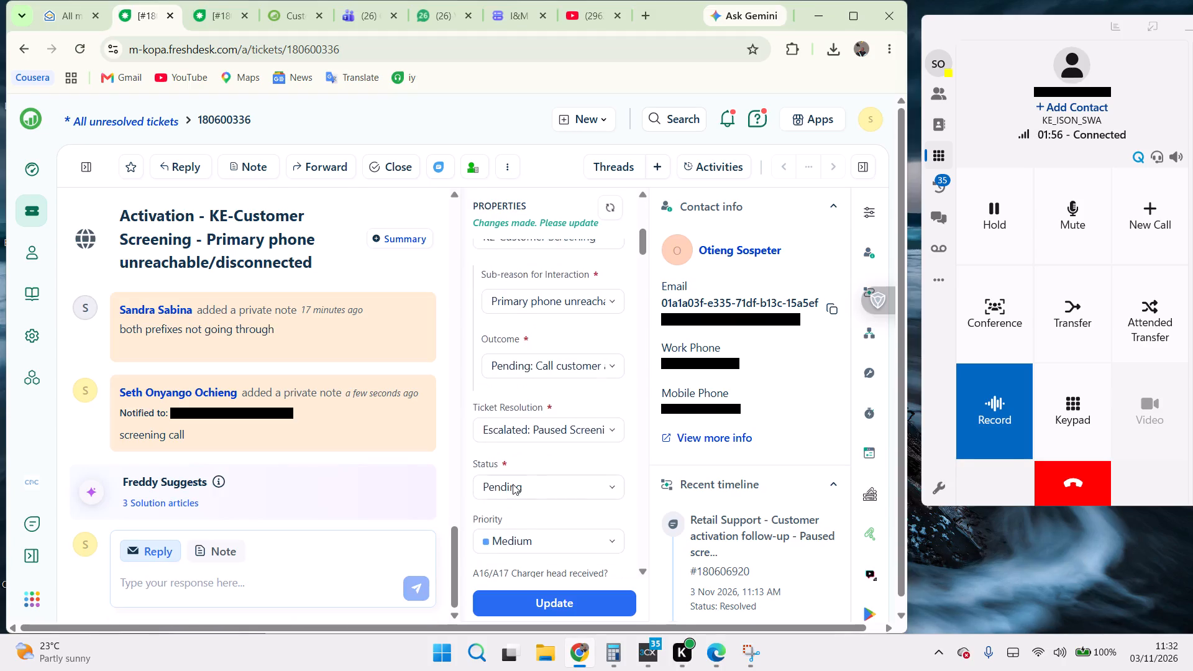
pyautogui.scroll(3, 267, 413)
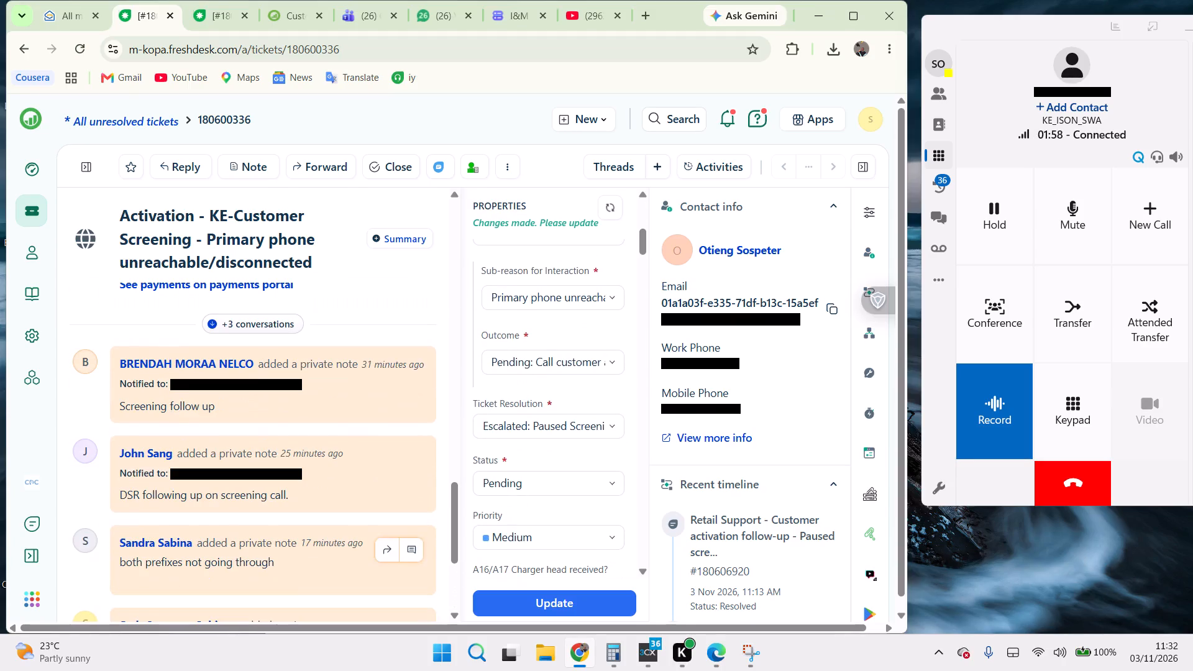
pyautogui.click(258, 321)
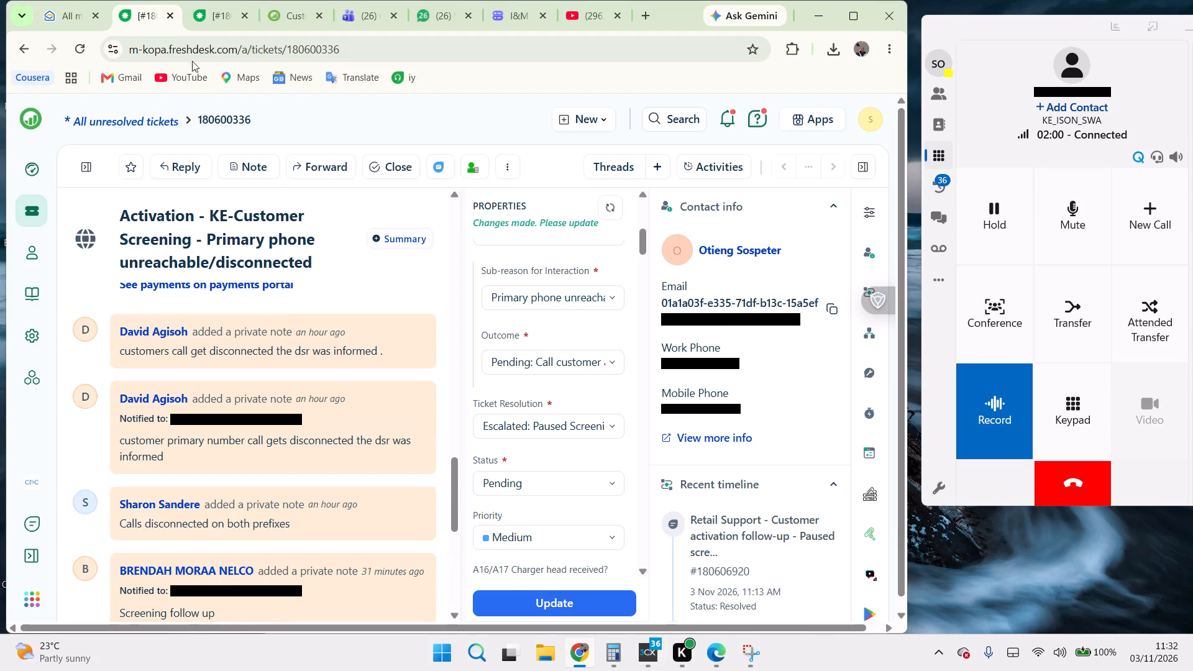
# Return to the inbound call ticket and copy its sub-reason, "Paused screening follow up", into the draft note on a new line.
pyautogui.click(211, 18)
pyautogui.click(535, 386)
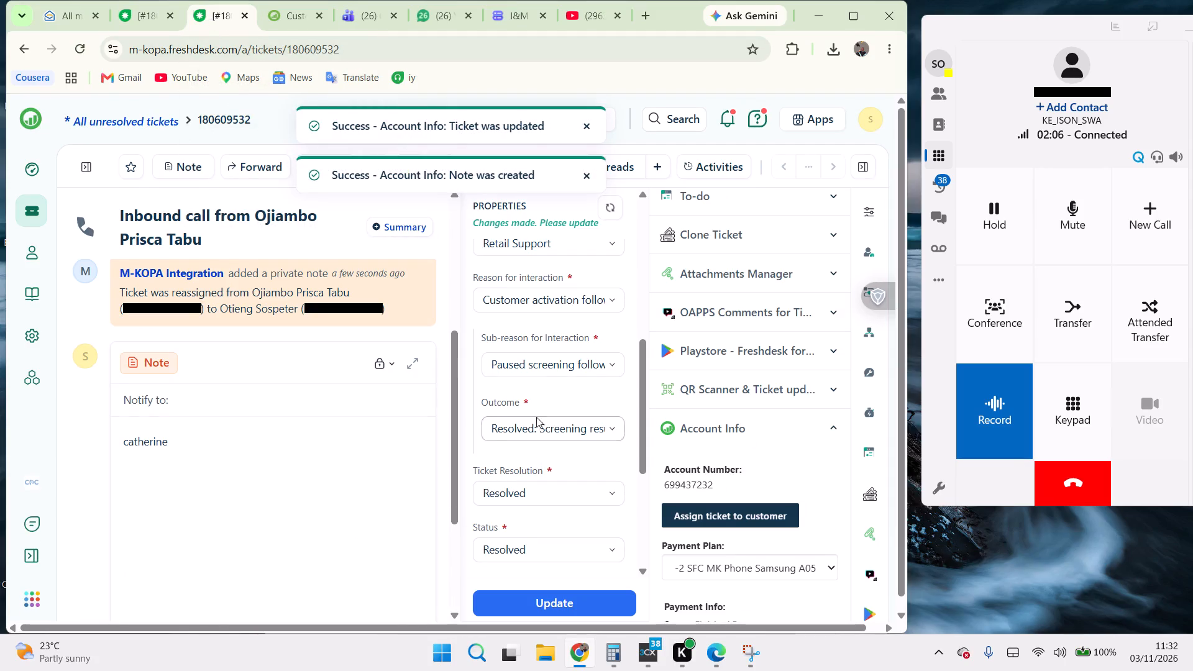
pyautogui.click(516, 362)
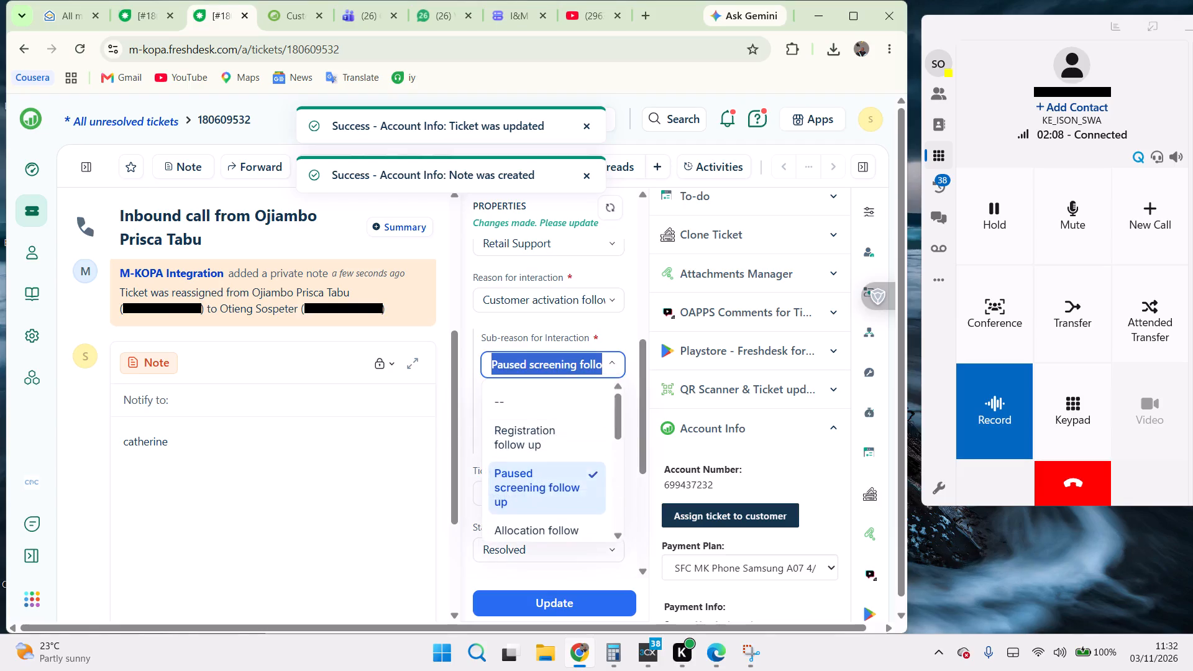
pyautogui.rightClick(516, 362)
pyautogui.click(559, 309)
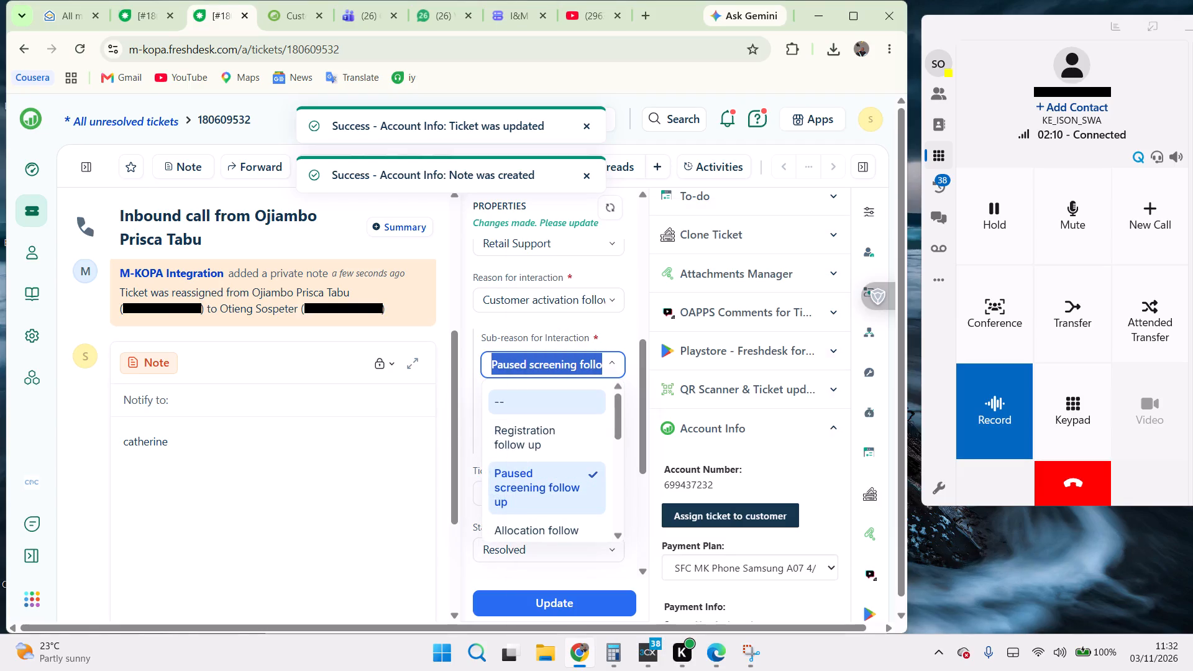
pyautogui.click(224, 467)
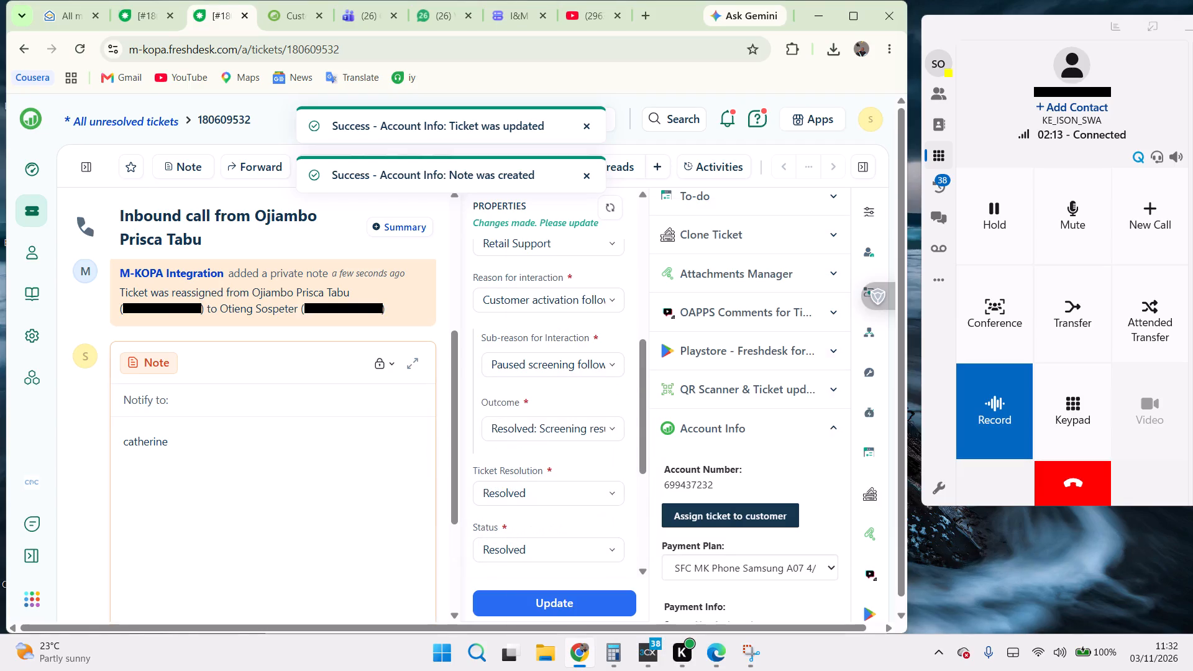
pyautogui.hotkey('ctrl', 'v')
pyautogui.press('Return')
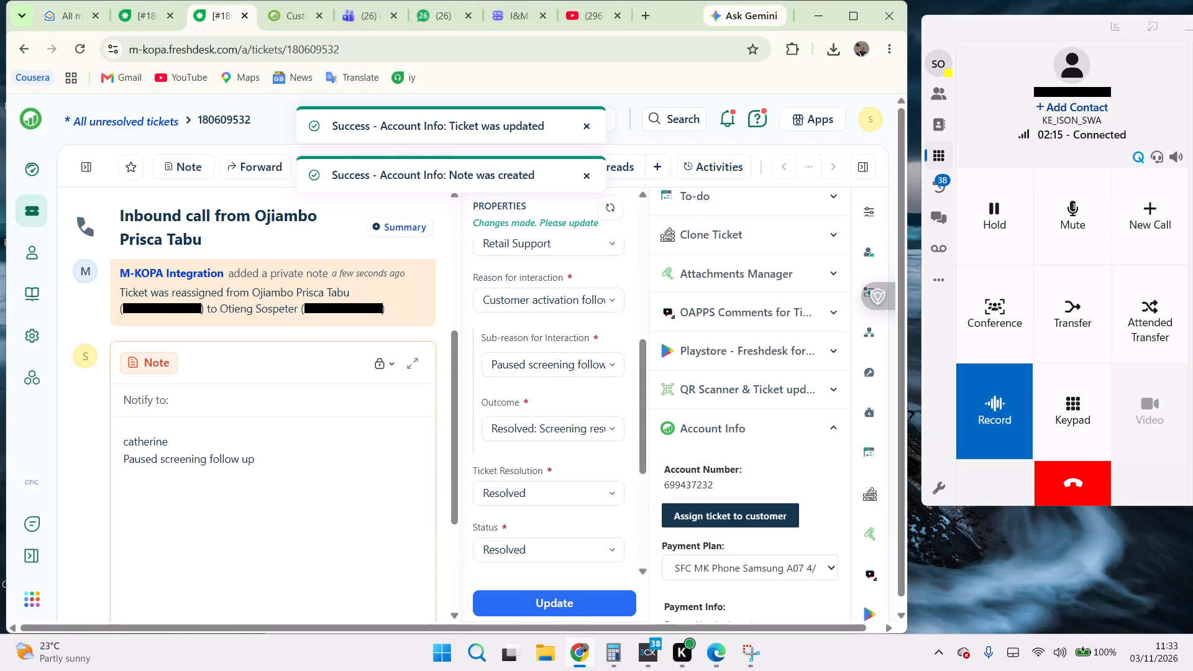
# Copy the ticket's outcome, "Resolved: Screening resumed", into the draft note below the sub-reason.
pyautogui.click(553, 424)
pyautogui.rightClick(552, 424)
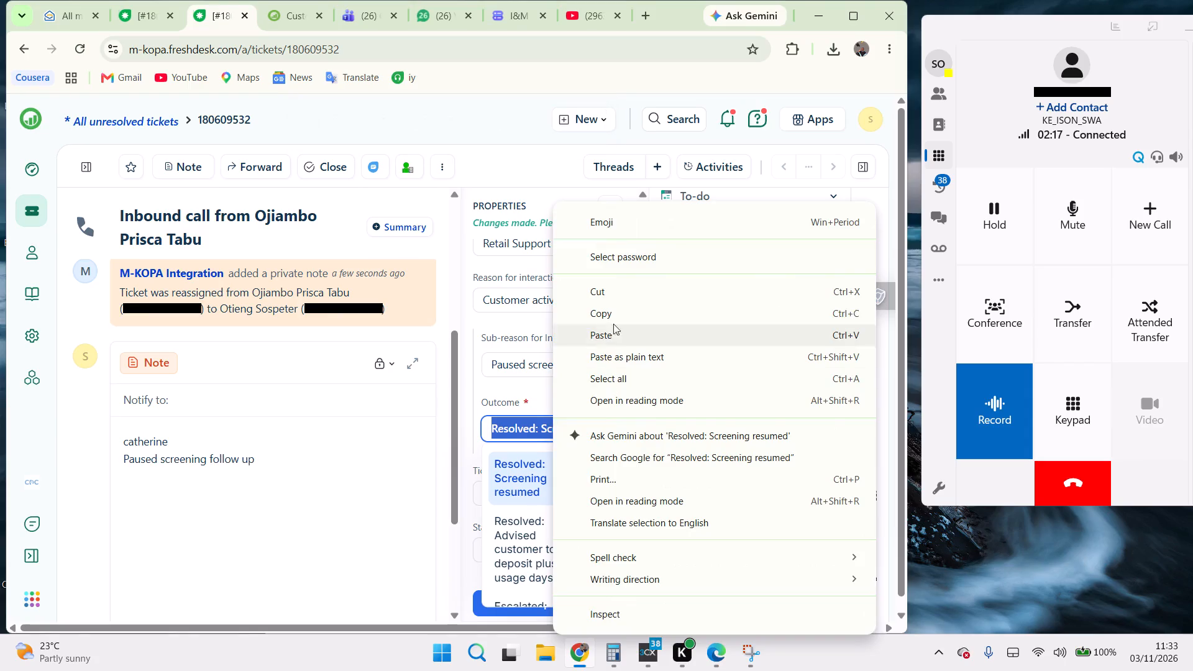
pyautogui.click(614, 314)
pyautogui.click(327, 475)
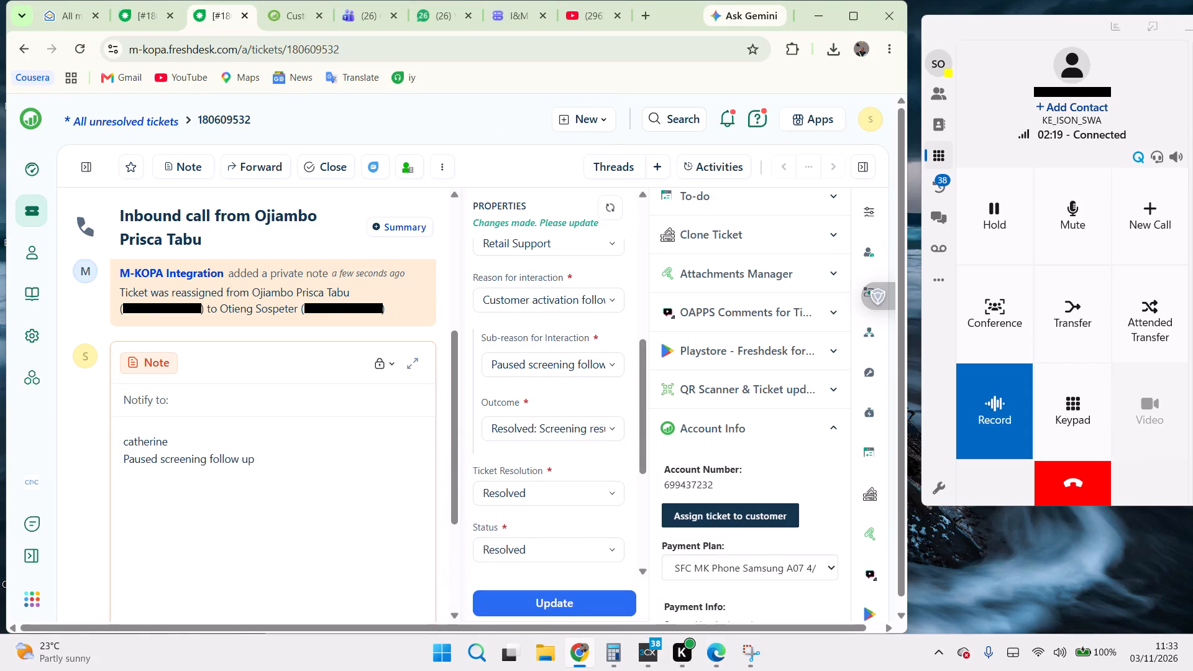
pyautogui.hotkey('ctrl', 'v')
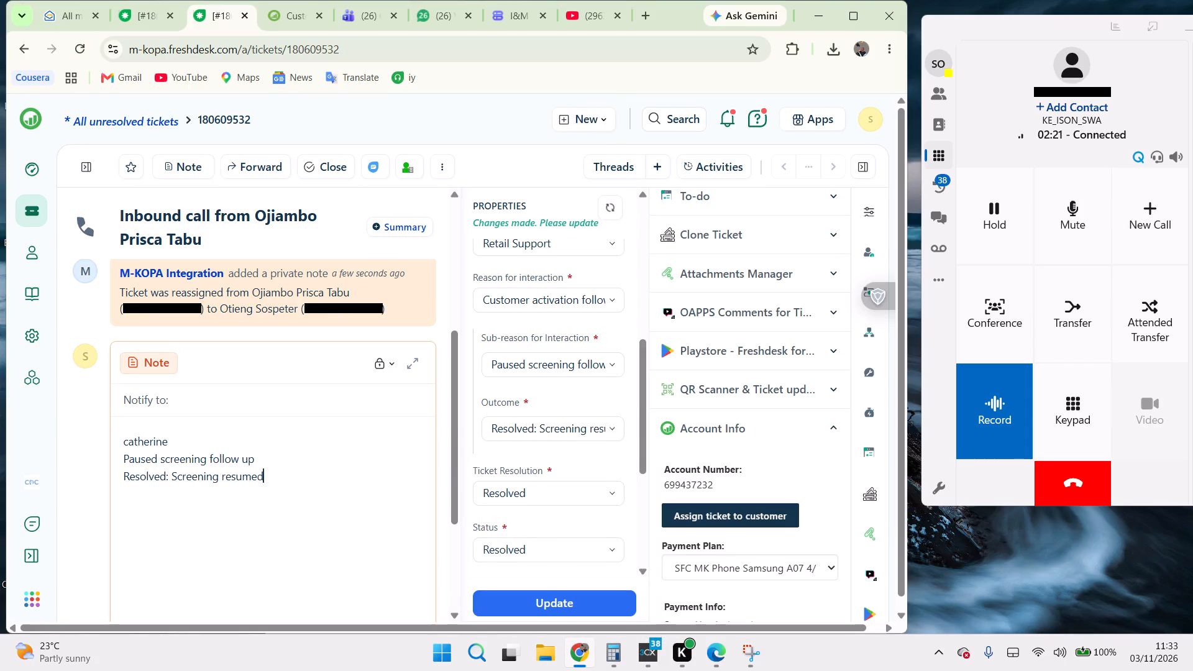
# Add the drafted private note to the inbound call ticket and save the ticket's changed properties.
pyautogui.scroll(-1, 315, 486)
pyautogui.scroll(2, 315, 486)
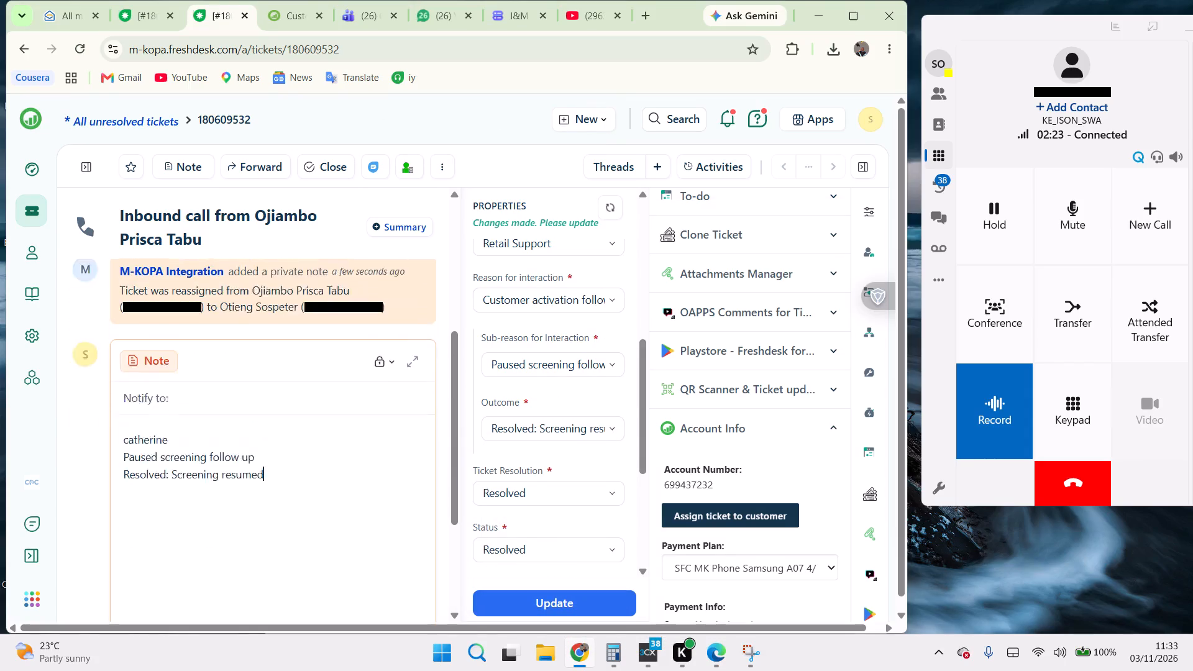
pyautogui.scroll(-4, 315, 486)
pyautogui.scroll(1, 315, 486)
pyautogui.scroll(-1, 315, 486)
pyautogui.scroll(4, 315, 486)
pyautogui.scroll(-2, 319, 493)
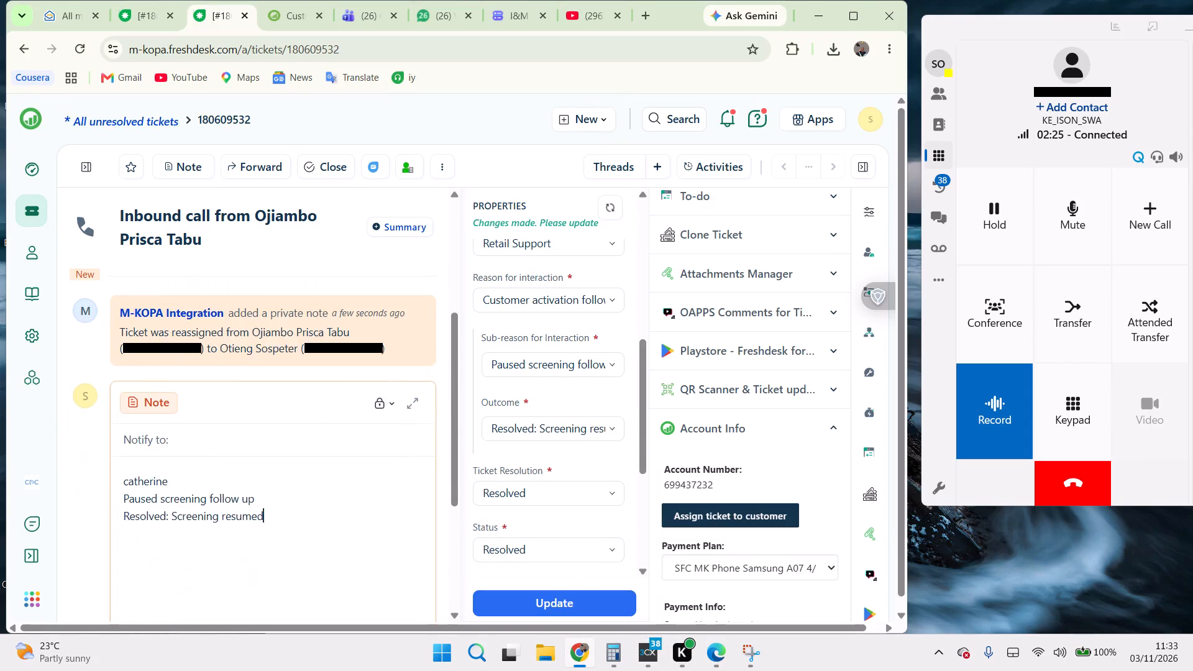
pyautogui.scroll(-2, 322, 508)
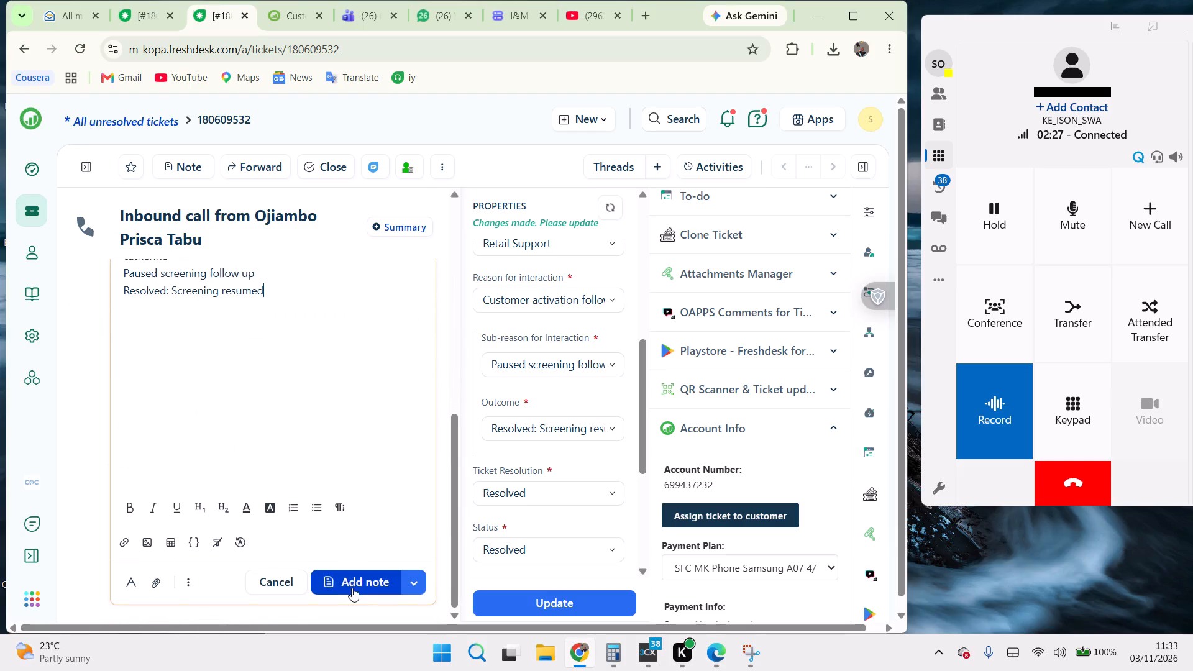
pyautogui.doubleClick(352, 588)
pyautogui.click(548, 599)
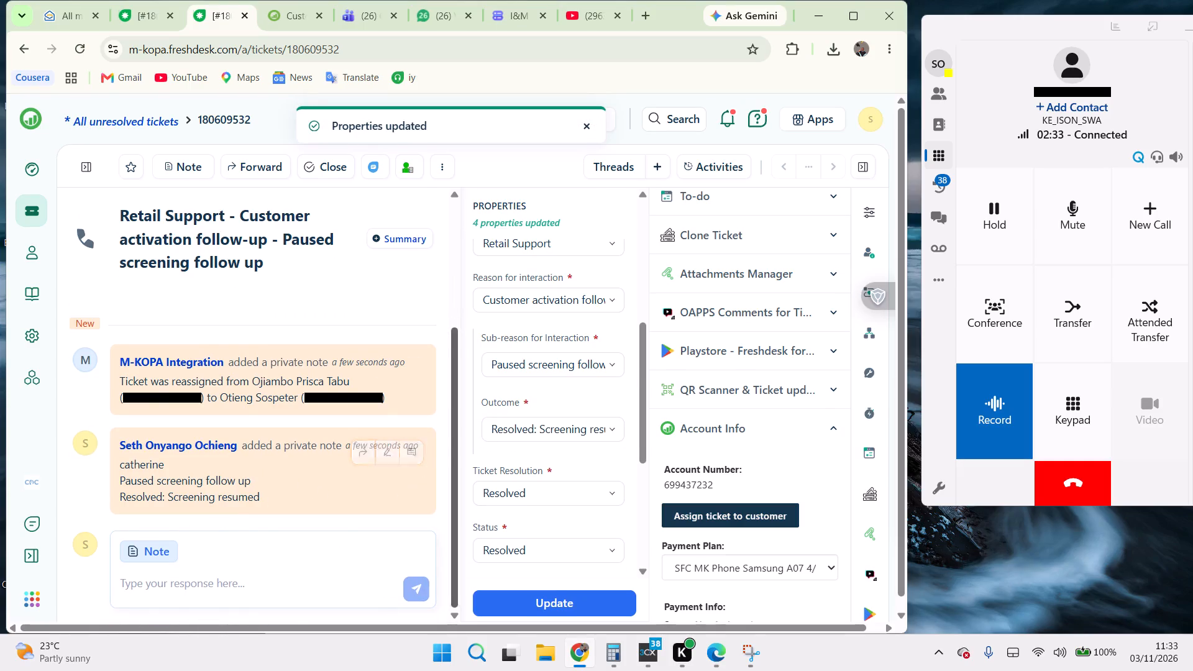
pyautogui.click(133, 21)
pyautogui.scroll(-1, 507, 529)
pyautogui.scroll(1, 346, 552)
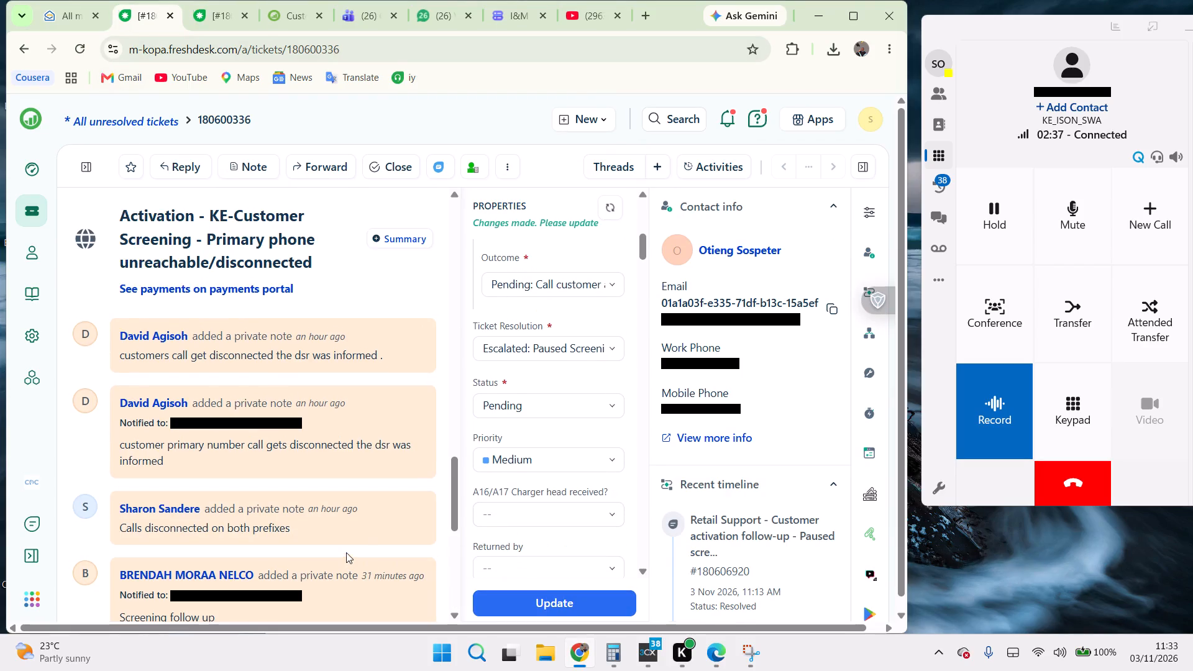
pyautogui.scroll(-1, 346, 552)
pyautogui.scroll(1, 346, 552)
pyautogui.scroll(-1, 346, 552)
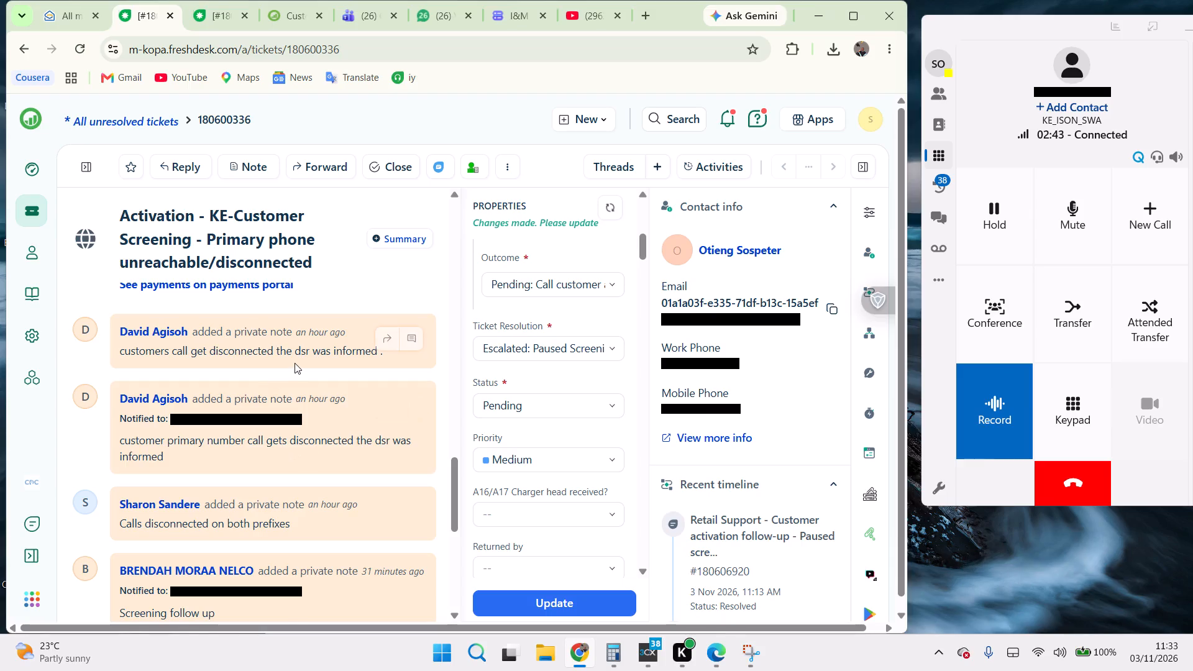
pyautogui.scroll(2, 295, 363)
pyautogui.scroll(-3, 295, 363)
pyautogui.scroll(1, 295, 363)
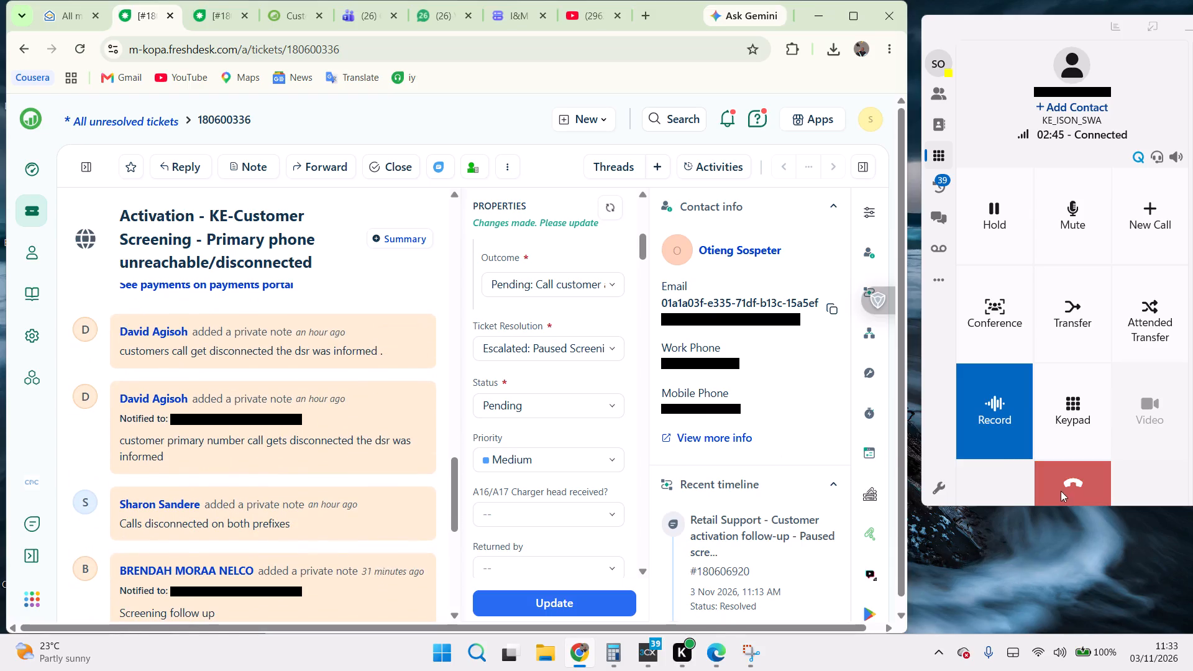
# End the connected customer call in the 3CX softphone.
pyautogui.click(1075, 490)
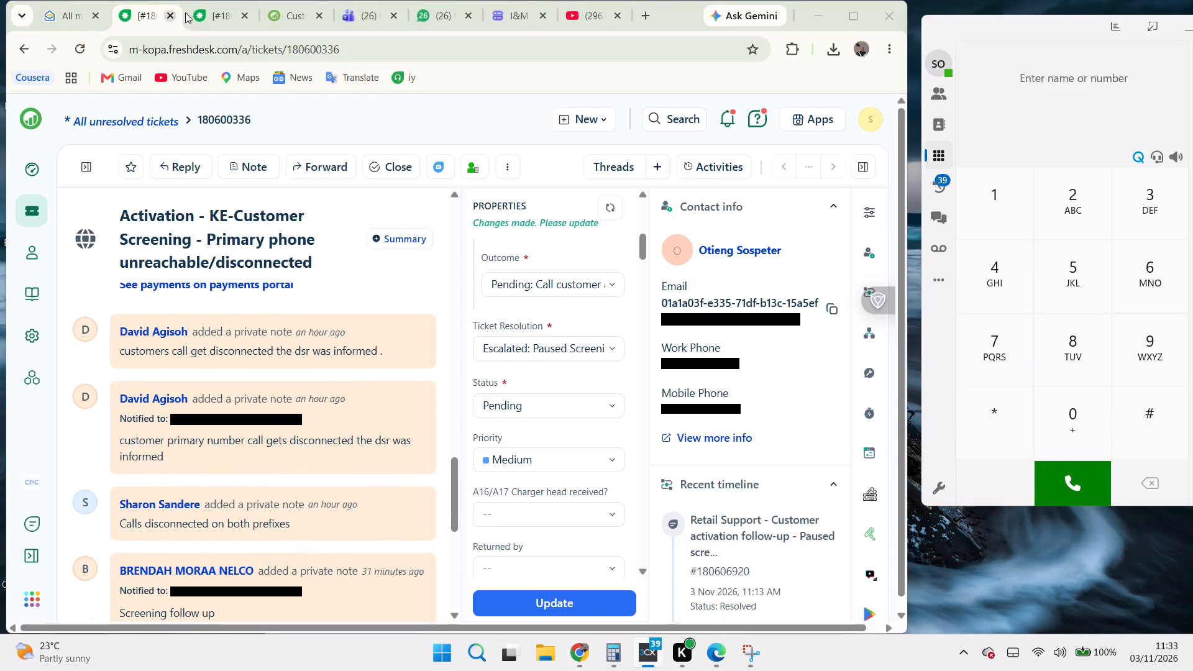
pyautogui.click(219, 17)
pyautogui.scroll(2, 303, 429)
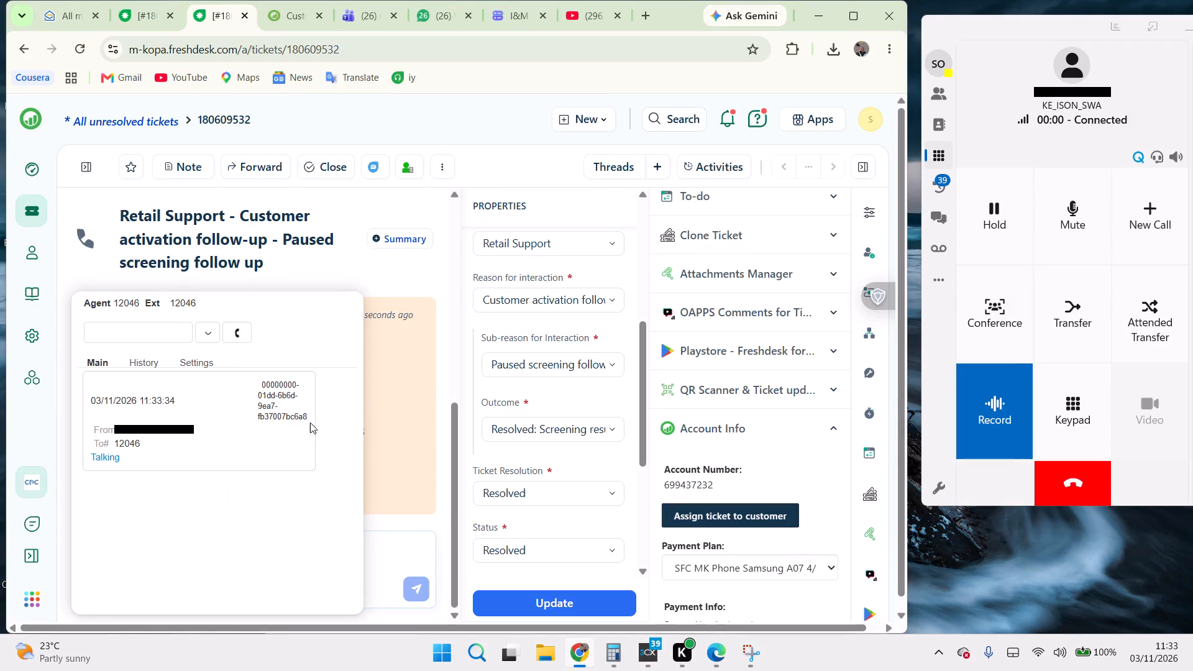
pyautogui.scroll(1, 323, 428)
pyautogui.doubleClick(40, 484)
pyautogui.scroll(2, 213, 459)
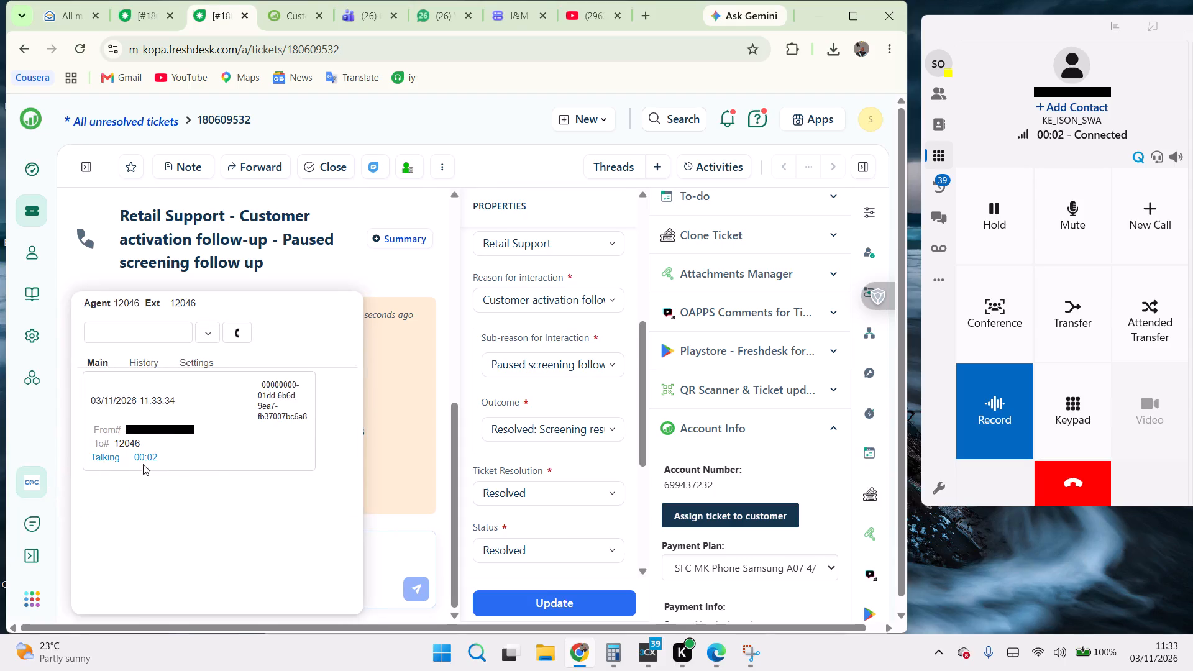
pyautogui.doubleClick(23, 478)
pyautogui.scroll(4, 324, 418)
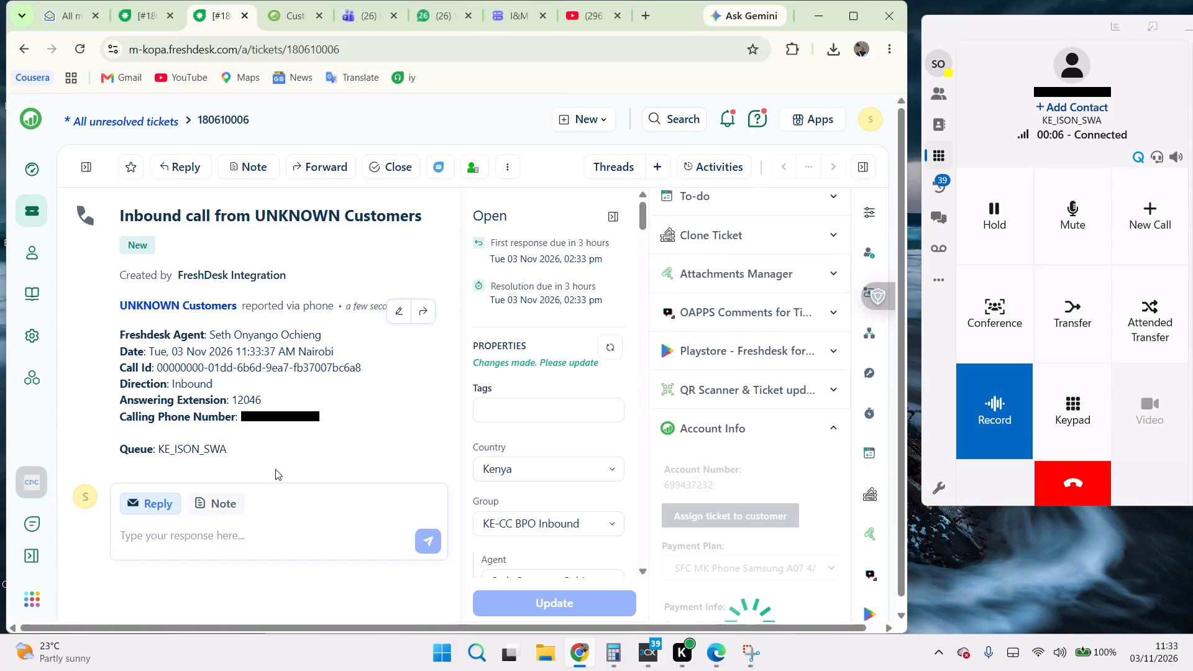
# Start a private note on the new inbound call ticket with "Emmanuel" as its first line.
pyautogui.doubleClick(233, 511)
pyautogui.click(217, 509)
pyautogui.doubleClick(215, 526)
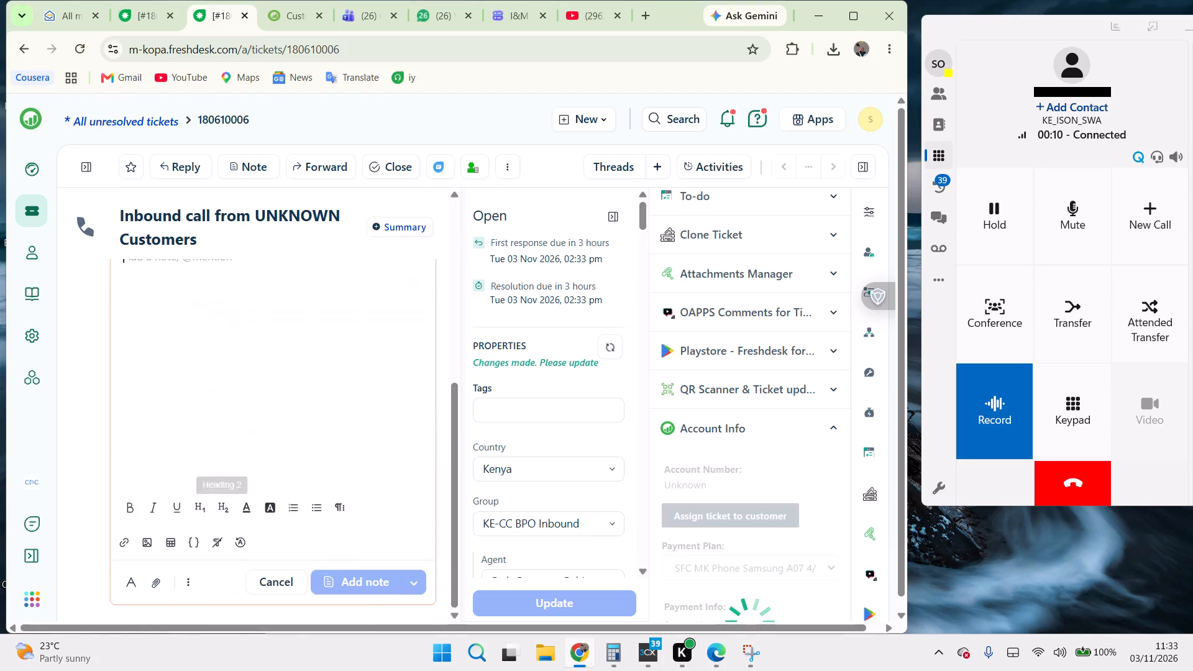
pyautogui.scroll(1, 187, 418)
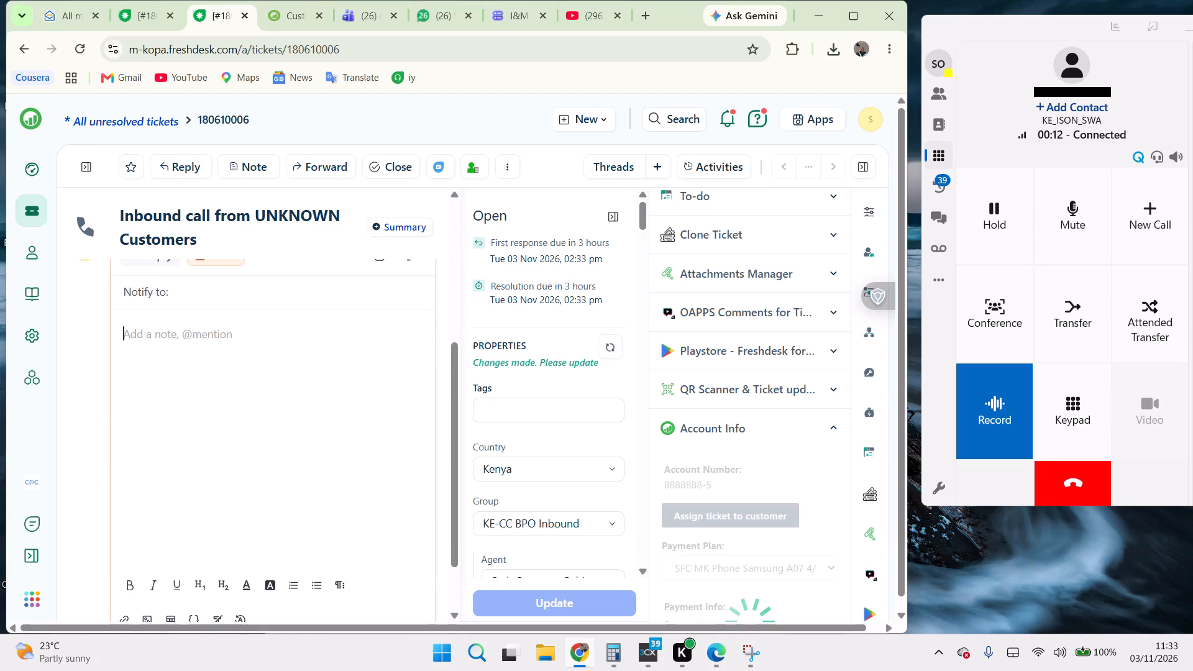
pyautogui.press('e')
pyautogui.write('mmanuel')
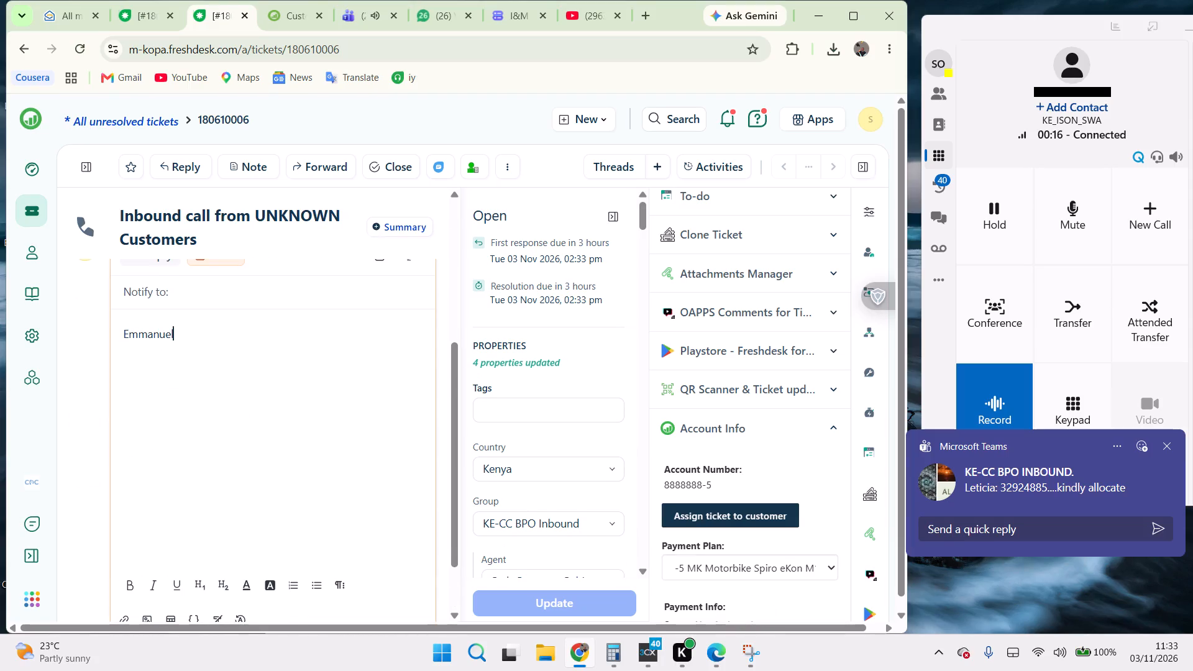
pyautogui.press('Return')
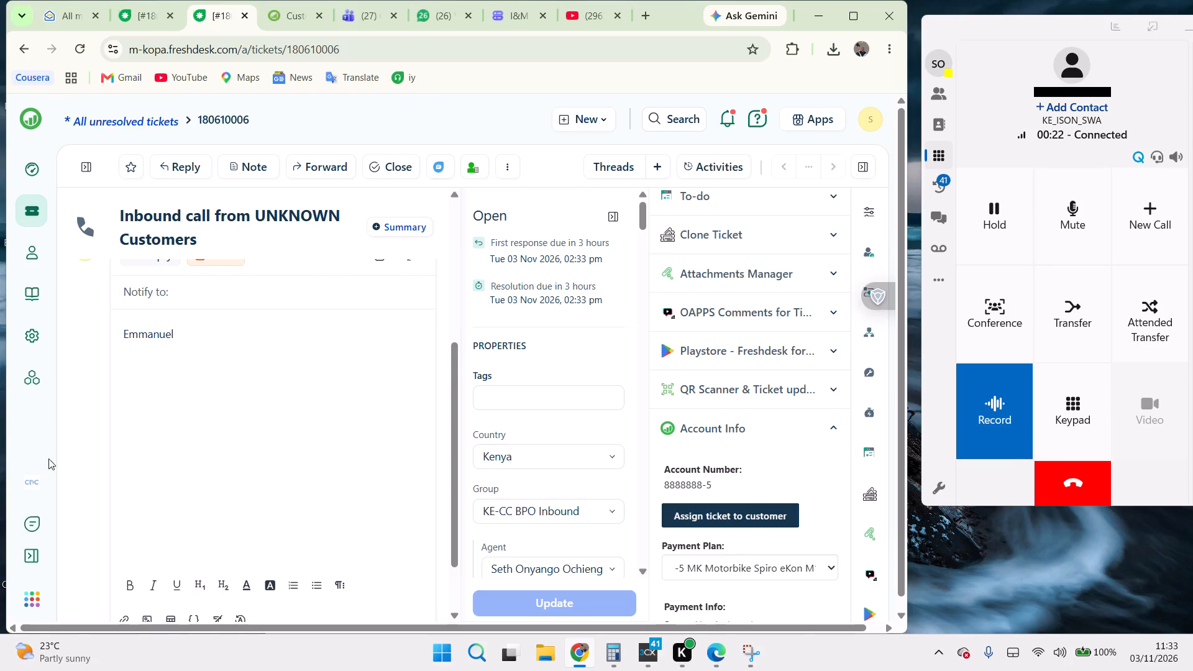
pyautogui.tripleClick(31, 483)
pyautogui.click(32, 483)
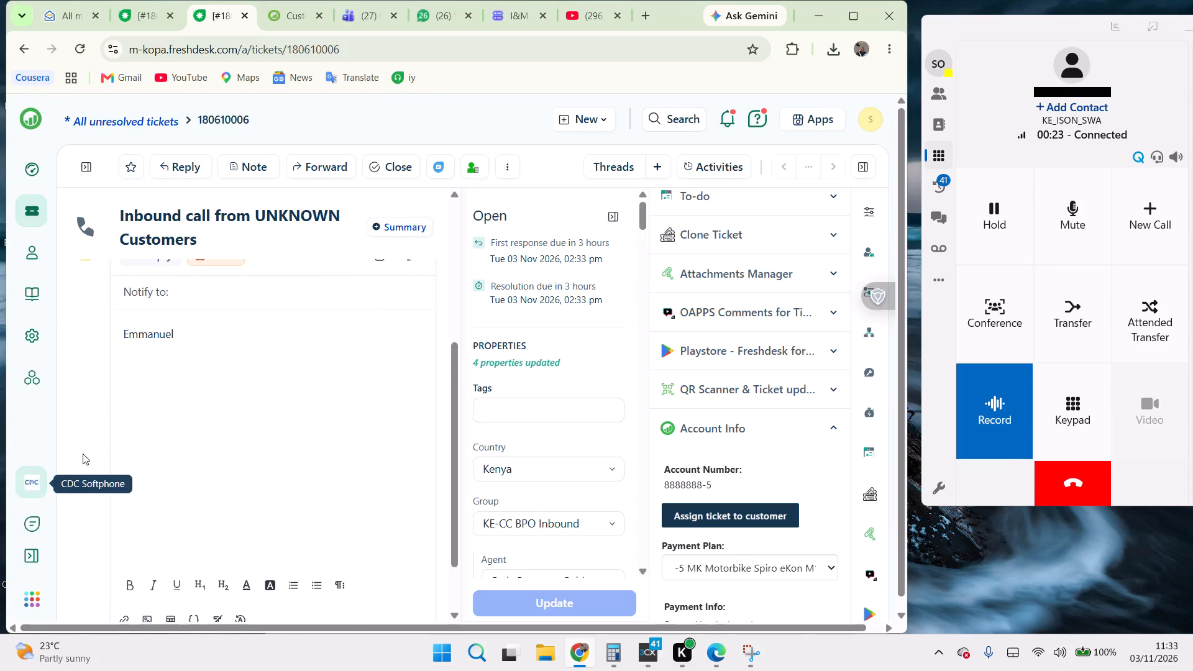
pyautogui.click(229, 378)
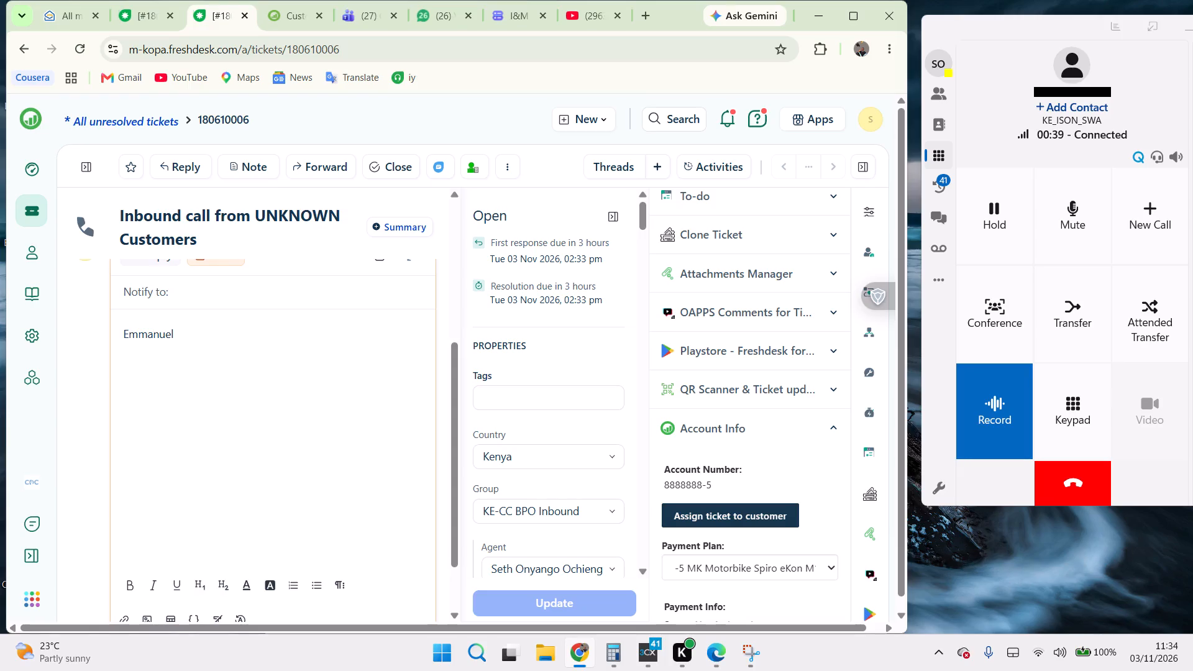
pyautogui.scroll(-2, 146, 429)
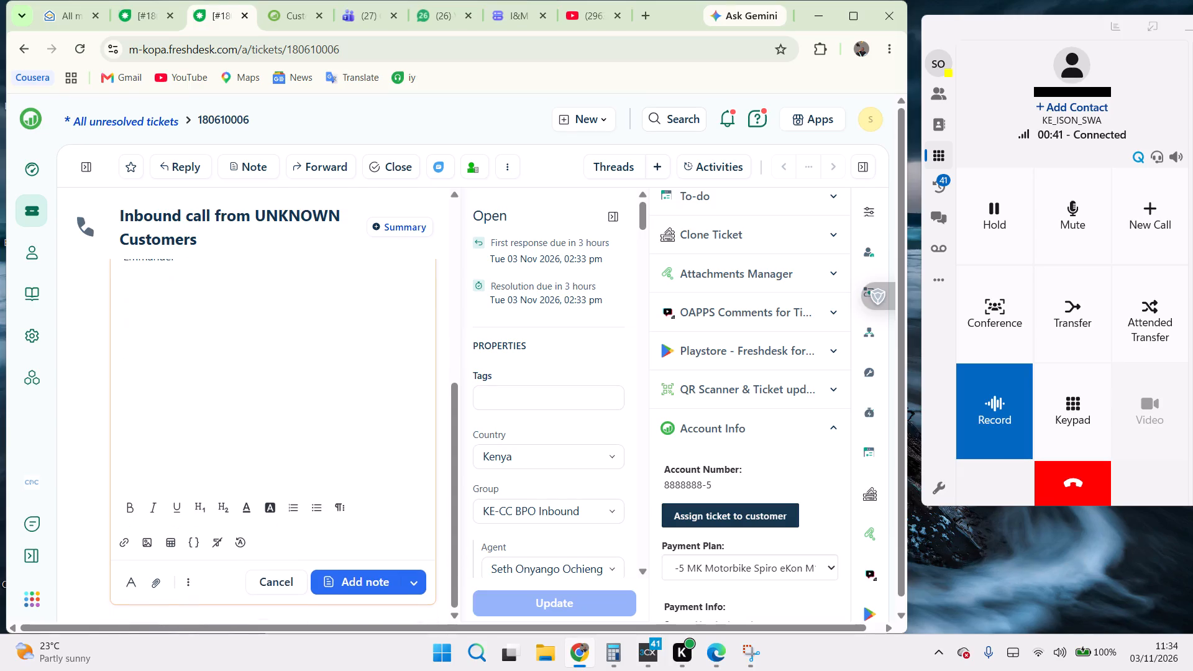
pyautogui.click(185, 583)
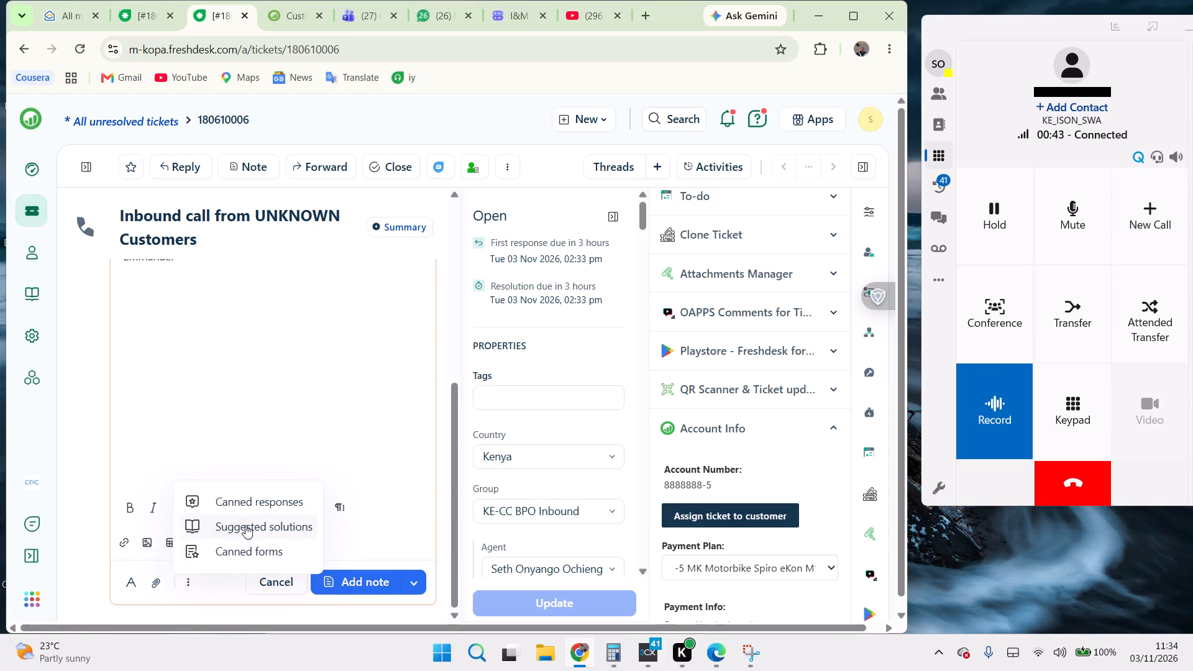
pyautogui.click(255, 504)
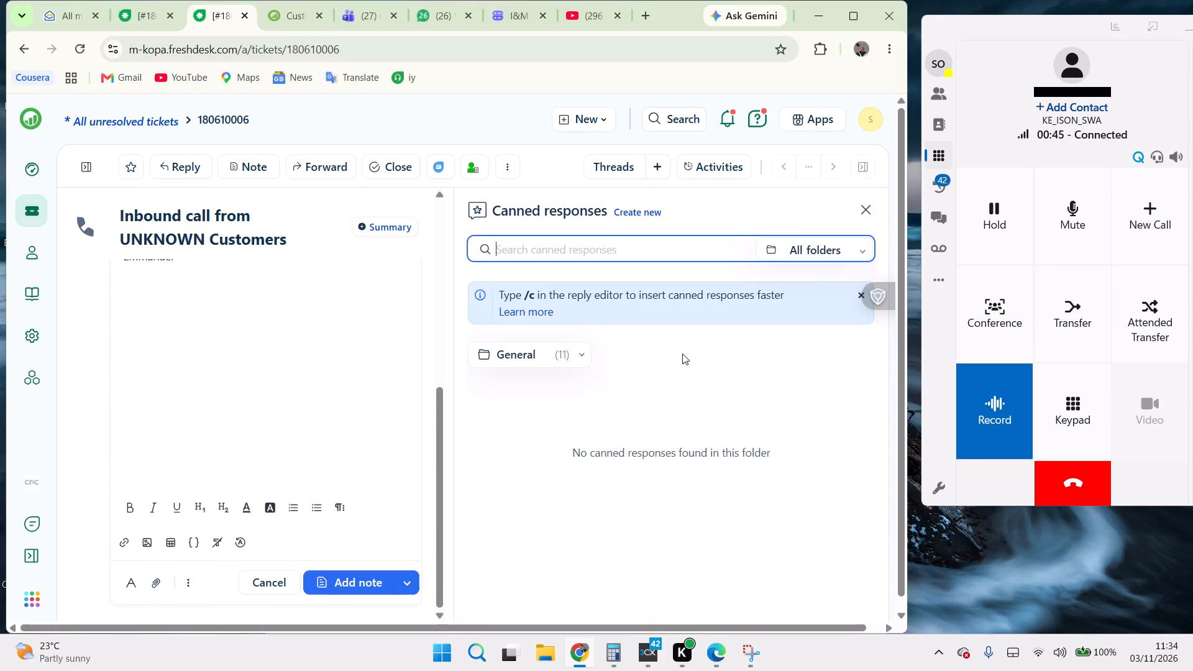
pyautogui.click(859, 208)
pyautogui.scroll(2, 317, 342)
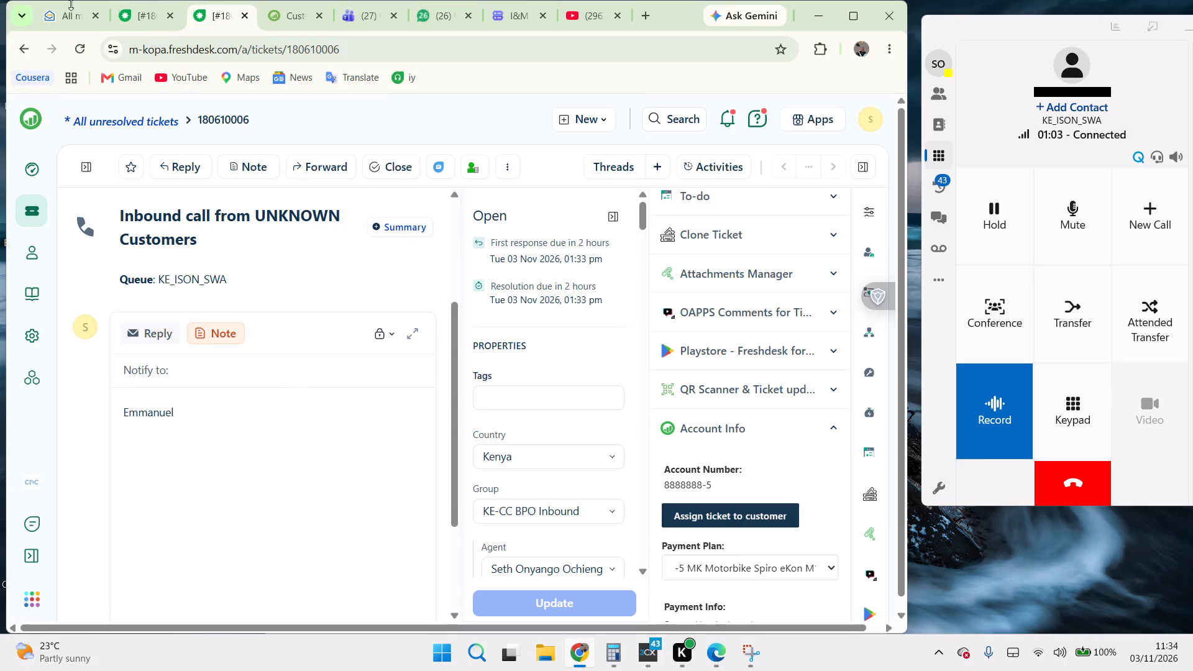
# Open the KE-CC BPO Inbound dashboard in place of the pending screening ticket and examine its full leaderboard.
pyautogui.click(138, 14)
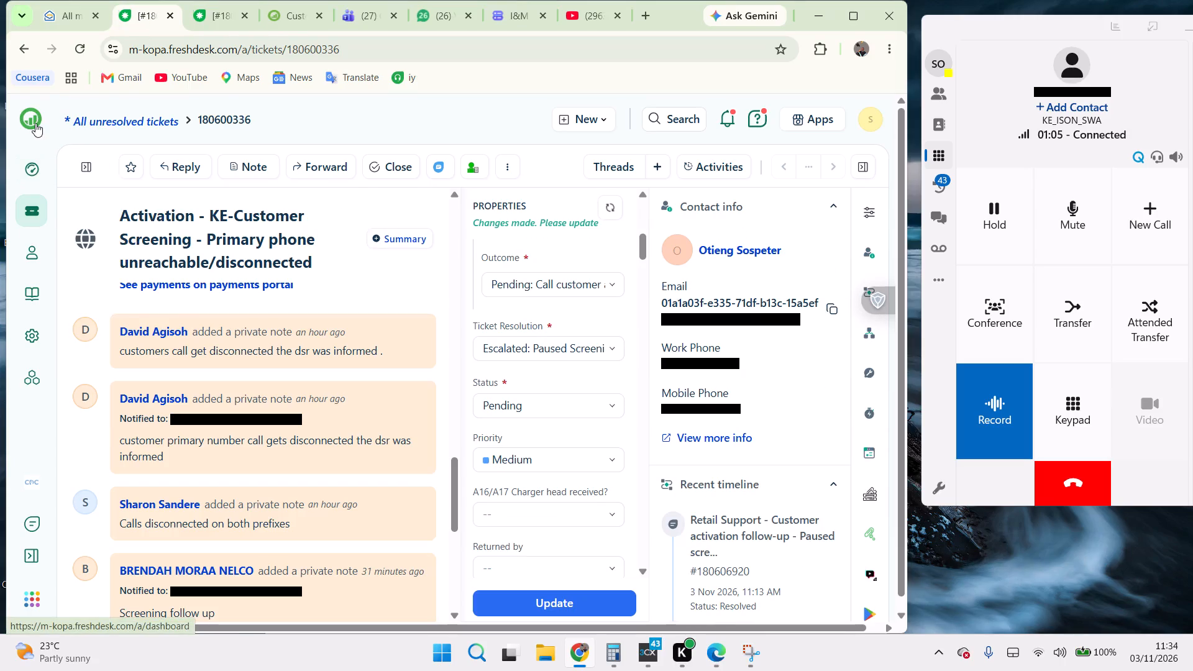
pyautogui.click(35, 123)
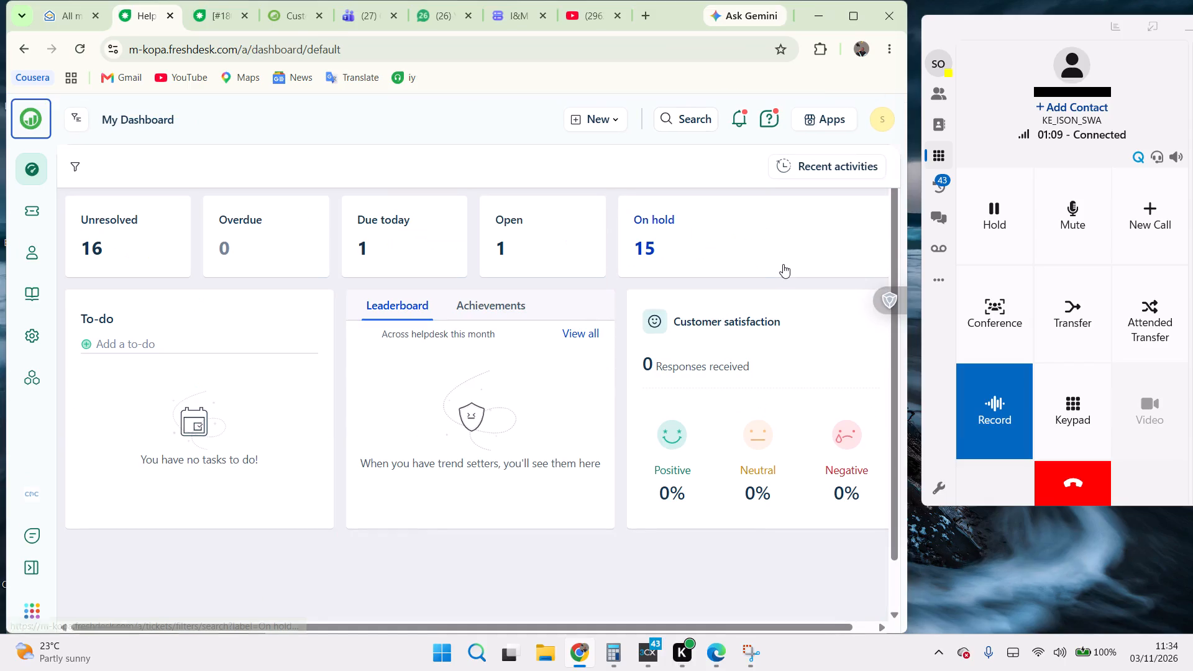
pyautogui.click(68, 115)
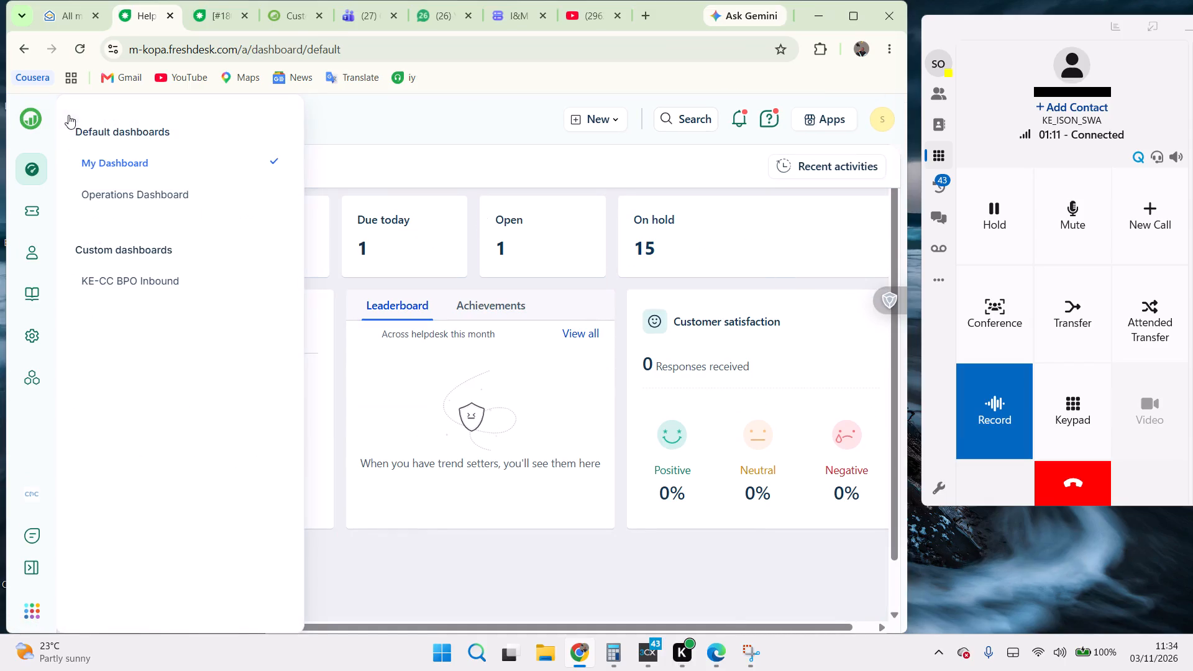
pyautogui.doubleClick(133, 283)
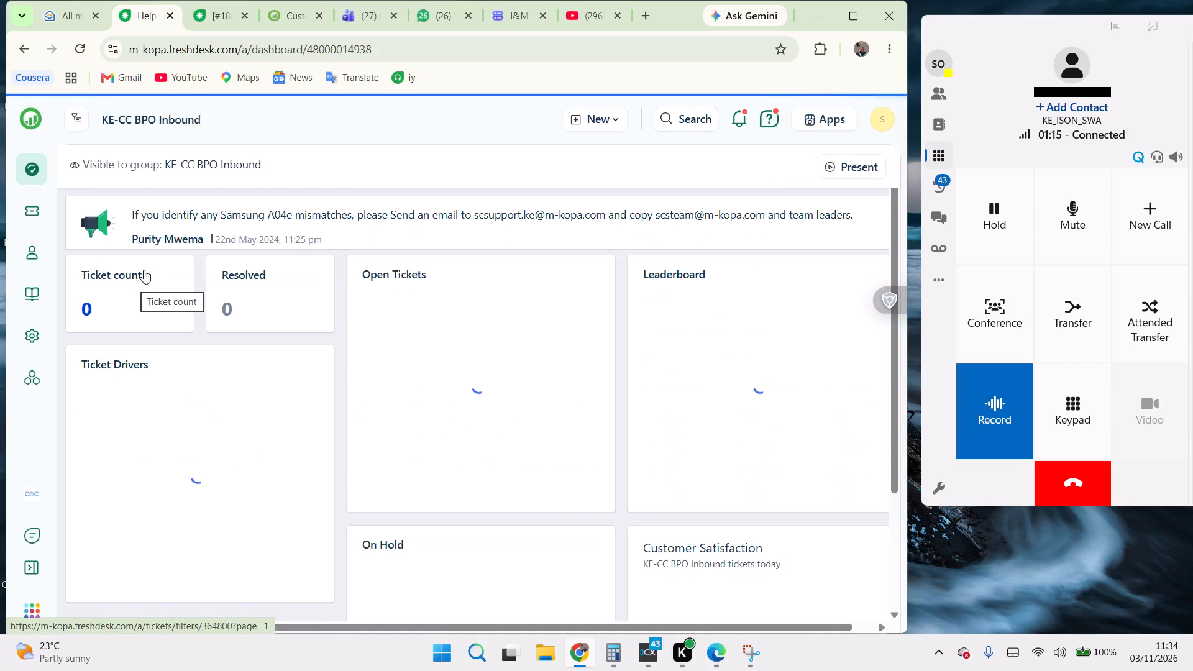
pyautogui.click(865, 272)
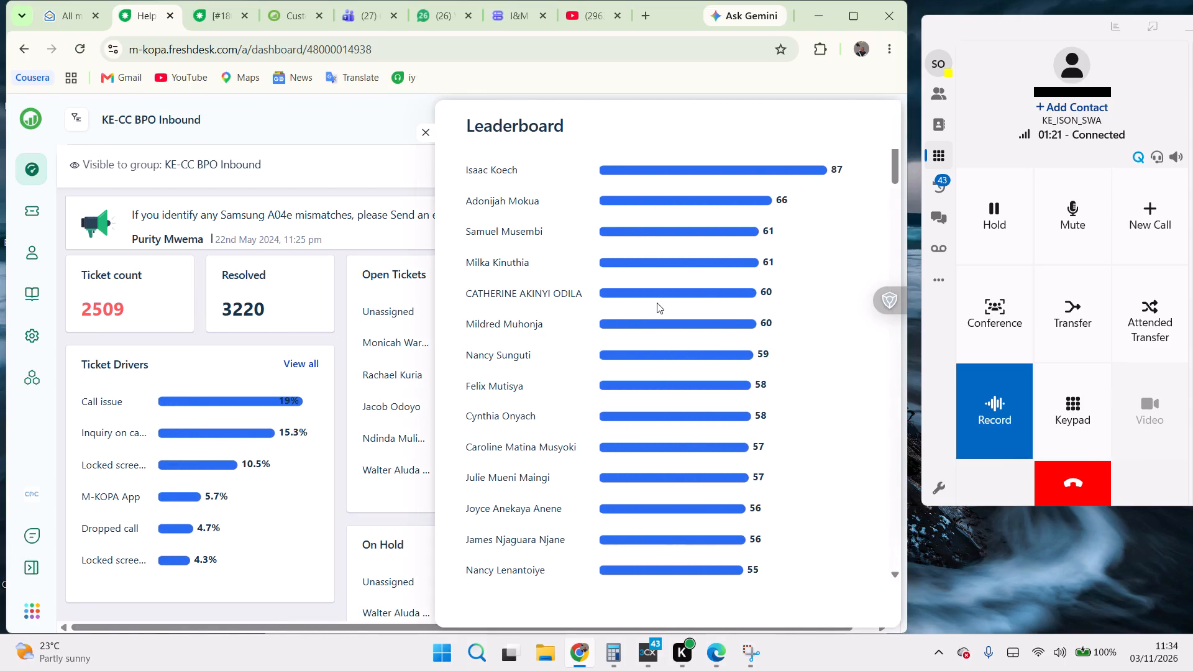
pyautogui.scroll(-1, 657, 303)
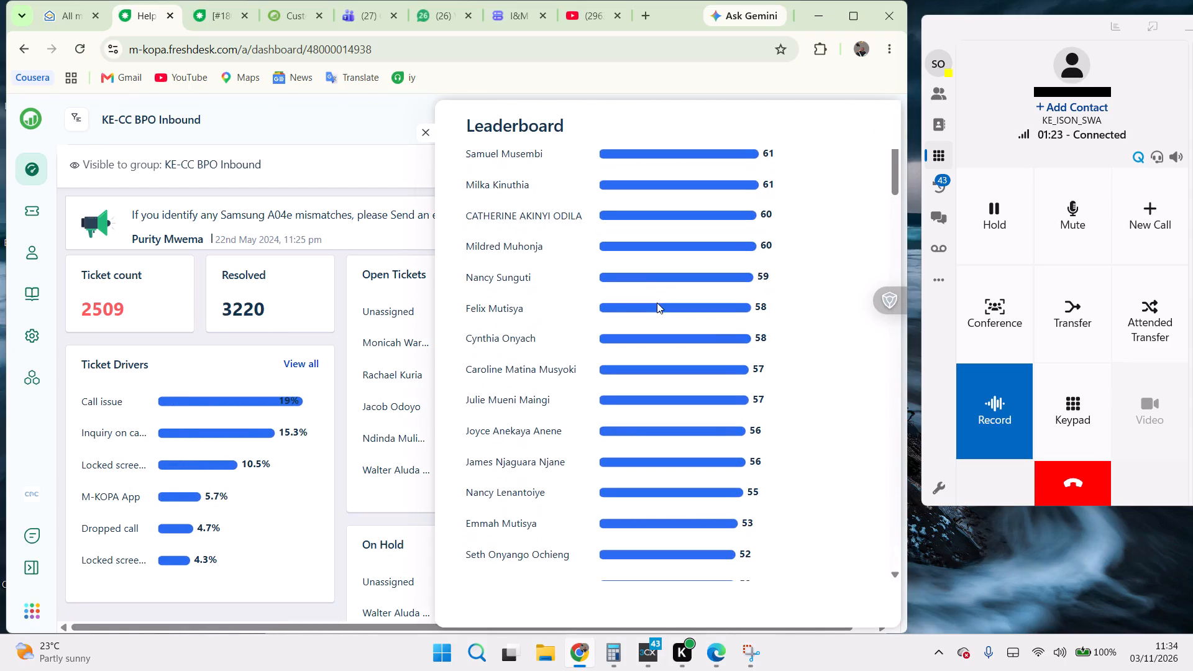
pyautogui.scroll(4, 657, 303)
# Insert the SIM Pairing Escalations Template canned response below "Emmanuel" in the inbound call ticket's private note.
pyautogui.click(218, 14)
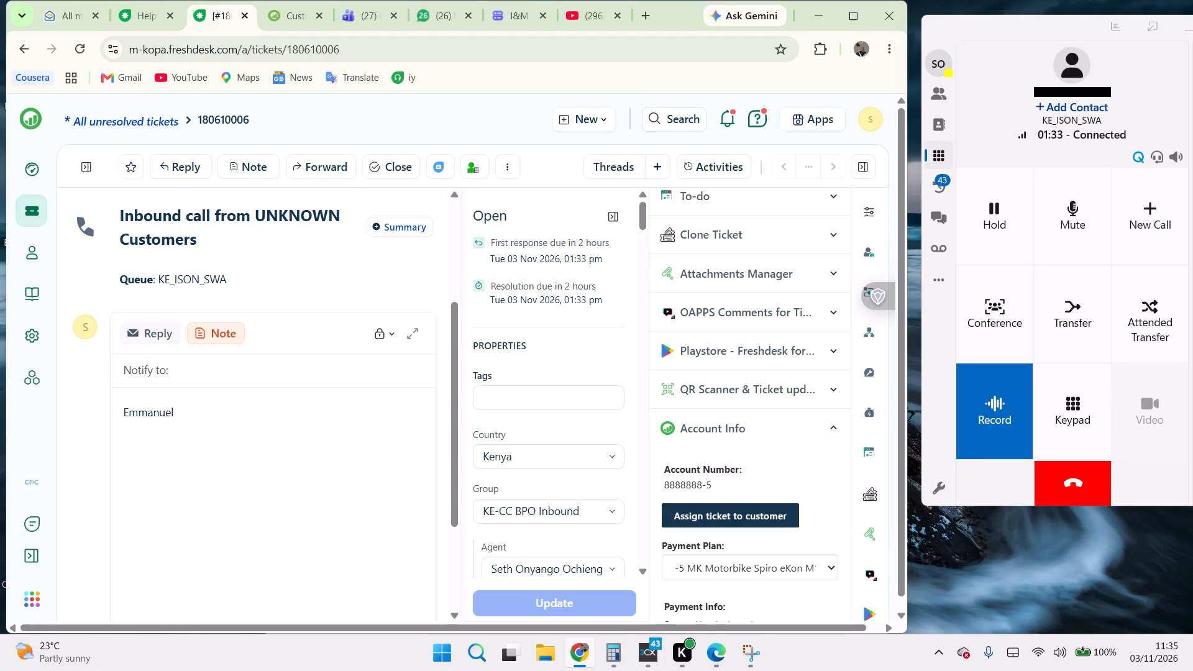
pyautogui.scroll(-2, 198, 447)
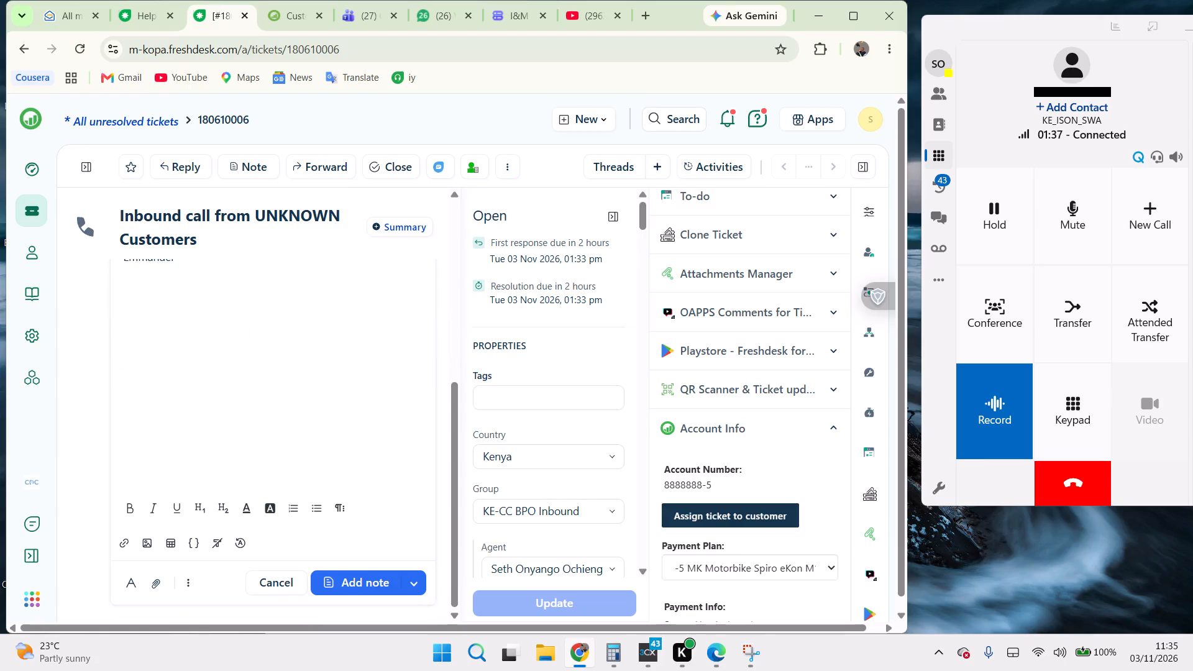
pyautogui.click(189, 584)
pyautogui.click(267, 500)
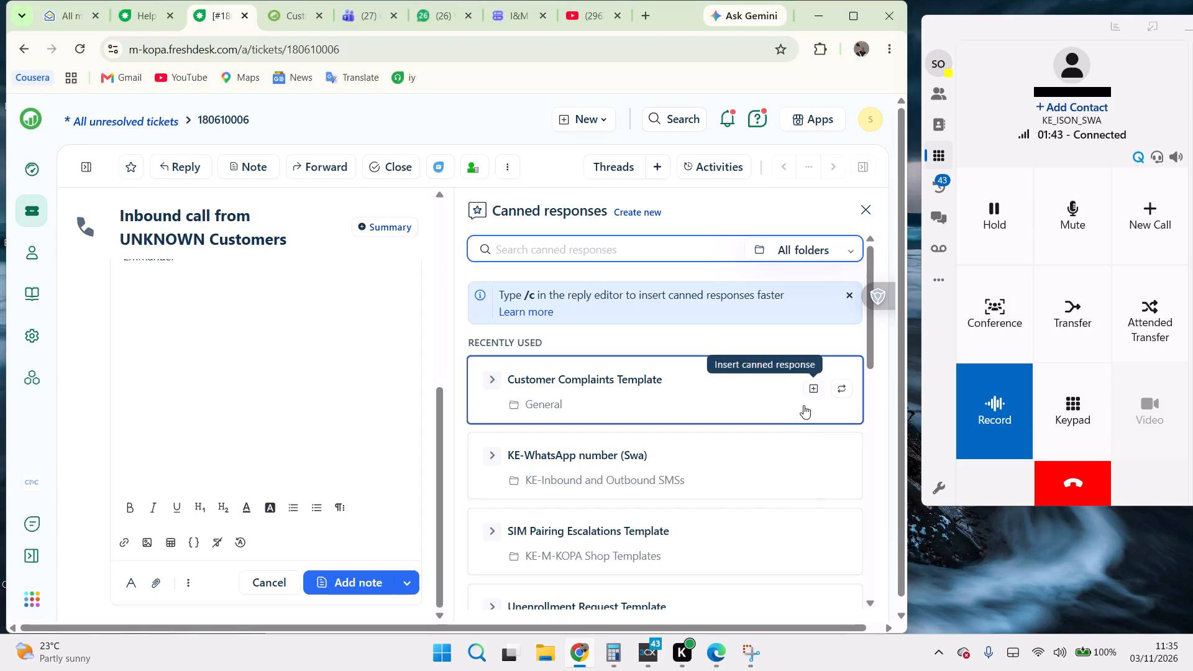
pyautogui.click(808, 534)
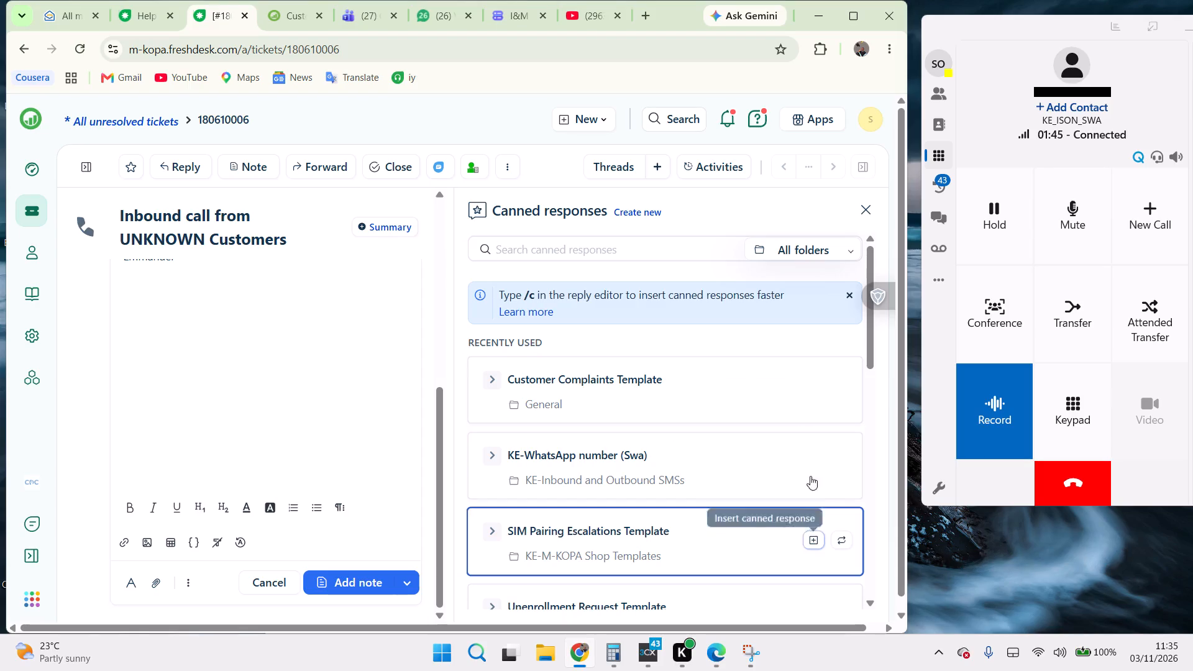
pyautogui.click(867, 206)
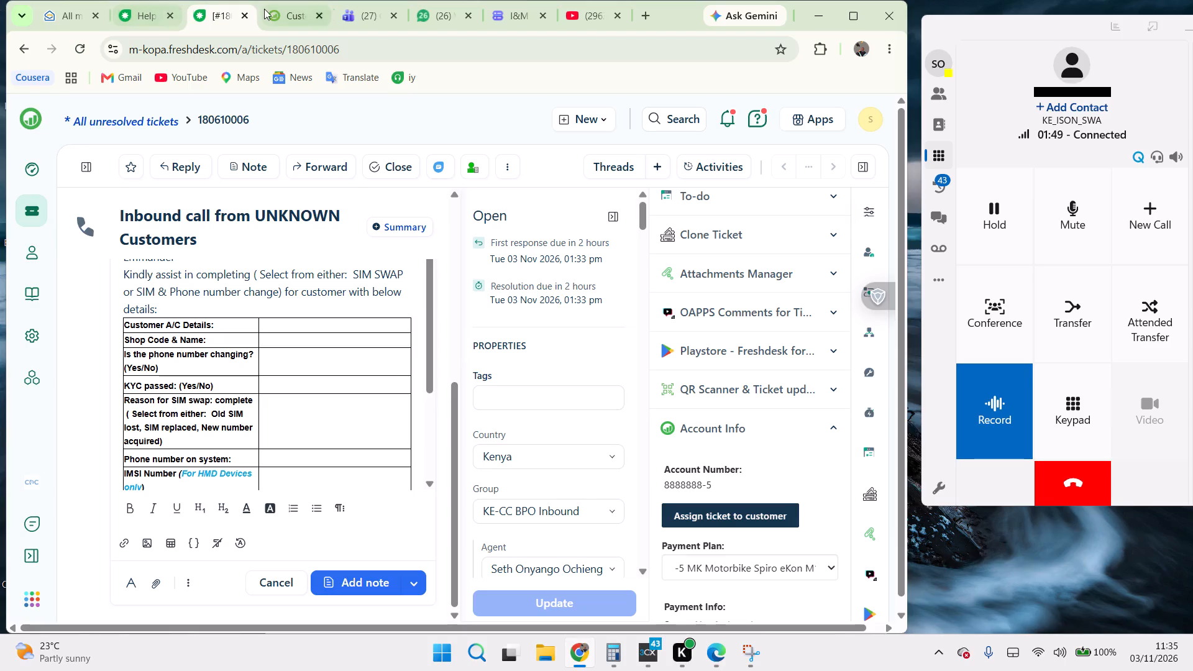
pyautogui.scroll(1, 312, 338)
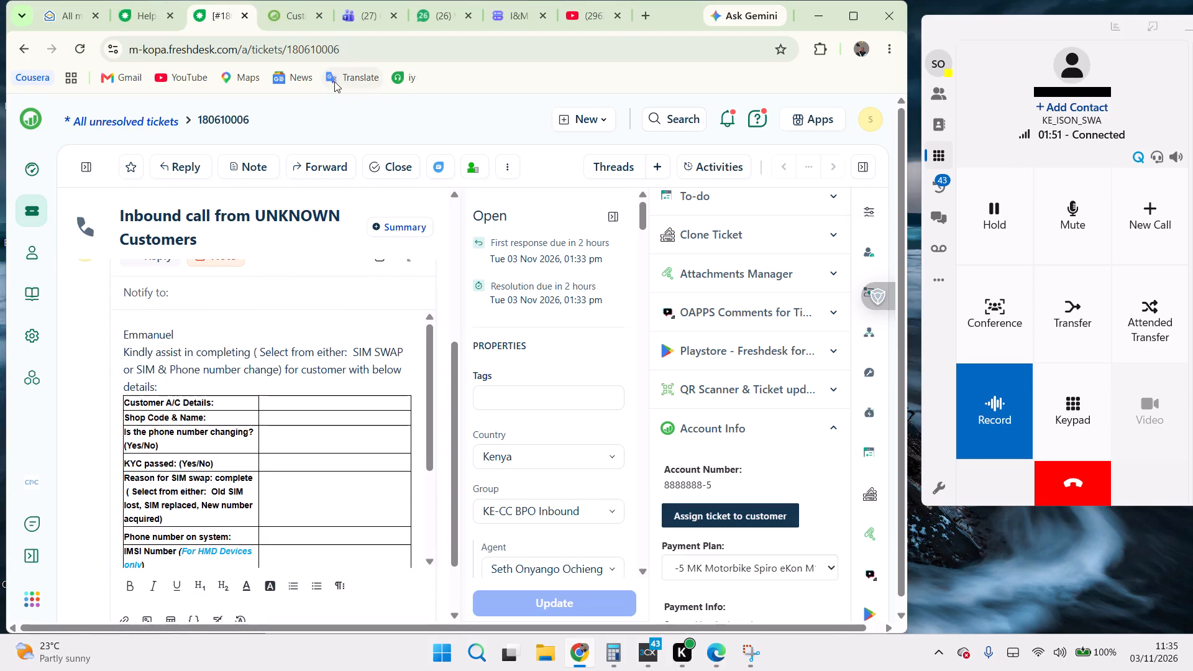
# Search the M-KOPA CRM for the caller's account using the customer's ID number.
pyautogui.click(285, 20)
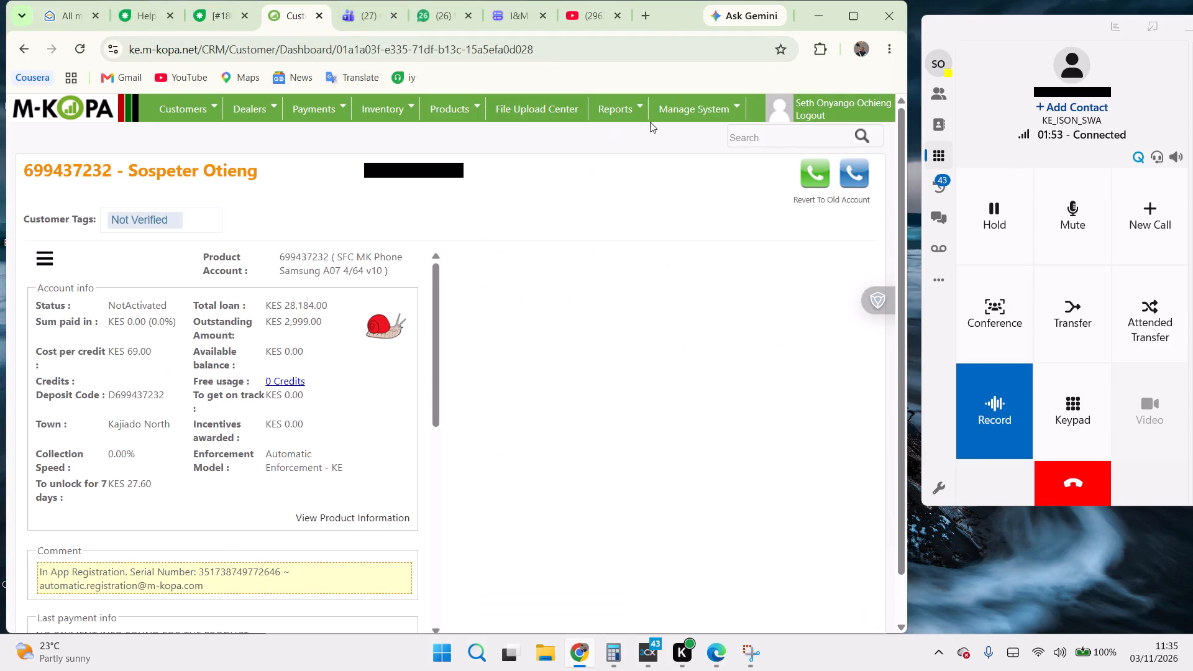
pyautogui.click(746, 129)
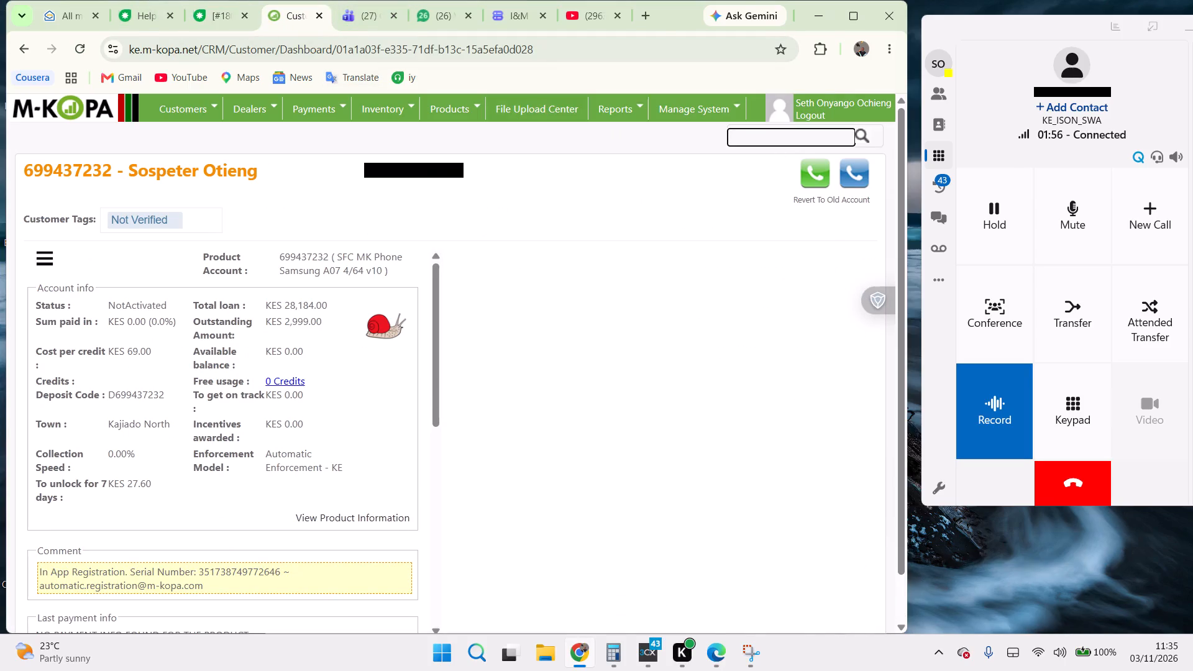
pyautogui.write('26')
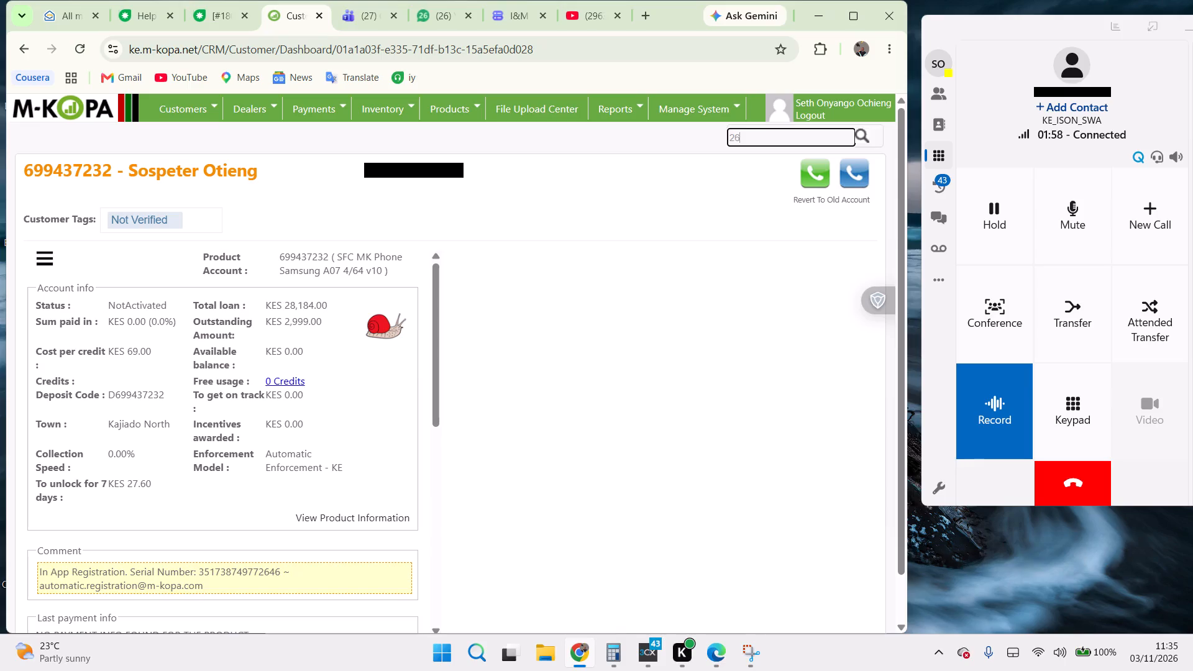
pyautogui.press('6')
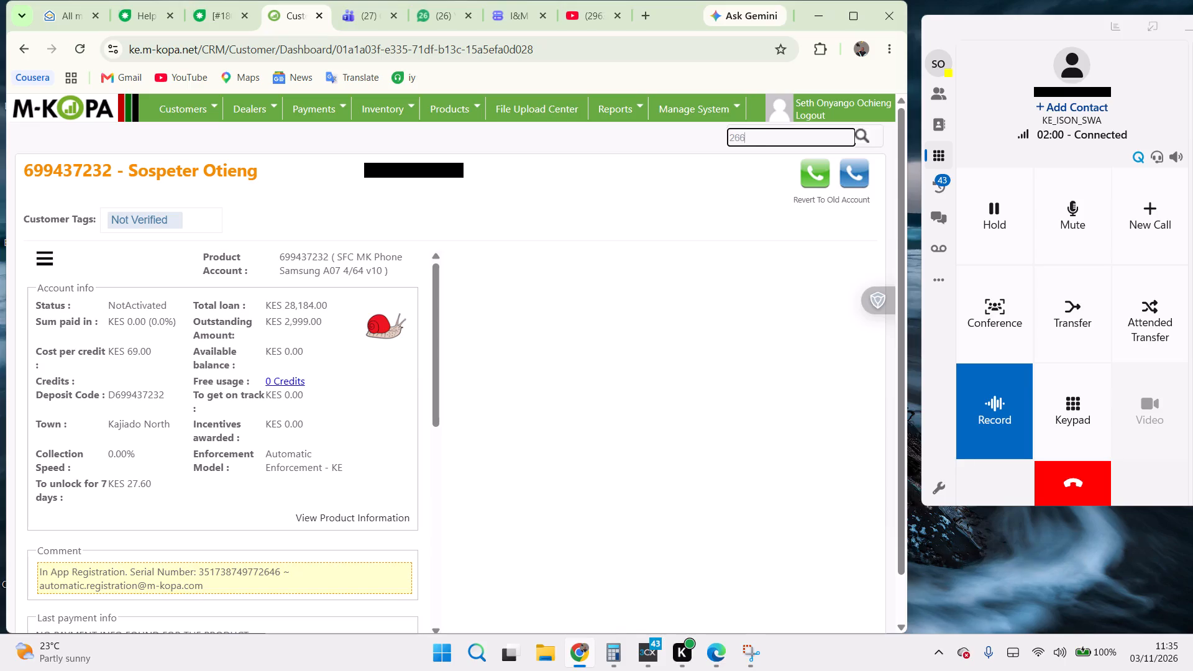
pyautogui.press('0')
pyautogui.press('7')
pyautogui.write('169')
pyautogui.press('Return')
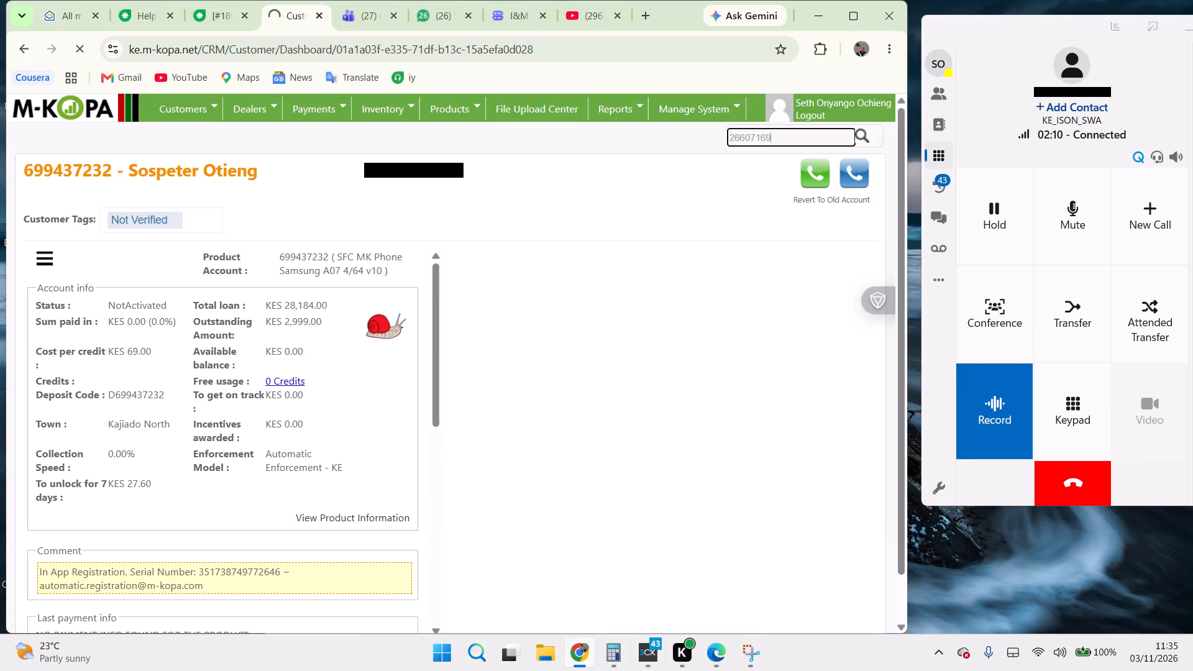
# Copy the searched account number from the CRM and open the customer assignment form on ticket #180610006.
pyautogui.doubleClick(741, 137)
pyautogui.rightClick(741, 137)
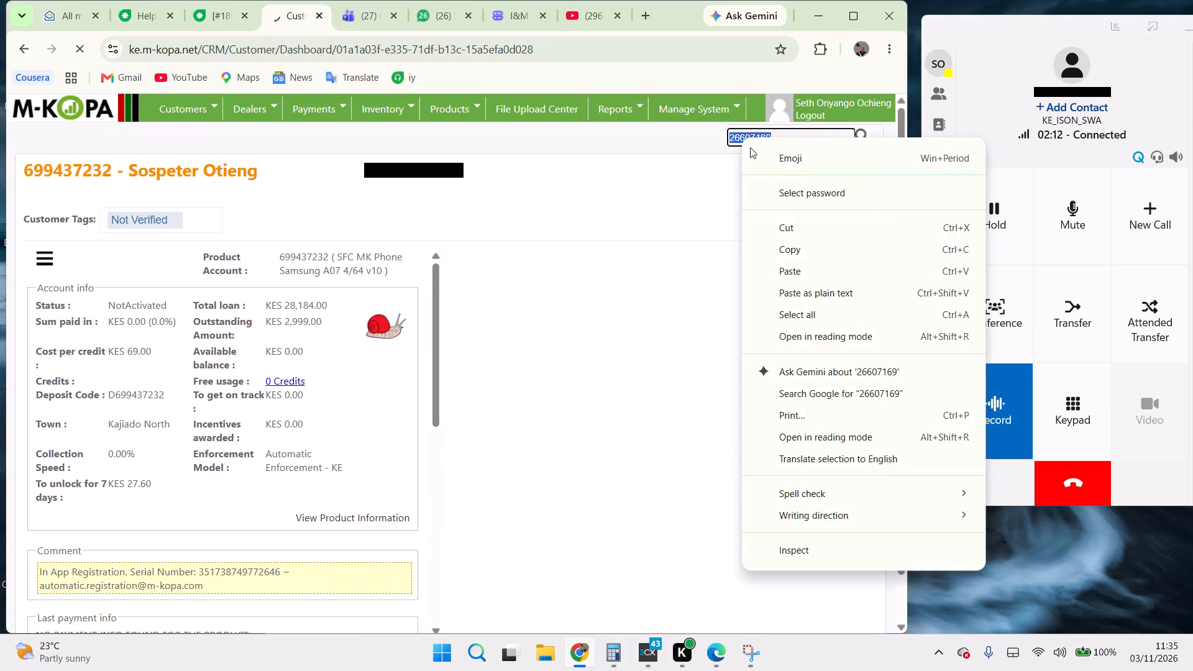
pyautogui.click(791, 252)
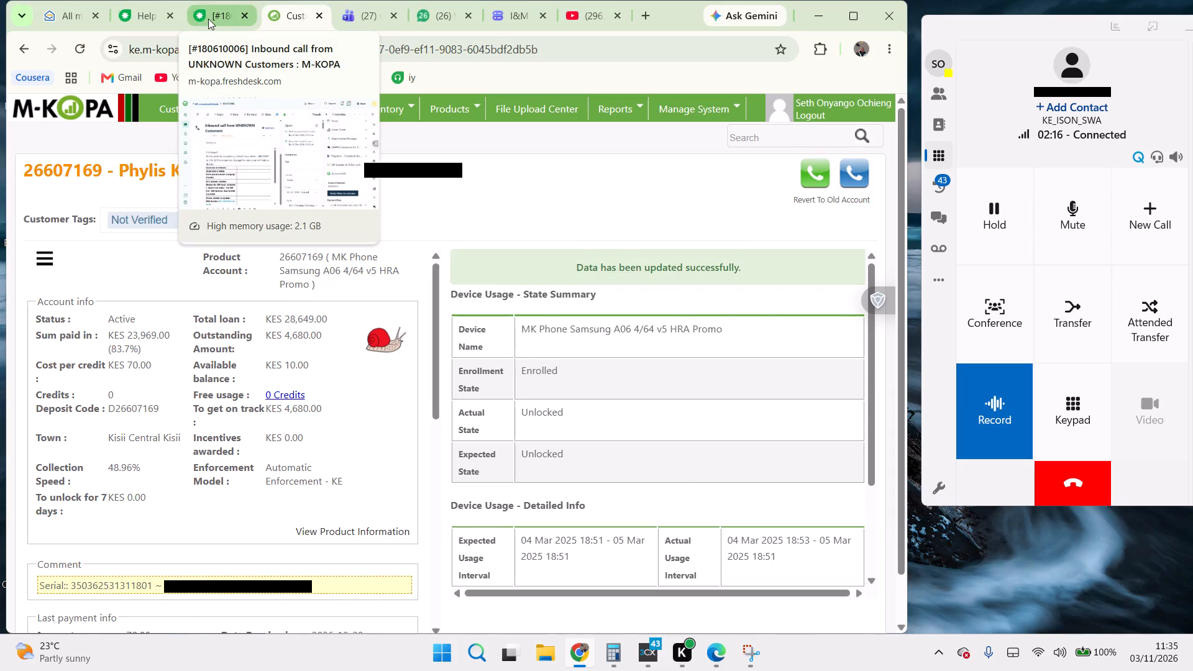
pyautogui.click(208, 19)
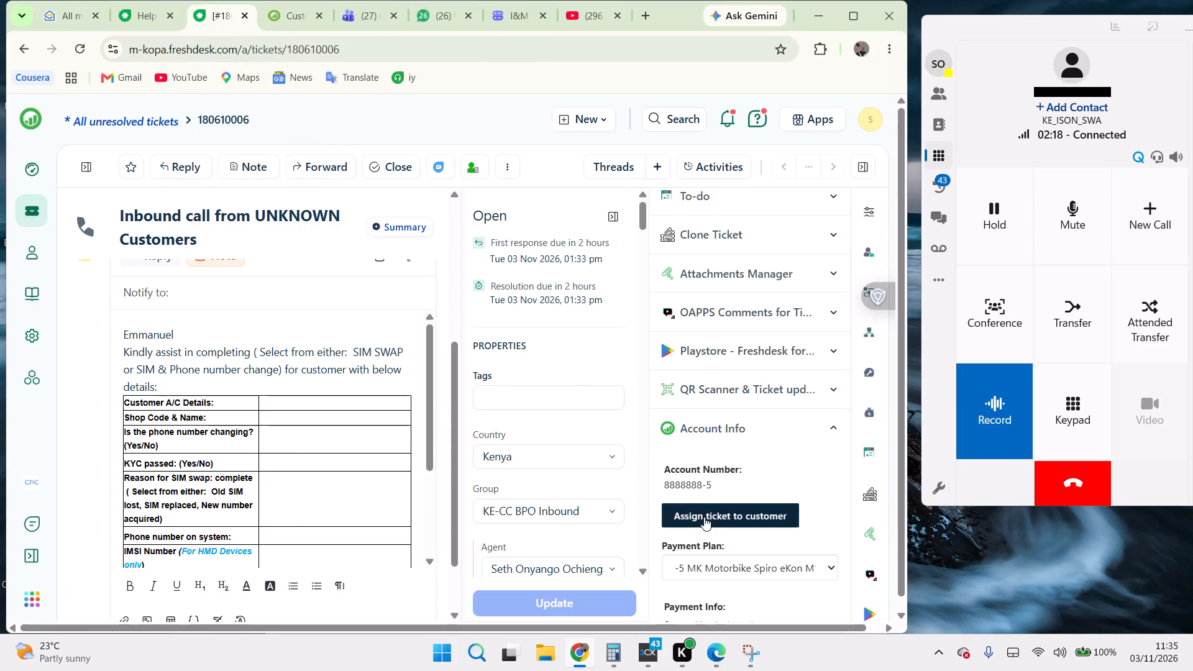
pyautogui.click(702, 512)
pyautogui.click(478, 166)
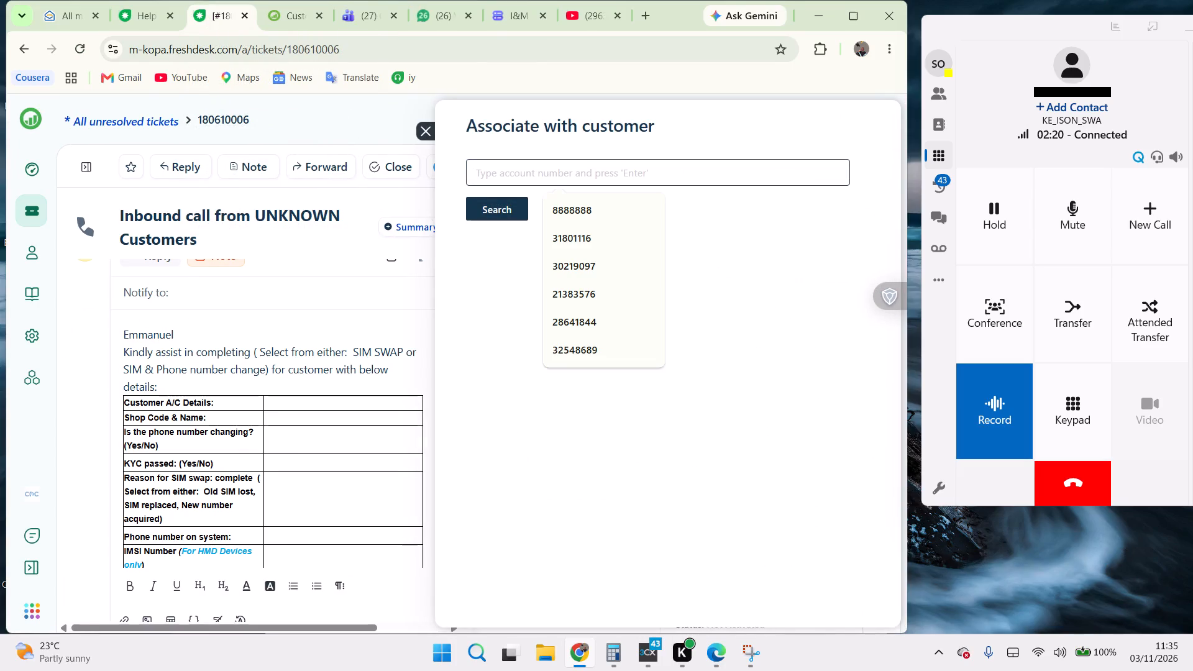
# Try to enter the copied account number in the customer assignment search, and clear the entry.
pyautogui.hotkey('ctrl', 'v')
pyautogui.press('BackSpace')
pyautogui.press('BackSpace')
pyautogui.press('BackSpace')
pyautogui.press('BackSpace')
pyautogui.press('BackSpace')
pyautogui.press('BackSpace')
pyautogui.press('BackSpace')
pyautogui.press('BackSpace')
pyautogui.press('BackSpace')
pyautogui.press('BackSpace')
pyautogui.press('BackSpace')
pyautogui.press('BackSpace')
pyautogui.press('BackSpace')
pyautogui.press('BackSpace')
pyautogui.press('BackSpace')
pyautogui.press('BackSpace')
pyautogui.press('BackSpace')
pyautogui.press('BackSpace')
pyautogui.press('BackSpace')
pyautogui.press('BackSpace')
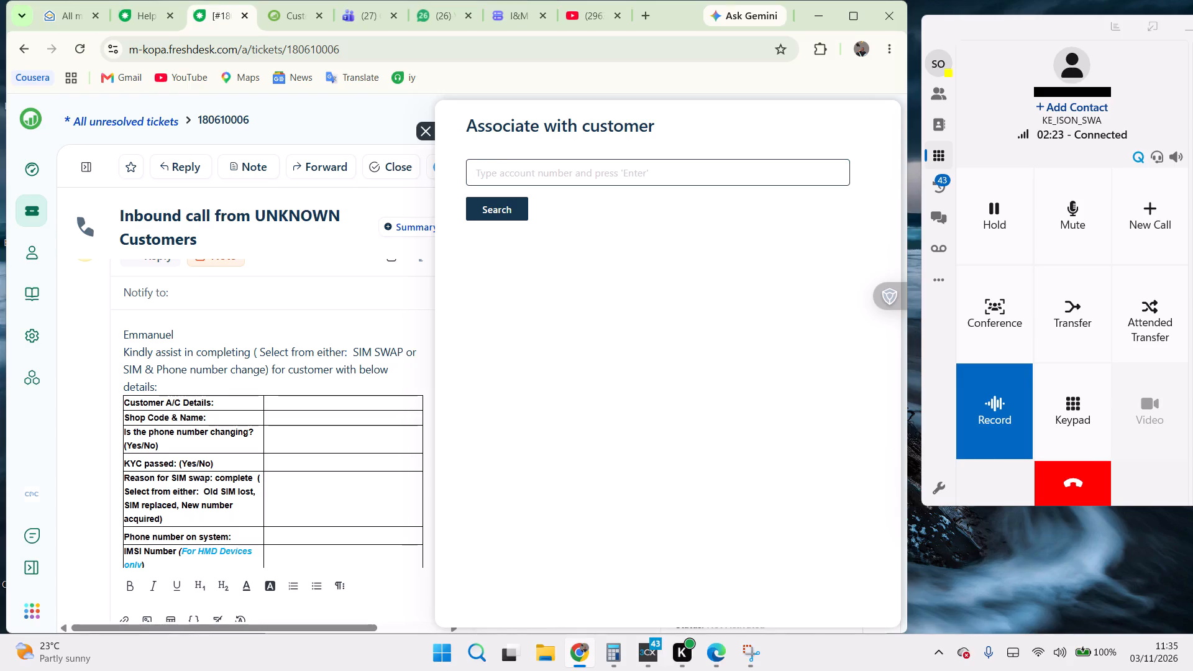
# Copy the account number from the customer's CRM dashboard heading and search for it in the ticket's customer assignment form.
pyautogui.click(291, 18)
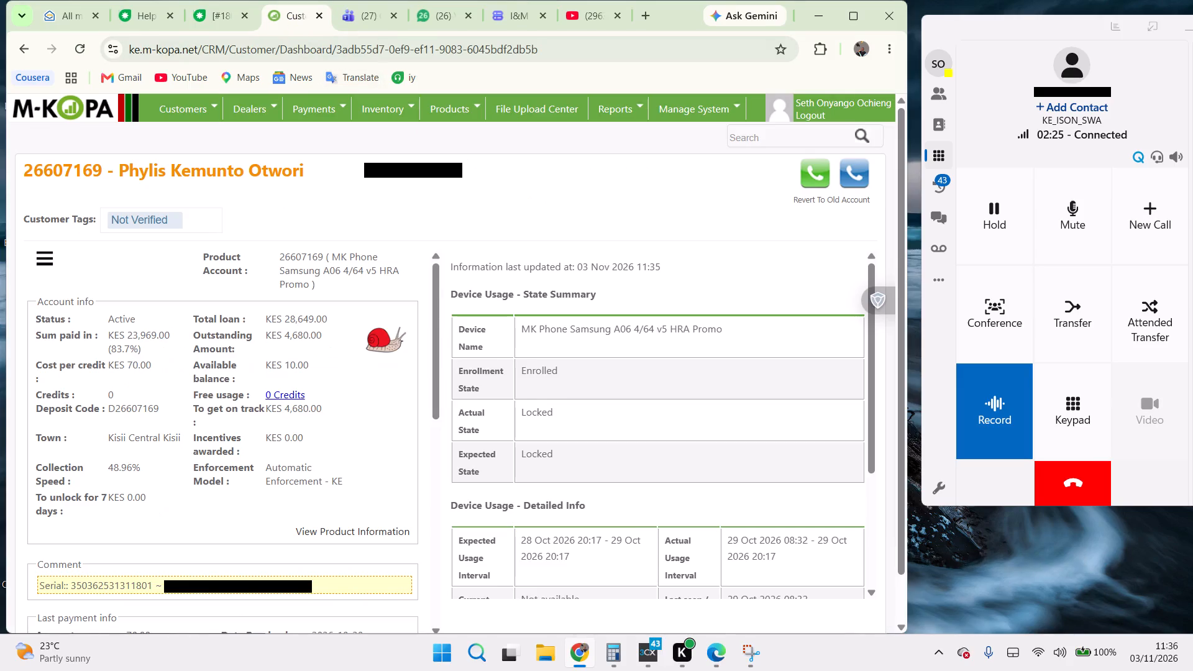
pyautogui.doubleClick(36, 162)
pyautogui.rightClick(36, 162)
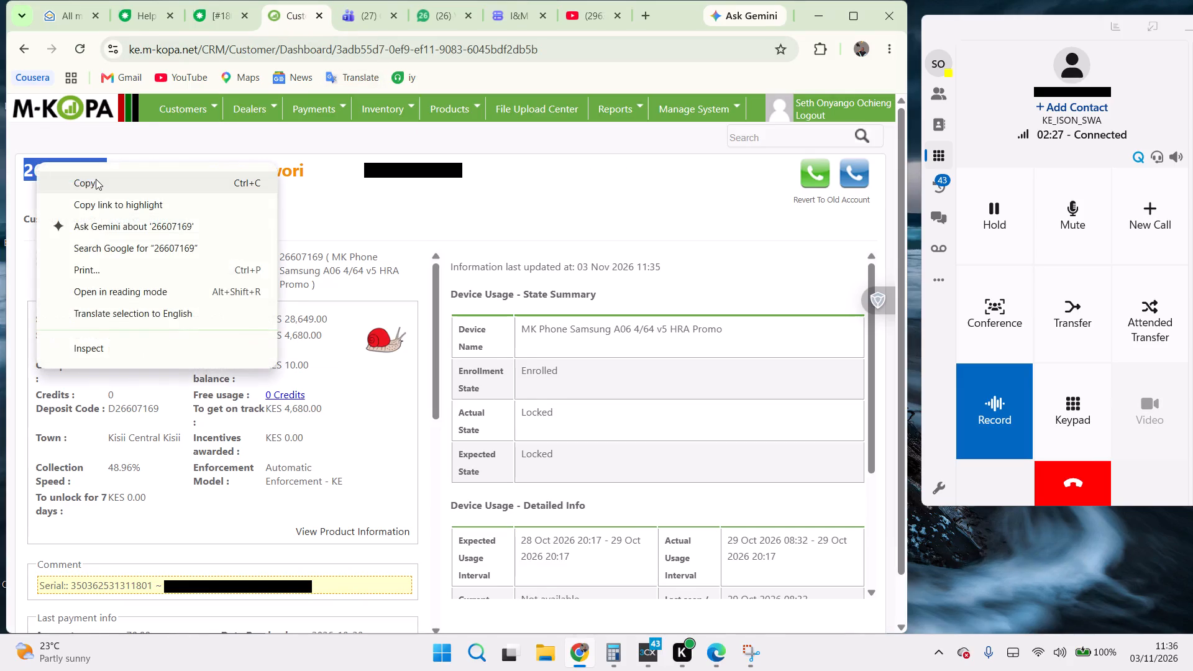
pyautogui.click(96, 179)
pyautogui.click(224, 17)
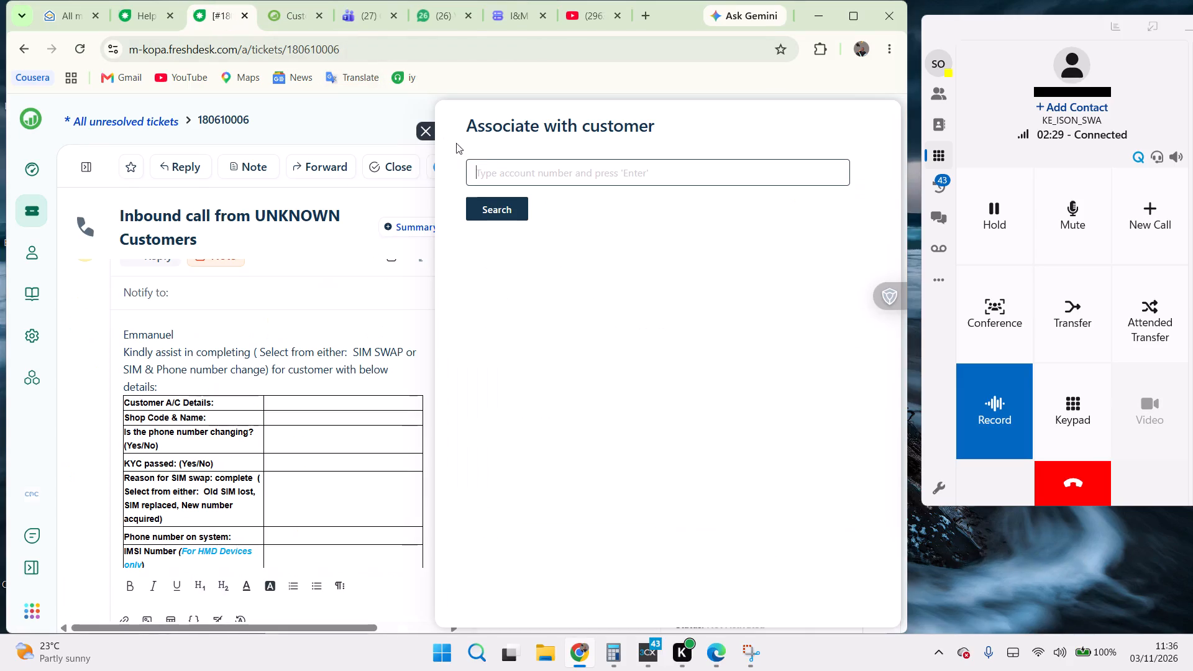
pyautogui.click(479, 167)
pyautogui.rightClick(479, 167)
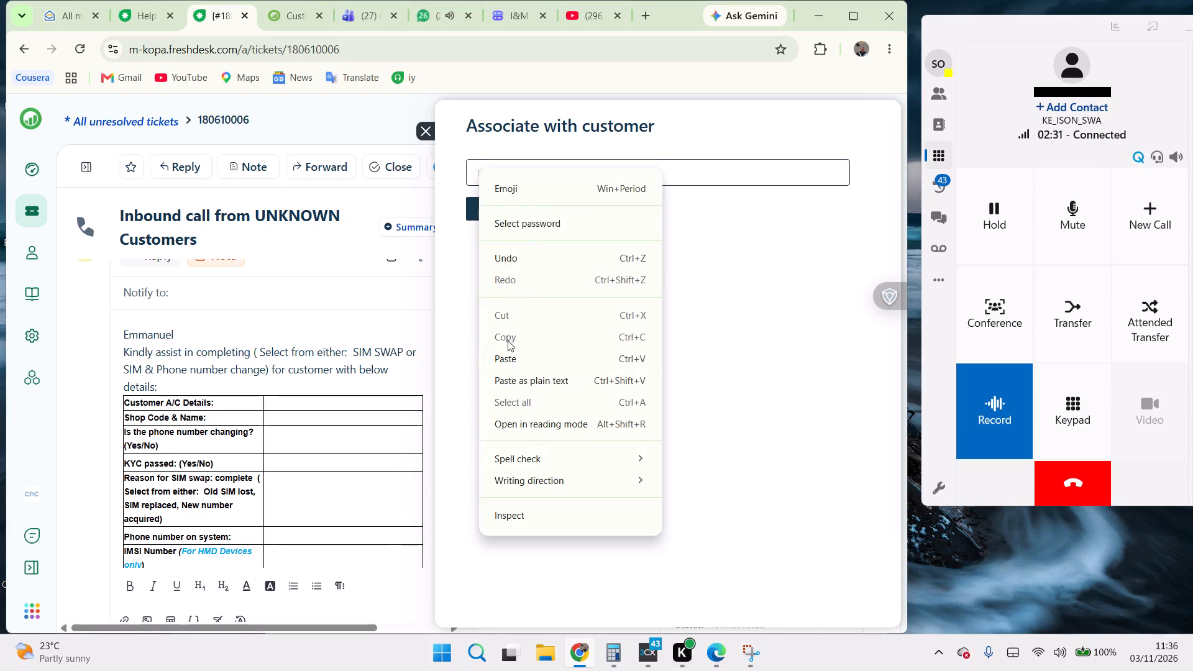
pyautogui.click(504, 357)
pyautogui.press('BackSpace')
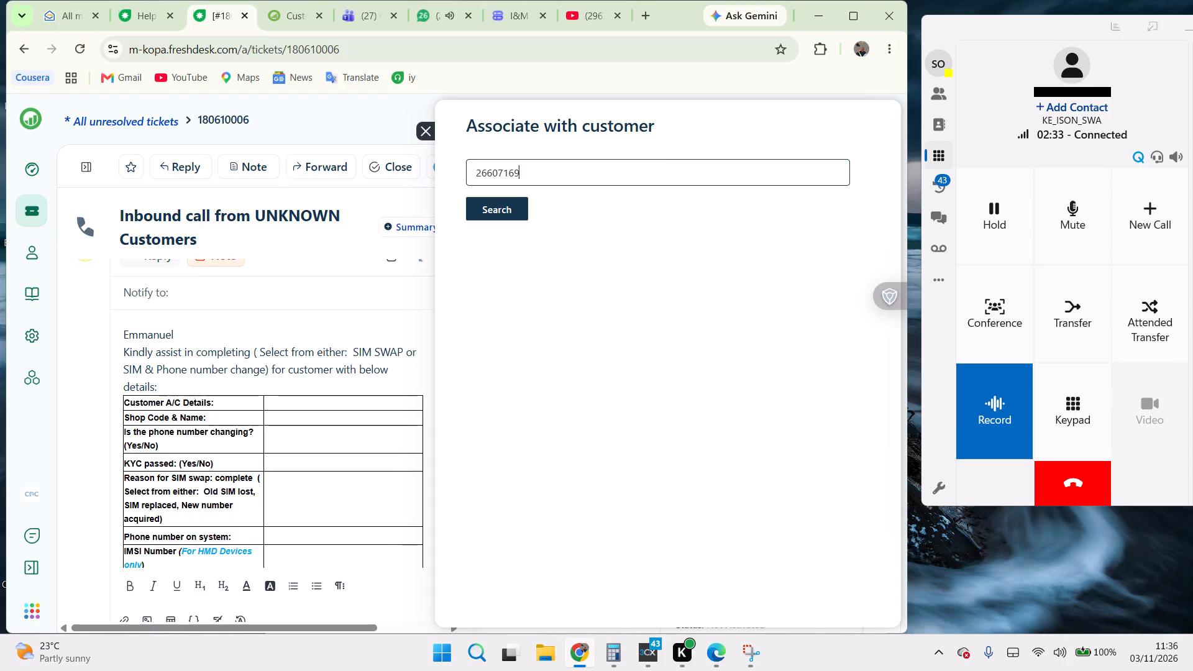
pyautogui.click(506, 210)
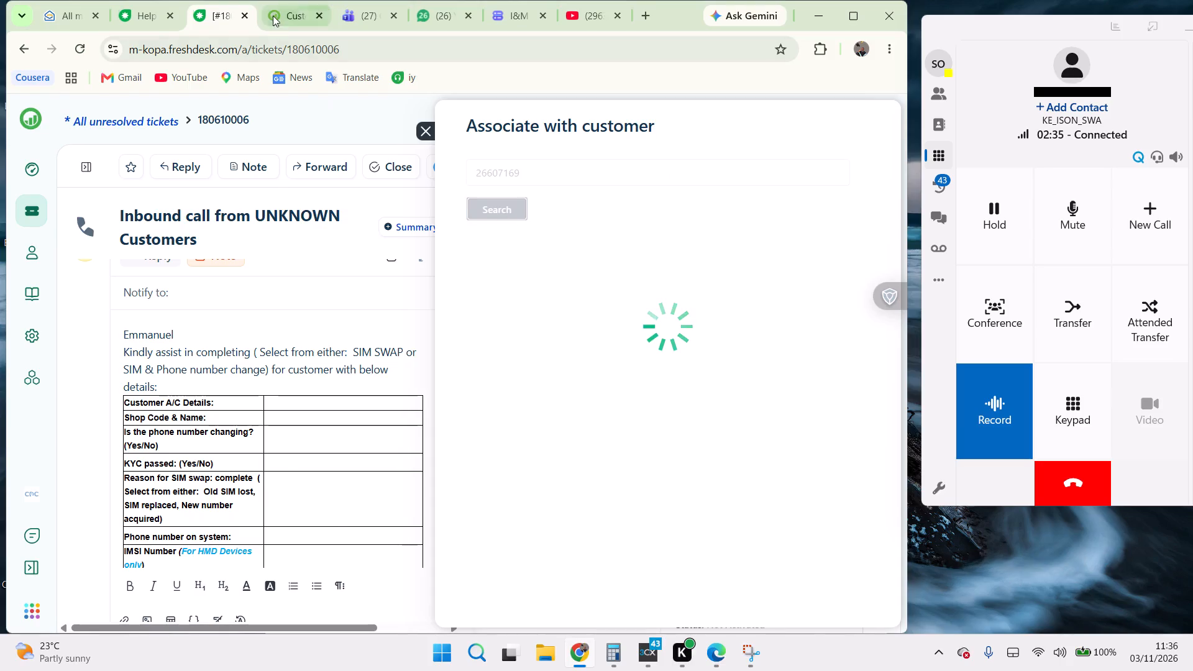
# Open the customer's personal and contact information in the CRM for review.
pyautogui.click(273, 13)
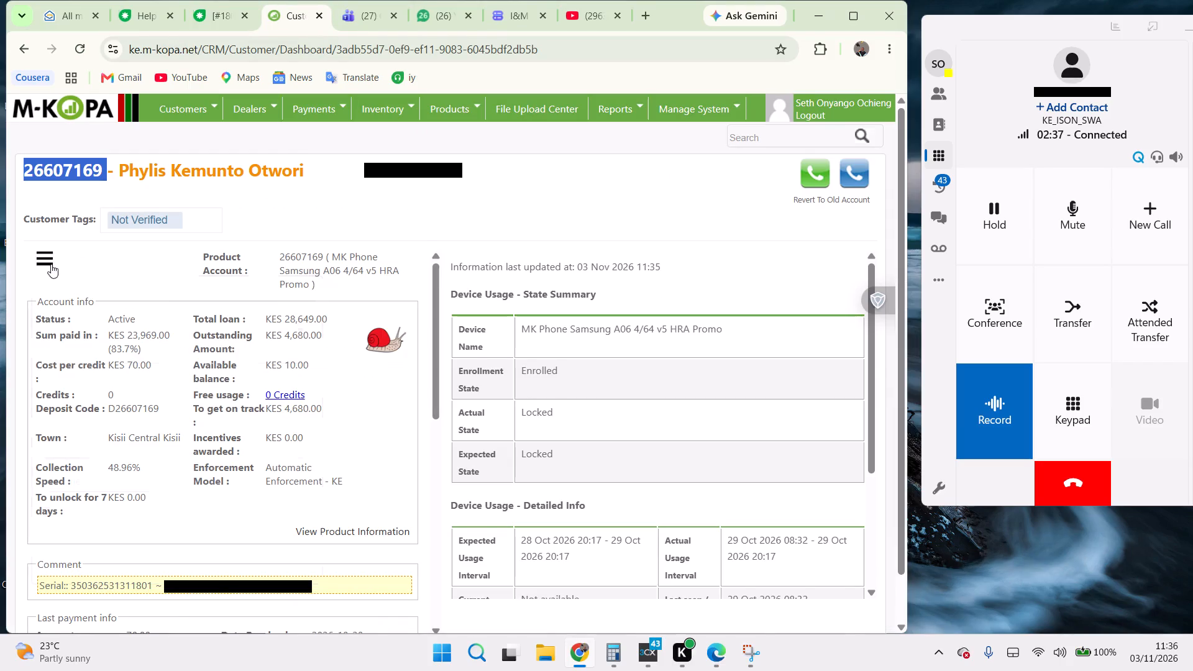
pyautogui.click(71, 385)
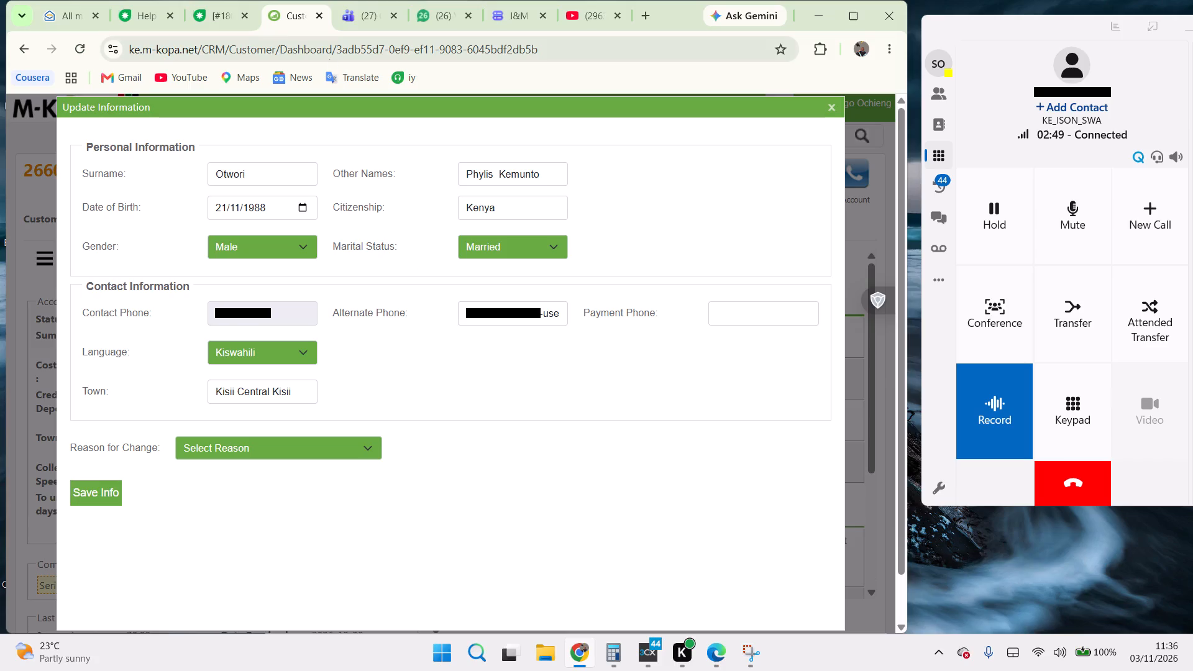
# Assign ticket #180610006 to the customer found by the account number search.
pyautogui.click(216, 14)
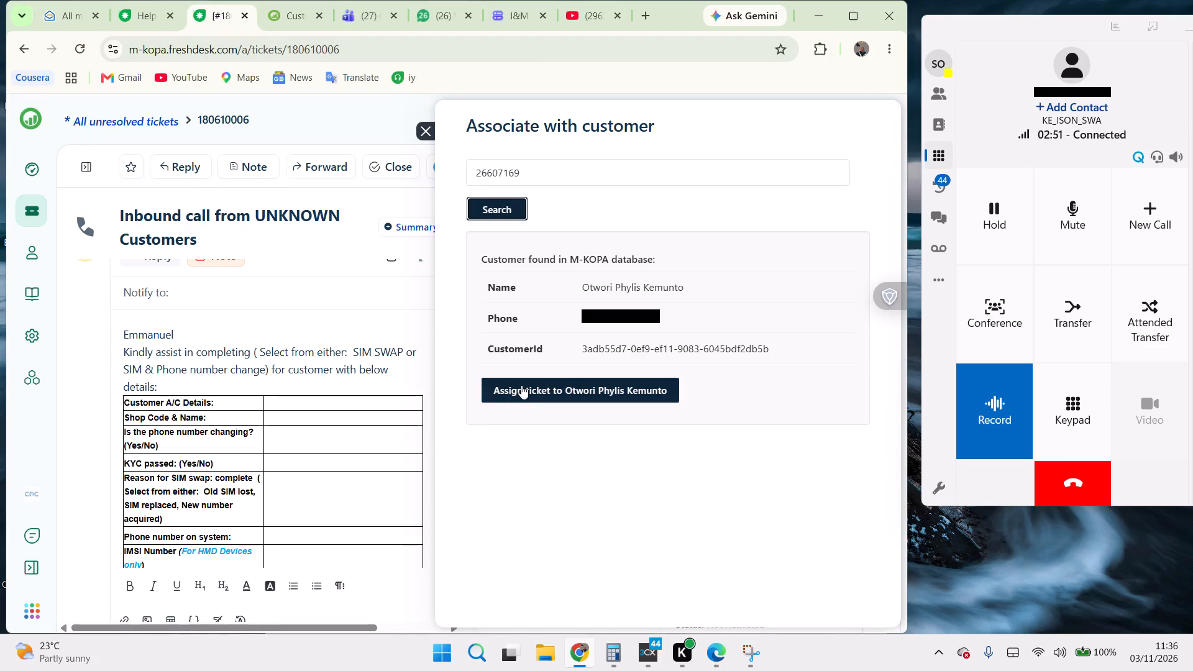
pyautogui.click(521, 385)
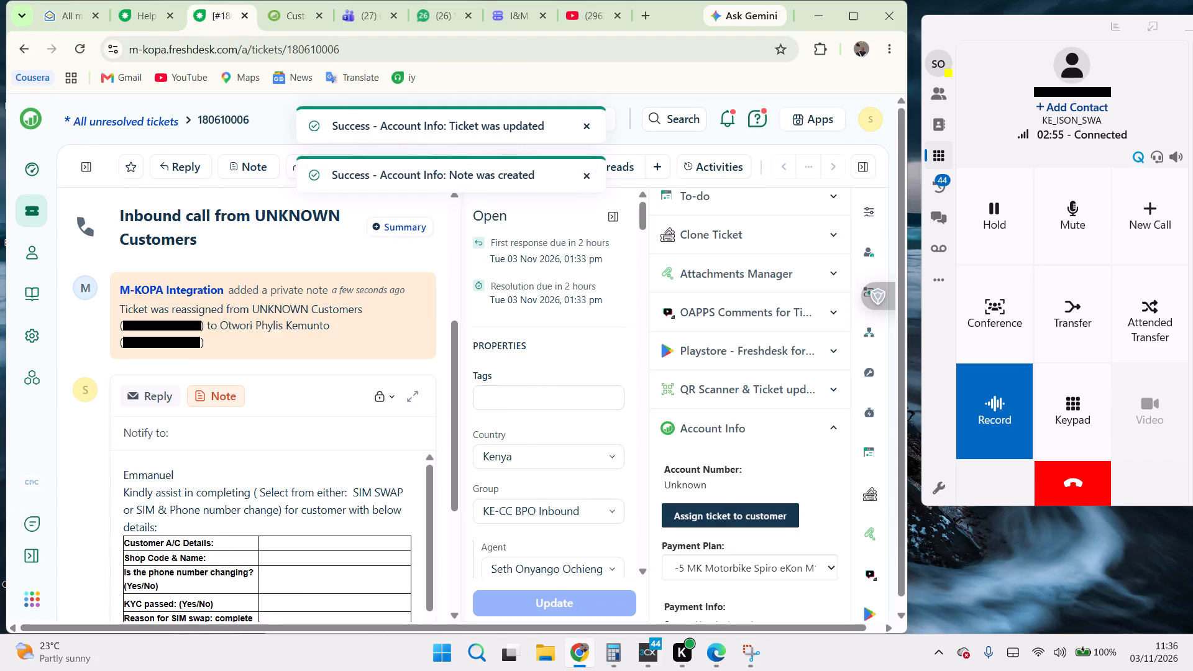
# Enter "no" for "Is the phone number changing?" in the private note's SIM swap table.
pyautogui.scroll(-1, 252, 464)
pyautogui.click(274, 507)
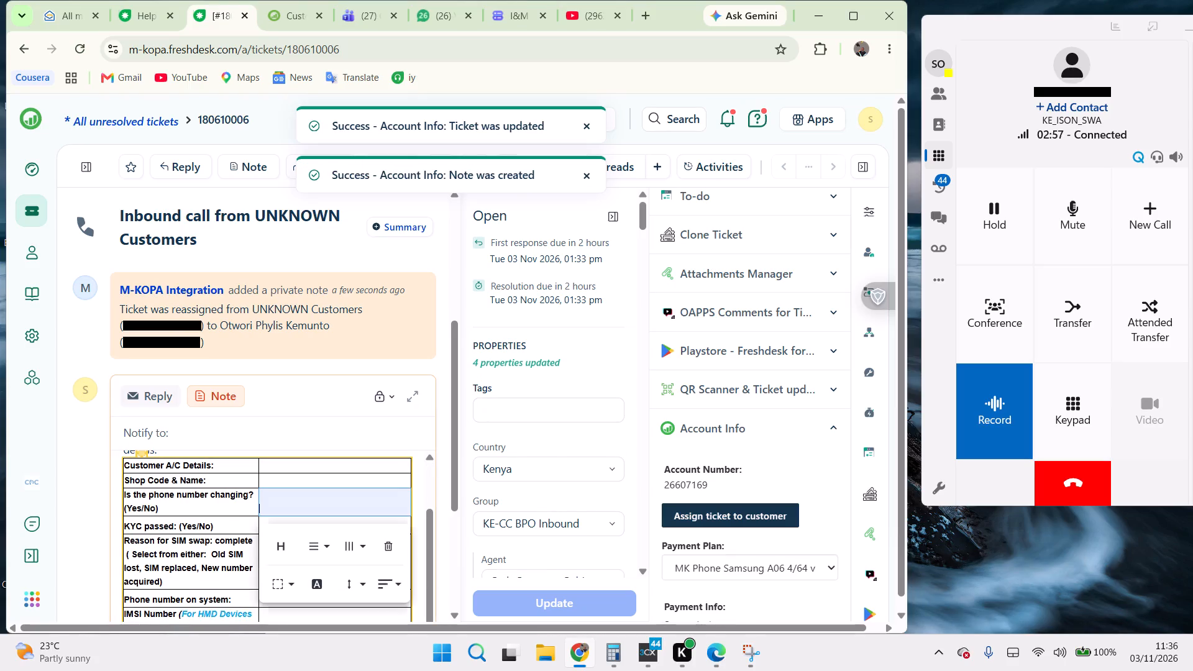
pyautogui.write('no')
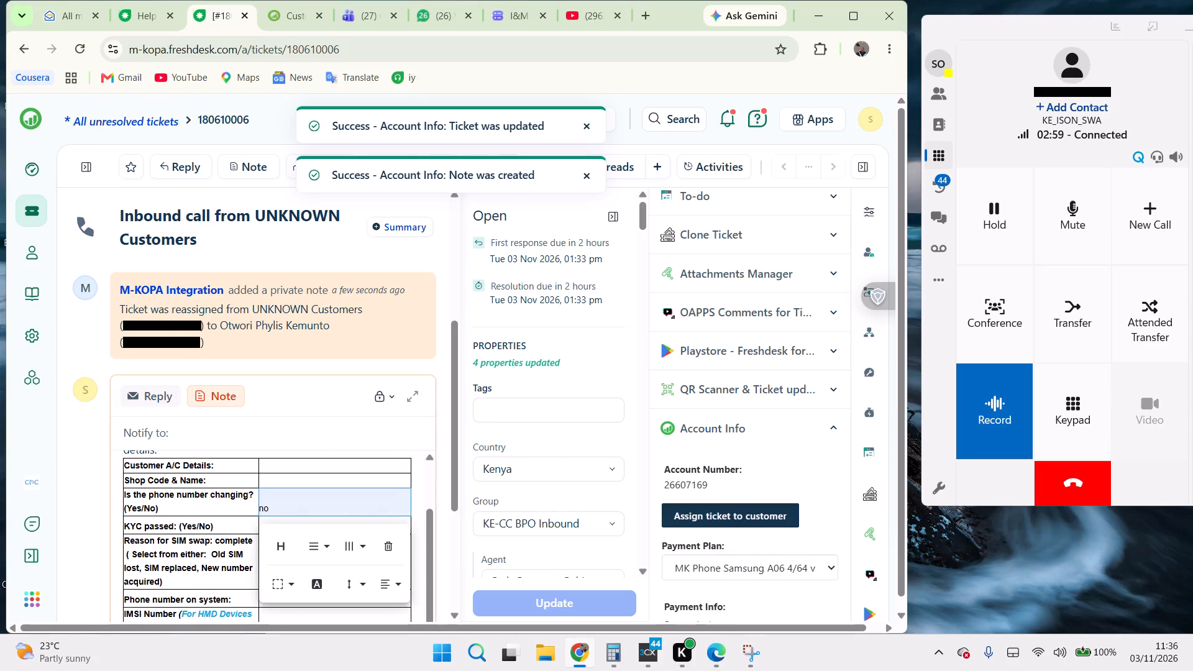
# Return to the customer's information form in the CRM and close it without saving changes.
pyautogui.scroll(-7, 285, 378)
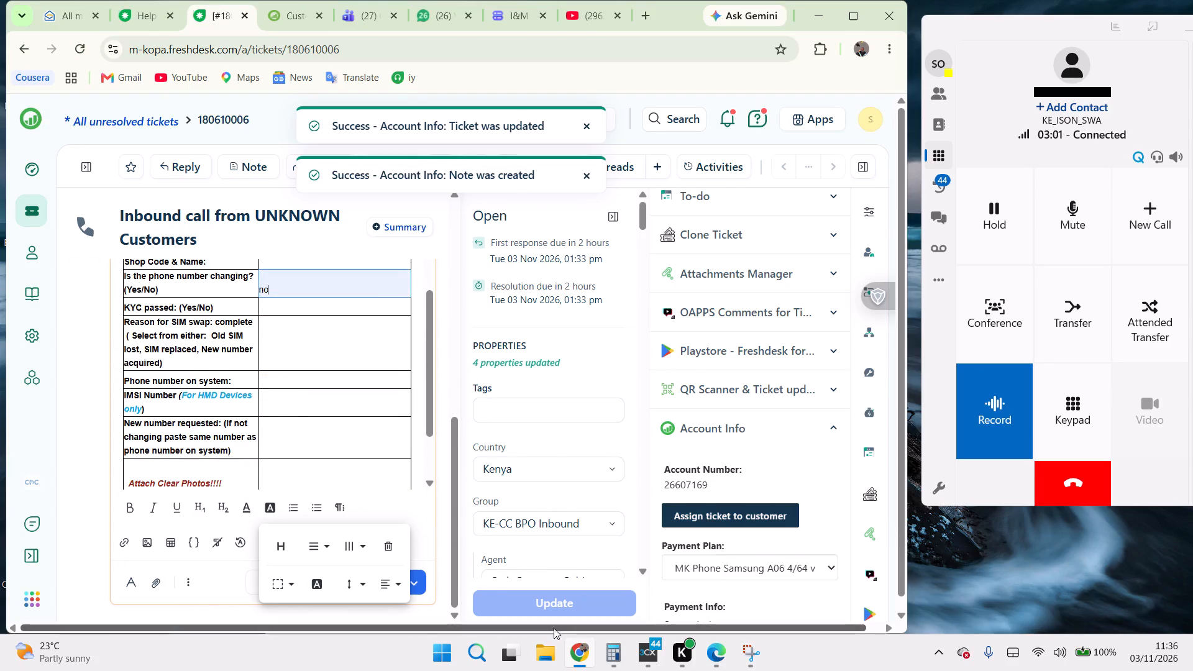
pyautogui.scroll(-3, 534, 477)
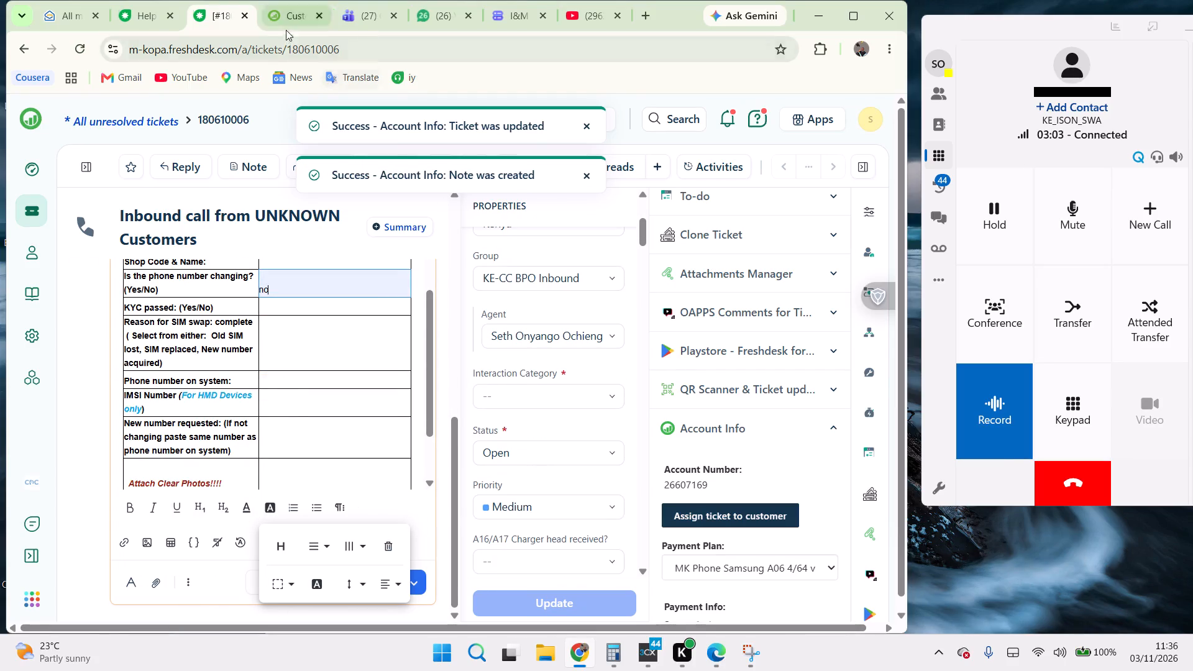
pyautogui.click(288, 18)
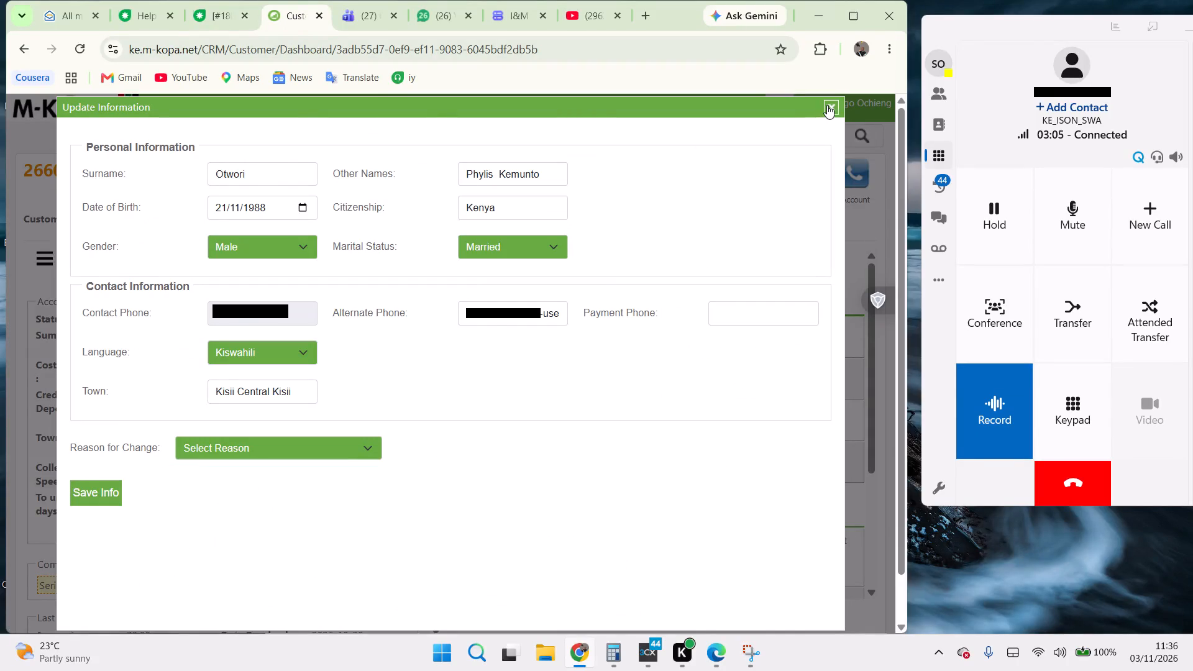
pyautogui.click(830, 105)
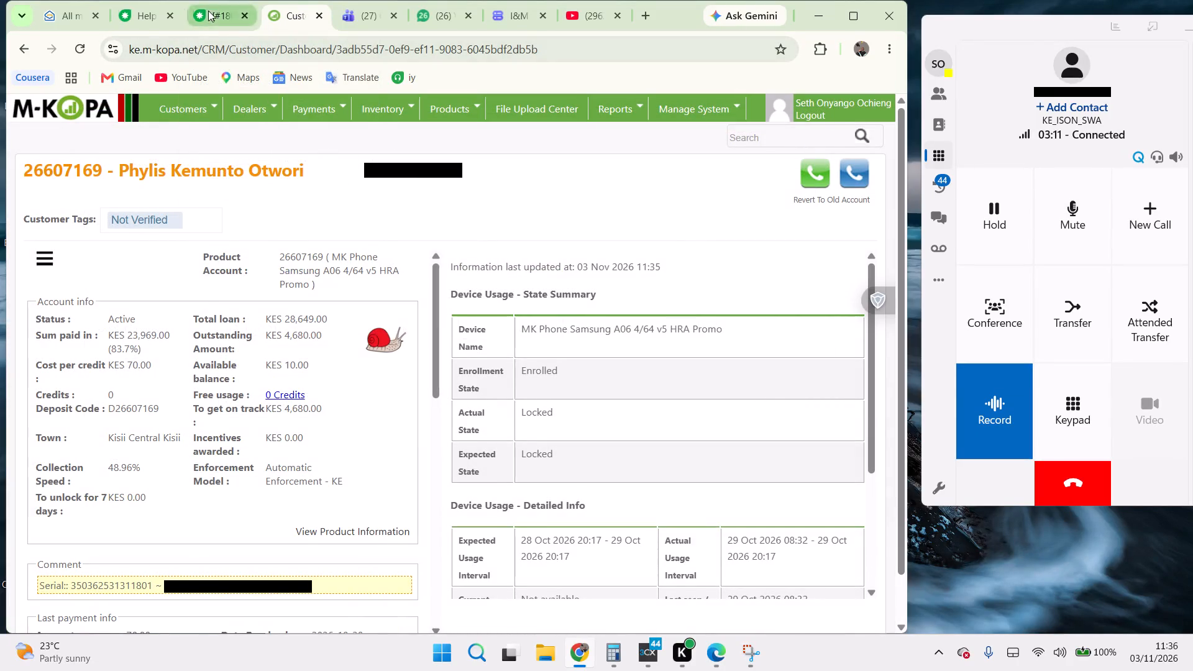
# Categorise the ticket as Samsung Devices with the reason "SIM Lock feature" and the sub-reason "KYC failed".
pyautogui.click(208, 11)
pyautogui.click(544, 390)
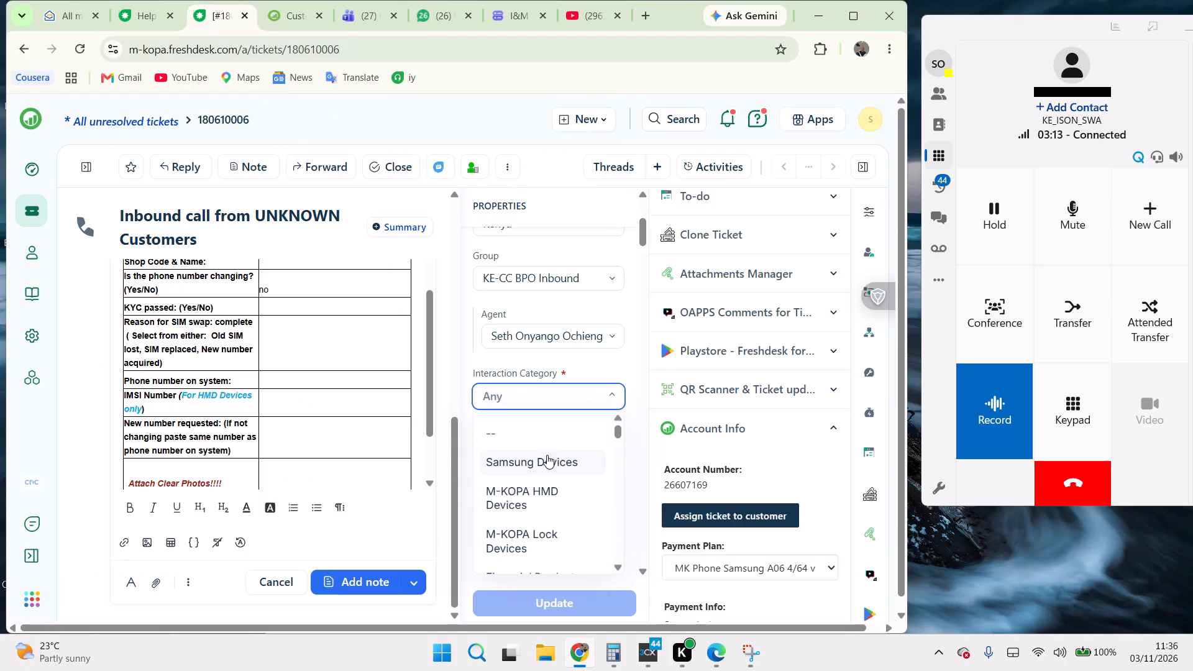
pyautogui.click(547, 455)
pyautogui.click(539, 453)
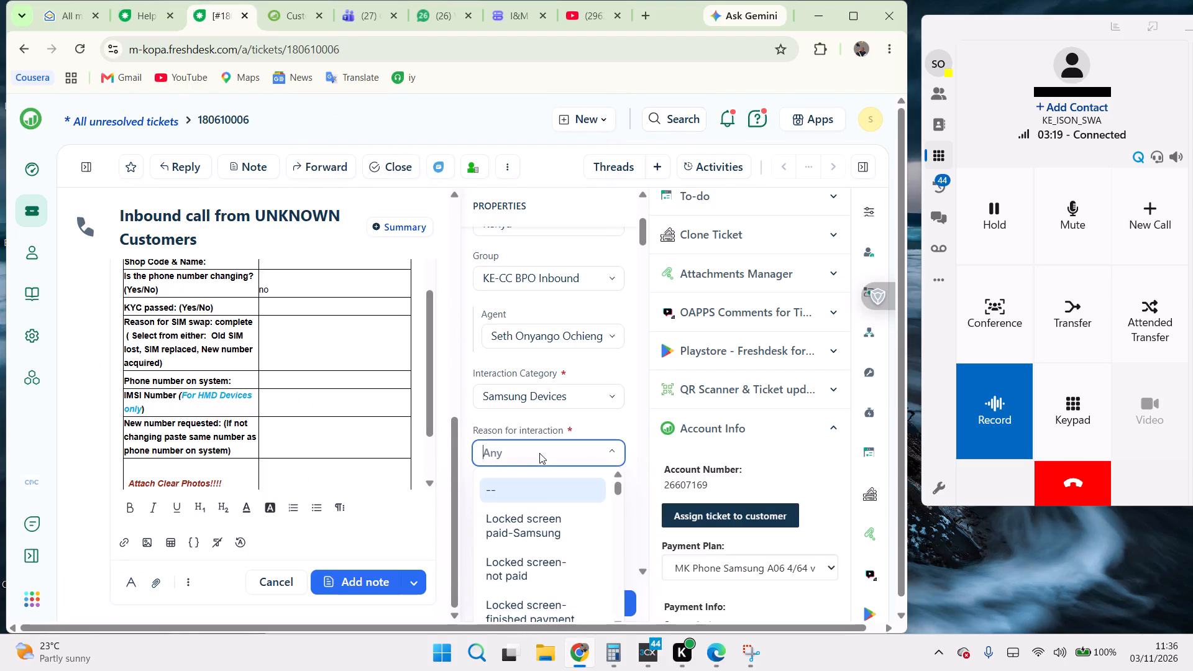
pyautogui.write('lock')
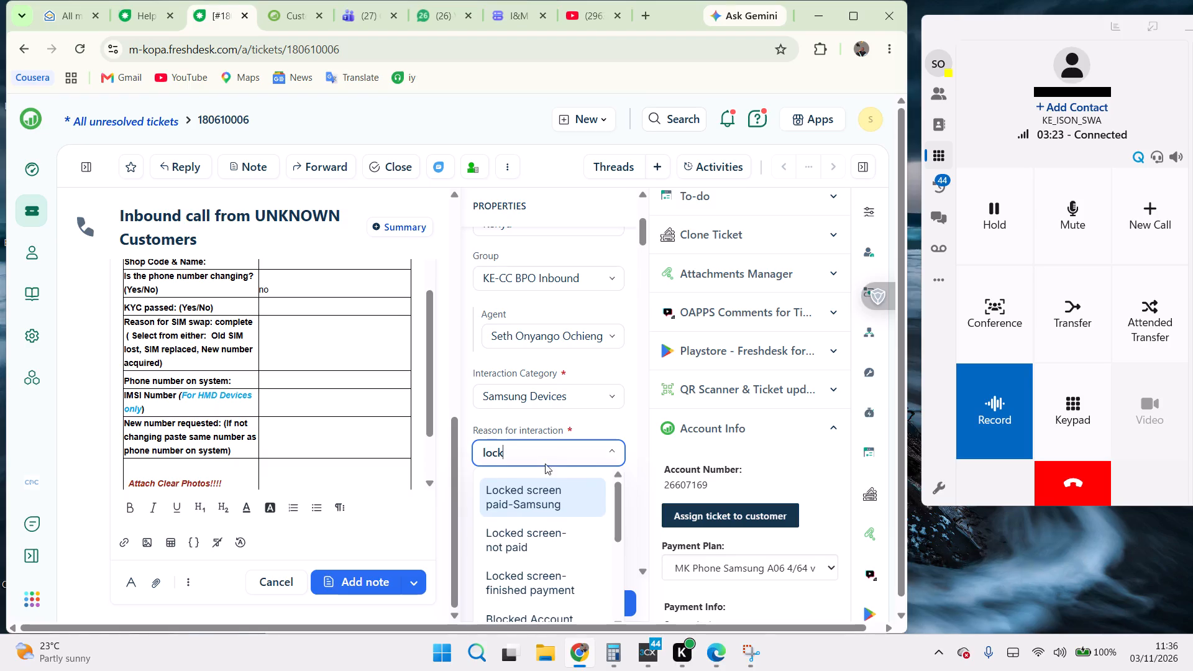
pyautogui.scroll(-1, 560, 470)
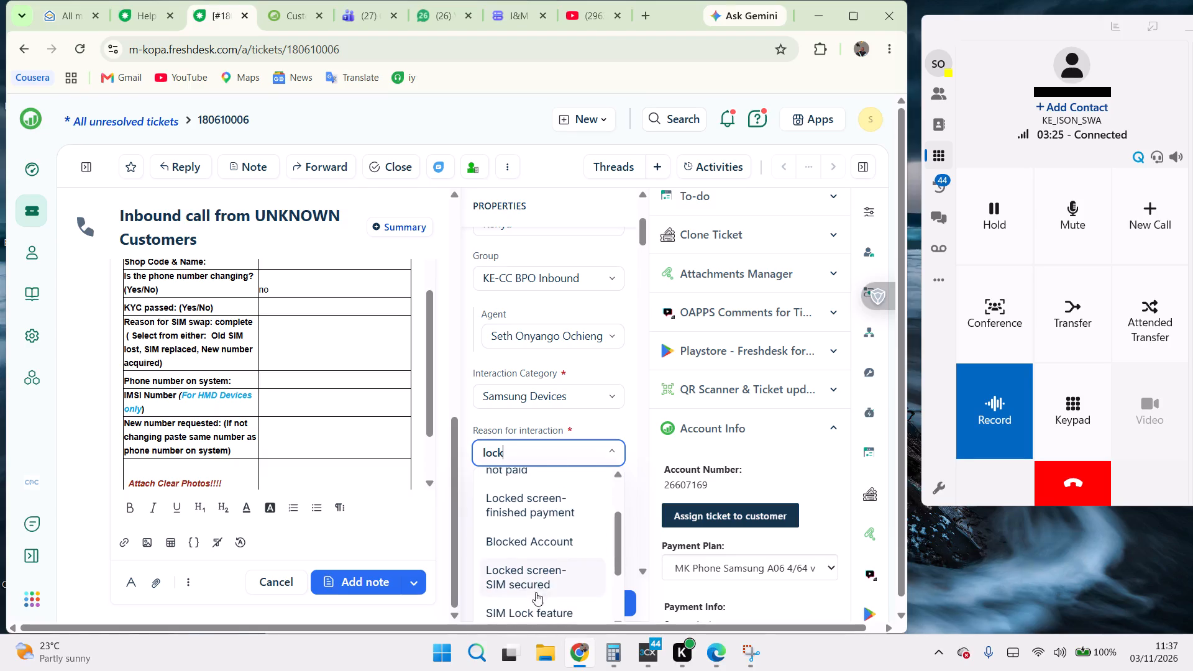
pyautogui.click(534, 605)
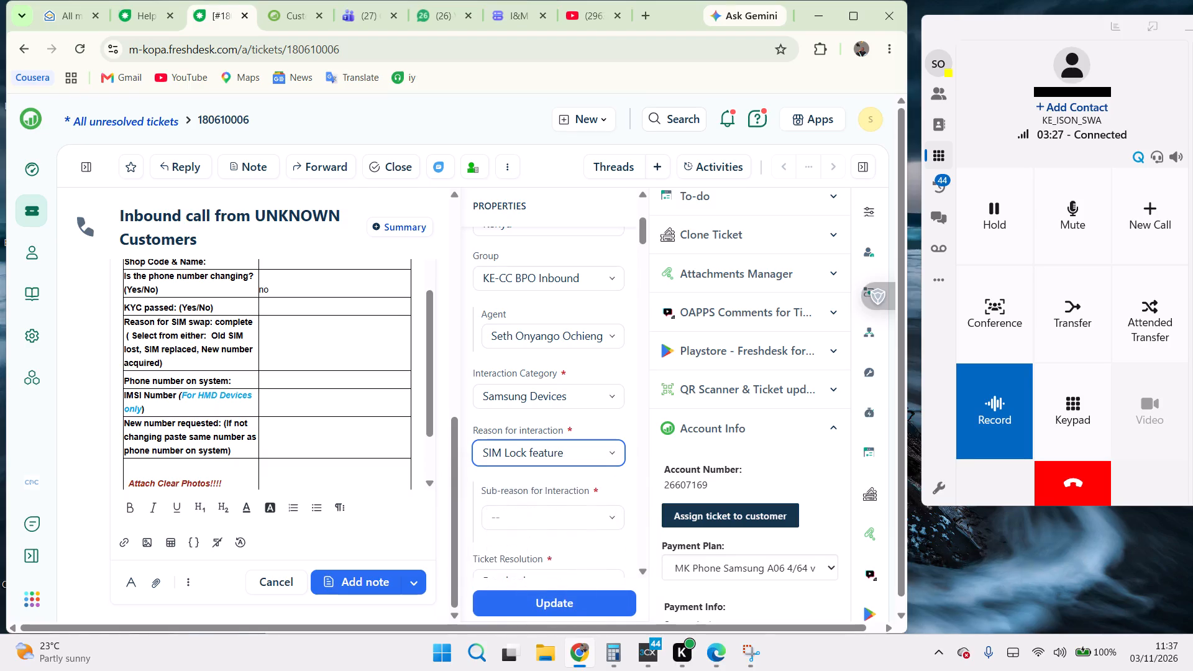
pyautogui.click(539, 516)
pyautogui.click(530, 490)
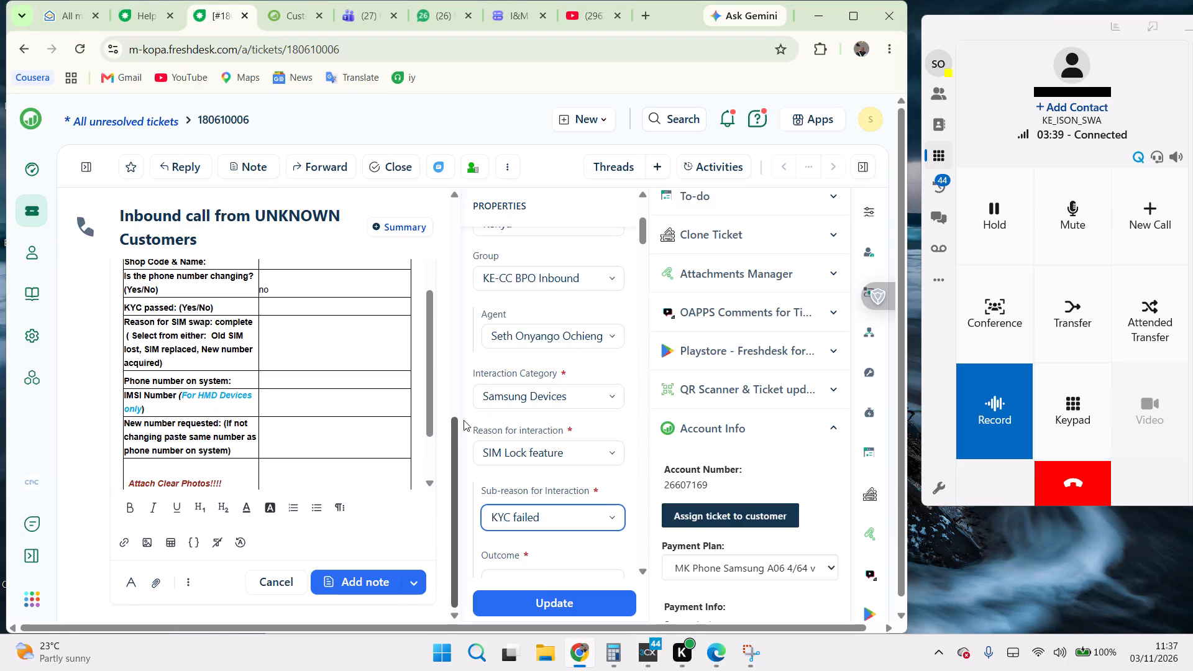
# Set the outcome to "Resolved: Does not know their full DOB" and the status to Resolved, and update the ticket.
pyautogui.scroll(-3, 521, 450)
pyautogui.click(524, 345)
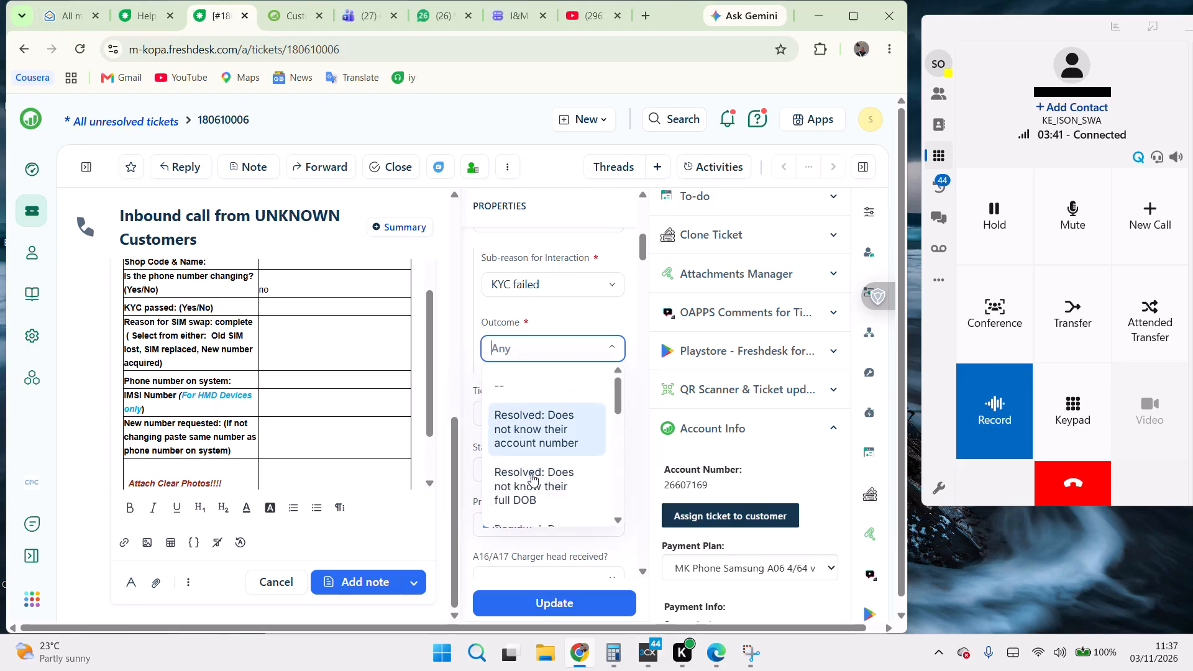
pyautogui.click(530, 488)
pyautogui.click(518, 468)
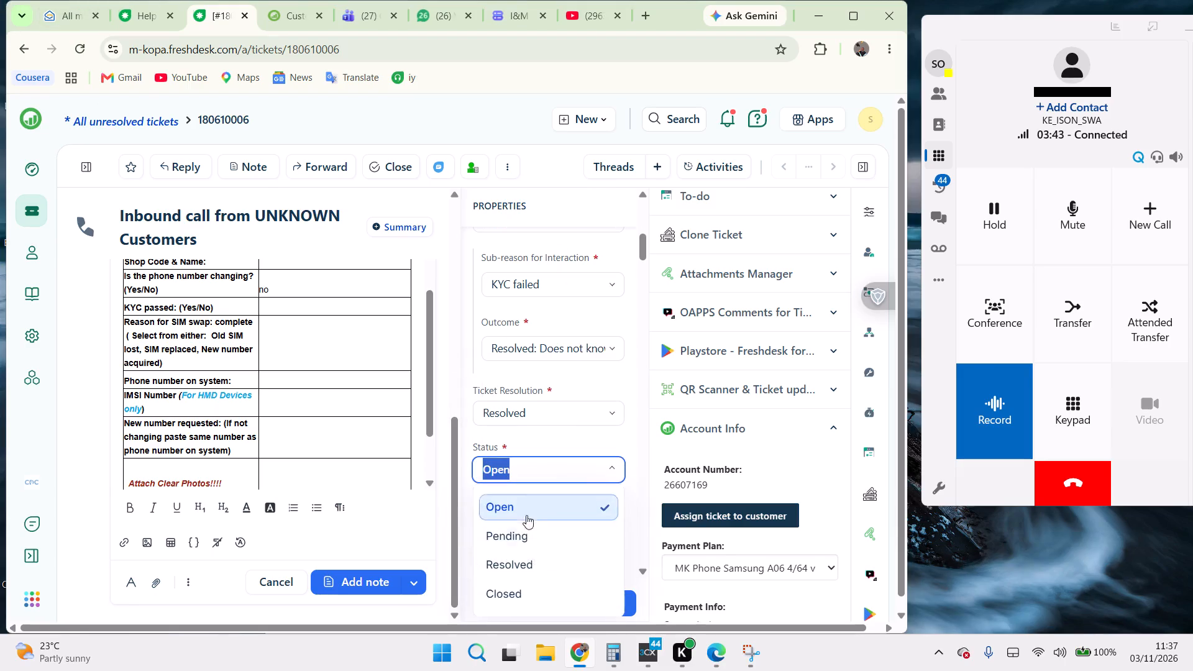
pyautogui.click(522, 561)
pyautogui.click(542, 605)
# Add the drafted private note to the ticket and submit the ticket properties again.
pyautogui.click(357, 582)
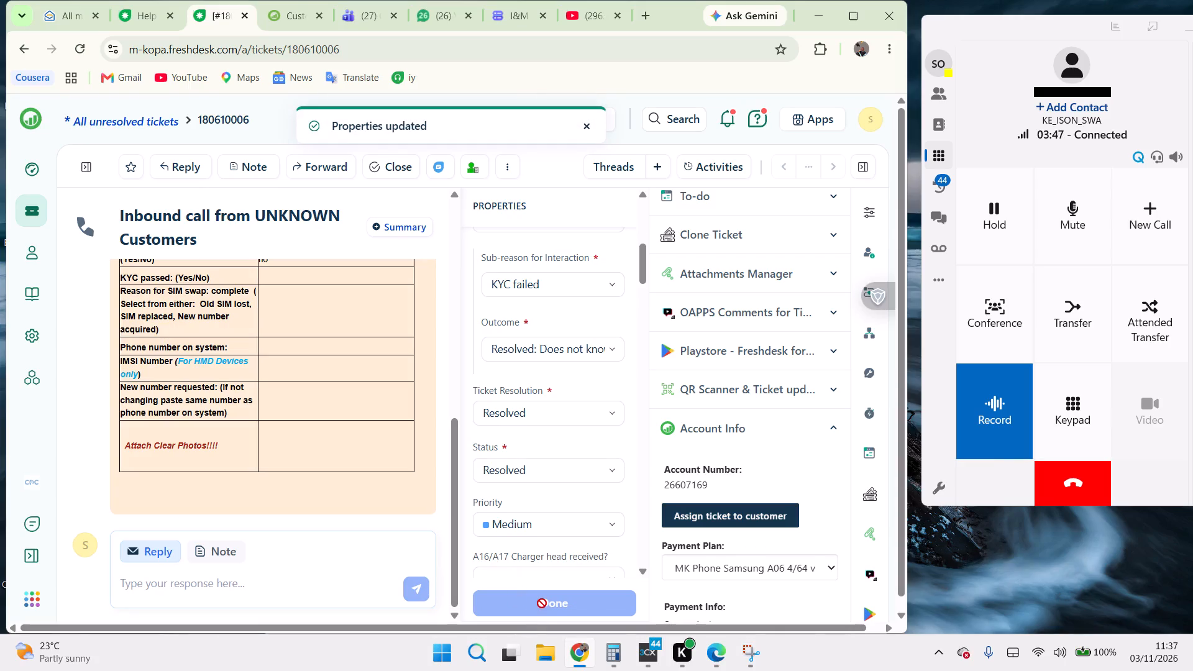
pyautogui.click(542, 603)
pyautogui.scroll(2, 275, 418)
pyautogui.scroll(-2, 275, 418)
pyautogui.scroll(4, 275, 418)
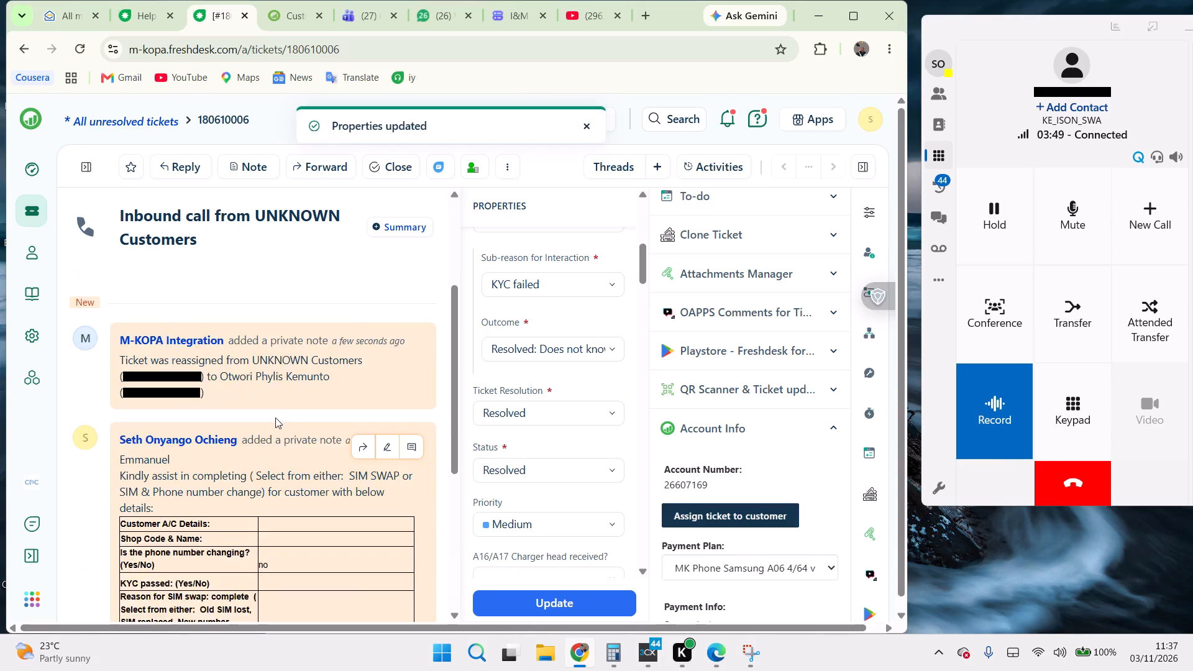
pyautogui.scroll(4, 275, 418)
pyautogui.click(529, 598)
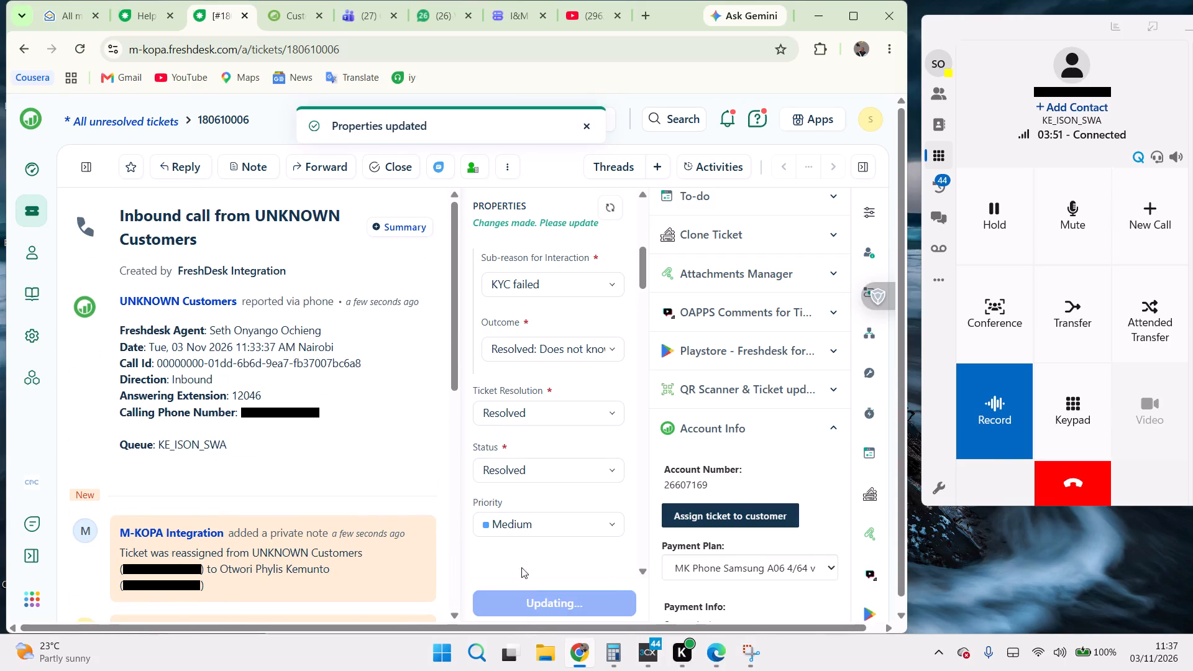
pyautogui.scroll(-3, 300, 411)
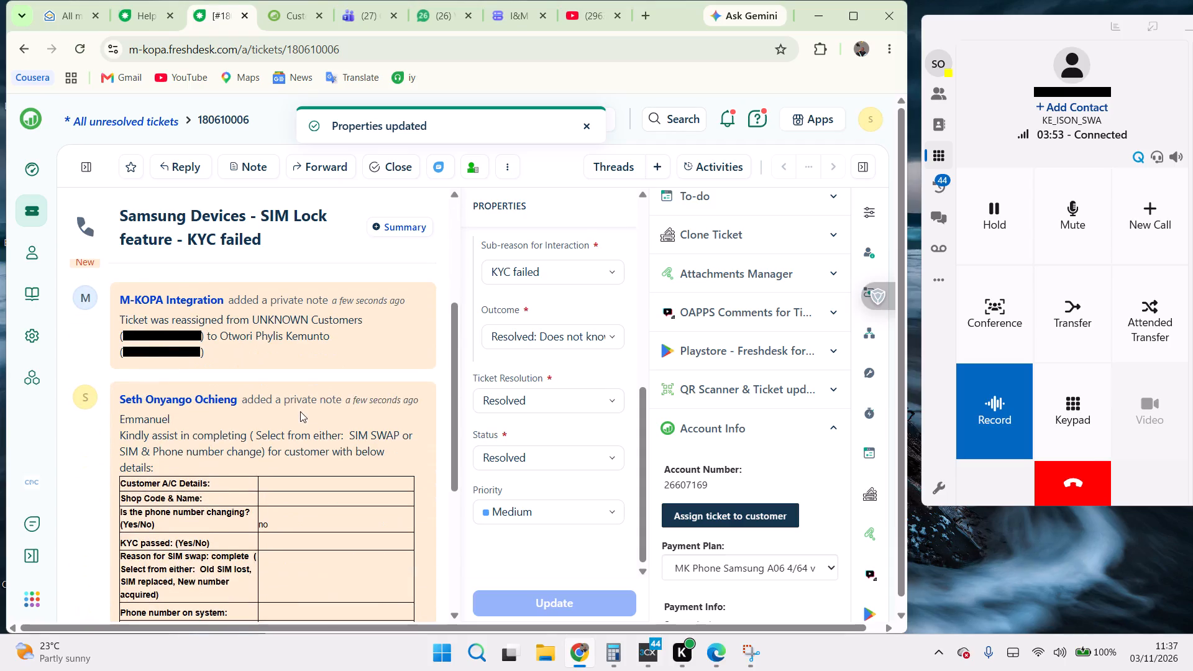
# Check the customer's CRM dashboard again and return to the call ticket.
pyautogui.click(283, 12)
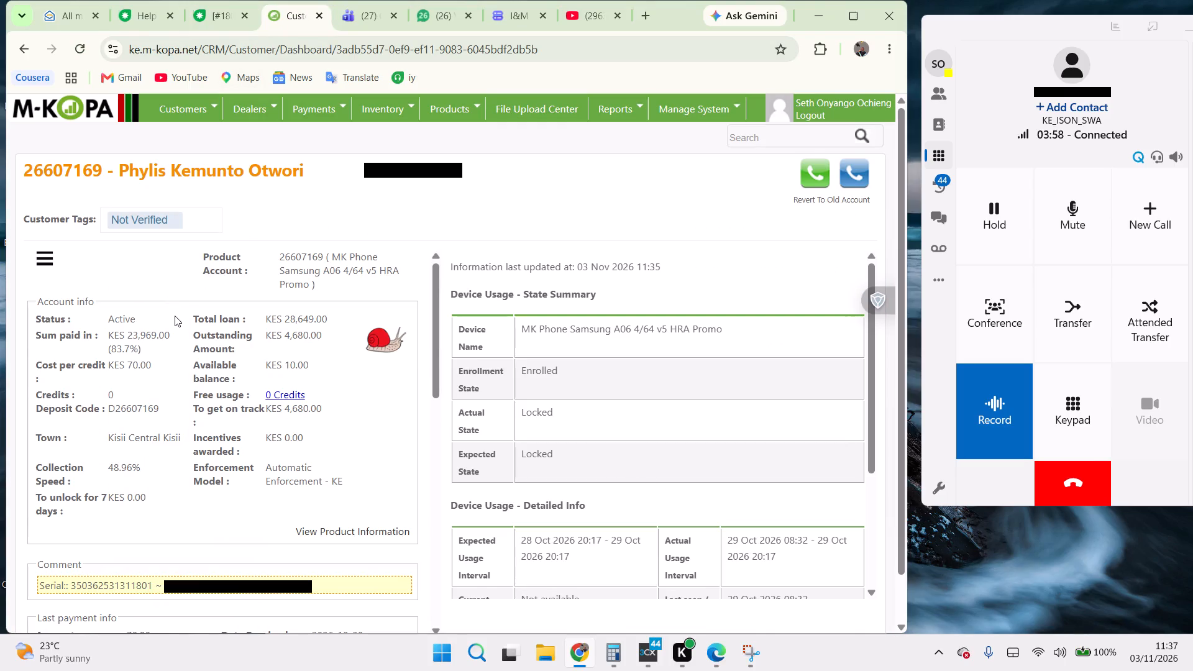
pyautogui.click(216, 15)
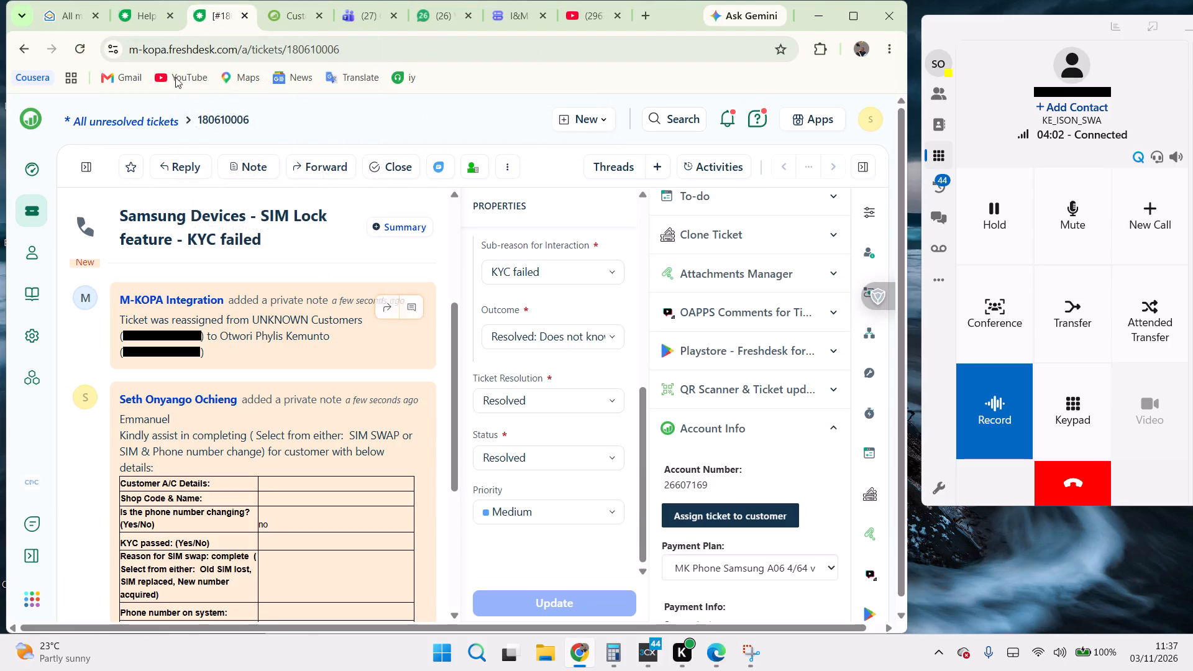
# Reopen the full Leaderboard on the KE-CC BPO Inbound dashboard and review the agents' rankings.
pyautogui.click(134, 10)
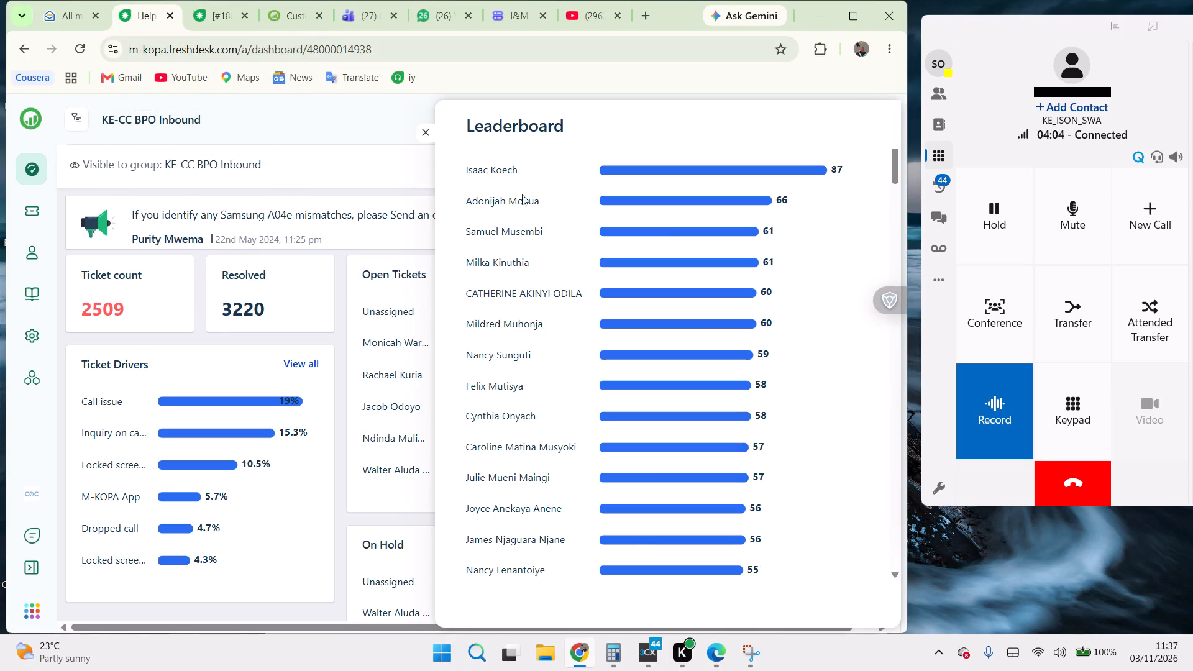
pyautogui.click(423, 134)
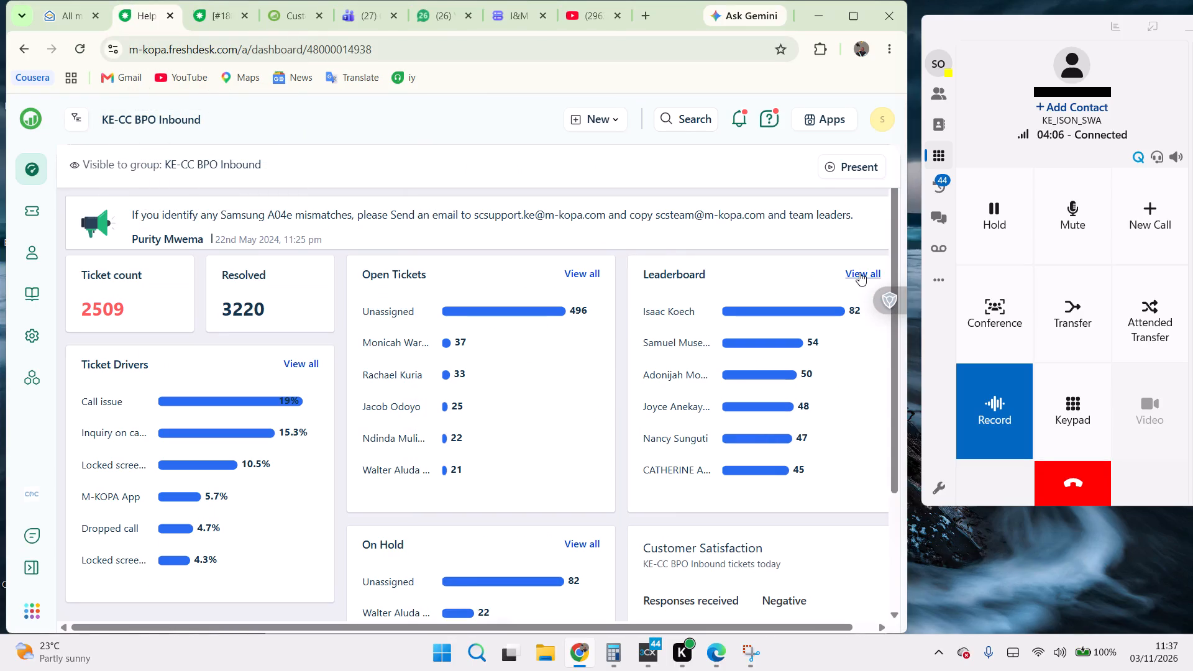
pyautogui.click(859, 272)
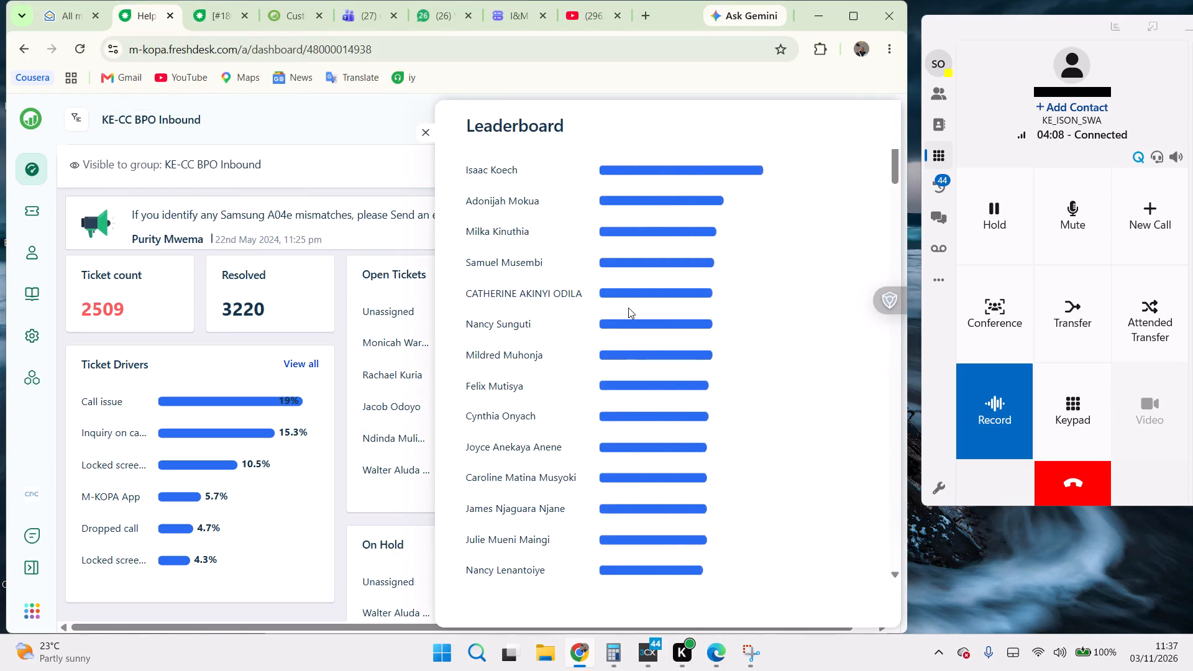
pyautogui.scroll(-1, 628, 308)
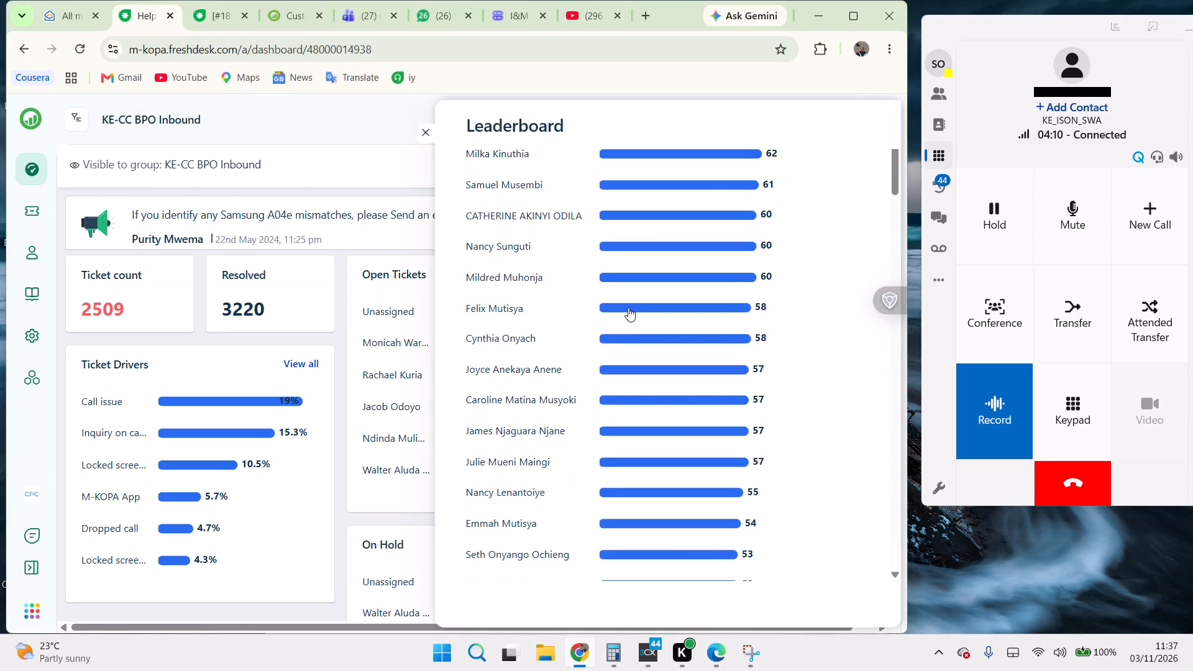
pyautogui.scroll(-1, 628, 308)
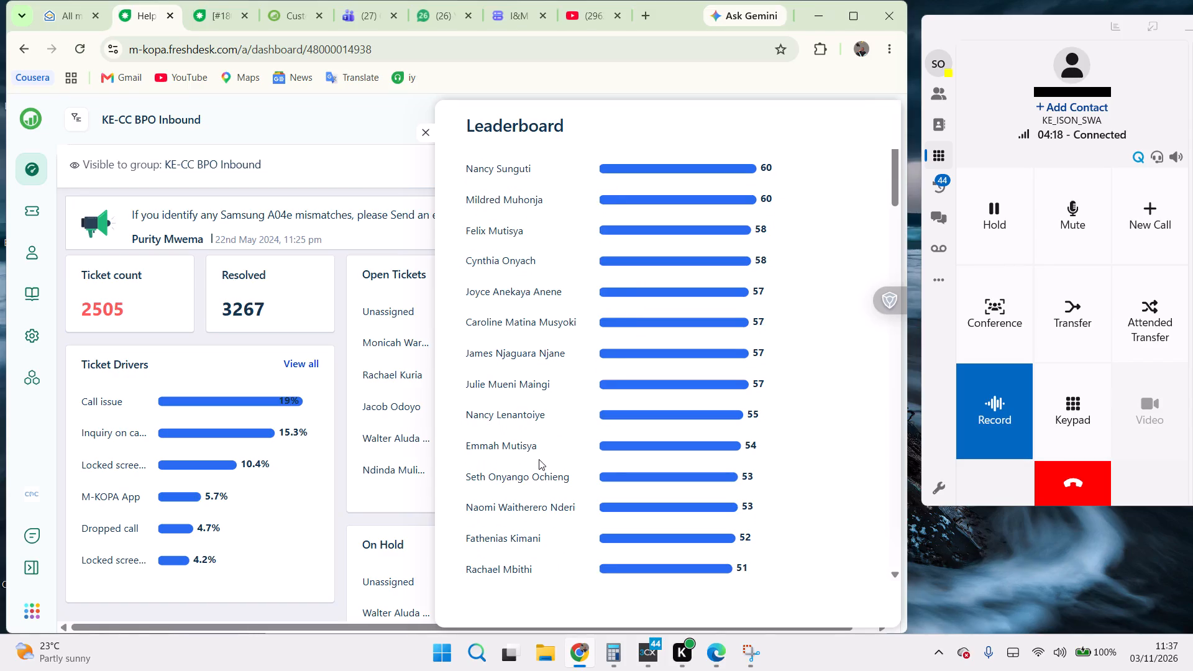
pyautogui.scroll(2, 529, 430)
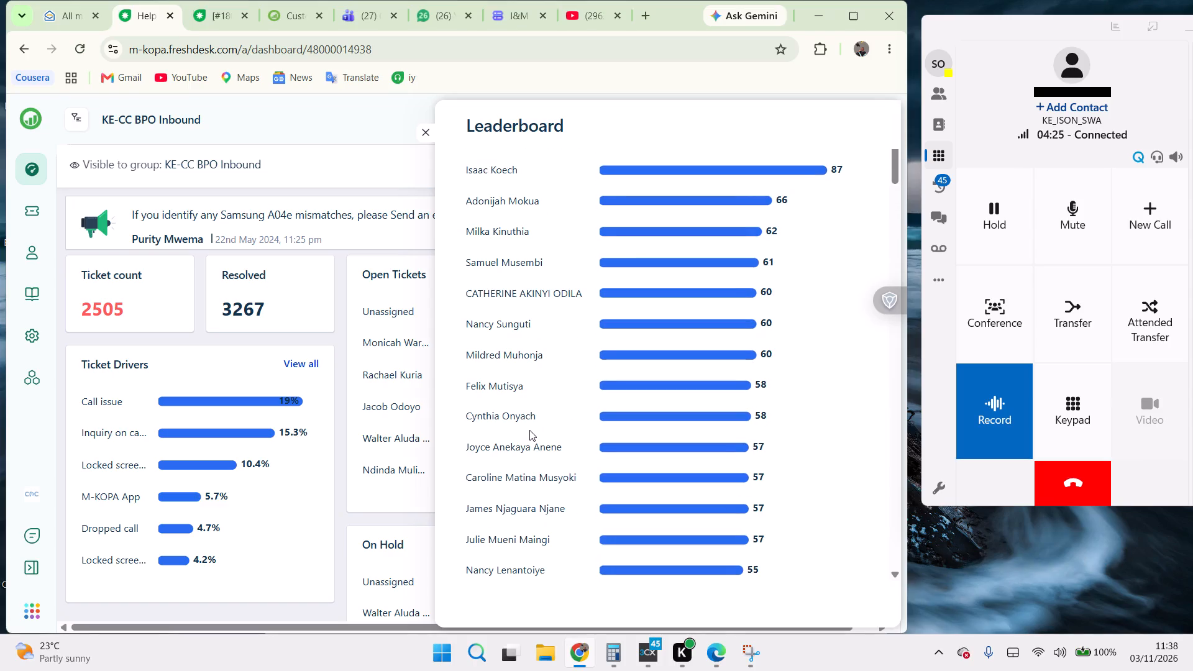
# Glance at the customer's CRM dashboard, return to the call ticket, and review the added private note down to its end.
pyautogui.click(285, 11)
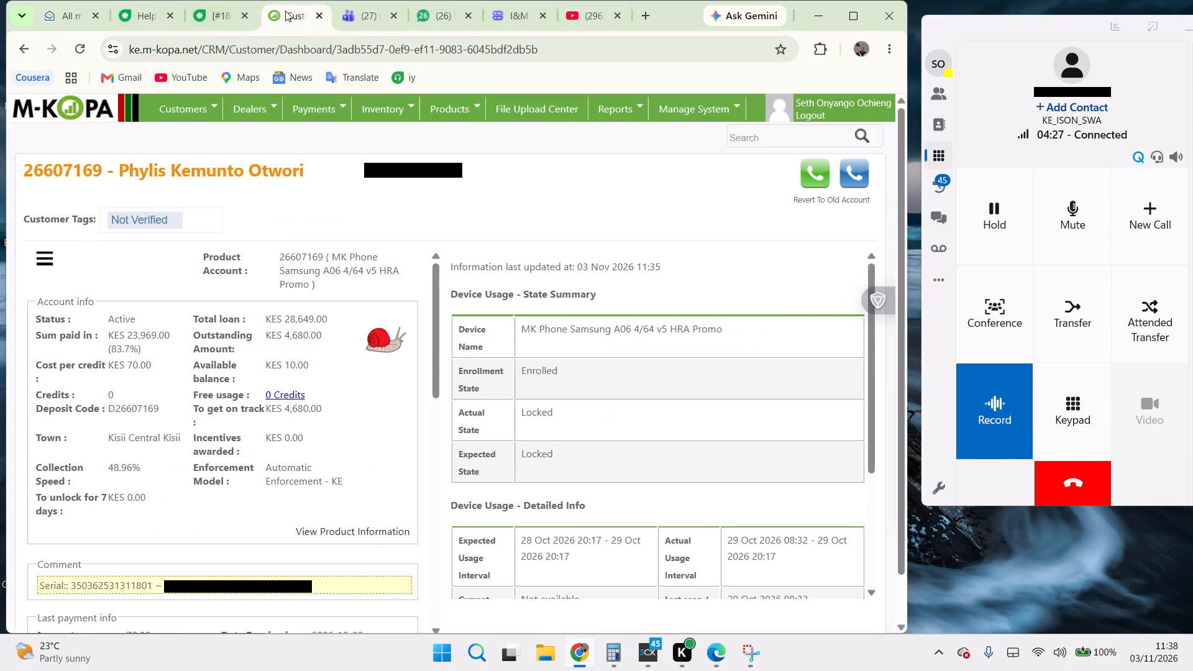
pyautogui.click(198, 14)
pyautogui.scroll(-3, 254, 373)
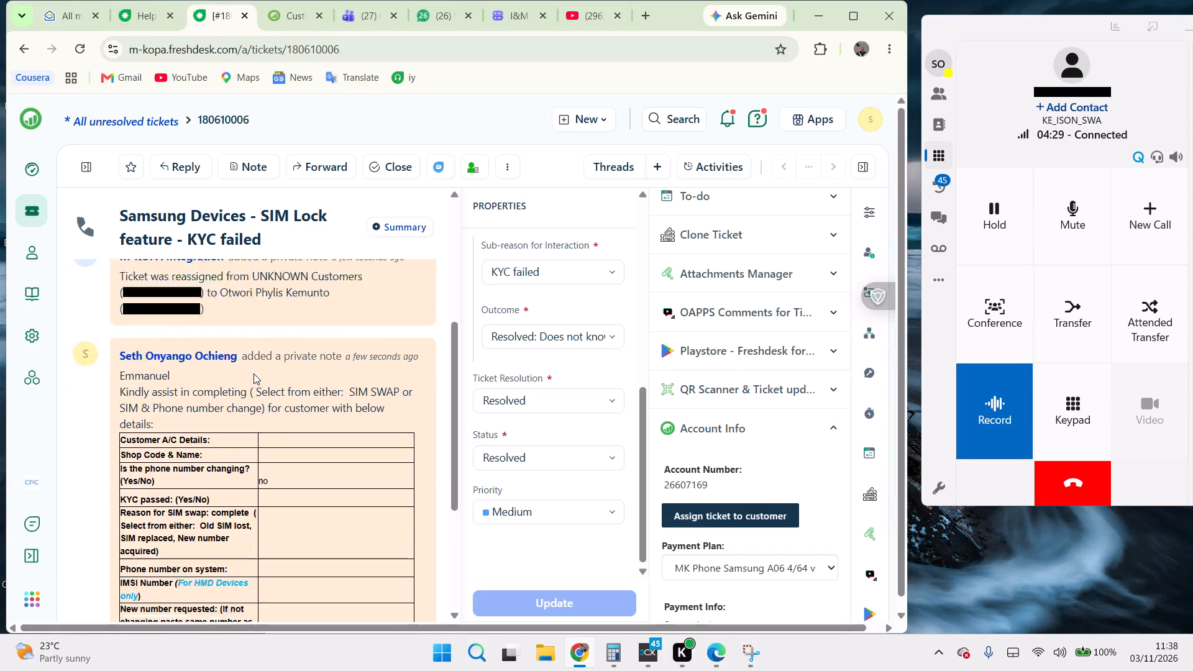
pyautogui.scroll(-1, 254, 373)
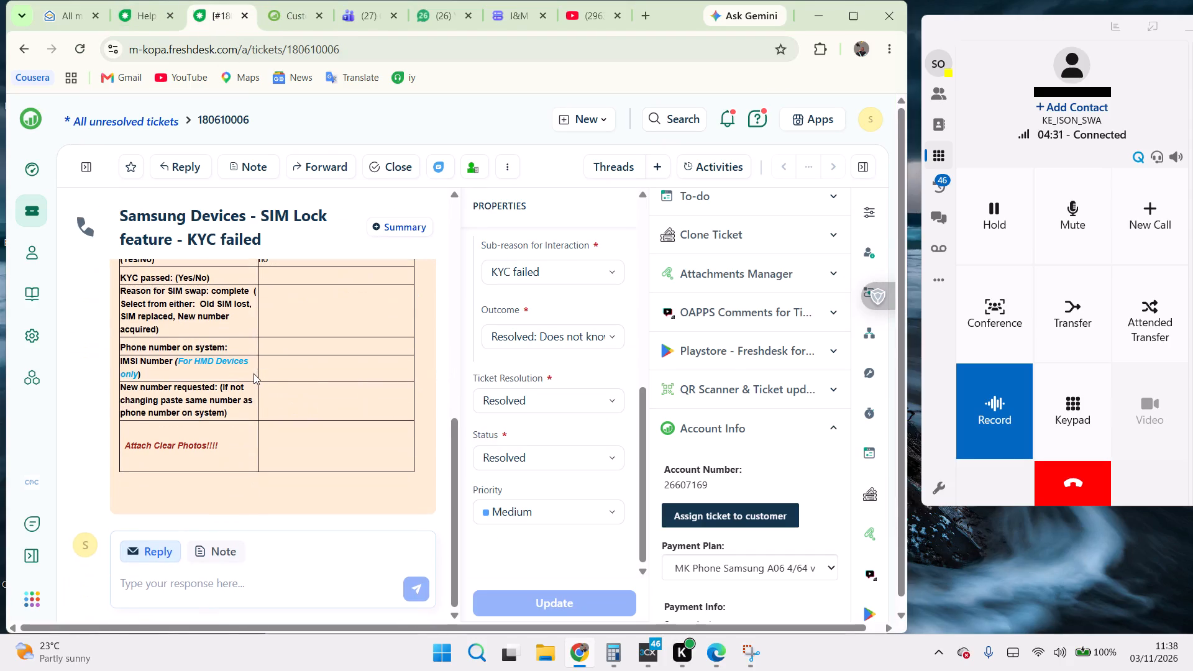